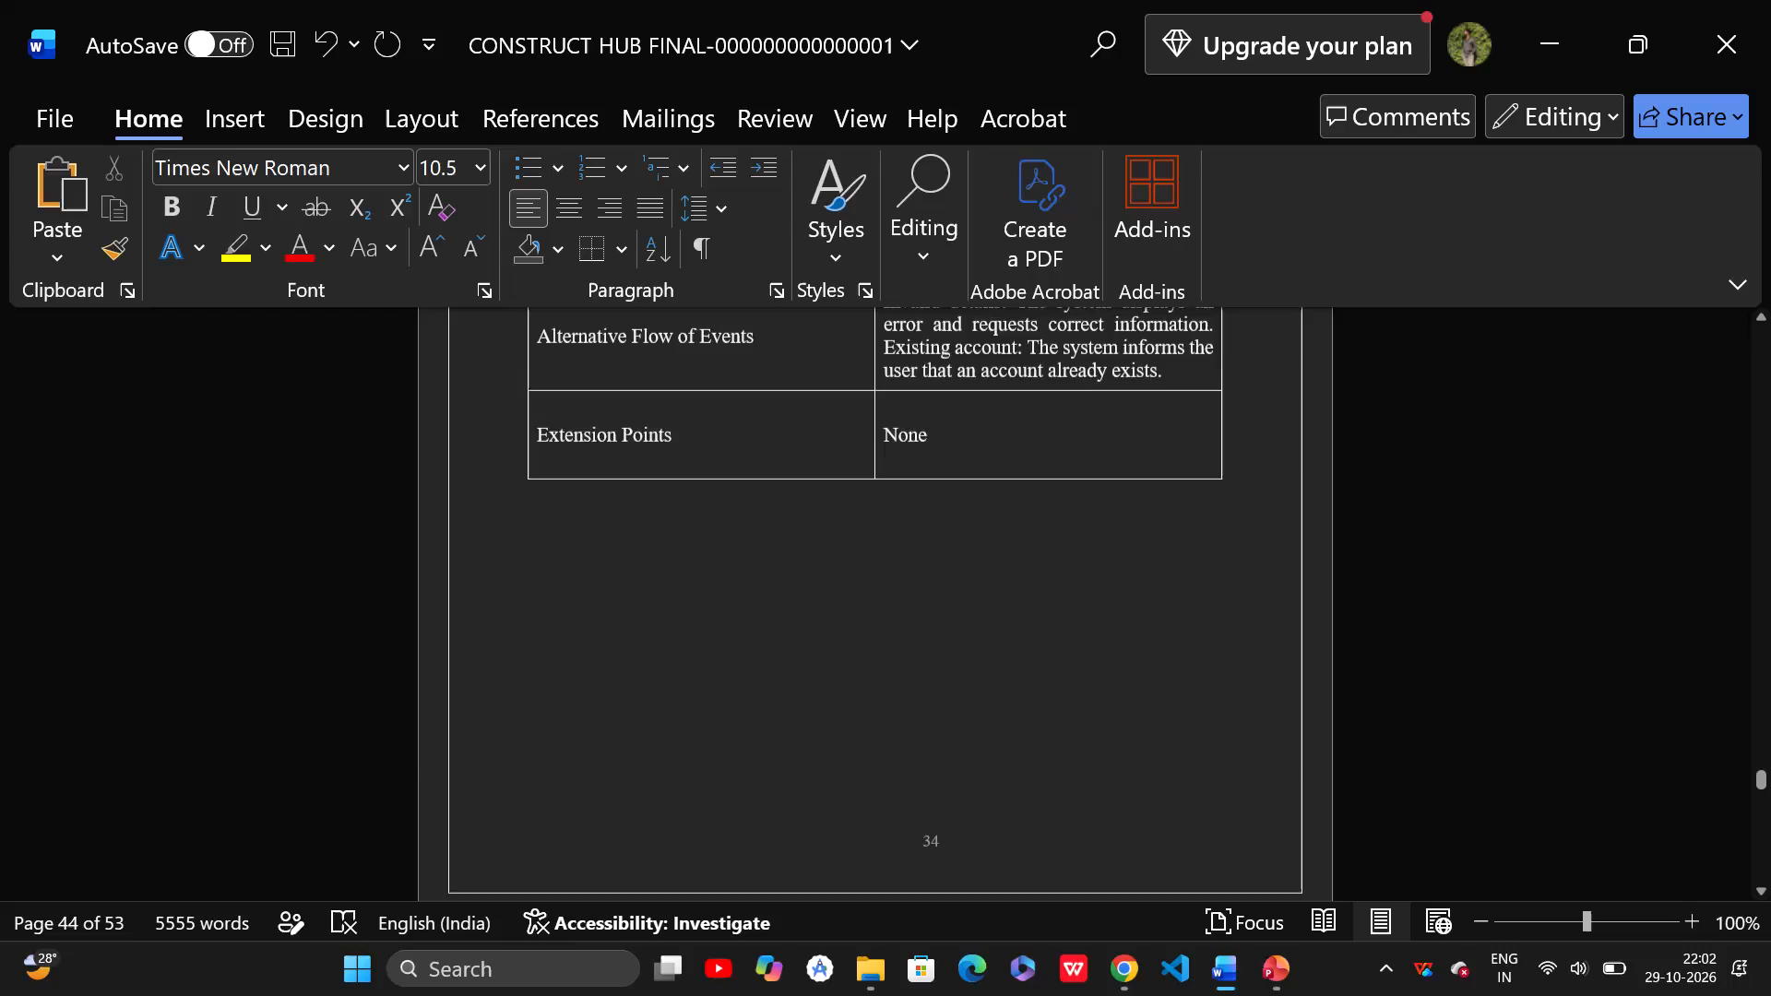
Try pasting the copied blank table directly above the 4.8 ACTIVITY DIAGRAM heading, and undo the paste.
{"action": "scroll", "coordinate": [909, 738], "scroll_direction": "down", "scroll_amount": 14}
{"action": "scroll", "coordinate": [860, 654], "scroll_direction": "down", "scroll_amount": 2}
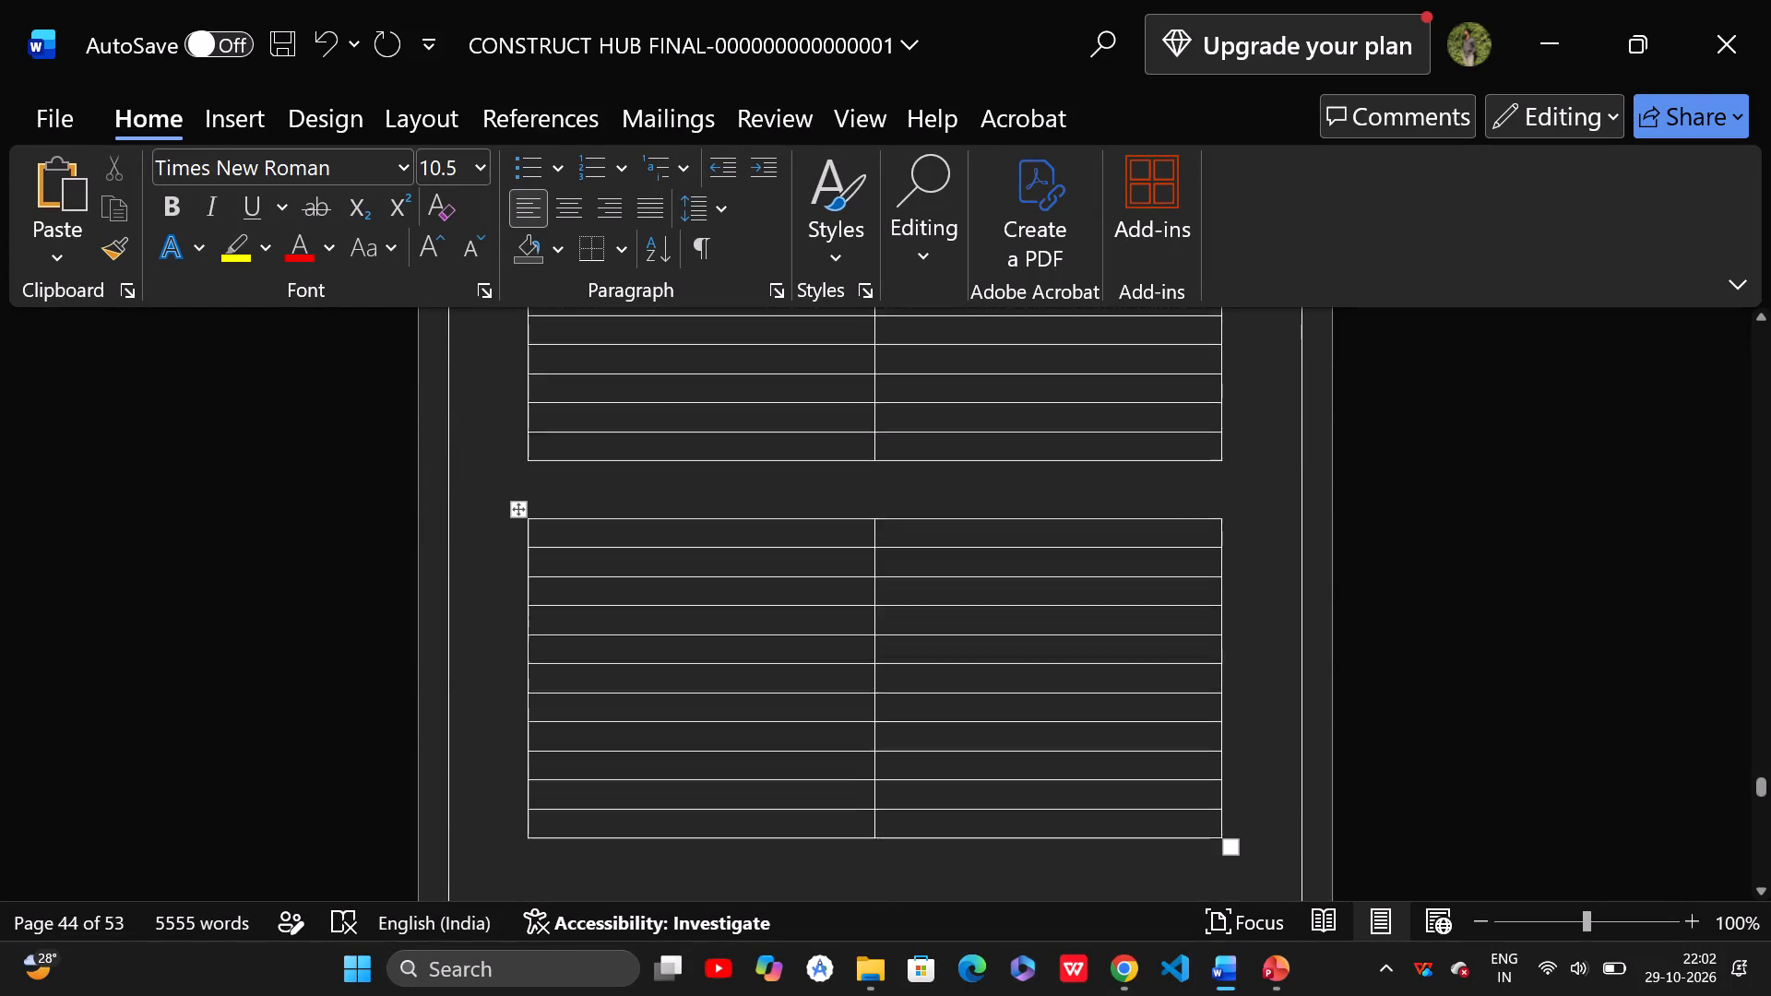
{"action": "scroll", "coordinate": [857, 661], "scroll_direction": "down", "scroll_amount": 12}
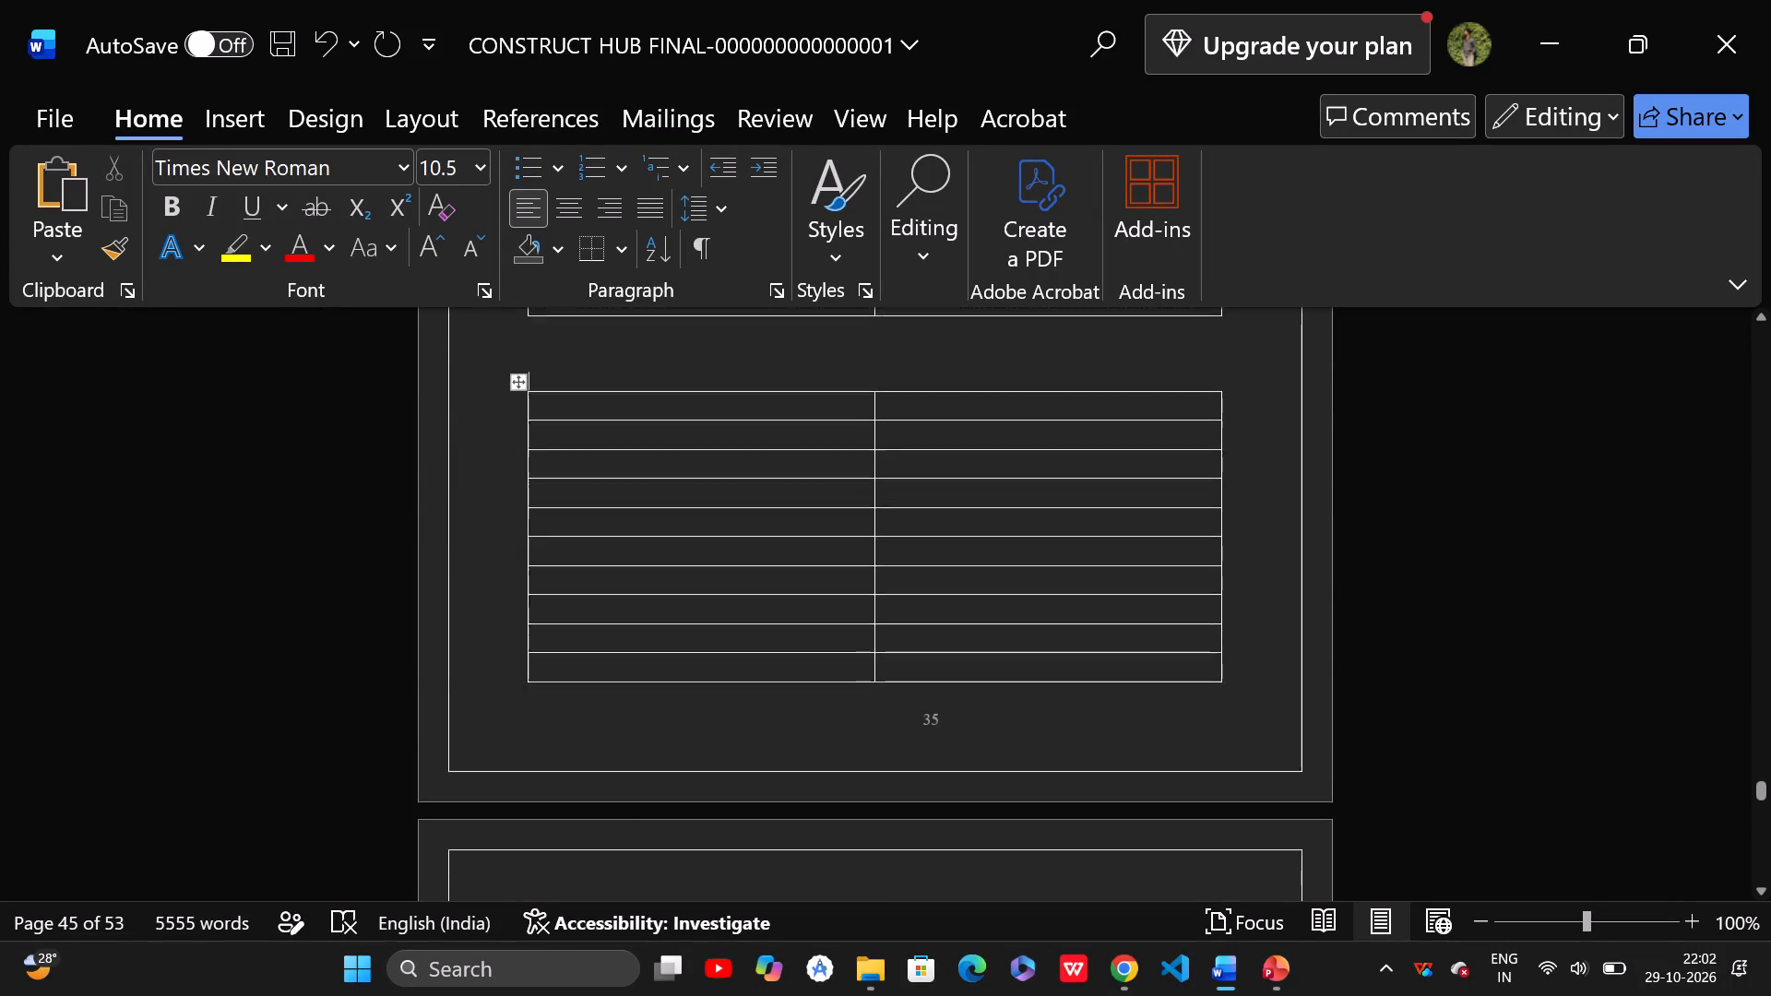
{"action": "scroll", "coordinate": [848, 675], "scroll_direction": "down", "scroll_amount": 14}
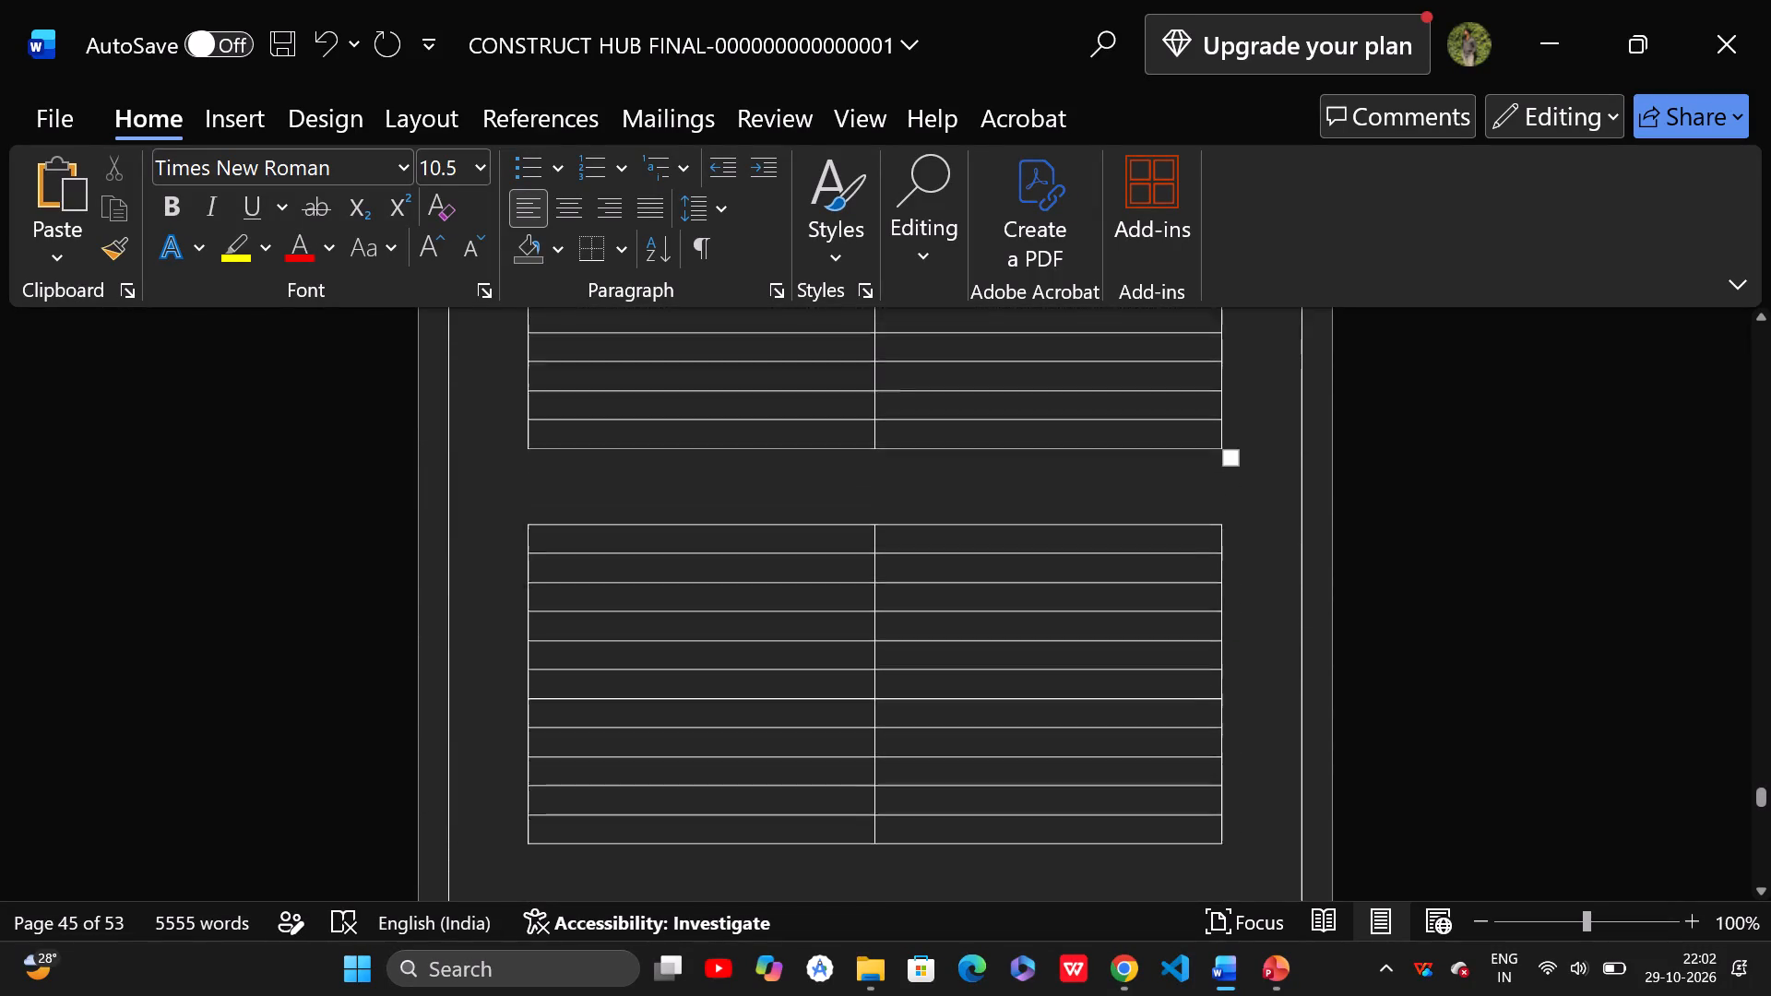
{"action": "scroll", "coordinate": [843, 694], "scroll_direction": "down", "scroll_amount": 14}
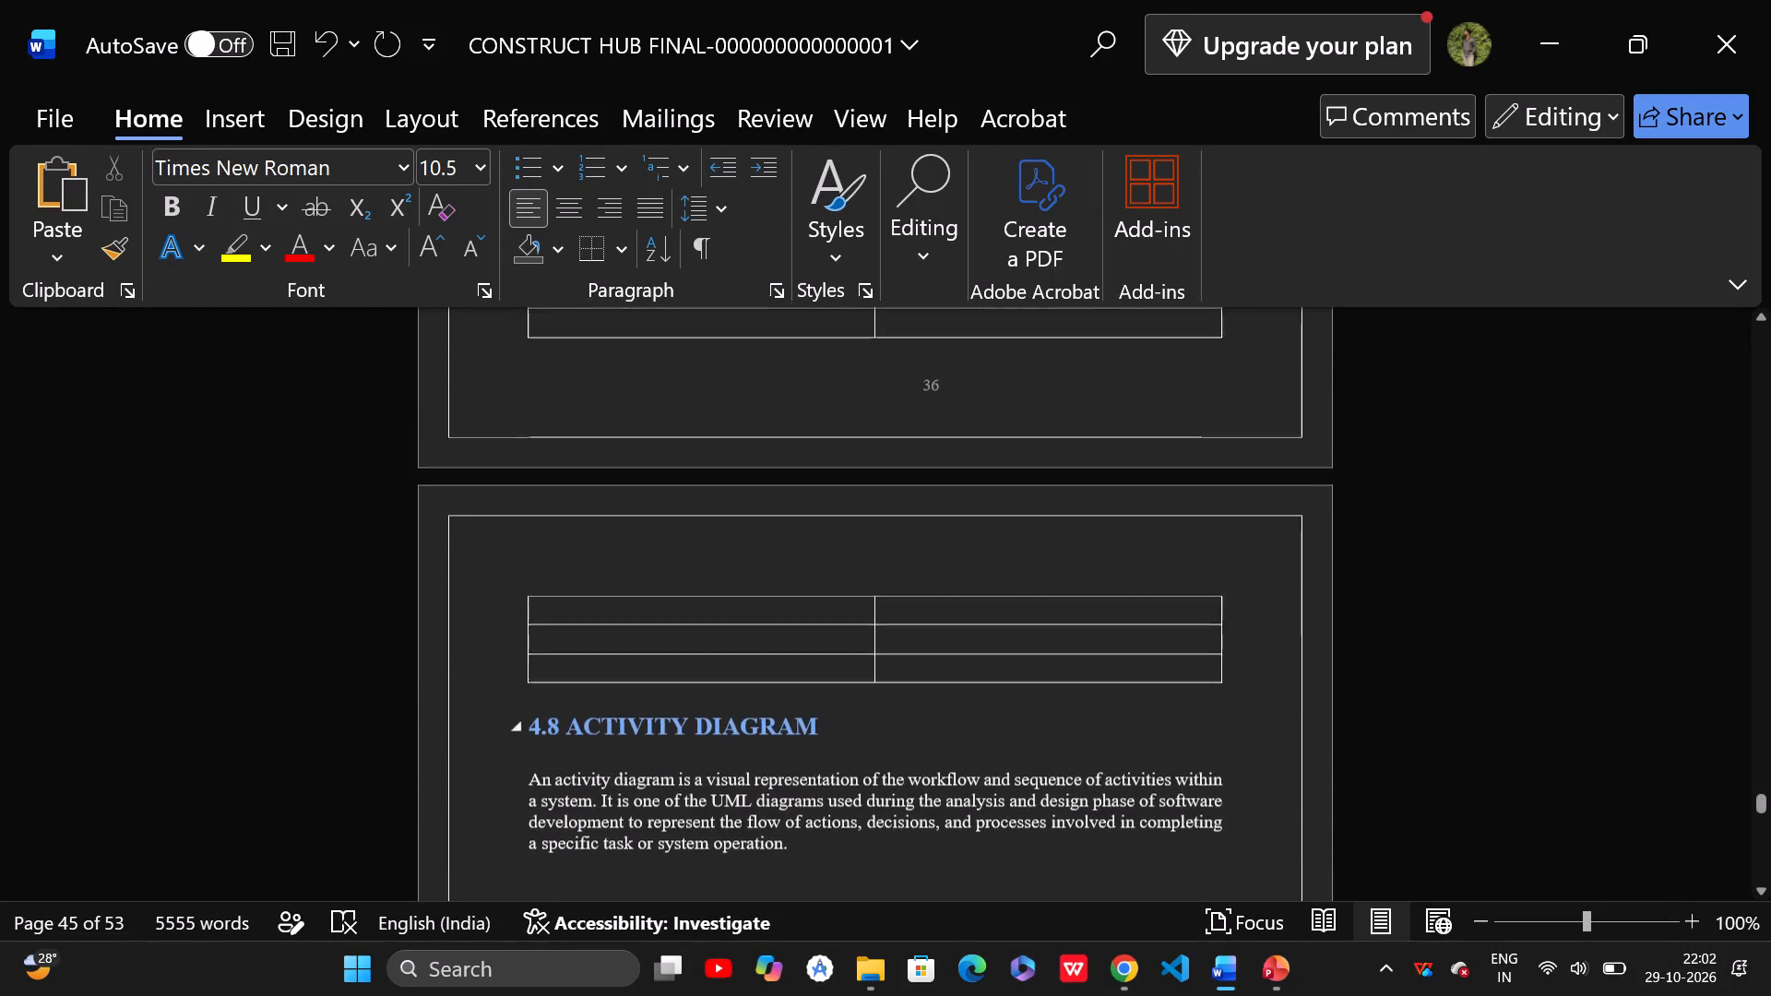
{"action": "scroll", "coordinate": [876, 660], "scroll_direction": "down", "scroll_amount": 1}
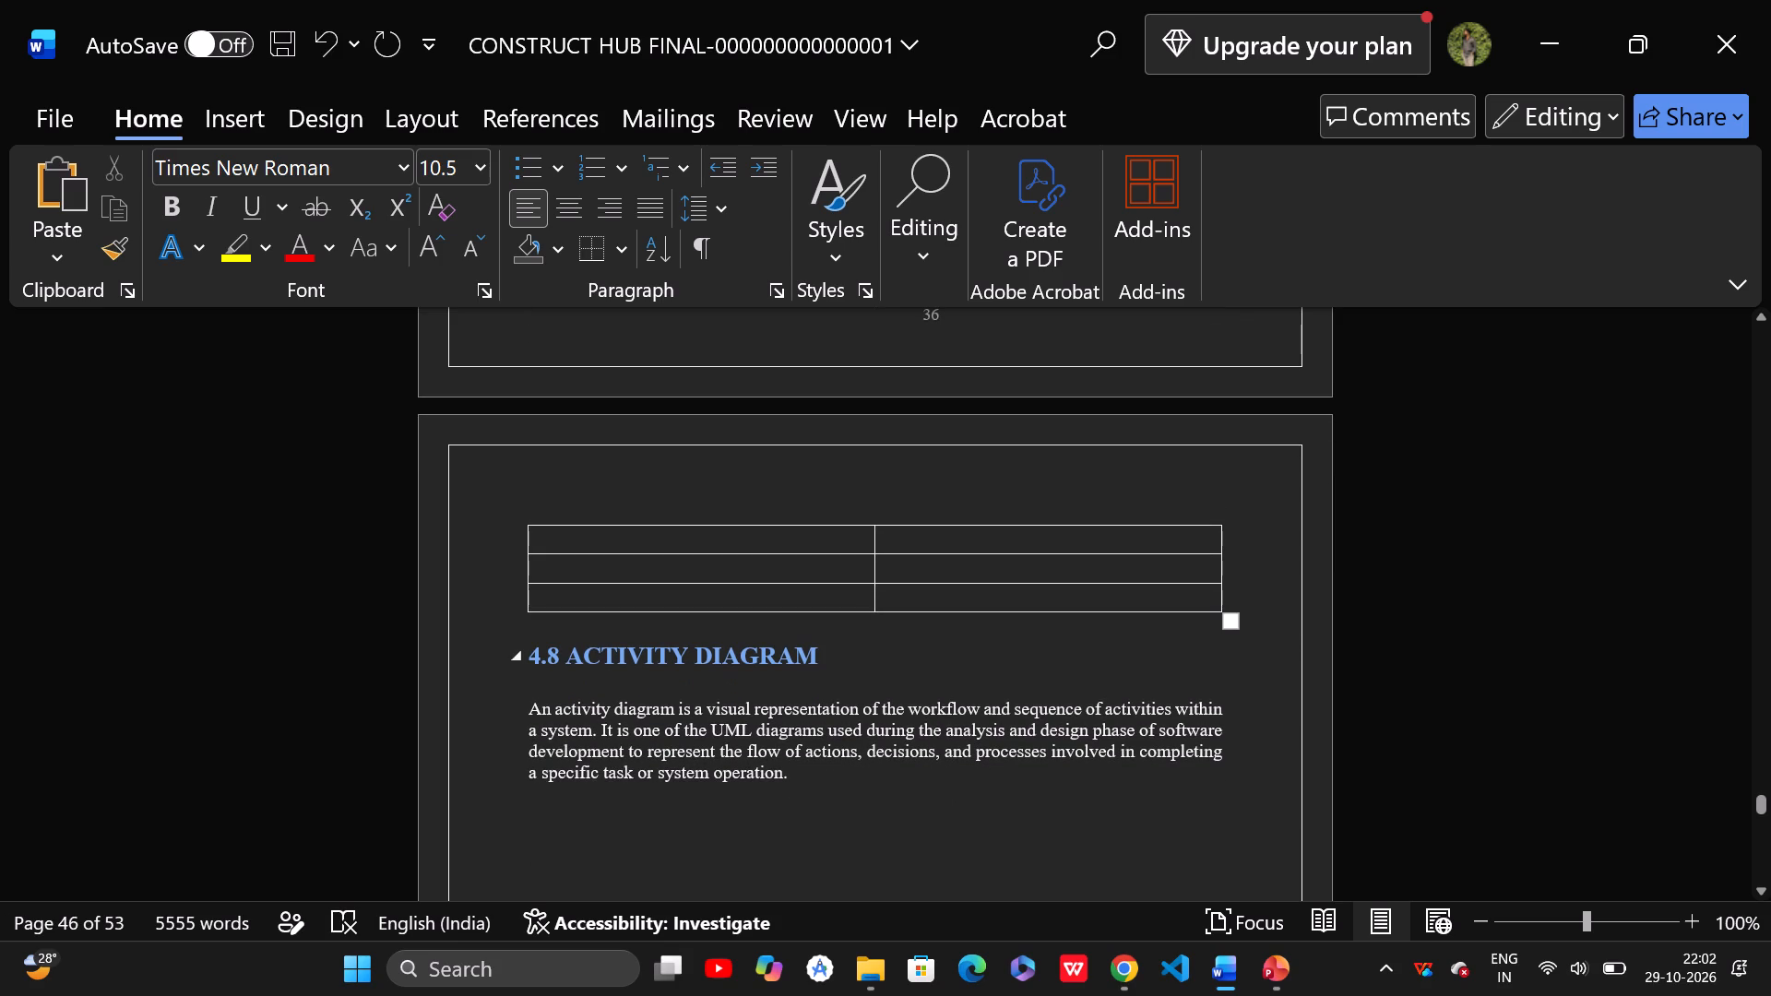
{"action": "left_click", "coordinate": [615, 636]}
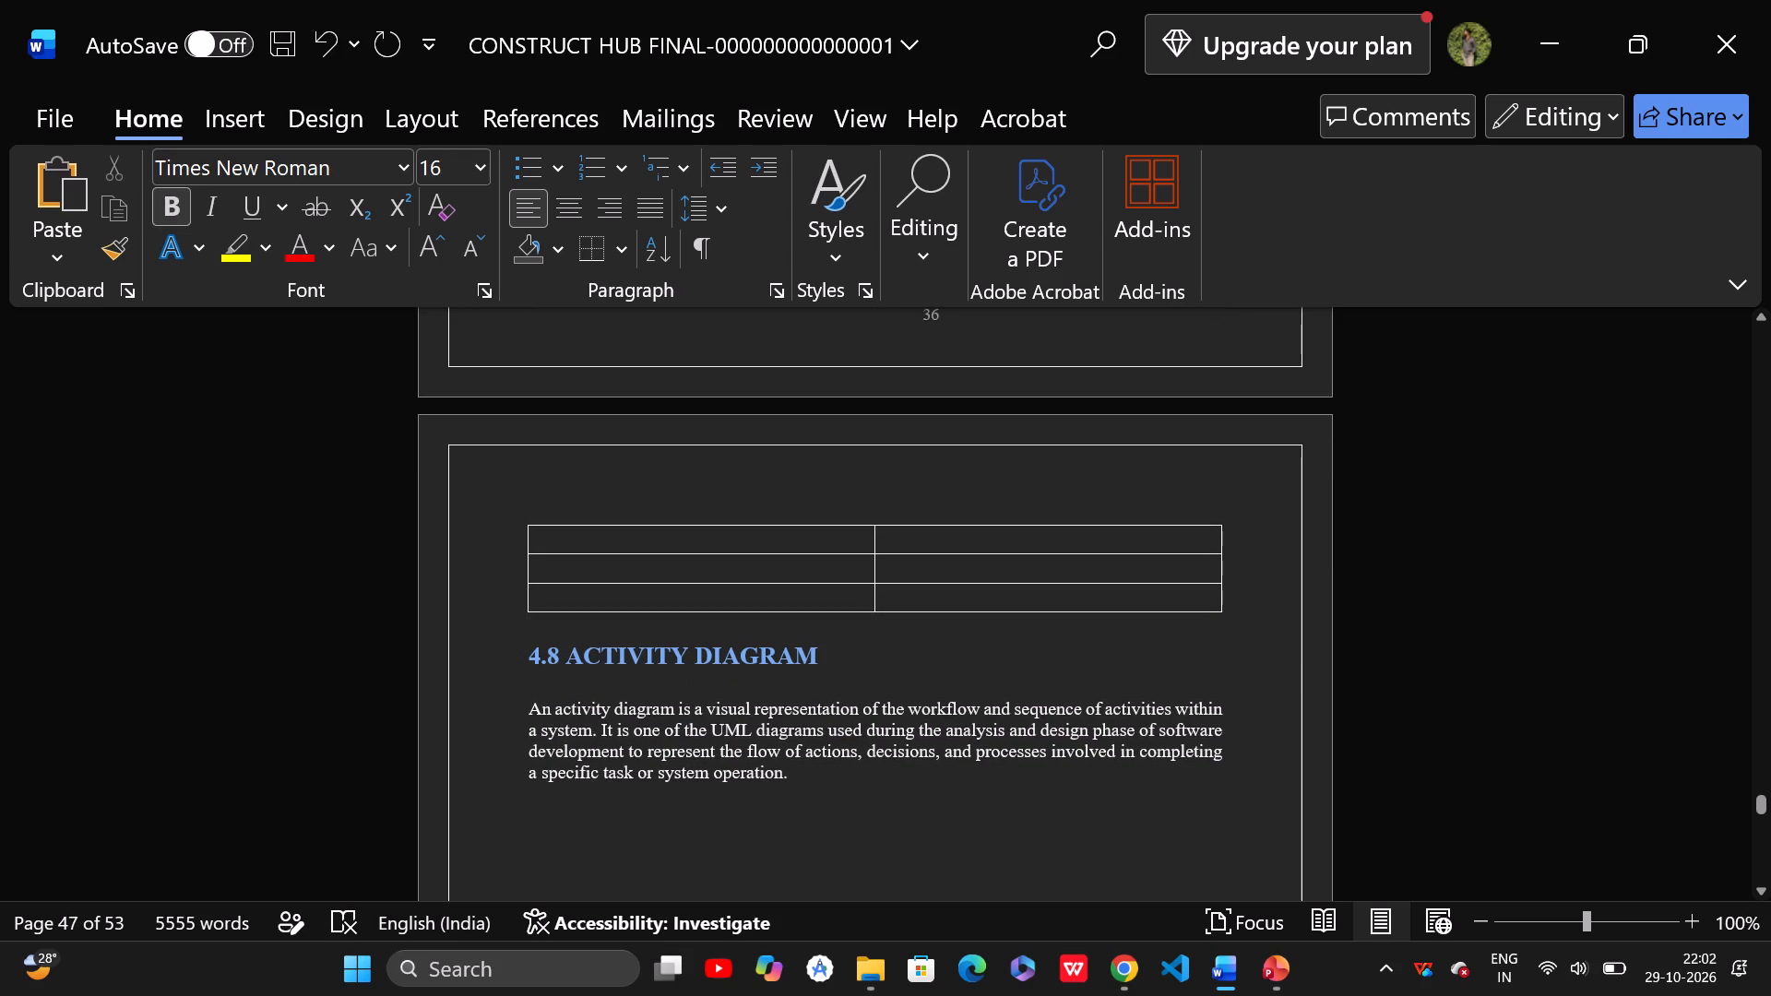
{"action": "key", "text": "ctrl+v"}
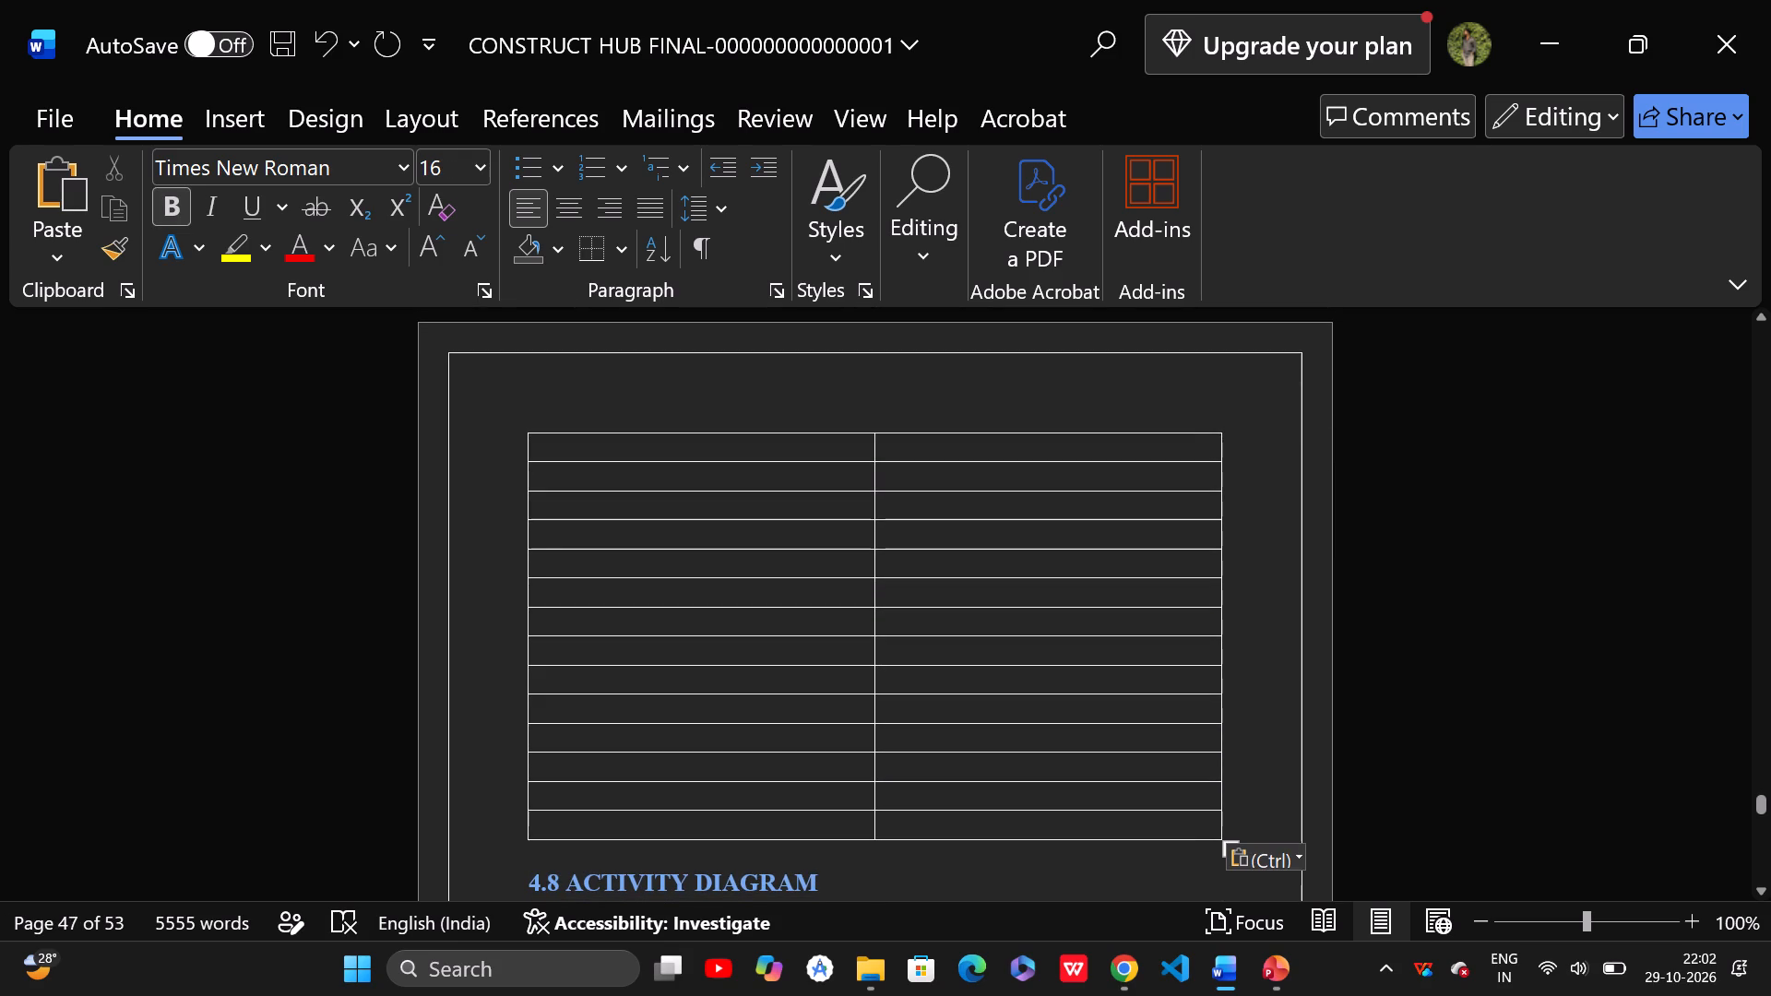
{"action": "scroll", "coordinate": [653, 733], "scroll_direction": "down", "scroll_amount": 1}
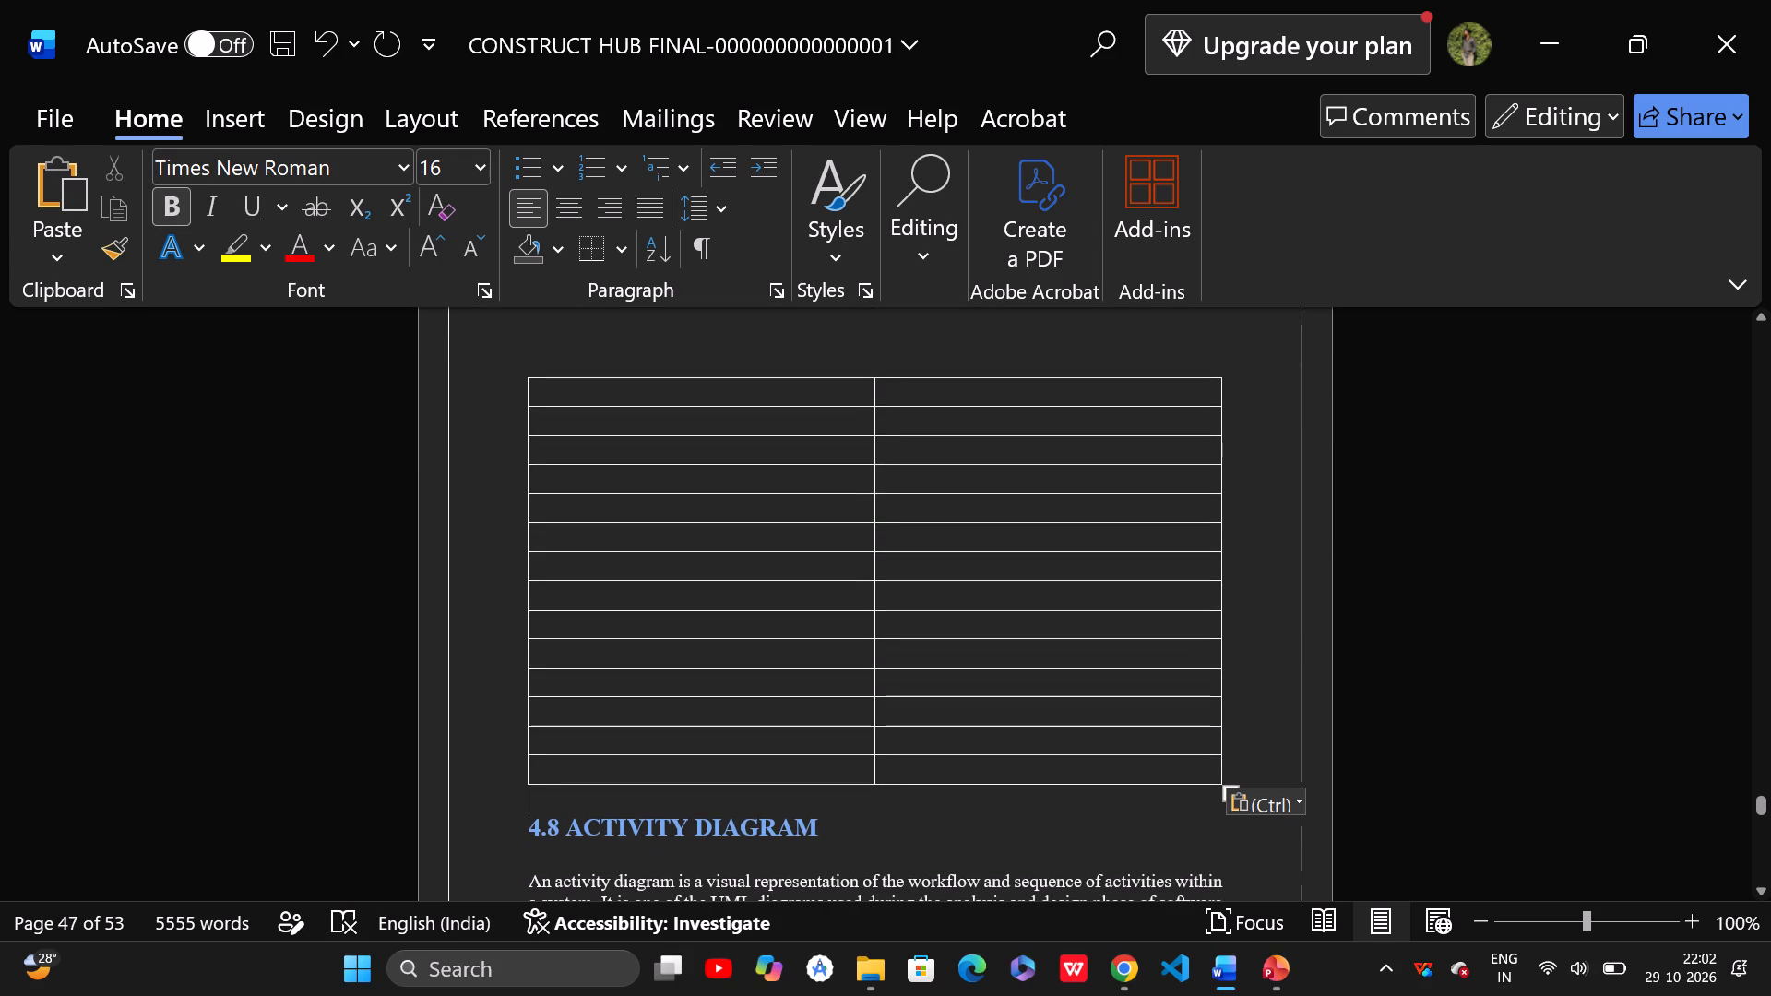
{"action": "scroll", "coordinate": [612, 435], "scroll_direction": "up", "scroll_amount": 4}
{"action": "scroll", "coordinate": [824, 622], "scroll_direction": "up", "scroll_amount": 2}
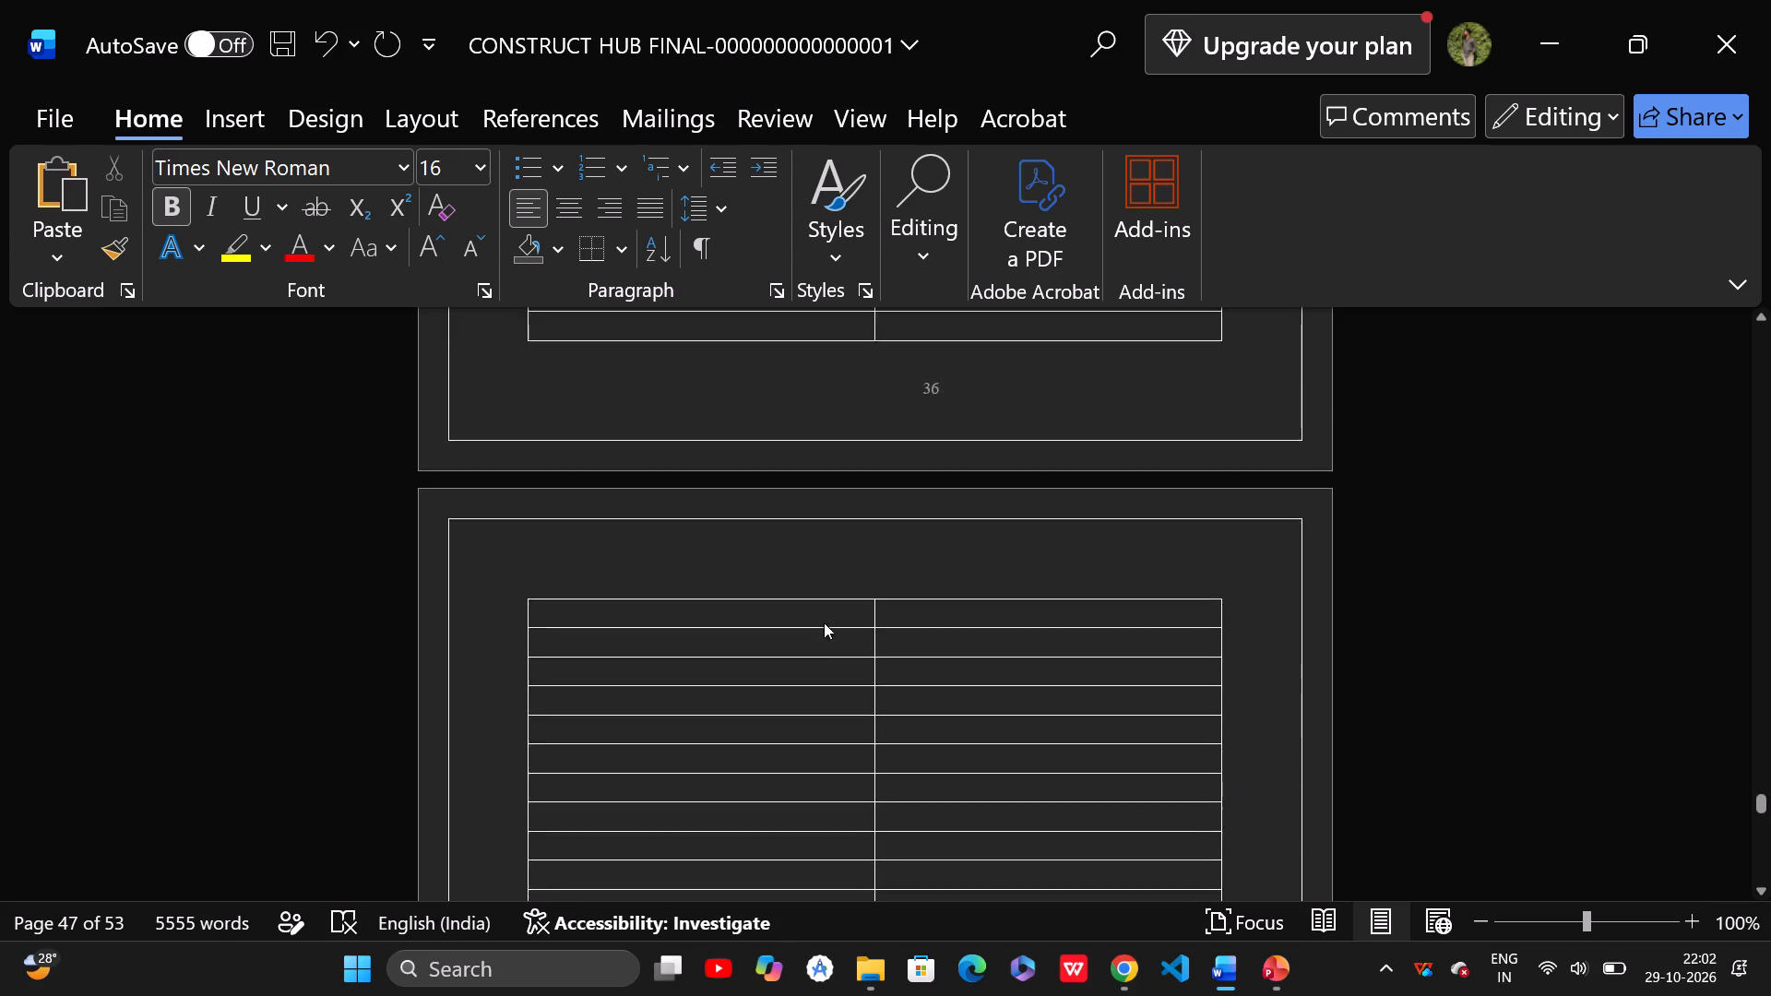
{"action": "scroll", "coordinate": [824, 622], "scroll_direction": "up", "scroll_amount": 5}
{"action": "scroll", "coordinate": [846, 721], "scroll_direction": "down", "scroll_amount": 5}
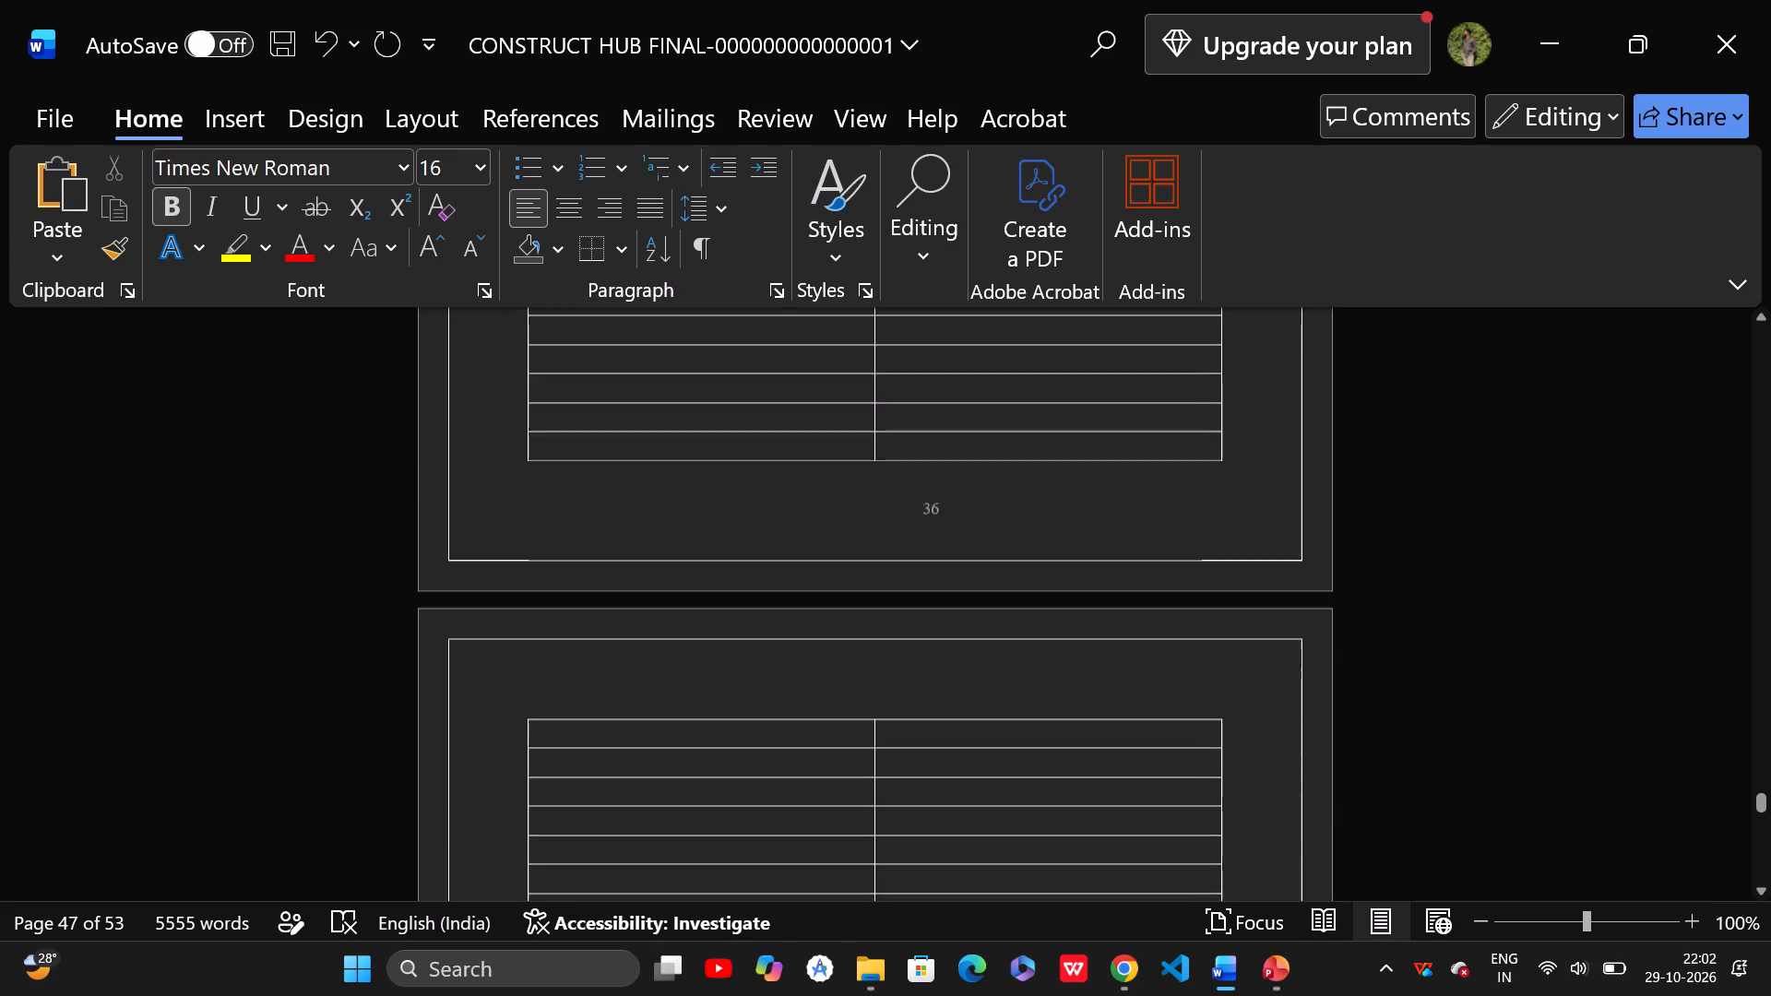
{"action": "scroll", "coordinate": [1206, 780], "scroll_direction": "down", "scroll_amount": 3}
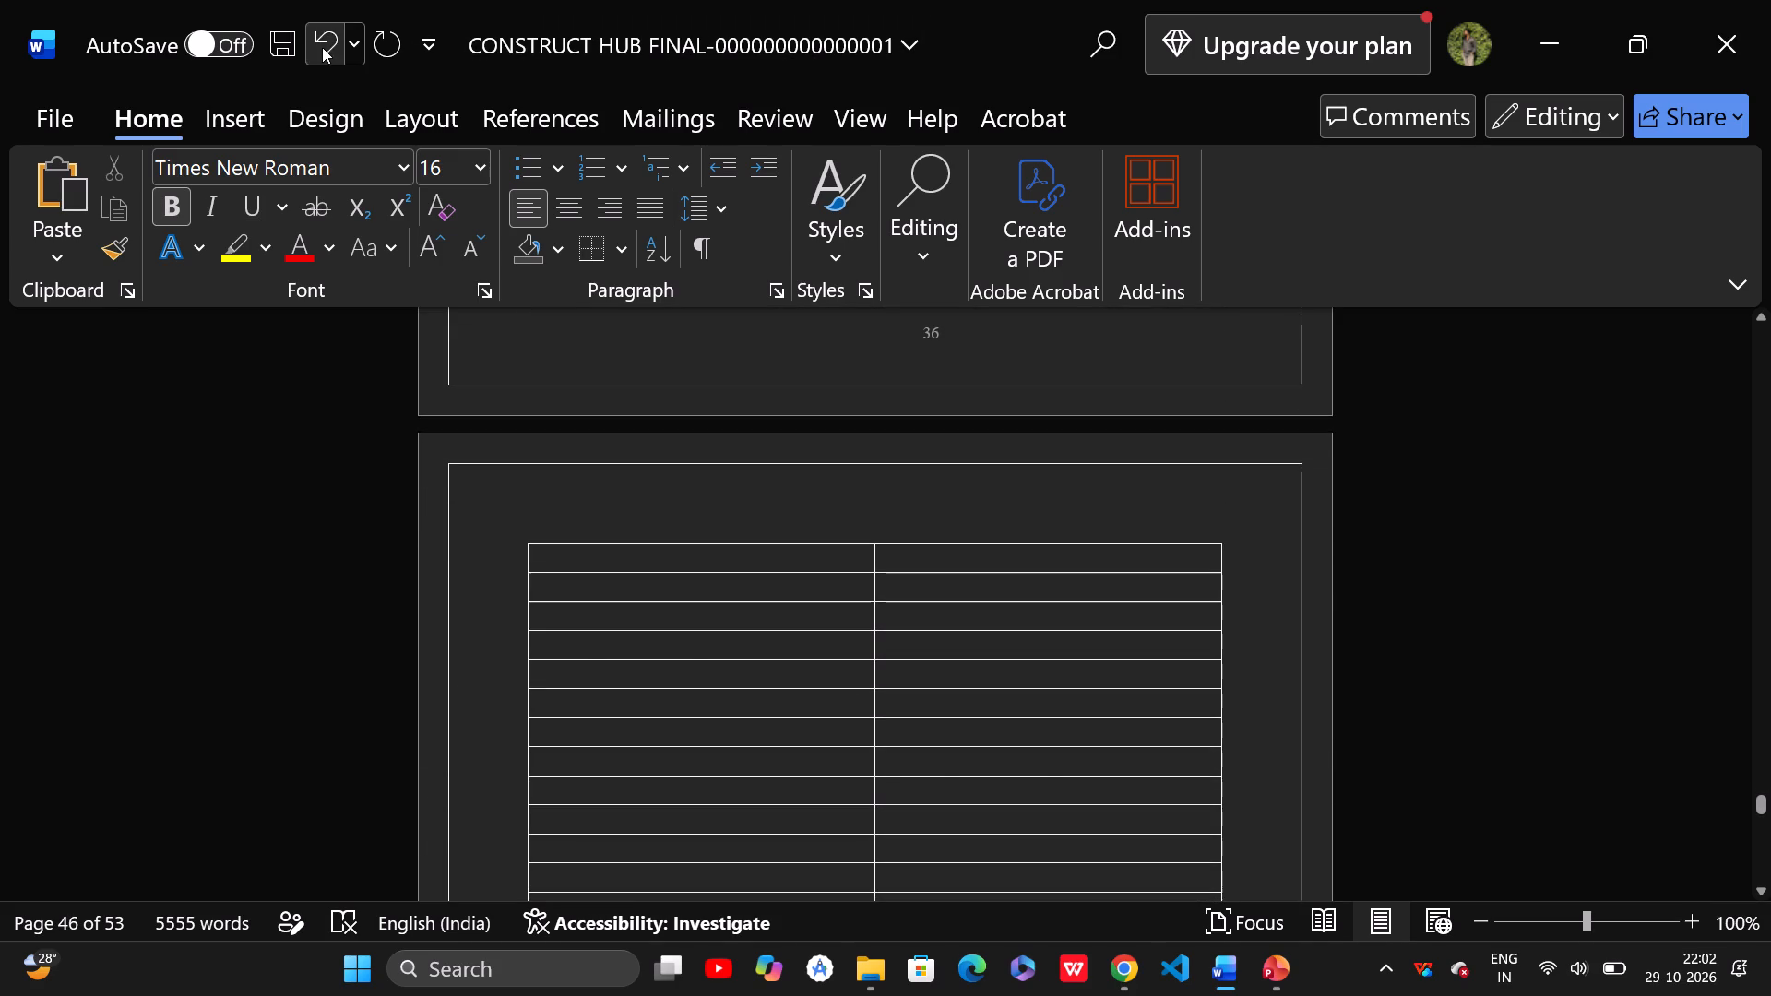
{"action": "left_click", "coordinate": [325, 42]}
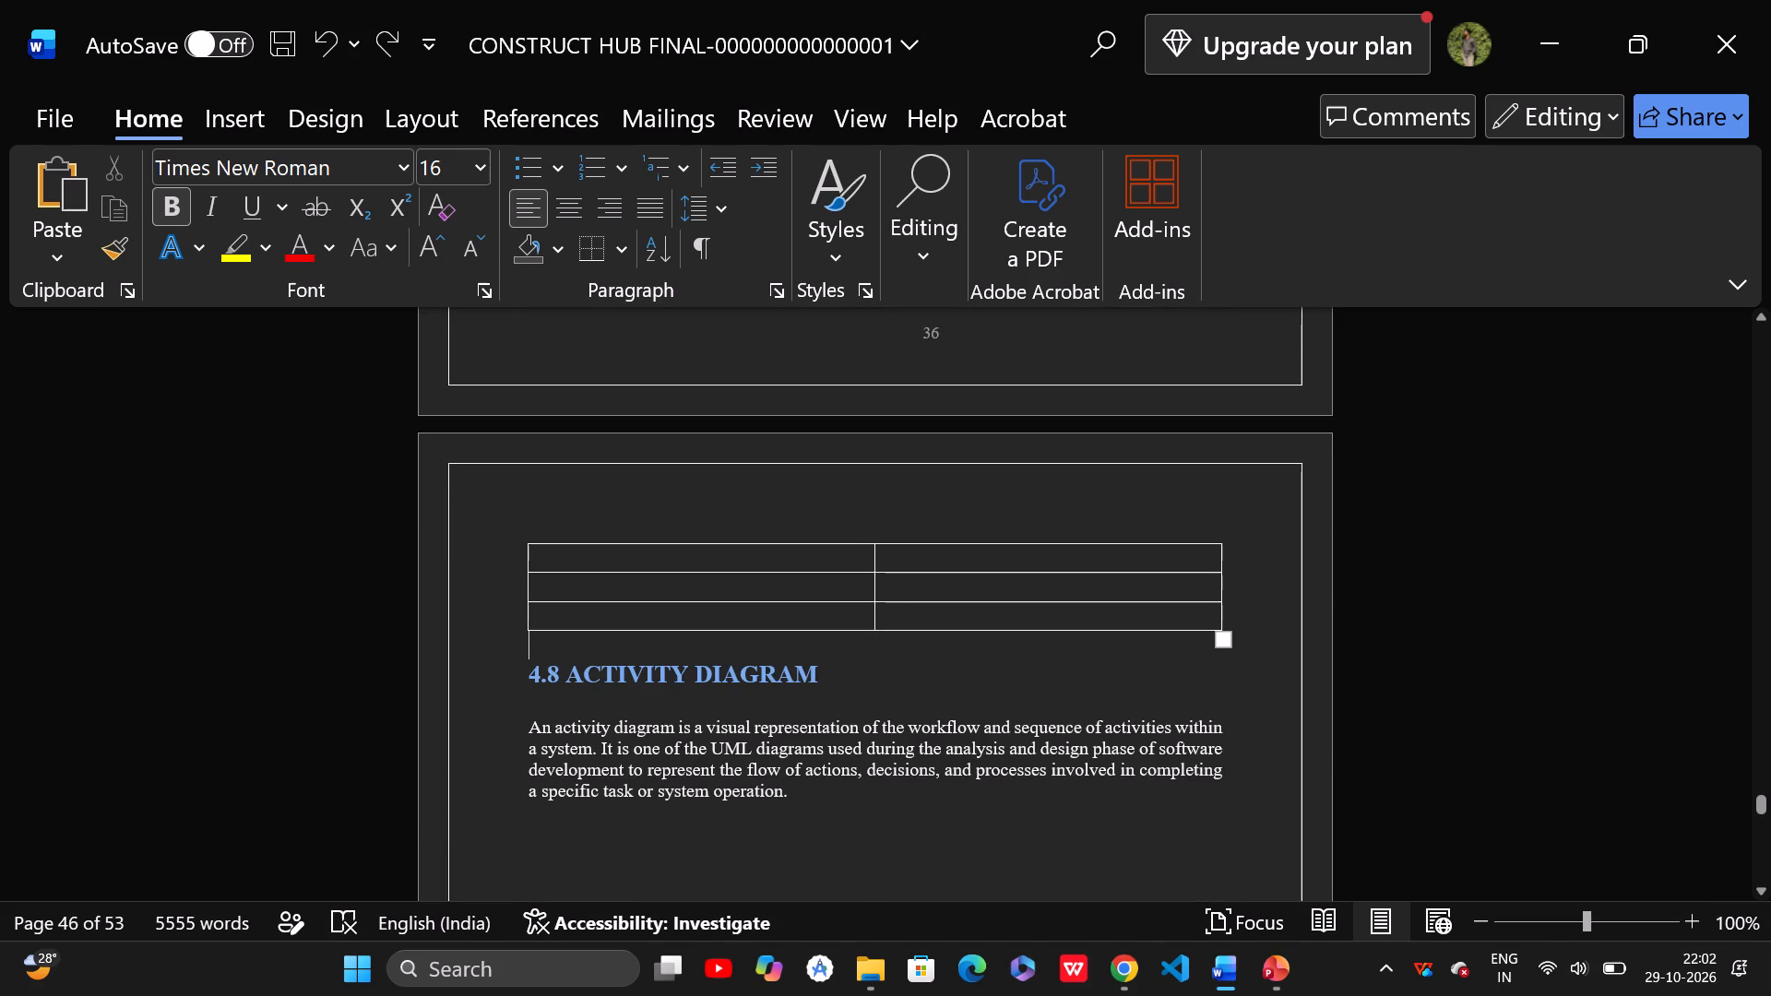
Add two blank lines above the 4.8 ACTIVITY DIAGRAM heading and paste the copied blank two-column table there.
{"action": "key", "text": "Return"}
{"action": "key", "text": "Return"}
{"action": "key", "text": "ctrl+v"}
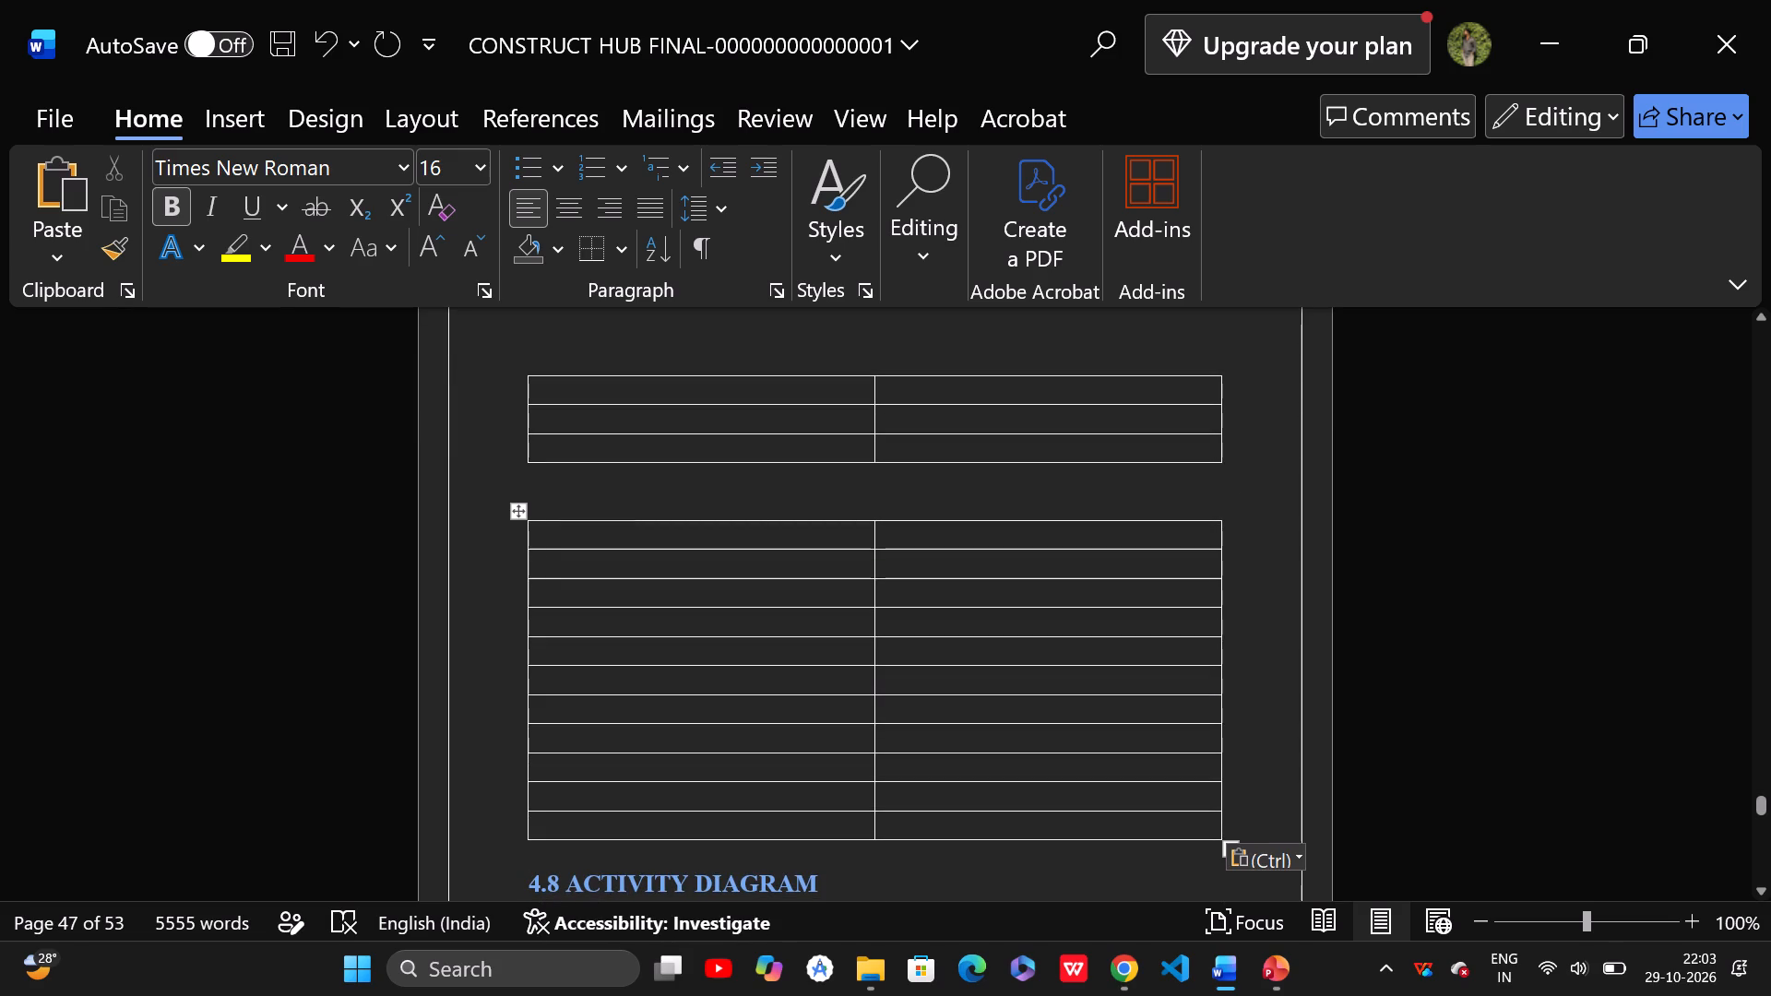
Paste another copy of the blank table below the last one, with two blank lines separating the two tables.
{"action": "key", "text": "Return"}
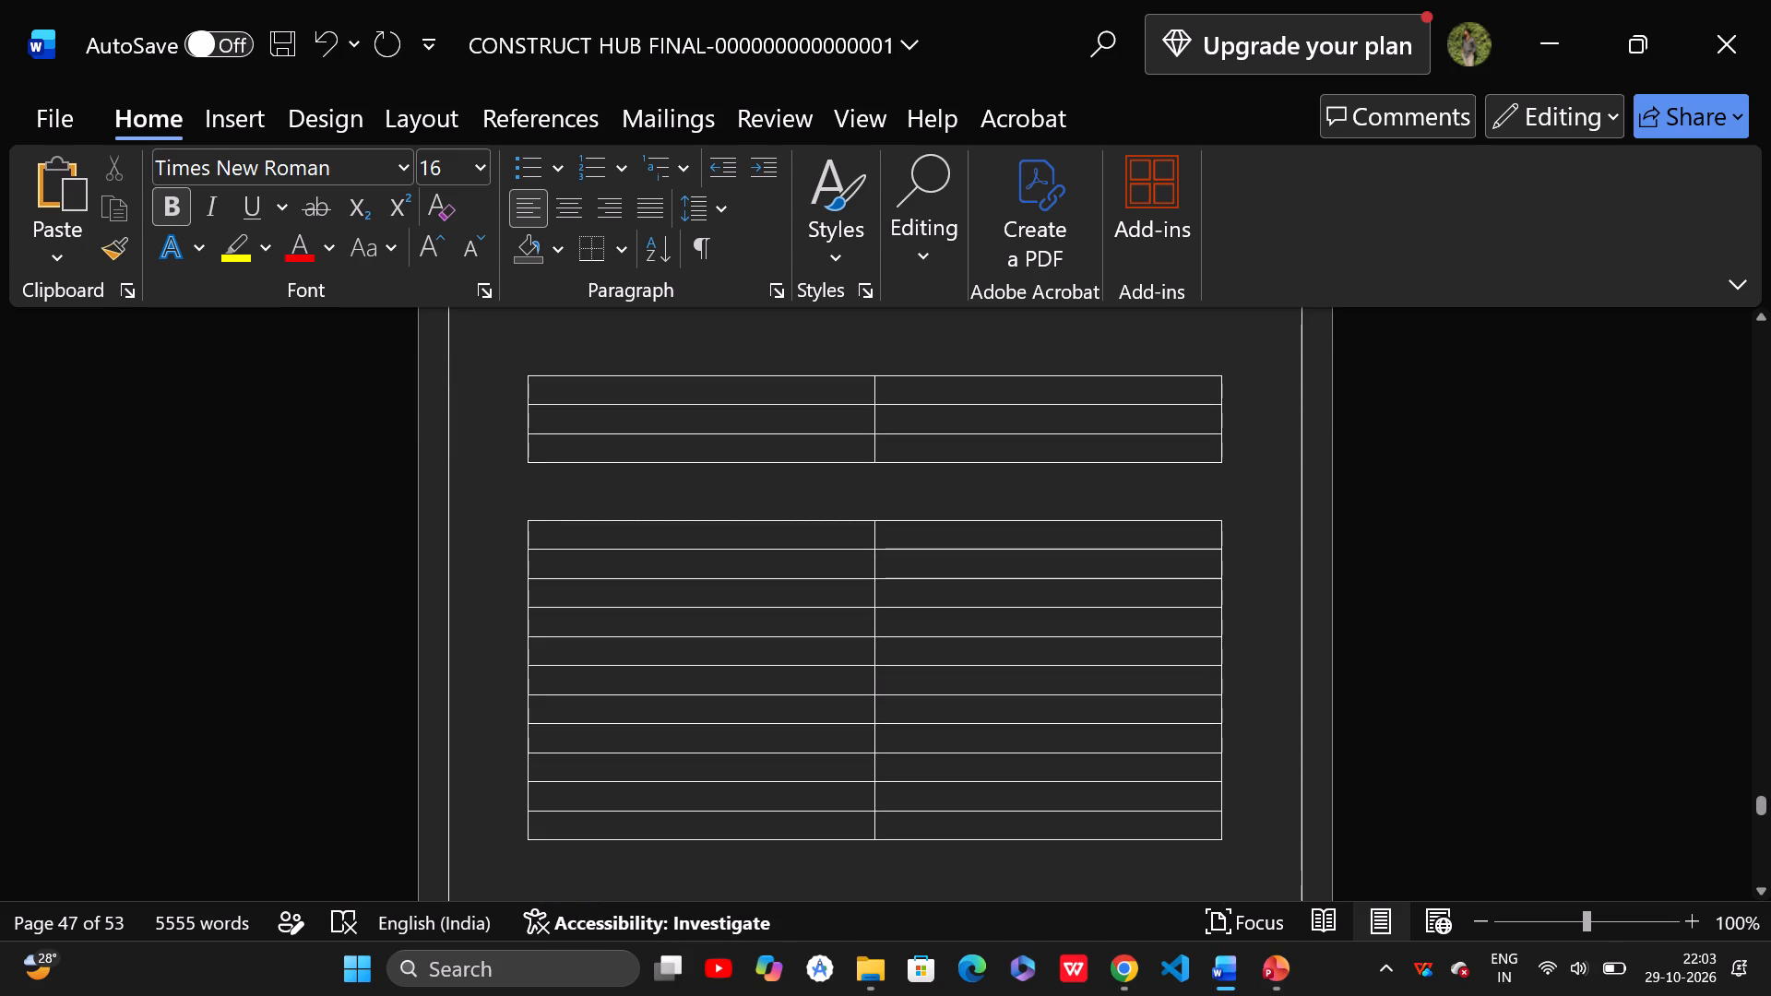
{"action": "key", "text": "ctrl+v"}
{"action": "scroll", "coordinate": [615, 760], "scroll_direction": "up", "scroll_amount": 1}
{"action": "left_click", "coordinate": [580, 562]}
{"action": "key", "text": "Return"}
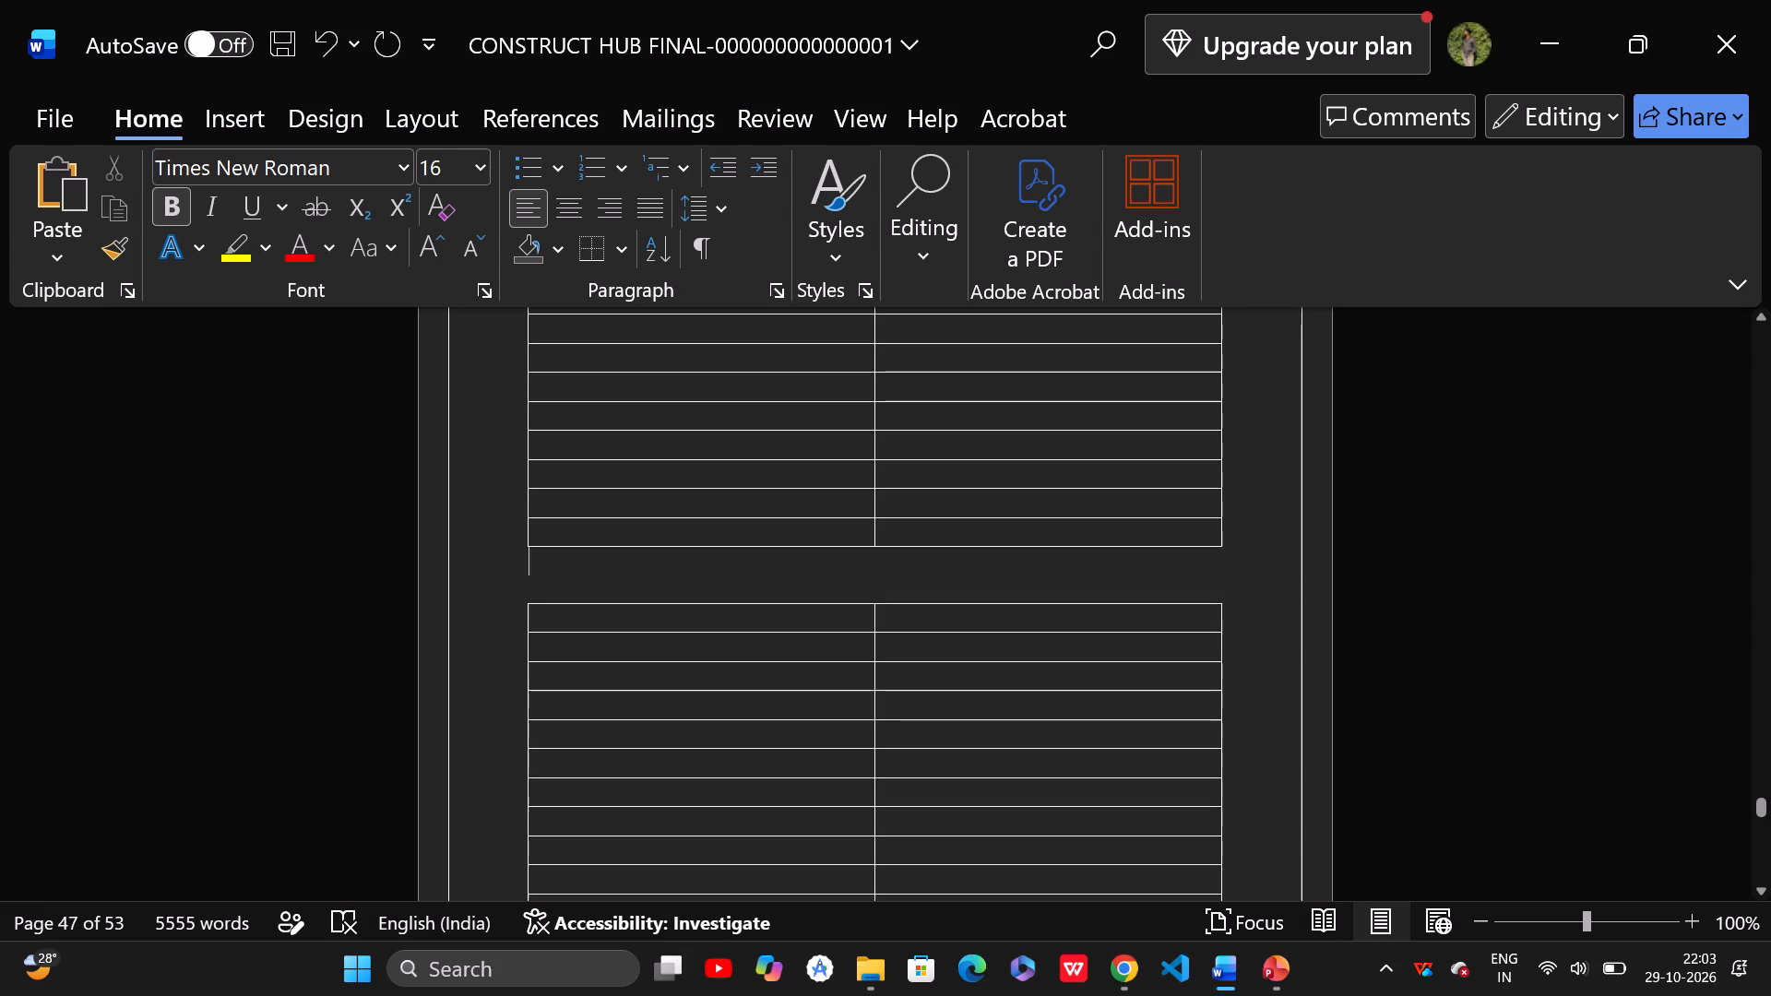
Review the blank tables and their spacing from the 4.8 ACTIVITY DIAGRAM heading back to page 34.
{"action": "scroll", "coordinate": [610, 658], "scroll_direction": "up", "scroll_amount": 1}
{"action": "scroll", "coordinate": [596, 580], "scroll_direction": "up", "scroll_amount": 2}
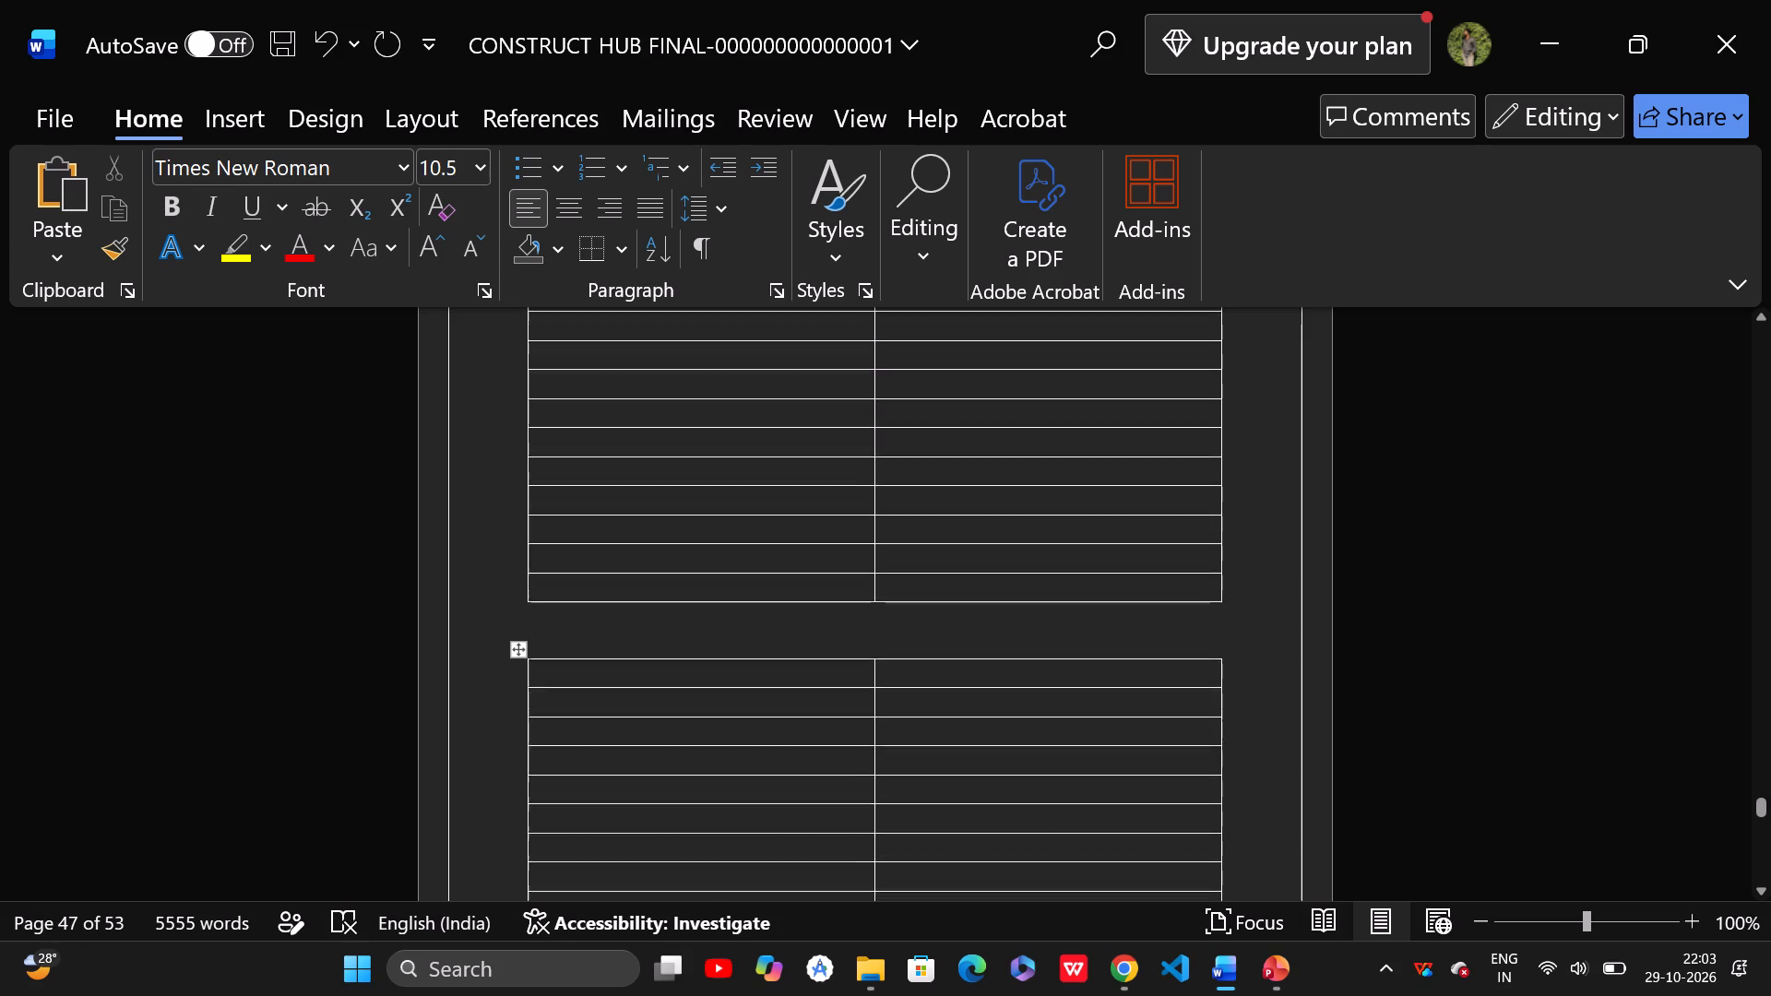
{"action": "scroll", "coordinate": [596, 580], "scroll_direction": "up", "scroll_amount": 10}
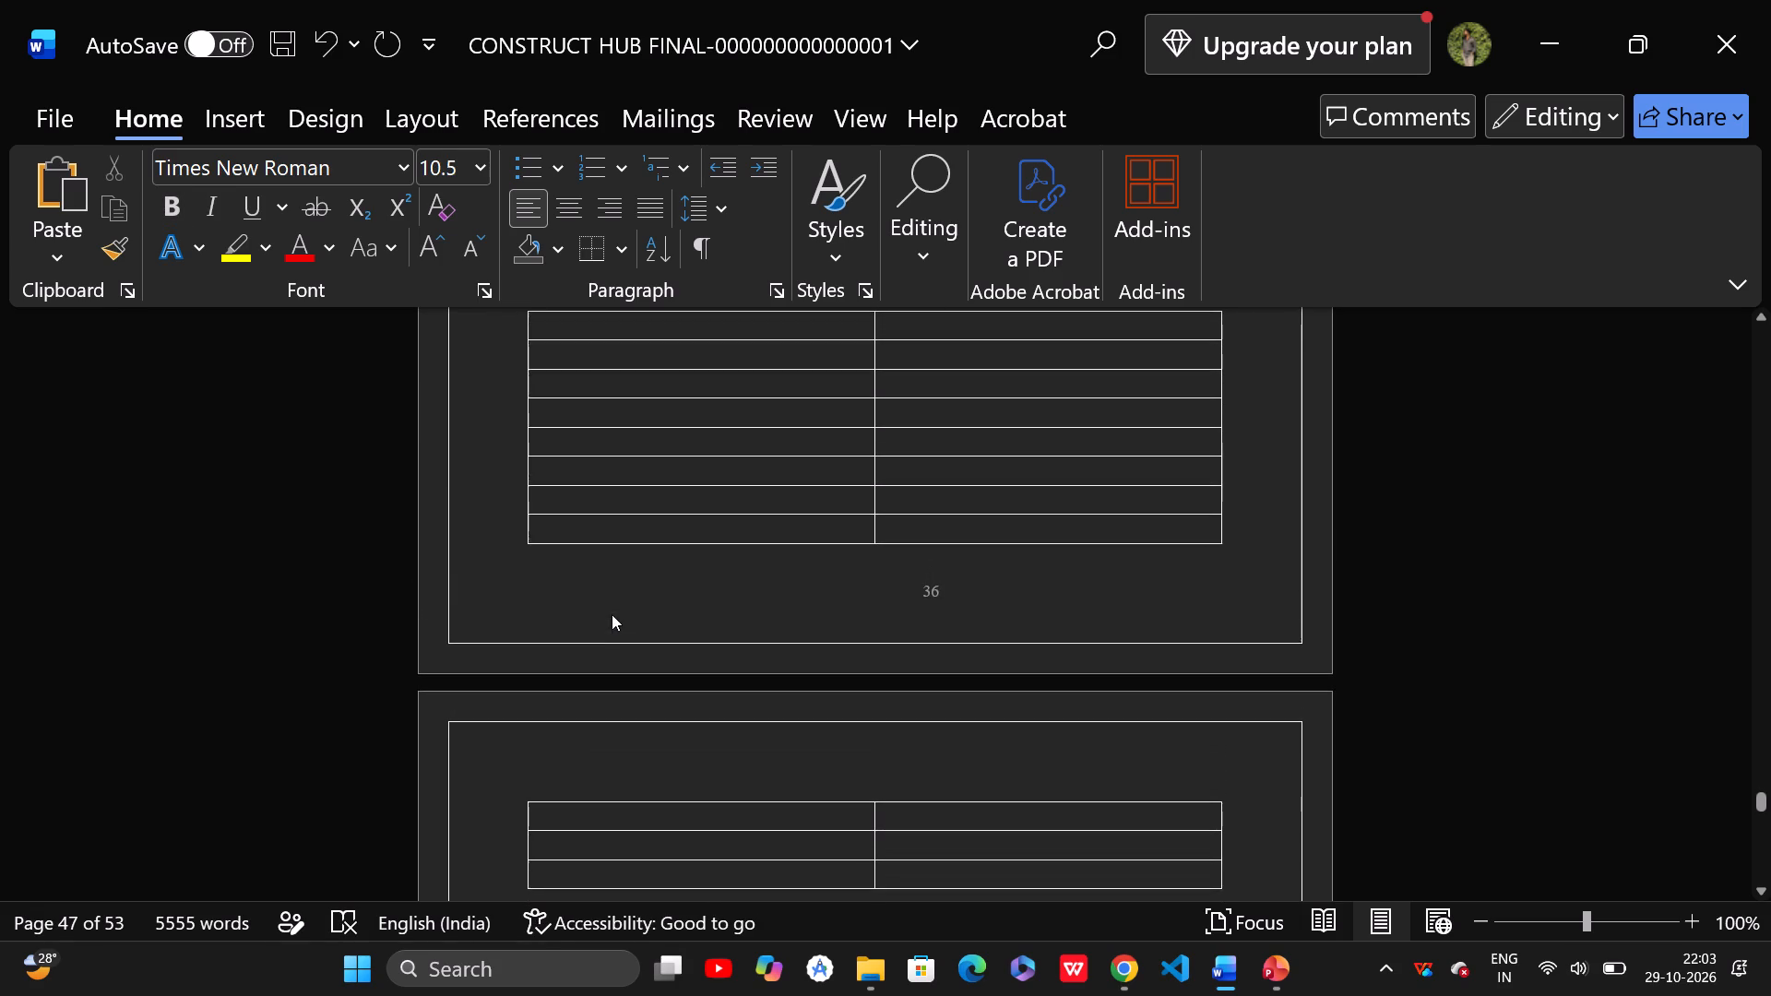
{"action": "scroll", "coordinate": [647, 599], "scroll_direction": "up", "scroll_amount": 1}
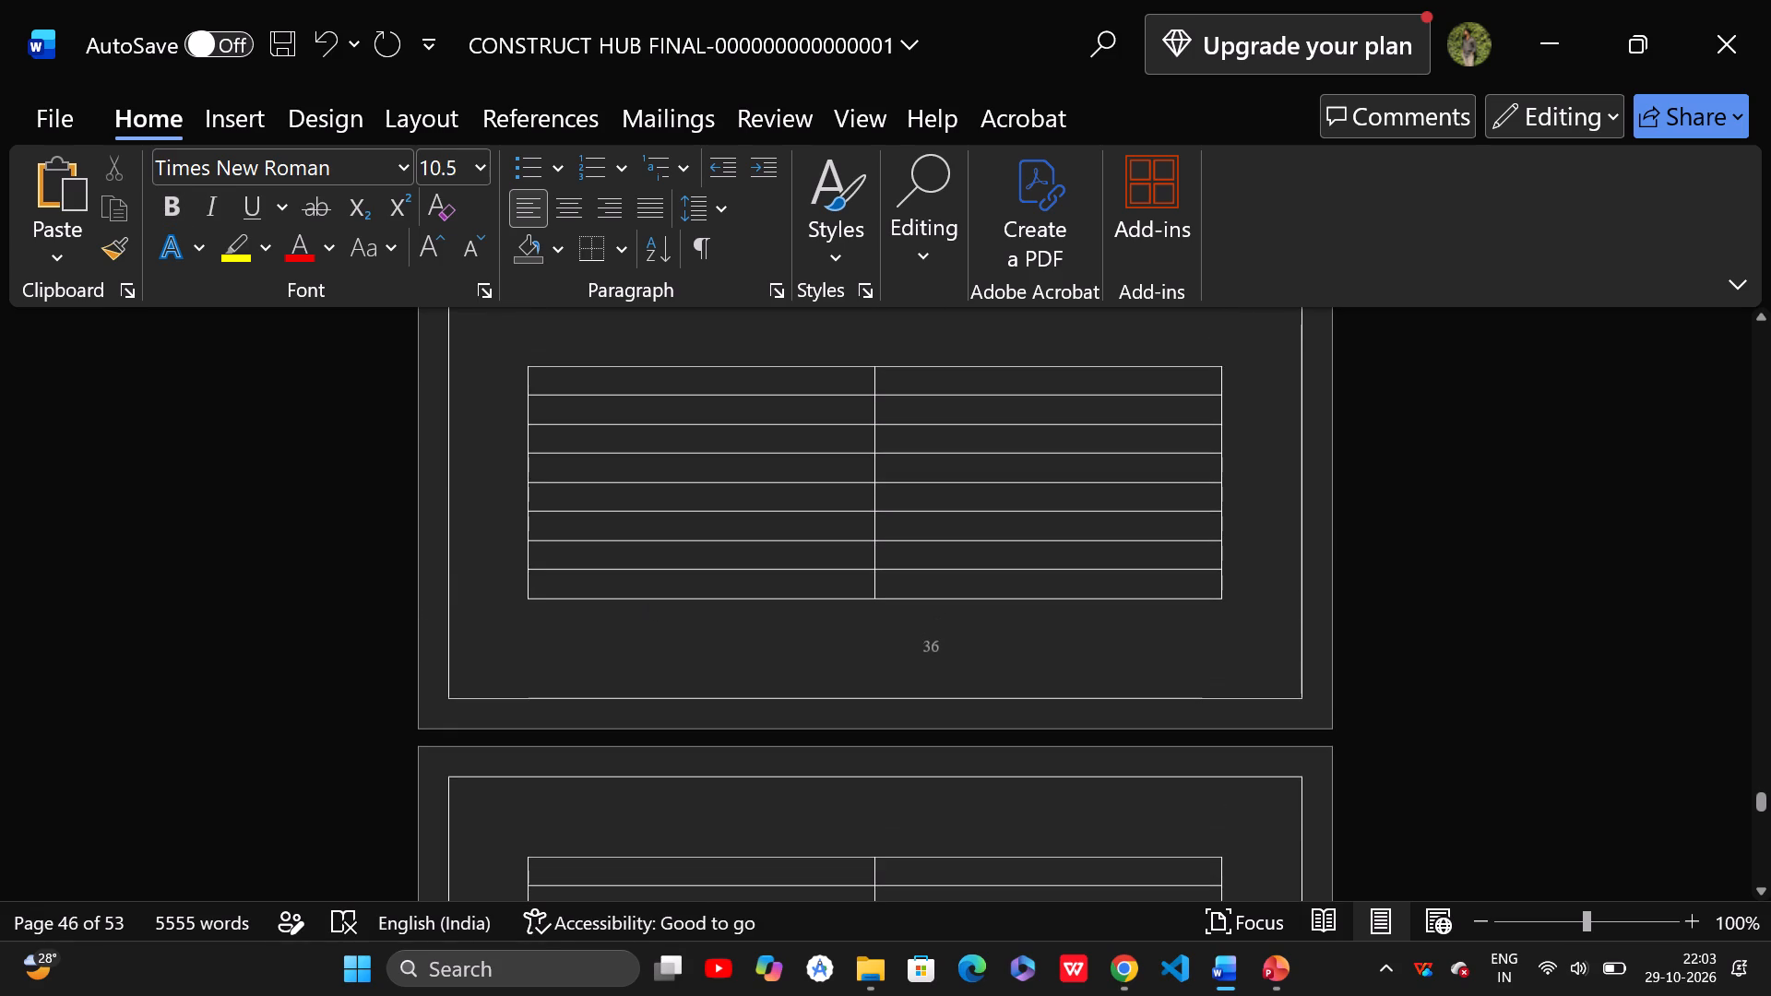
{"action": "scroll", "coordinate": [664, 630], "scroll_direction": "down", "scroll_amount": 3}
{"action": "scroll", "coordinate": [713, 728], "scroll_direction": "down", "scroll_amount": 9}
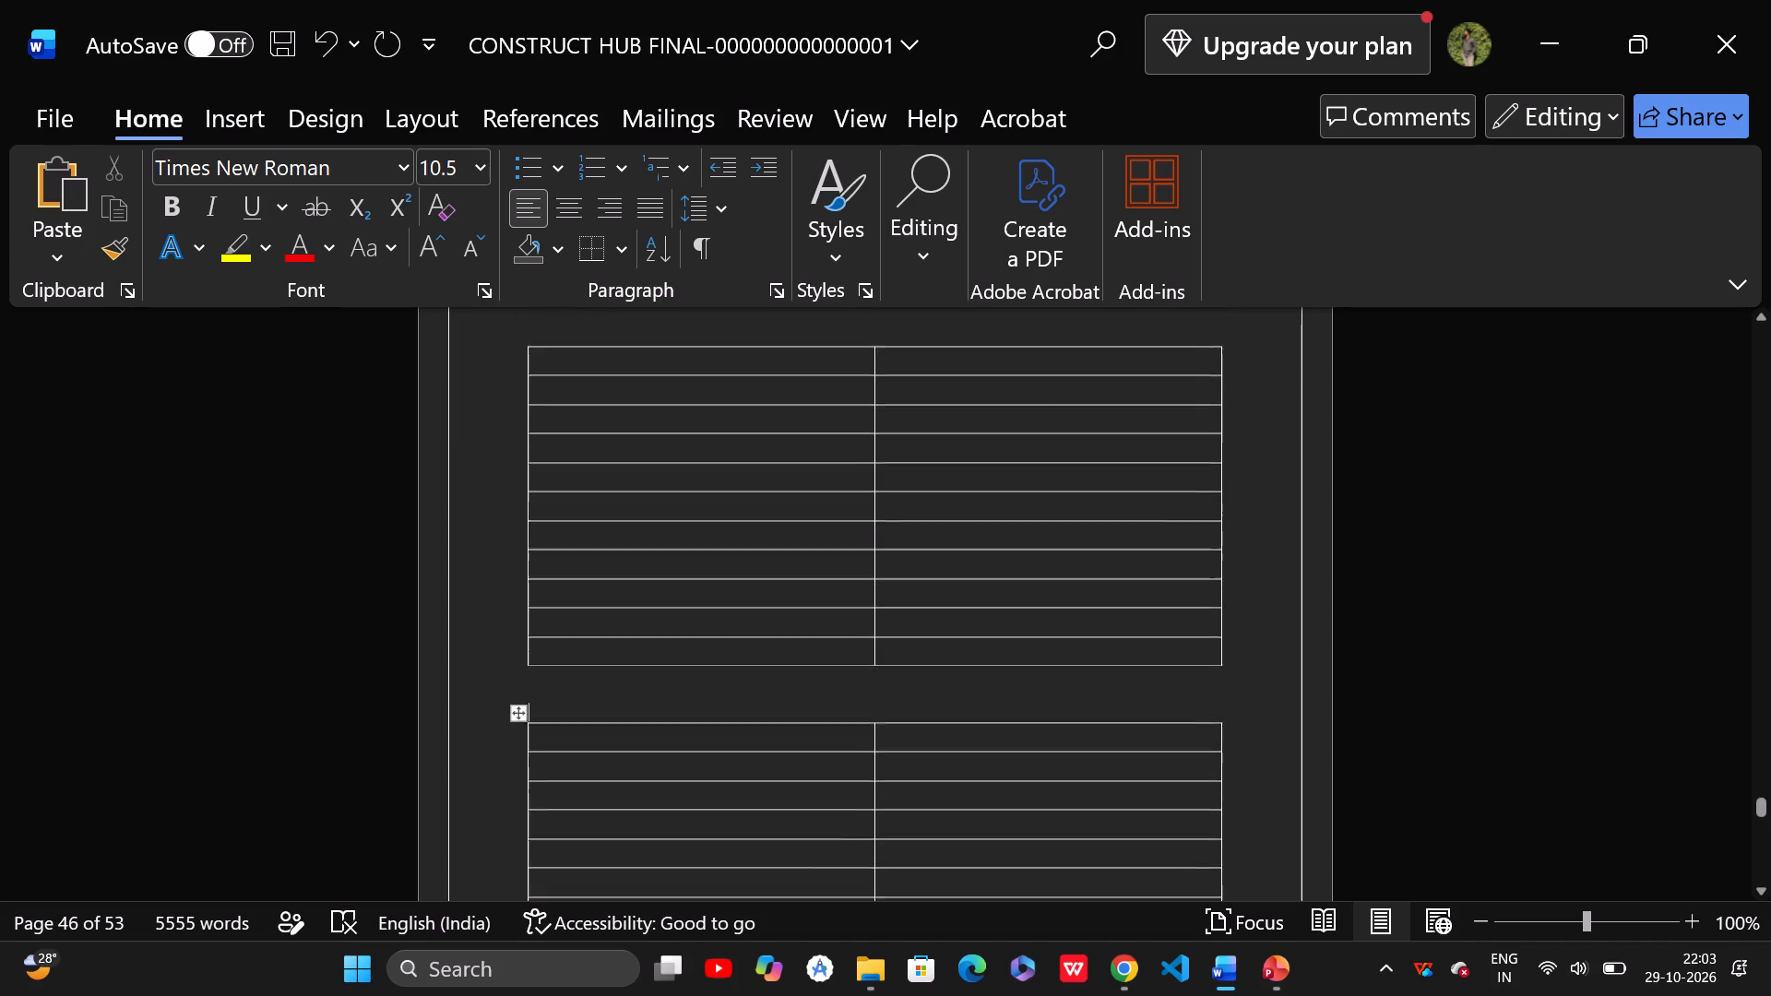
{"action": "scroll", "coordinate": [708, 674], "scroll_direction": "down", "scroll_amount": 2}
{"action": "scroll", "coordinate": [711, 708], "scroll_direction": "up", "scroll_amount": 12}
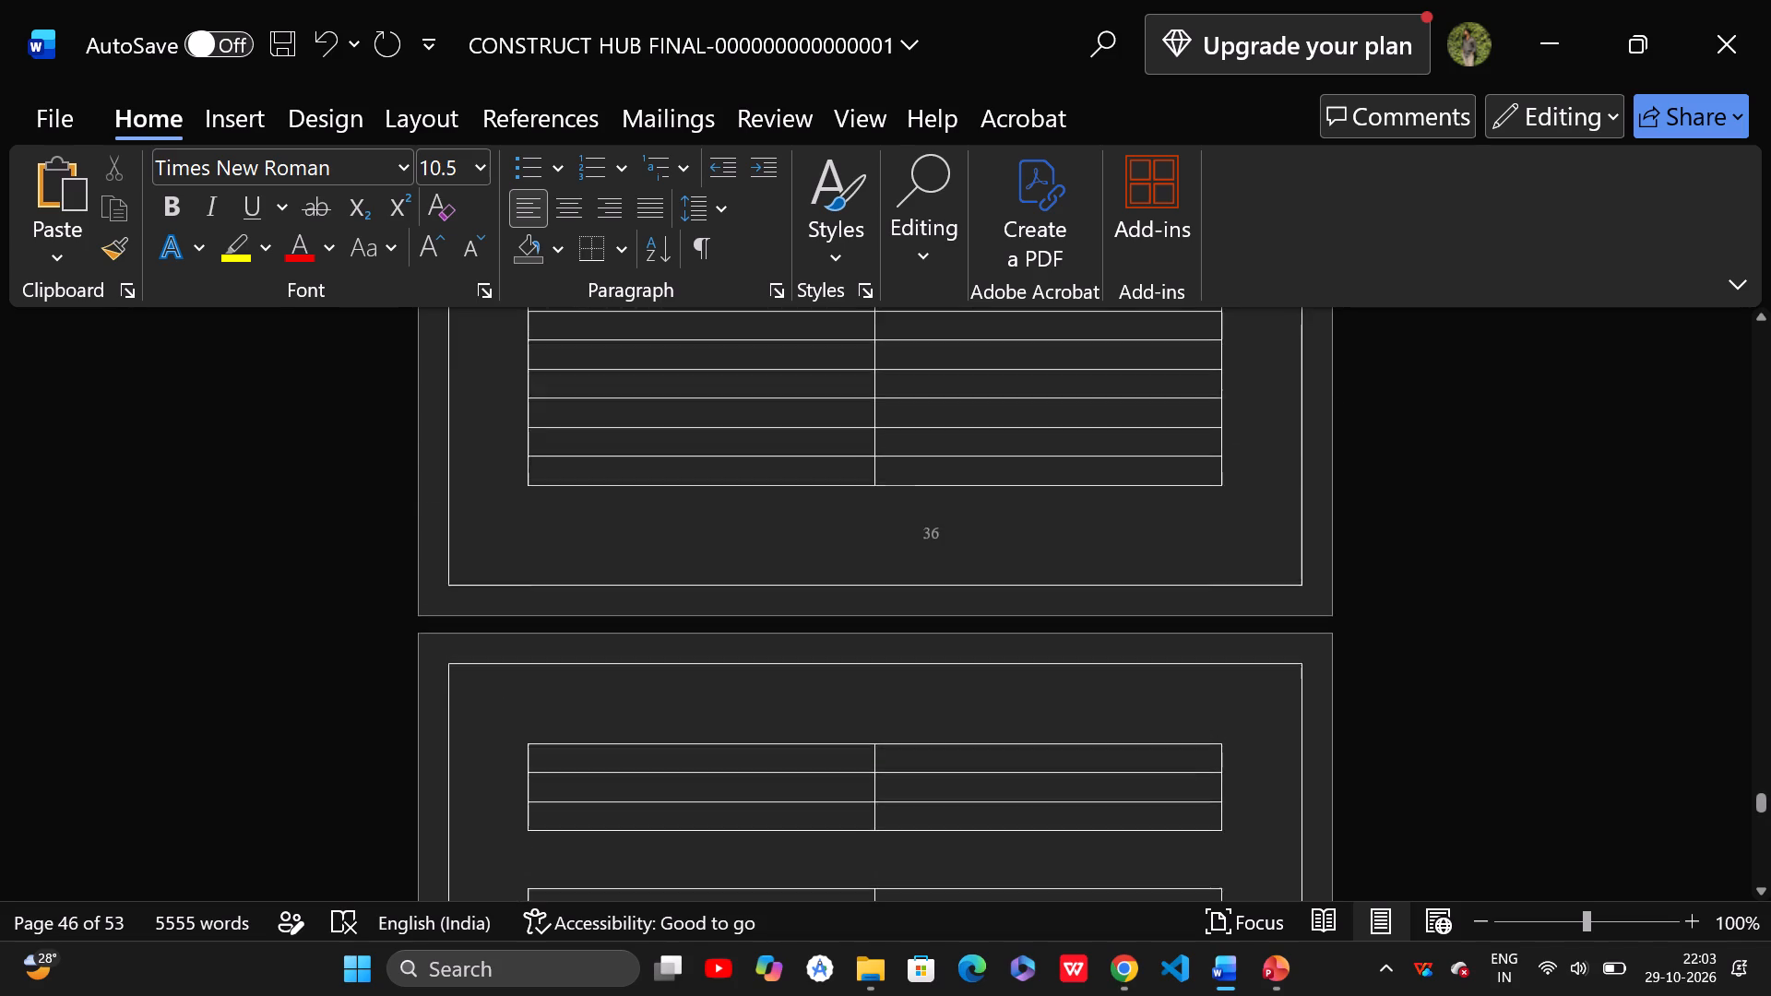
{"action": "scroll", "coordinate": [710, 705], "scroll_direction": "up", "scroll_amount": 17}
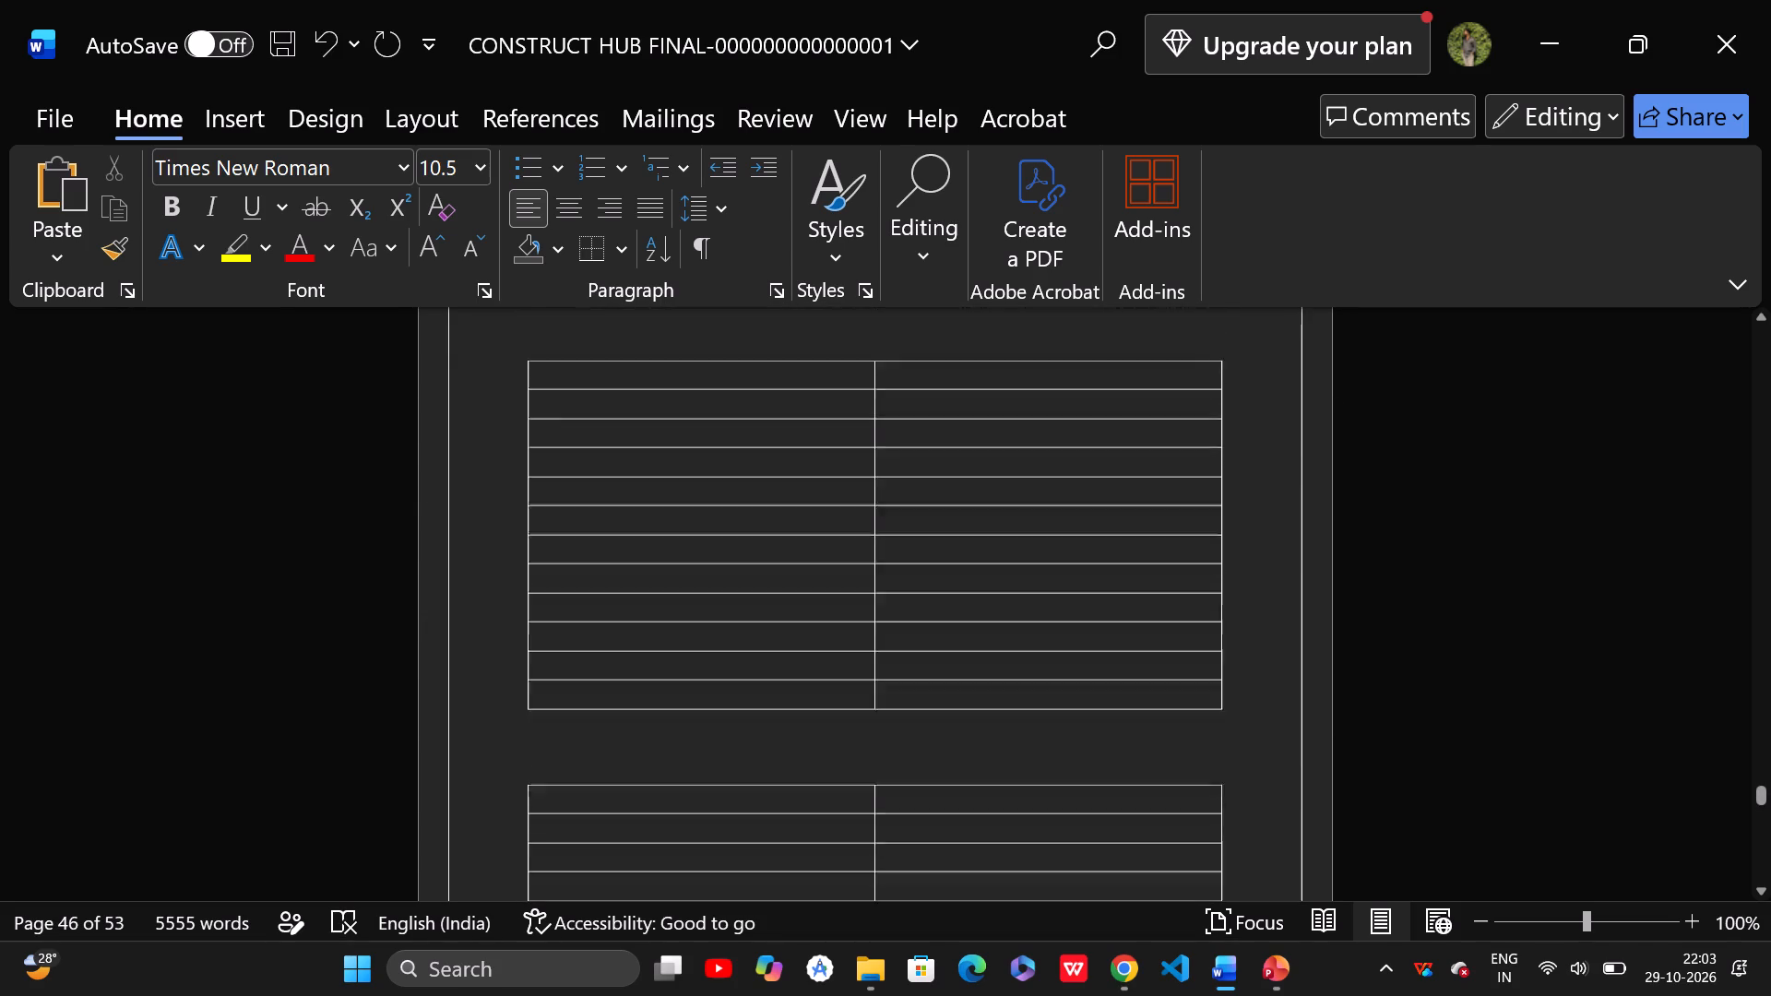
{"action": "scroll", "coordinate": [689, 697], "scroll_direction": "up", "scroll_amount": 17}
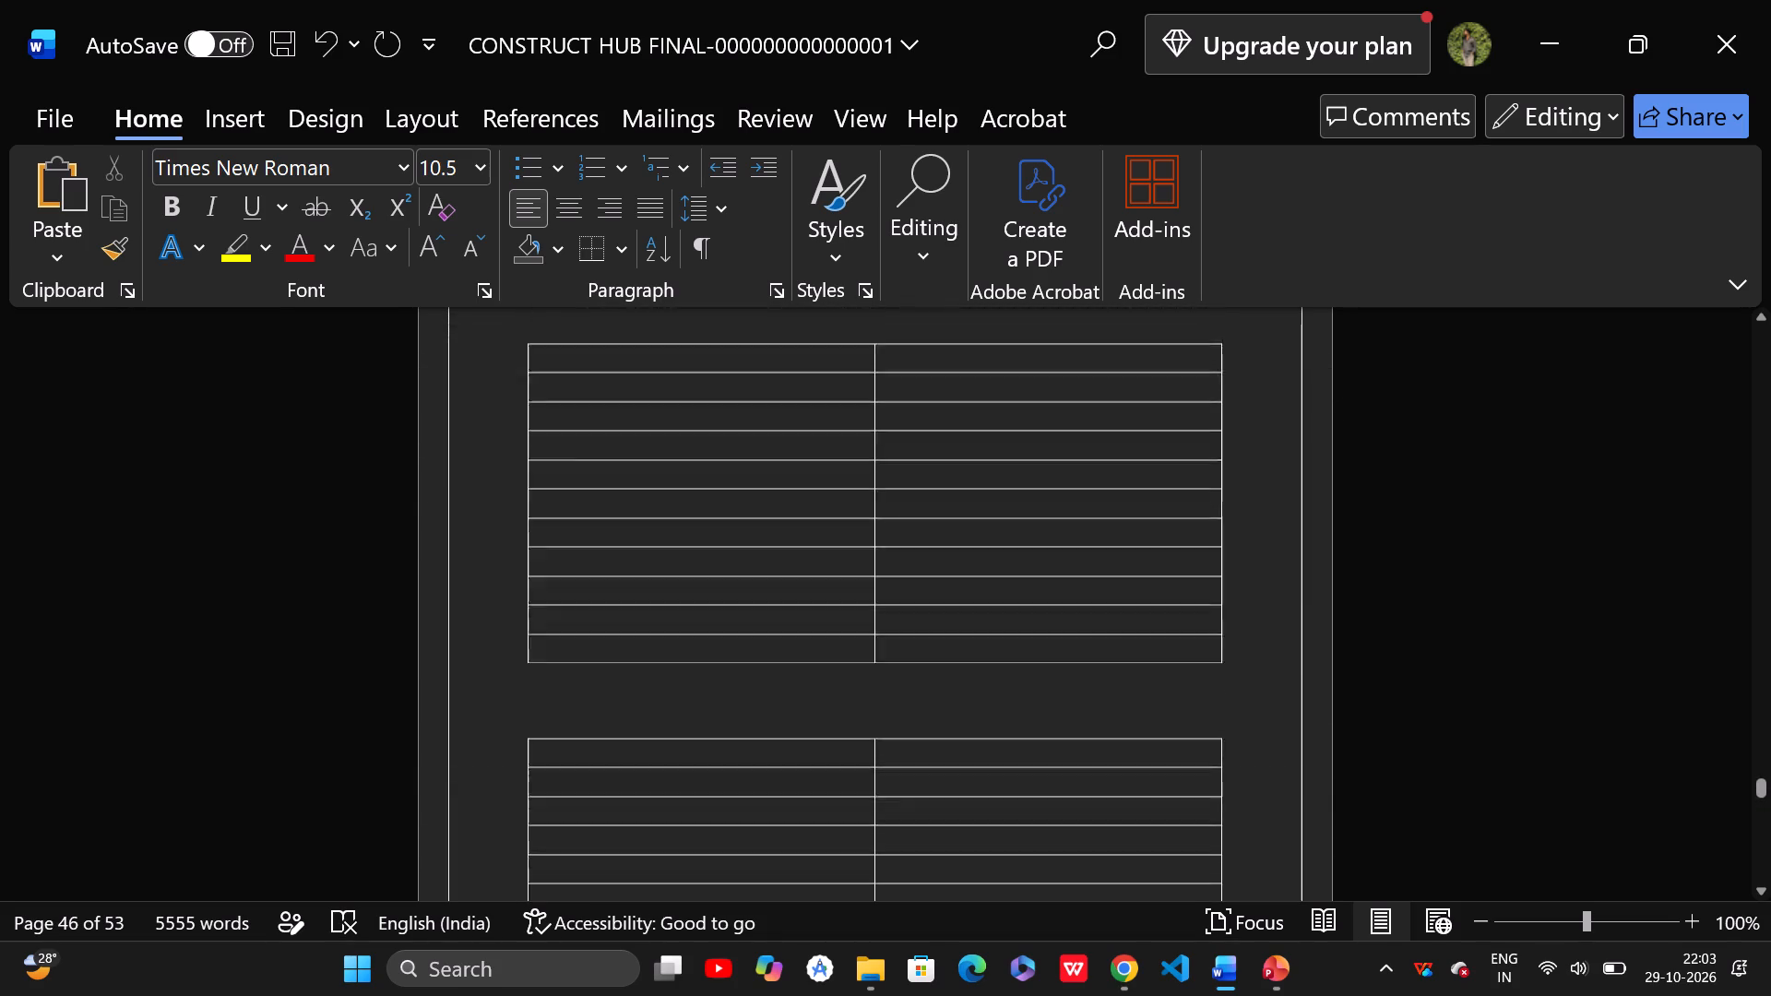
{"action": "scroll", "coordinate": [693, 683], "scroll_direction": "up", "scroll_amount": 16}
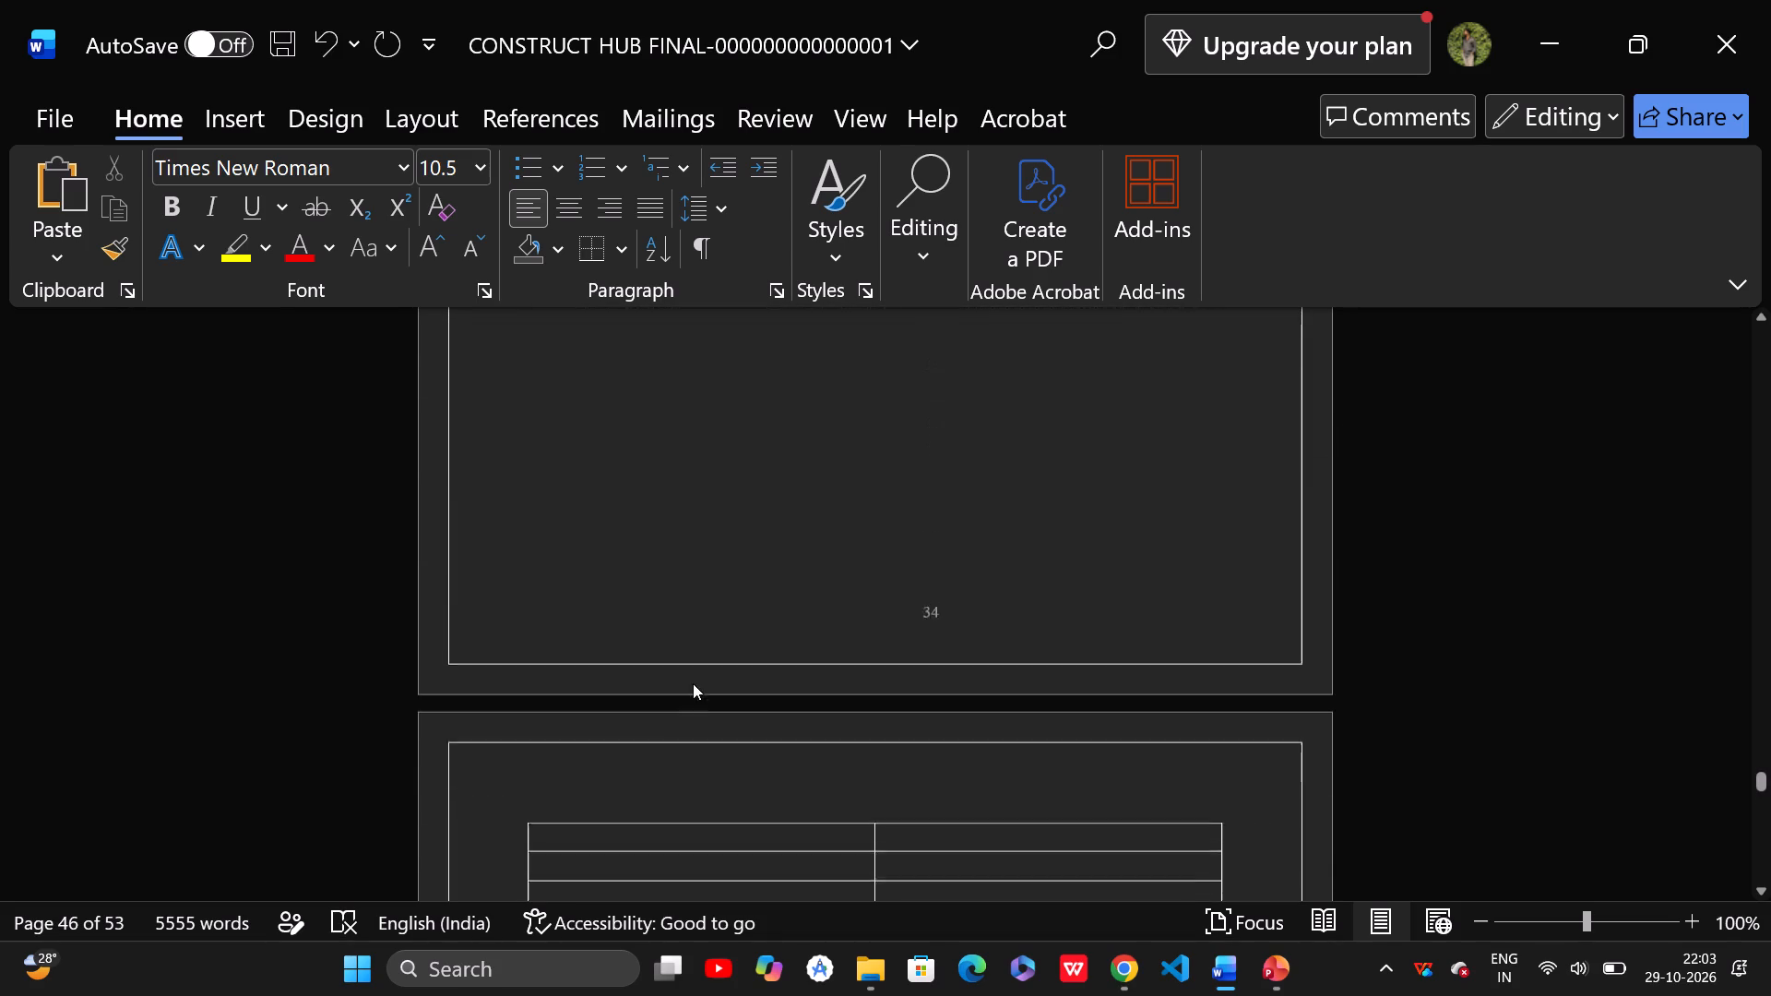
{"action": "scroll", "coordinate": [693, 683], "scroll_direction": "up", "scroll_amount": 4}
Add a blank line after the last blank table, above the 4.8 ACTIVITY DIAGRAM heading, and paste one more table copy.
{"action": "scroll", "coordinate": [693, 683], "scroll_direction": "down", "scroll_amount": 20}
{"action": "scroll", "coordinate": [693, 683], "scroll_direction": "down", "scroll_amount": 9}
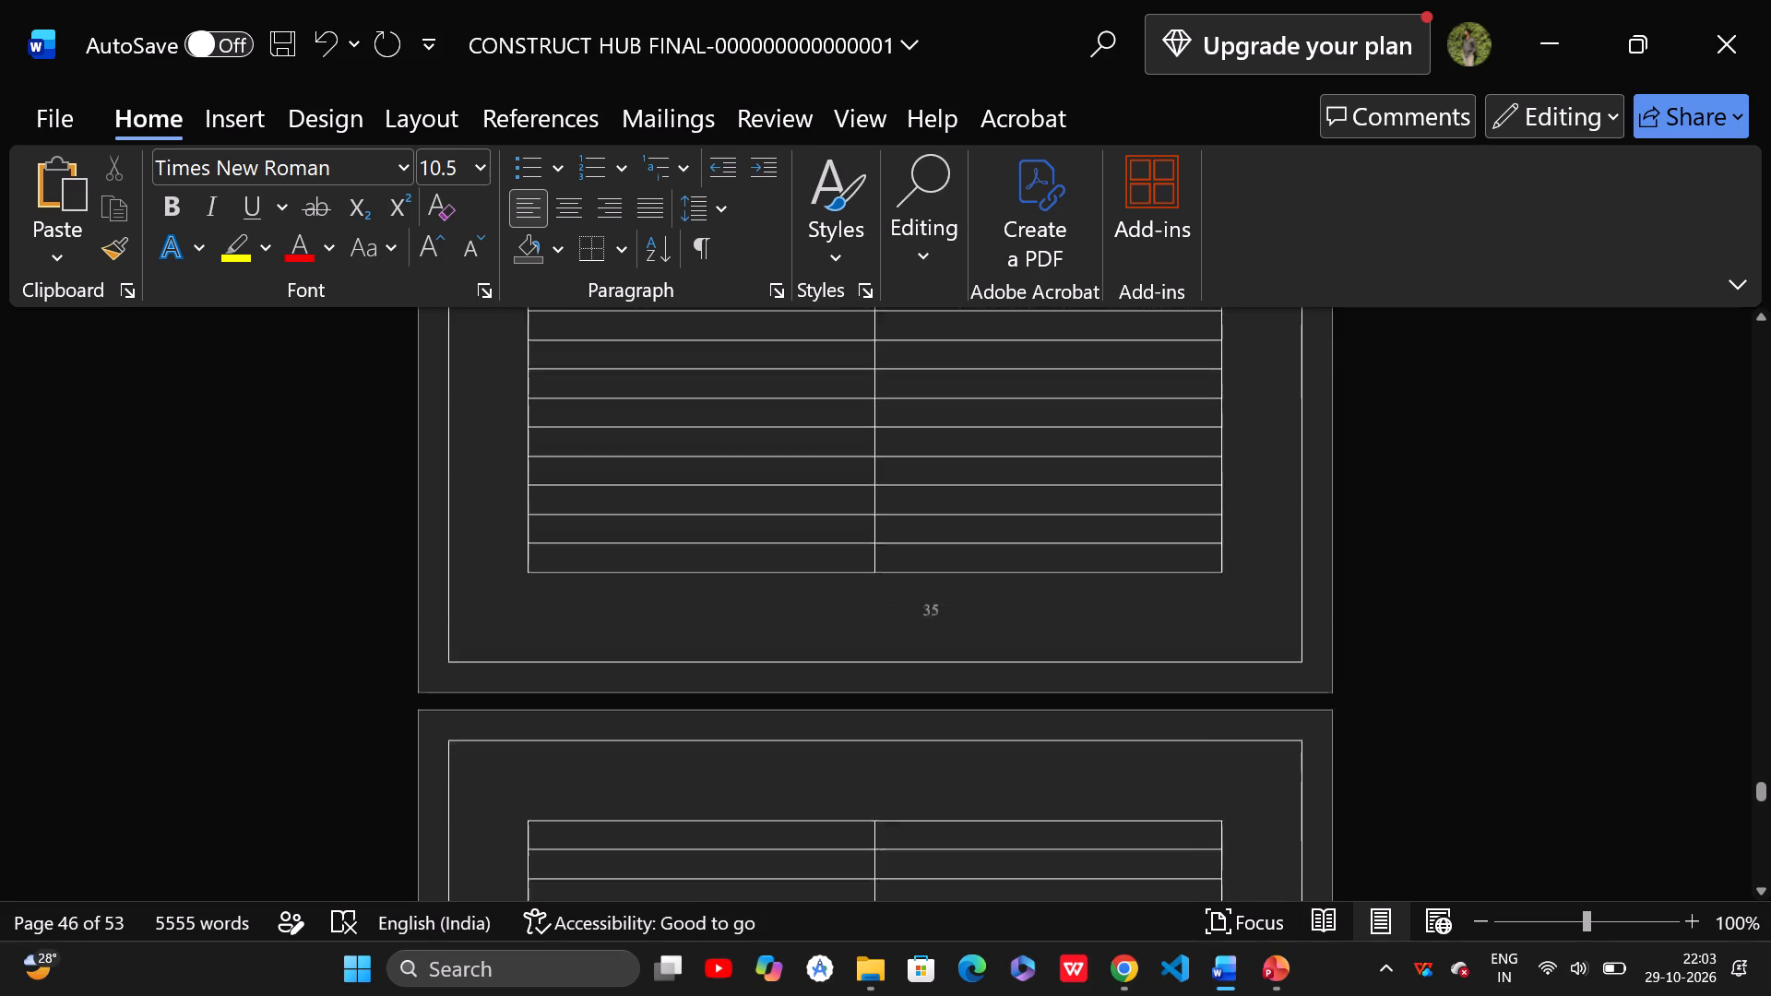
{"action": "scroll", "coordinate": [658, 774], "scroll_direction": "down", "scroll_amount": 20}
{"action": "scroll", "coordinate": [658, 774], "scroll_direction": "down", "scroll_amount": 20}
{"action": "scroll", "coordinate": [658, 774], "scroll_direction": "down", "scroll_amount": 1}
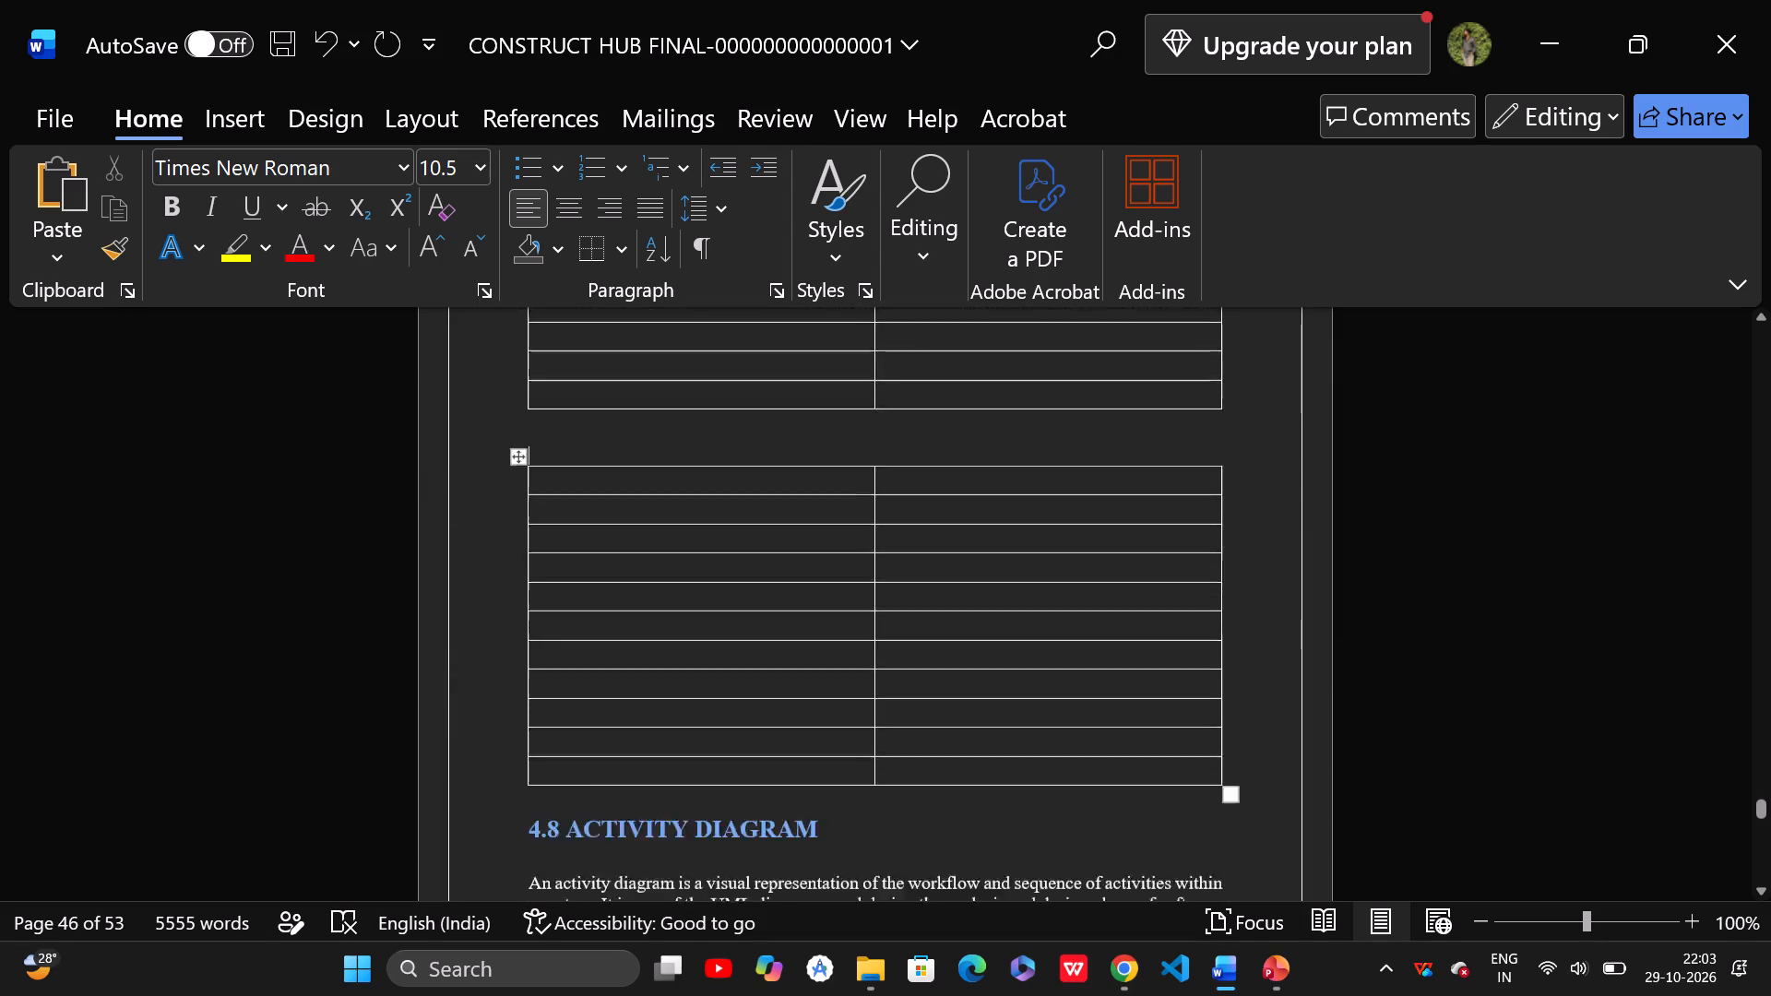
{"action": "scroll", "coordinate": [655, 715], "scroll_direction": "down", "scroll_amount": 5}
{"action": "left_click", "coordinate": [587, 442]}
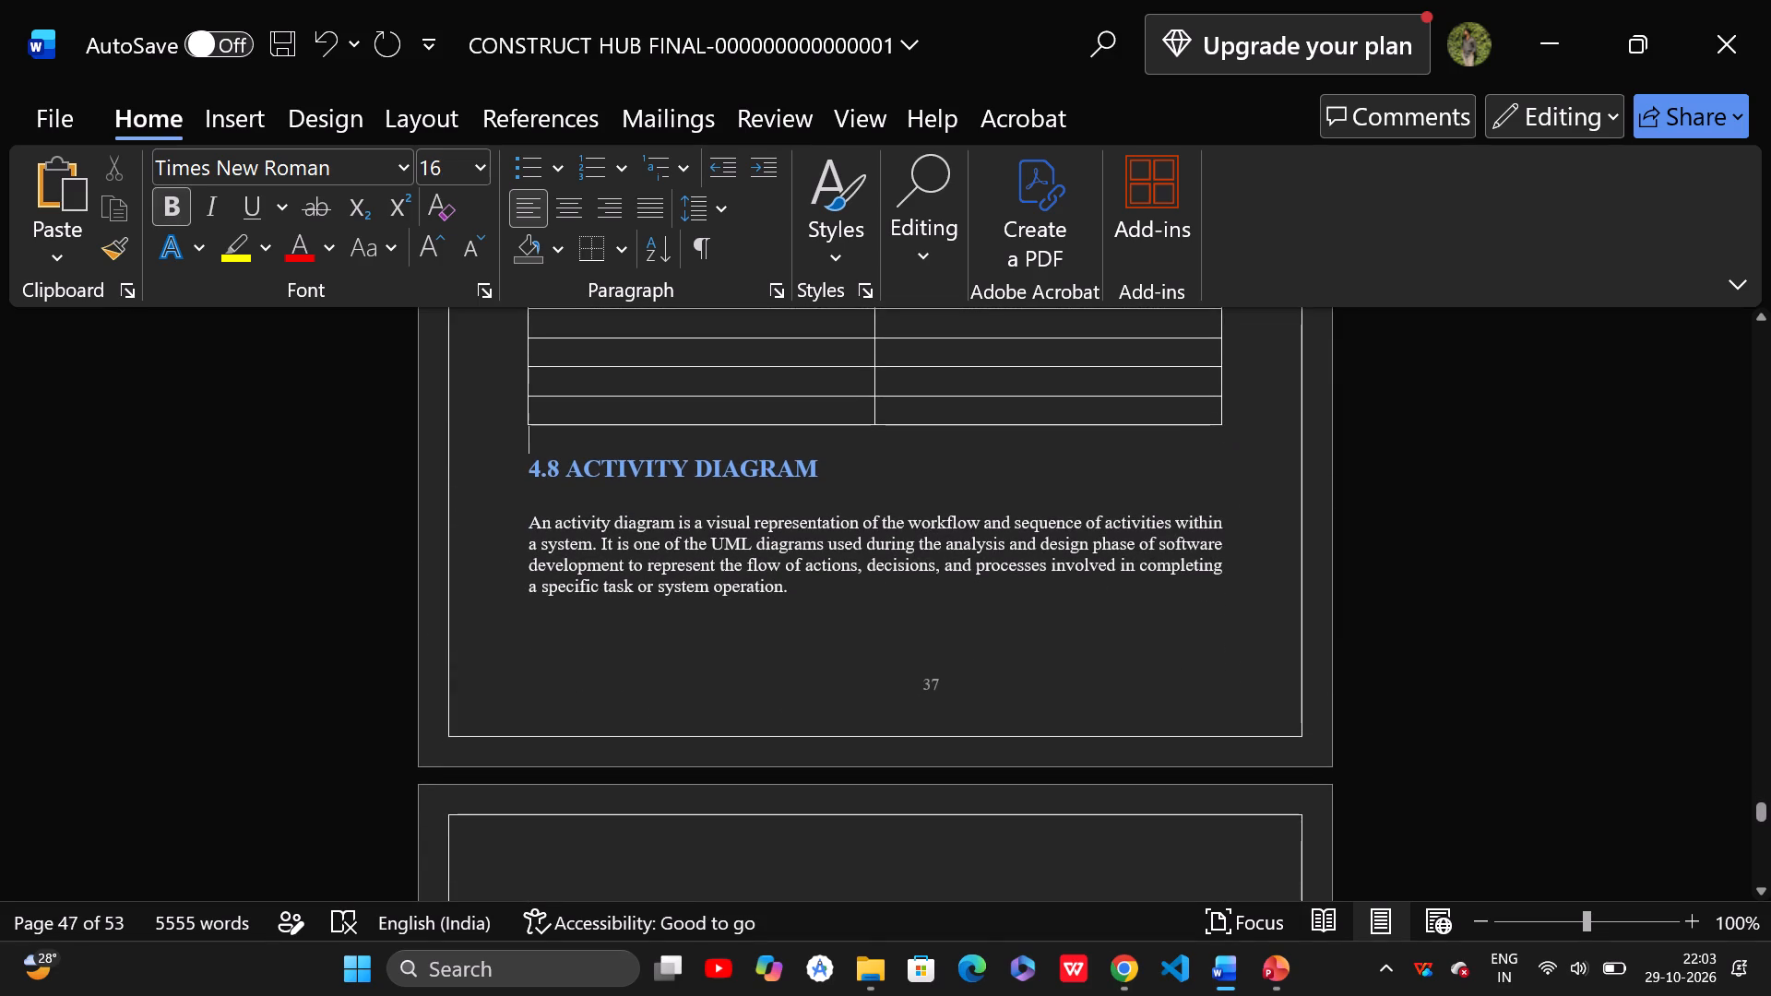
{"action": "key", "text": "Return"}
{"action": "key", "text": "ctrl+v"}
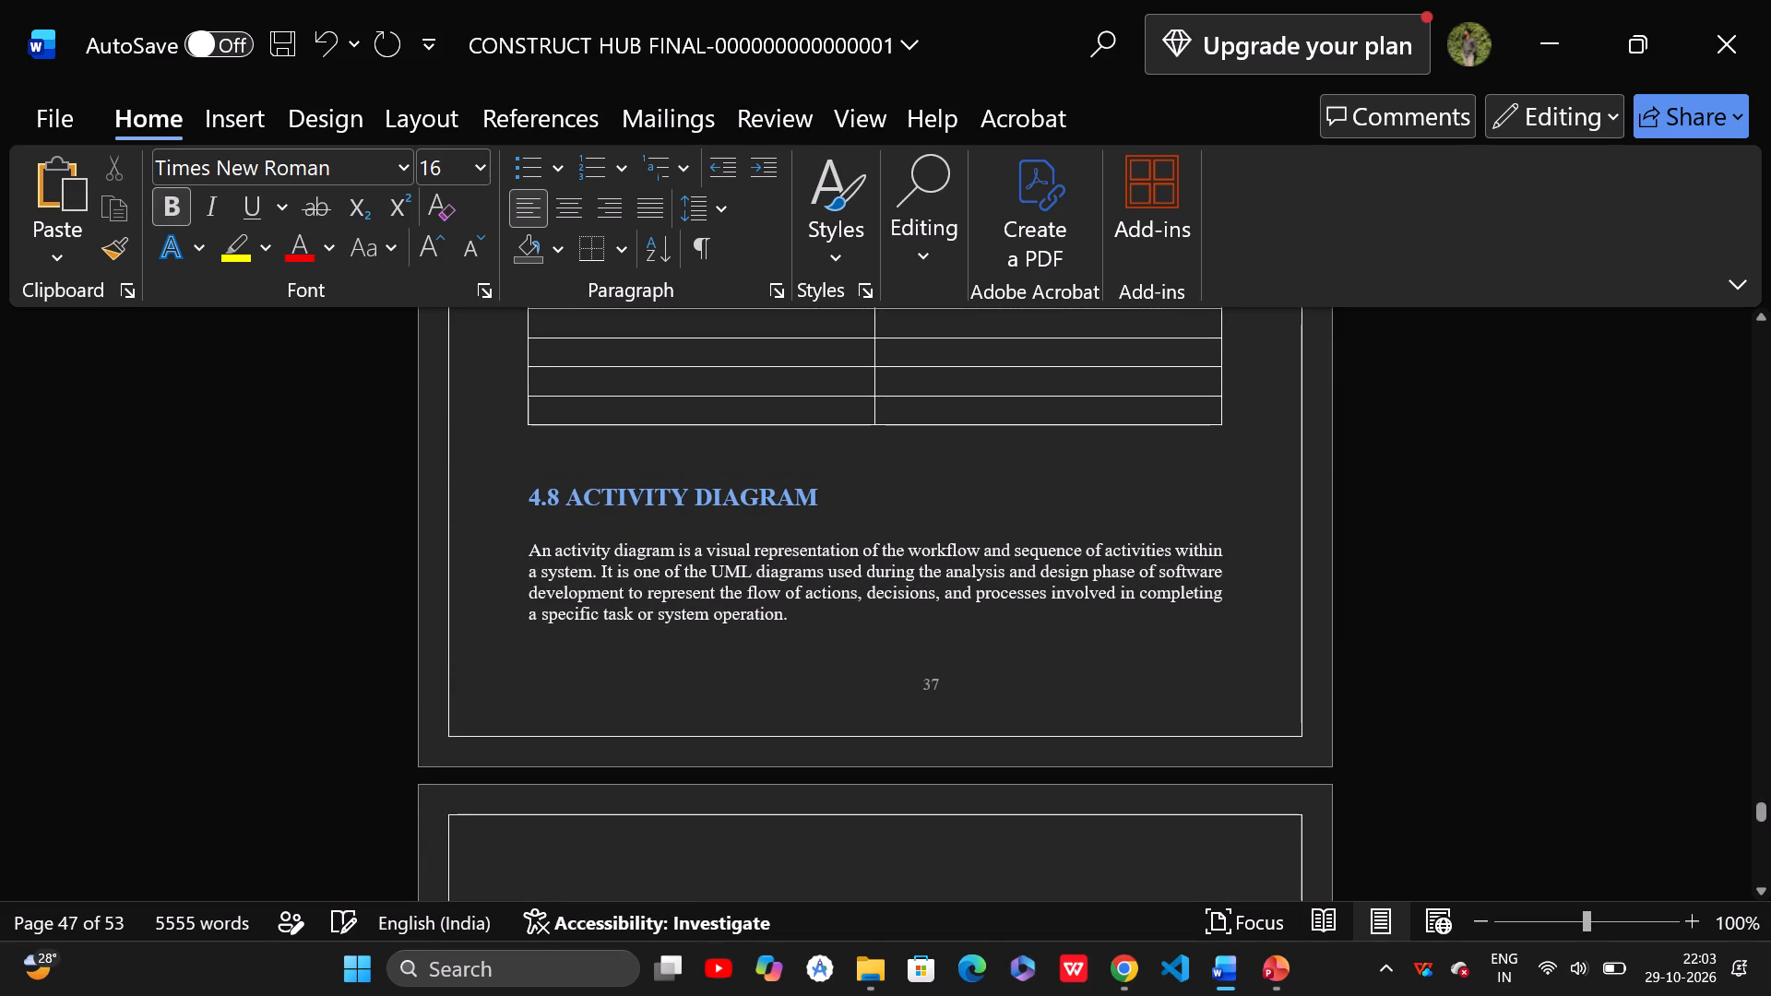
{"action": "scroll", "coordinate": [593, 637], "scroll_direction": "up", "scroll_amount": 14}
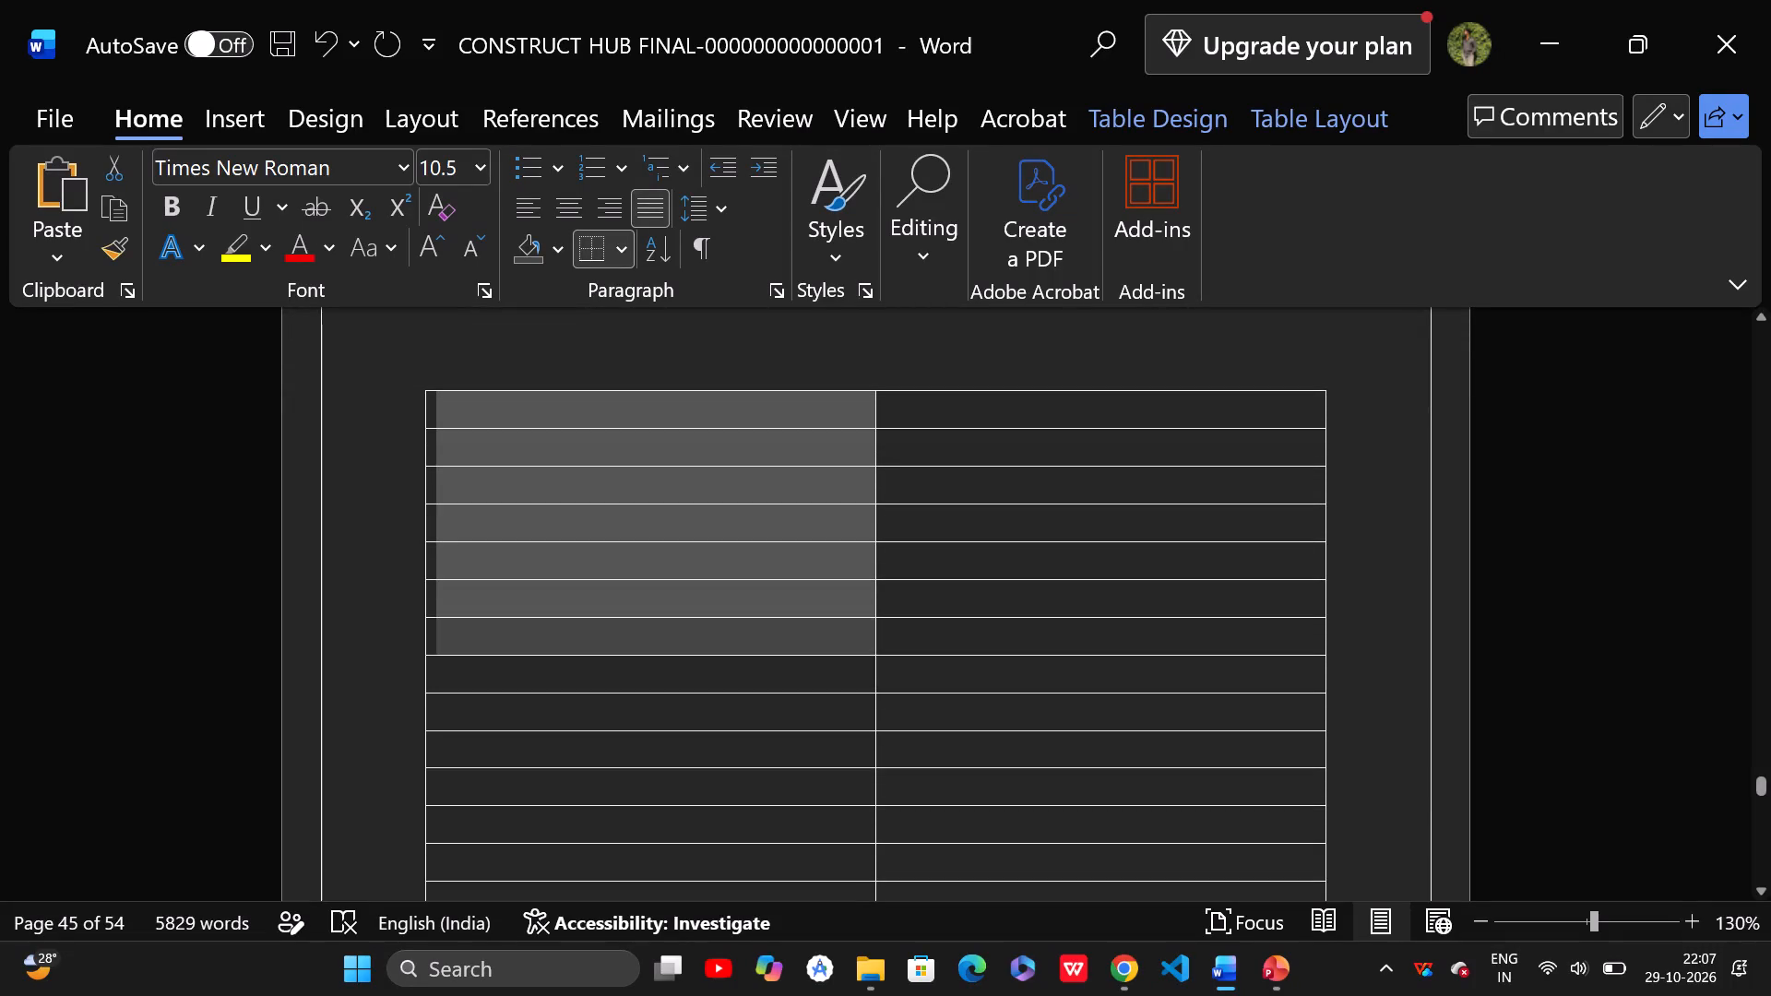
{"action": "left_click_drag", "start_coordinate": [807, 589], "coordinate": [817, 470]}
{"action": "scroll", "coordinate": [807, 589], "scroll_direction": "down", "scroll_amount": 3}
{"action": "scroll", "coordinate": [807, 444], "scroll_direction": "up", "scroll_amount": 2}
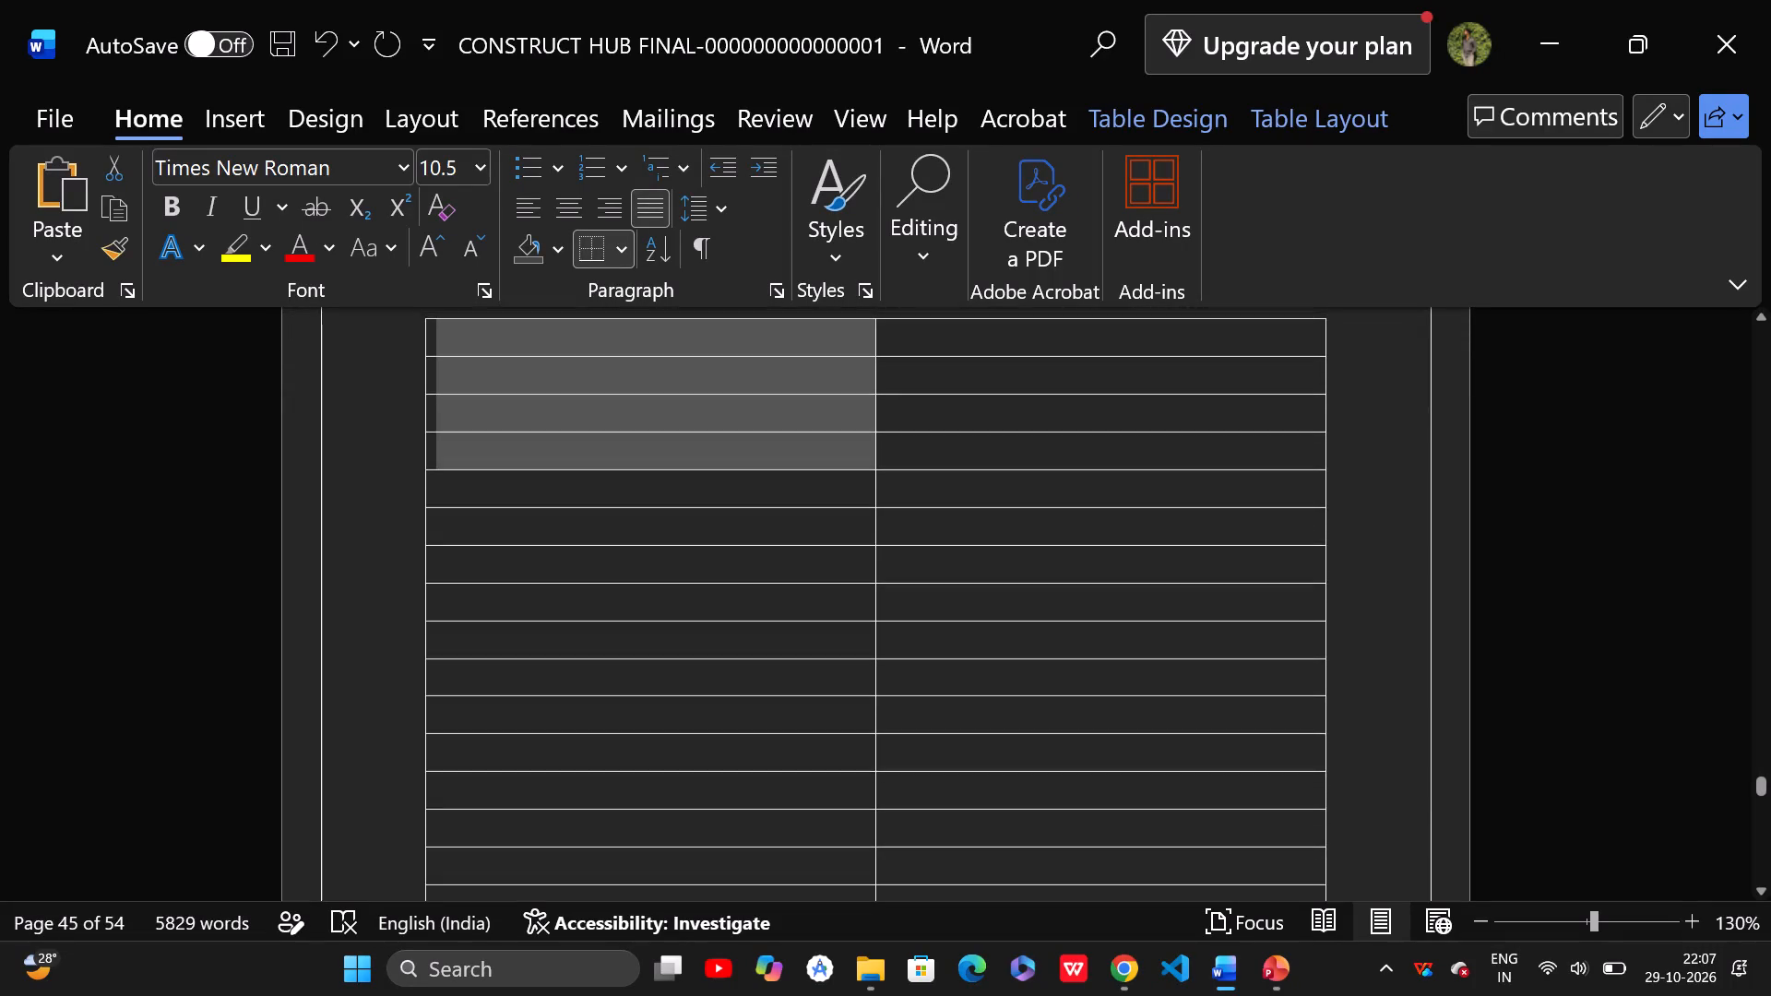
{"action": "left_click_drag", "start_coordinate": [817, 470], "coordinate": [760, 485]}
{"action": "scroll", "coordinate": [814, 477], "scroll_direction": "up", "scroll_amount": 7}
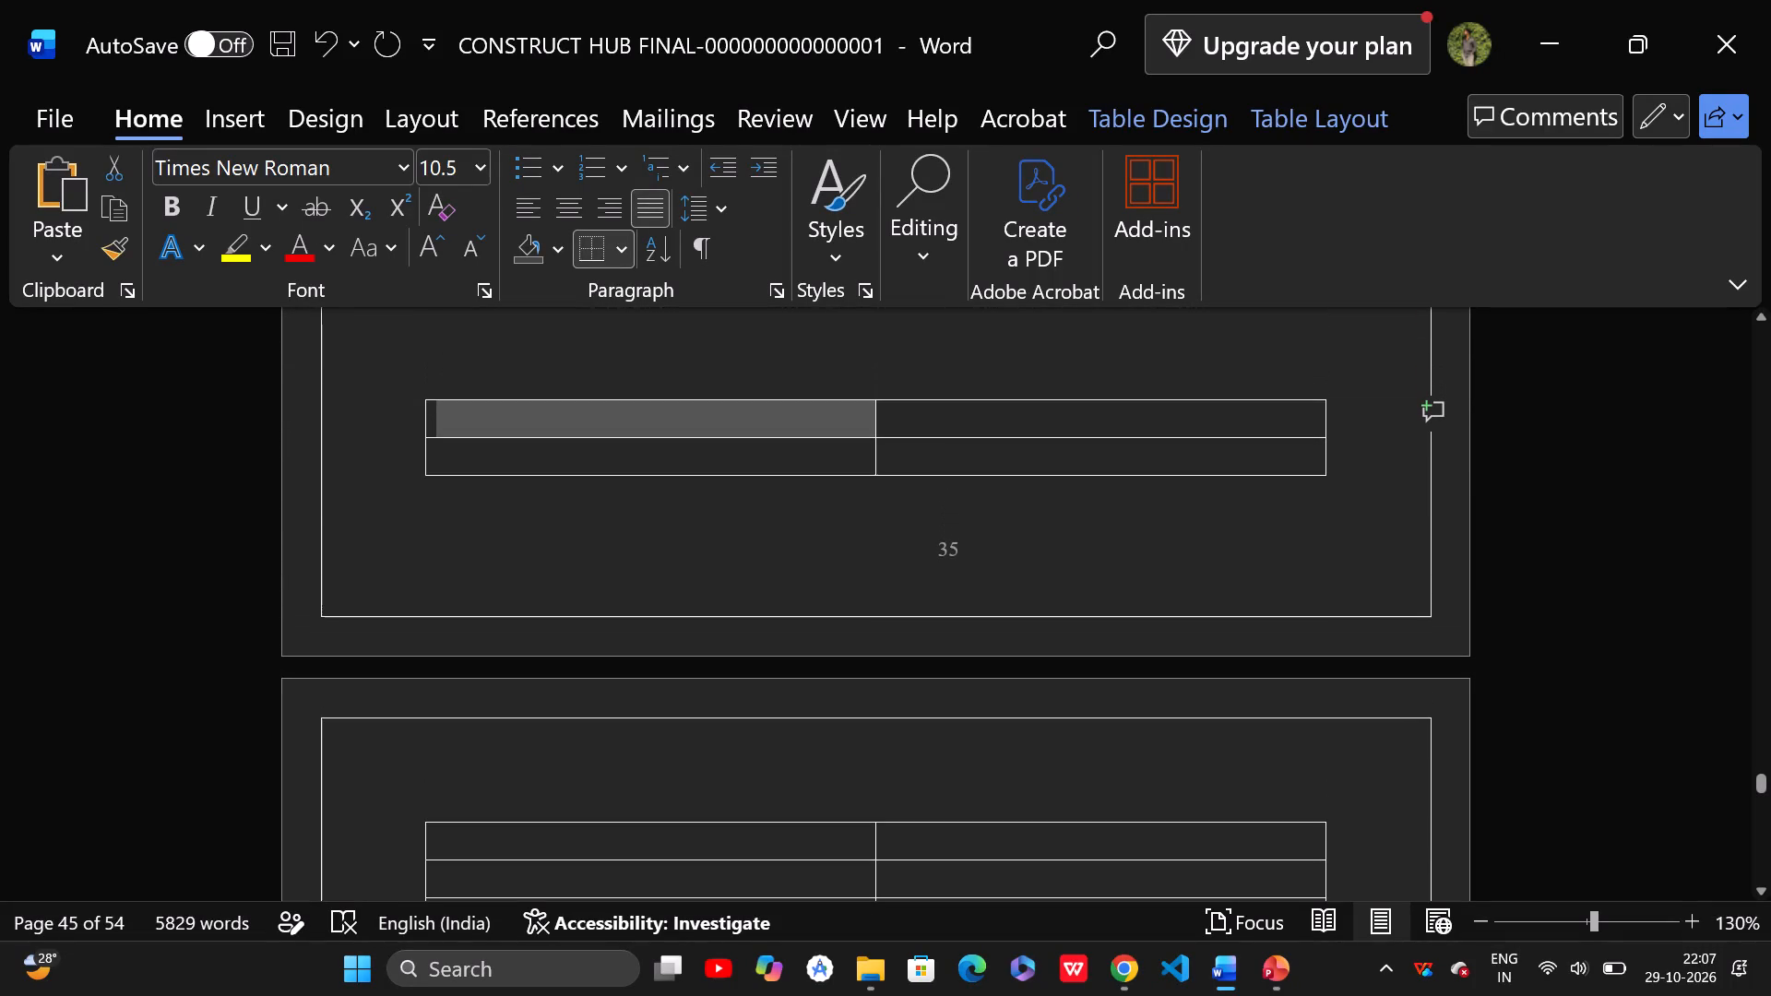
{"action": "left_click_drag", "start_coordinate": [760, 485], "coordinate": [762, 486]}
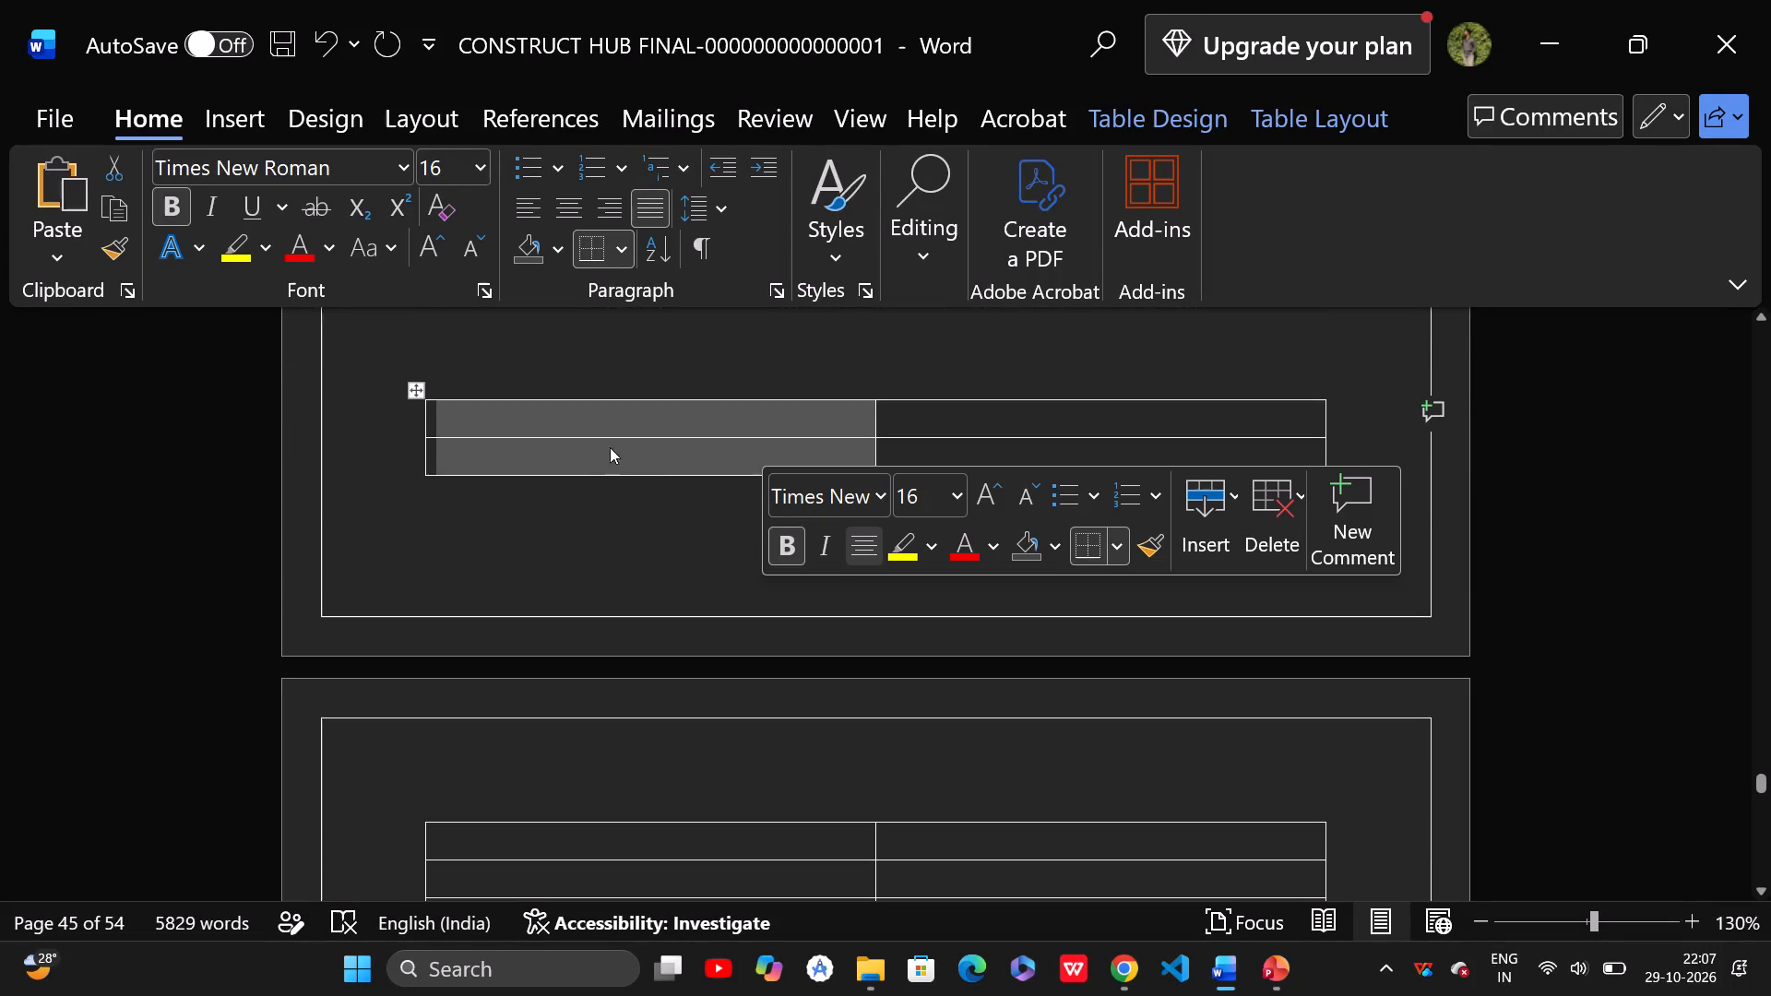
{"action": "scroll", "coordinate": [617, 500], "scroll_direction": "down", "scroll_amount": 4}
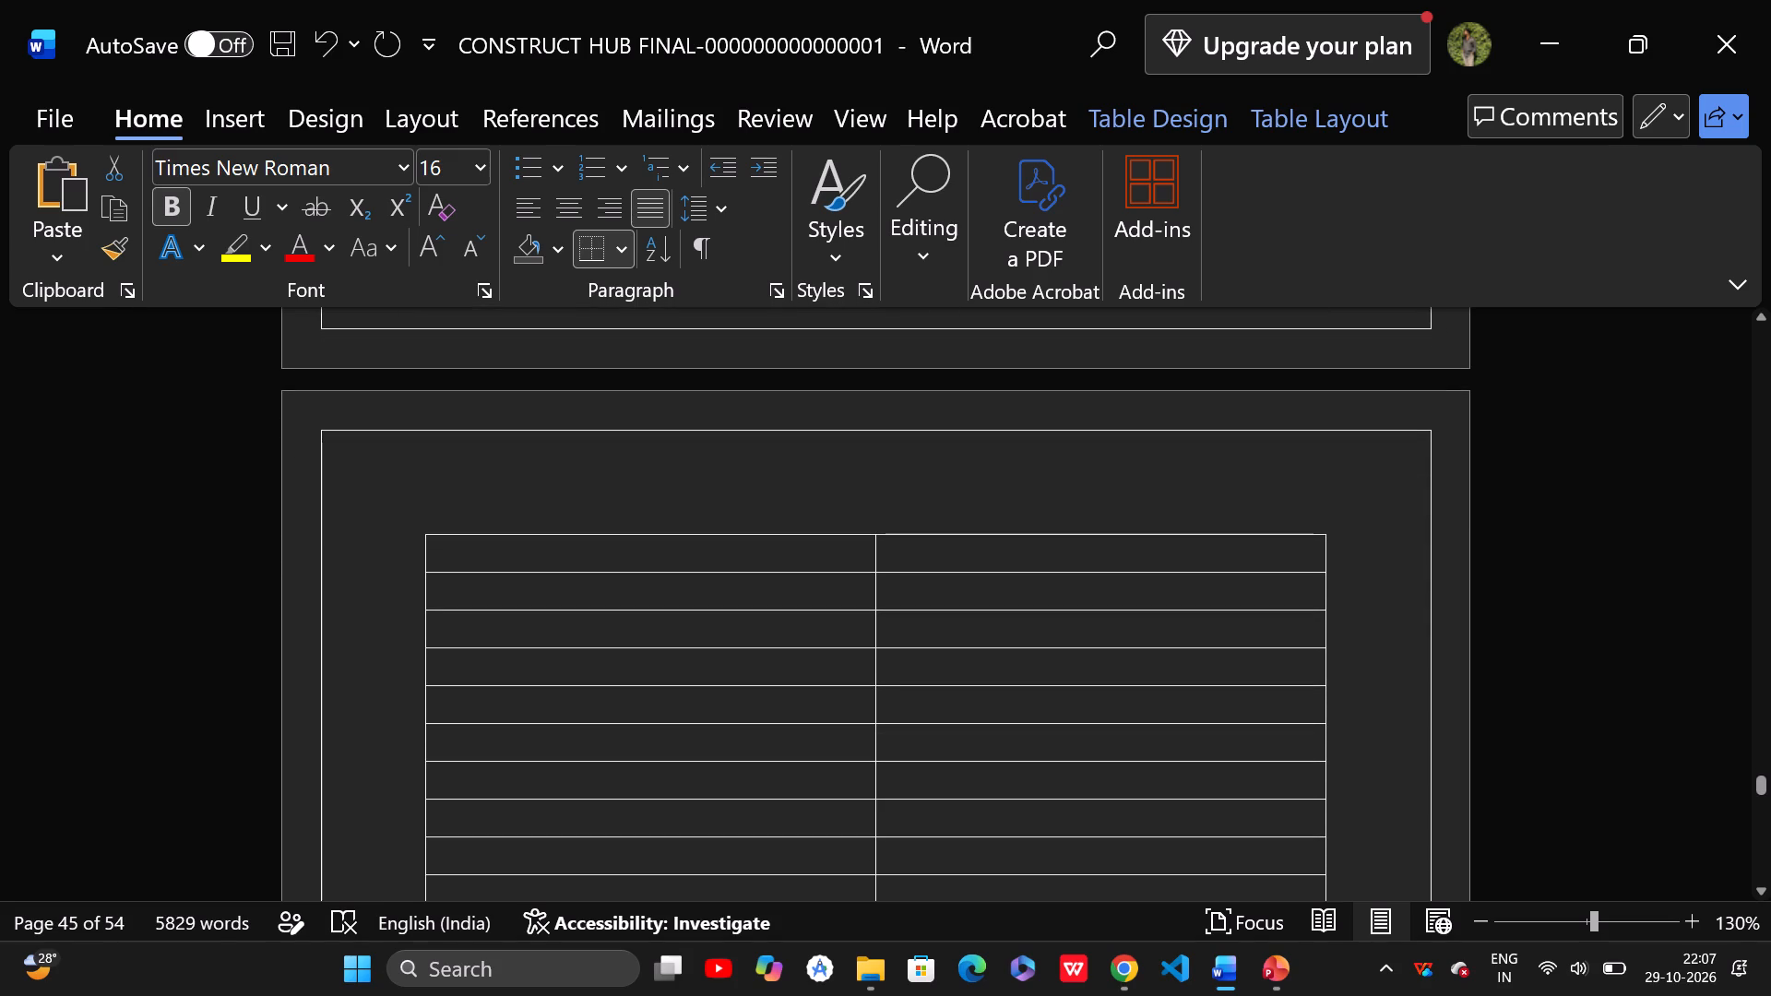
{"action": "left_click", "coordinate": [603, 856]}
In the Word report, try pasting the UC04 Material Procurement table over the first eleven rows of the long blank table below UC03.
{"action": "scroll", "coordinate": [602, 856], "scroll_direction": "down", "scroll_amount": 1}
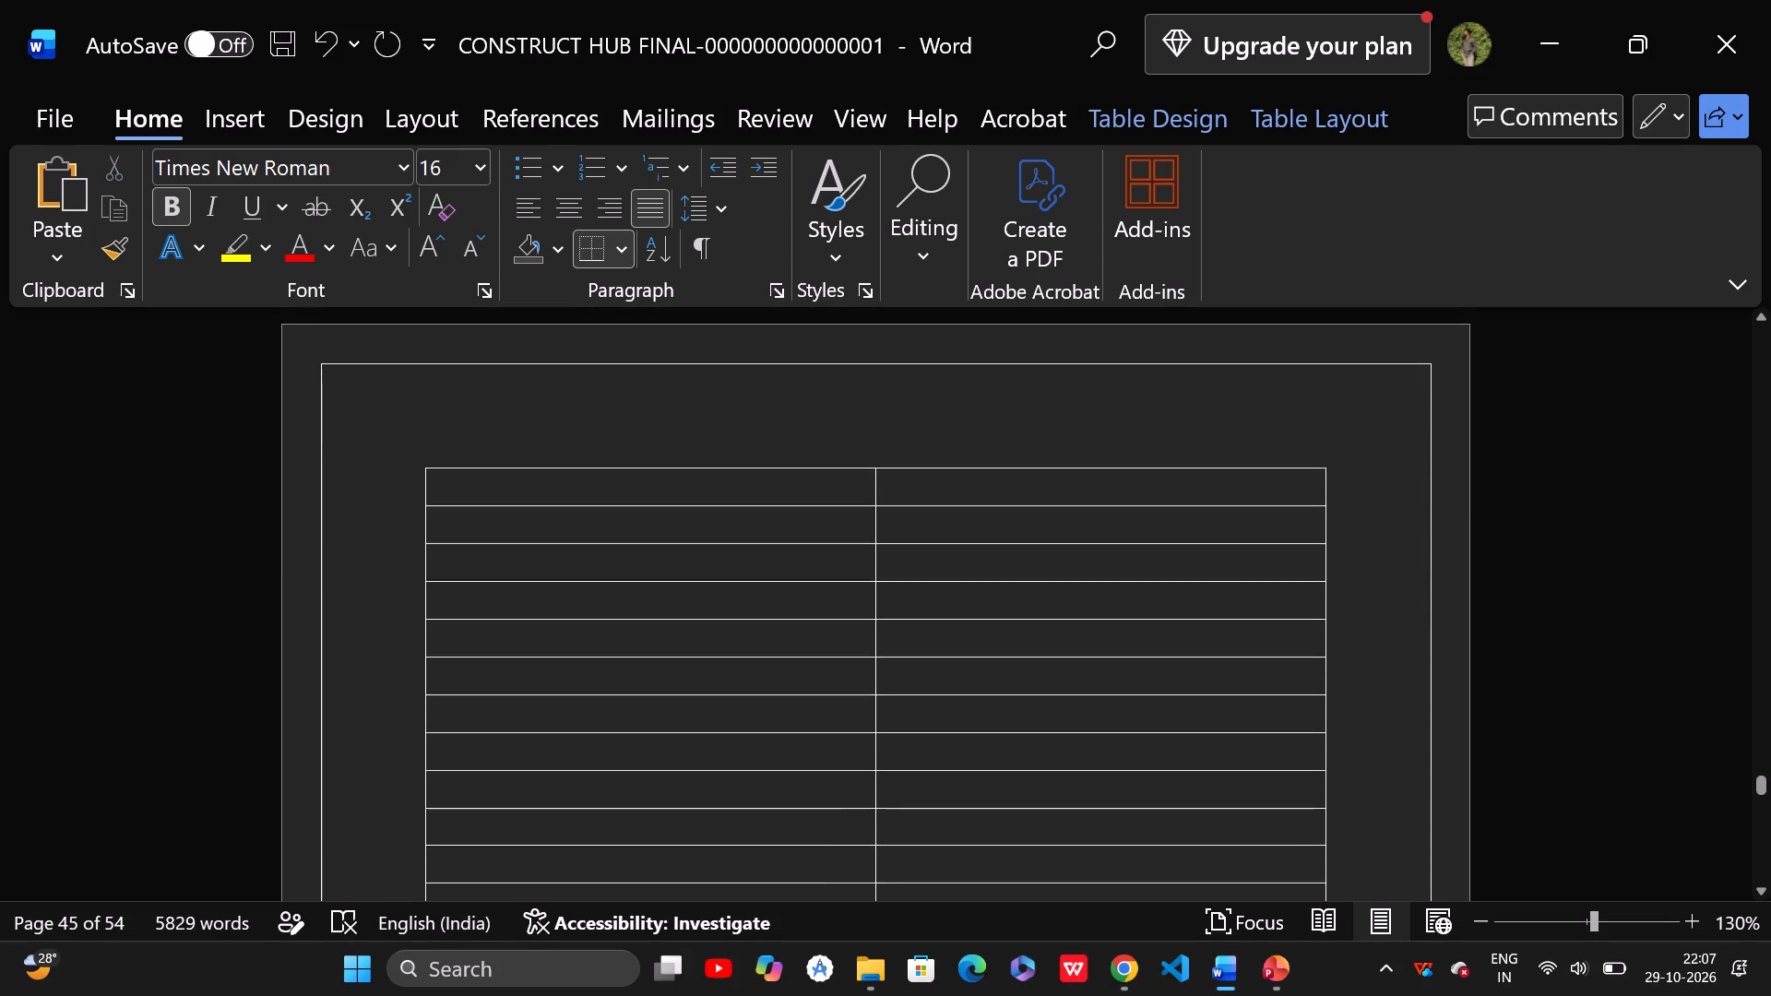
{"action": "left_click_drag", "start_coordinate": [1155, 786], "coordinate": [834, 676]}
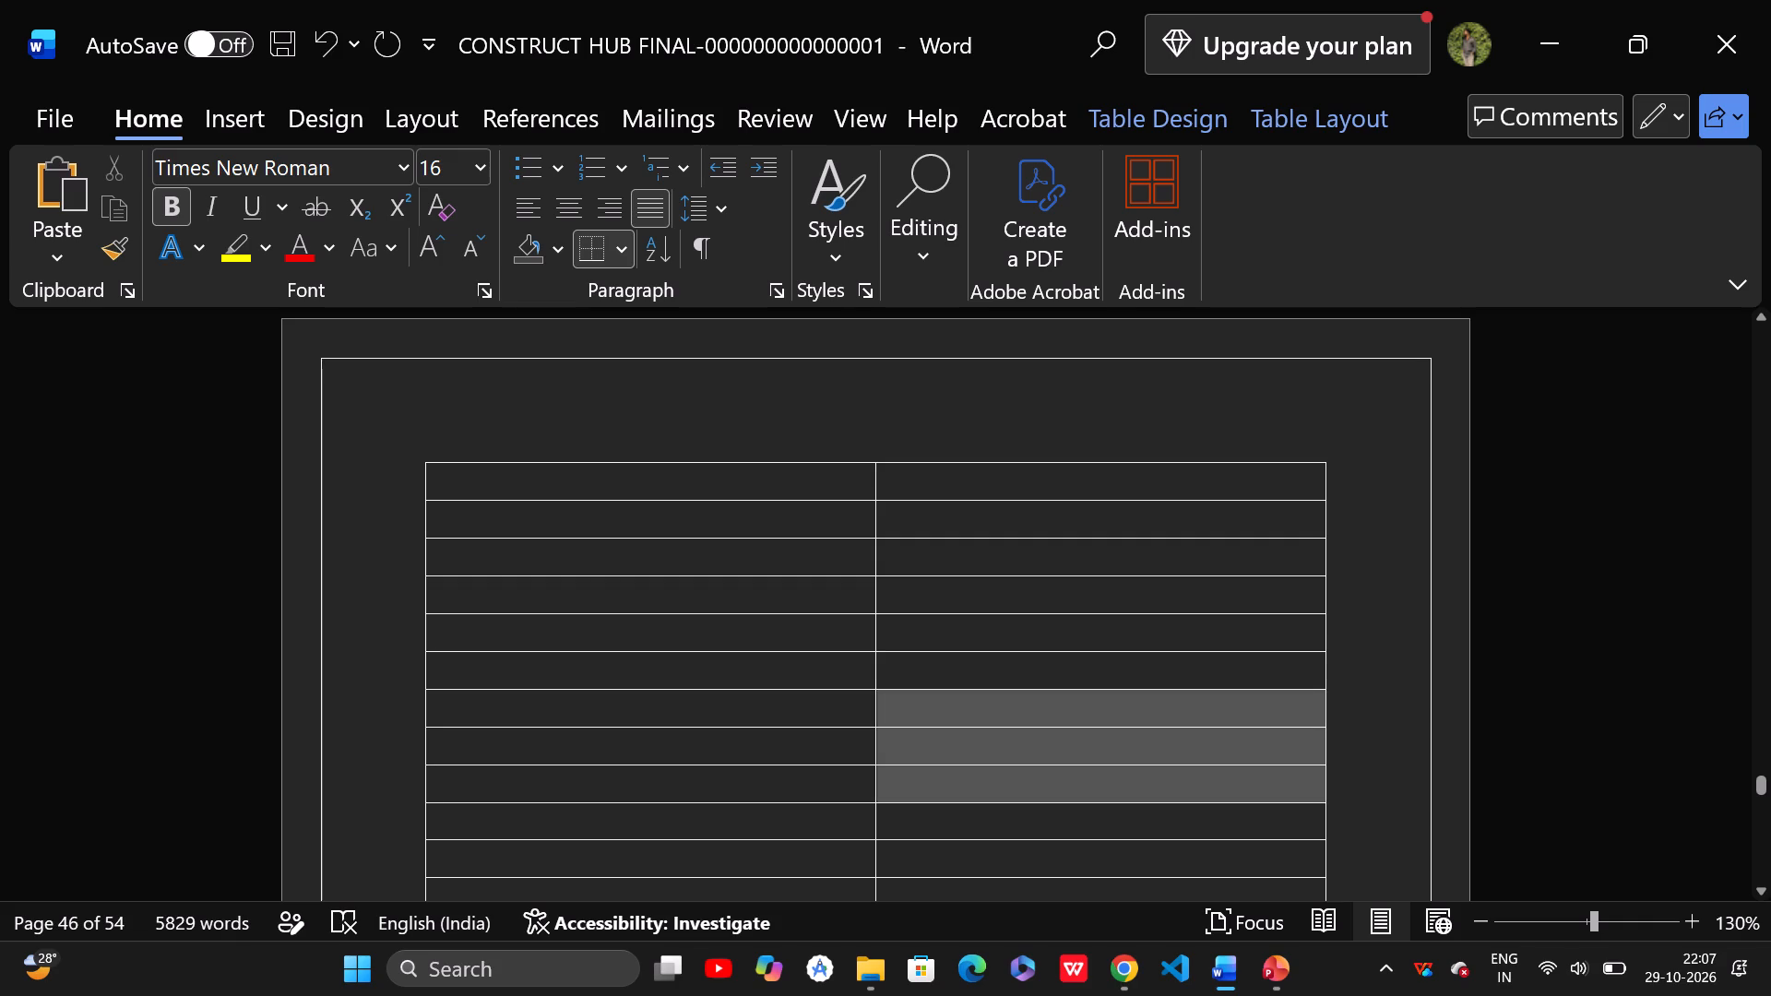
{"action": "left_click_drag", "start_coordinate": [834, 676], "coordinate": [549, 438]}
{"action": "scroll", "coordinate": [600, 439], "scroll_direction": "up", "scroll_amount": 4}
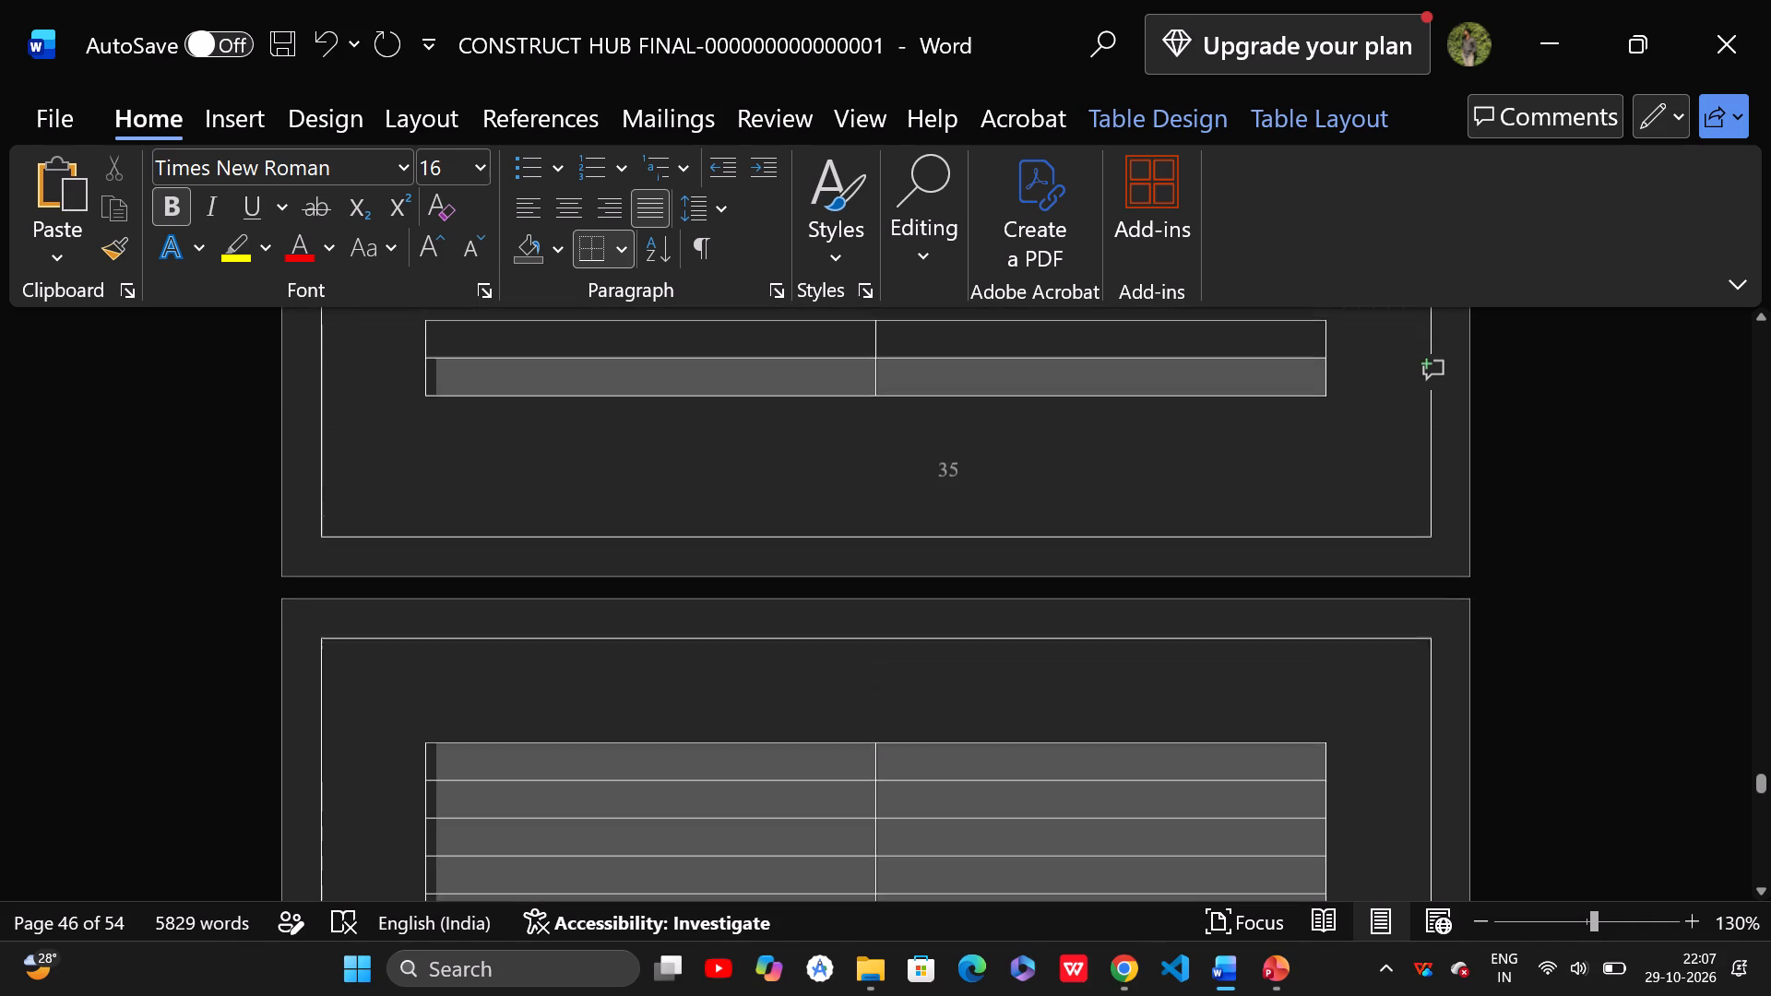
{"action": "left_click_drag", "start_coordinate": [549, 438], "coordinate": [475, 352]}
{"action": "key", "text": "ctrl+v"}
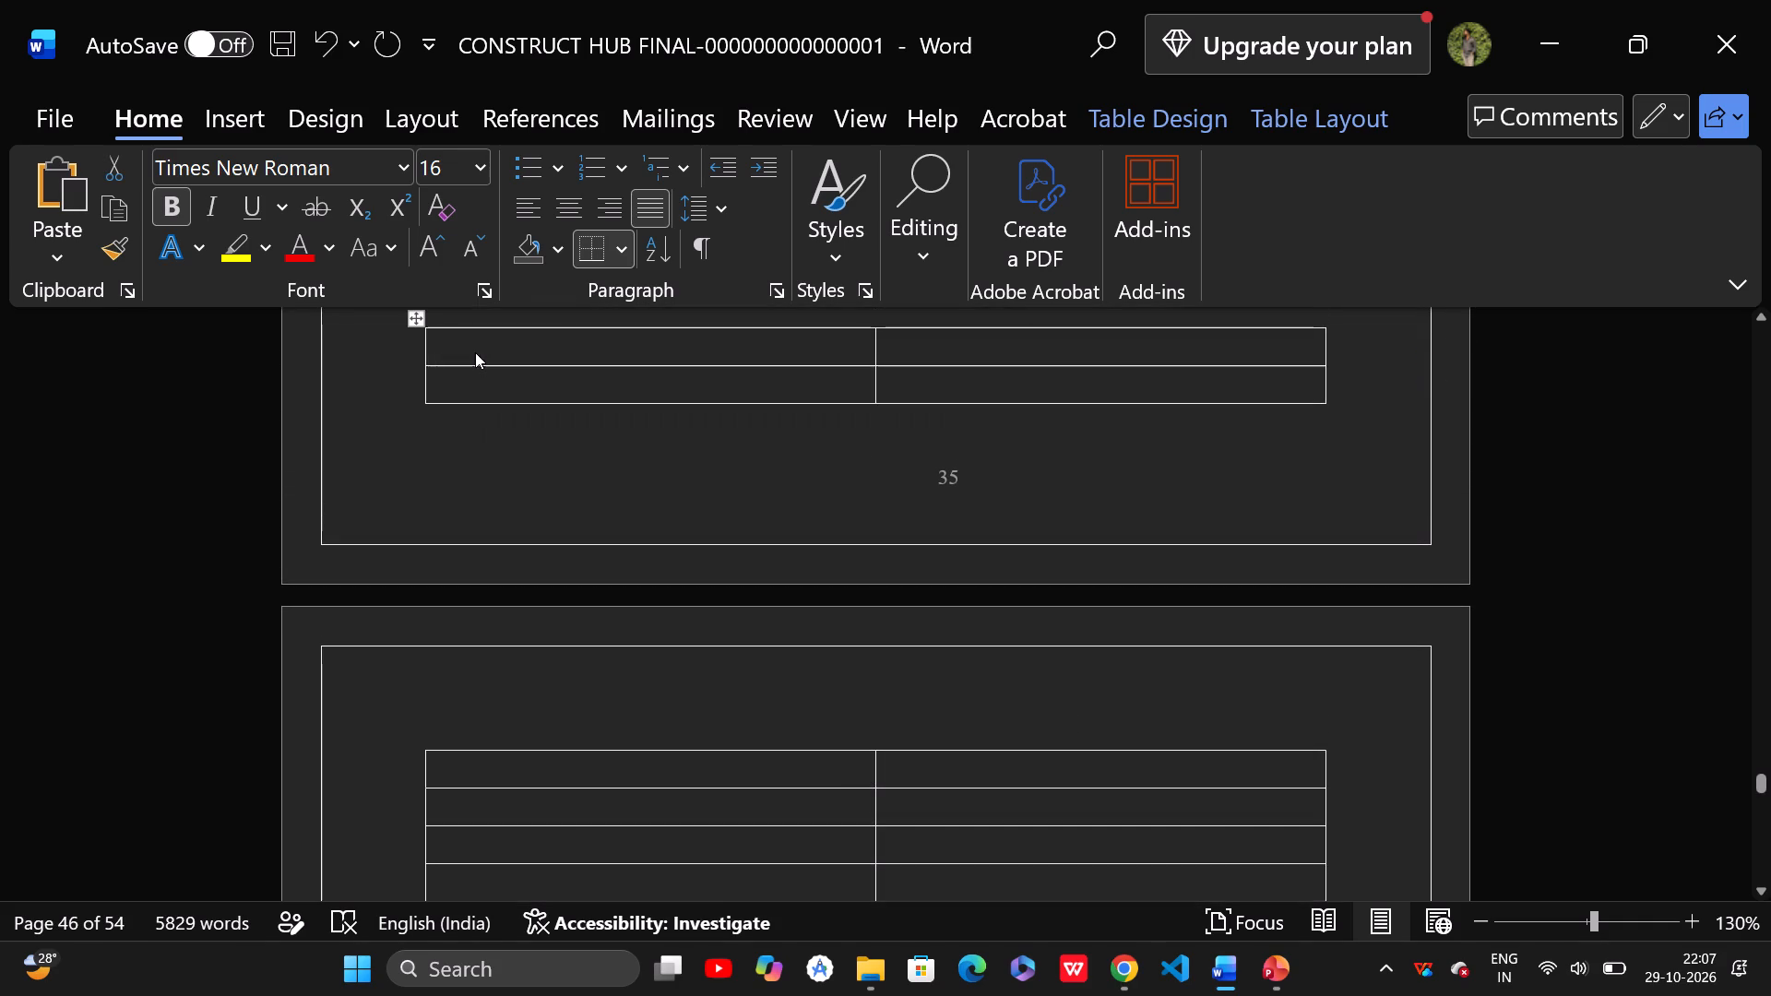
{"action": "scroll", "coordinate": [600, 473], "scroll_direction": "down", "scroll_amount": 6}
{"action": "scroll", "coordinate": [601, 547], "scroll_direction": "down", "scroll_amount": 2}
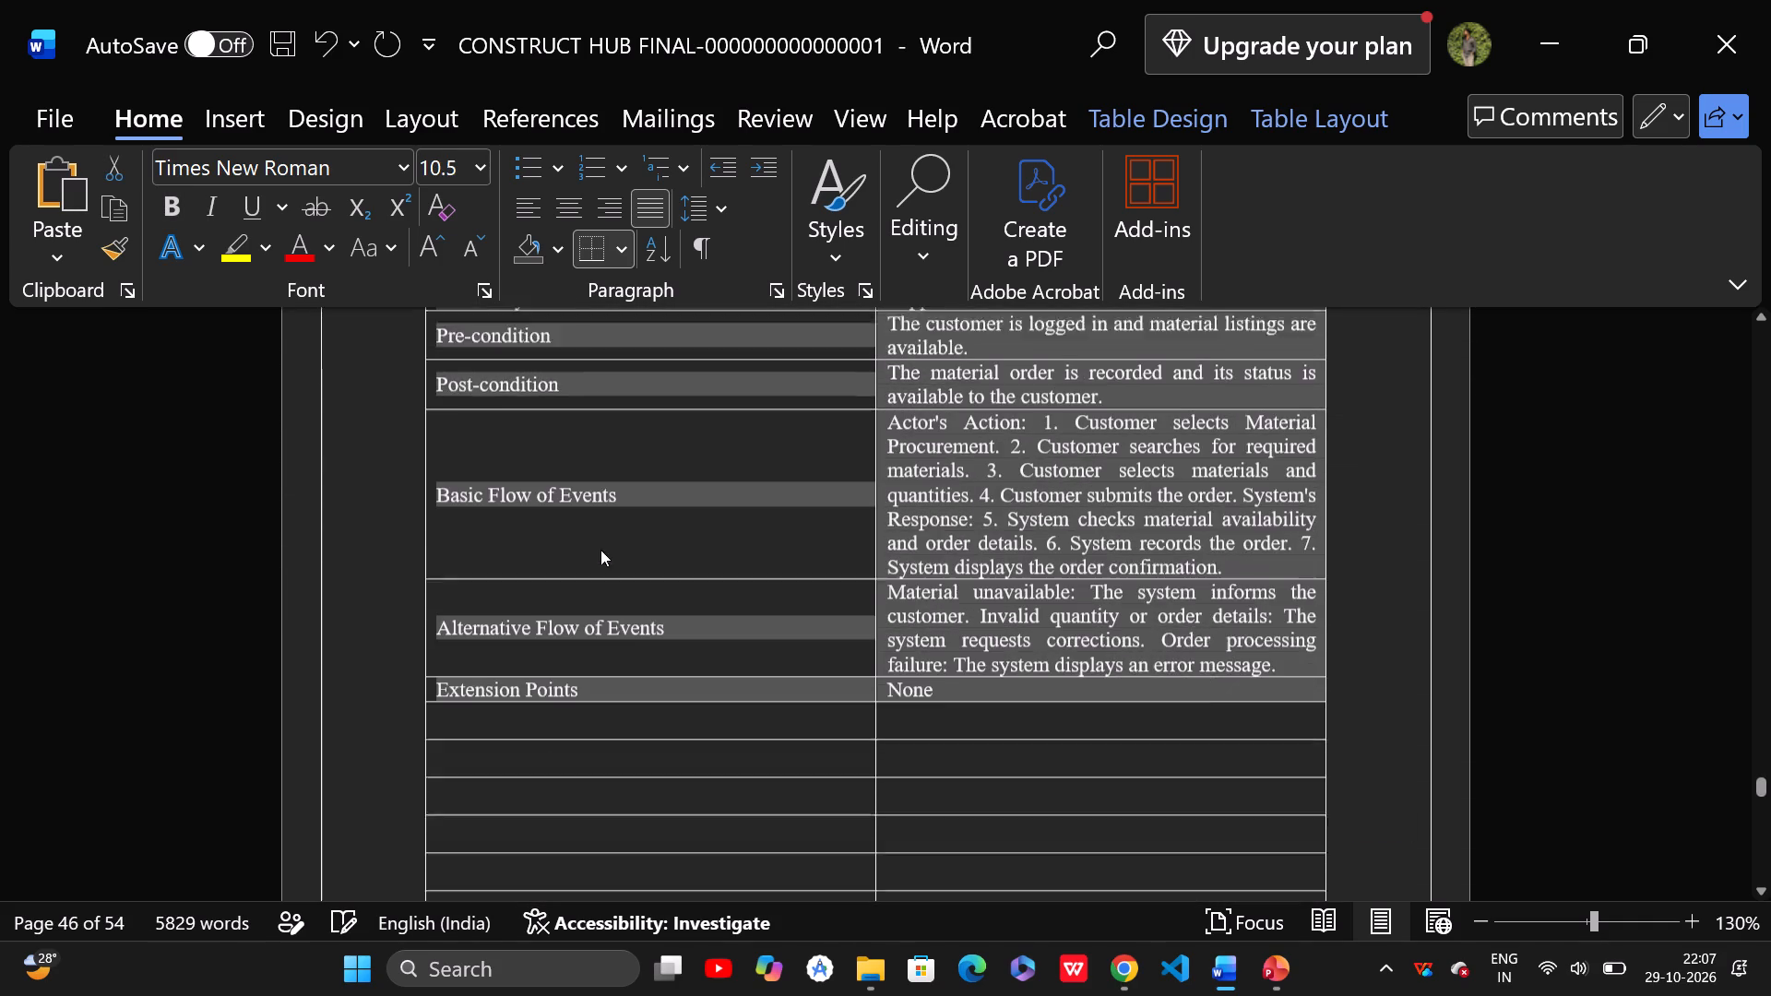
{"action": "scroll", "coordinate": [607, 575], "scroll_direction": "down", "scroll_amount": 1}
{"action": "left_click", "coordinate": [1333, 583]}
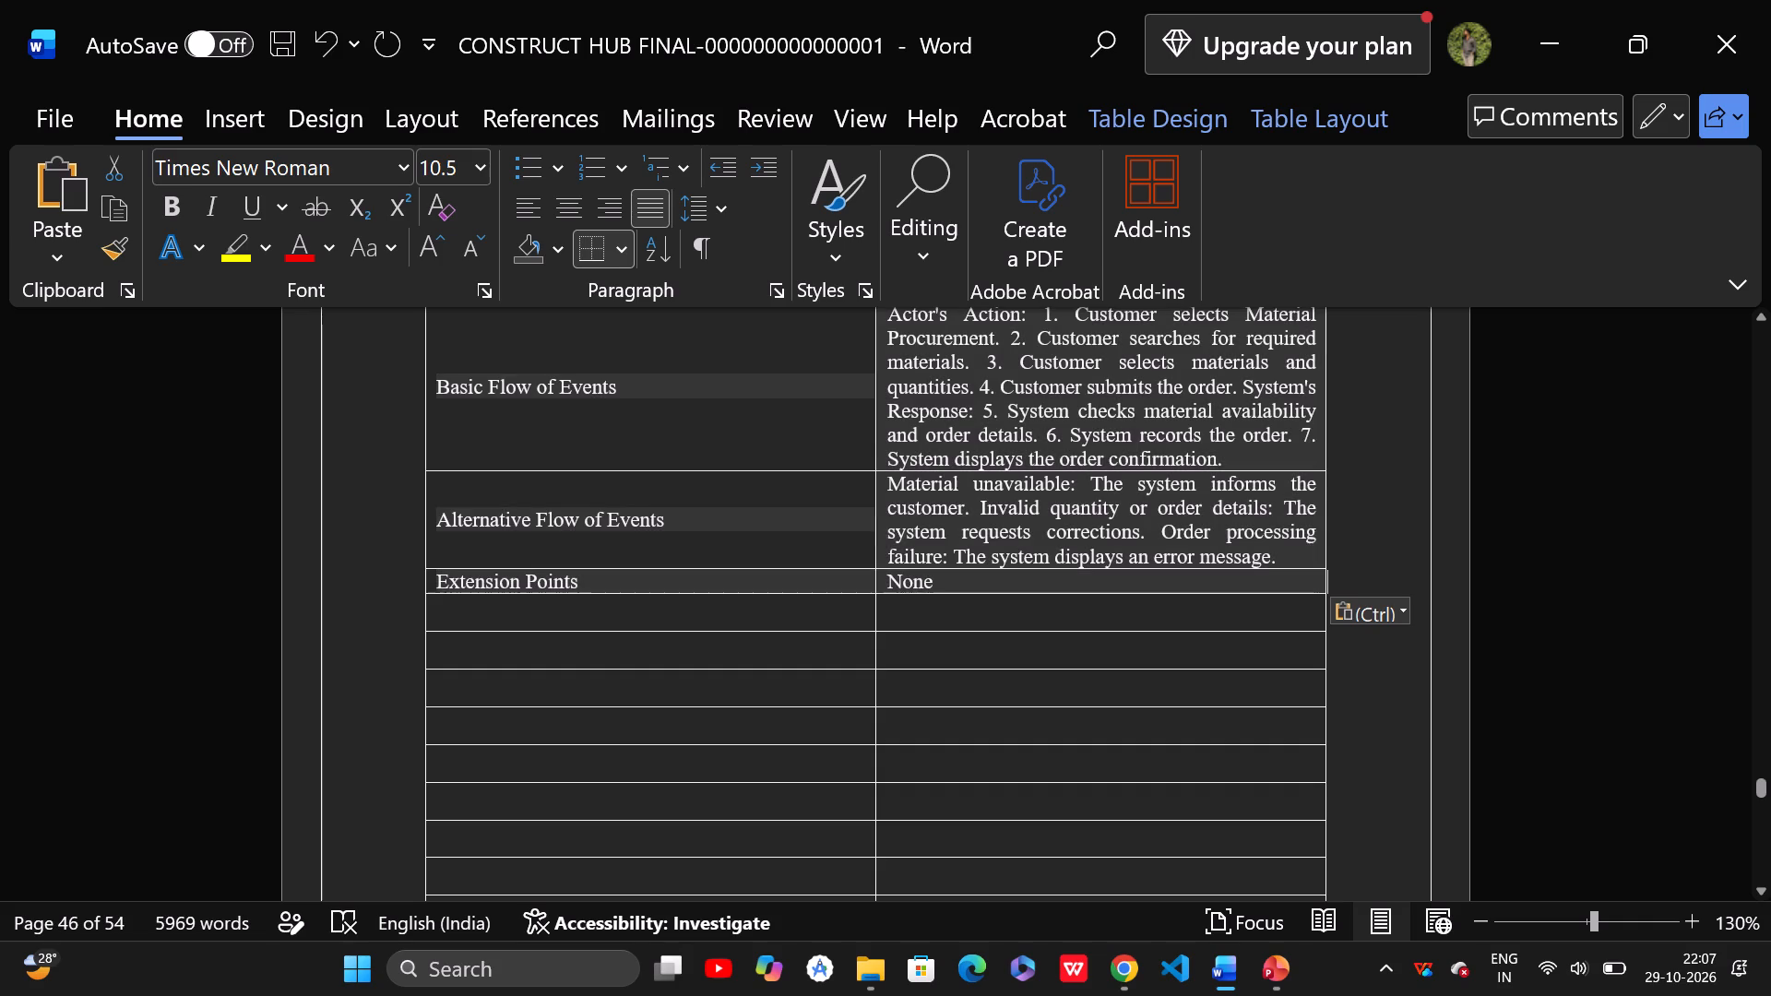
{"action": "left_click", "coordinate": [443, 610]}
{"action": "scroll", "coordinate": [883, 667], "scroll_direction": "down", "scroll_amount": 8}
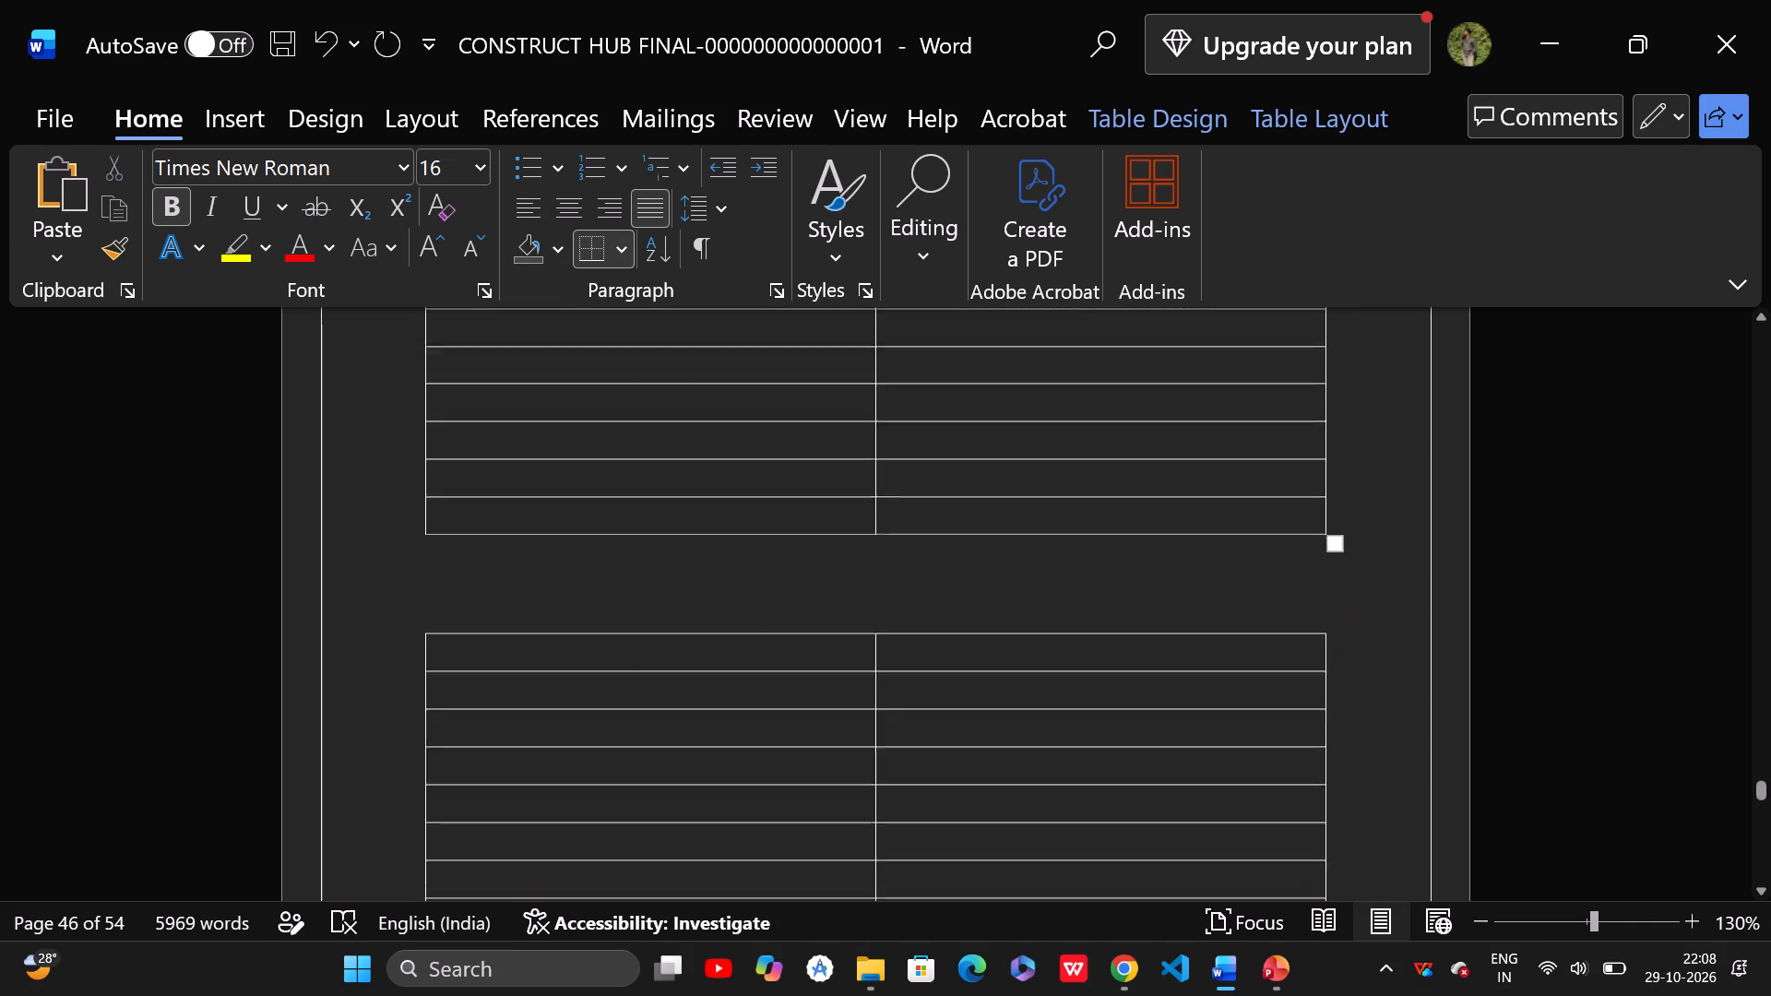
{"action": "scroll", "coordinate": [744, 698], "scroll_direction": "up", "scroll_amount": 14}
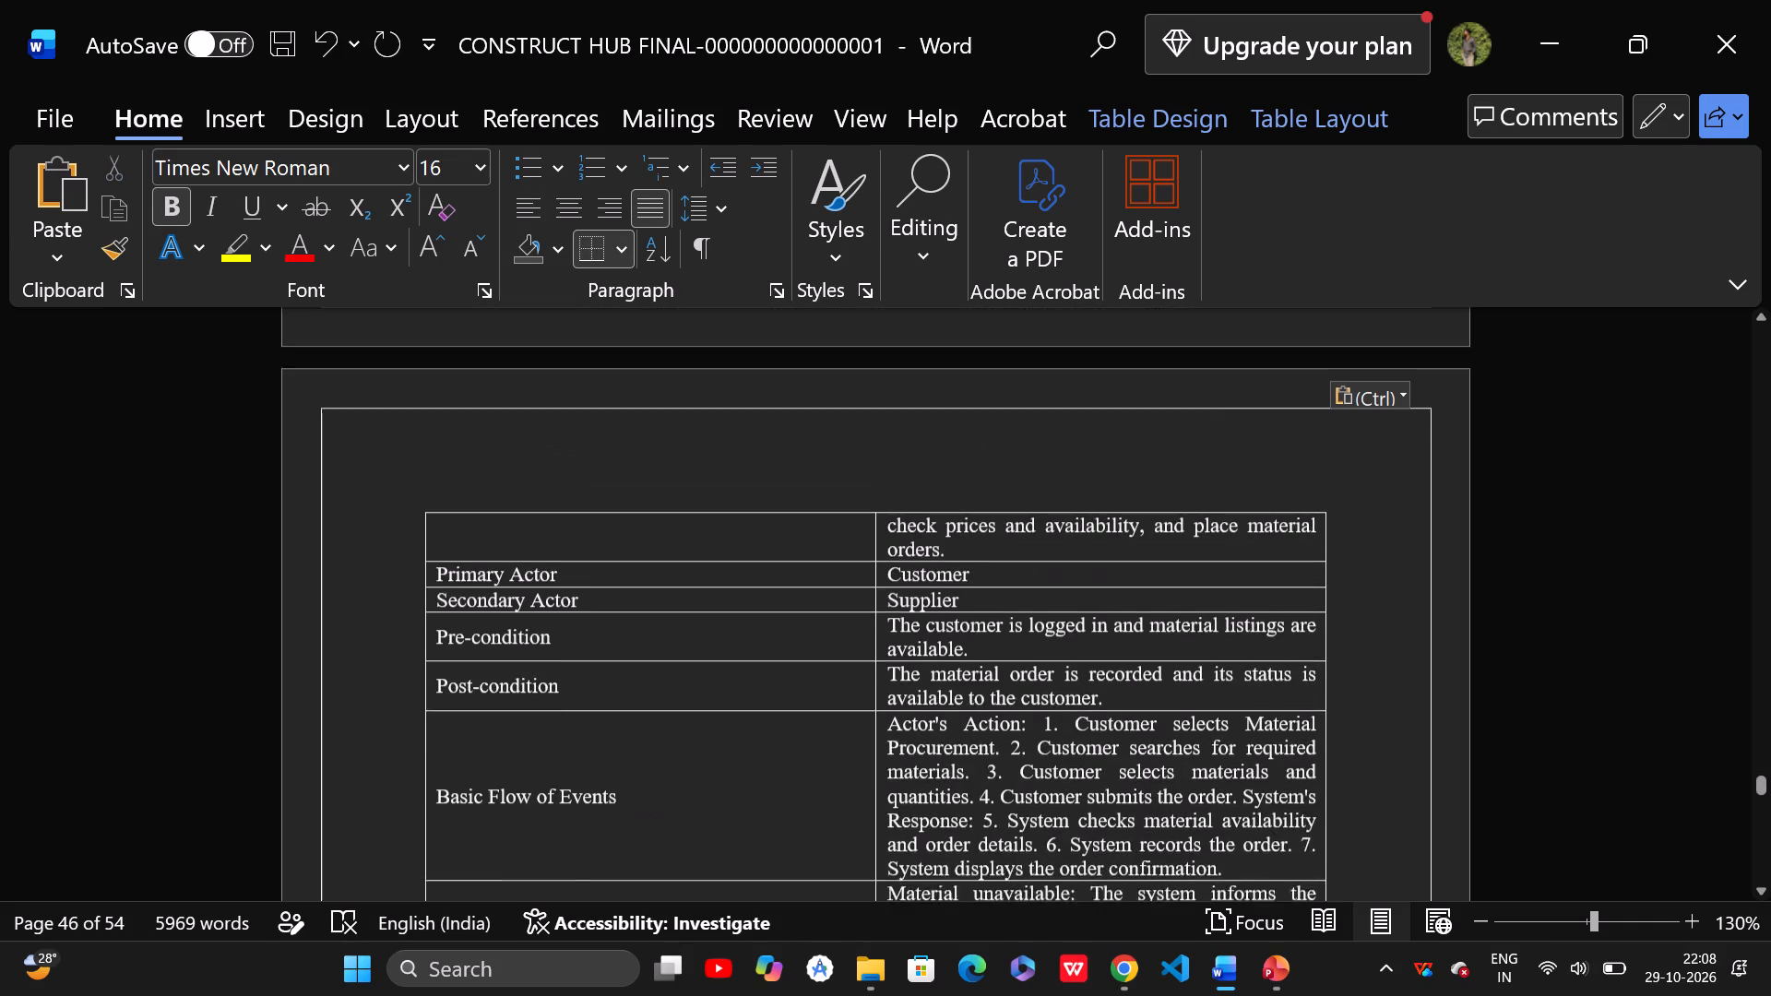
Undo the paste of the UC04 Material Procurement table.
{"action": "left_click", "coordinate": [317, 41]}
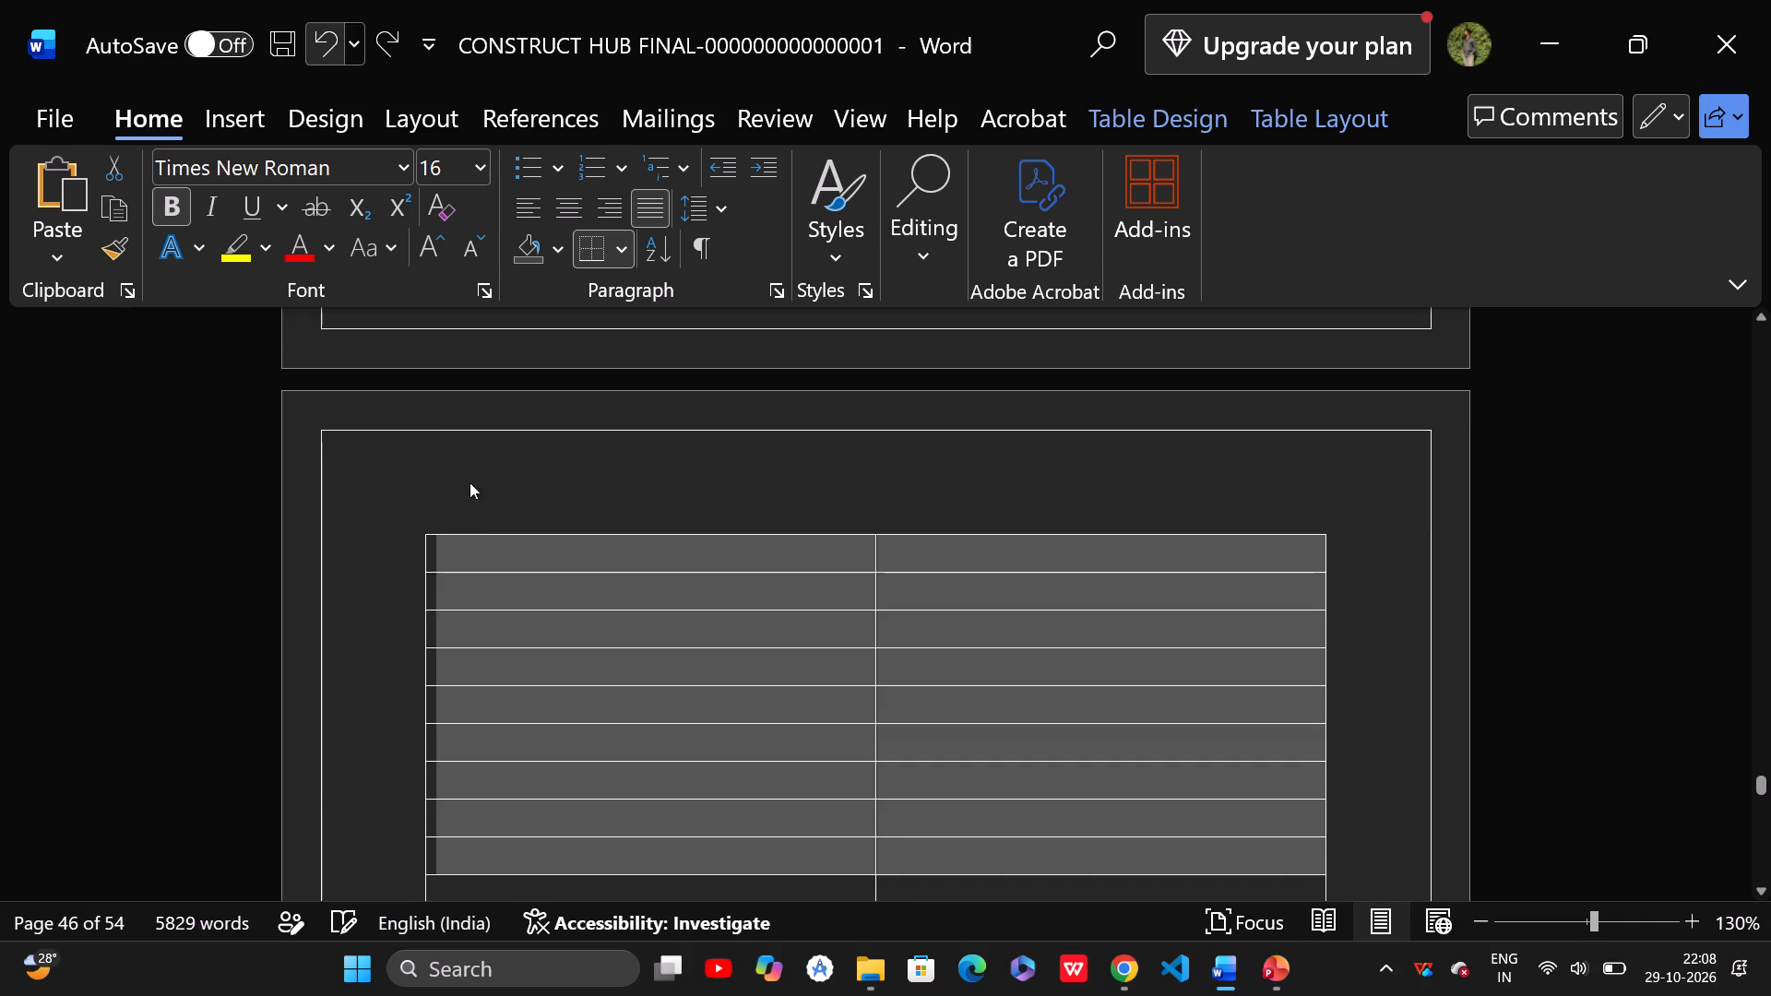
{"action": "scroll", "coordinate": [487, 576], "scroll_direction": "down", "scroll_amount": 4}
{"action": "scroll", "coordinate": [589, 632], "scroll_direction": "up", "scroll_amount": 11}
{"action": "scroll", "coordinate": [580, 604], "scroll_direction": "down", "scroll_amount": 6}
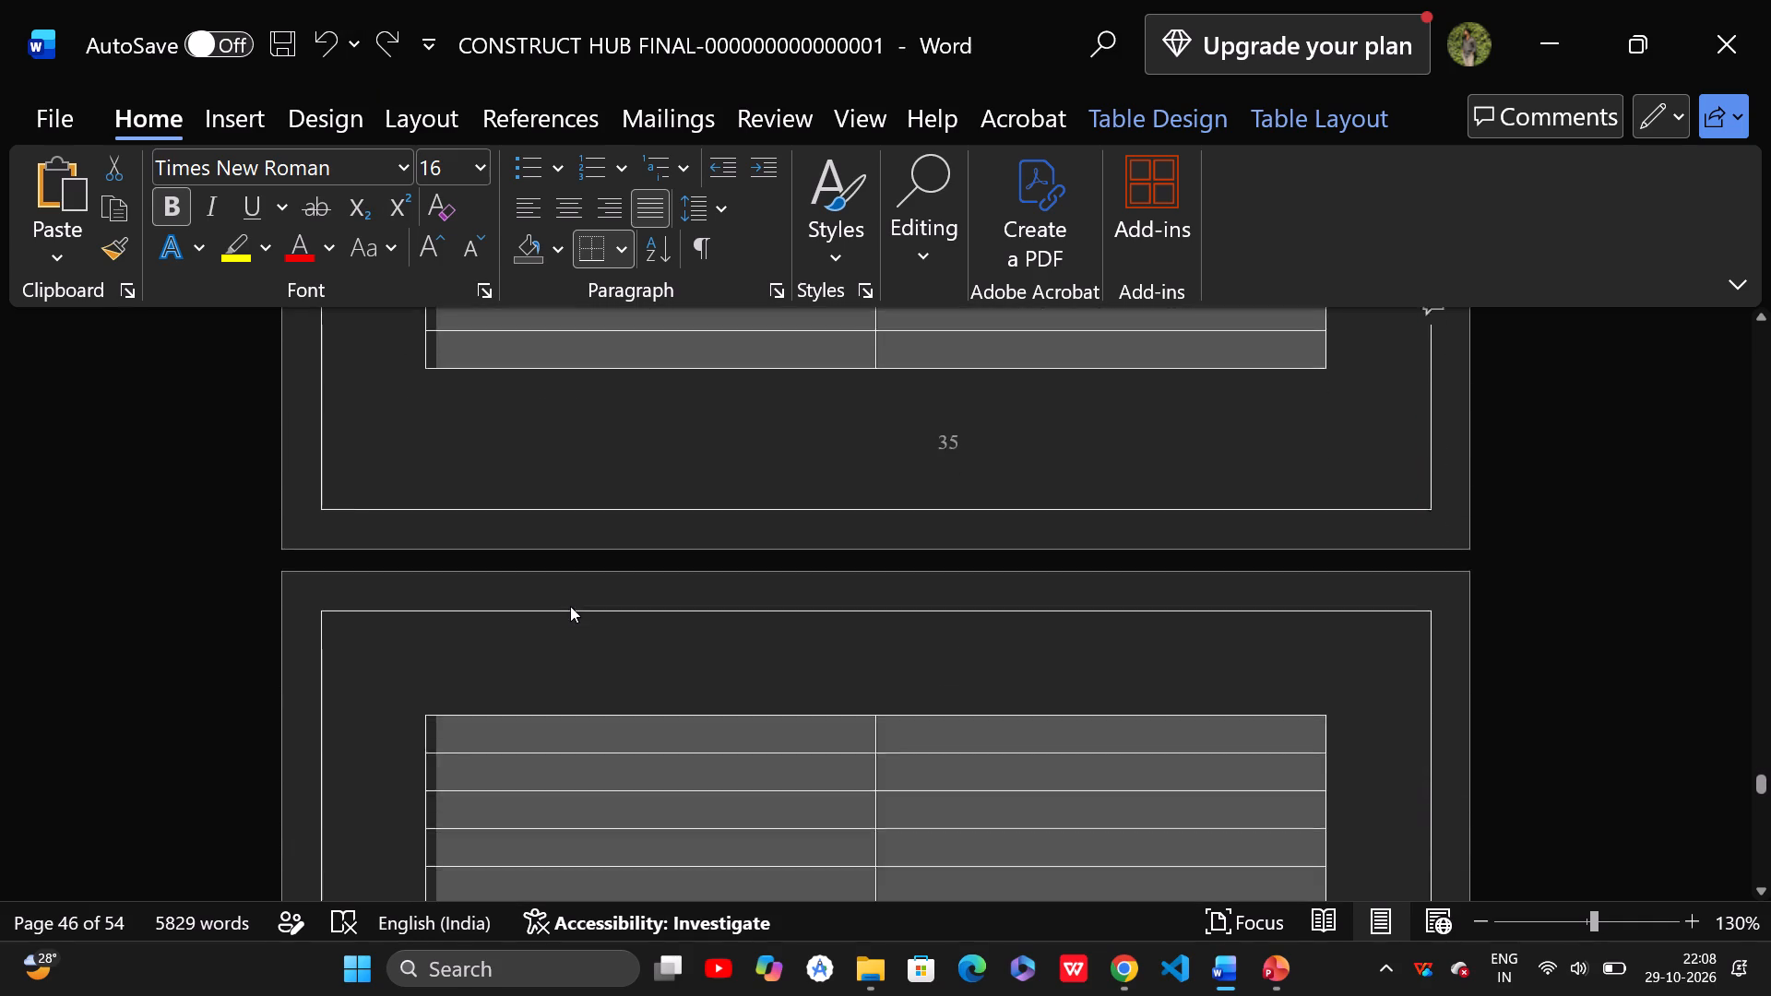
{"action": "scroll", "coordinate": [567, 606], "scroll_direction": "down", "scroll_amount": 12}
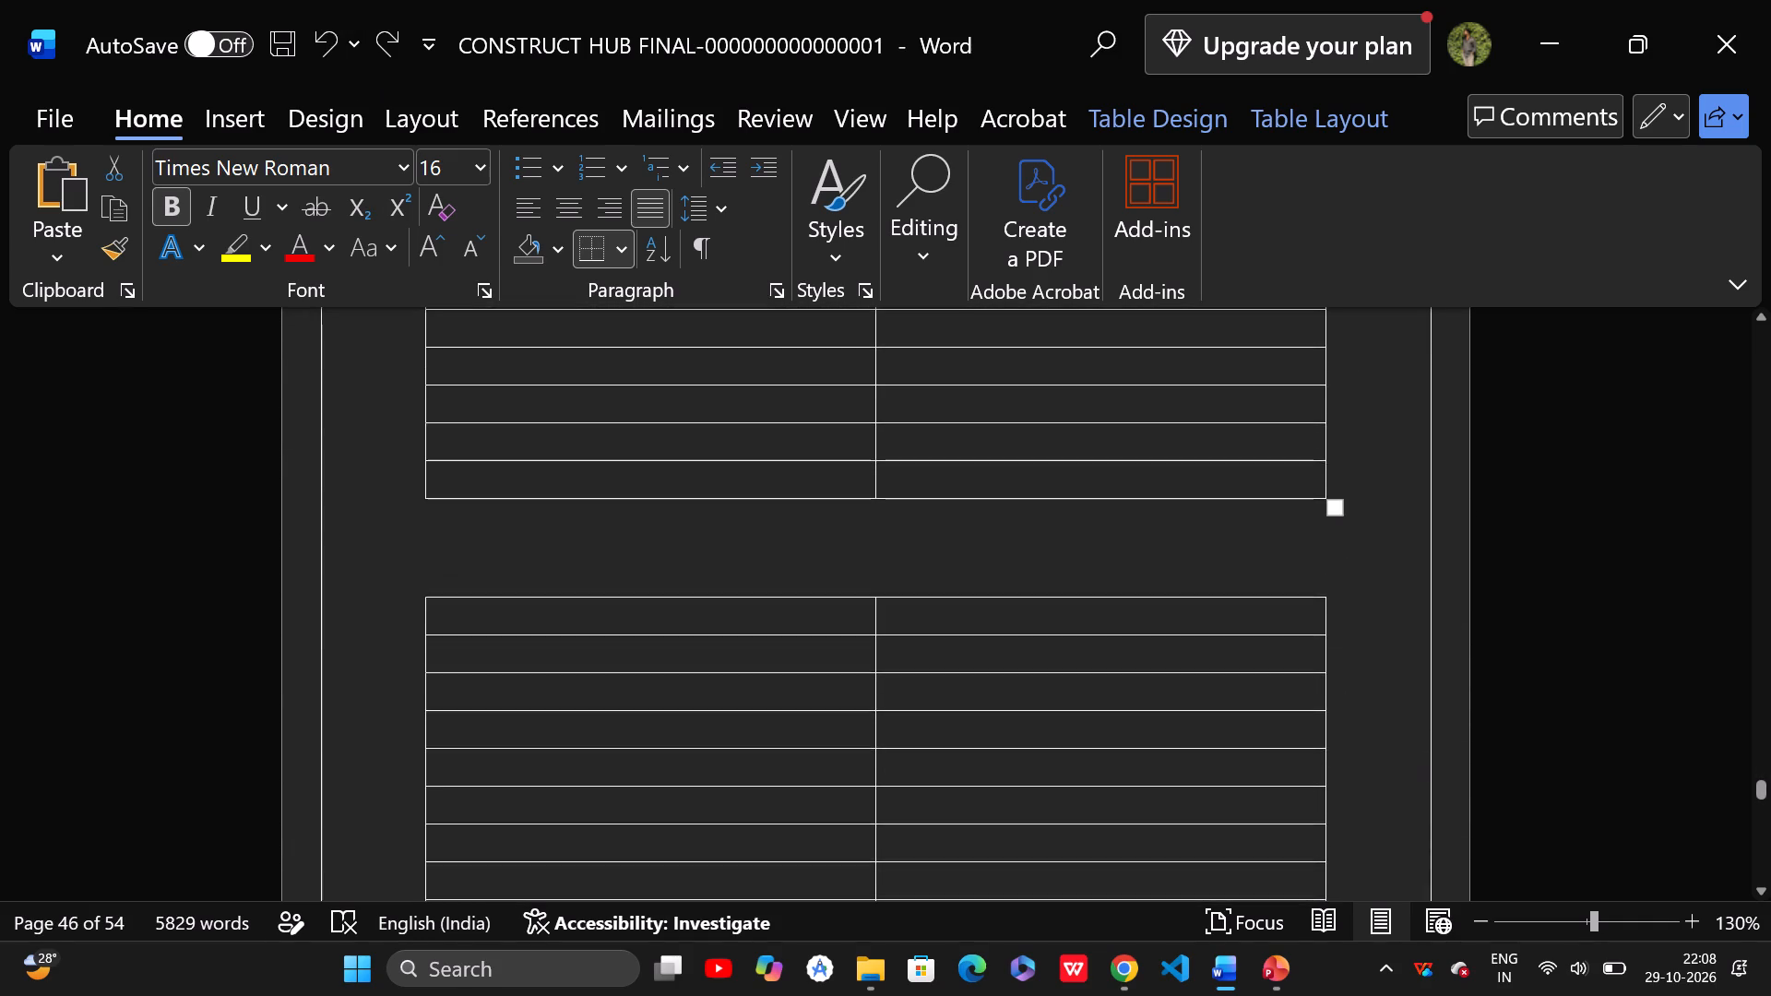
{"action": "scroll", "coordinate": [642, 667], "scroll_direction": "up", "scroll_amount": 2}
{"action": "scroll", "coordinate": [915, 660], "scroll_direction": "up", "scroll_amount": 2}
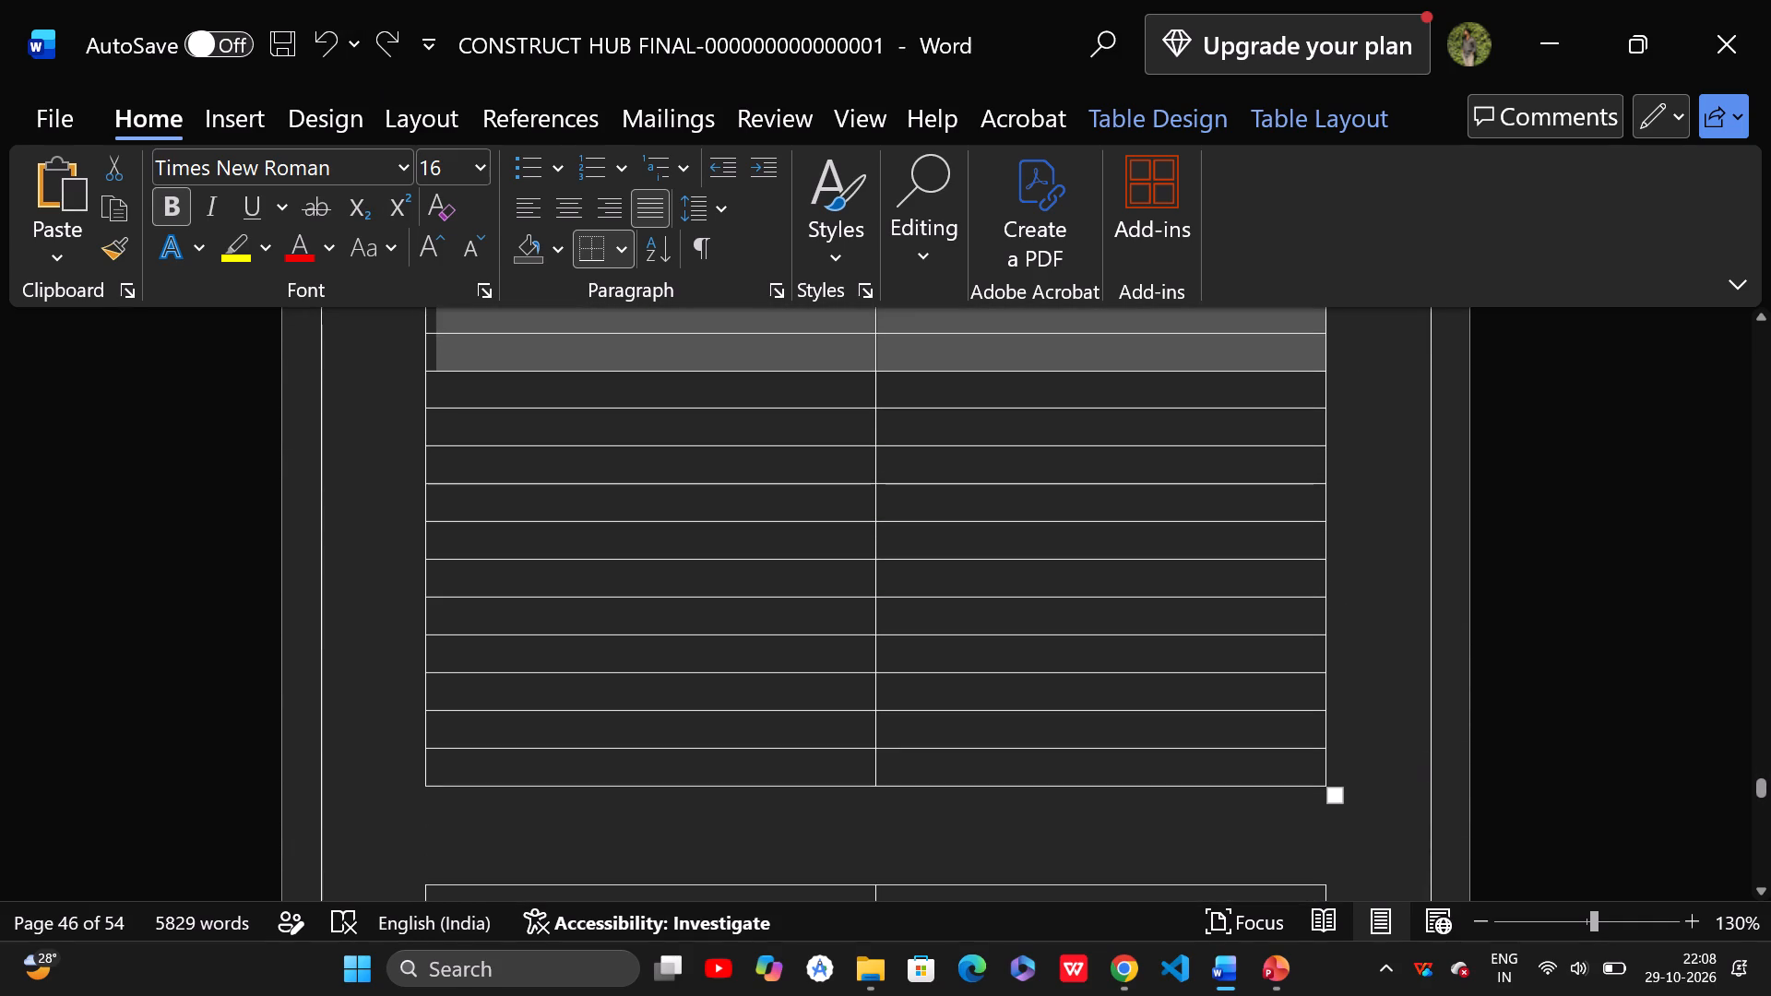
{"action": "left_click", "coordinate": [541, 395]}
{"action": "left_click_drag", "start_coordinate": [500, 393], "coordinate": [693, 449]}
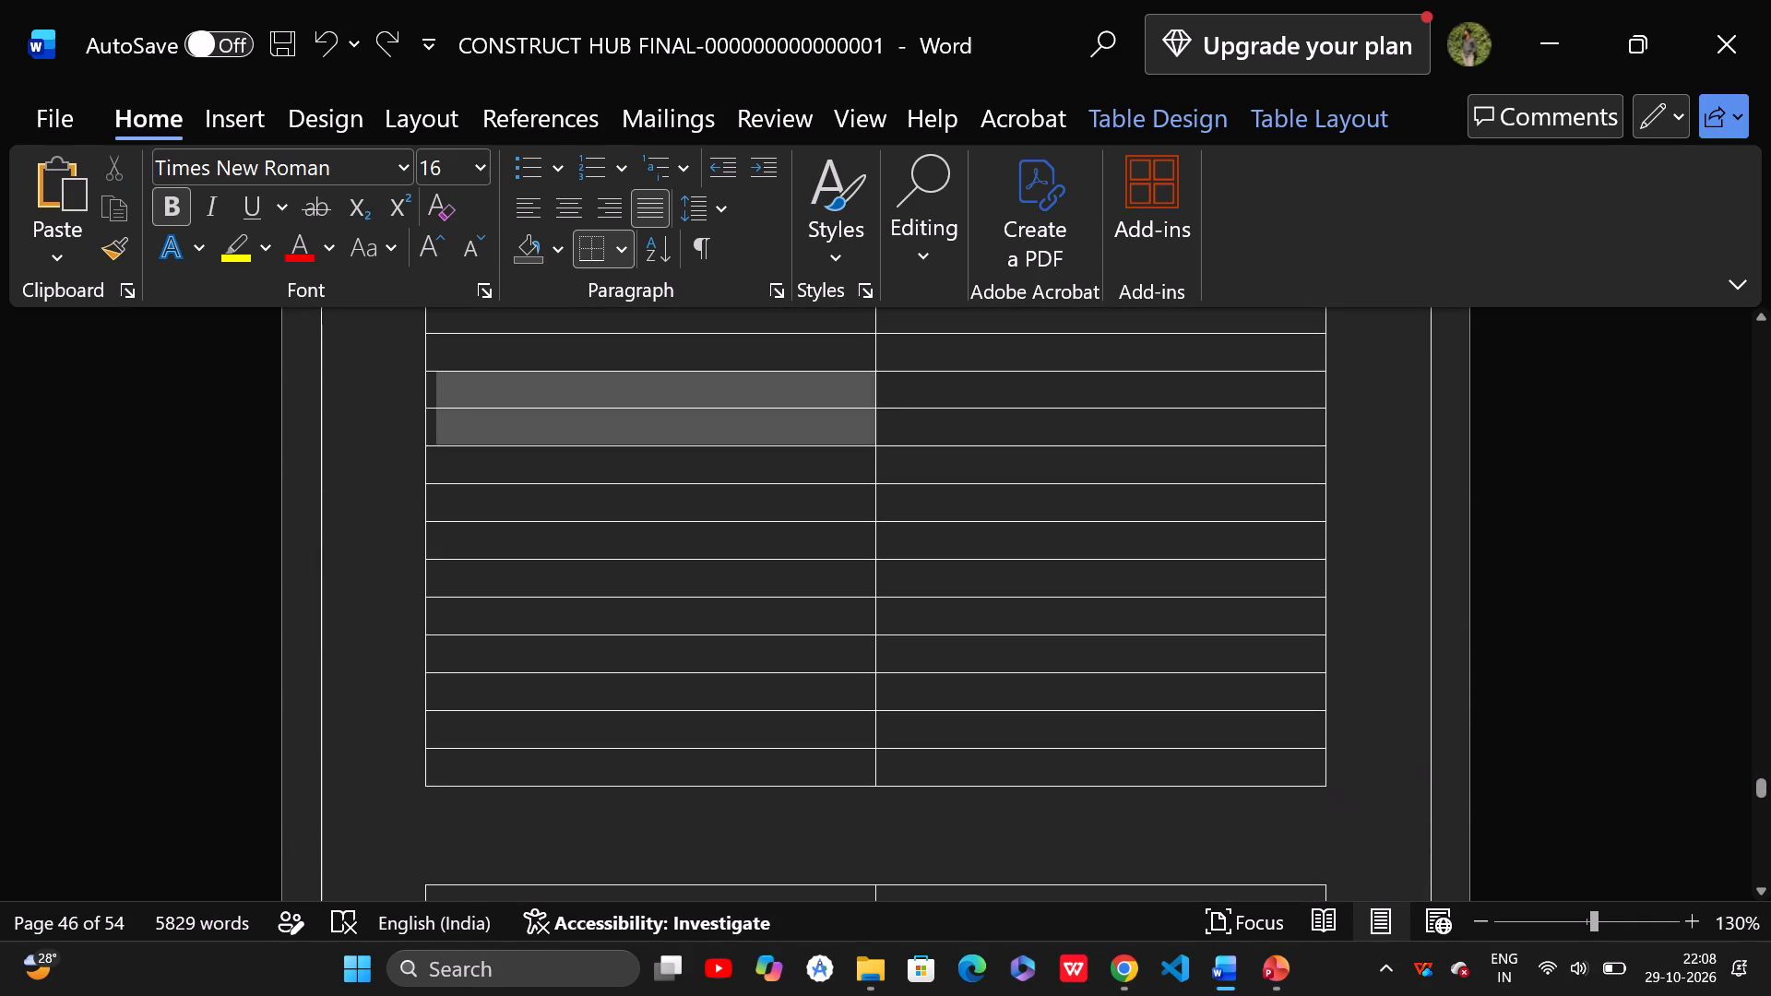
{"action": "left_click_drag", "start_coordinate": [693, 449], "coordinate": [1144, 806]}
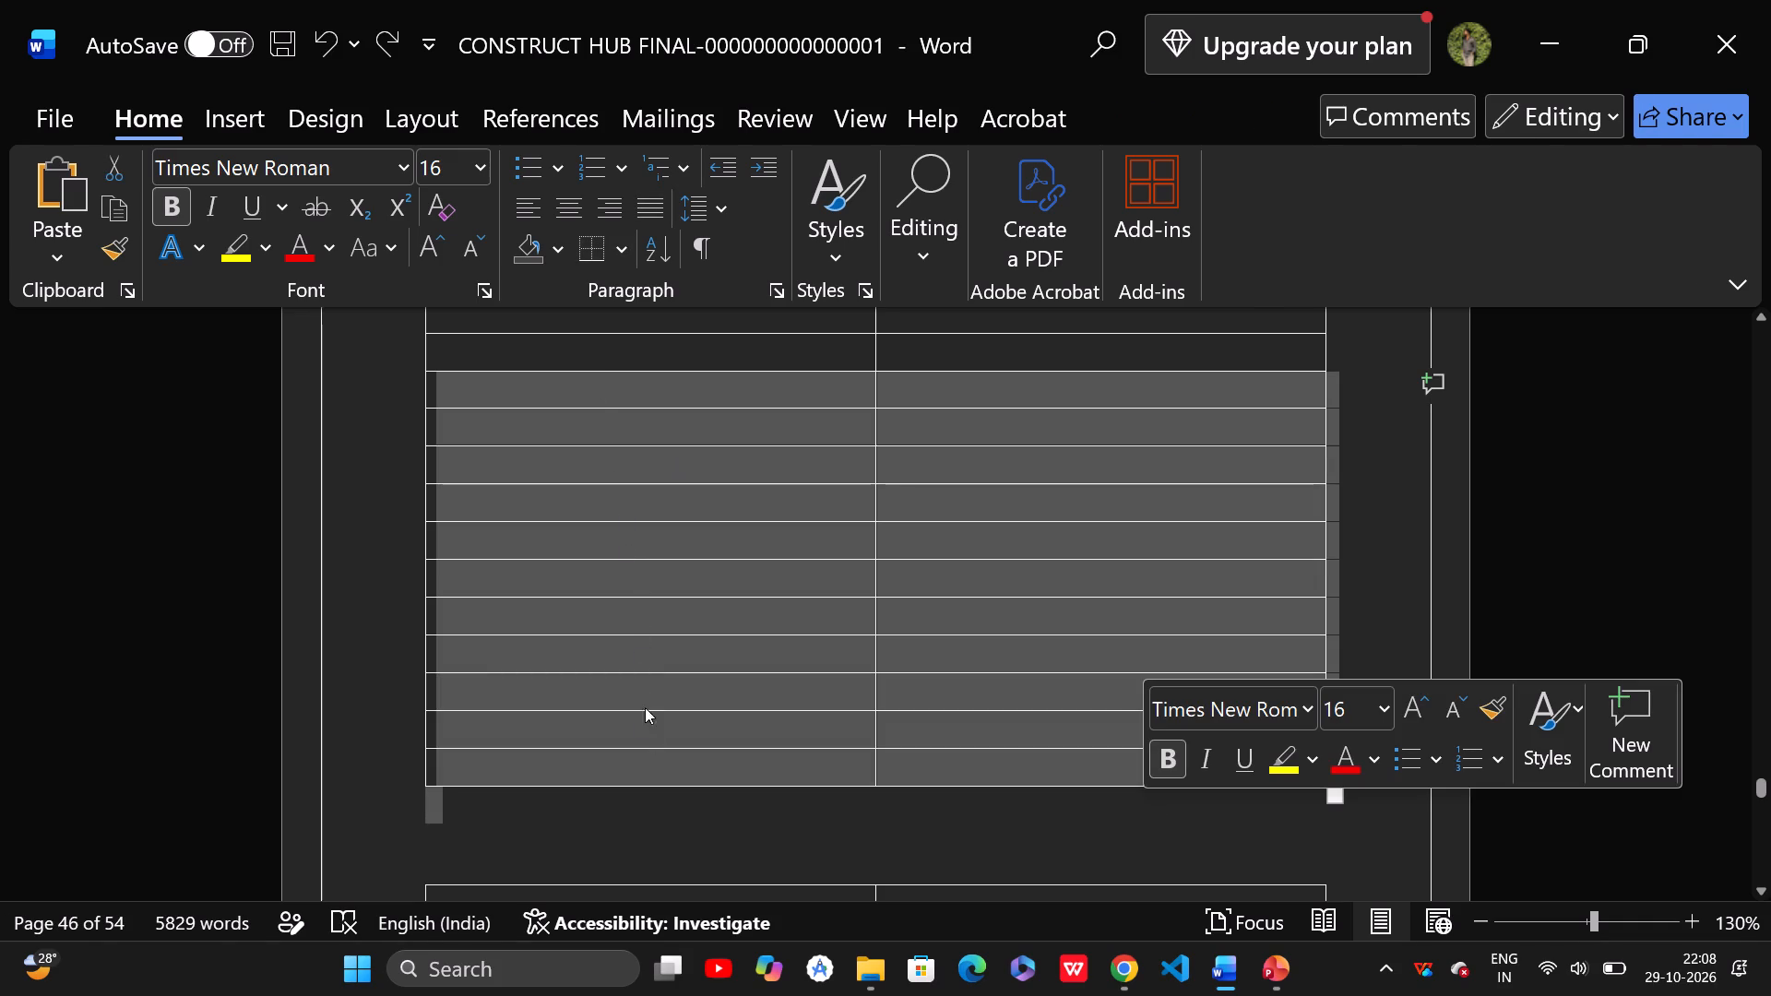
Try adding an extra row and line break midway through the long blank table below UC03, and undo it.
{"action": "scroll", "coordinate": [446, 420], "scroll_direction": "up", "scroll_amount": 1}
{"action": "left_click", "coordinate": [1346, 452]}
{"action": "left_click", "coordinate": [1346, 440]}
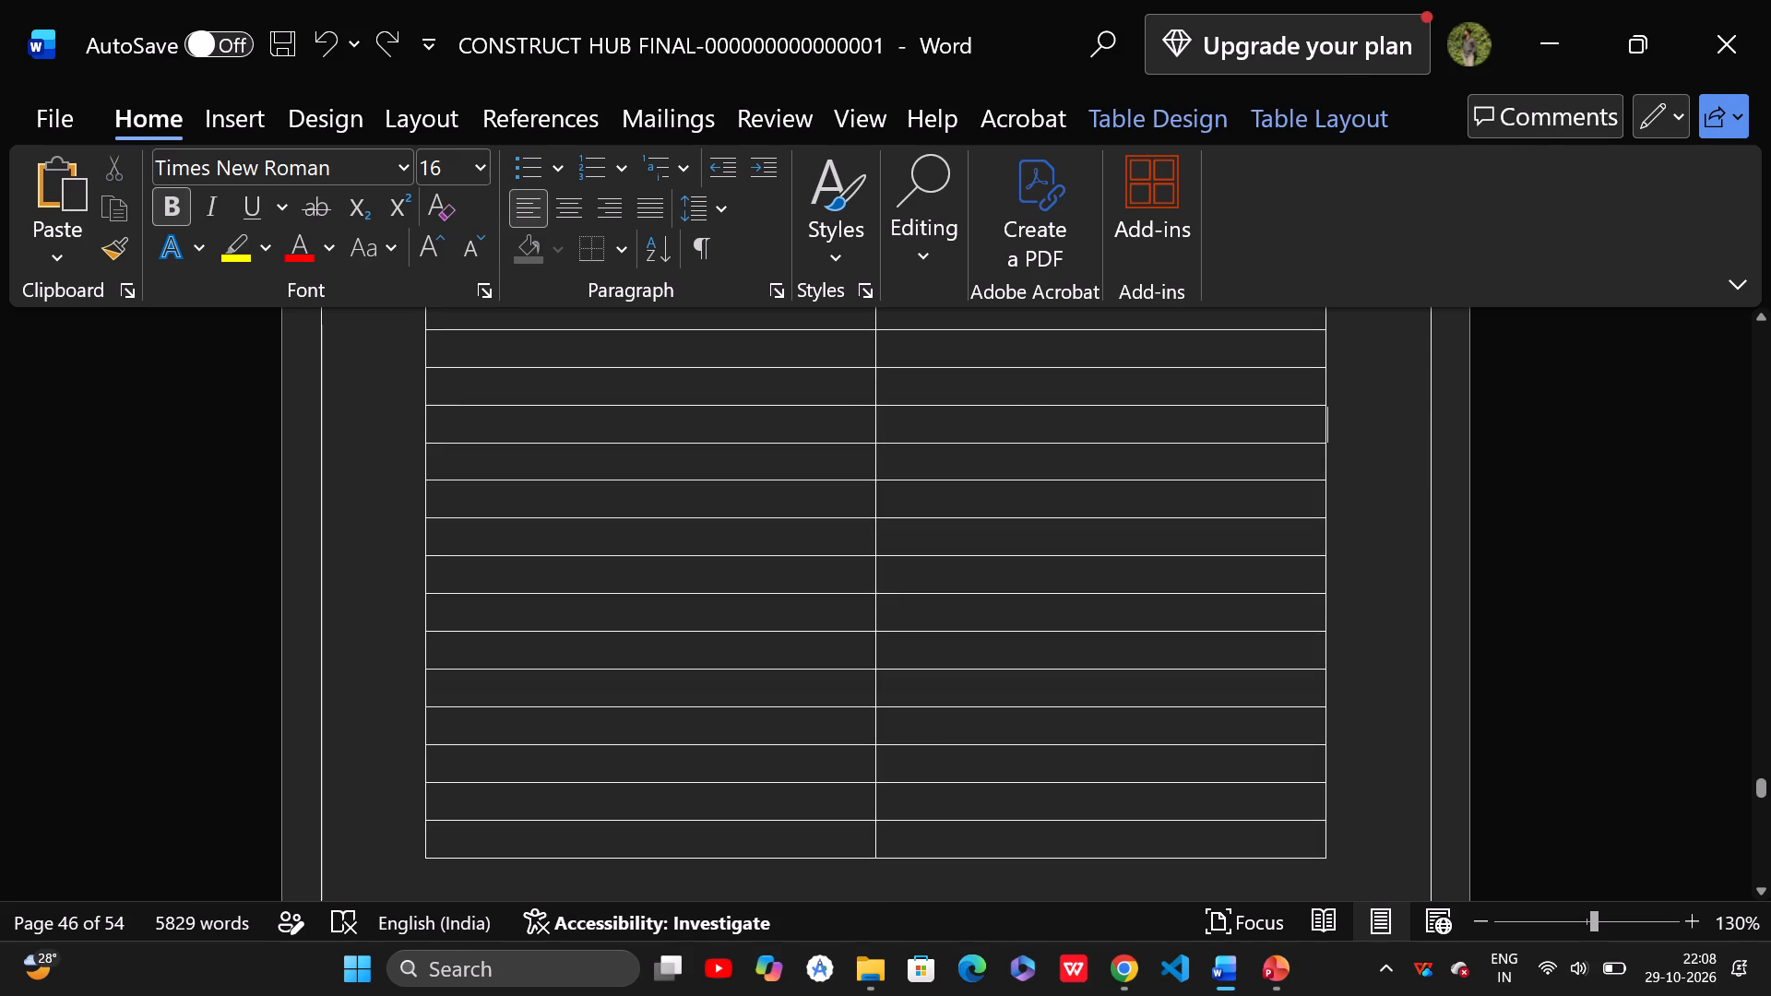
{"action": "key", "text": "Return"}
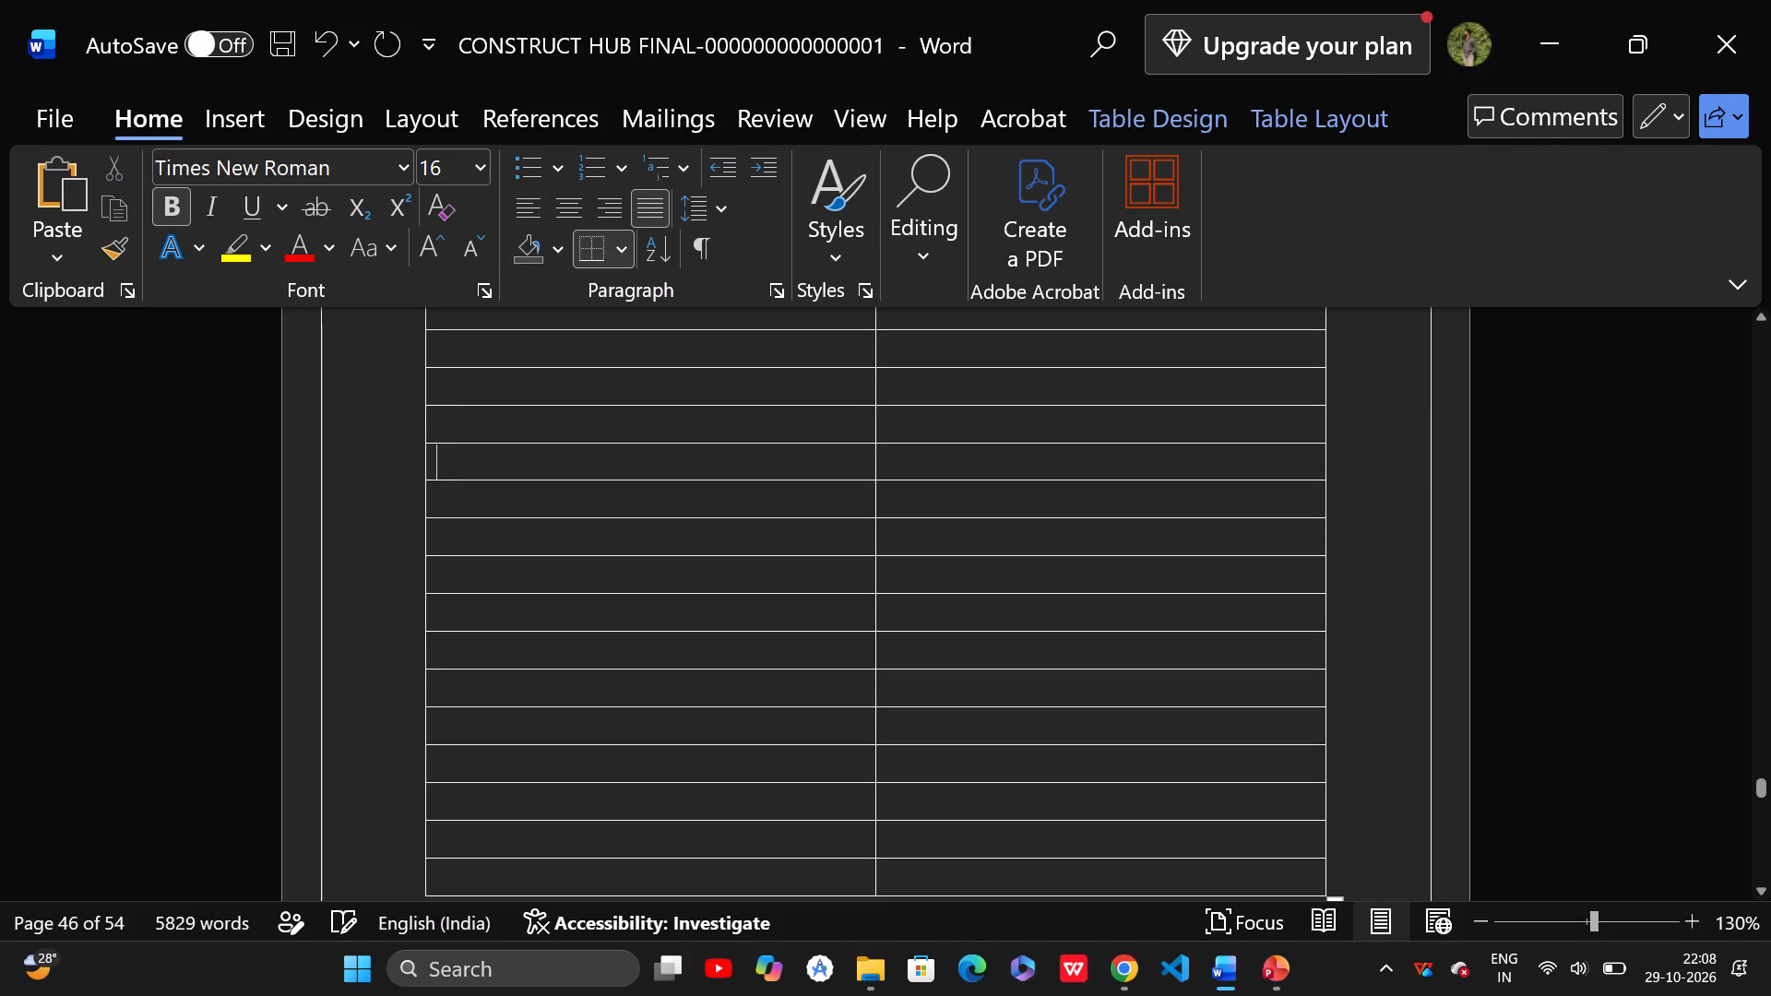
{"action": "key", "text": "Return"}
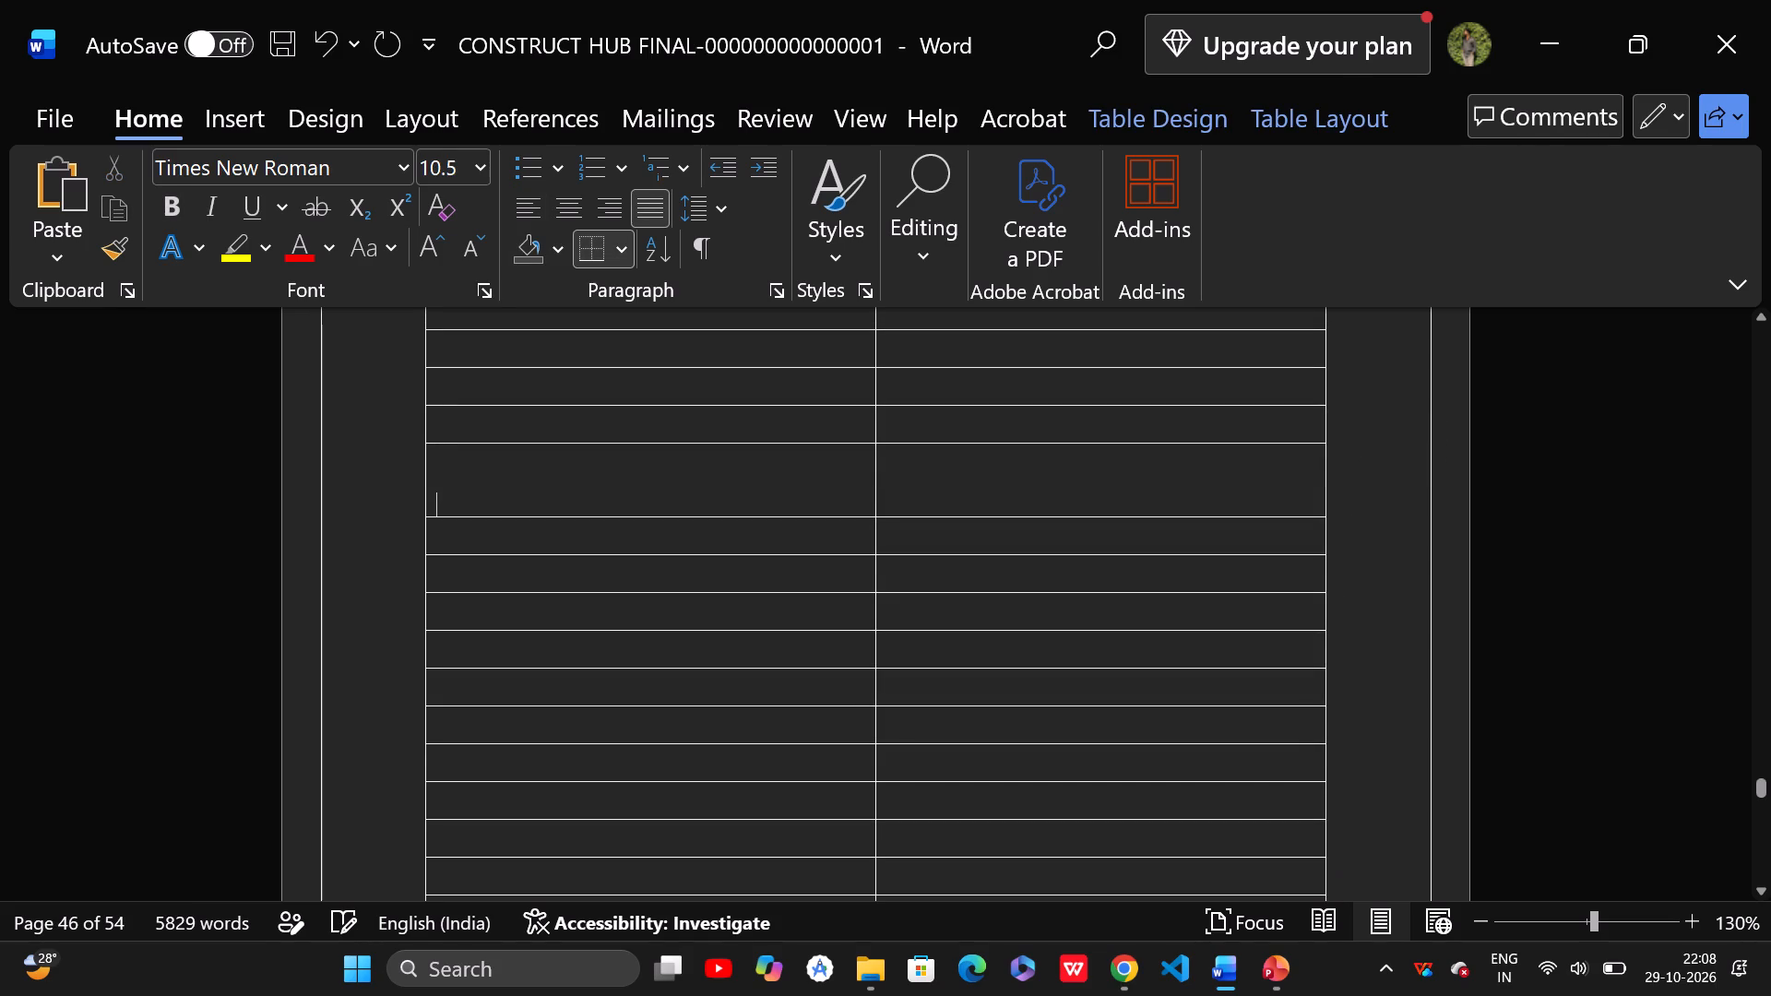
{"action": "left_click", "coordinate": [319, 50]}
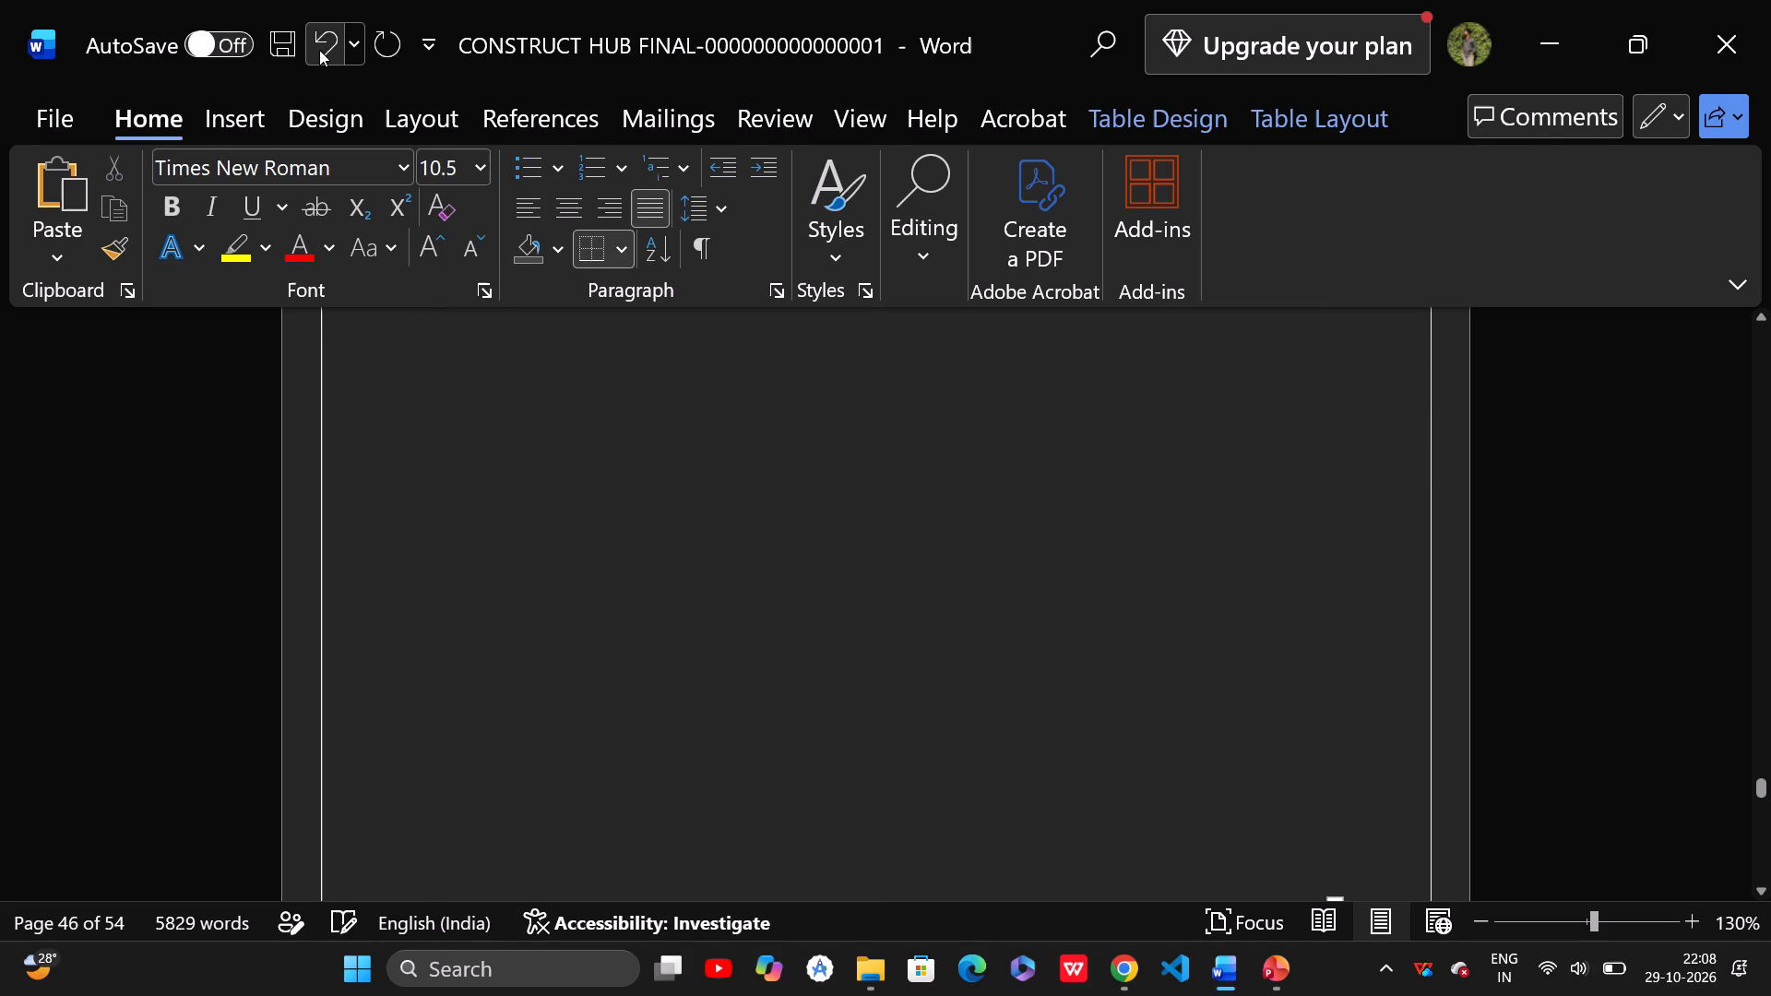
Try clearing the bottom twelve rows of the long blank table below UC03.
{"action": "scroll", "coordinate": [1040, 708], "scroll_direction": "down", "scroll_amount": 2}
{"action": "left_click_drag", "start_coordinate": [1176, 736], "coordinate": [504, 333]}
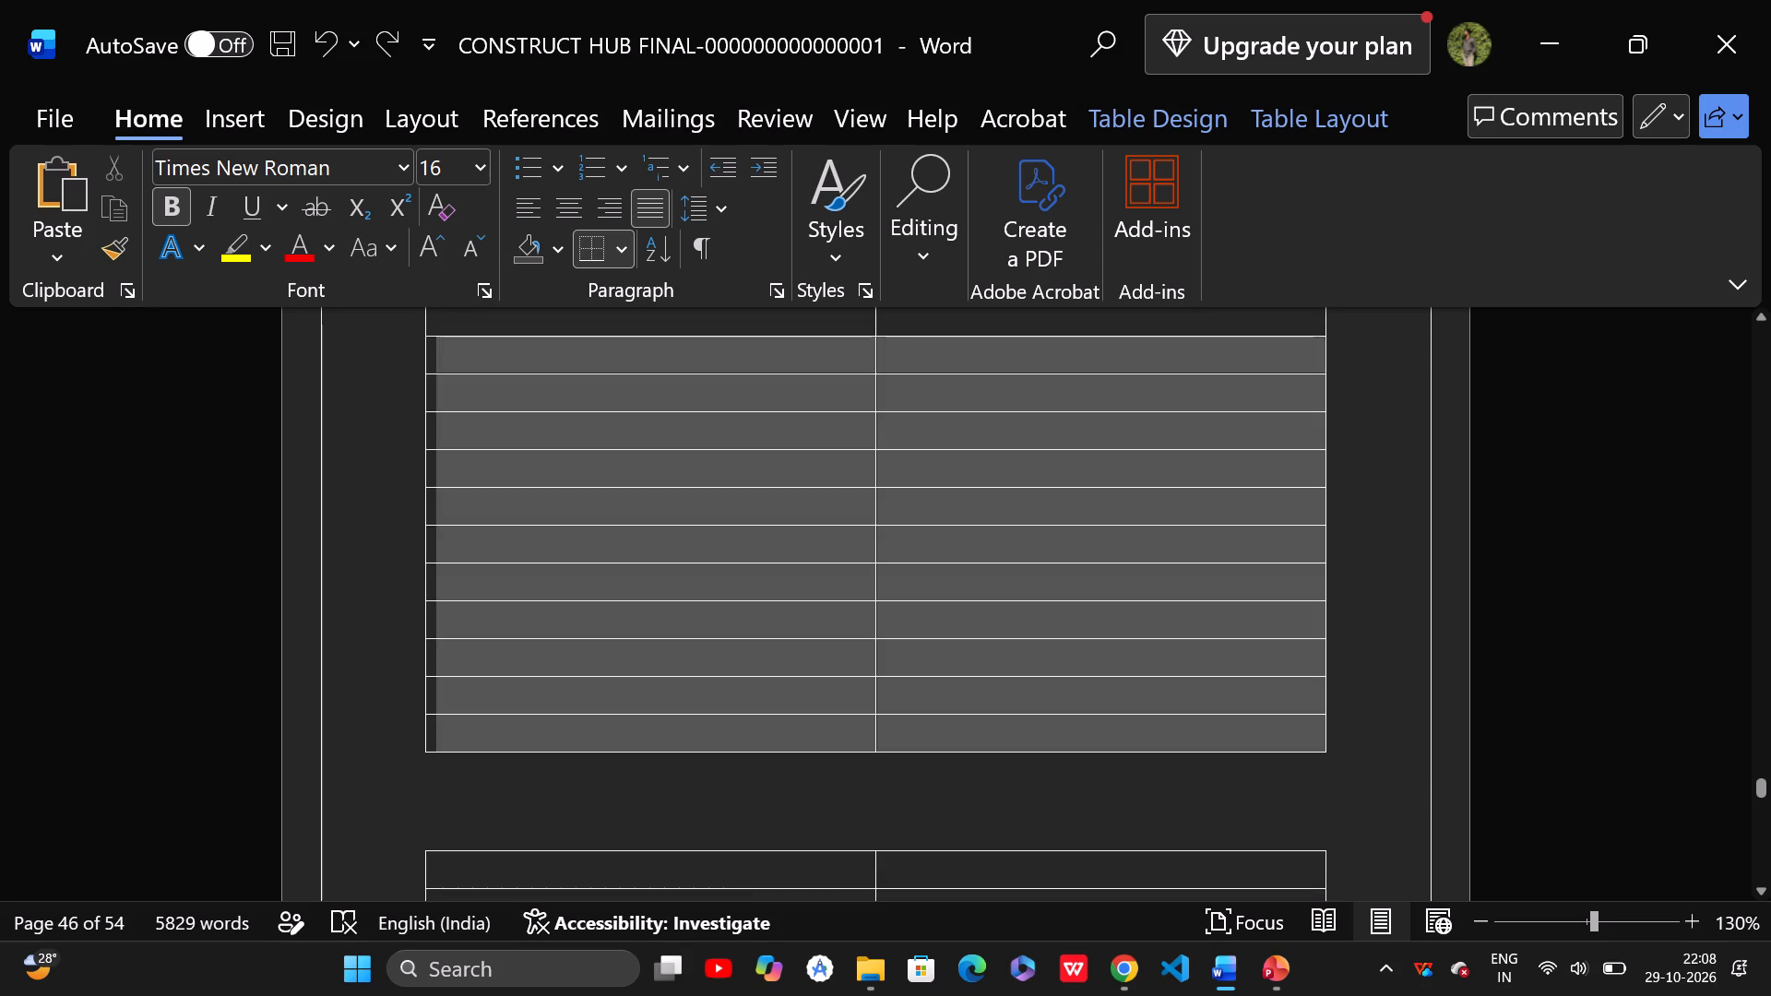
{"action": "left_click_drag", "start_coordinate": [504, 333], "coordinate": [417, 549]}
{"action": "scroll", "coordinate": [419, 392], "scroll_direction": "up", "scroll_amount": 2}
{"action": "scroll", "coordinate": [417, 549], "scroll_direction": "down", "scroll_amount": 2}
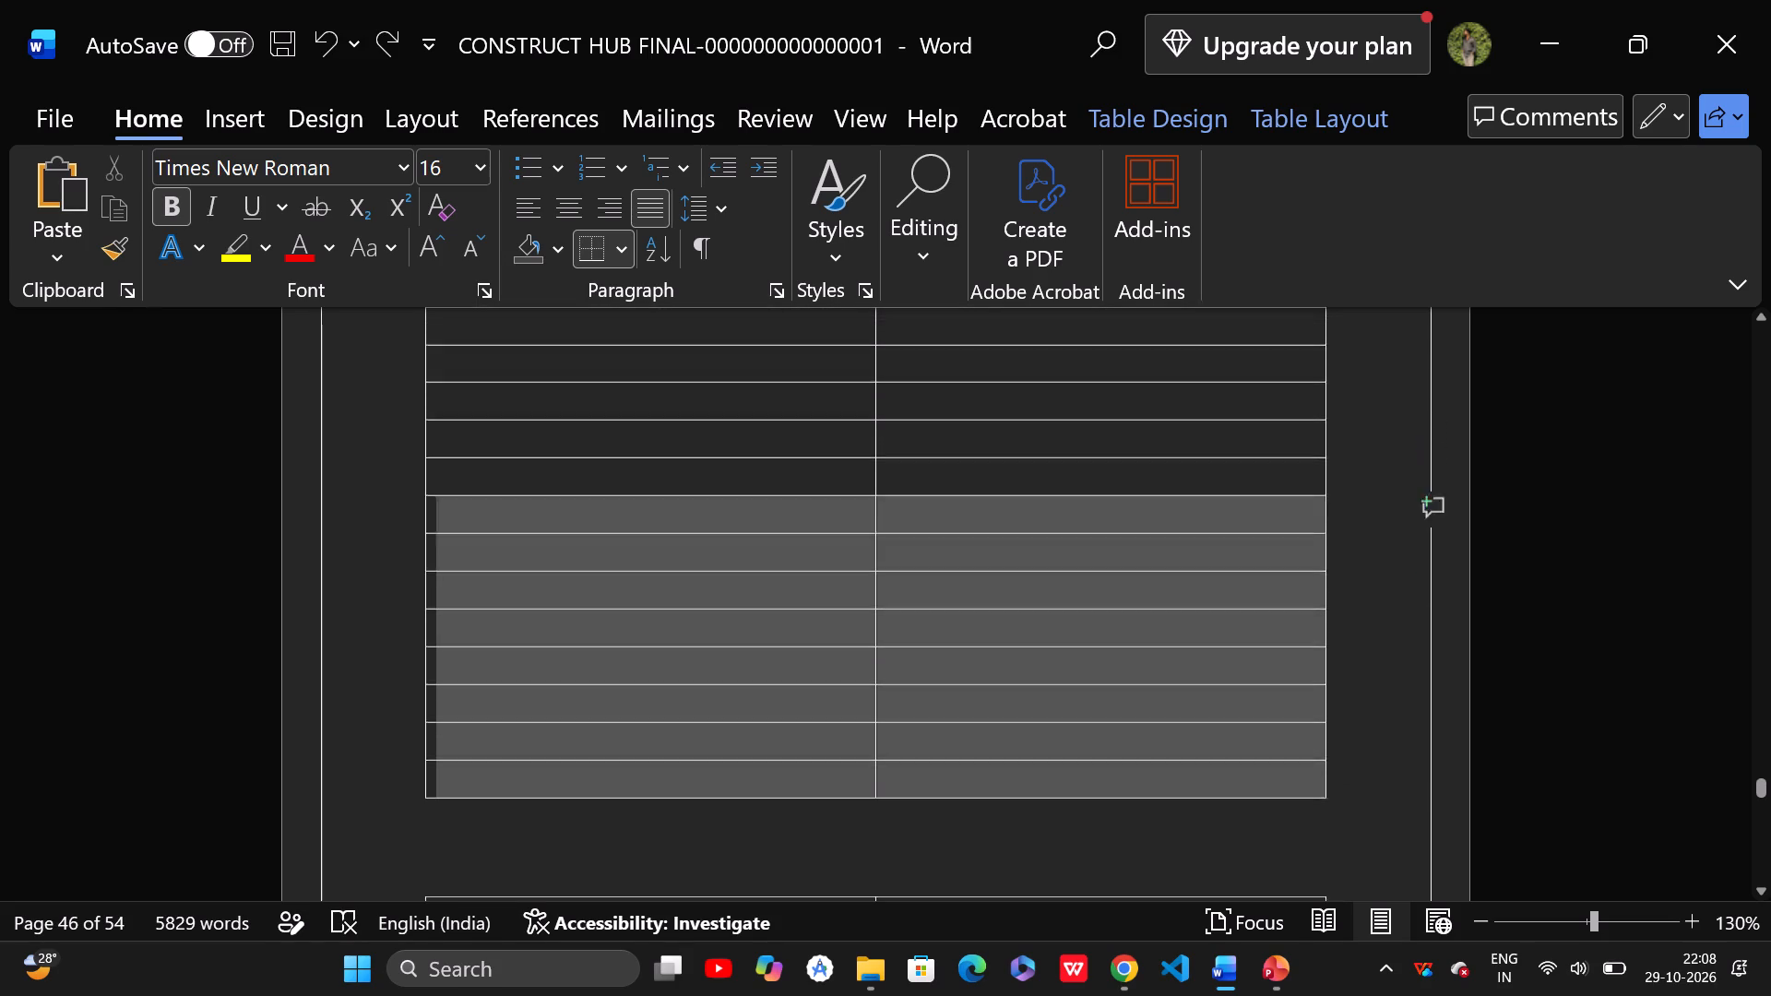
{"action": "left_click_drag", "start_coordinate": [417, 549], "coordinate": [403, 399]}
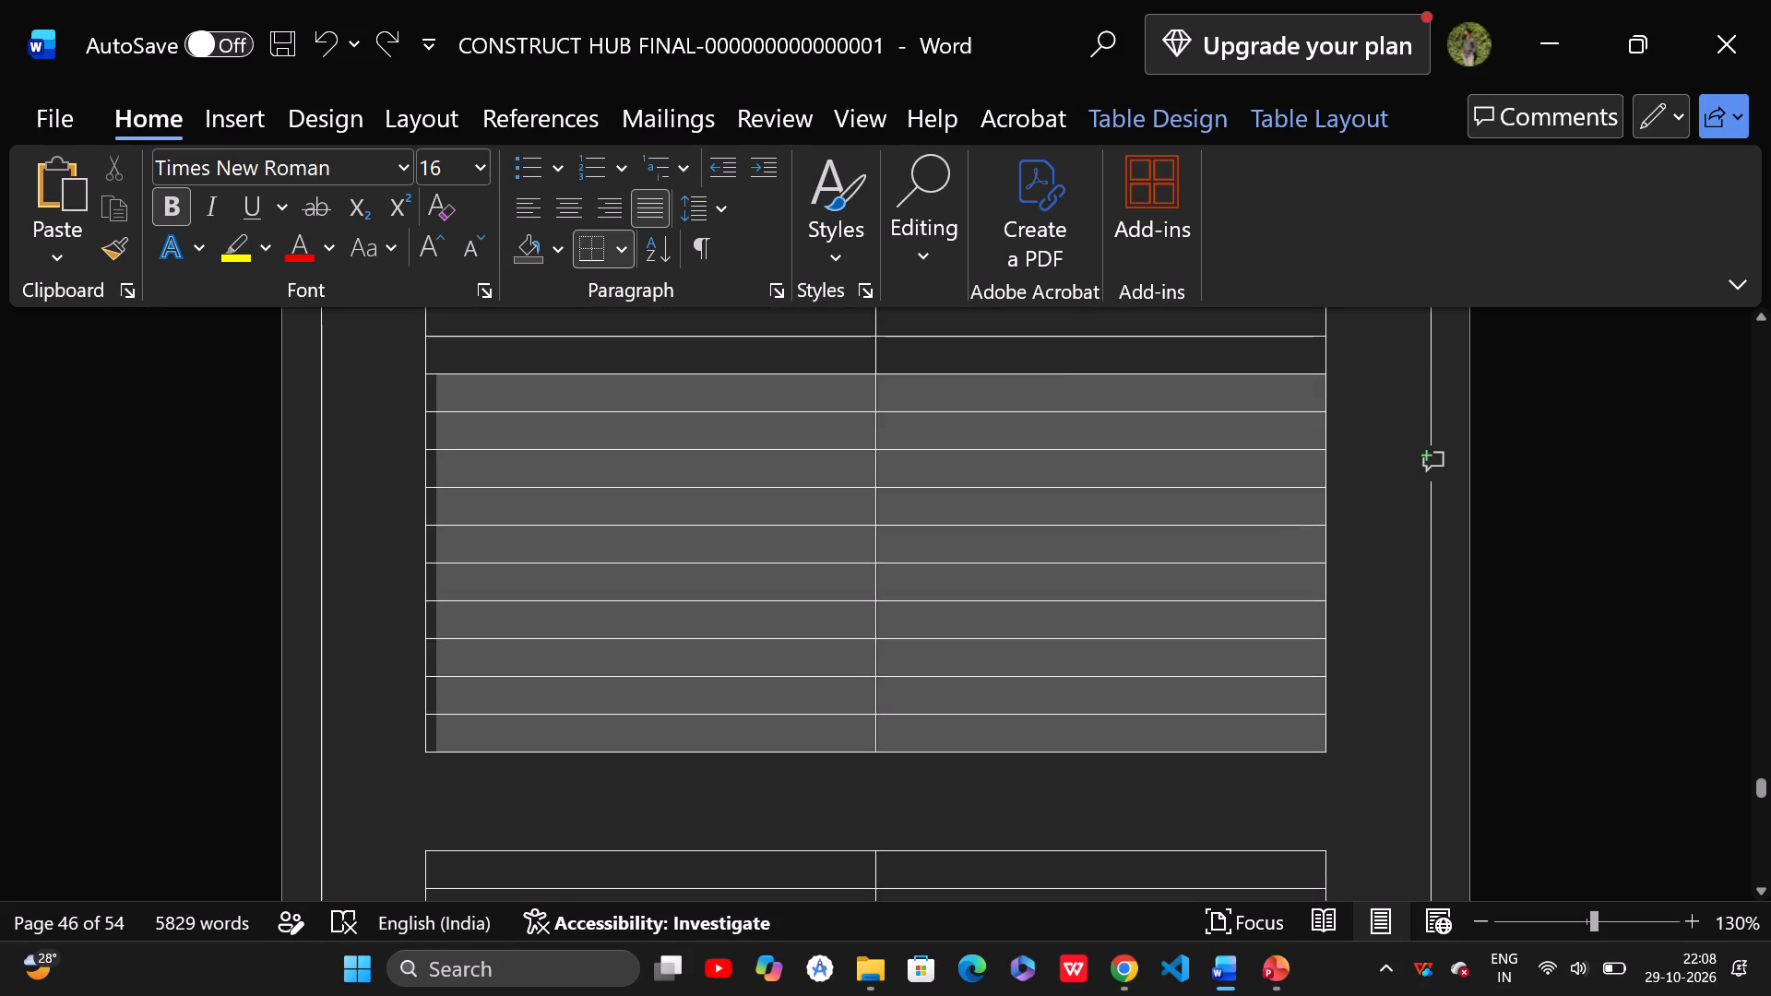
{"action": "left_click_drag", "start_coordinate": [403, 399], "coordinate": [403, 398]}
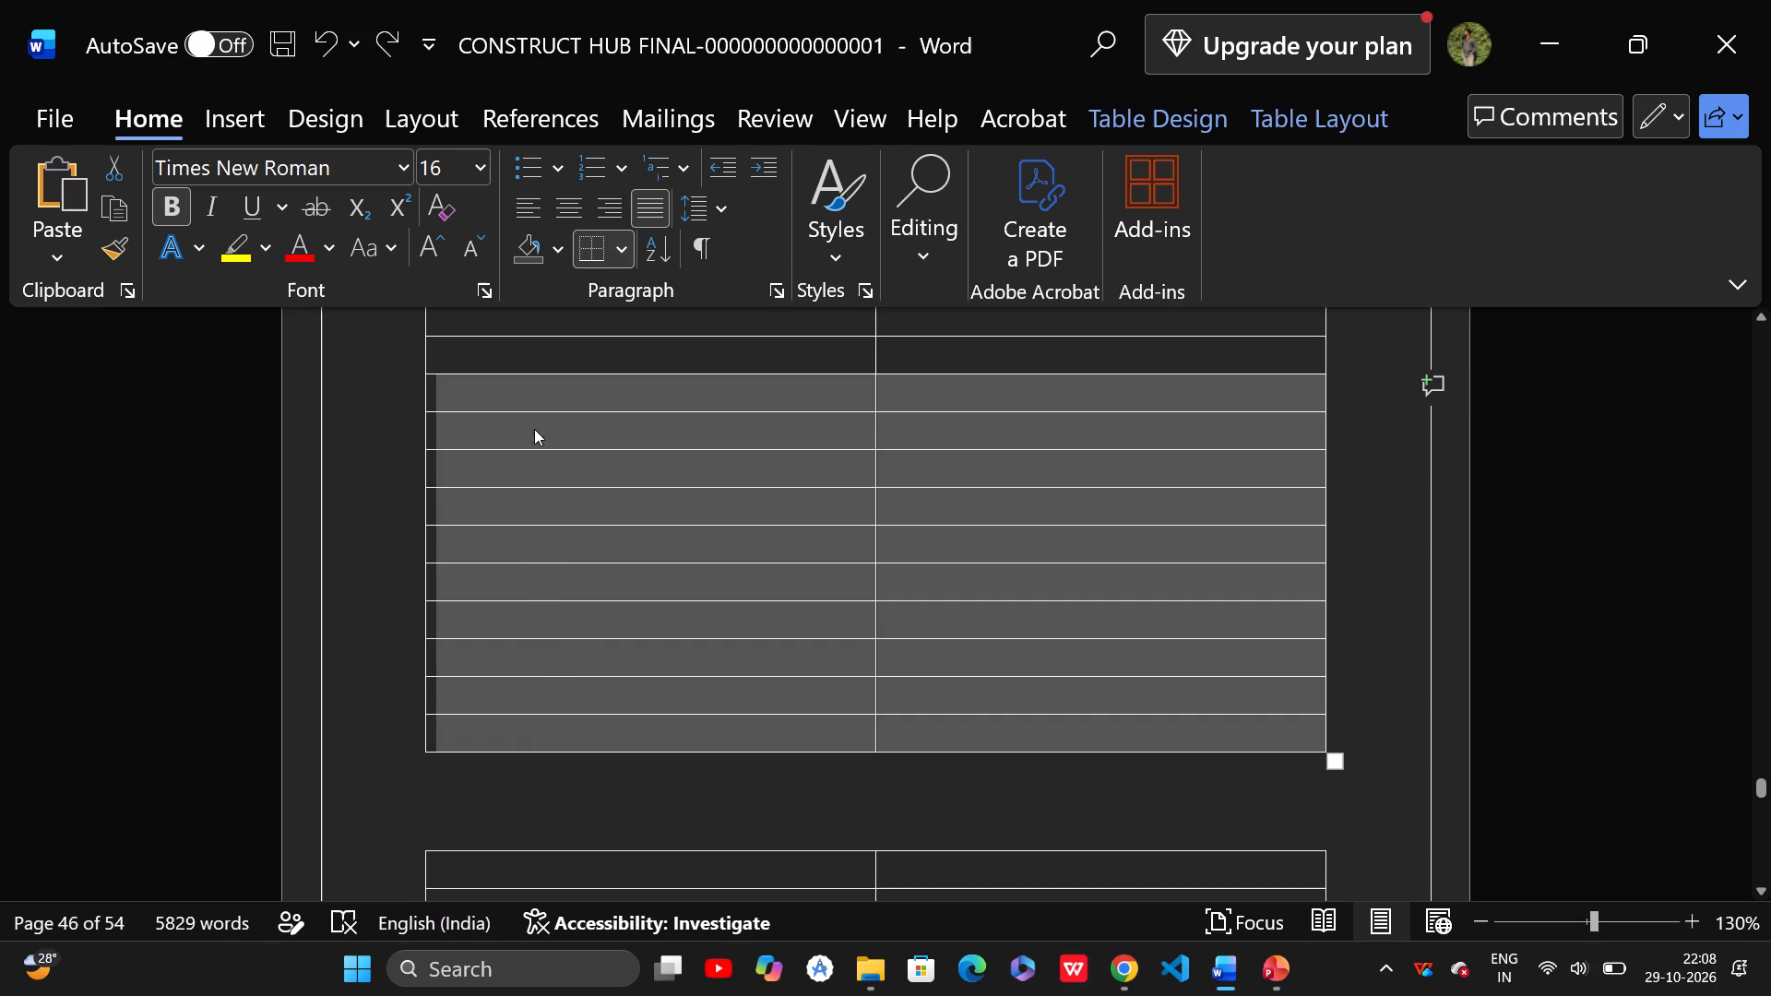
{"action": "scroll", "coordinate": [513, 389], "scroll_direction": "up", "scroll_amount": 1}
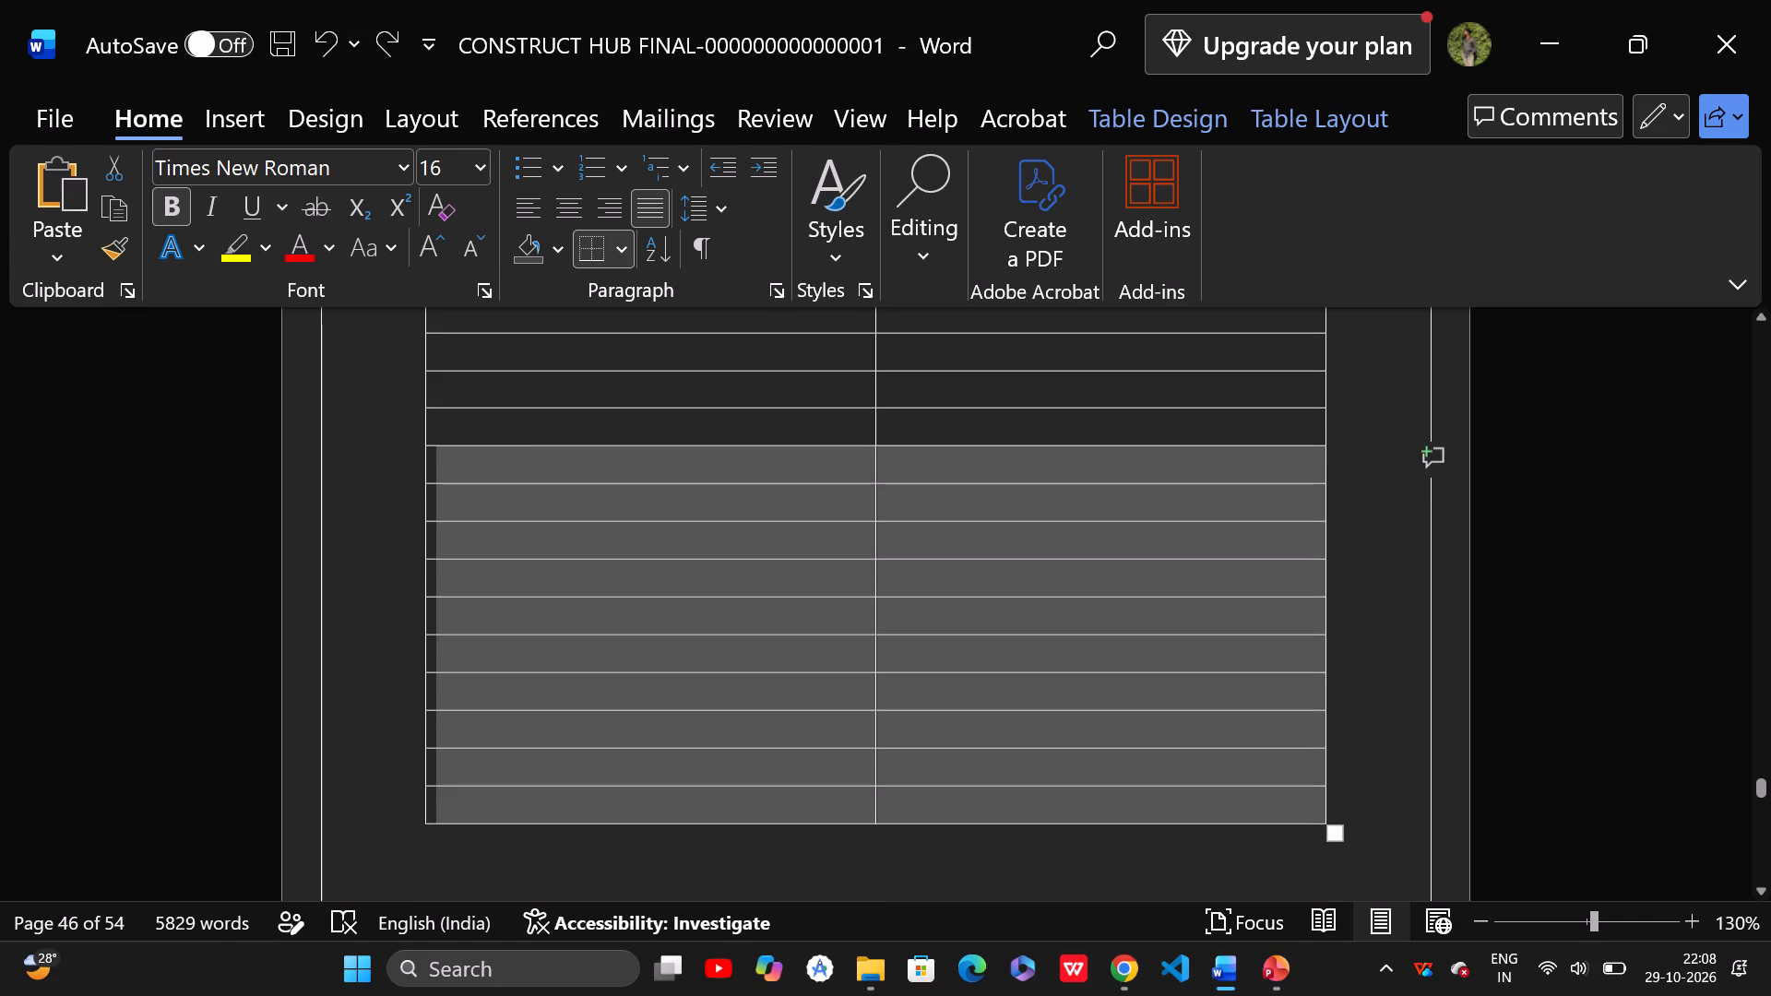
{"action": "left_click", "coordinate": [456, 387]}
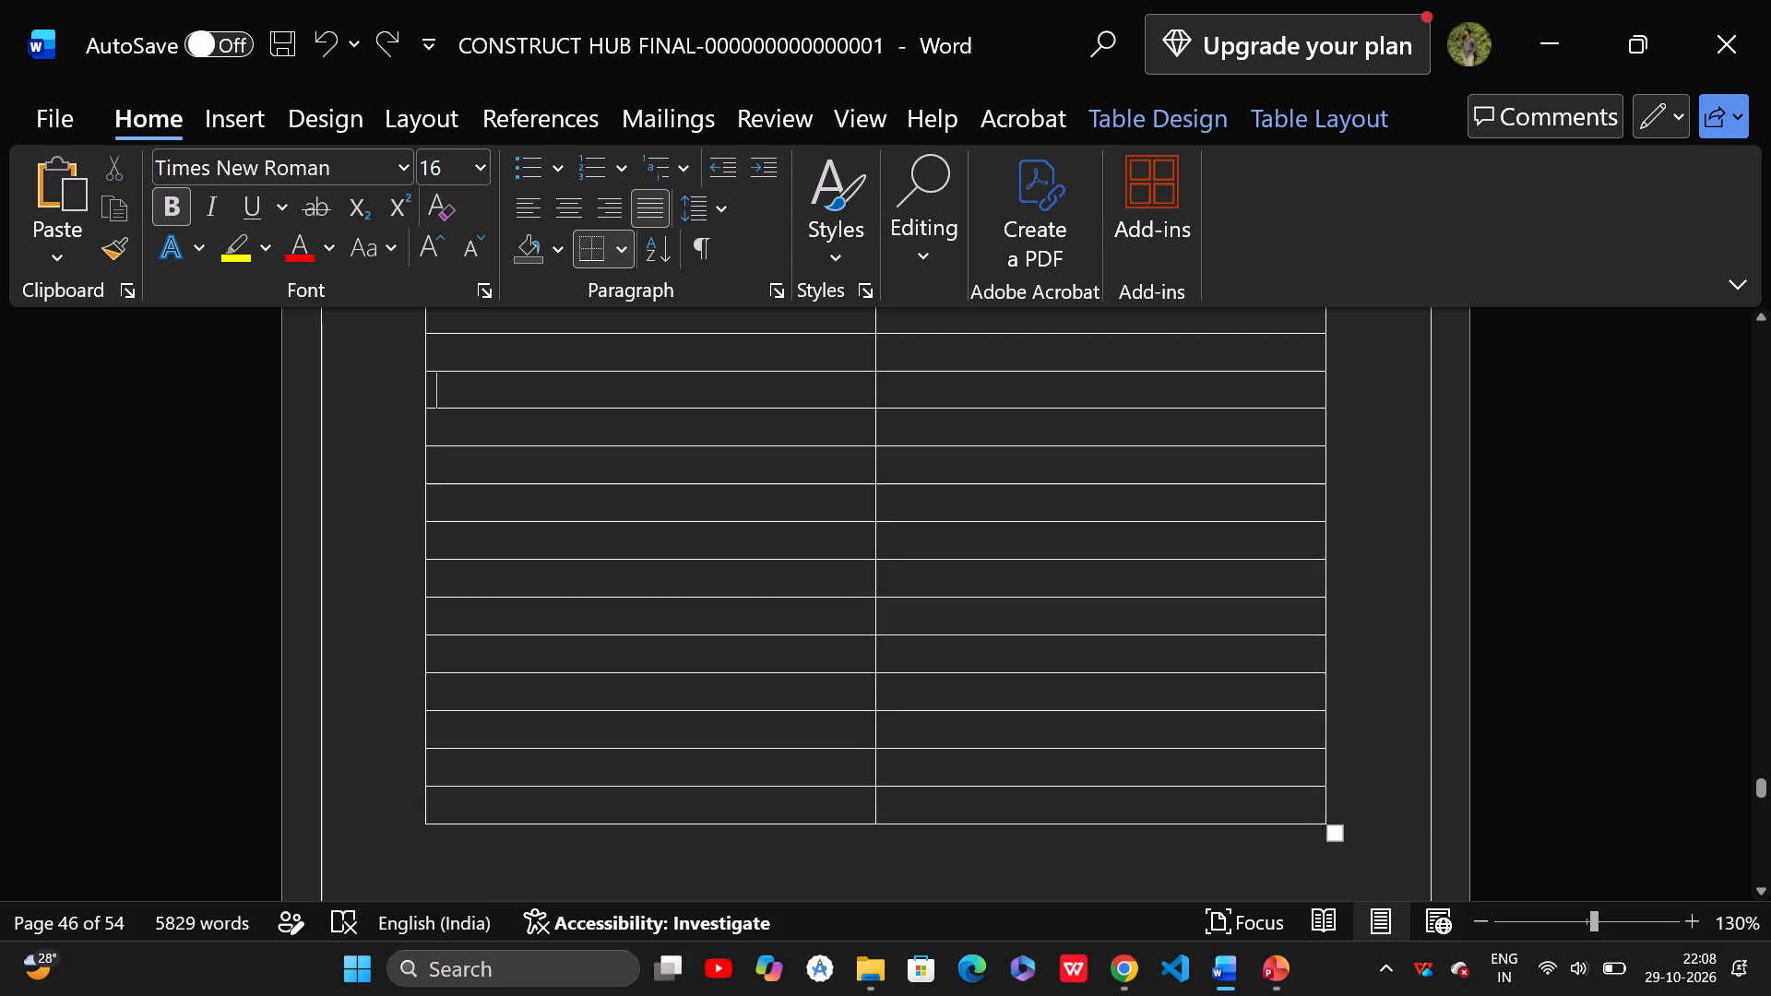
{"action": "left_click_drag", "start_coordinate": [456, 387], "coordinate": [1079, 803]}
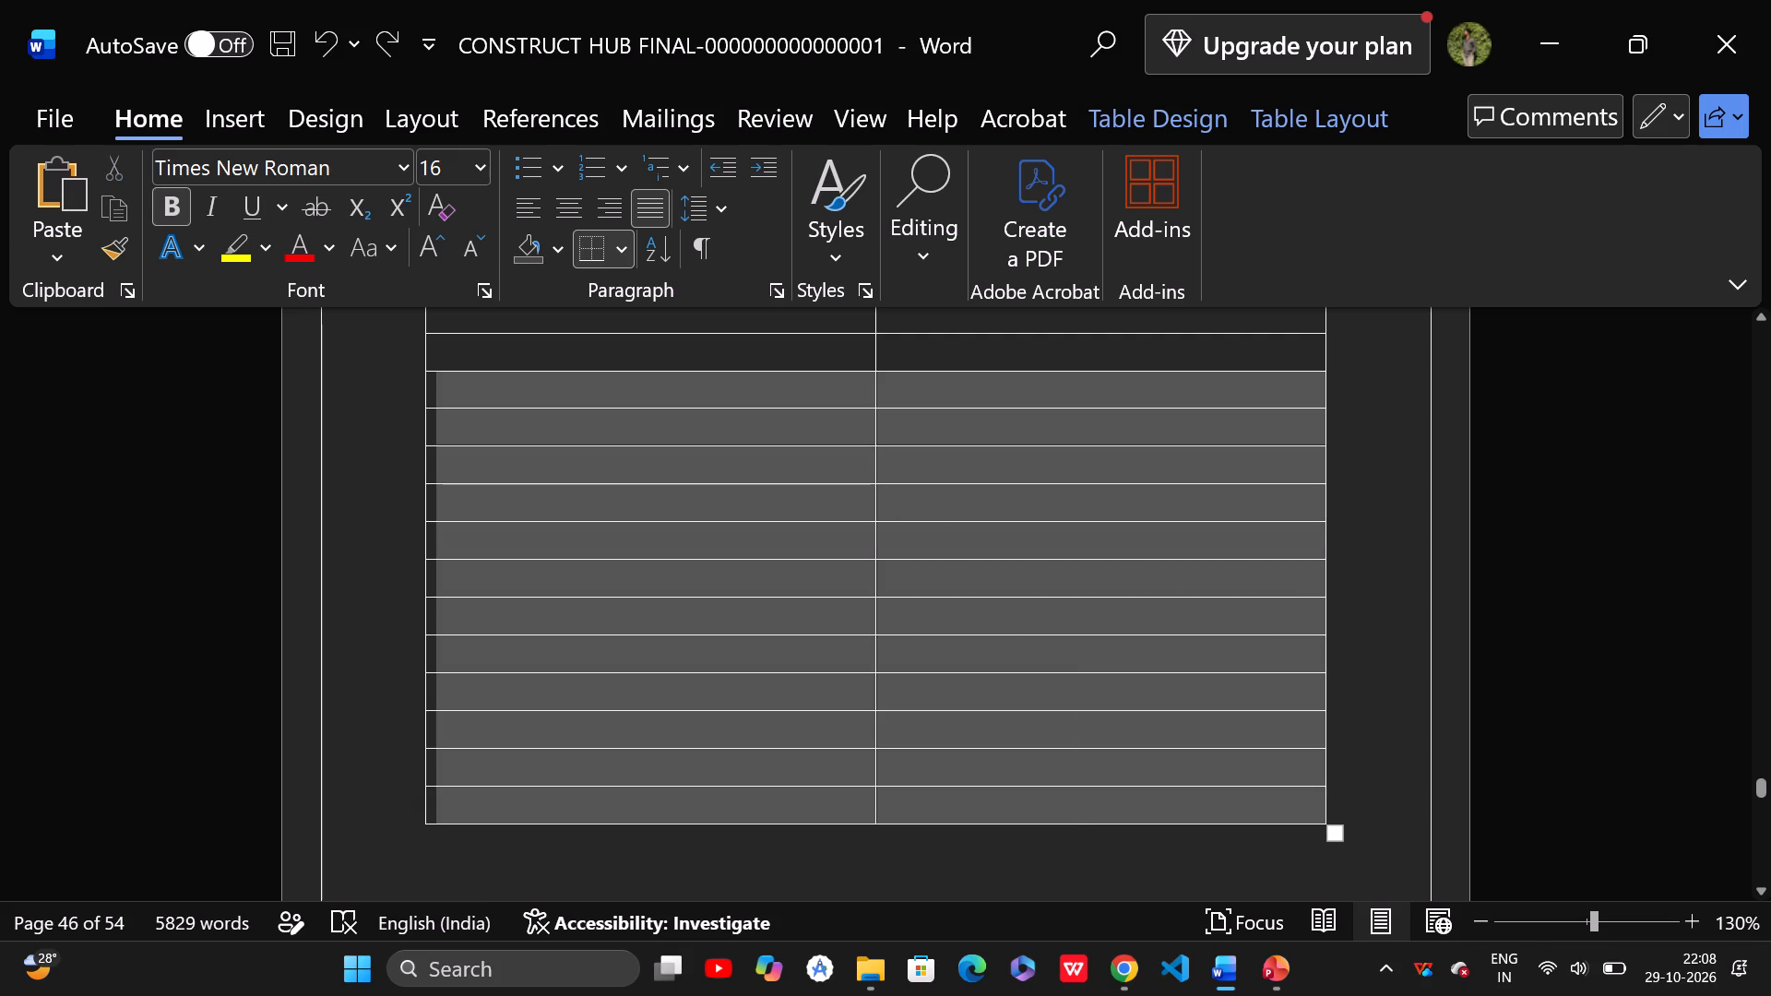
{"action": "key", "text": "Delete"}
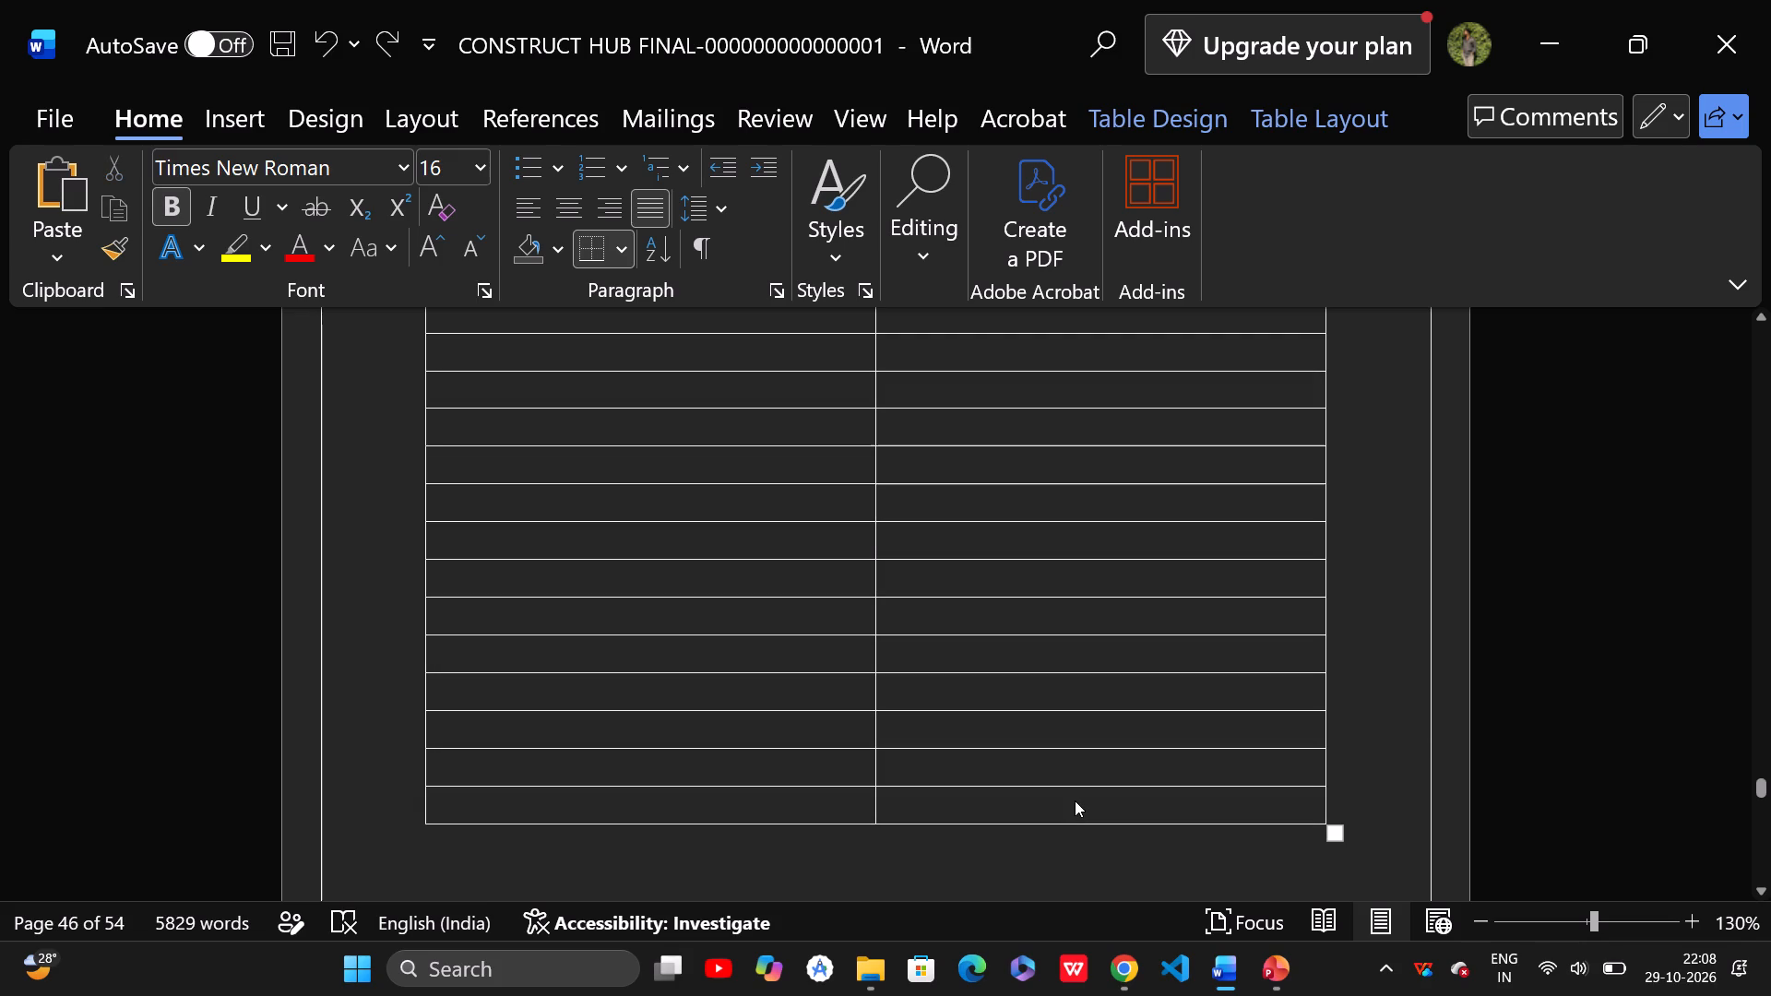
Insert three blank lines between the UC03 table and the long blank table so that table starts on the following page.
{"action": "scroll", "coordinate": [782, 738], "scroll_direction": "down", "scroll_amount": 2}
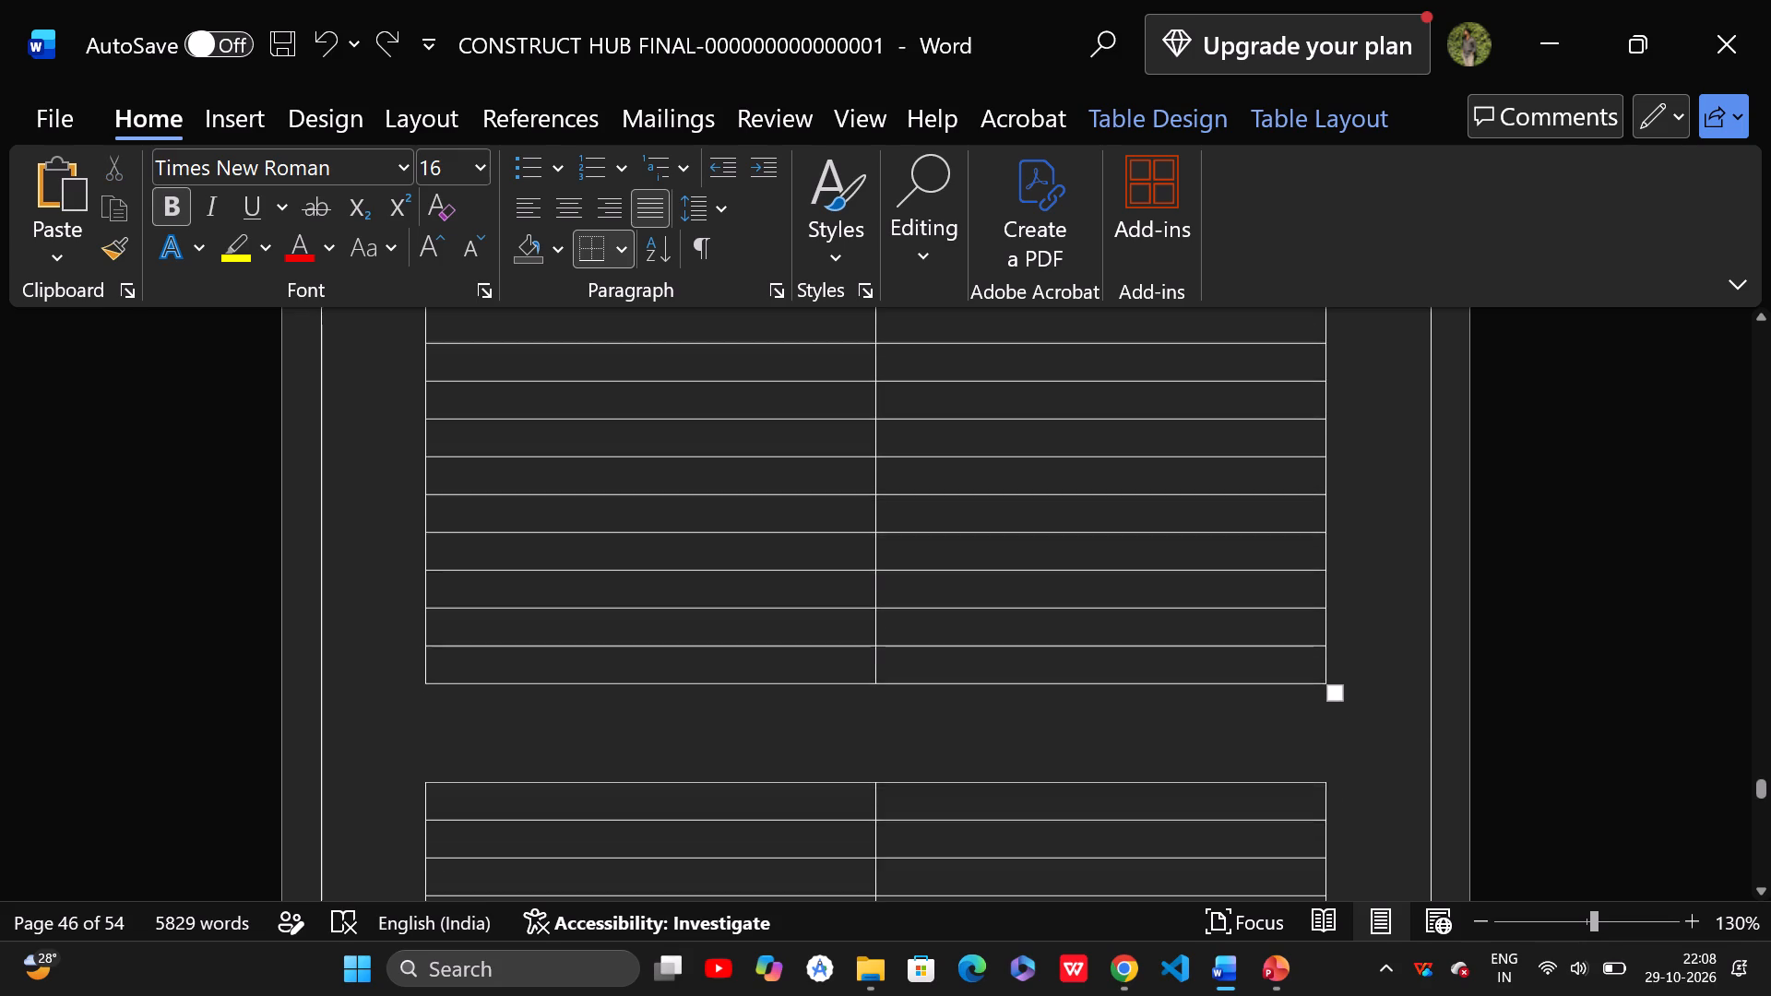
{"action": "scroll", "coordinate": [794, 683], "scroll_direction": "up", "scroll_amount": 9}
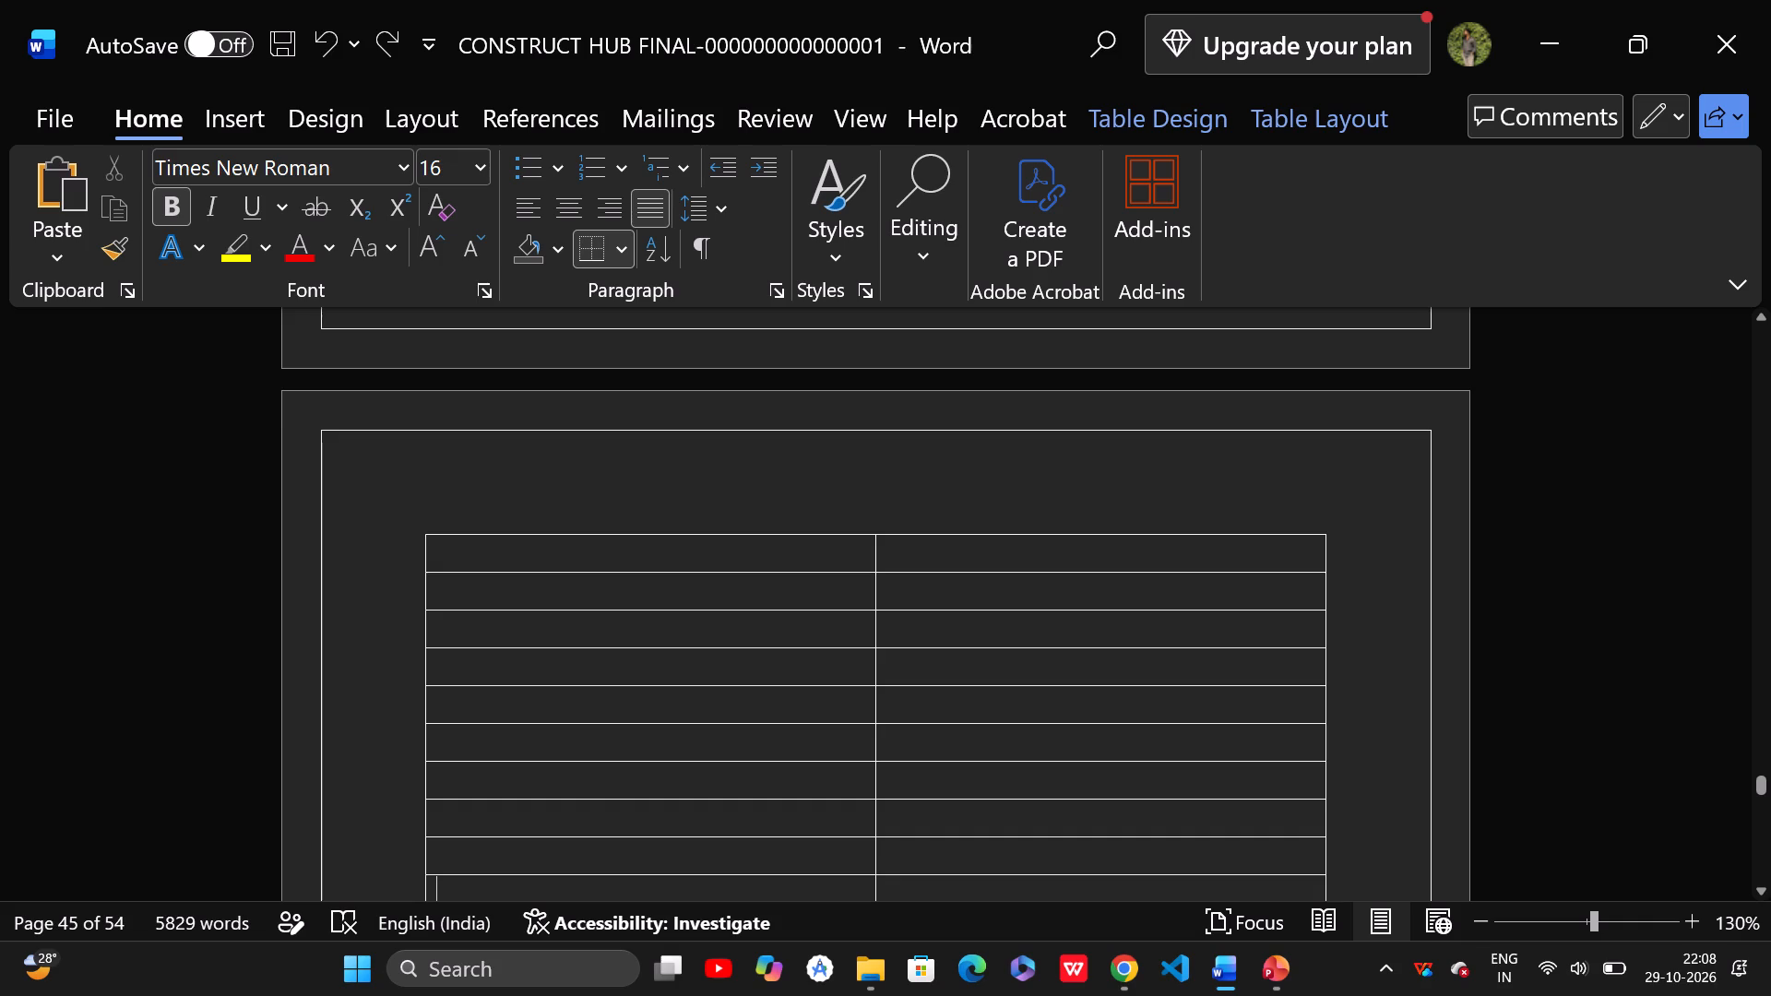
{"action": "scroll", "coordinate": [496, 560], "scroll_direction": "up", "scroll_amount": 7}
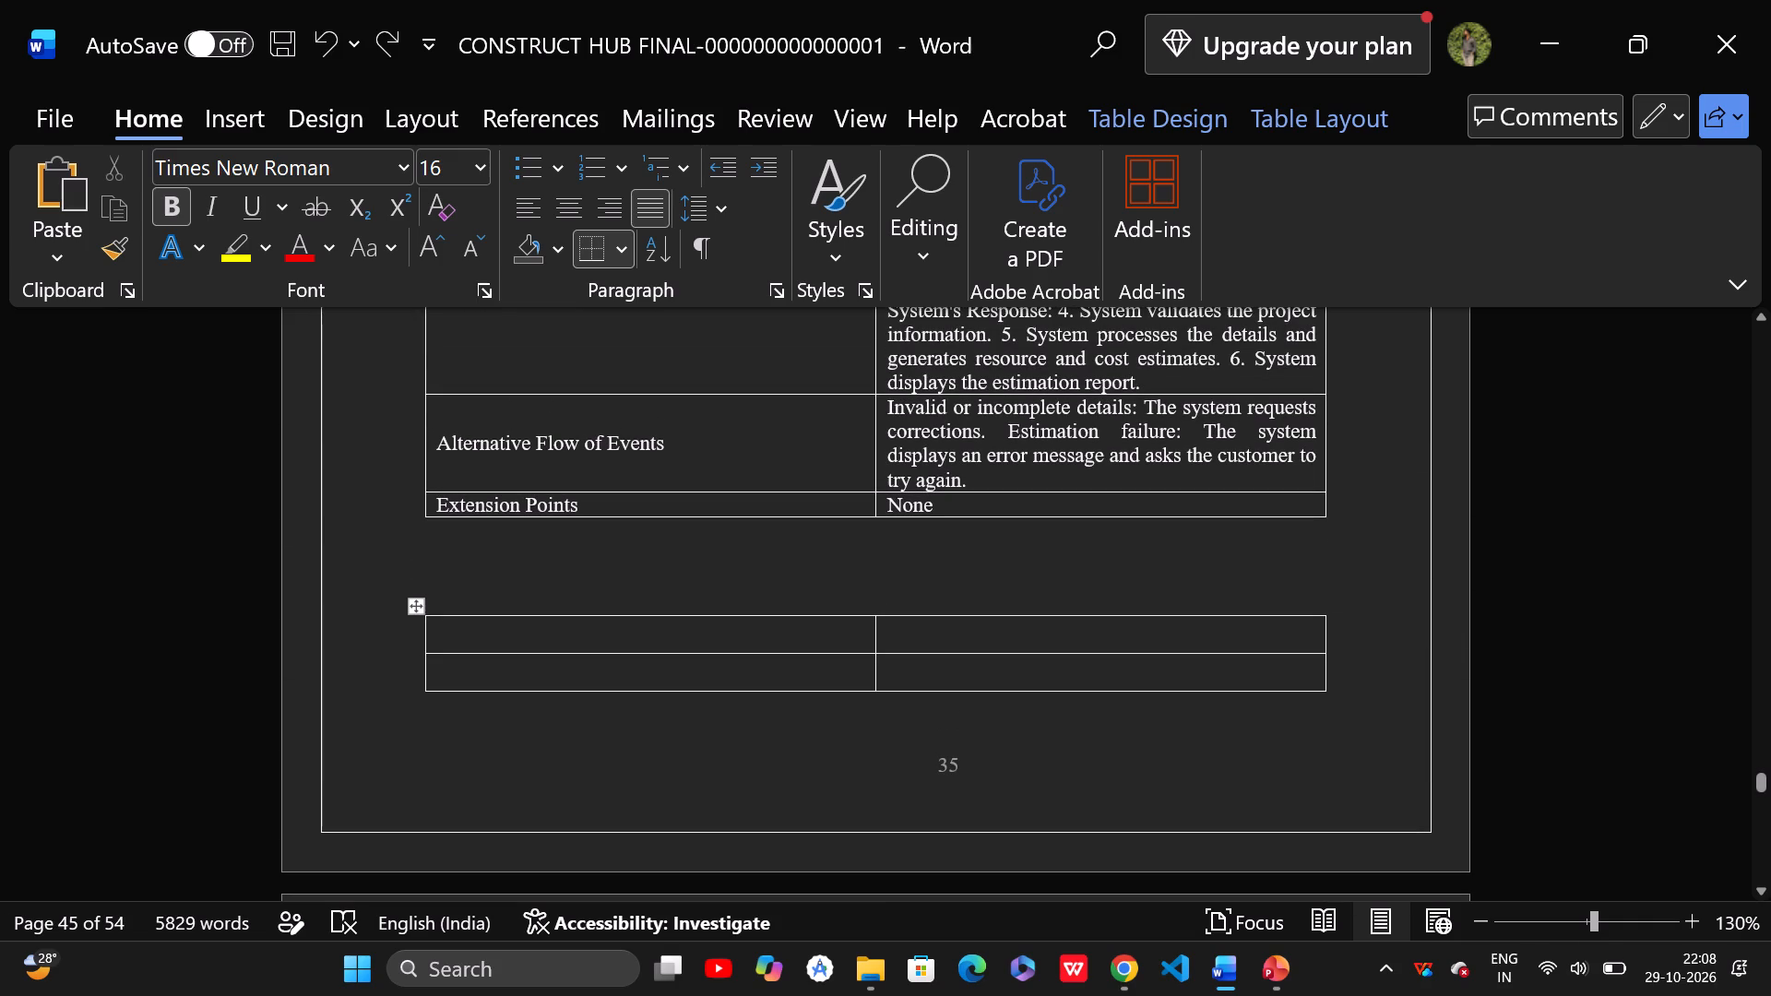
{"action": "left_click", "coordinate": [463, 578]}
{"action": "key", "text": "Return"}
{"action": "key", "text": "Return"}
{"action": "key", "text": "Return"}
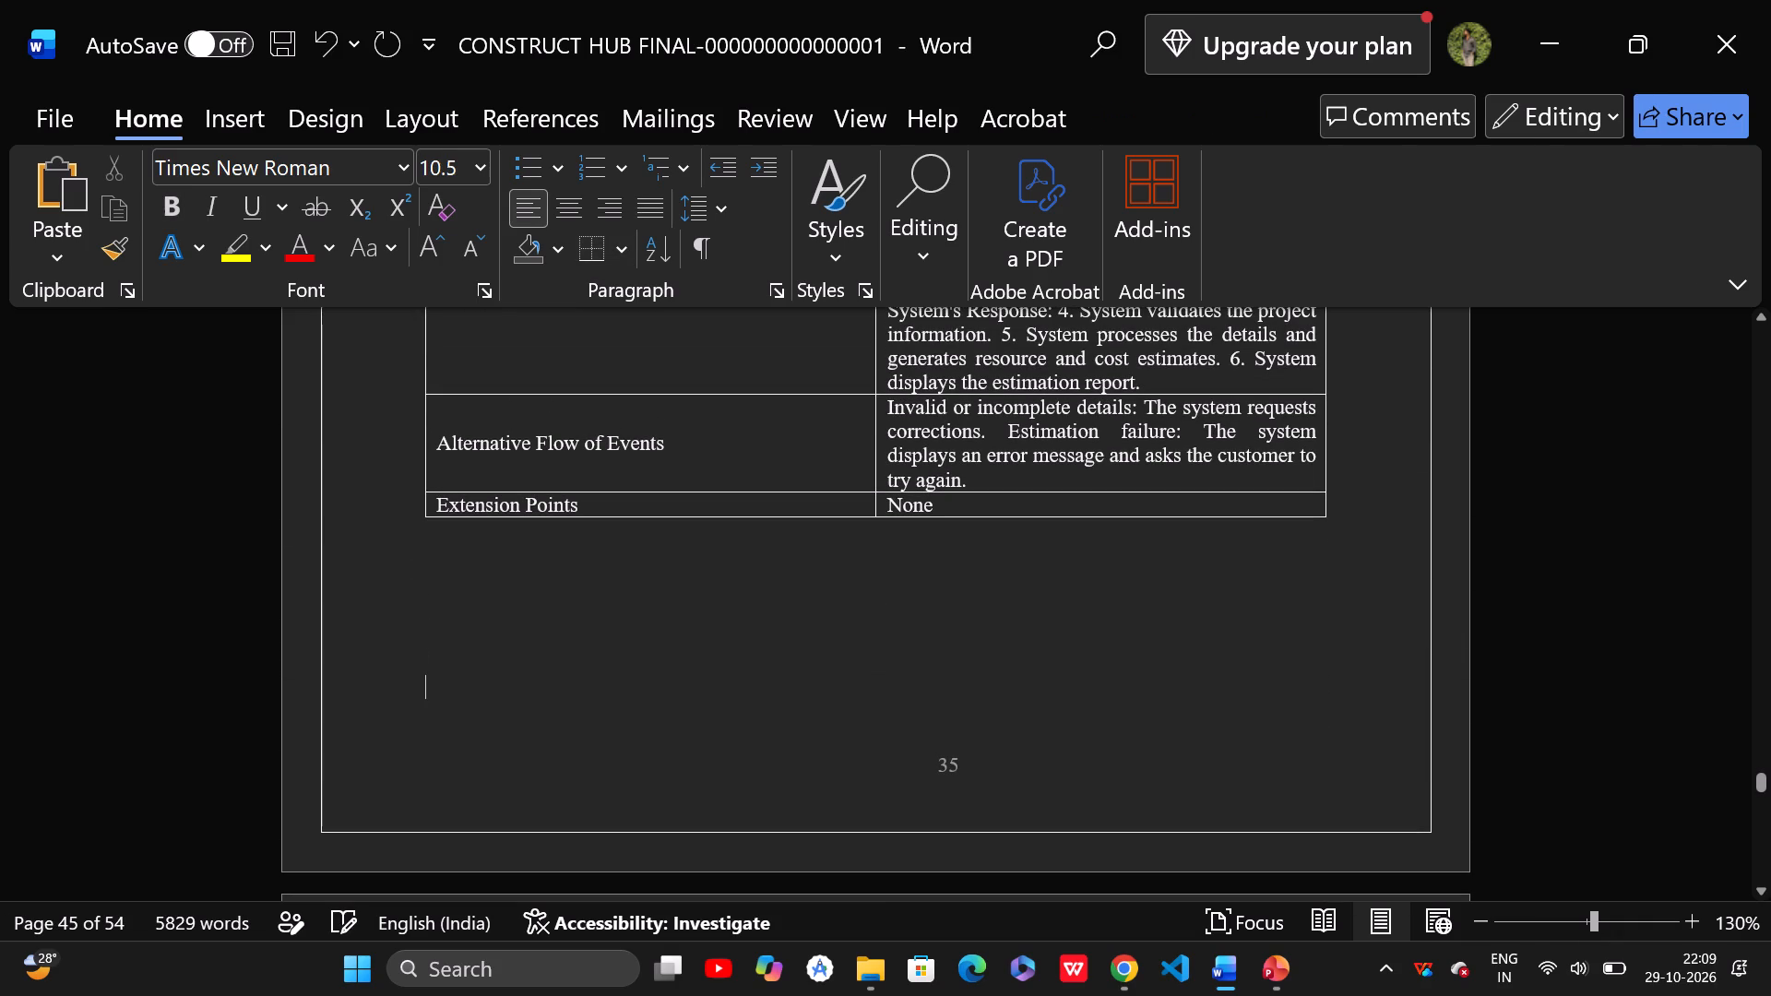
Delete the entire last row of the long blank table on the page after UC03.
{"action": "scroll", "coordinate": [470, 600], "scroll_direction": "down", "scroll_amount": 3}
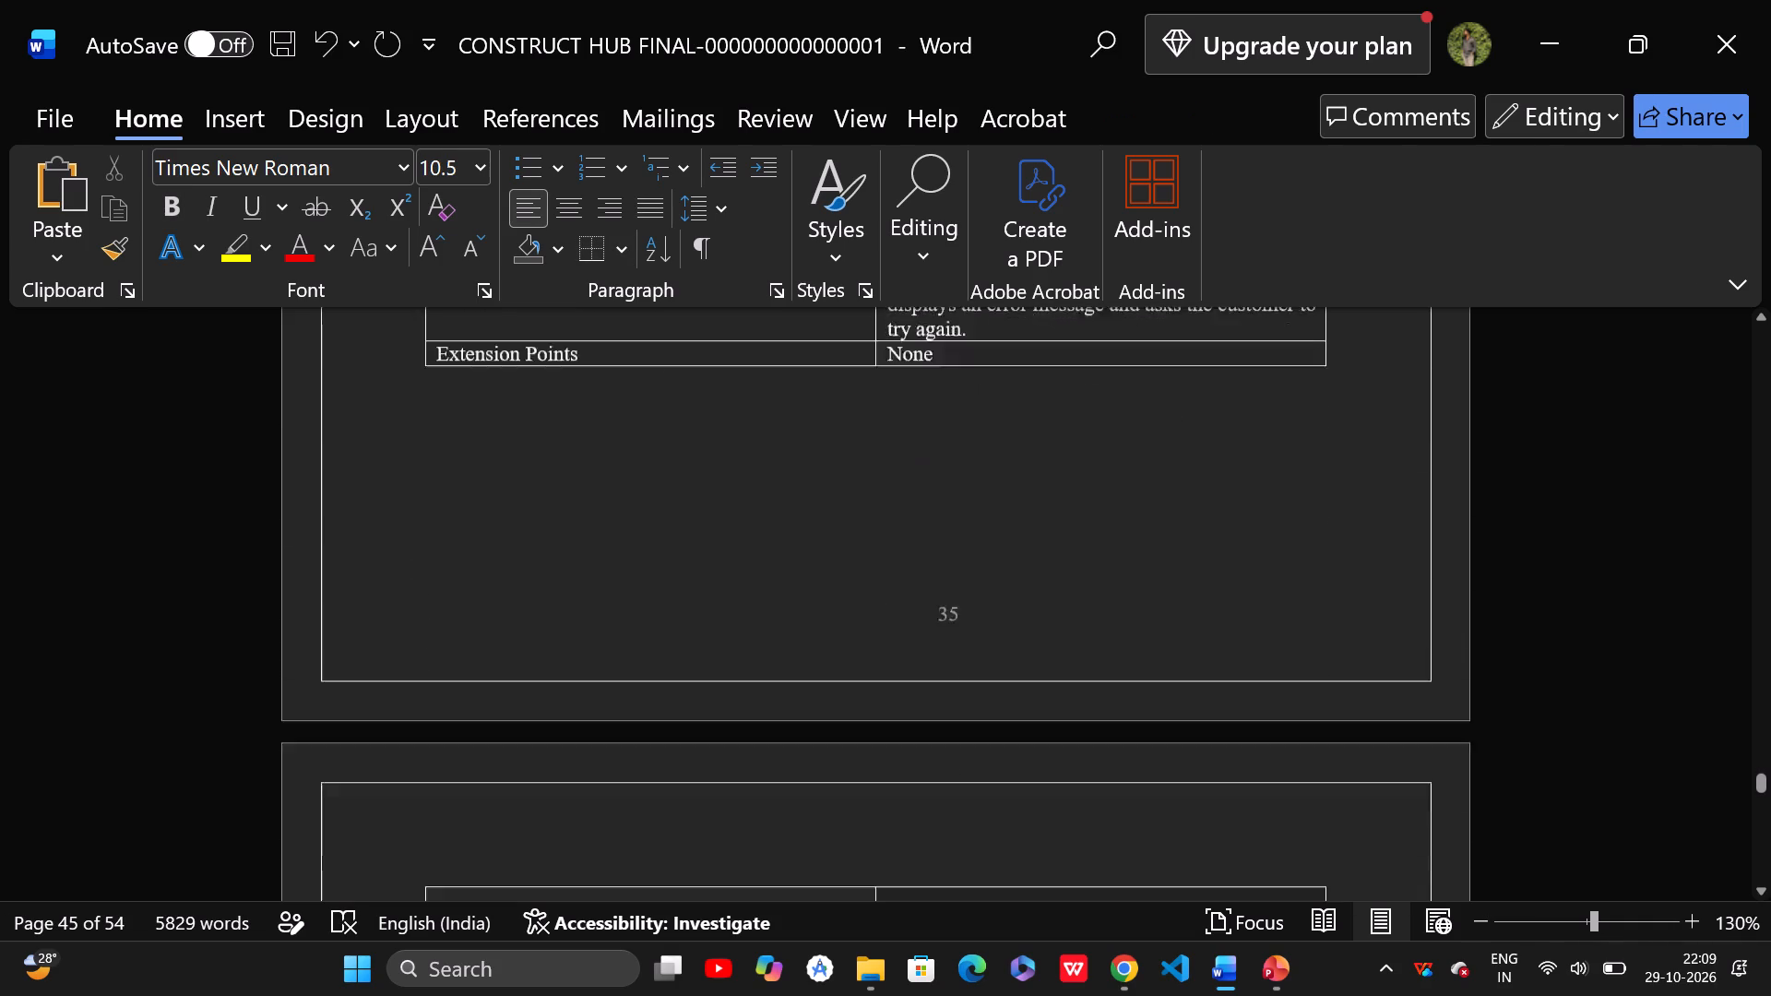
{"action": "scroll", "coordinate": [462, 613], "scroll_direction": "down", "scroll_amount": 7}
{"action": "scroll", "coordinate": [675, 611], "scroll_direction": "down", "scroll_amount": 9}
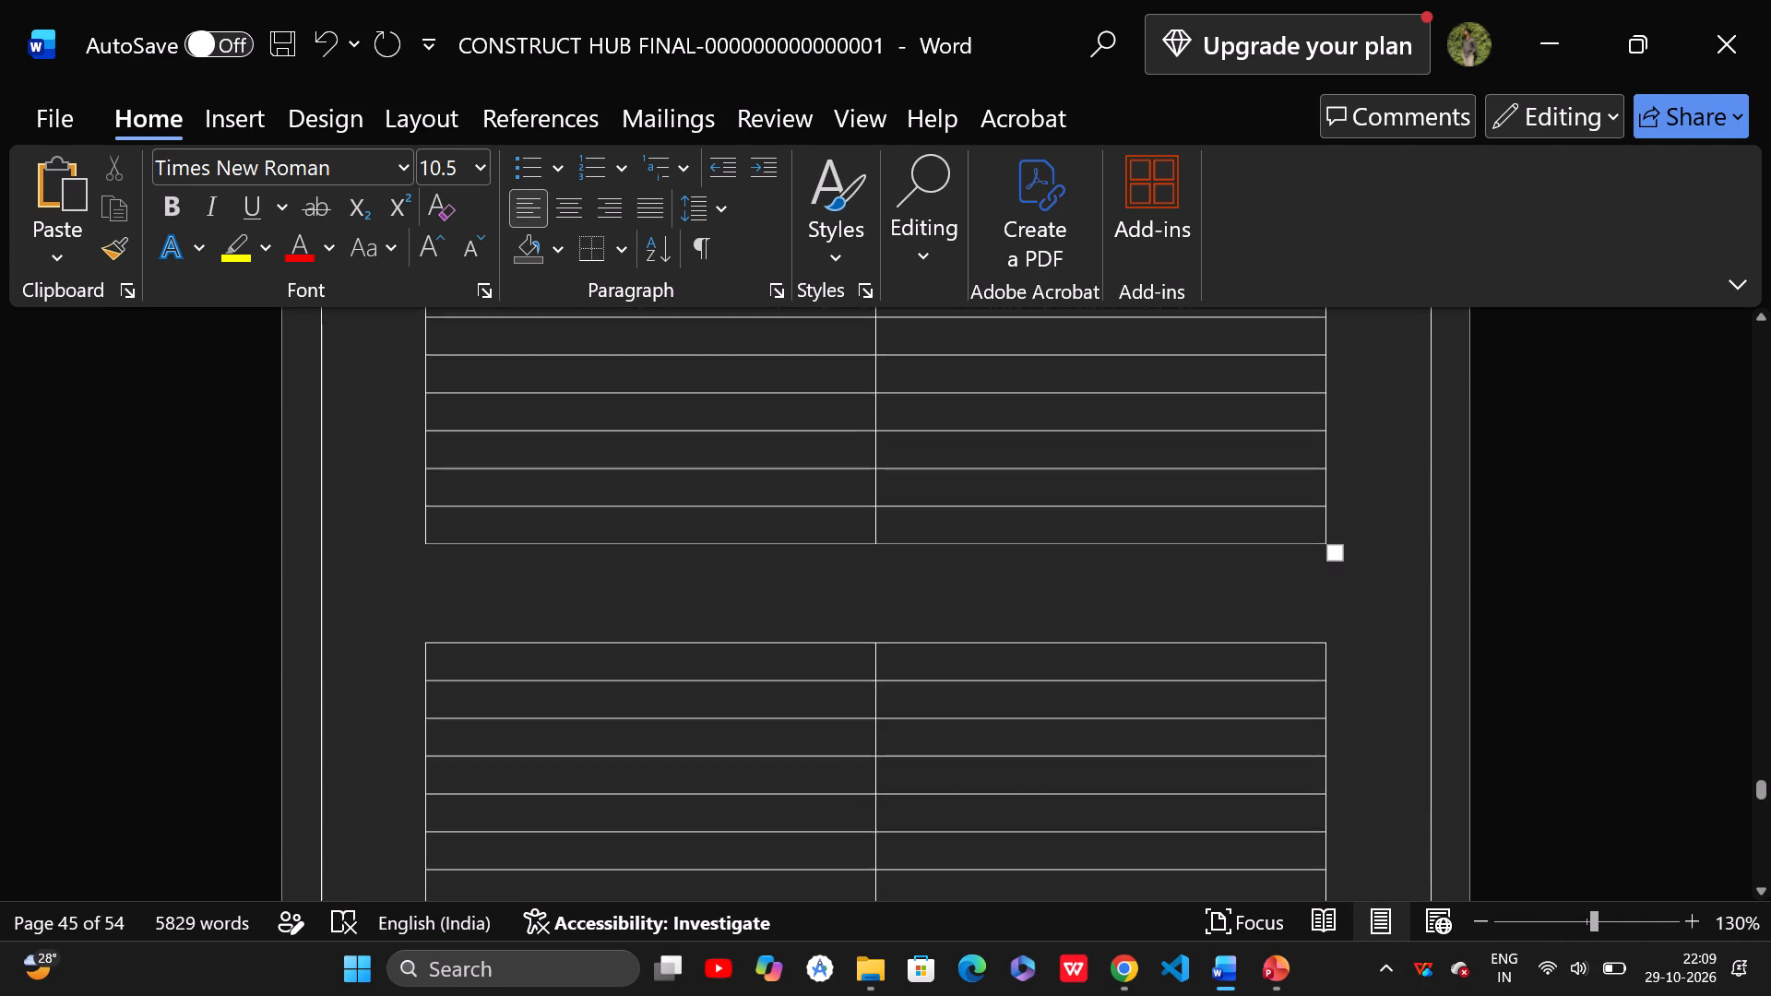
{"action": "scroll", "coordinate": [928, 661], "scroll_direction": "up", "scroll_amount": 4}
{"action": "scroll", "coordinate": [1125, 622], "scroll_direction": "up", "scroll_amount": 7}
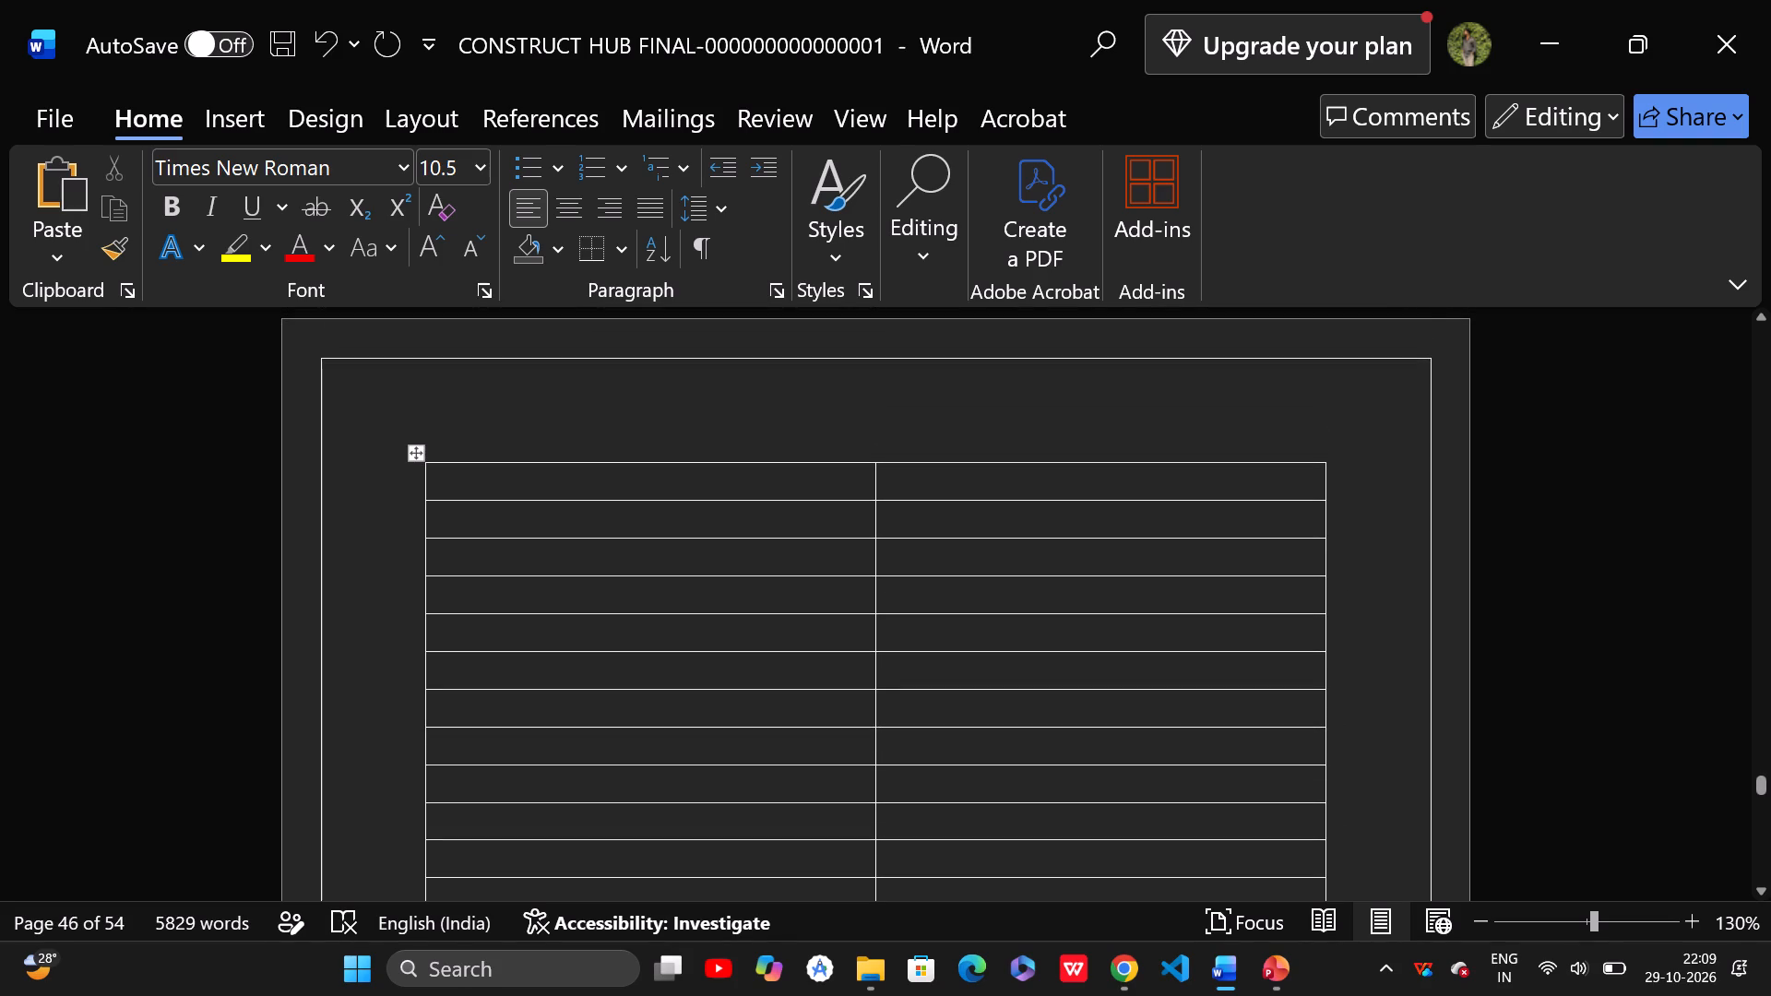
{"action": "scroll", "coordinate": [1086, 577], "scroll_direction": "down", "scroll_amount": 8}
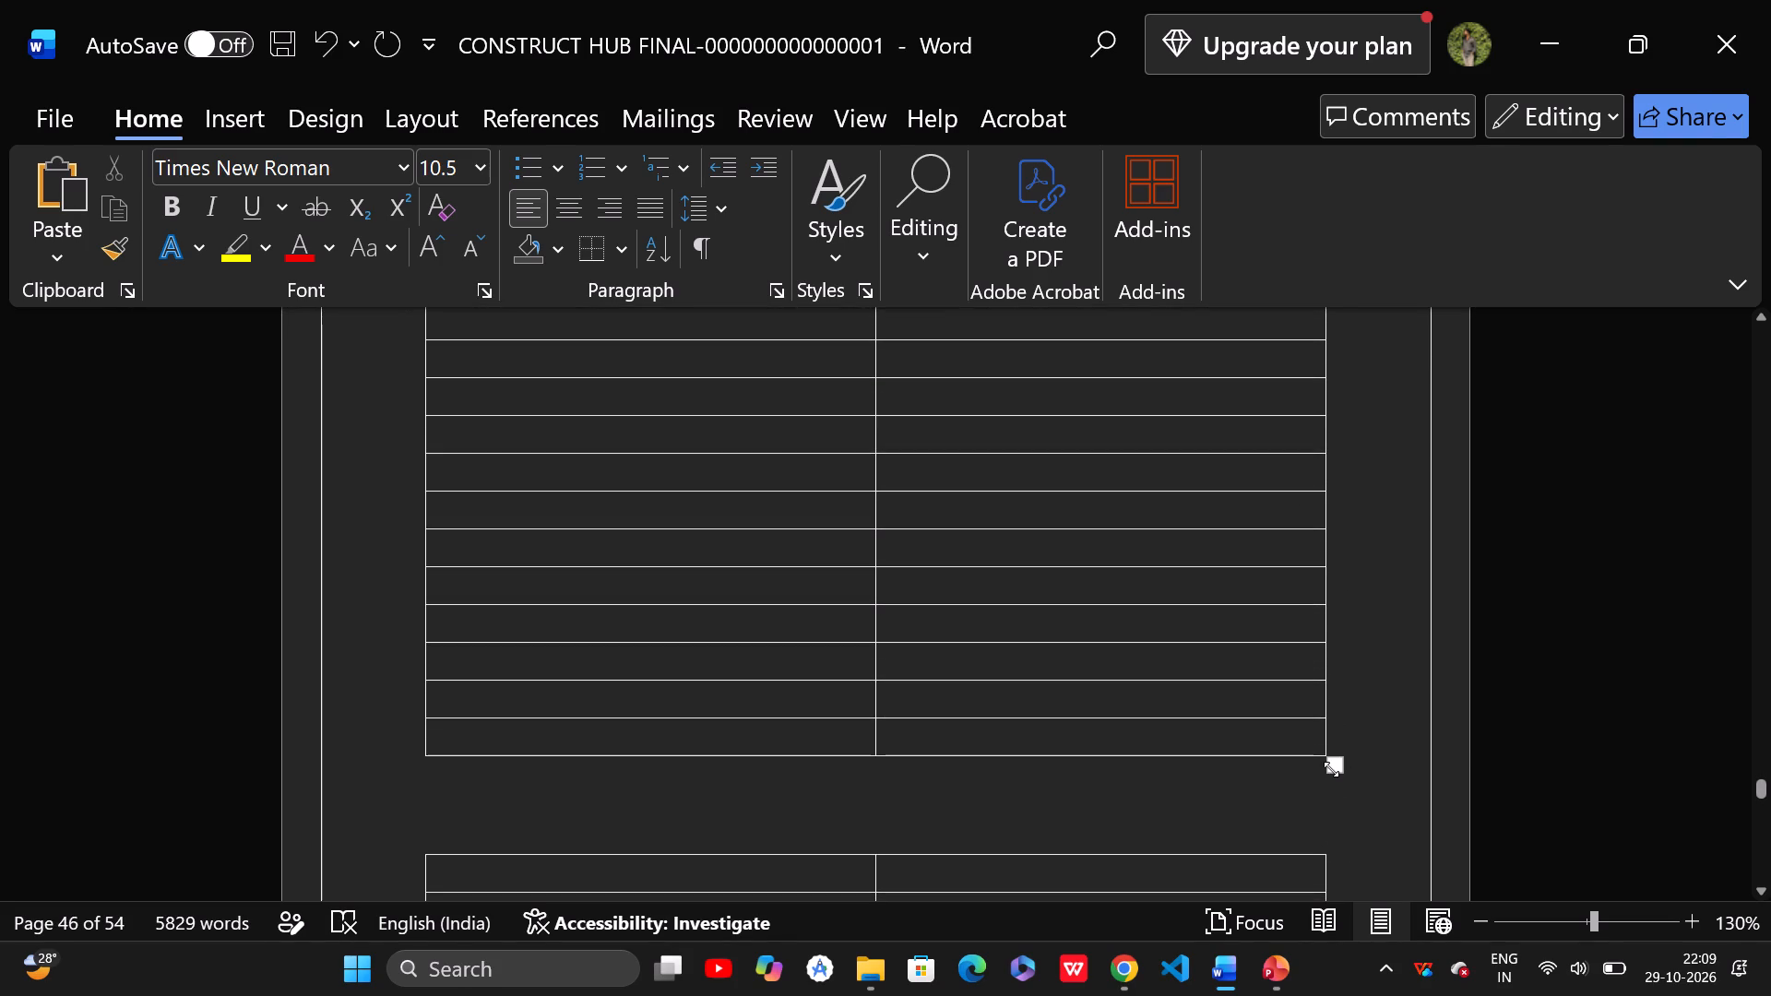
{"action": "left_click", "coordinate": [1331, 769]}
{"action": "left_click", "coordinate": [1312, 794]}
{"action": "left_click", "coordinate": [1324, 744]}
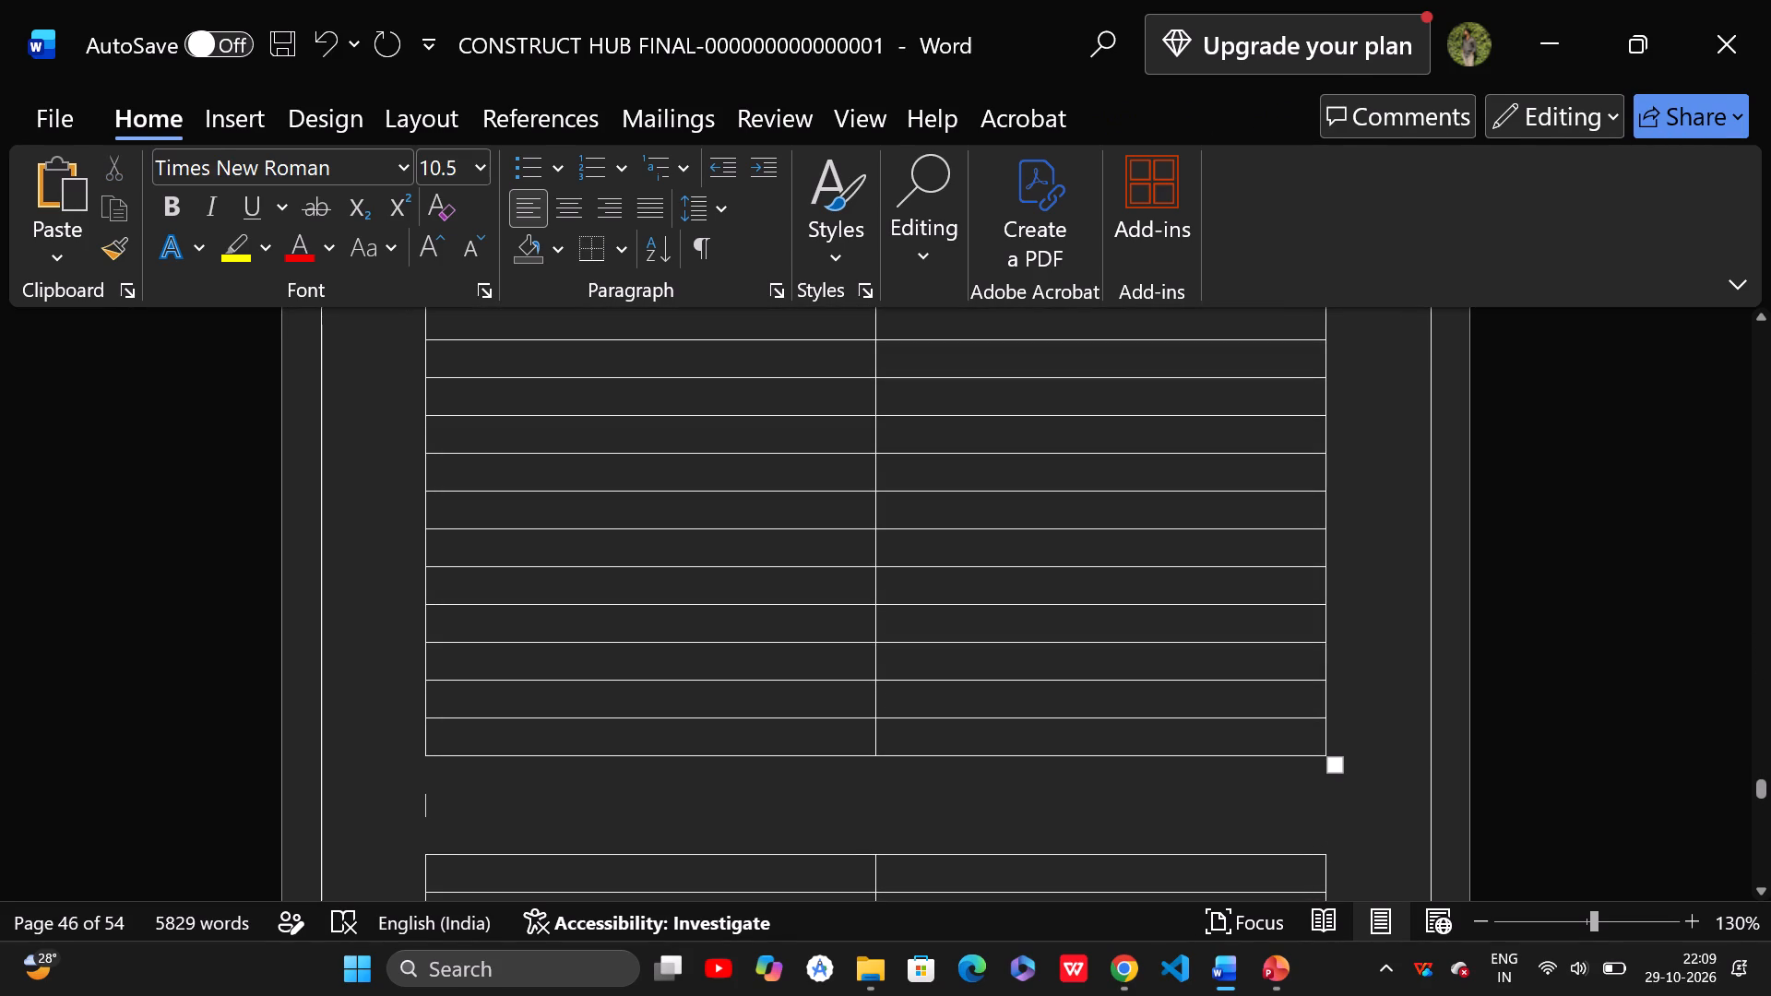
{"action": "left_click", "coordinate": [1302, 744]}
{"action": "right_click", "coordinate": [1273, 741]}
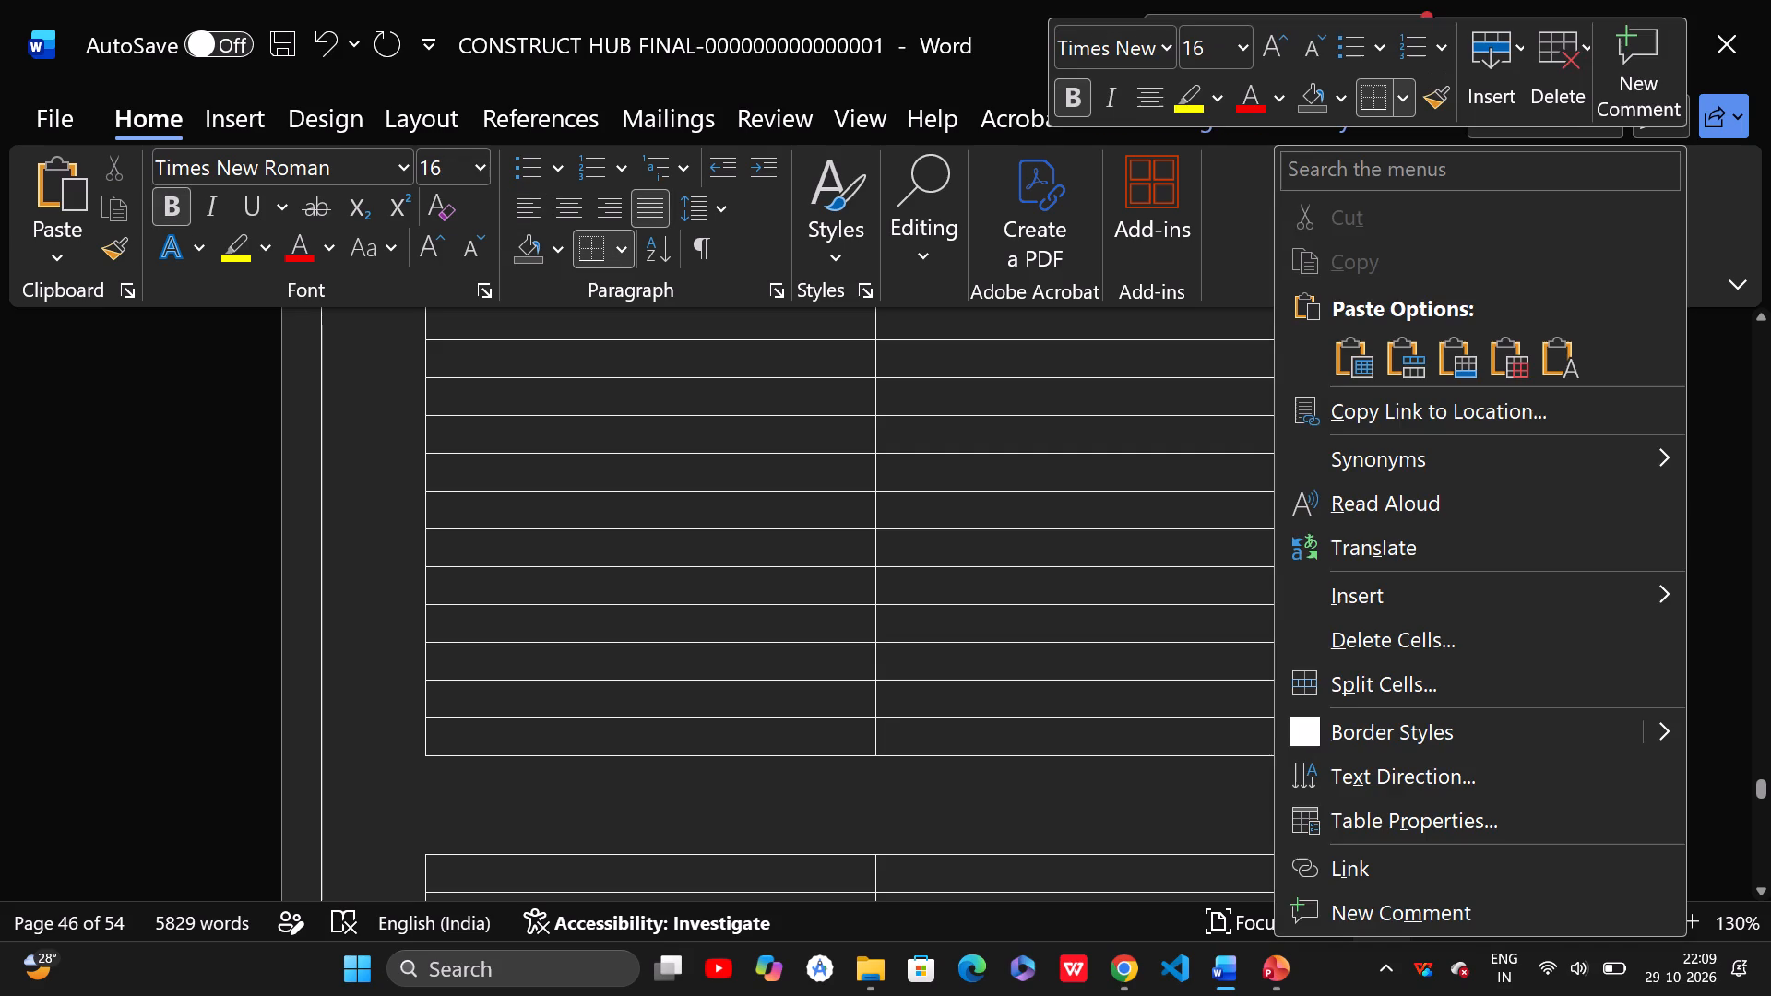
{"action": "left_click", "coordinate": [1412, 639]}
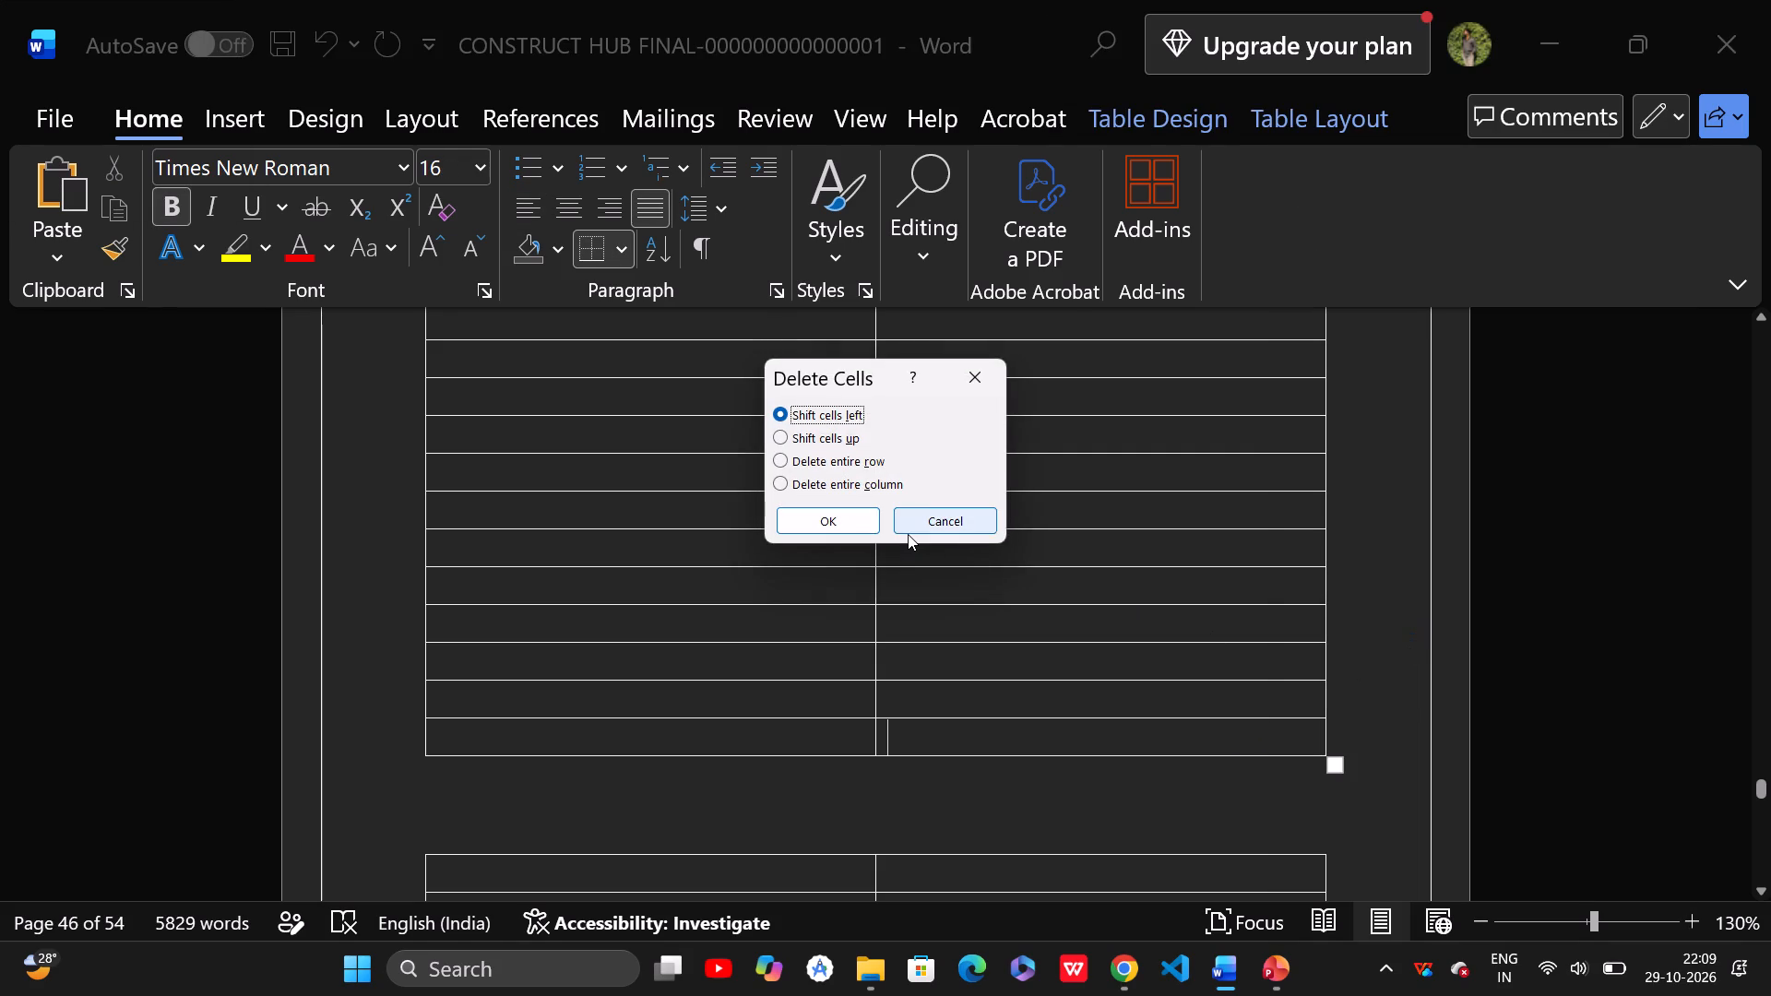
{"action": "left_click", "coordinate": [844, 459]}
{"action": "left_click", "coordinate": [850, 511]}
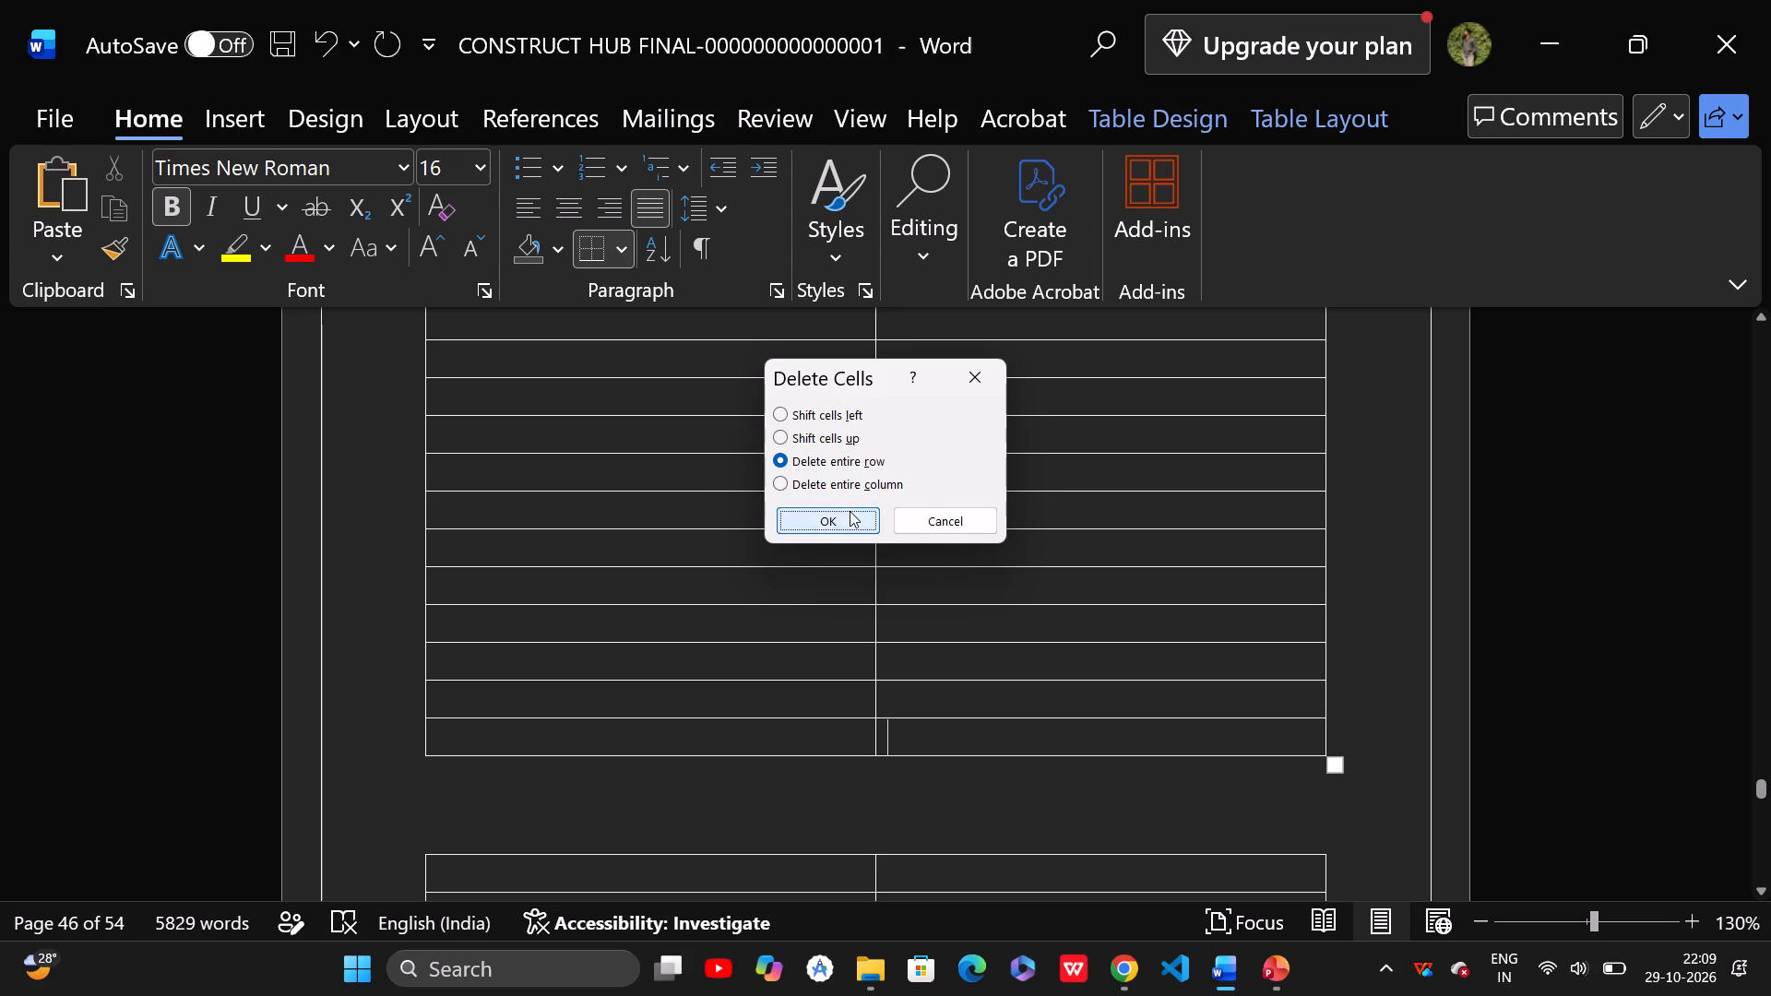
Delete two more entire rows, one at a time, from the bottom of the same blank table.
{"action": "left_click", "coordinate": [1099, 704]}
{"action": "right_click", "coordinate": [1099, 694]}
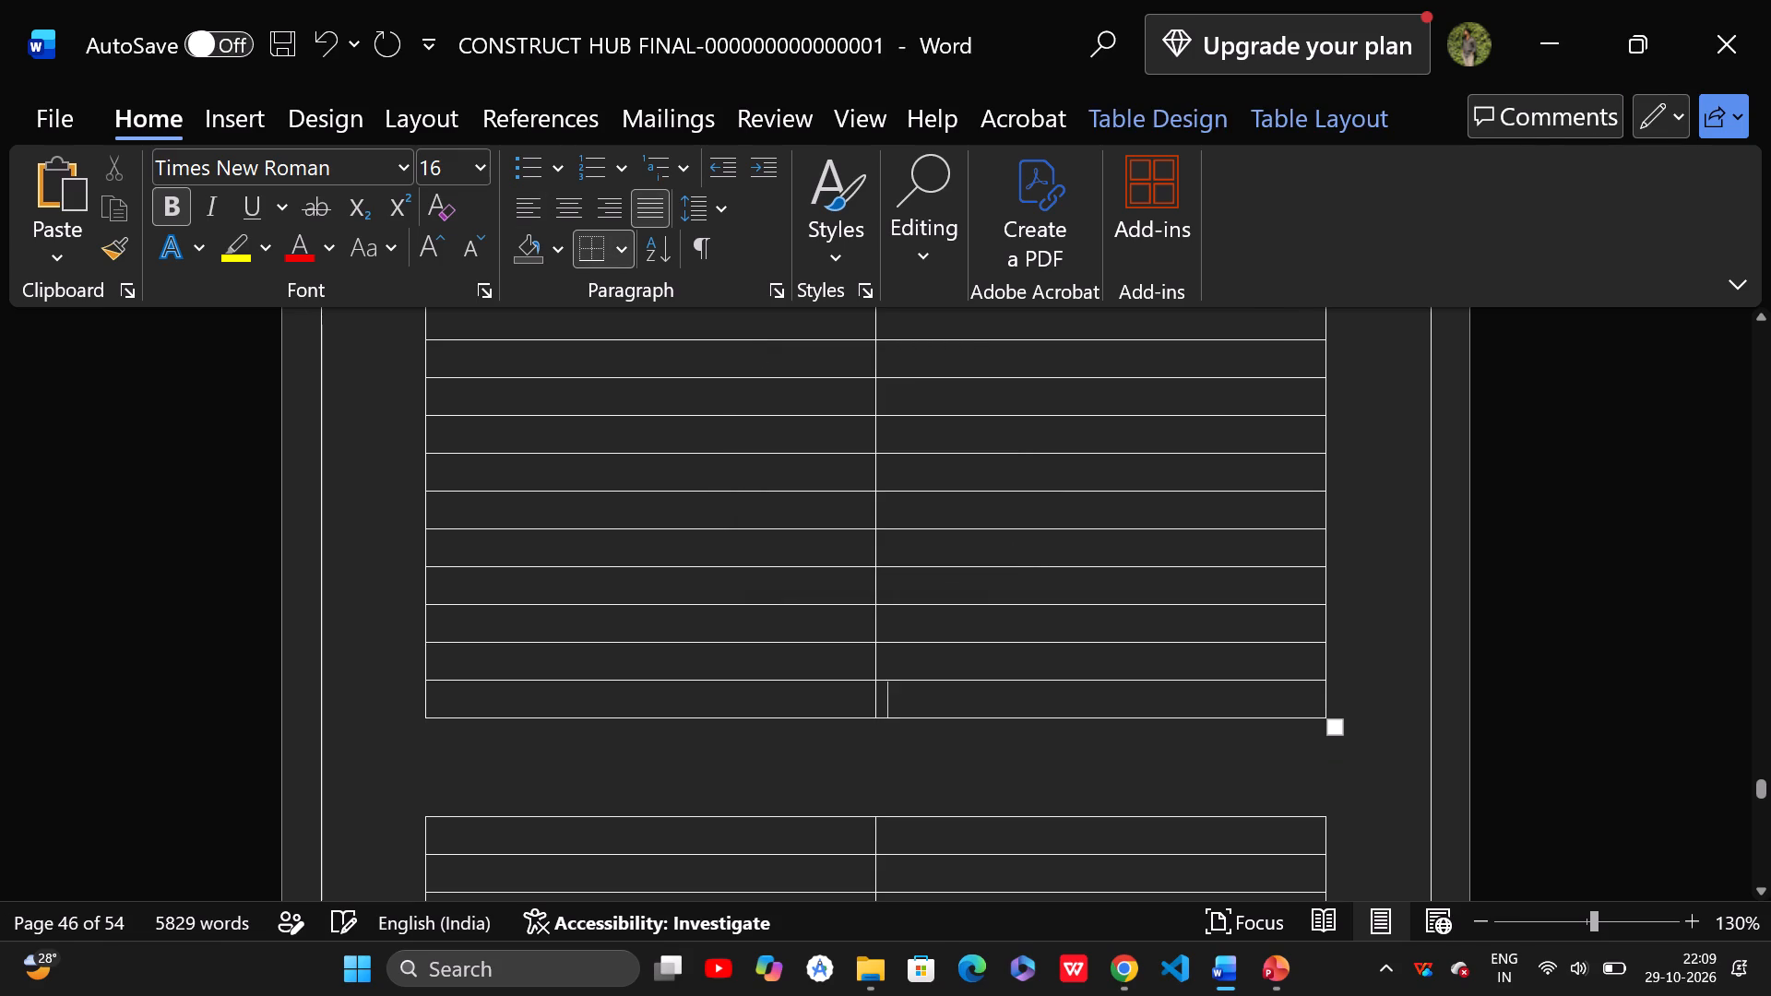
{"action": "left_click", "coordinate": [1162, 643]}
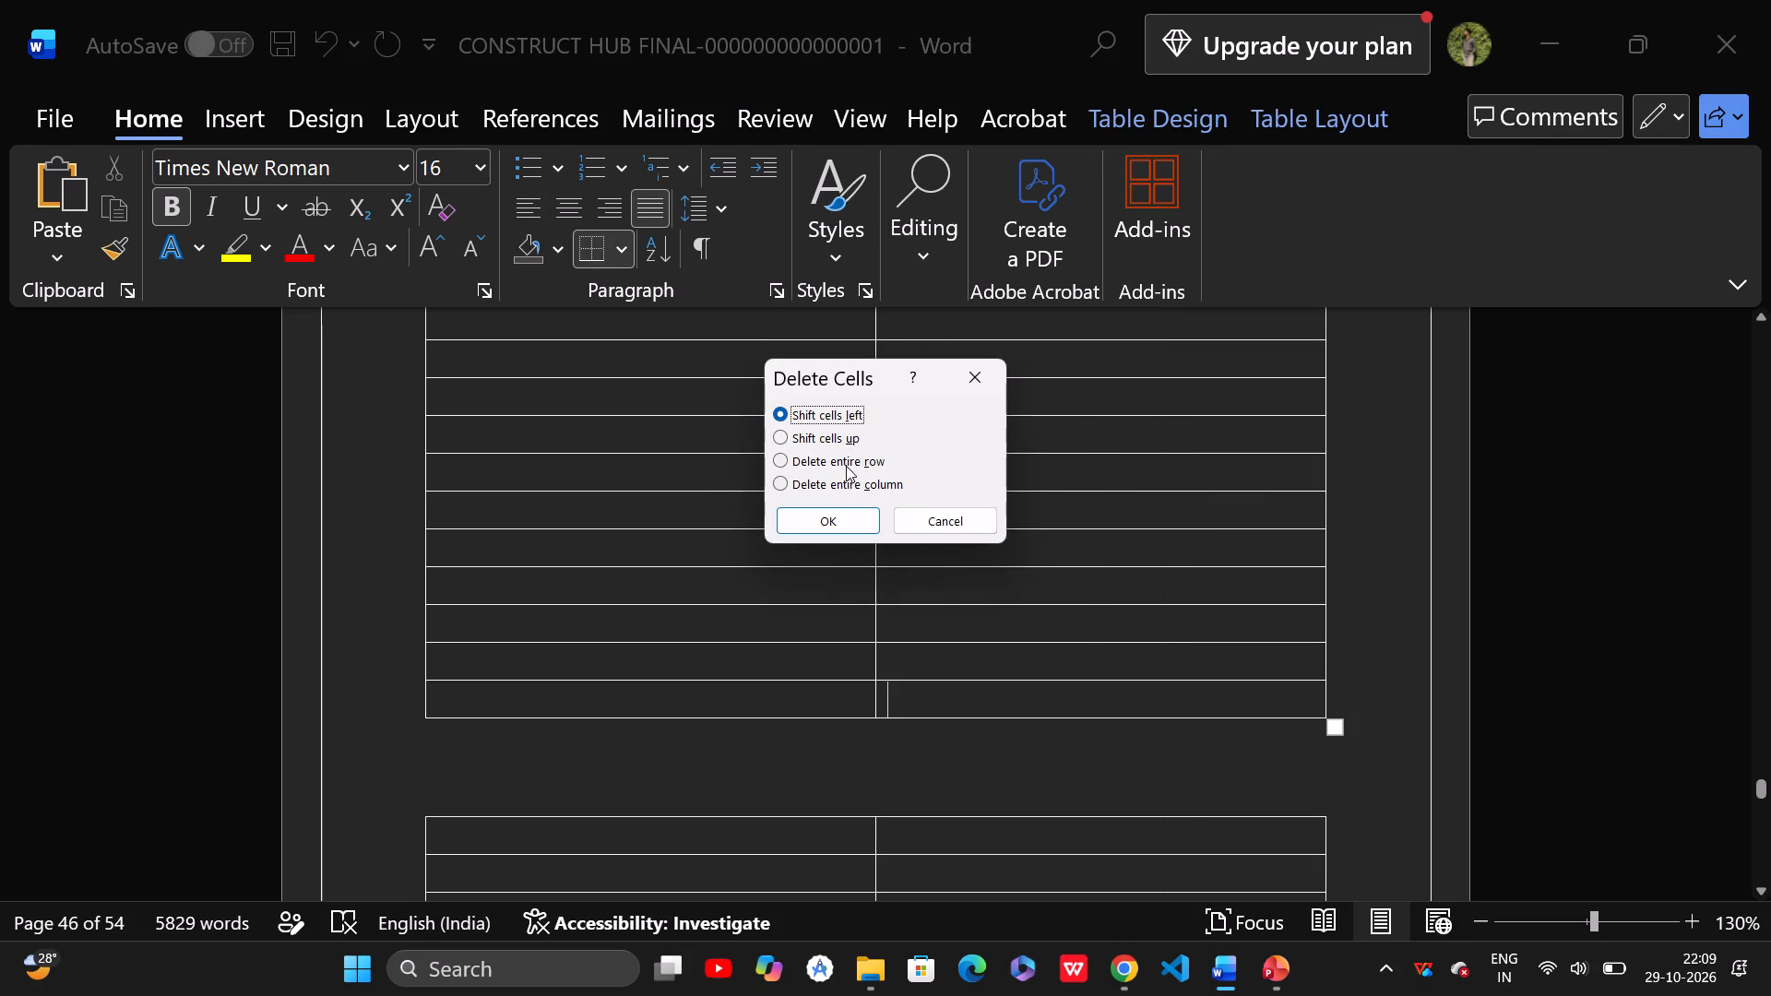
{"action": "left_click", "coordinate": [846, 465]}
{"action": "left_click", "coordinate": [855, 526]}
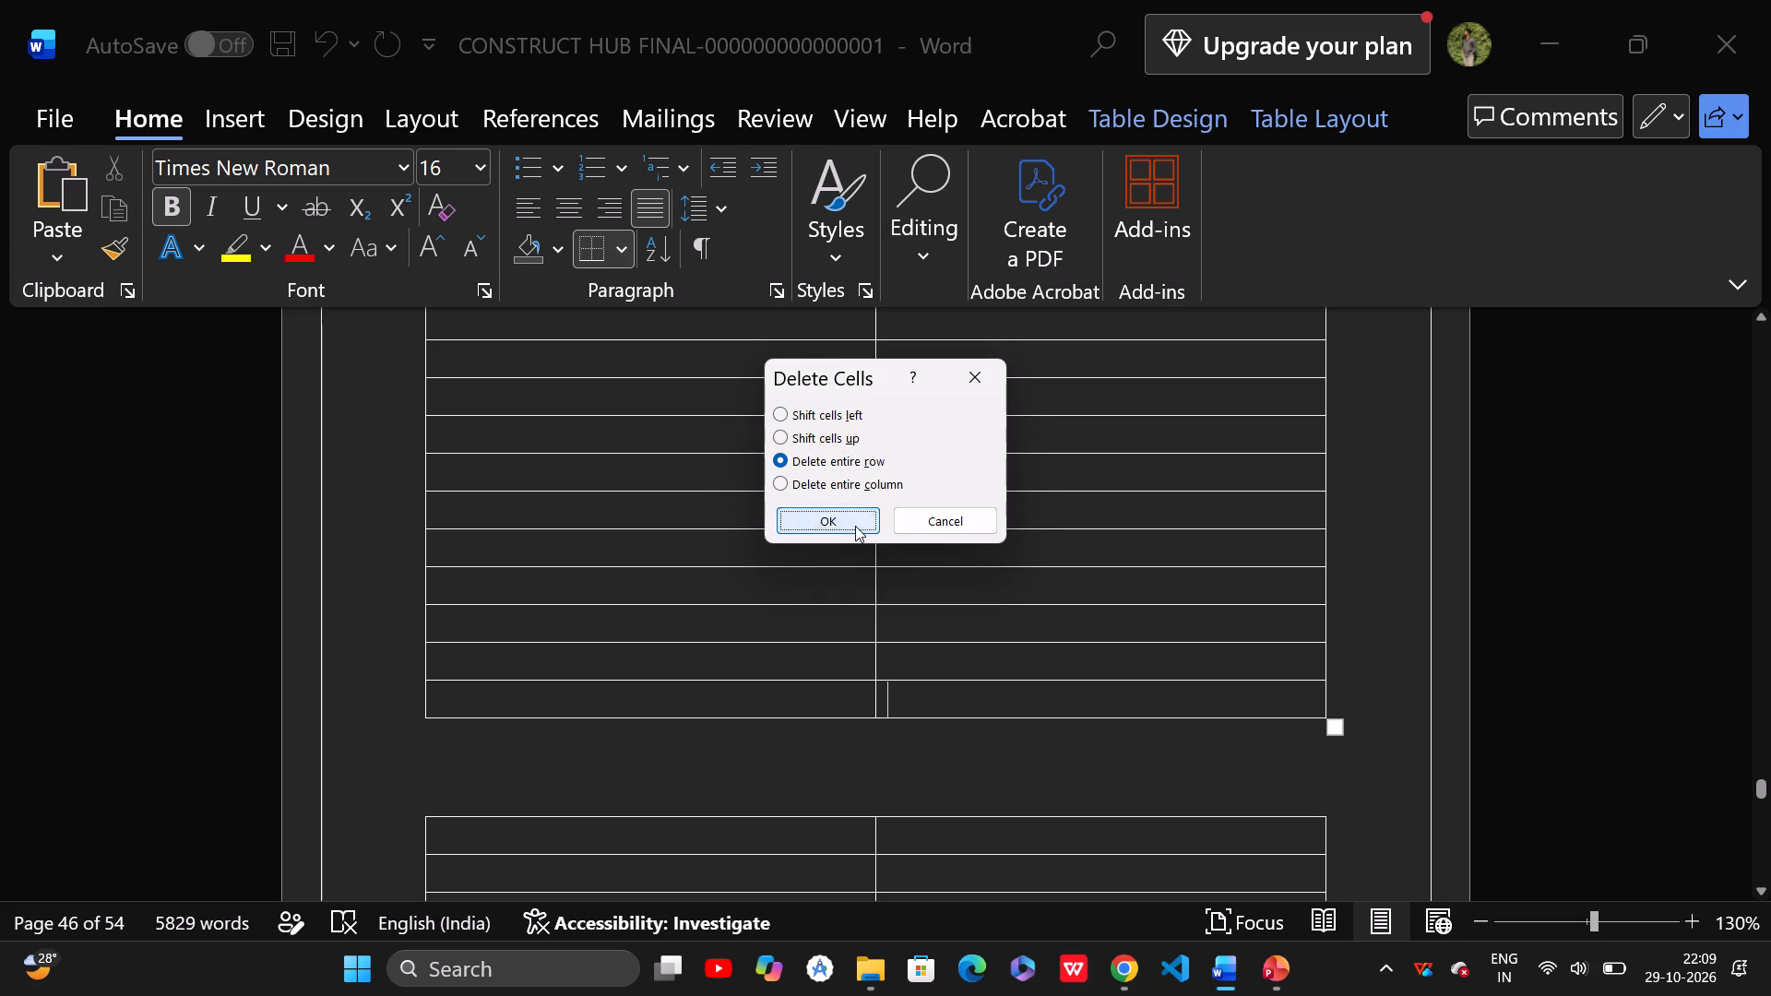
{"action": "right_click", "coordinate": [915, 664]}
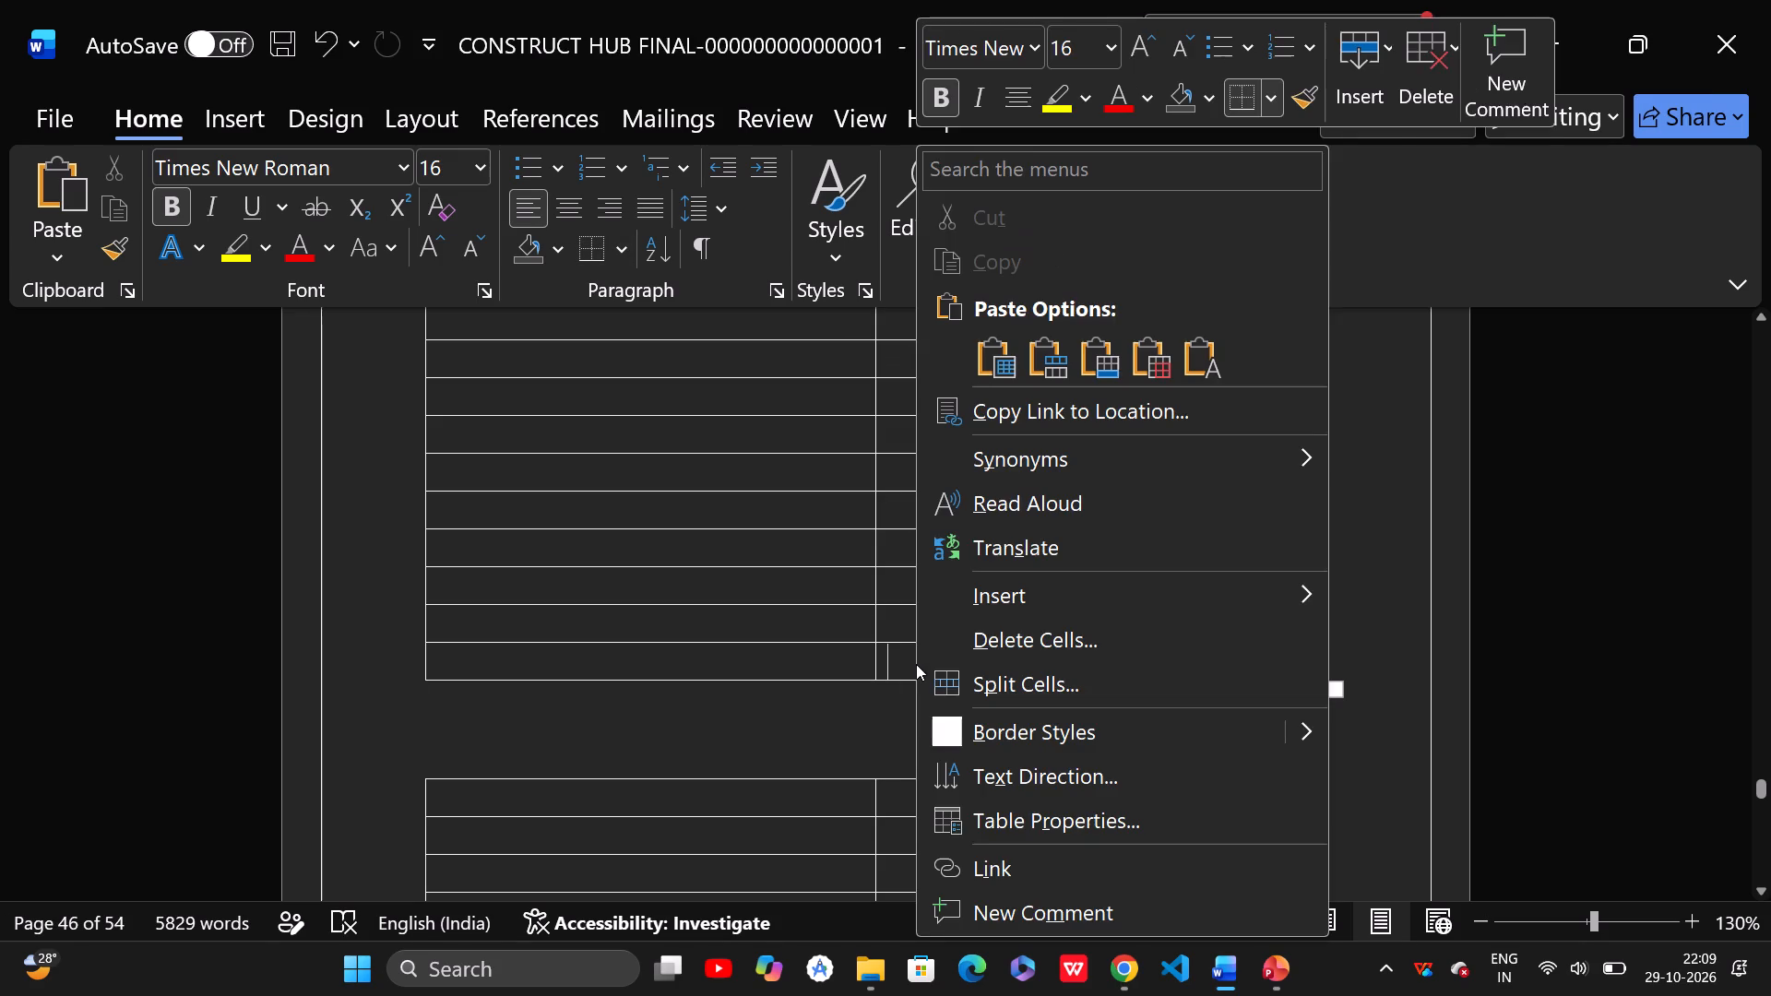
{"action": "left_click", "coordinate": [1048, 651]}
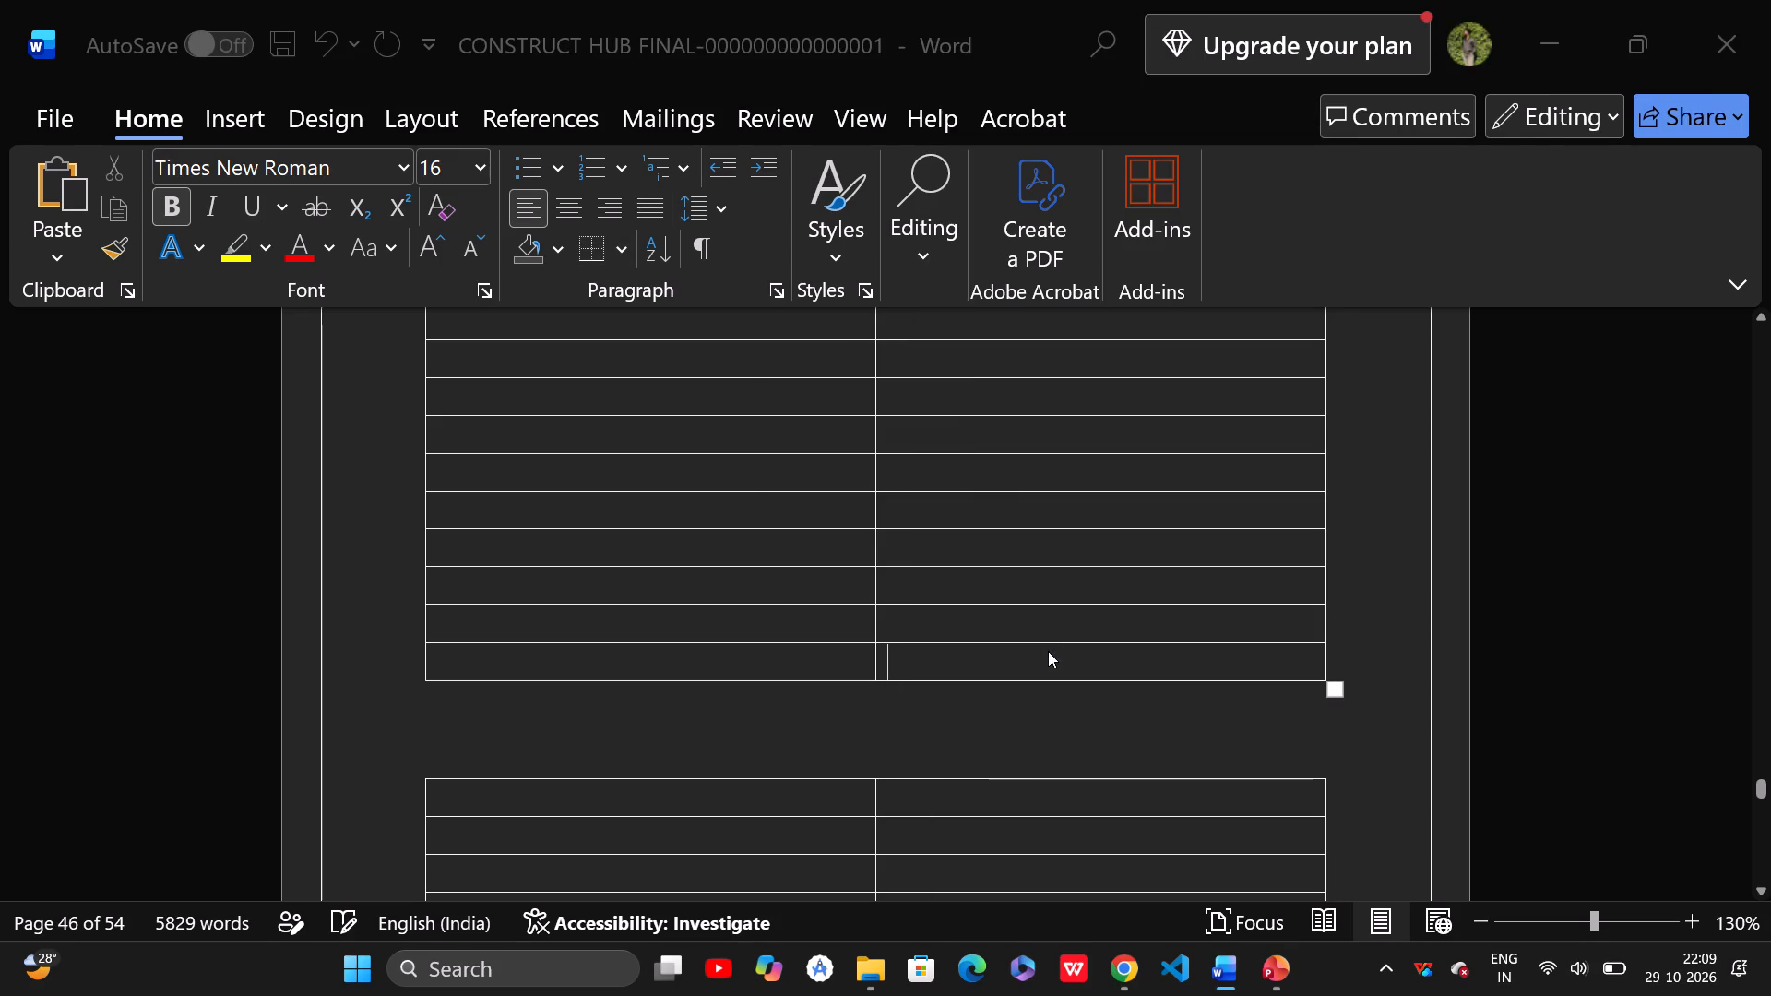
{"action": "left_click", "coordinate": [851, 467]}
{"action": "left_click", "coordinate": [862, 524]}
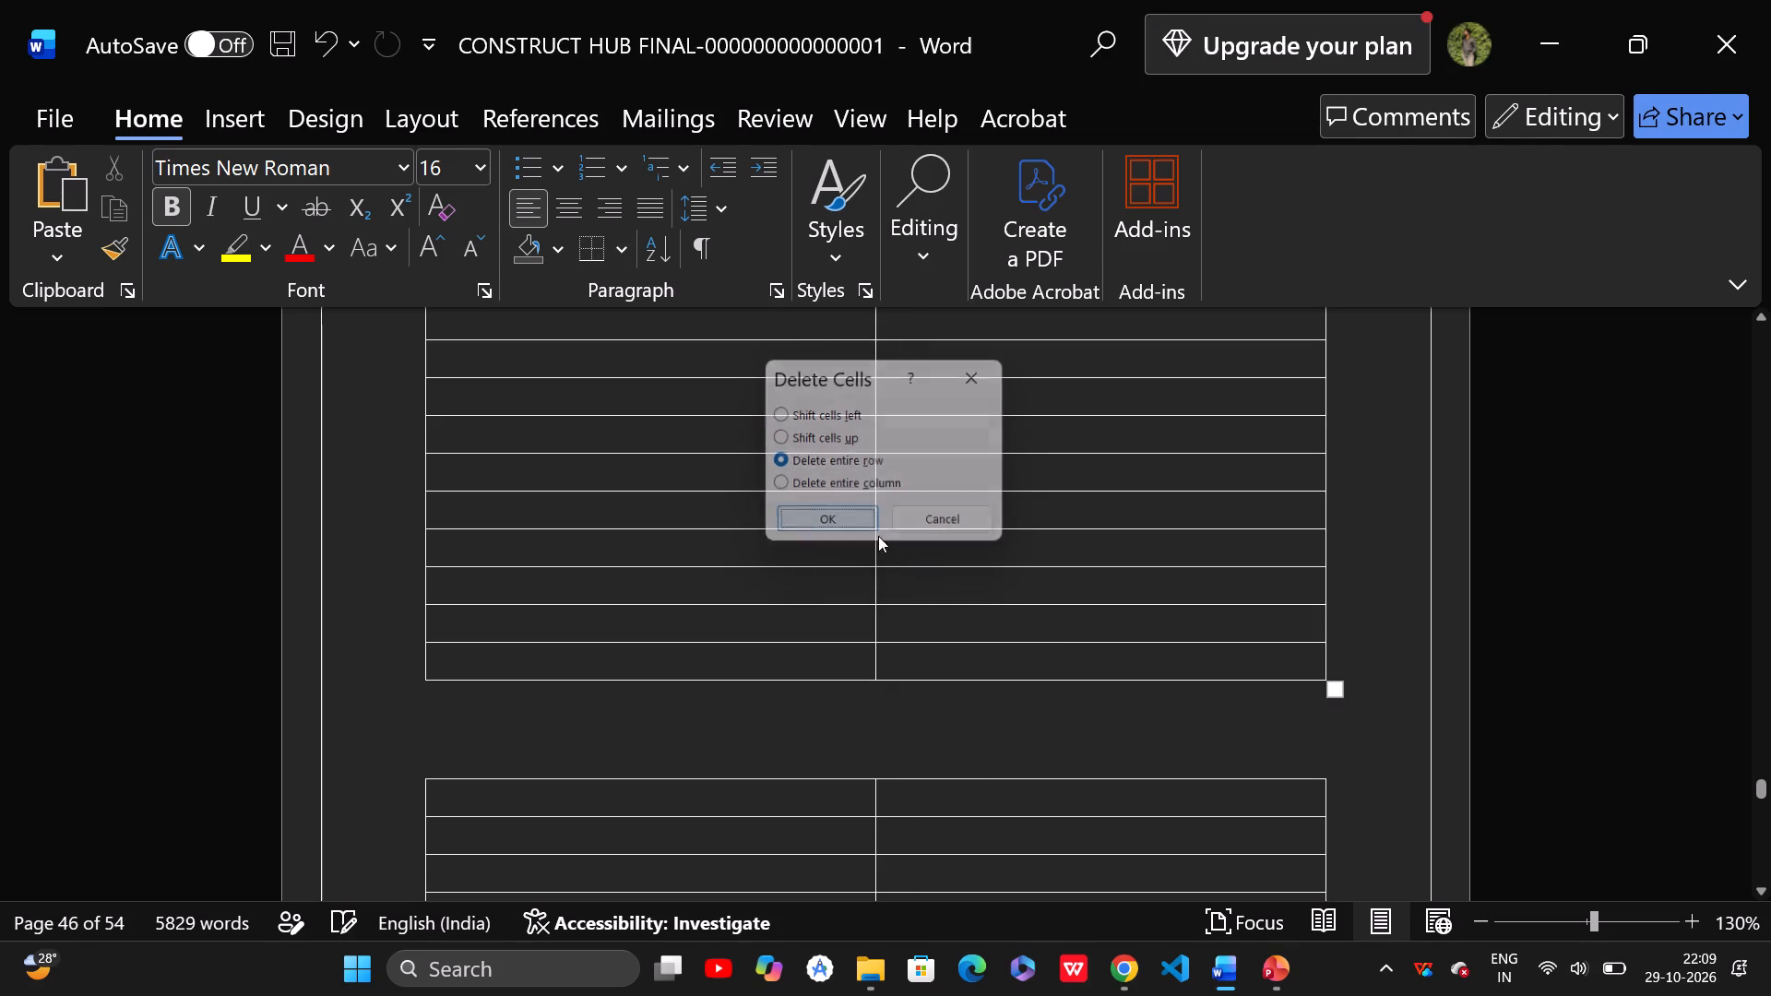
Delete the entire last row of the long blank table on the page after UC03.
{"action": "right_click", "coordinate": [943, 640]}
{"action": "right_click", "coordinate": [908, 628]}
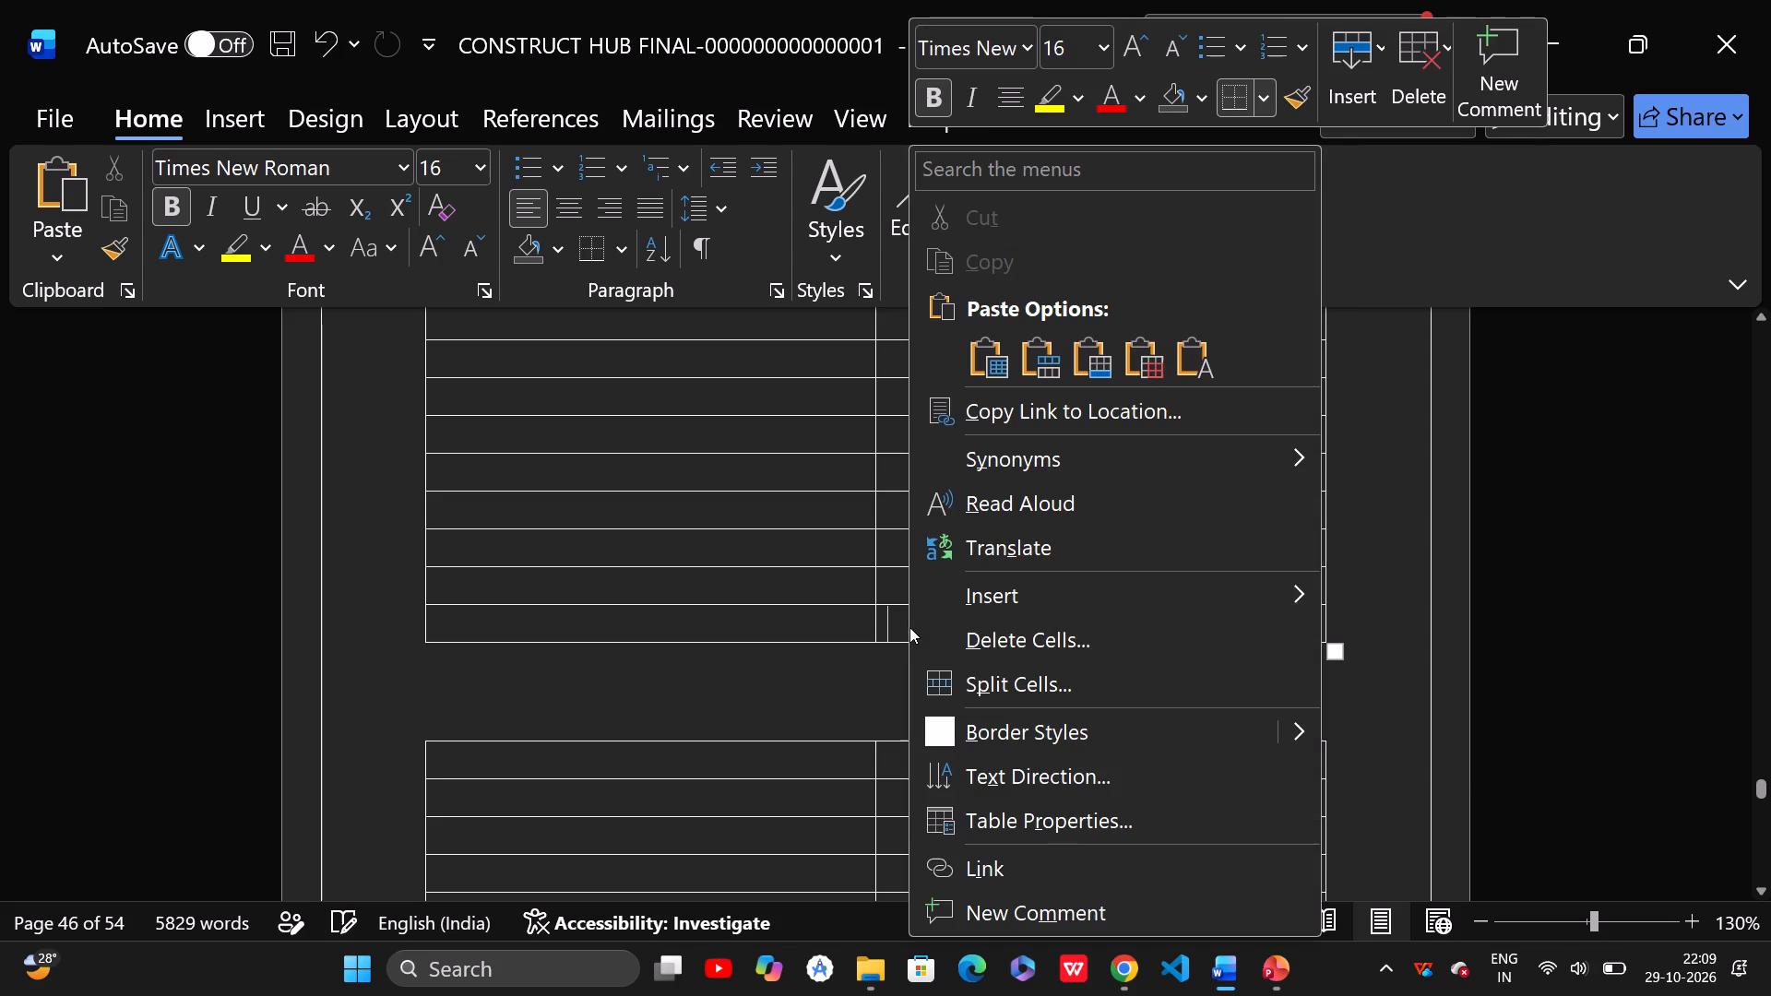
{"action": "left_click", "coordinate": [984, 646]}
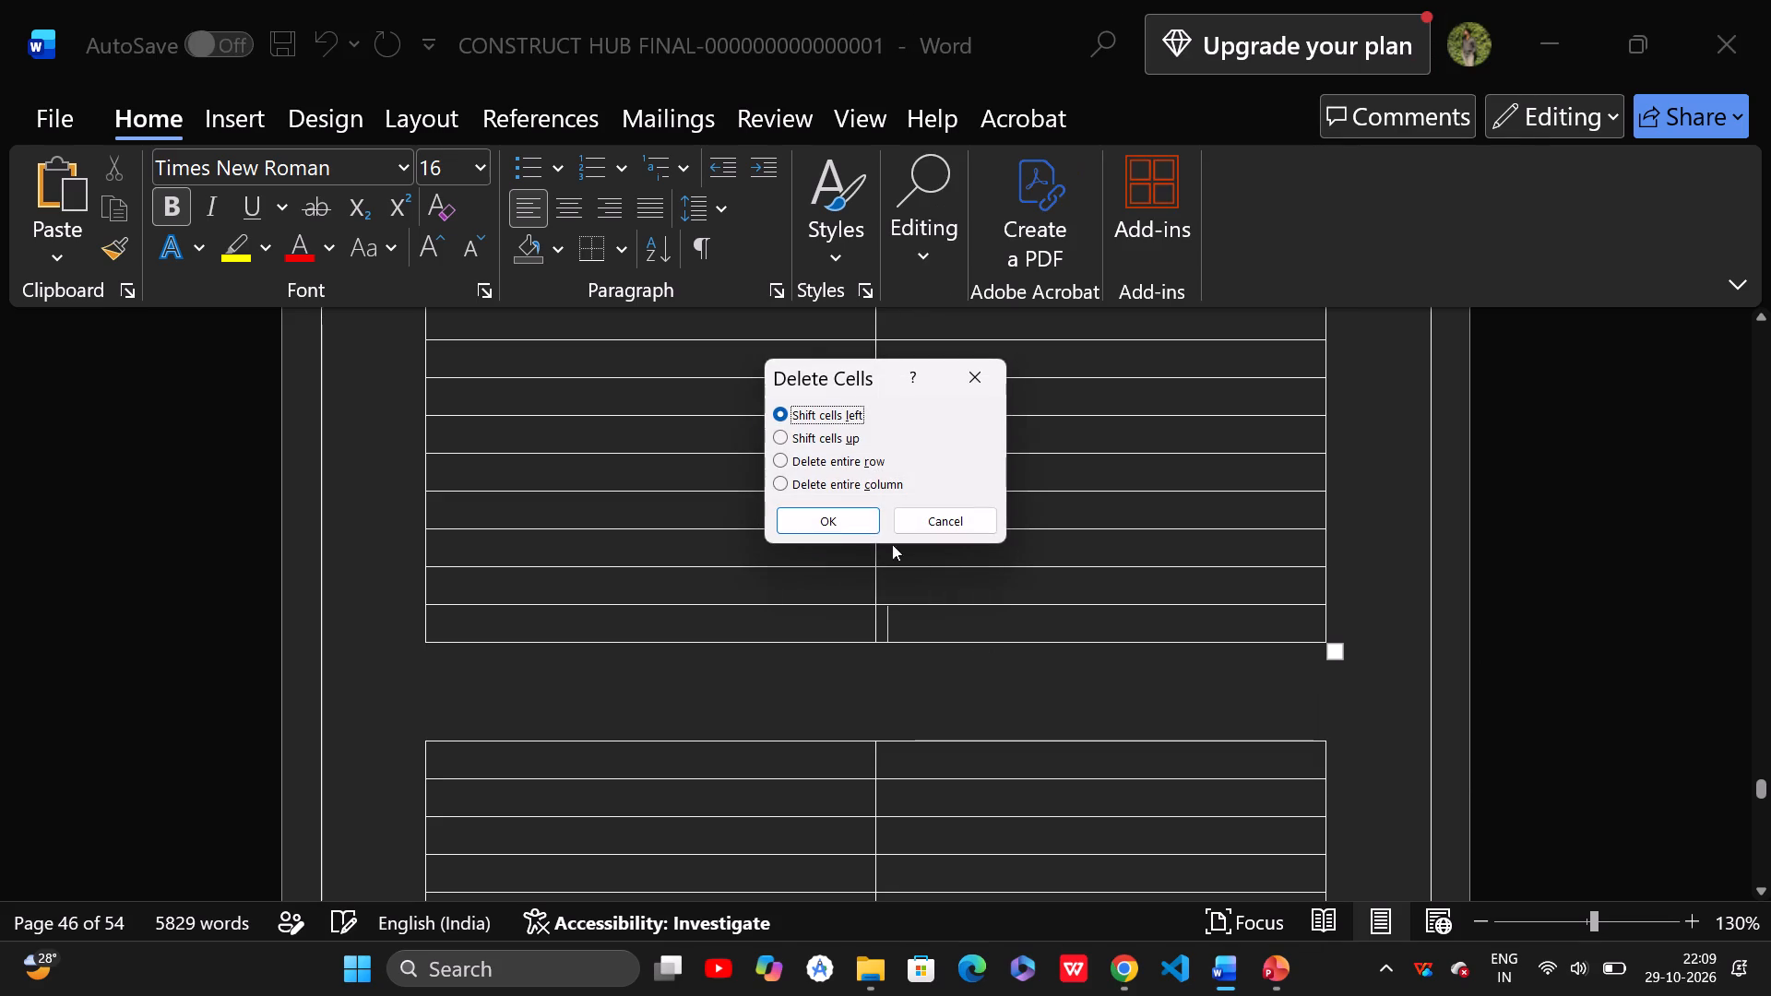
{"action": "left_click", "coordinate": [831, 465]}
{"action": "left_click", "coordinate": [851, 517]}
Delete two entire rows, one at a time, from the top of the same blank table.
{"action": "scroll", "coordinate": [945, 681], "scroll_direction": "up", "scroll_amount": 3}
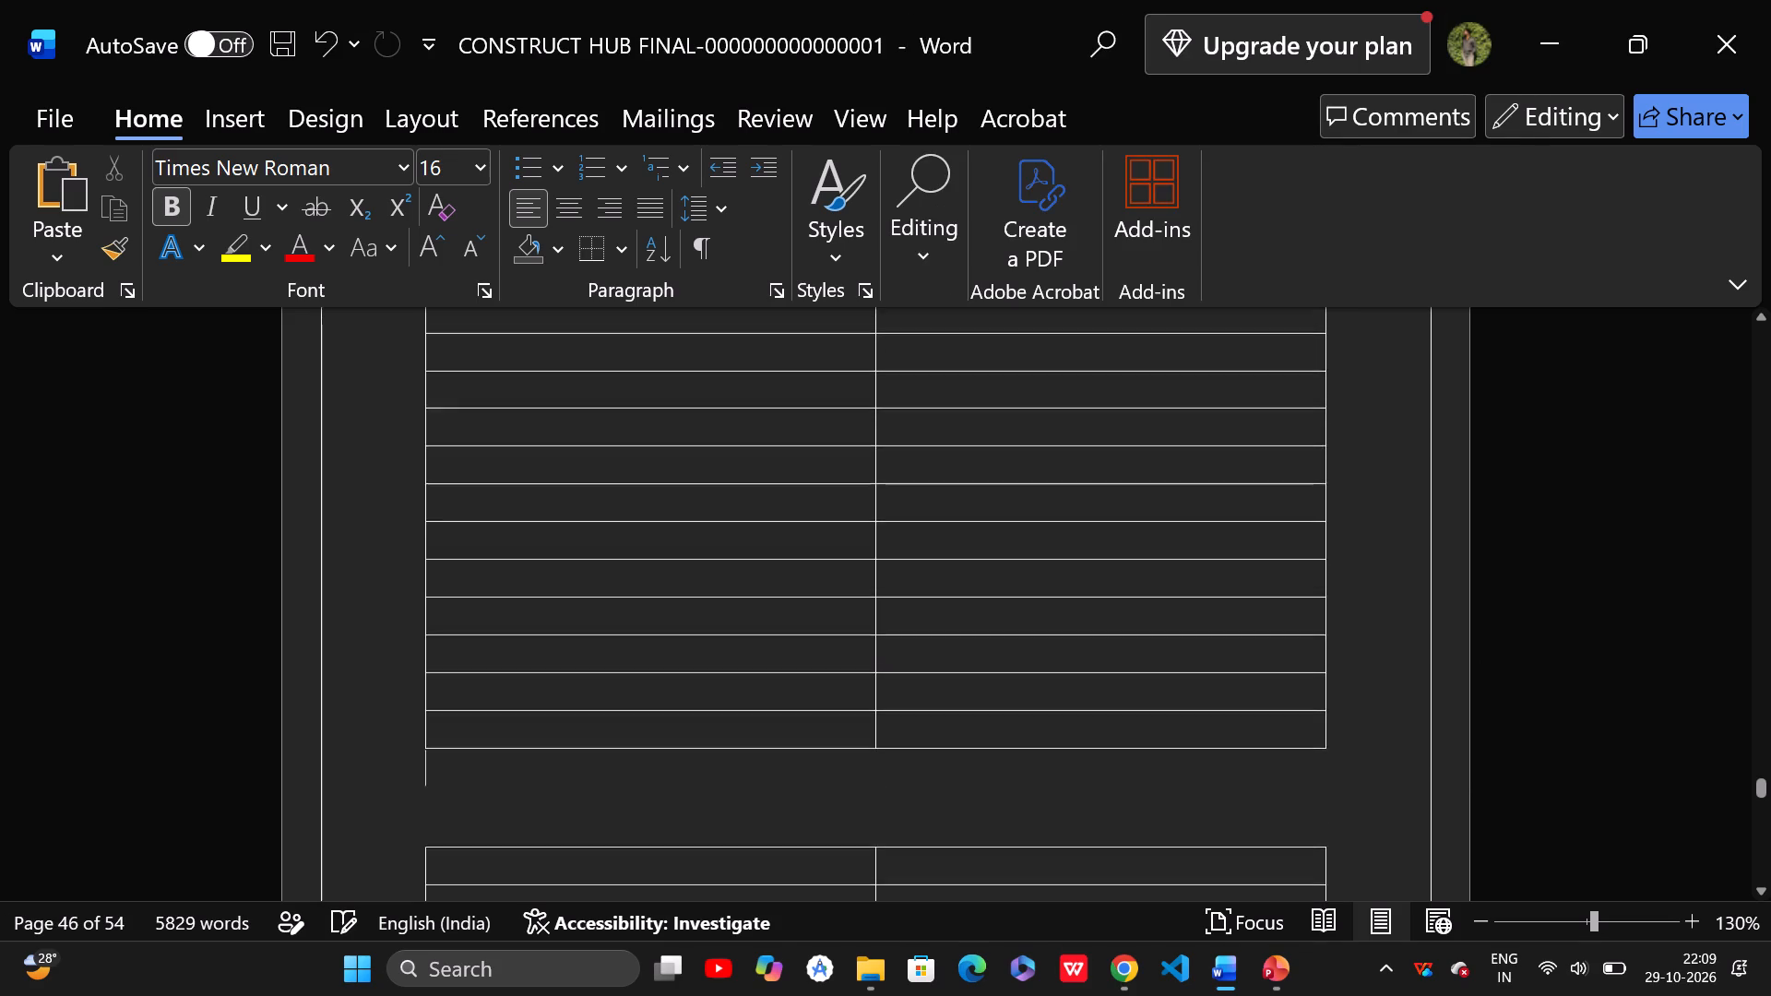
{"action": "scroll", "coordinate": [945, 681], "scroll_direction": "up", "scroll_amount": 4}
{"action": "left_click", "coordinate": [939, 411]}
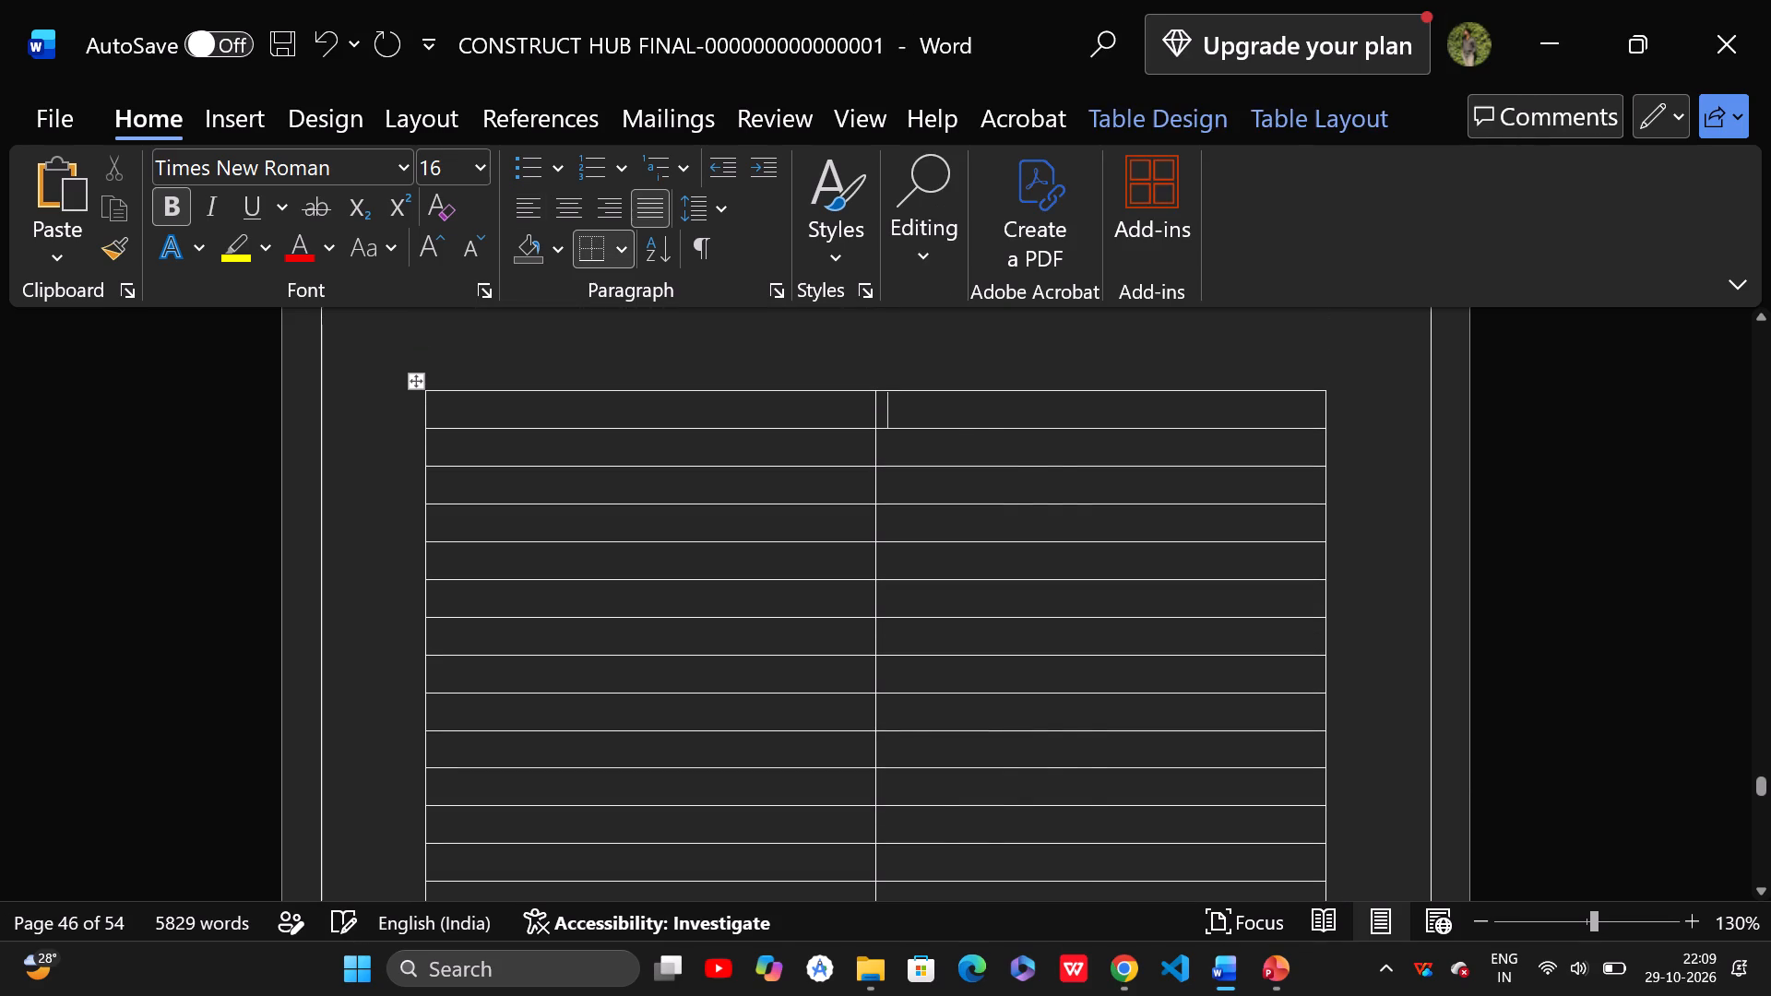
{"action": "right_click", "coordinate": [938, 411]}
{"action": "left_click", "coordinate": [1062, 643]}
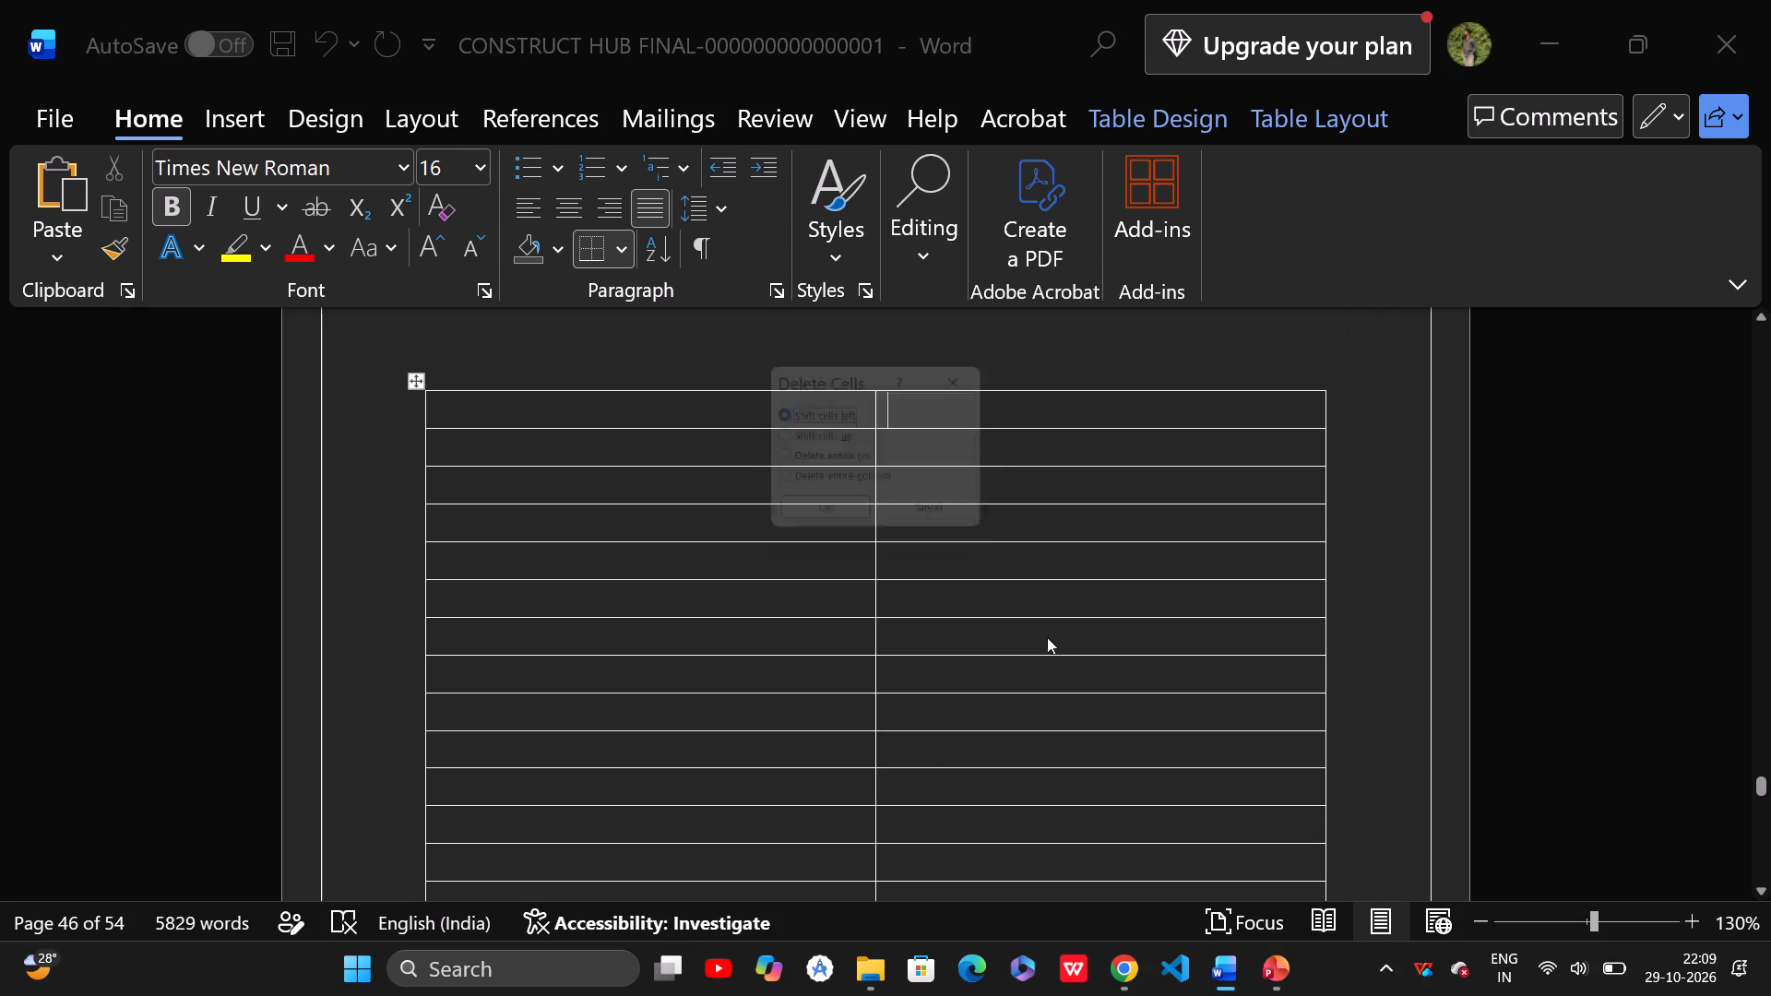
{"action": "left_click", "coordinate": [855, 459]}
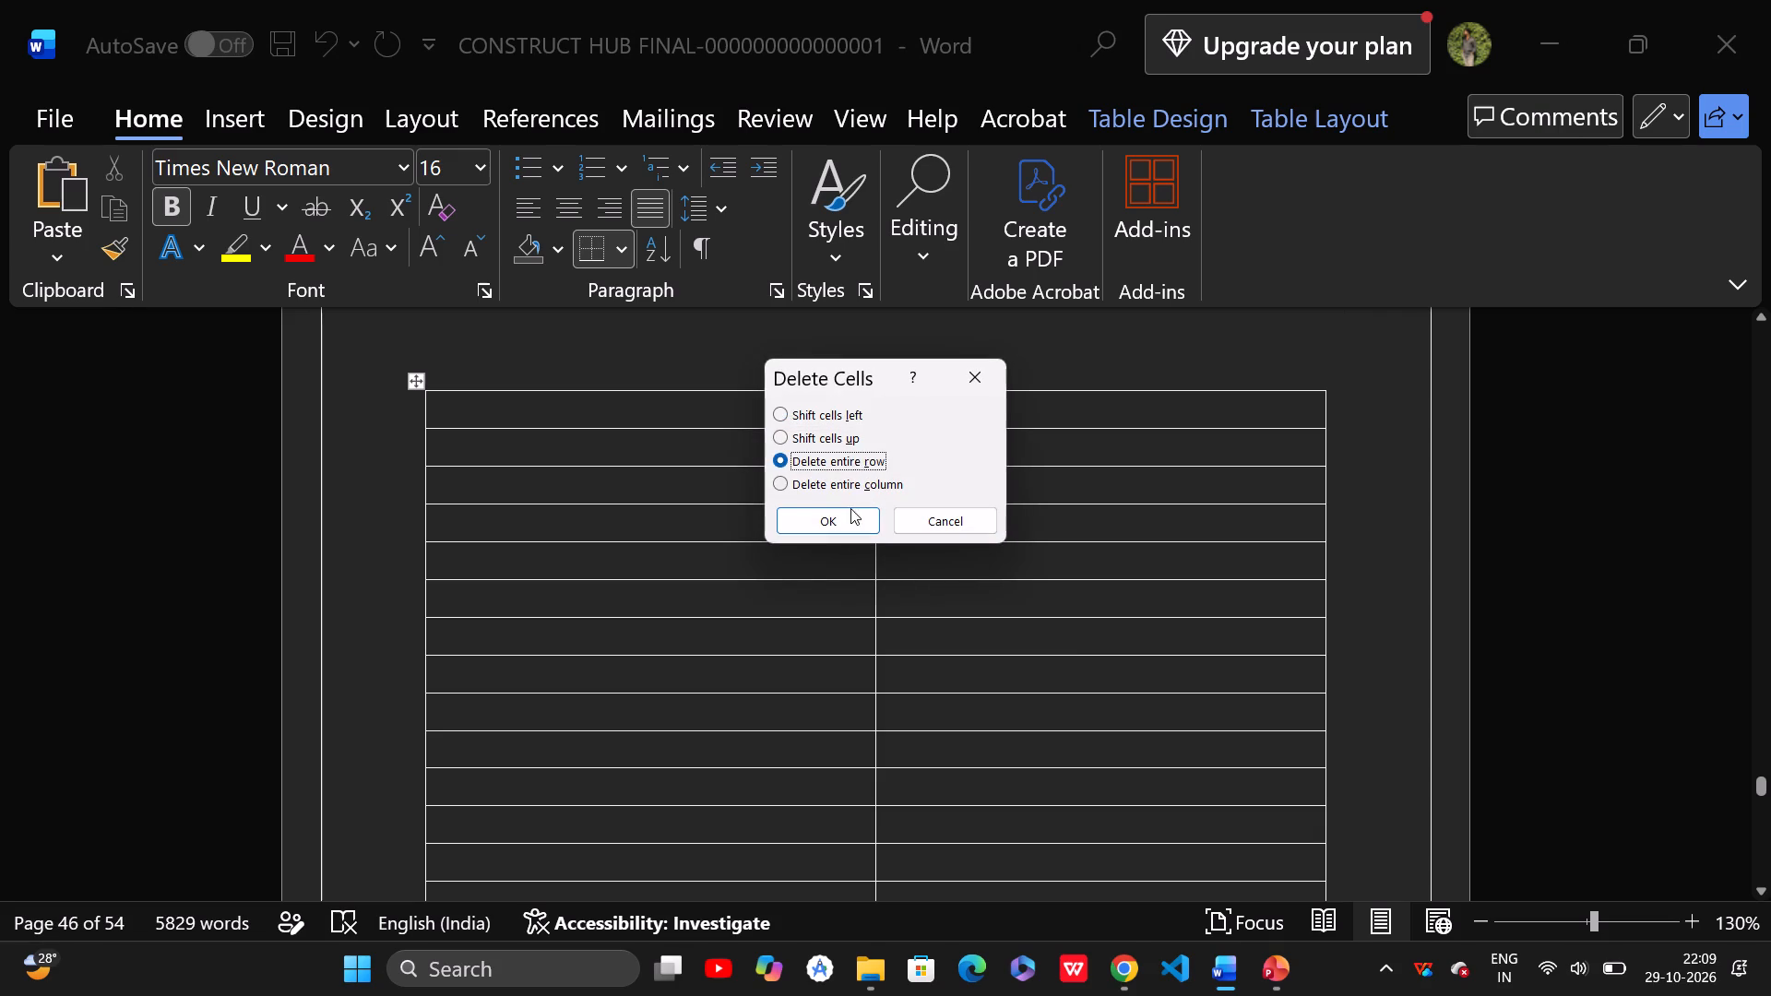
{"action": "left_click", "coordinate": [851, 508]}
{"action": "right_click", "coordinate": [658, 413]}
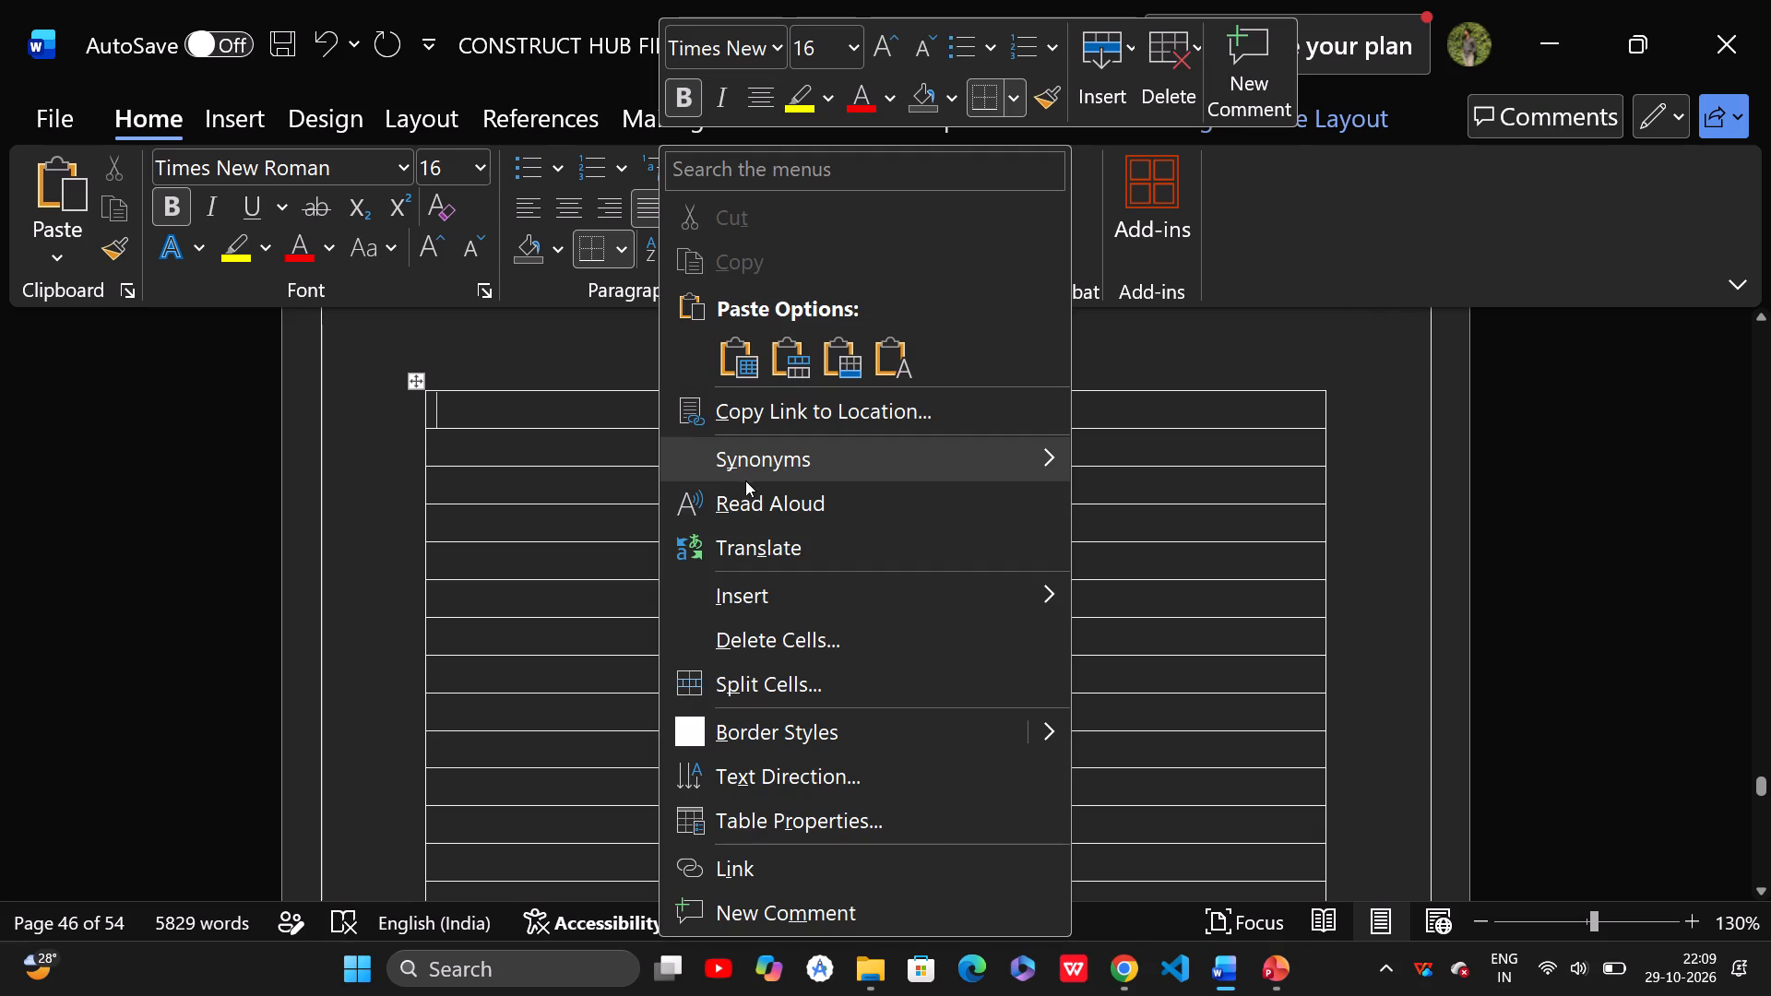
{"action": "left_click", "coordinate": [799, 638]}
{"action": "left_click", "coordinate": [828, 452]}
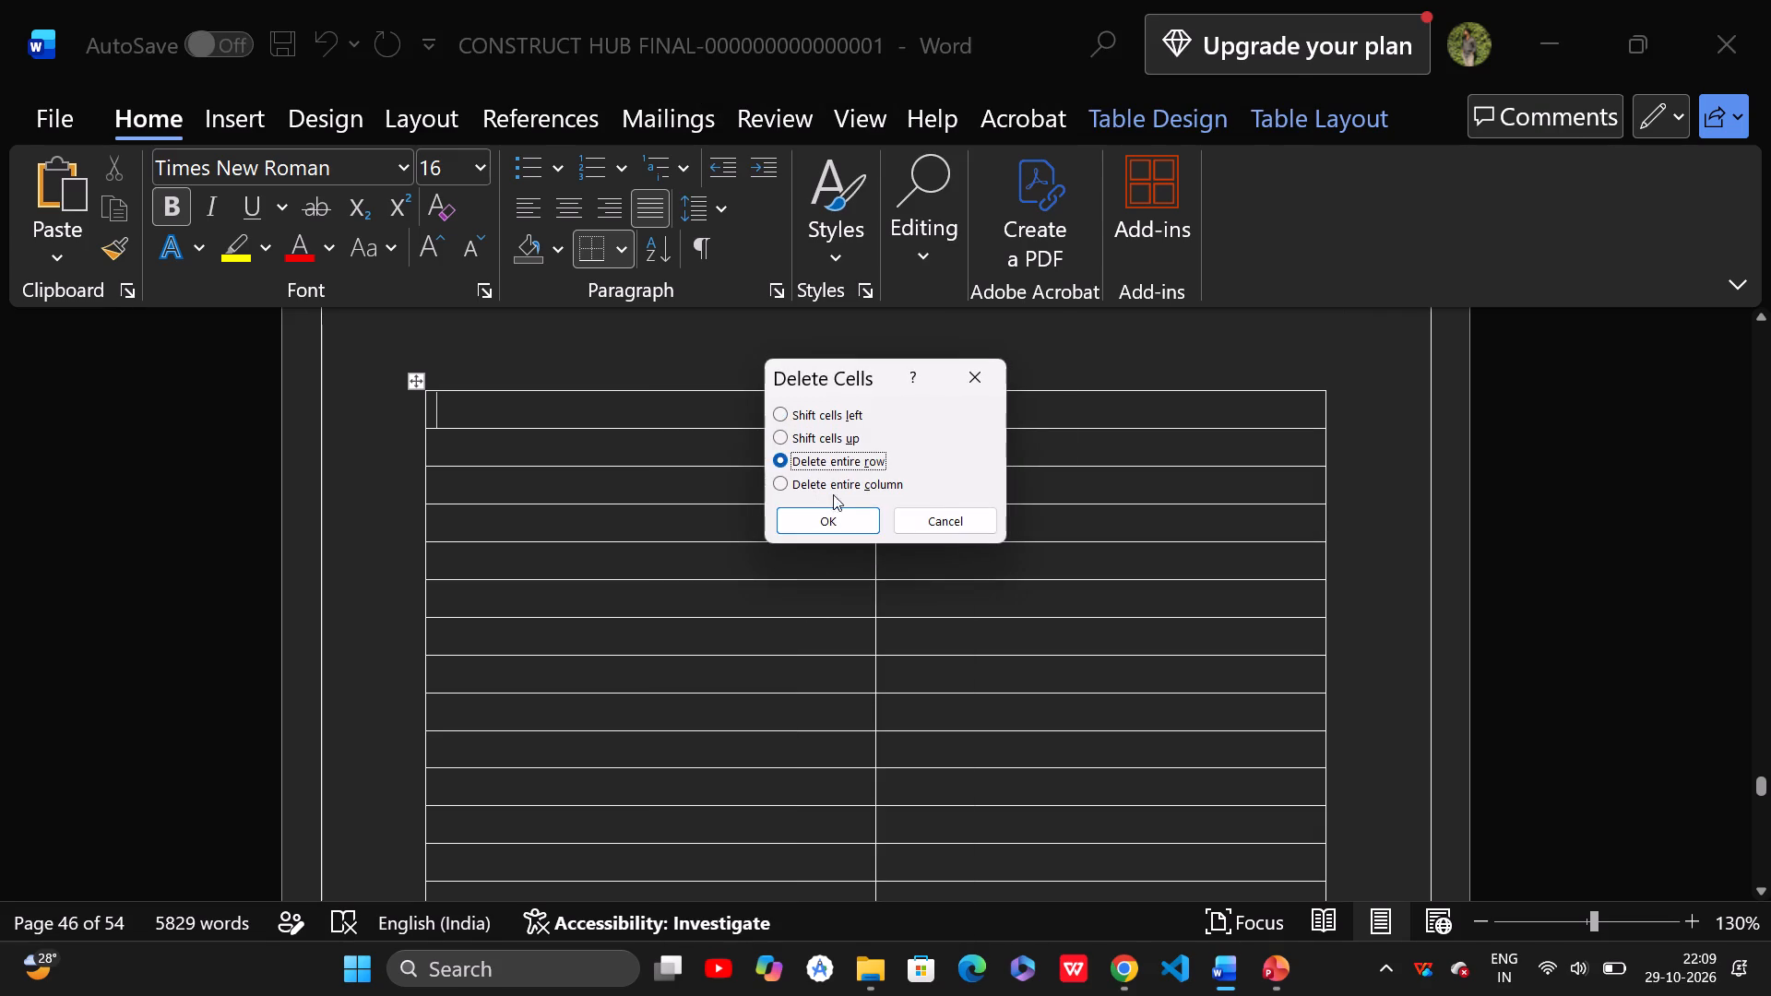
{"action": "left_click", "coordinate": [835, 509]}
Delete two entire rows, one at a time, from the bottom of the same blank table.
{"action": "scroll", "coordinate": [665, 460], "scroll_direction": "down", "scroll_amount": 1}
{"action": "scroll", "coordinate": [650, 623], "scroll_direction": "down", "scroll_amount": 2}
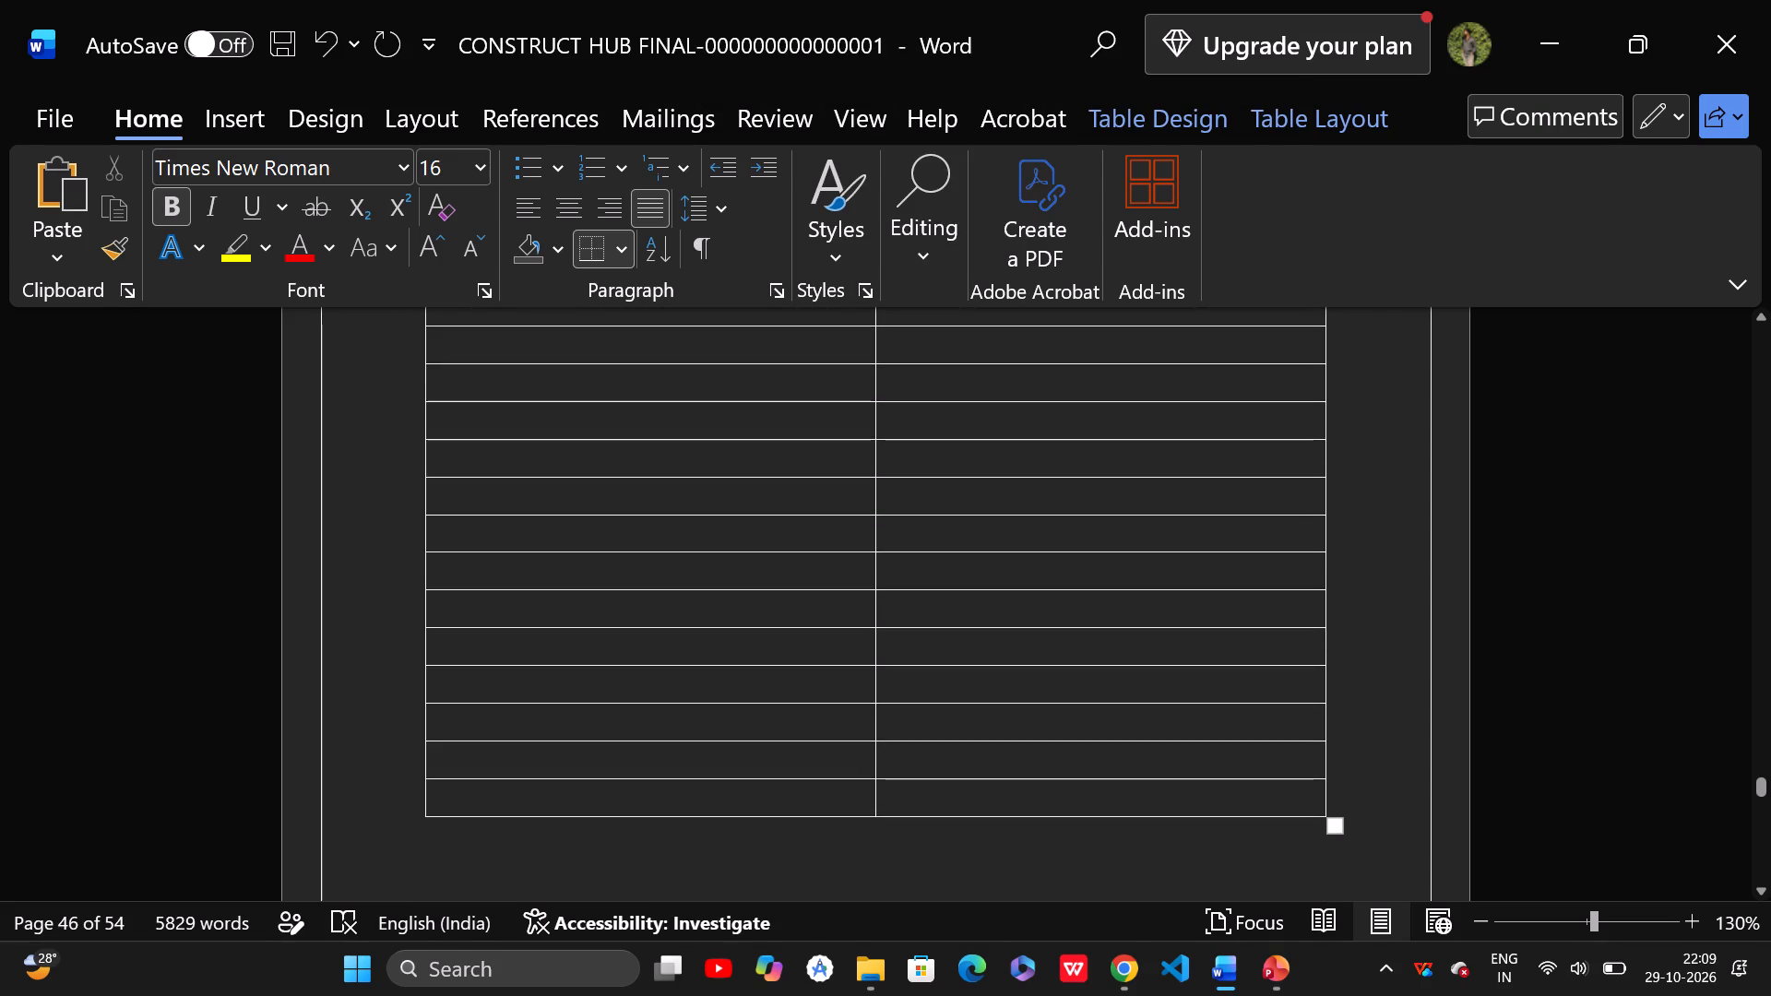
{"action": "right_click", "coordinate": [624, 787]}
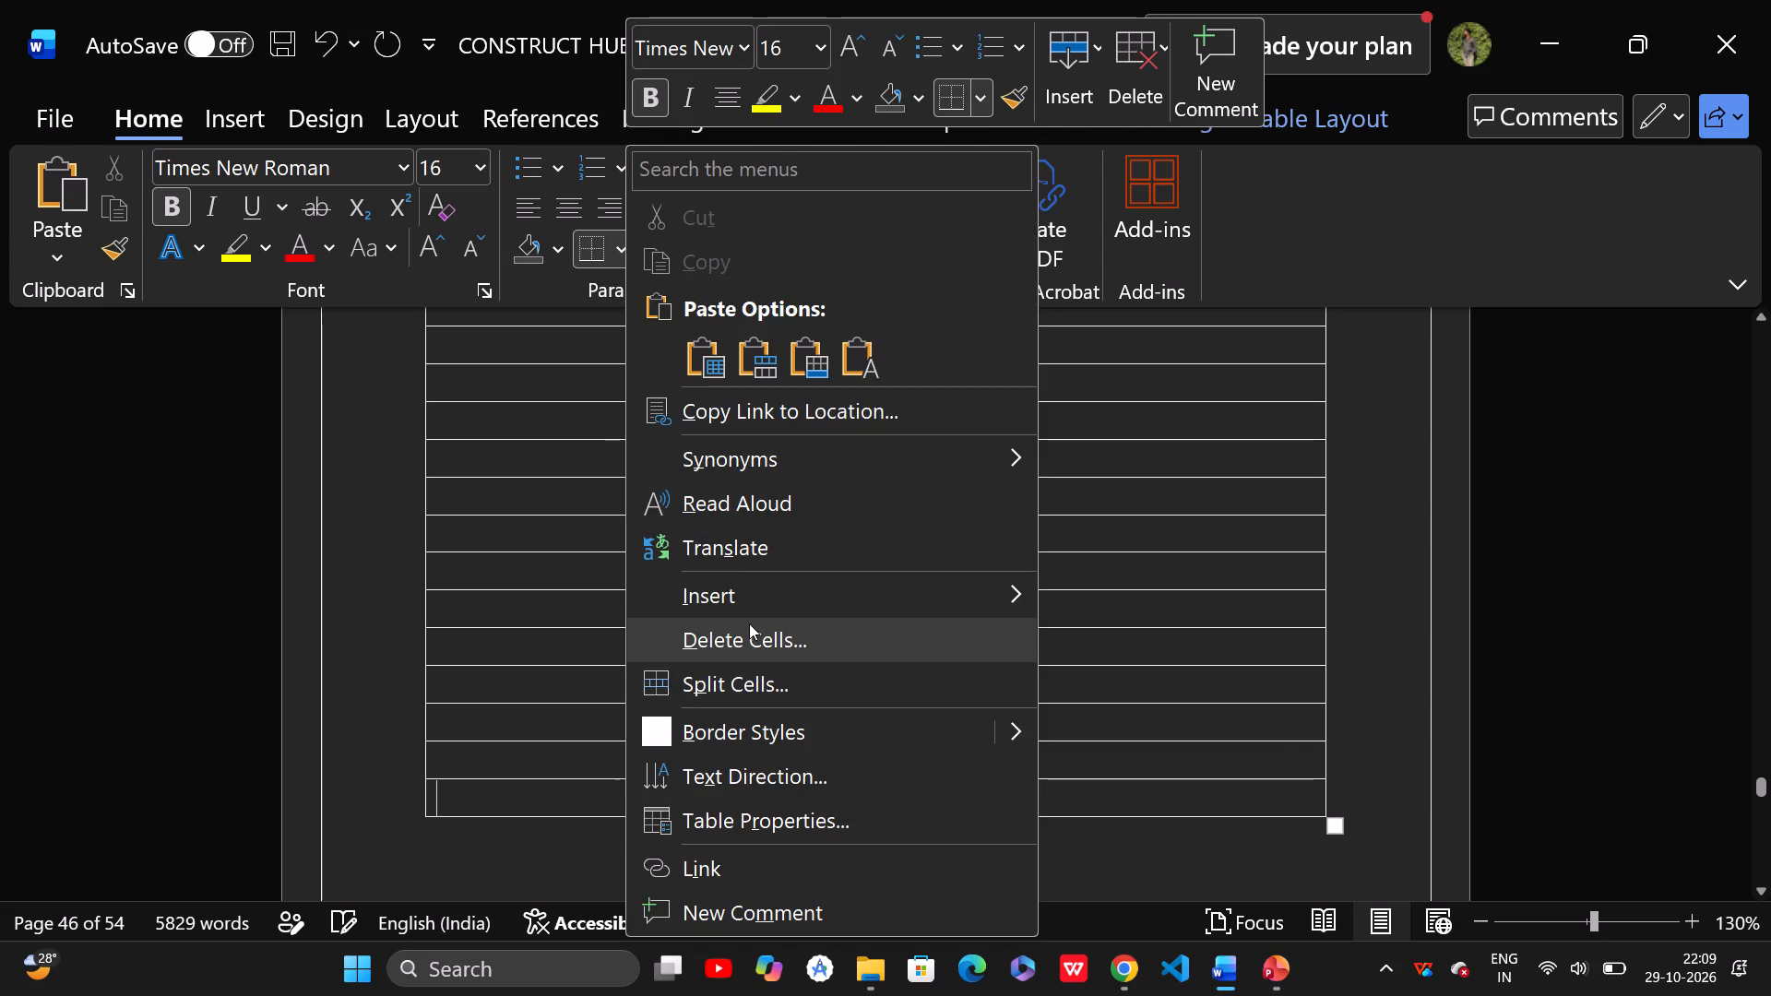
{"action": "left_click", "coordinate": [749, 623]}
{"action": "left_click", "coordinate": [839, 458]}
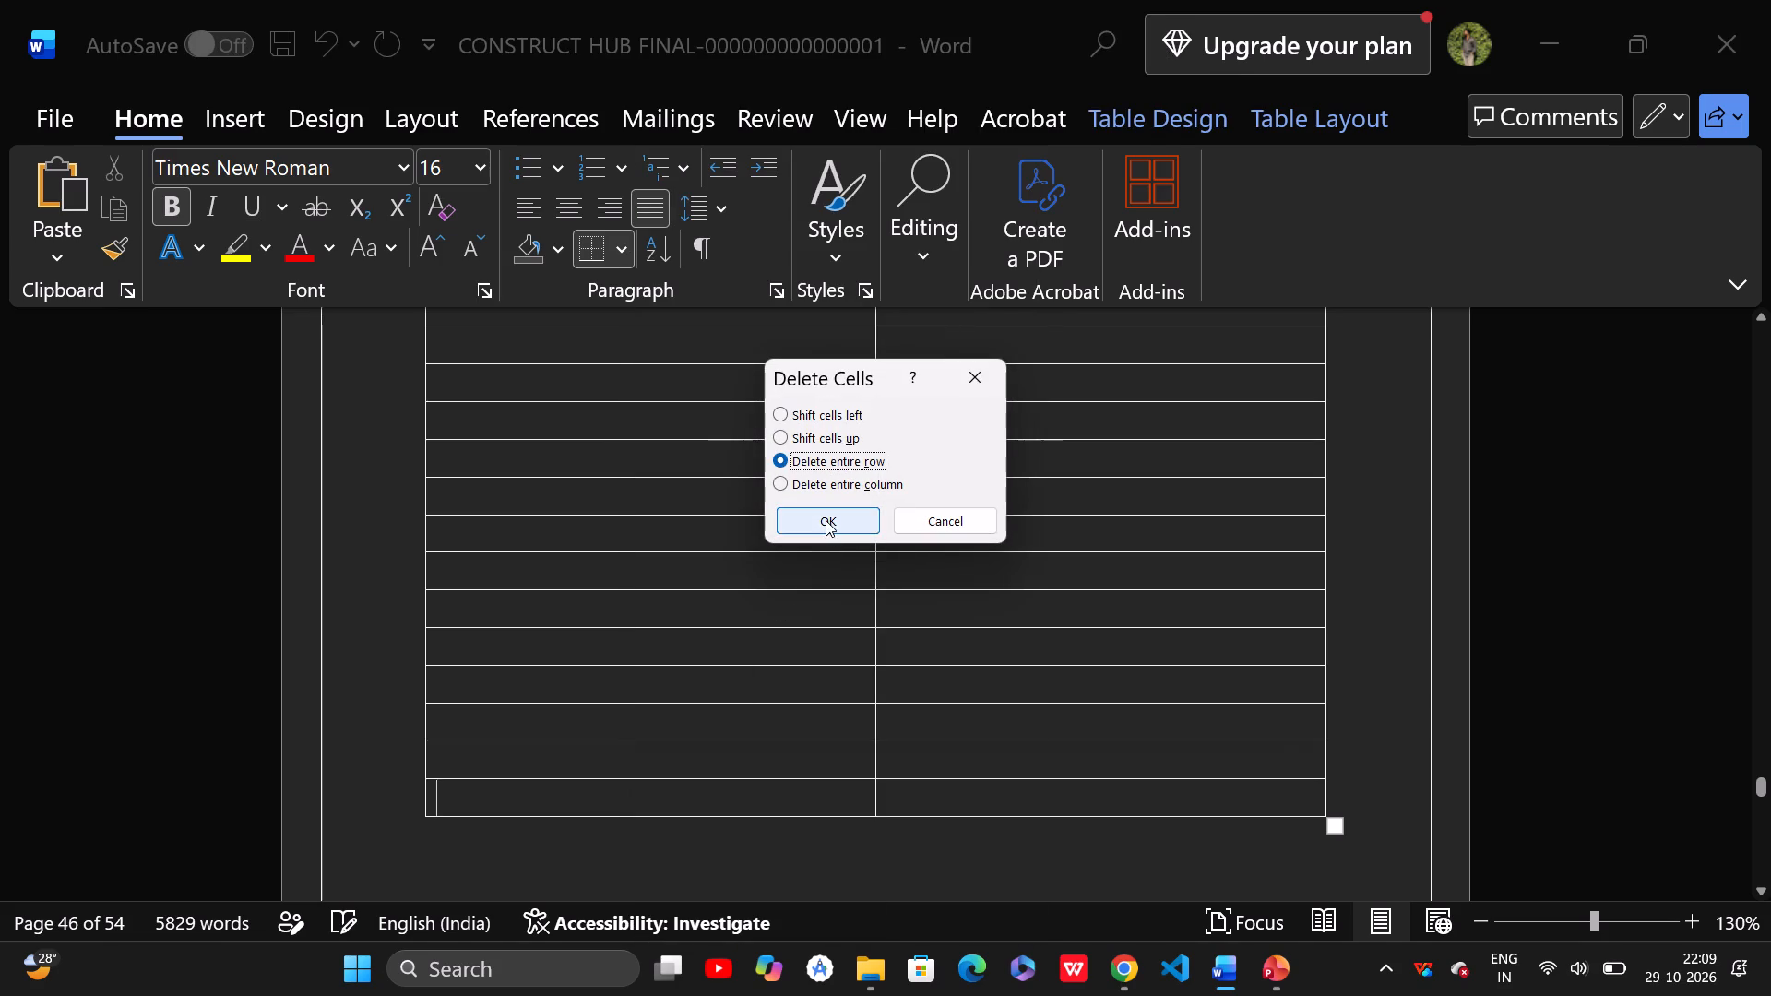
{"action": "left_click", "coordinate": [826, 520]}
{"action": "right_click", "coordinate": [636, 764]}
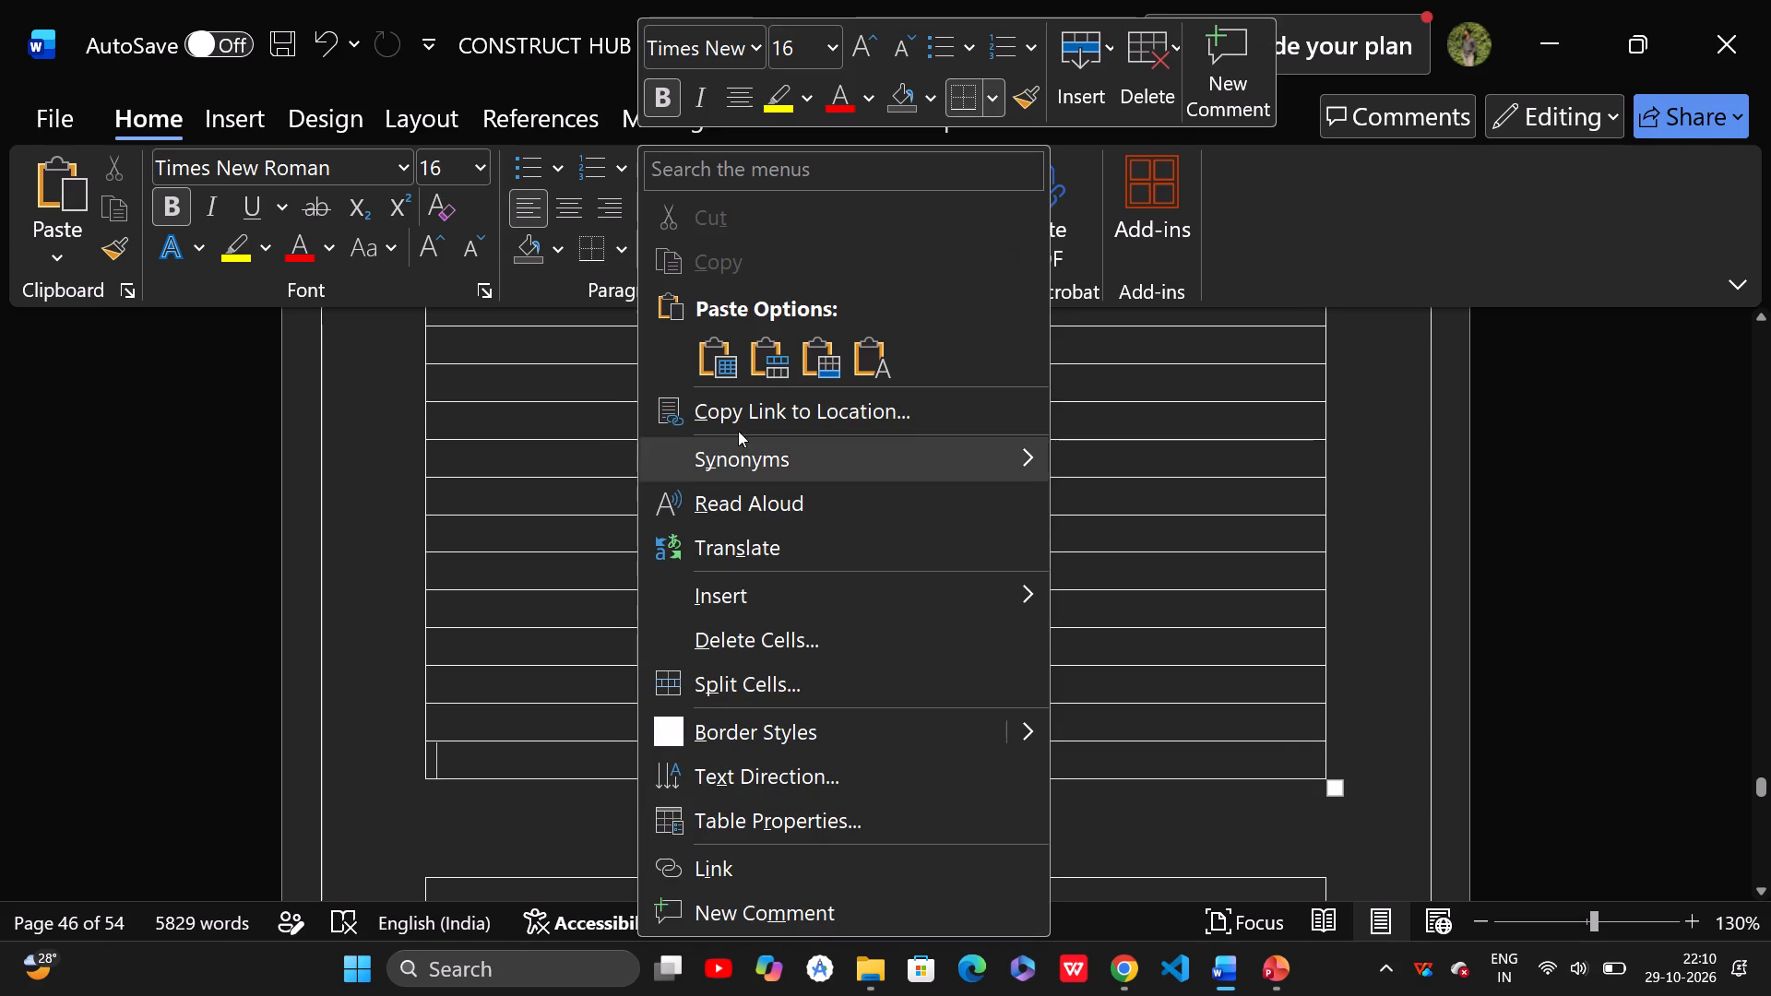
{"action": "left_click", "coordinate": [758, 643]}
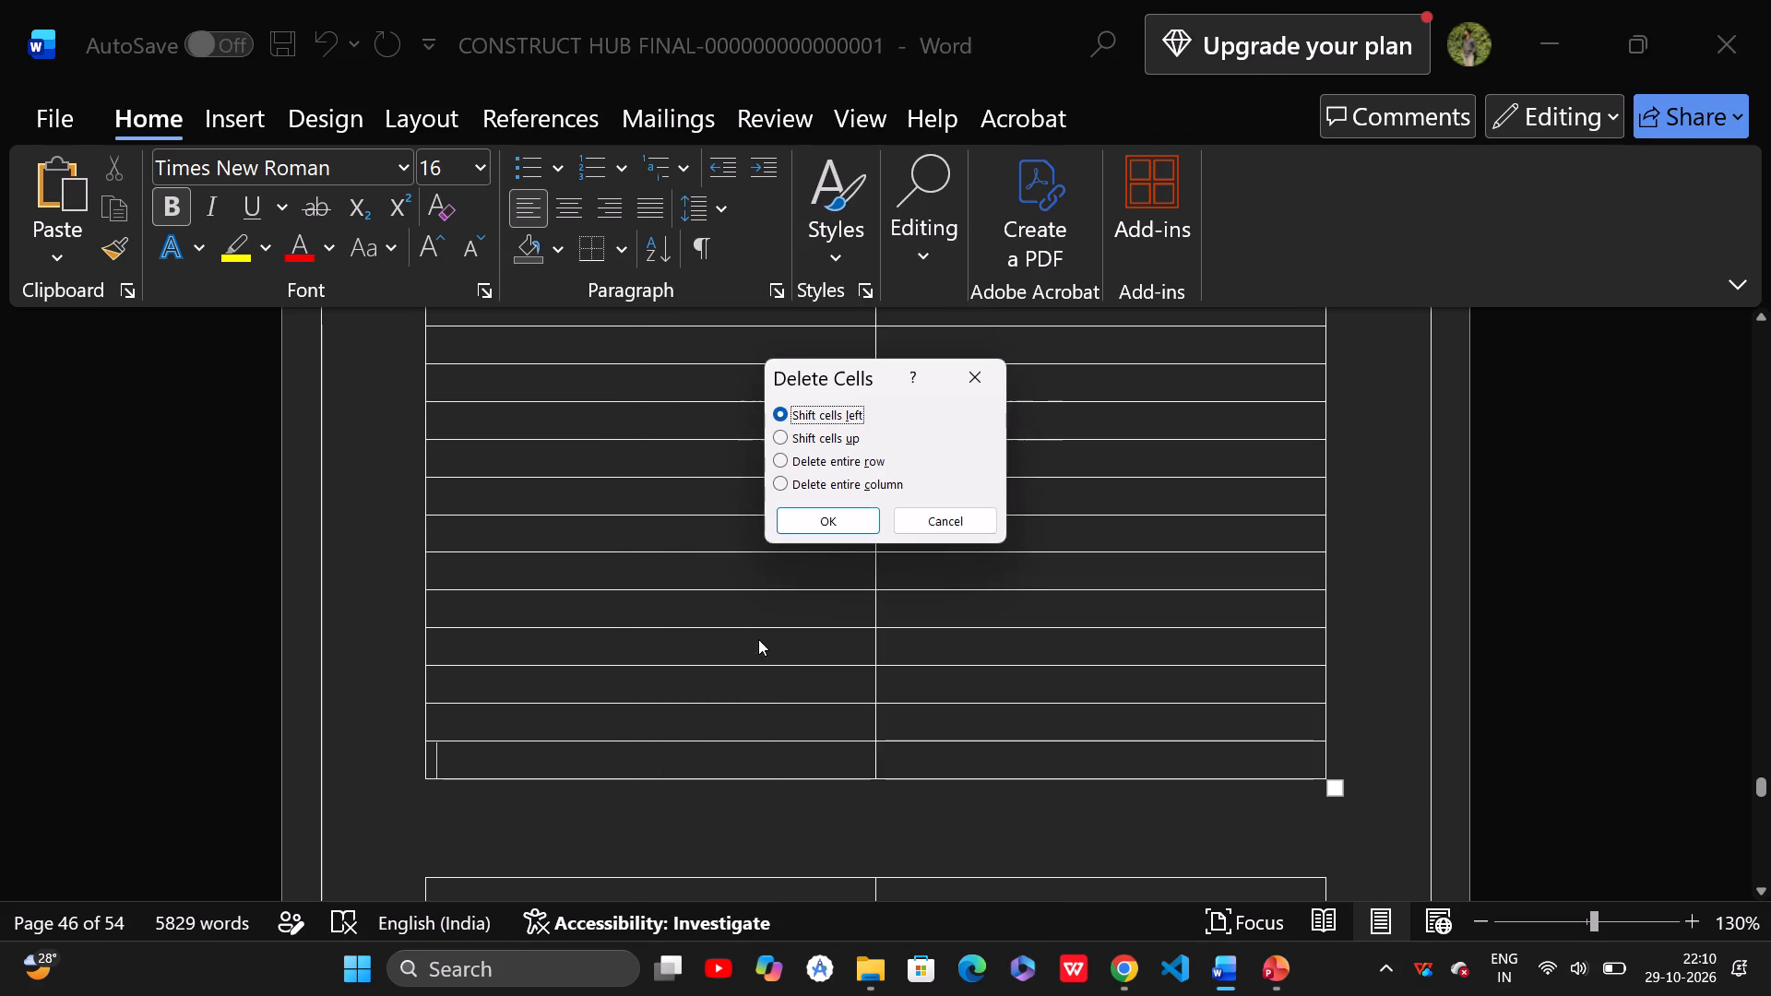
{"action": "left_click", "coordinate": [802, 471]}
{"action": "left_click", "coordinate": [815, 457]}
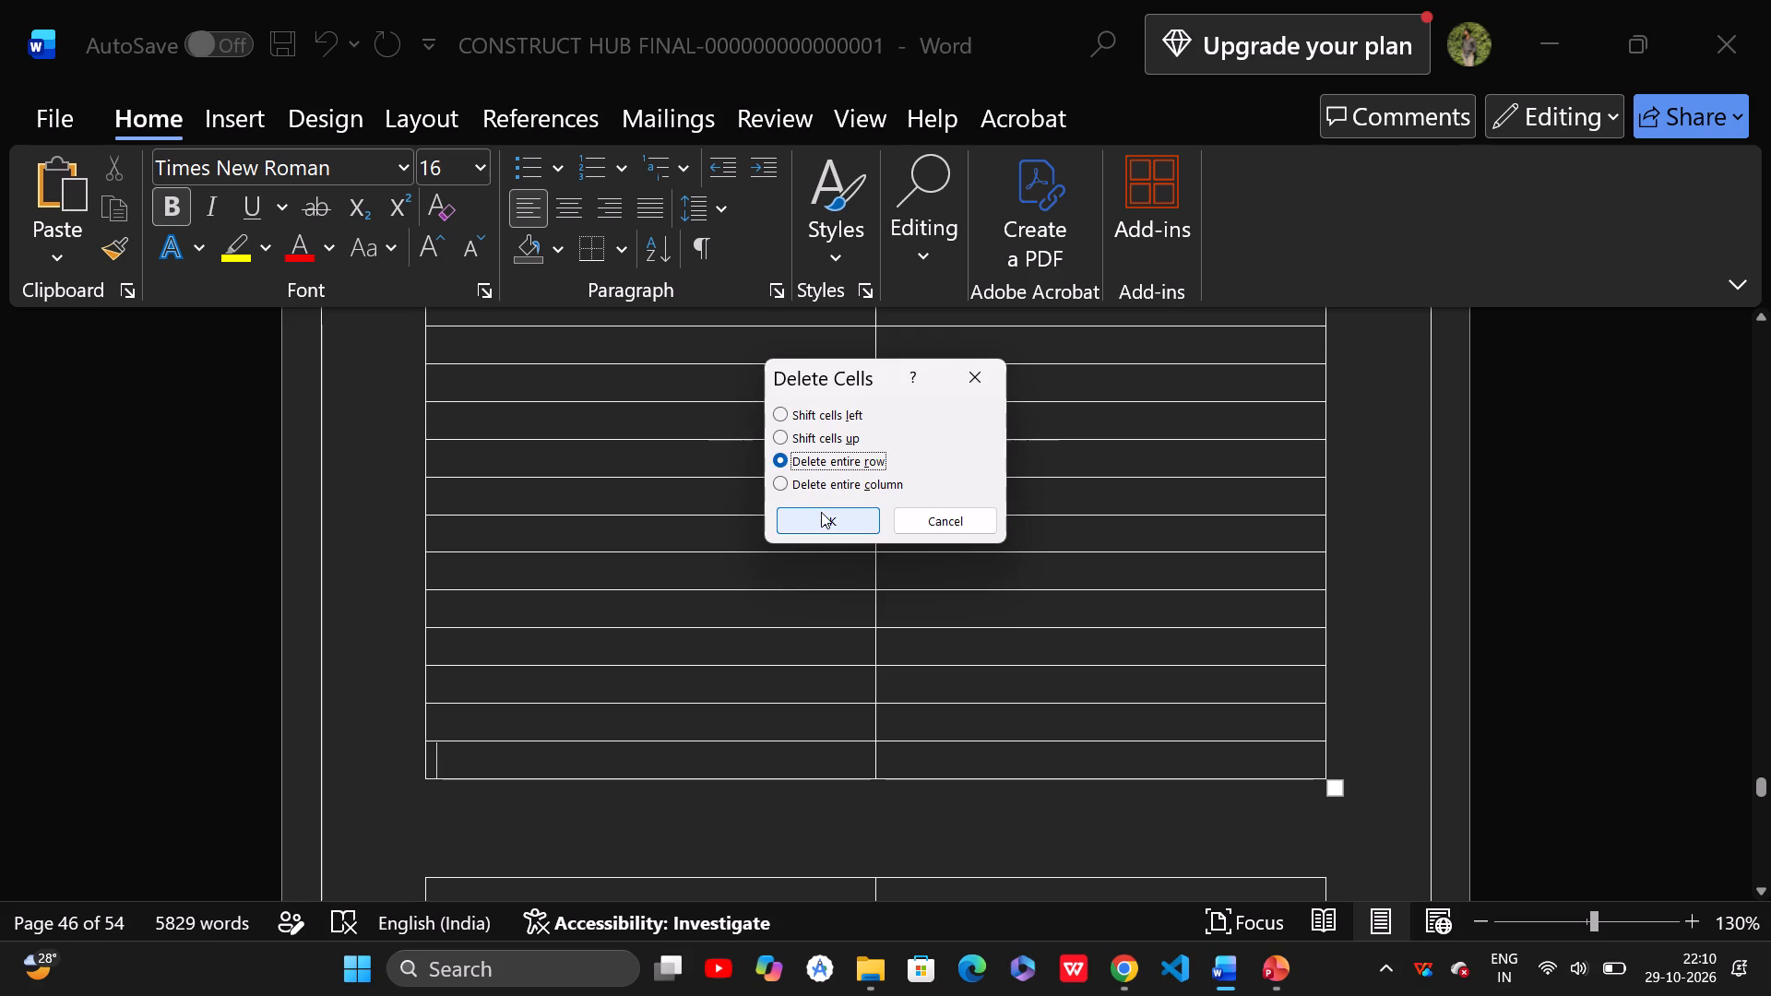
{"action": "left_click", "coordinate": [821, 512]}
Remove another two entire rows, one at a time, from the end of the blank table.
{"action": "right_click", "coordinate": [660, 727]}
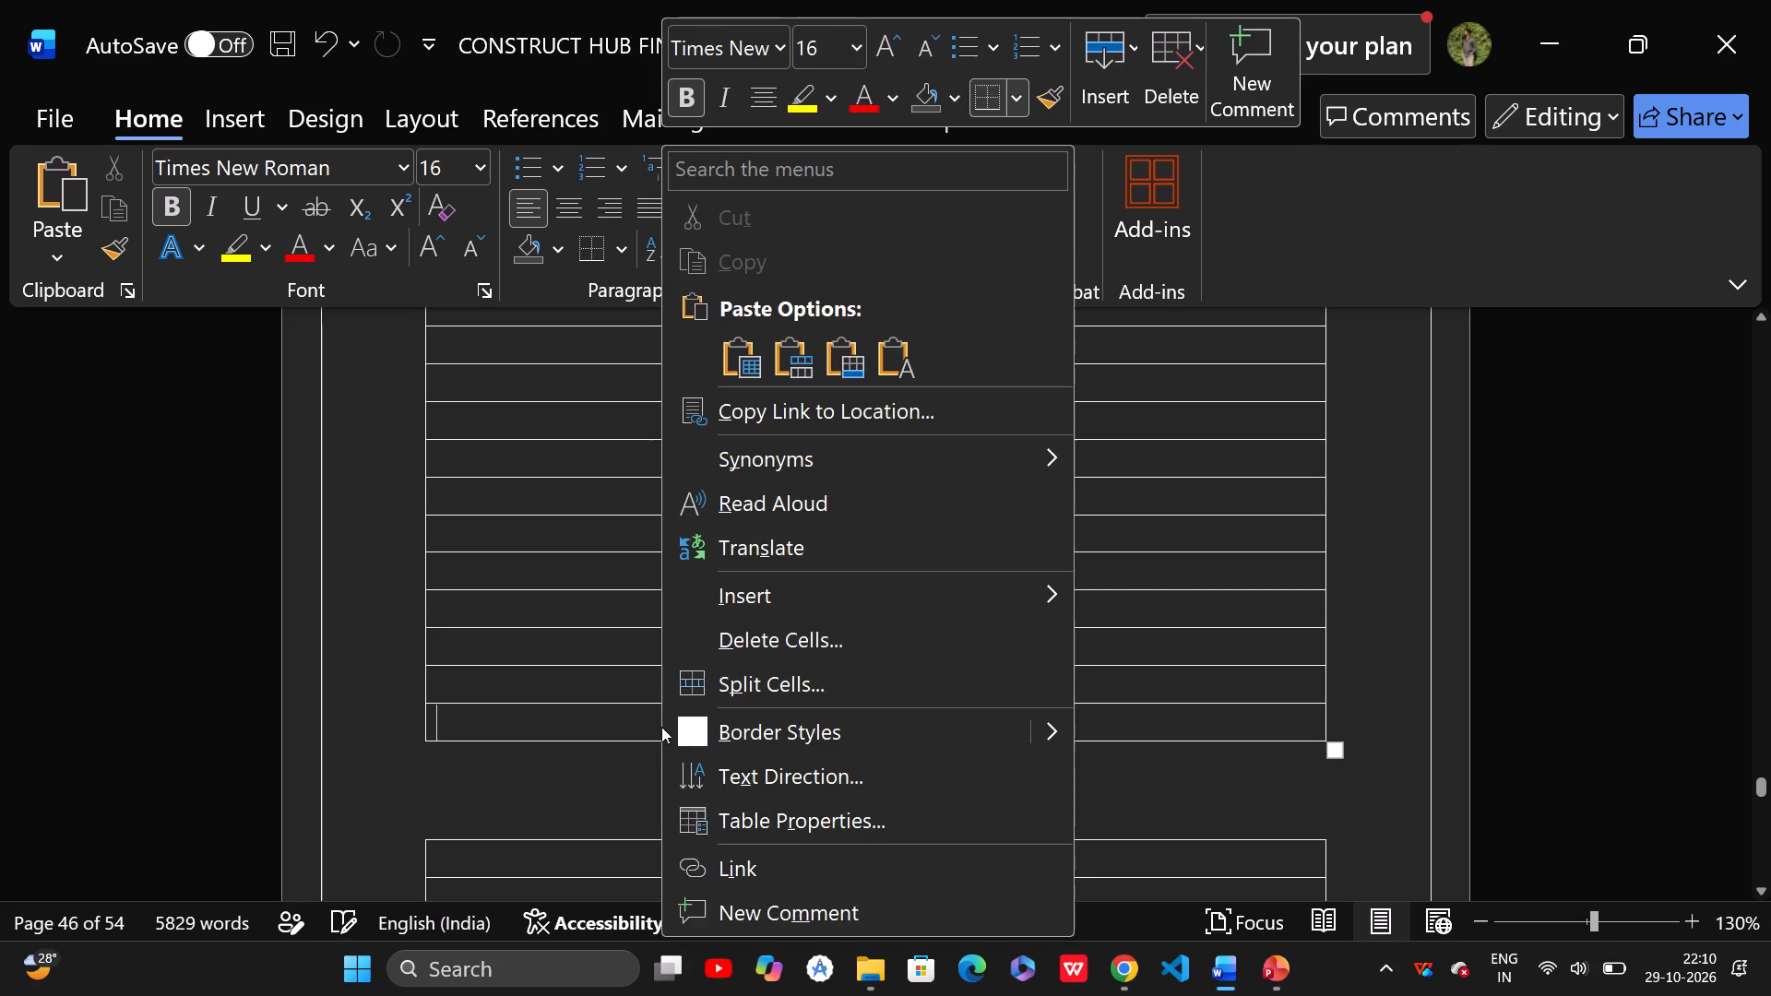
{"action": "right_click", "coordinate": [560, 720]}
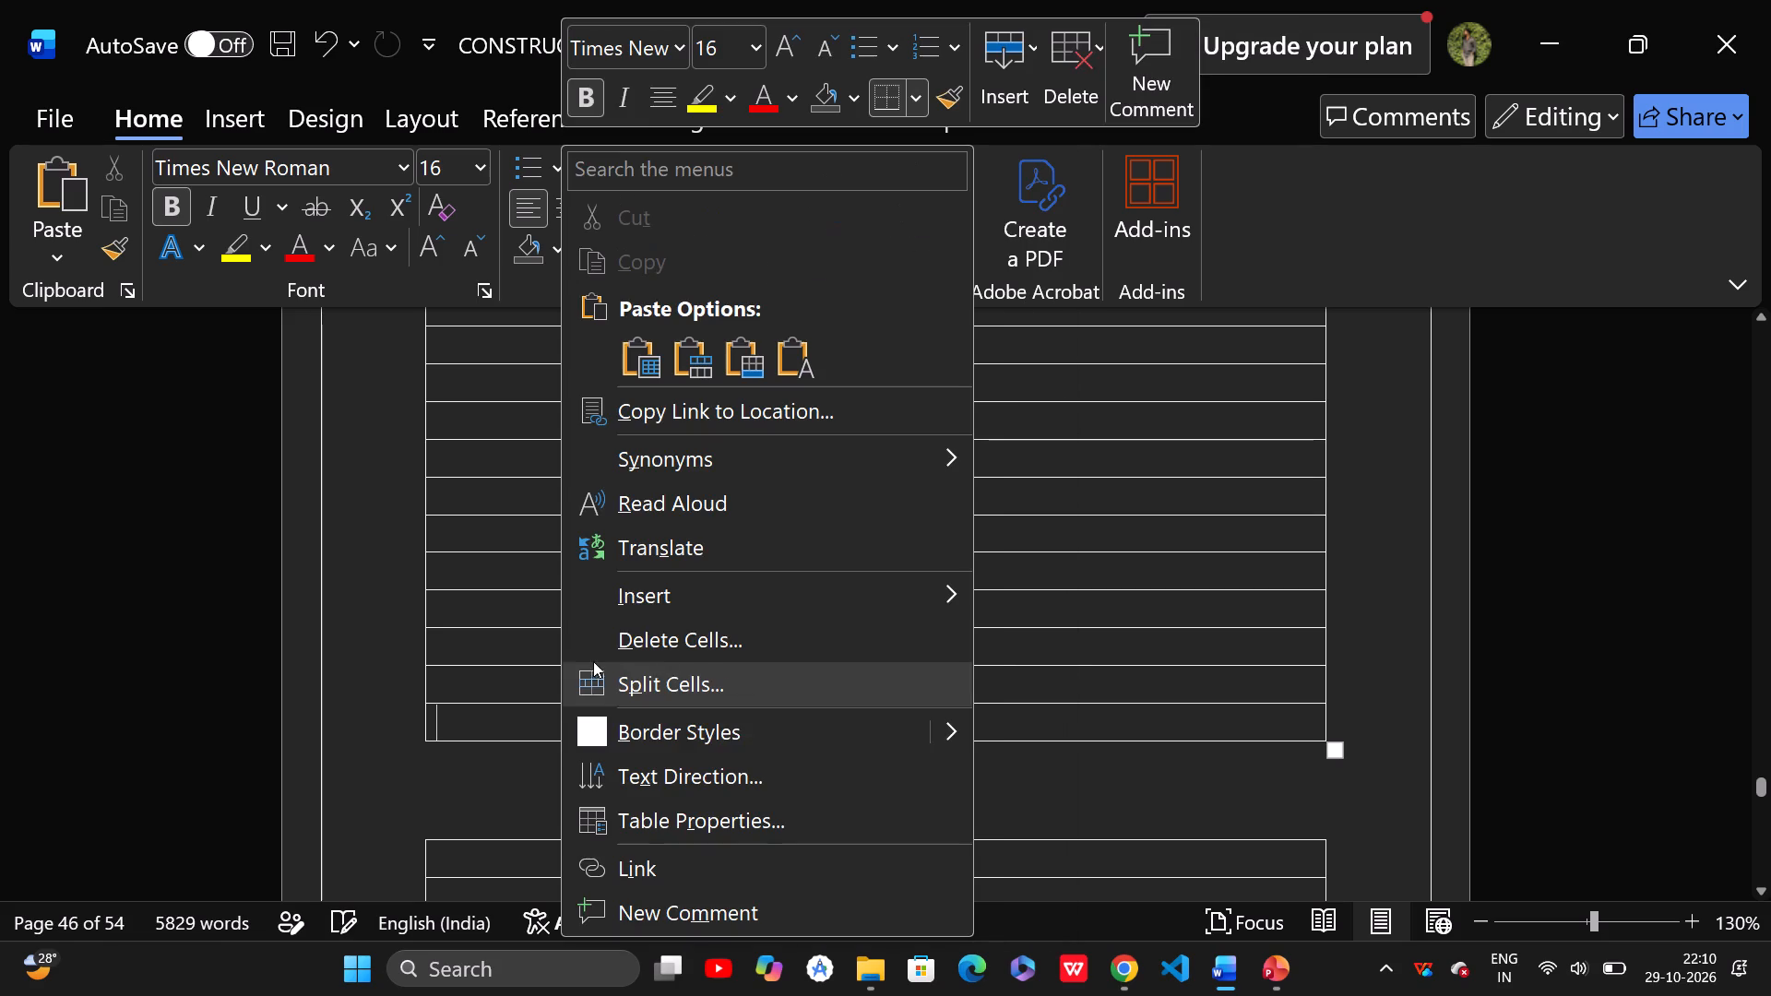
{"action": "left_click", "coordinate": [663, 643]}
{"action": "left_click", "coordinate": [830, 468]}
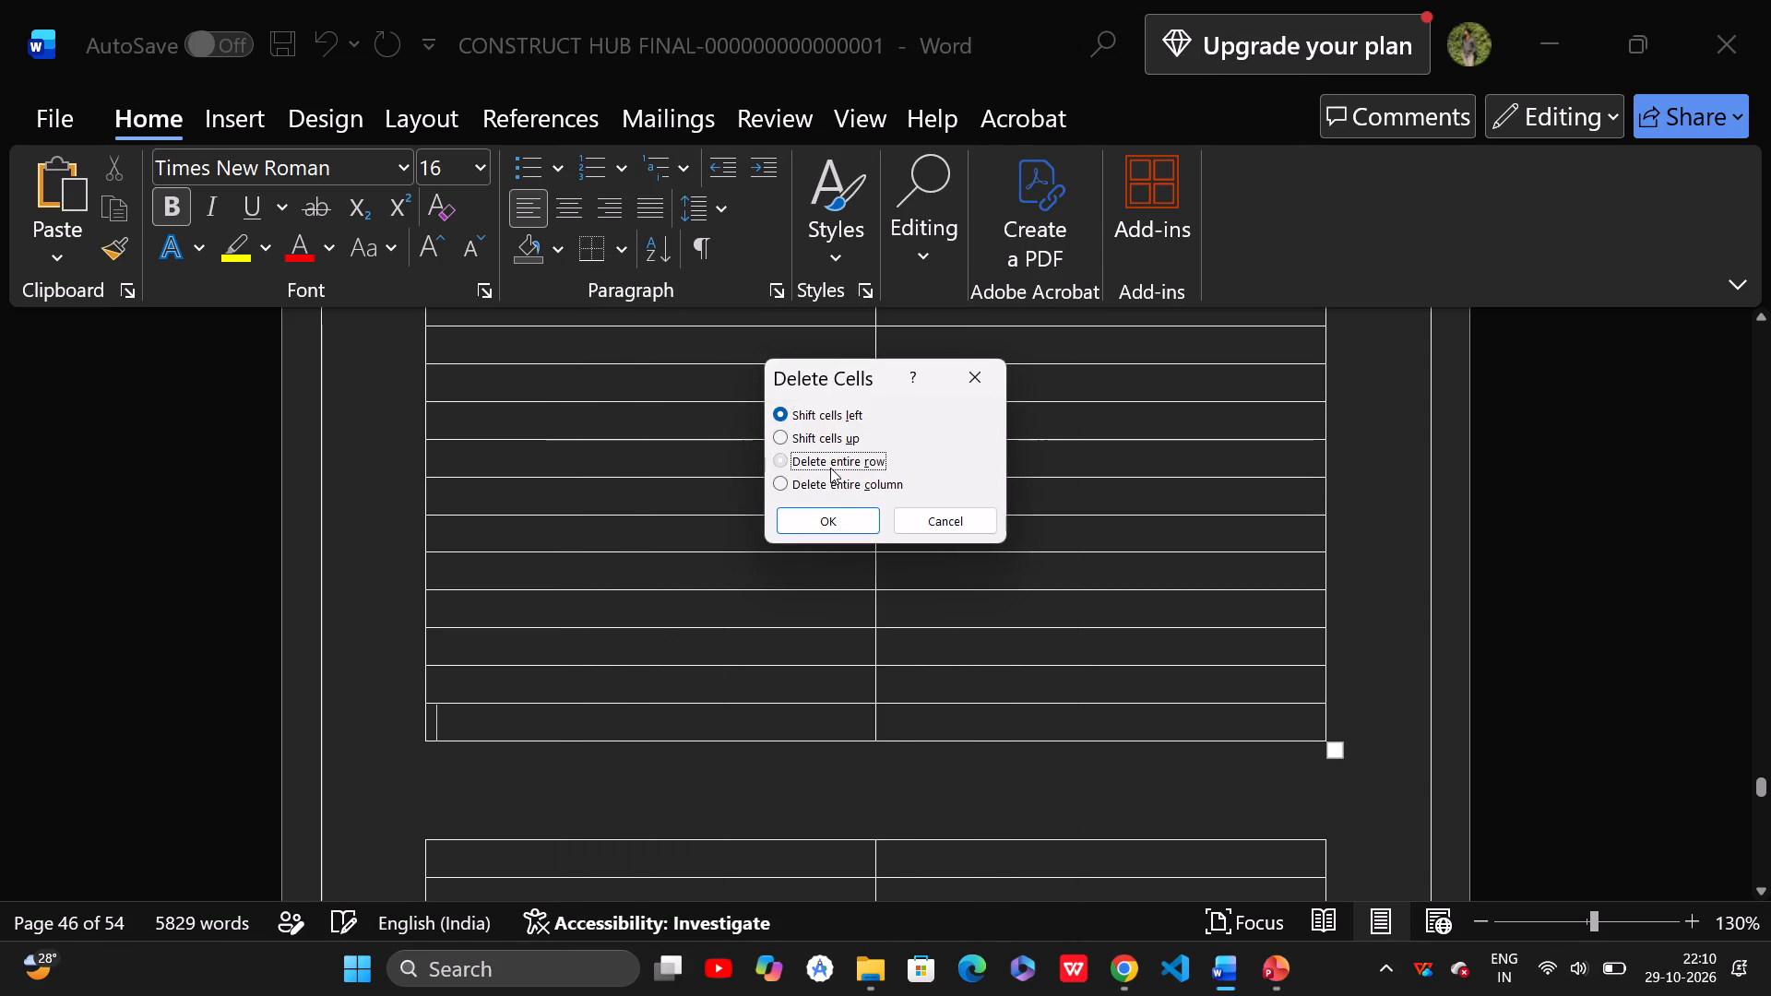
{"action": "left_click", "coordinate": [832, 513]}
{"action": "scroll", "coordinate": [773, 609], "scroll_direction": "up", "scroll_amount": 3}
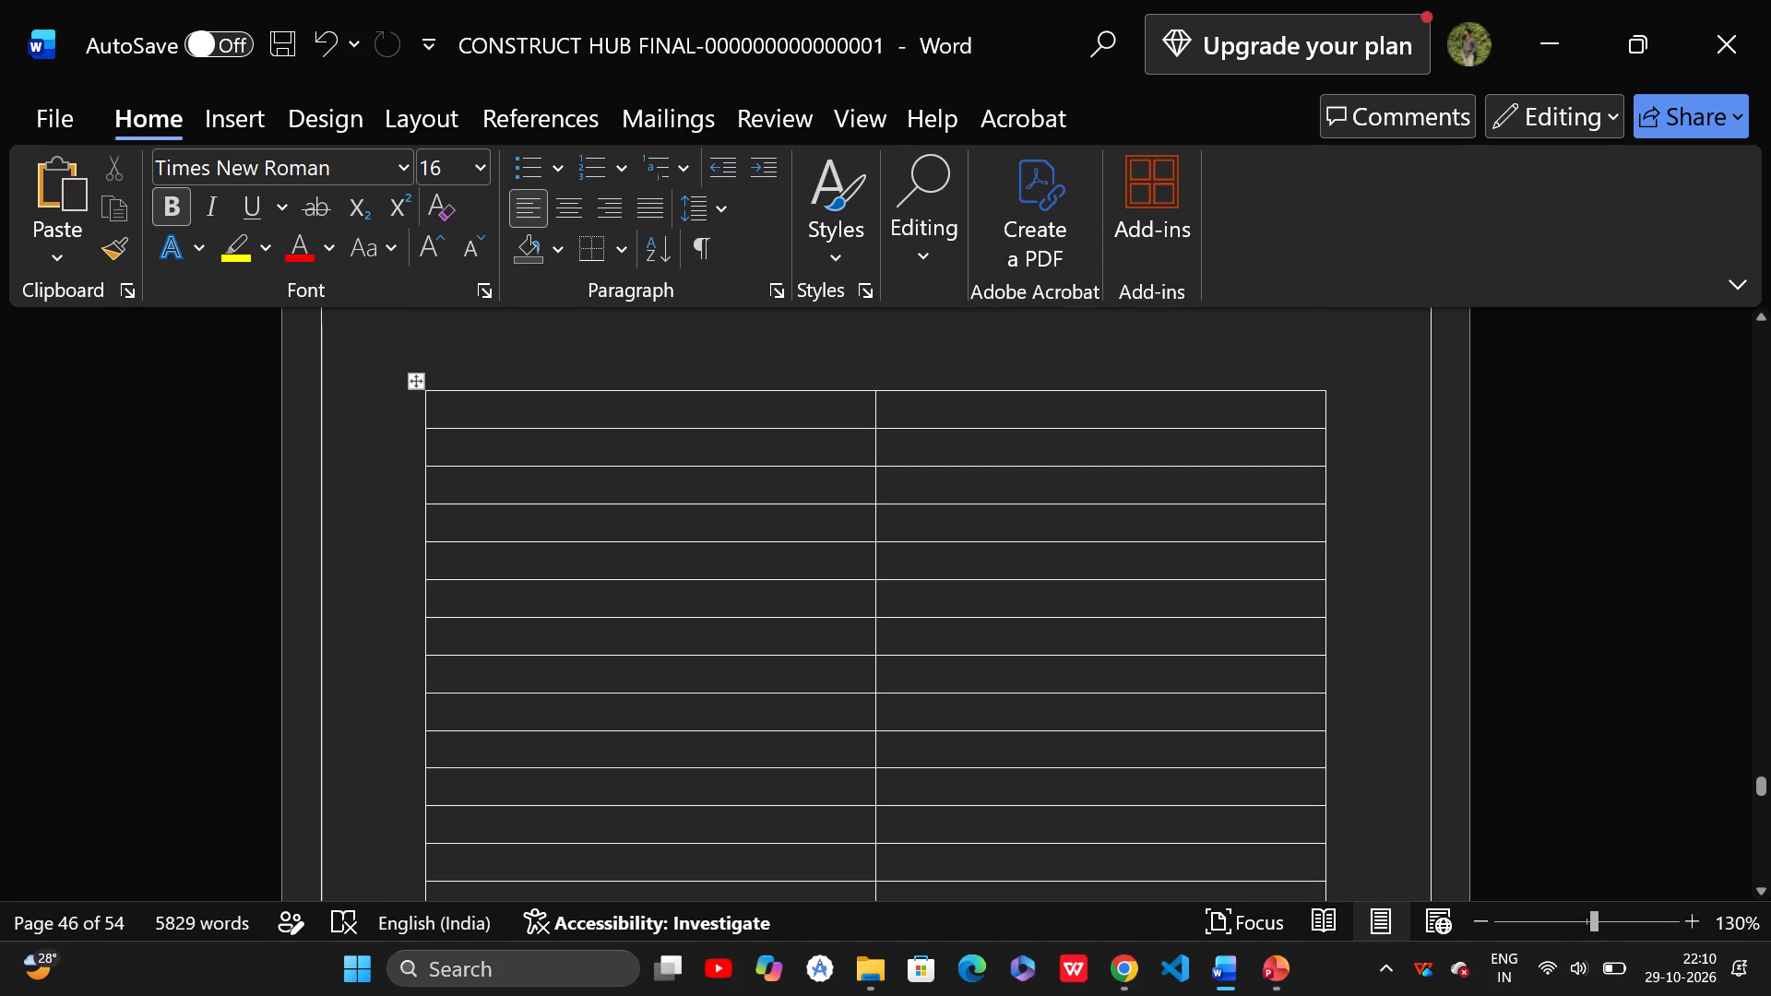
{"action": "left_click", "coordinate": [660, 785]}
{"action": "scroll", "coordinate": [647, 783], "scroll_direction": "down", "scroll_amount": 1}
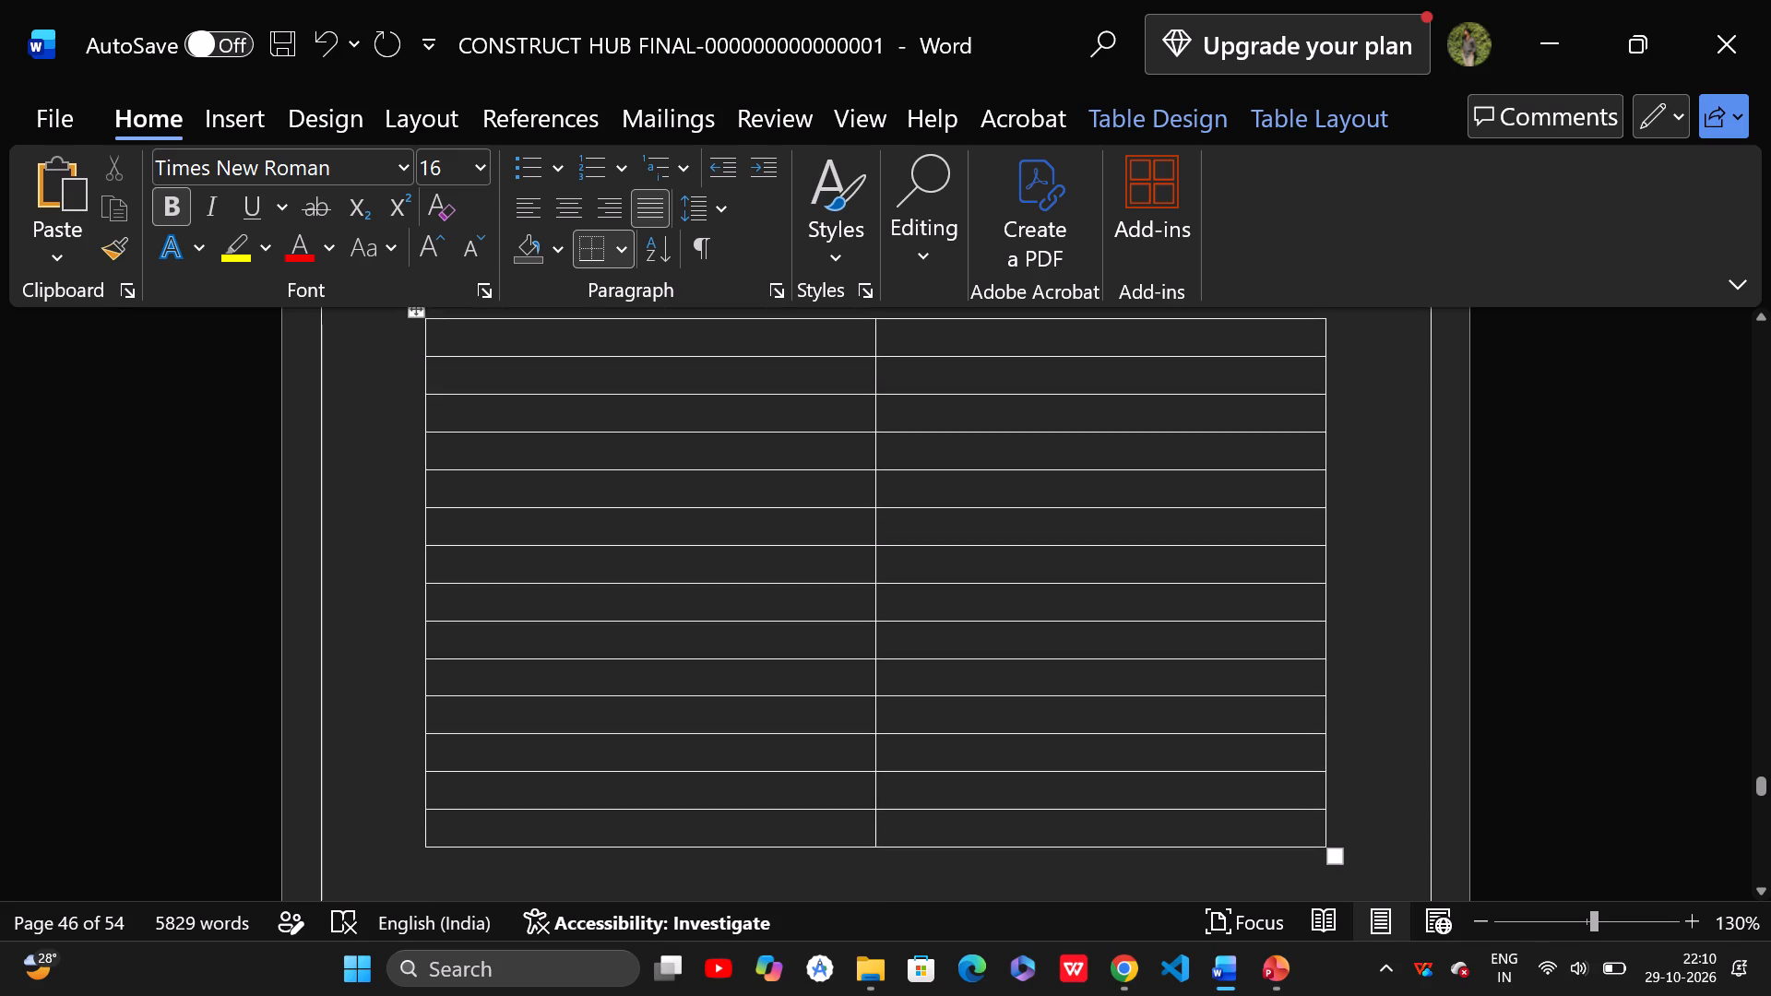
{"action": "scroll", "coordinate": [584, 719], "scroll_direction": "down", "scroll_amount": 1}
{"action": "right_click", "coordinate": [537, 762]}
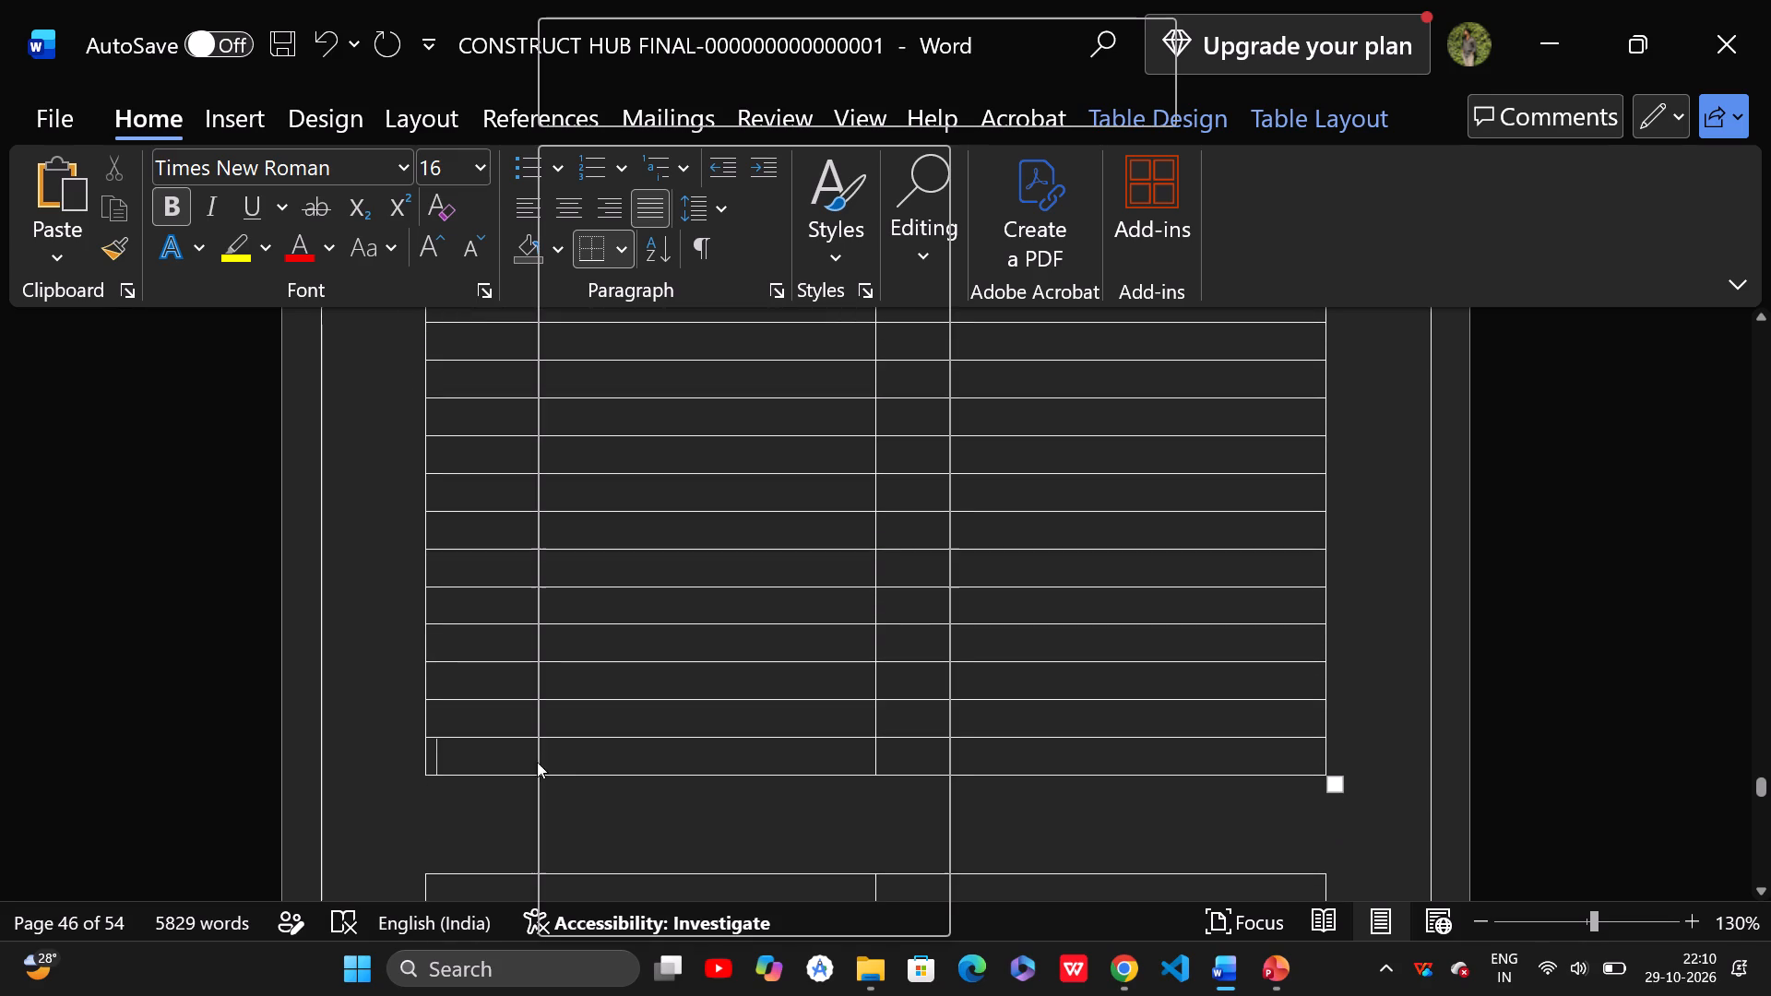
{"action": "left_click", "coordinate": [607, 647]}
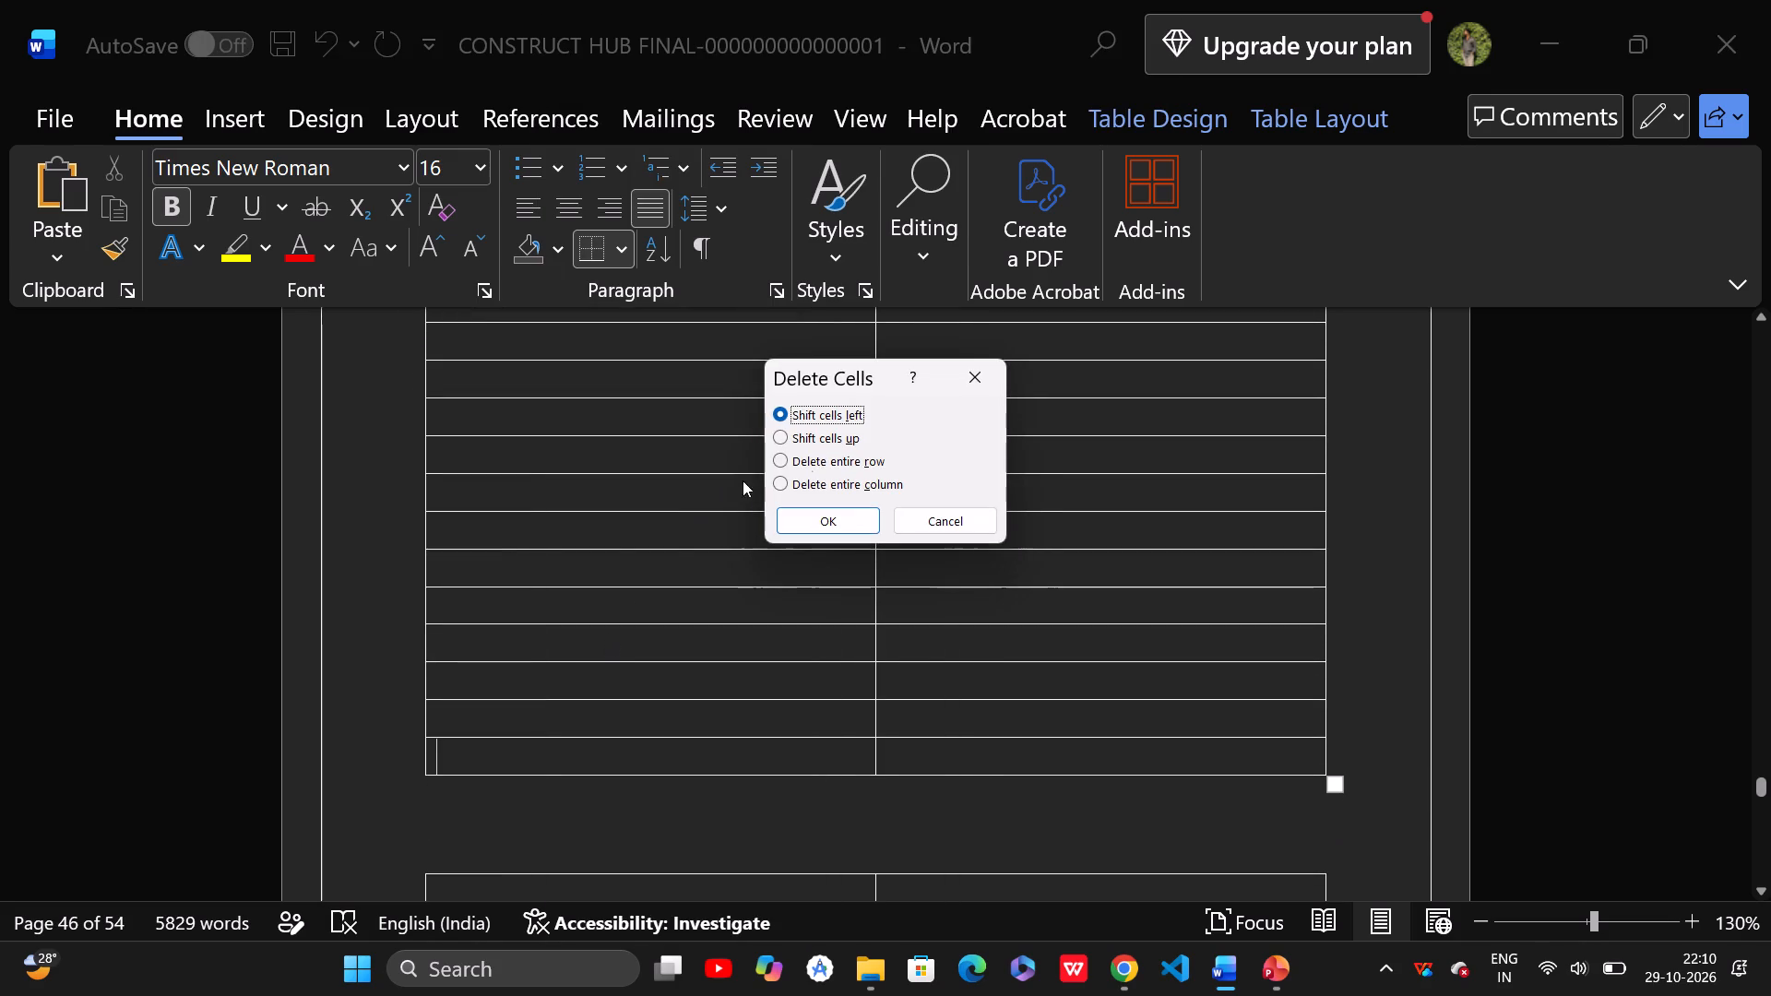
{"action": "left_click", "coordinate": [822, 460]}
{"action": "left_click", "coordinate": [815, 530]}
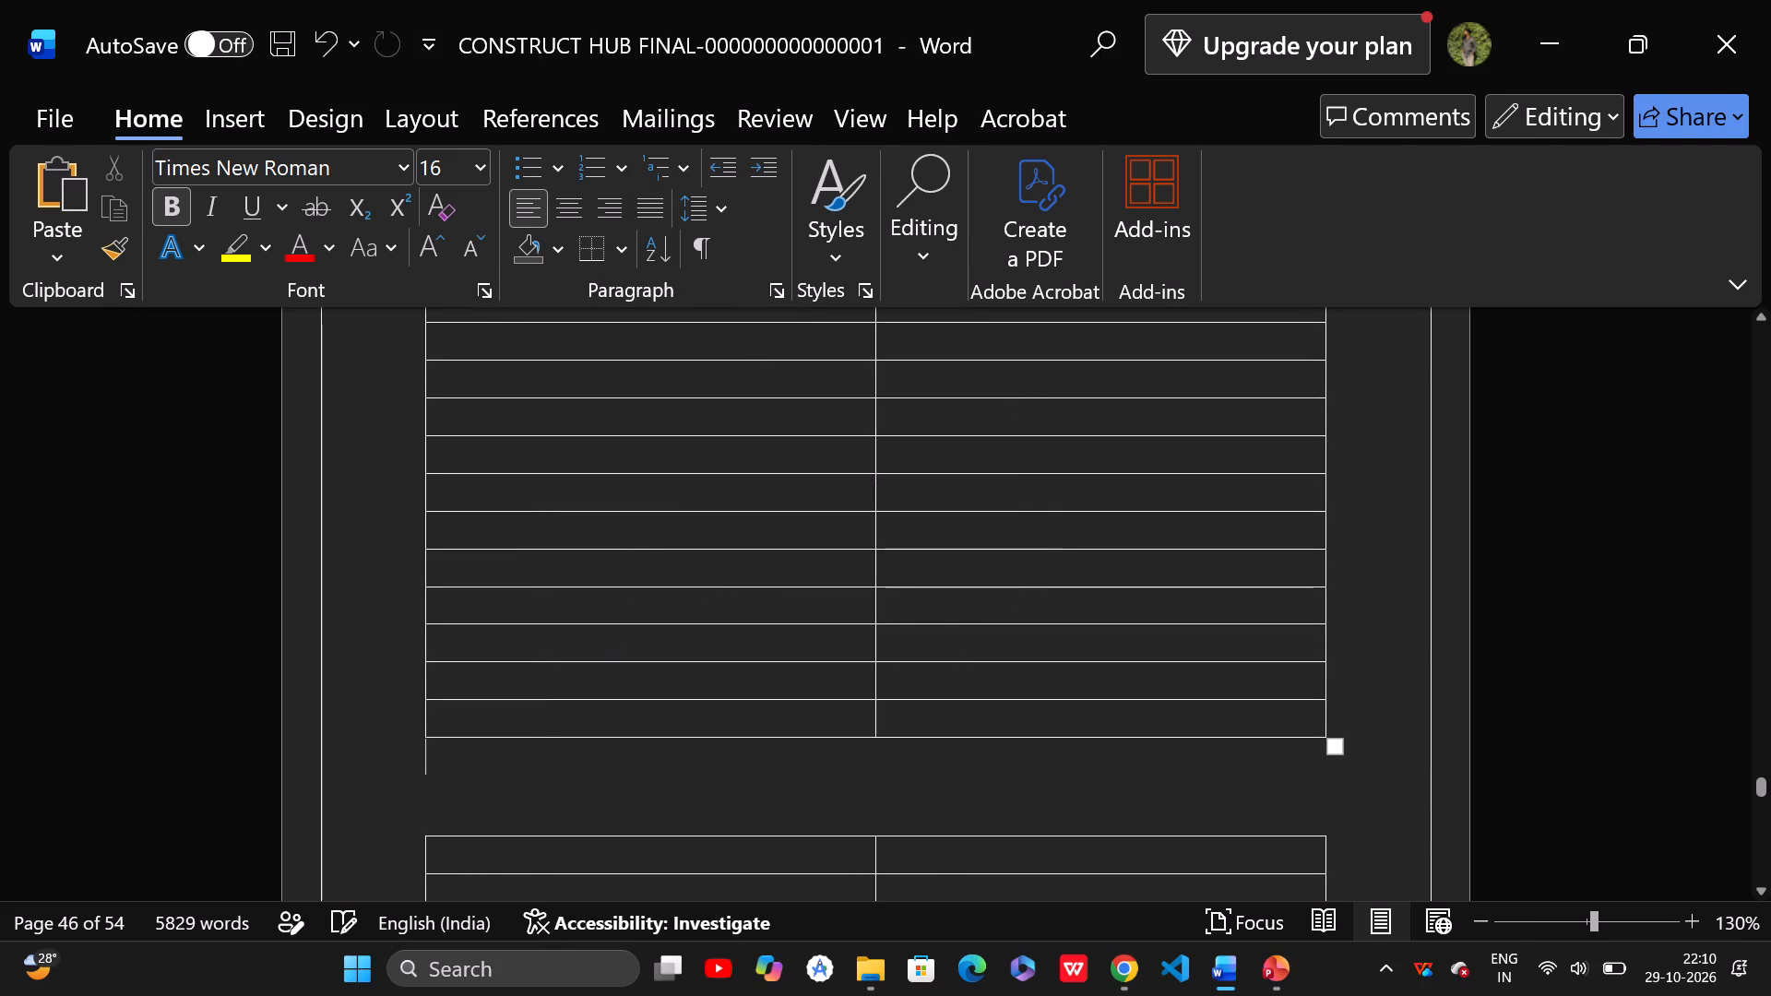
Delete the last two entire rows, one at a time, to trim the blank table to eleven rows, and check its length.
{"action": "right_click", "coordinate": [539, 734]}
{"action": "left_click", "coordinate": [512, 710]}
{"action": "left_click", "coordinate": [512, 710]}
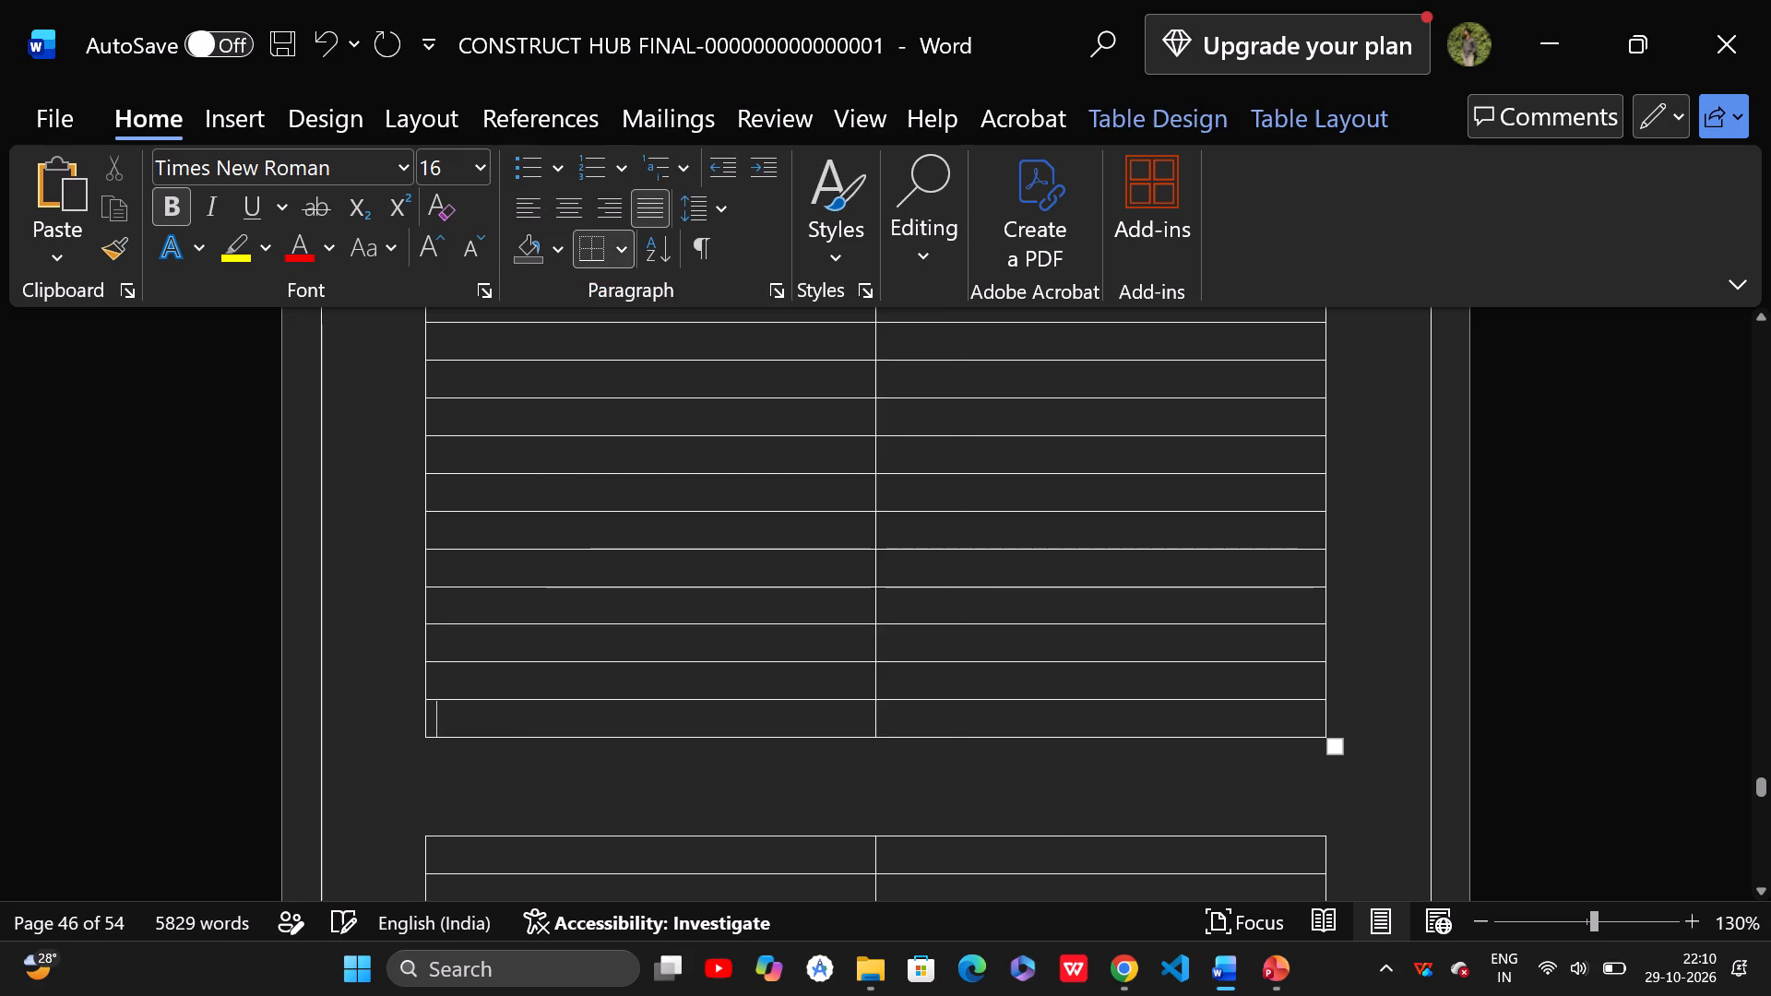
{"action": "right_click", "coordinate": [505, 726]}
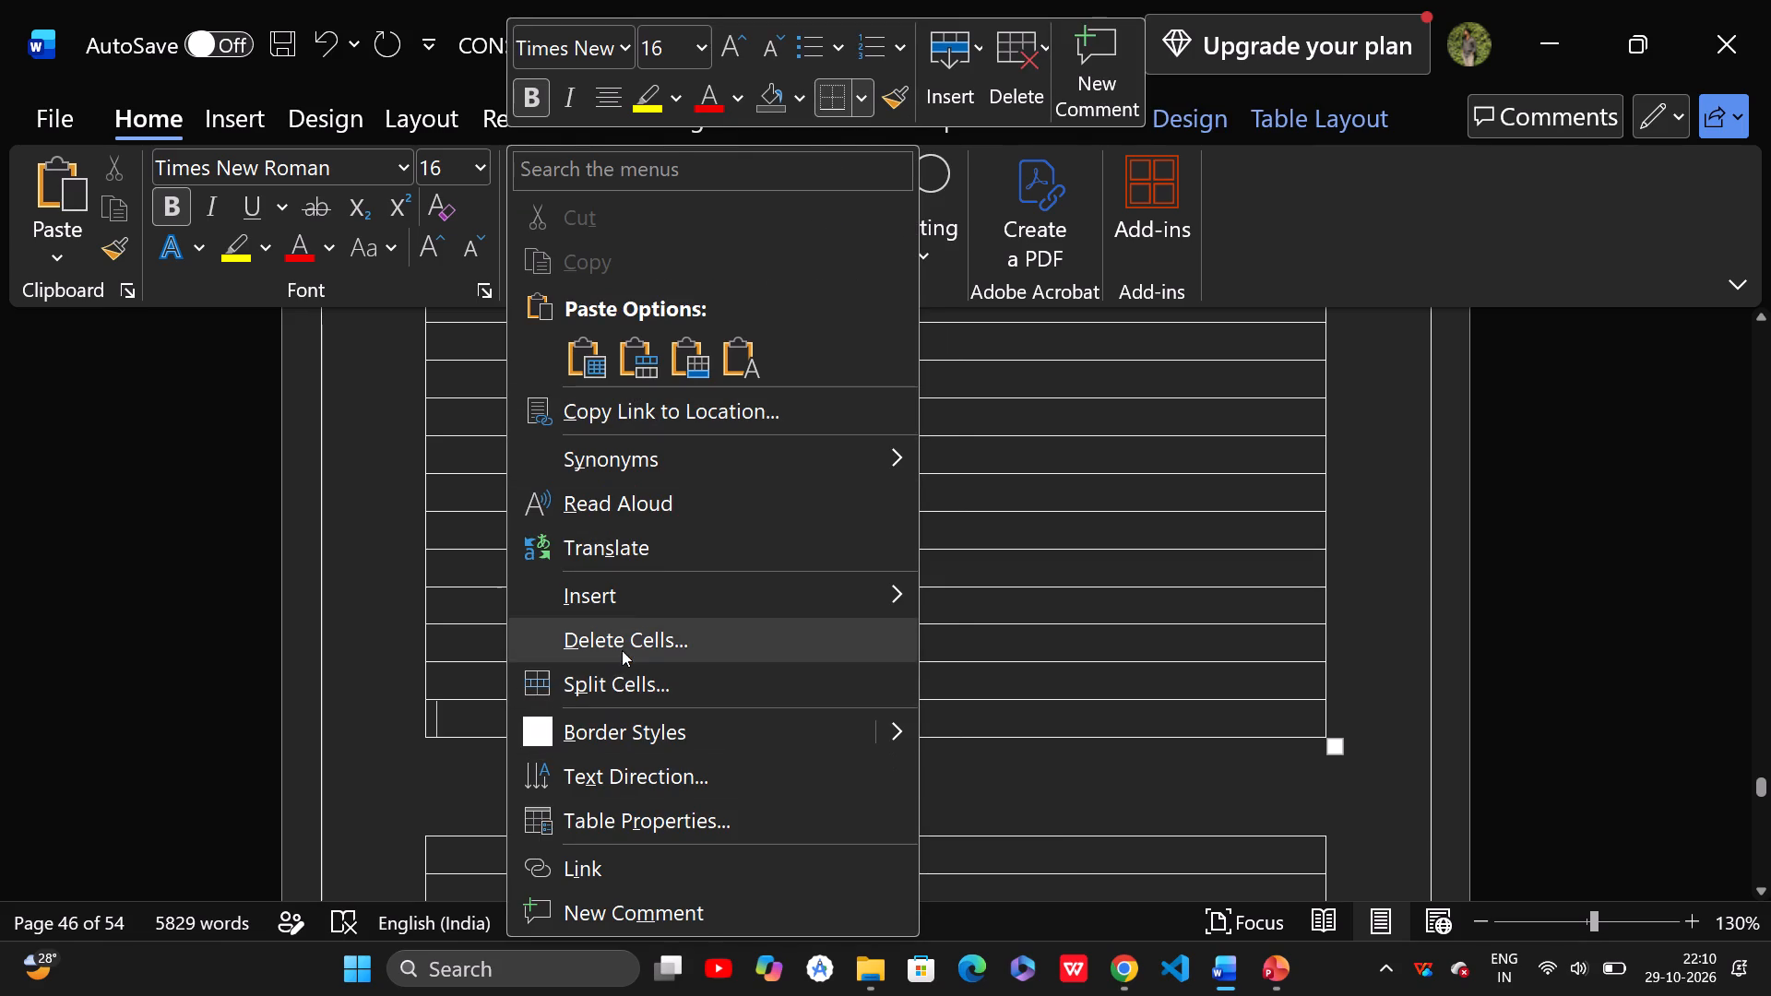
{"action": "left_click", "coordinate": [622, 650]}
{"action": "left_click", "coordinate": [814, 458]}
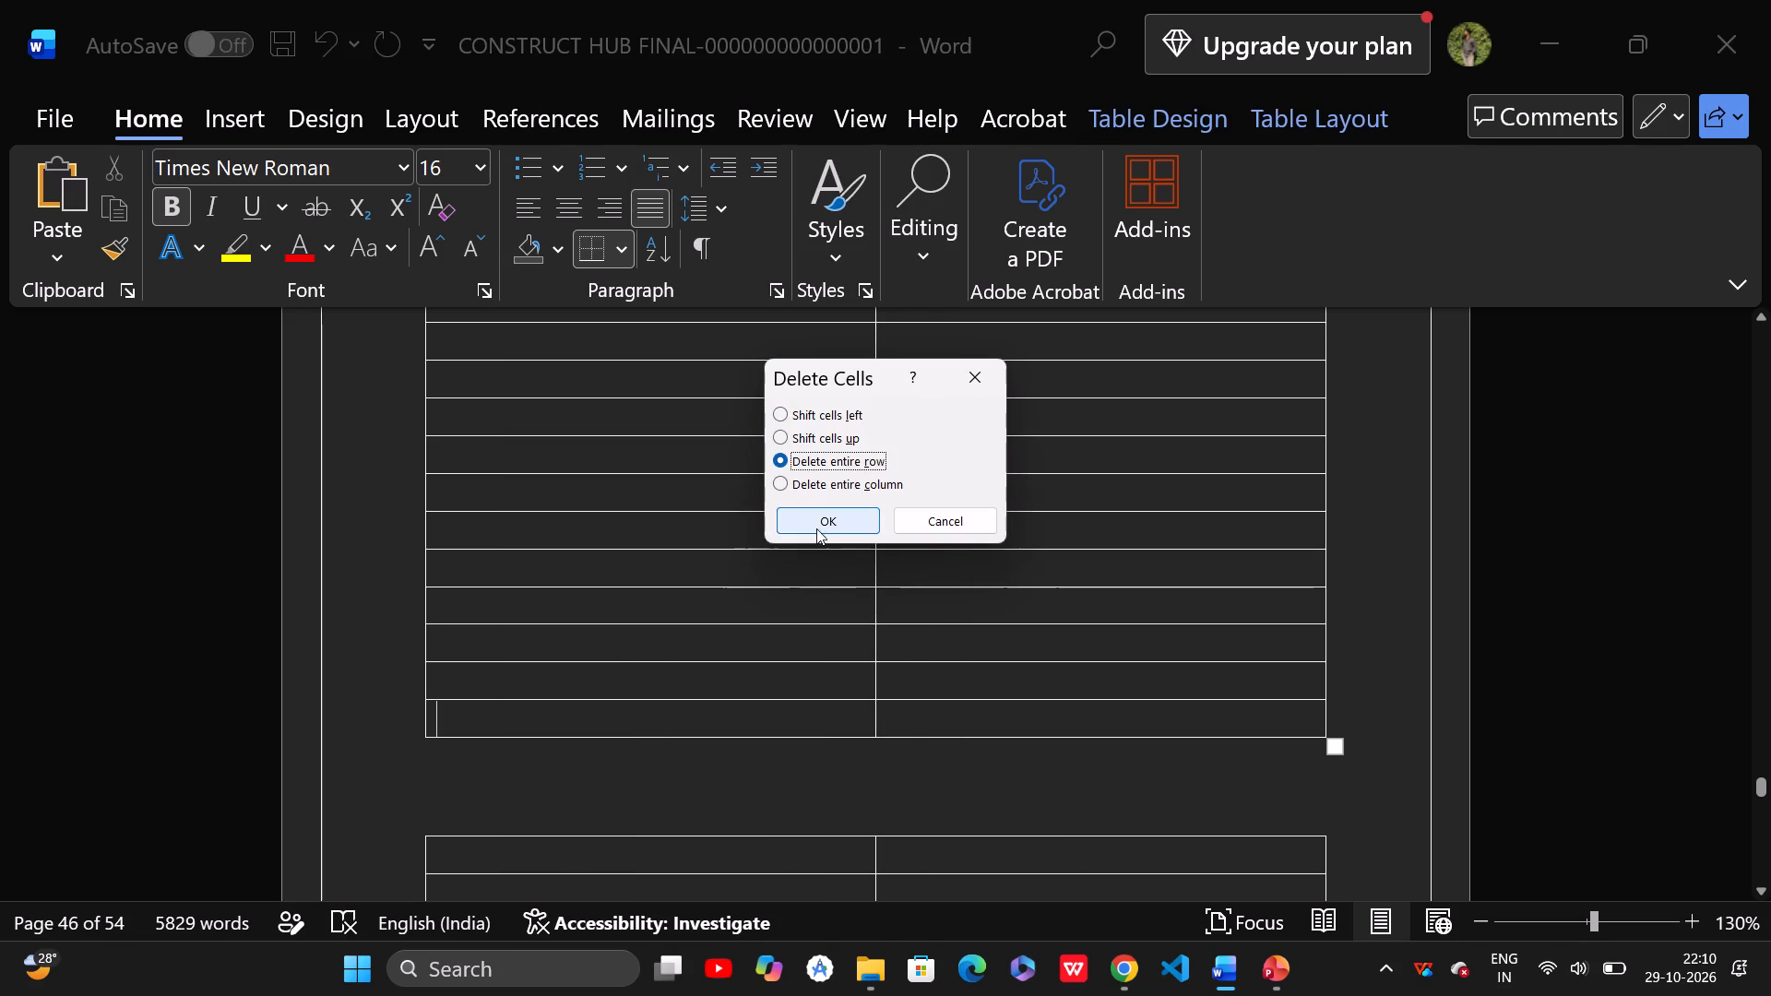
{"action": "left_click", "coordinate": [812, 518]}
{"action": "right_click", "coordinate": [573, 688]}
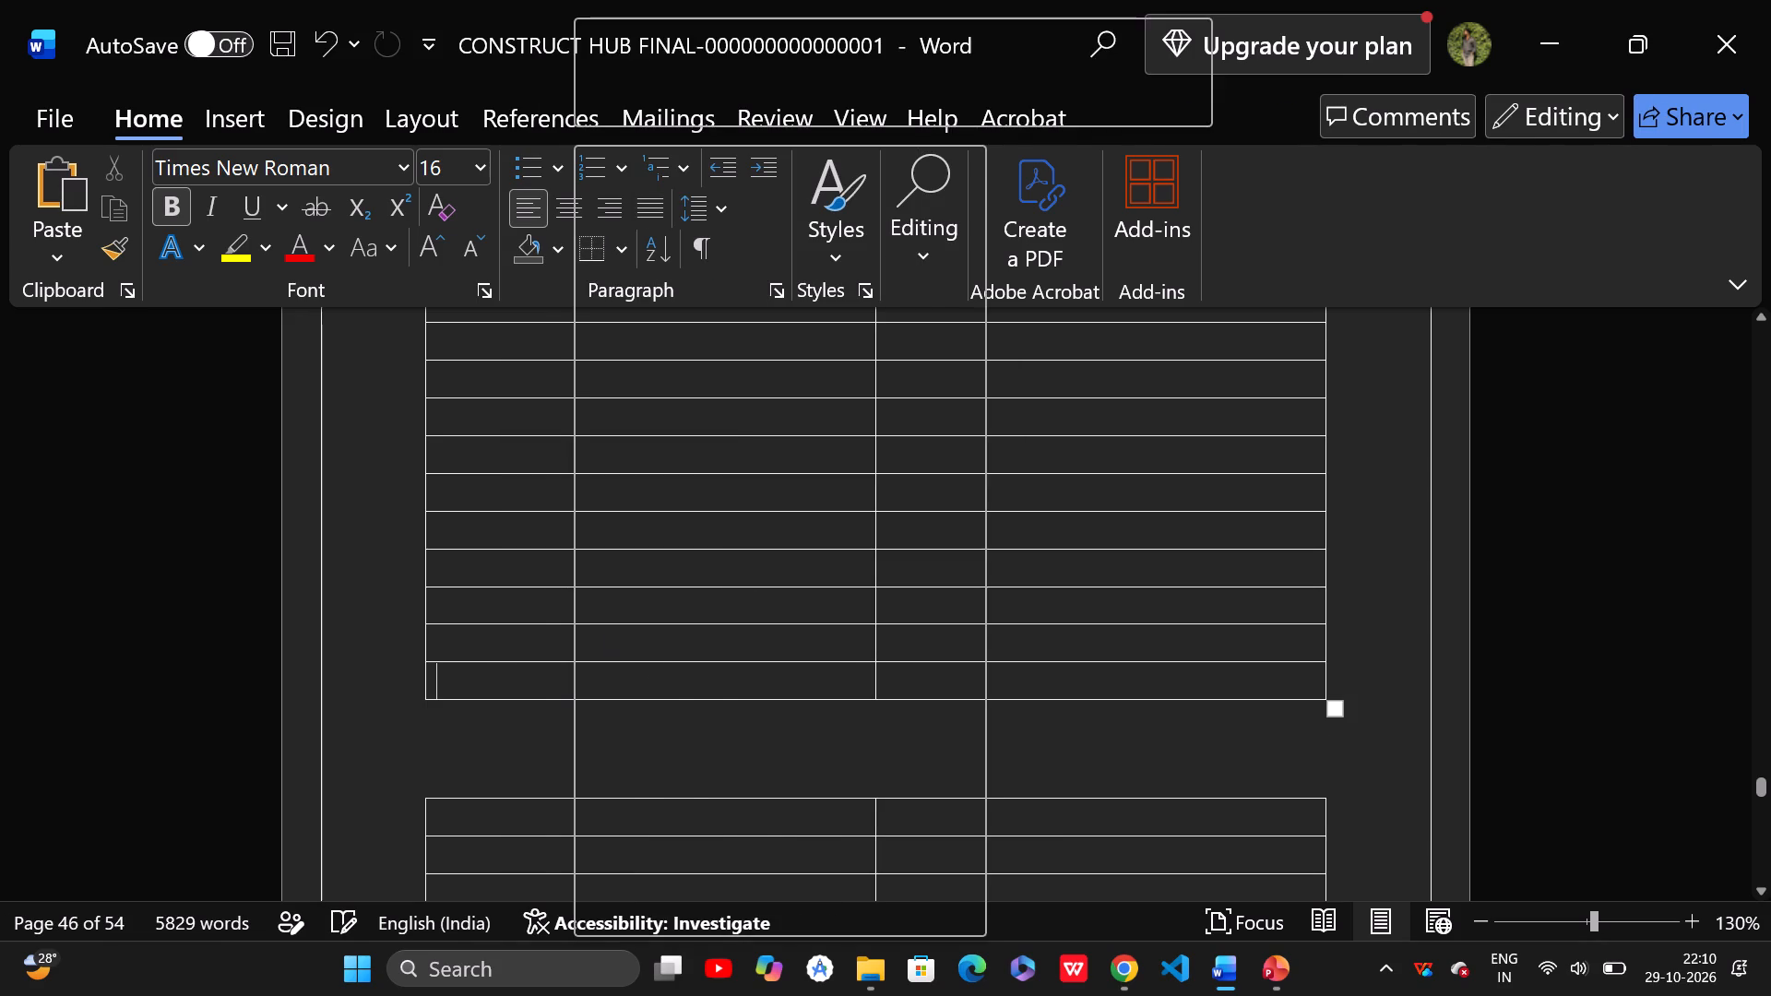
{"action": "left_click", "coordinate": [687, 655]}
{"action": "left_click", "coordinate": [835, 456]}
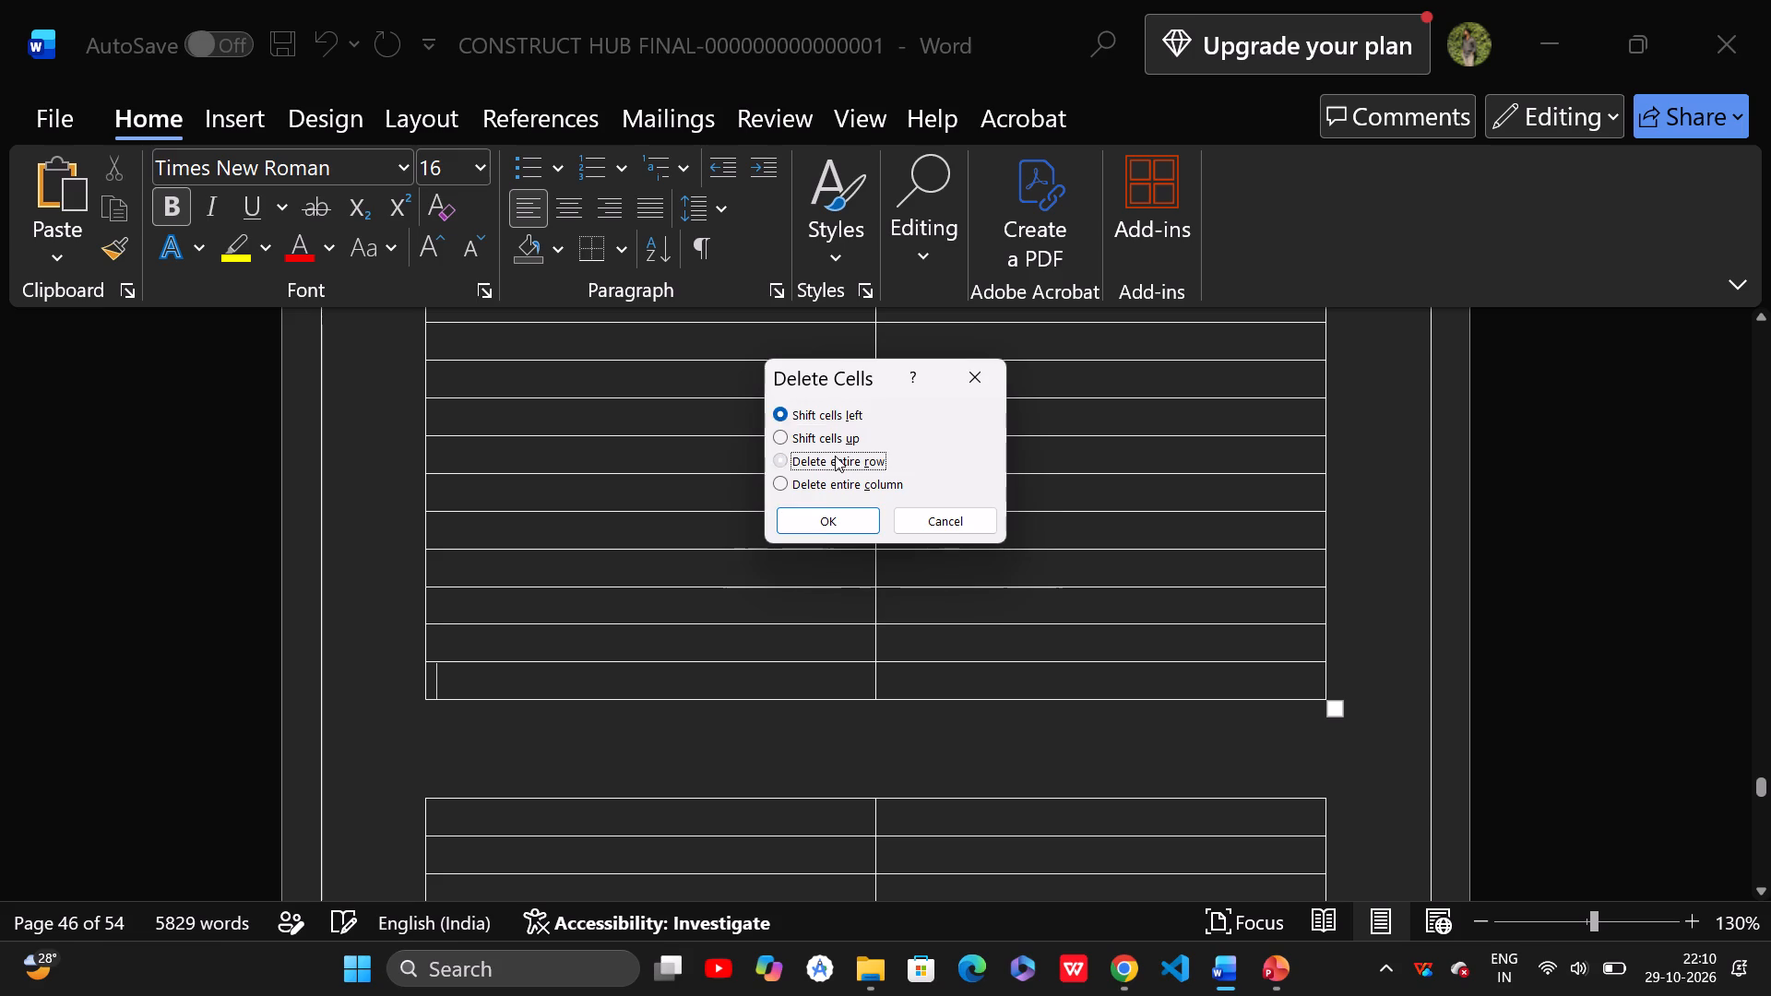
{"action": "left_click", "coordinate": [825, 516]}
{"action": "scroll", "coordinate": [758, 597], "scroll_direction": "up", "scroll_amount": 1}
{"action": "scroll", "coordinate": [468, 318], "scroll_direction": "up", "scroll_amount": 3}
{"action": "scroll", "coordinate": [560, 535], "scroll_direction": "up", "scroll_amount": 8}
{"action": "scroll", "coordinate": [575, 552], "scroll_direction": "down", "scroll_amount": 7}
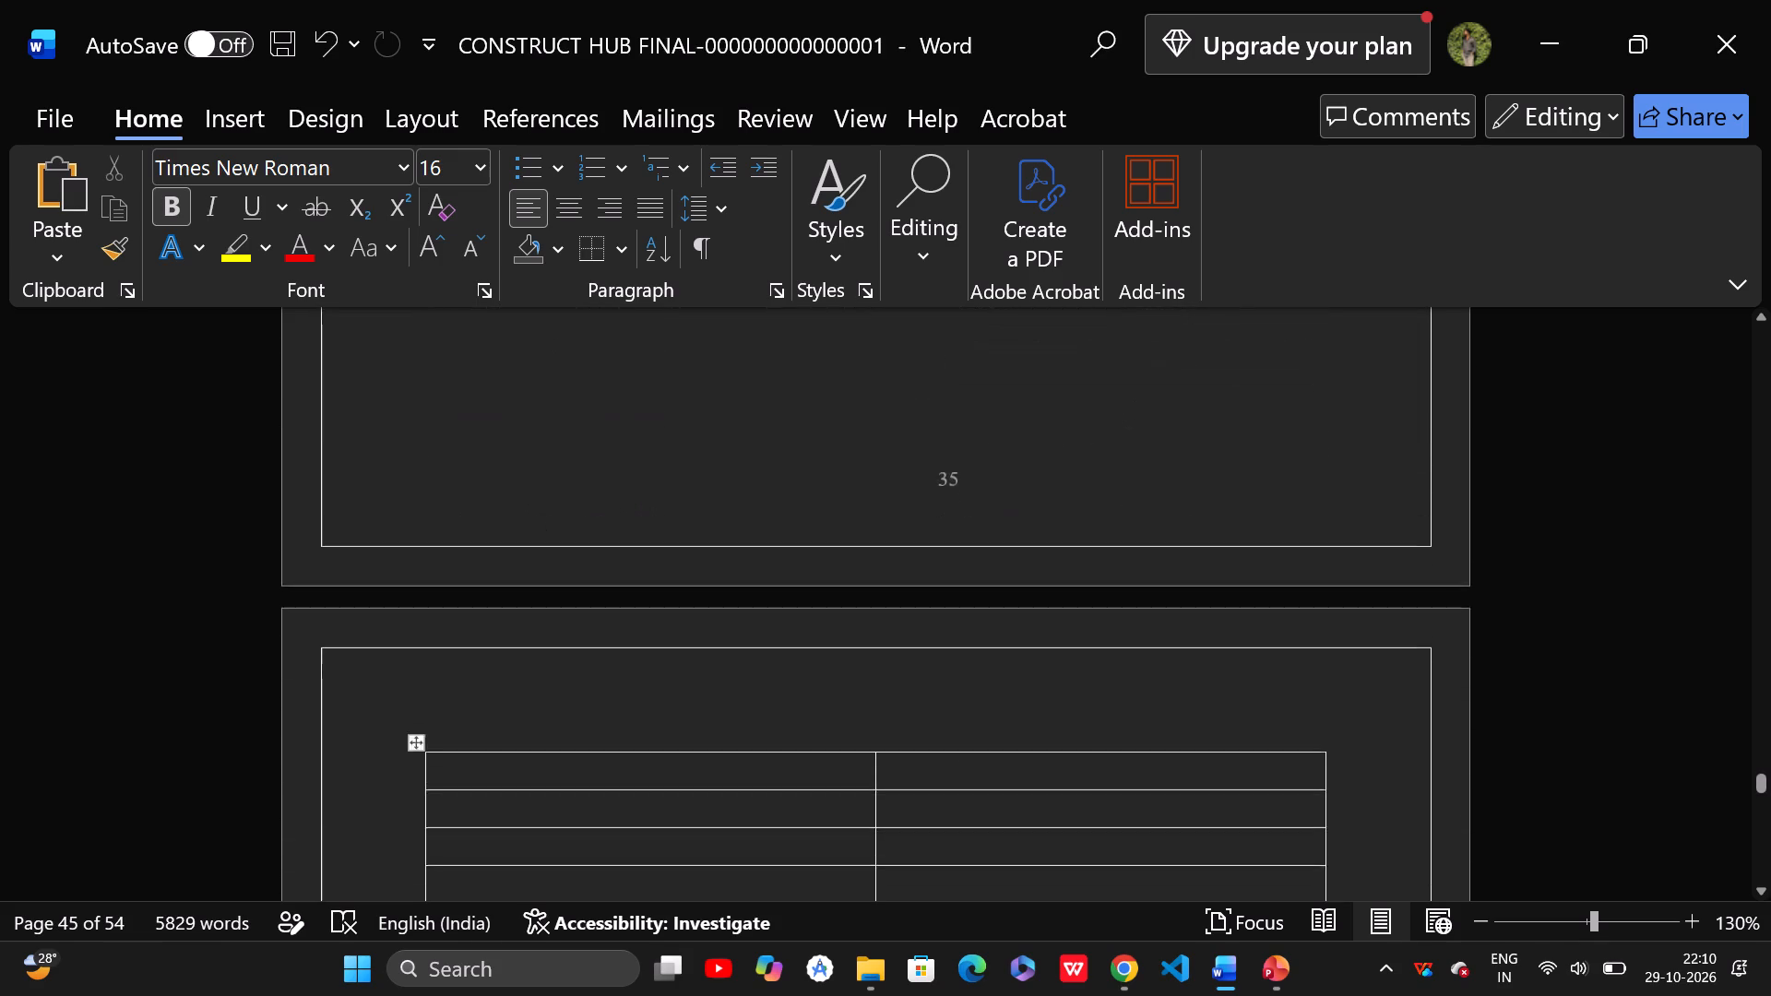
{"action": "scroll", "coordinate": [538, 527], "scroll_direction": "down", "scroll_amount": 2}
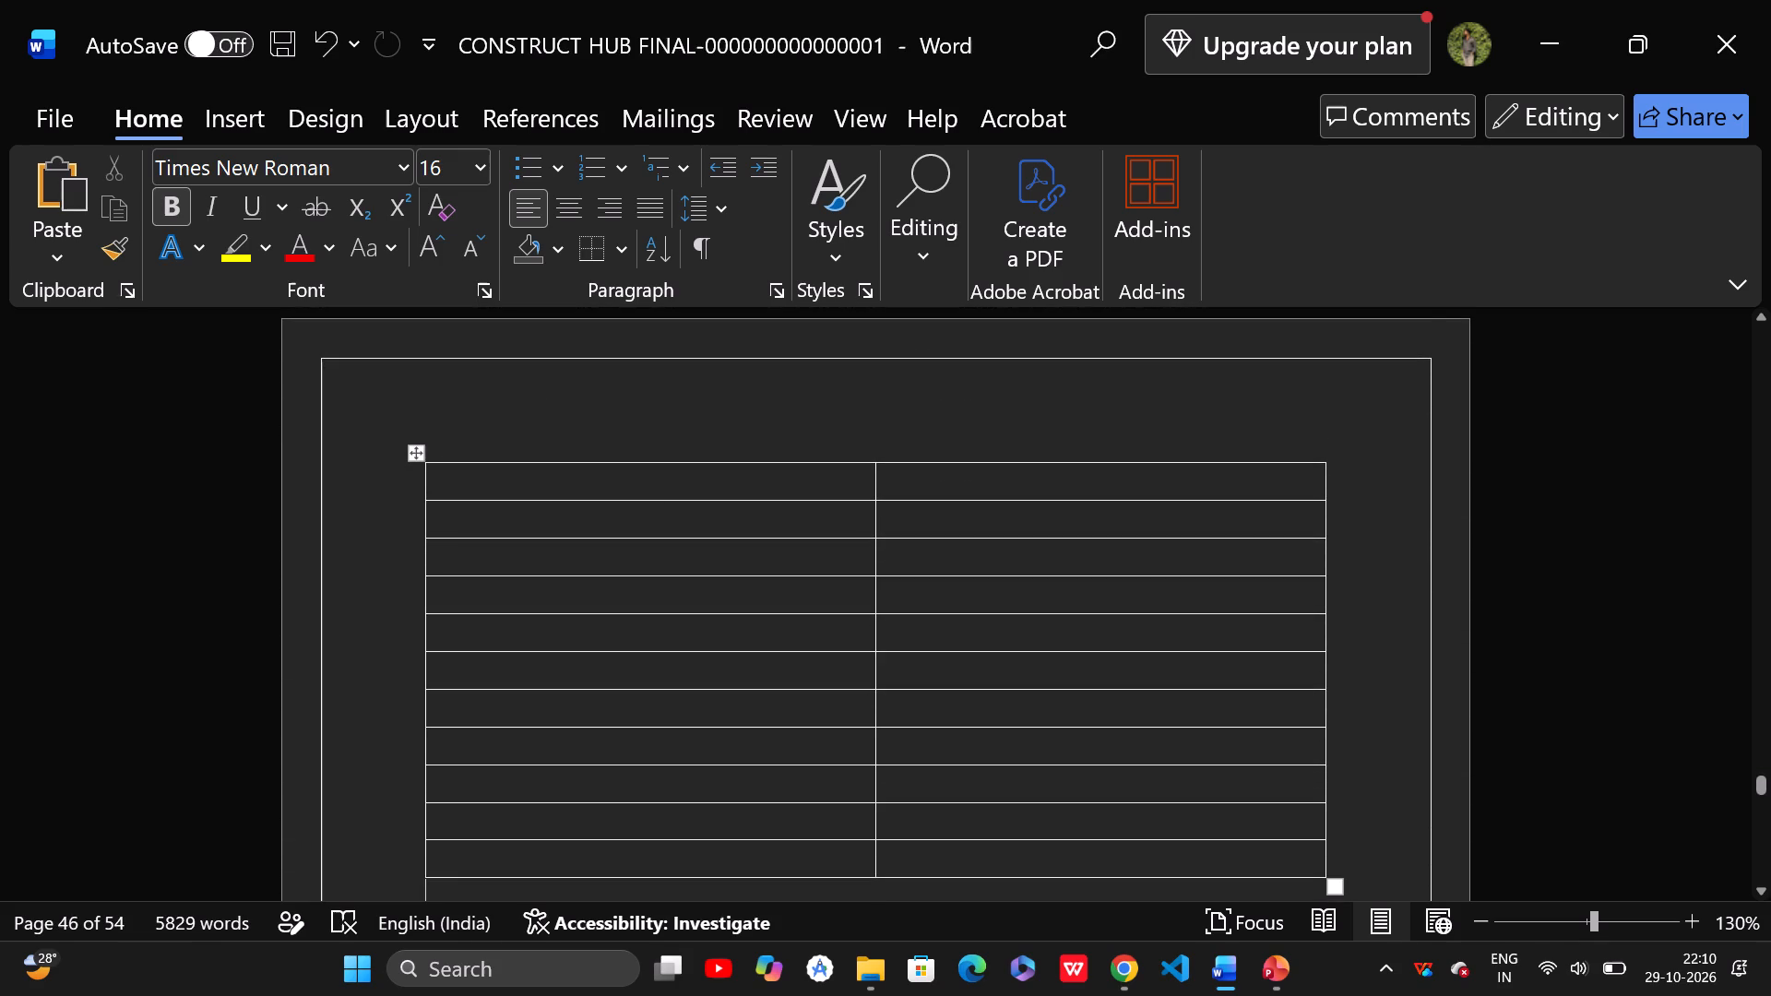
{"action": "scroll", "coordinate": [544, 488], "scroll_direction": "down", "scroll_amount": 1}
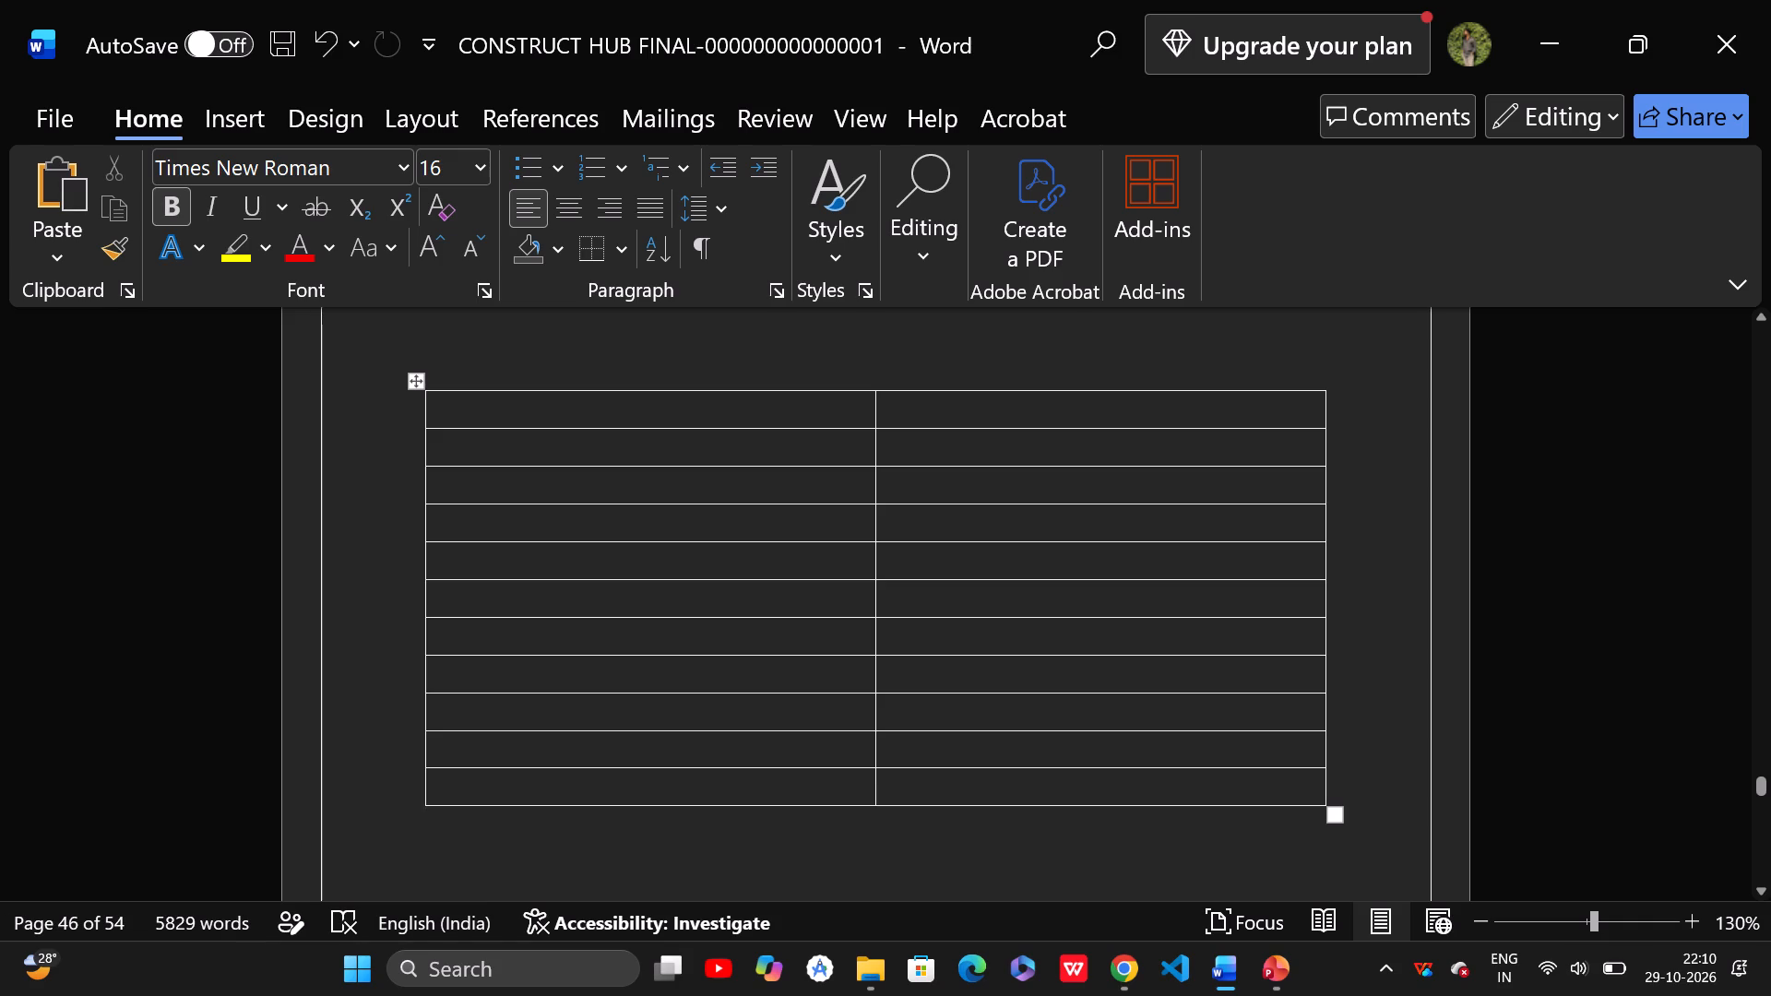
Switch to ChatGPT in Chrome and copy the selected UC04 Material Procurement specification table.
{"action": "left_click", "coordinate": [1112, 951]}
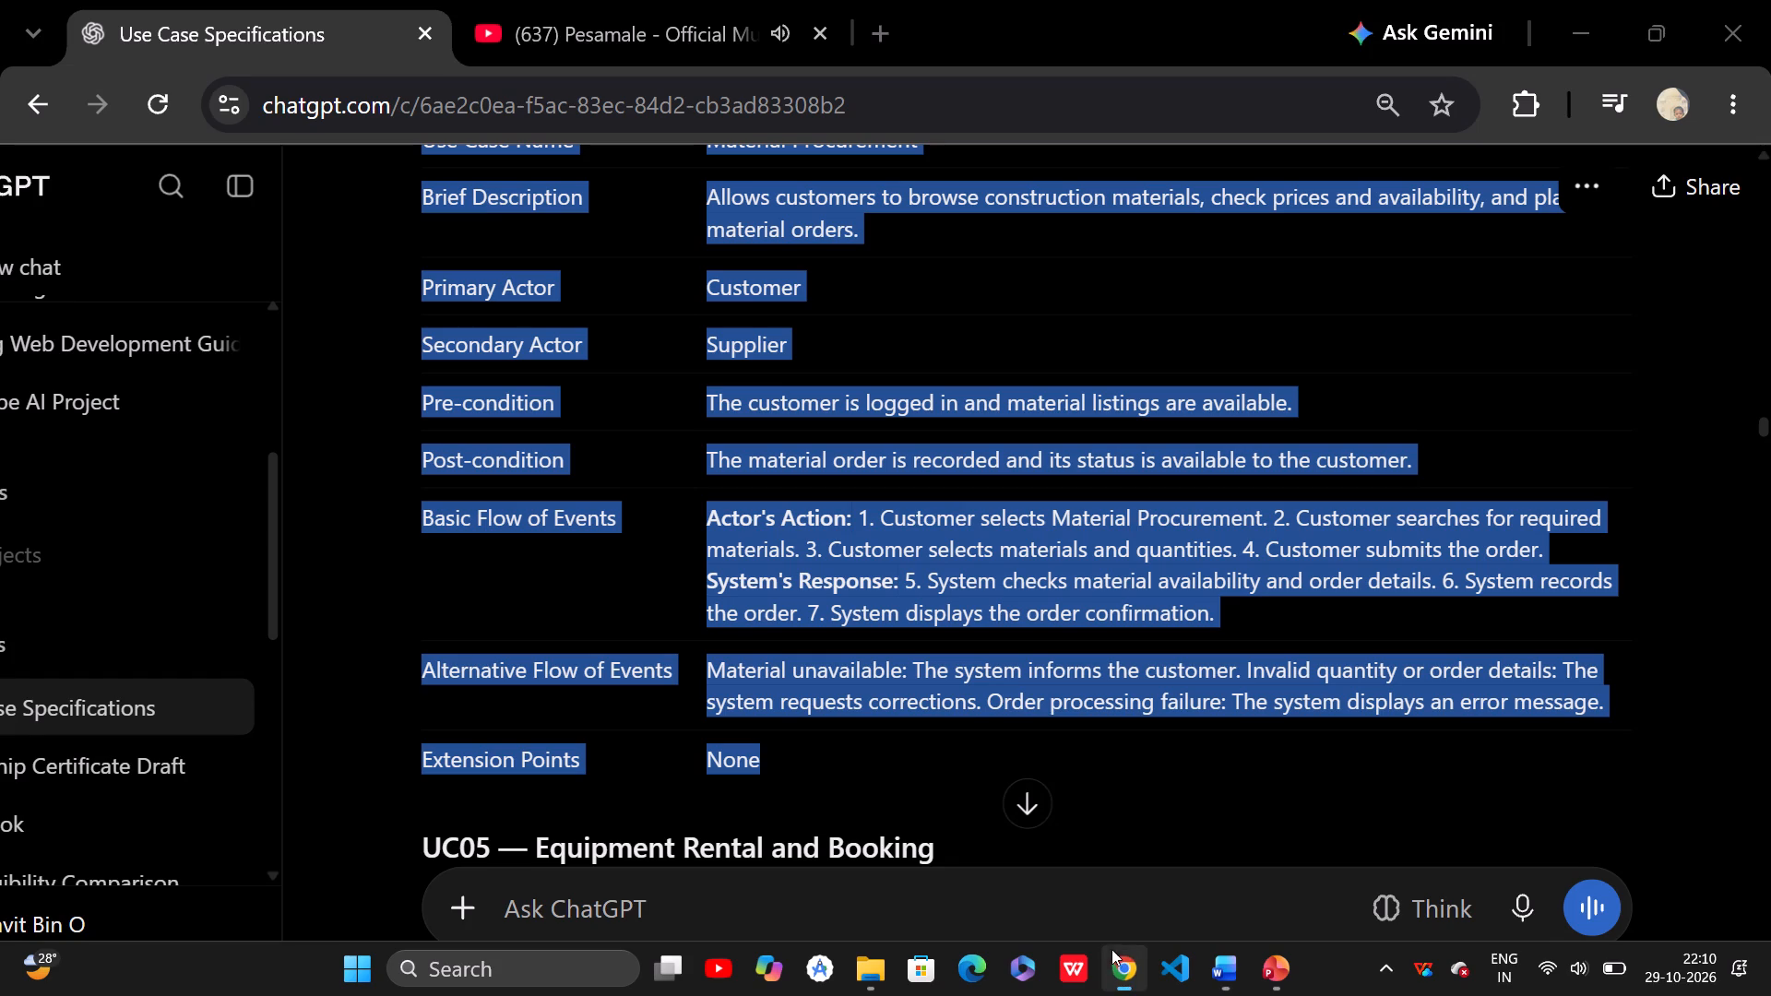
{"action": "scroll", "coordinate": [896, 645], "scroll_direction": "up", "scroll_amount": 2}
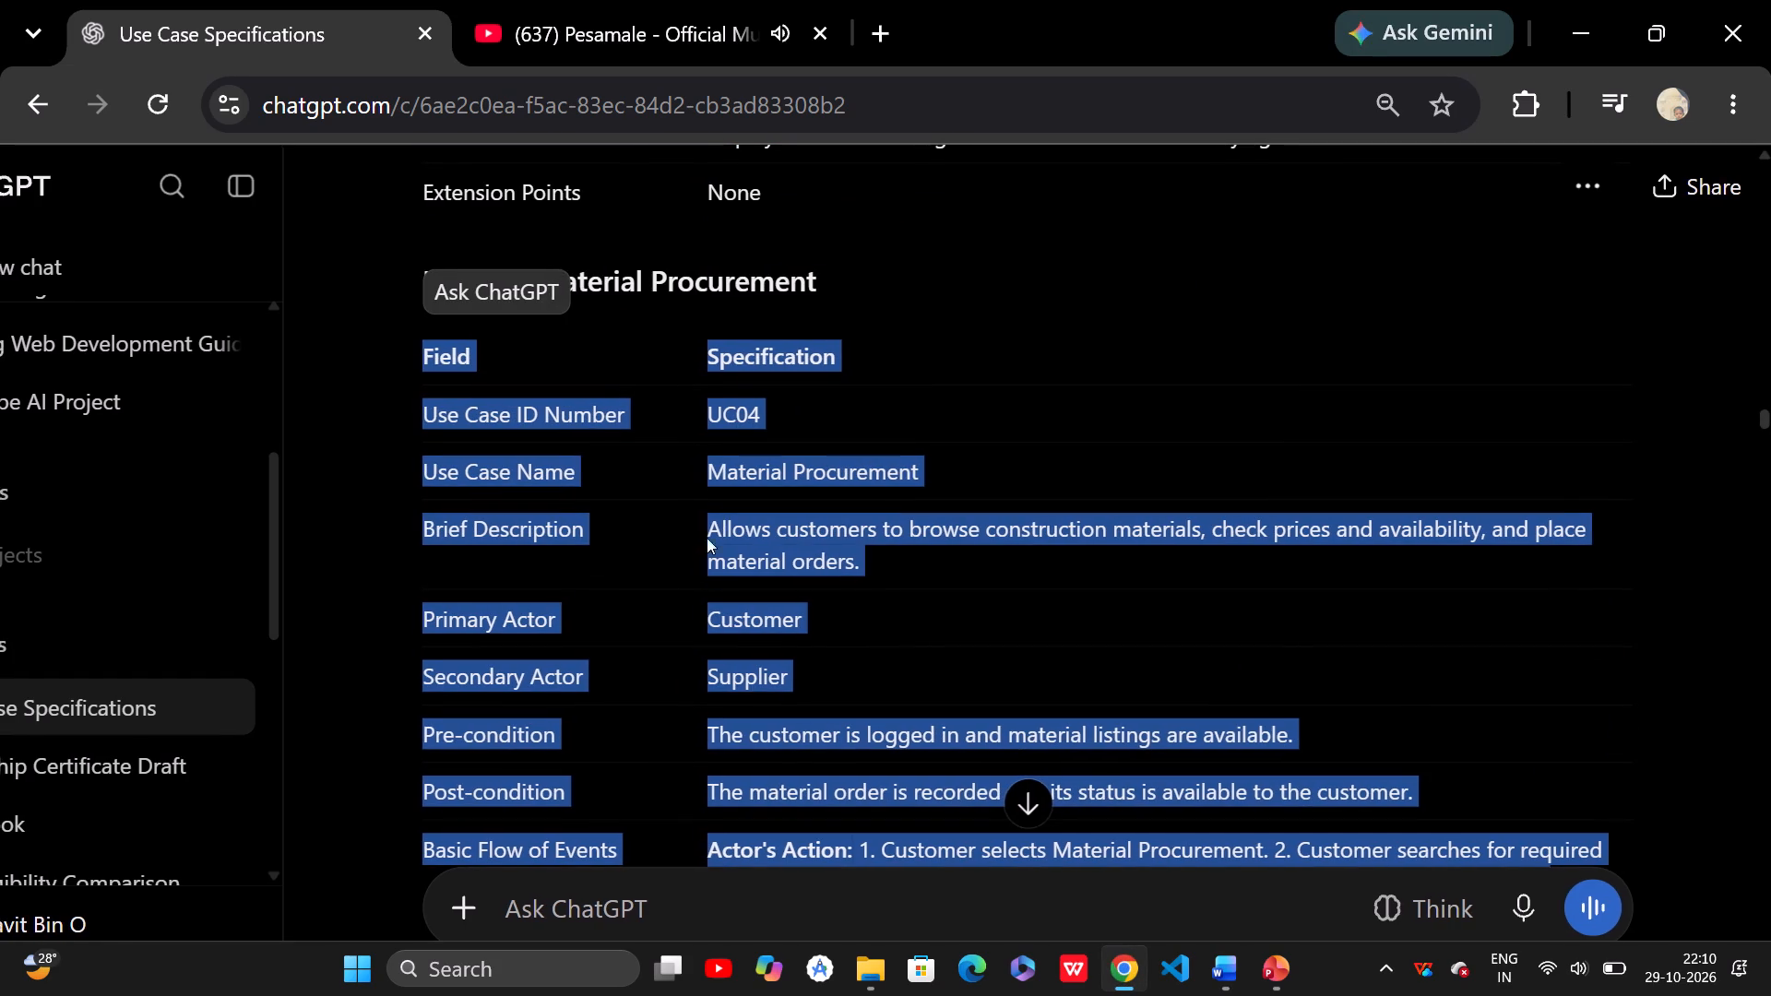
{"action": "scroll", "coordinate": [660, 474], "scroll_direction": "down", "scroll_amount": 1}
{"action": "key", "text": "ctrl+c"}
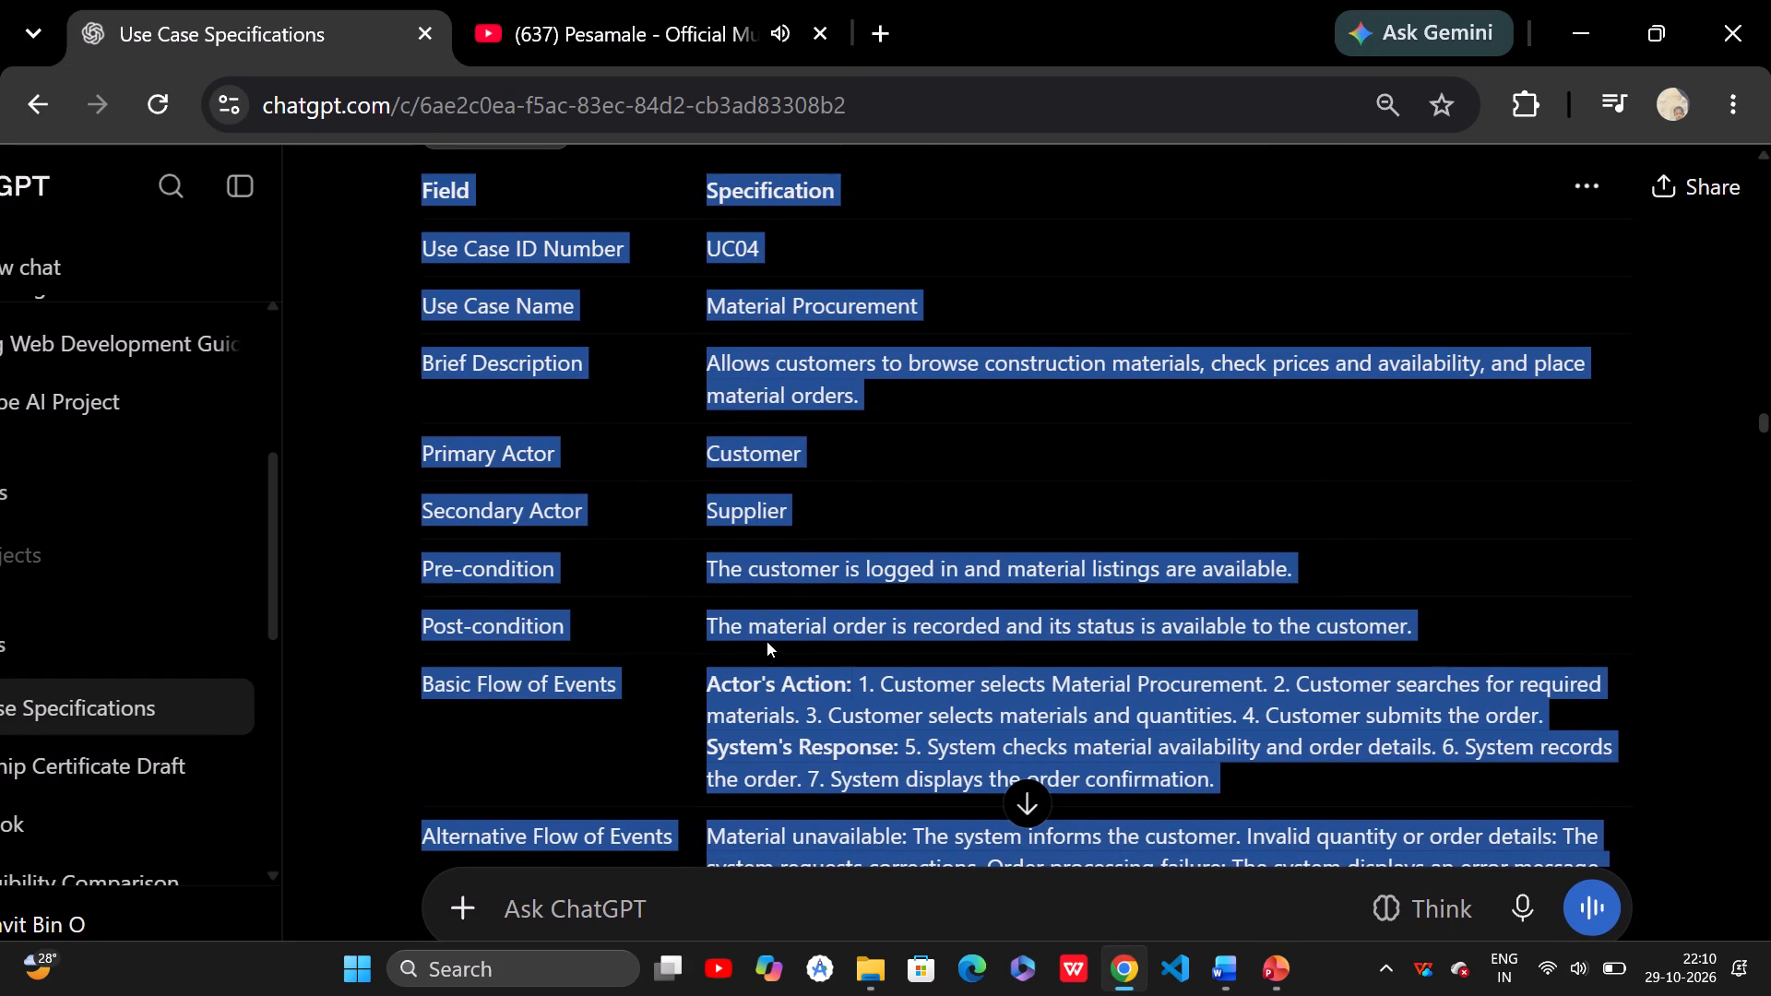
Switch to Word and paste the UC04 Material Procurement specification over all rows of the trimmed eleven-row blank table.
{"action": "left_click", "coordinate": [1230, 982]}
{"action": "scroll", "coordinate": [799, 634], "scroll_direction": "up", "scroll_amount": 2}
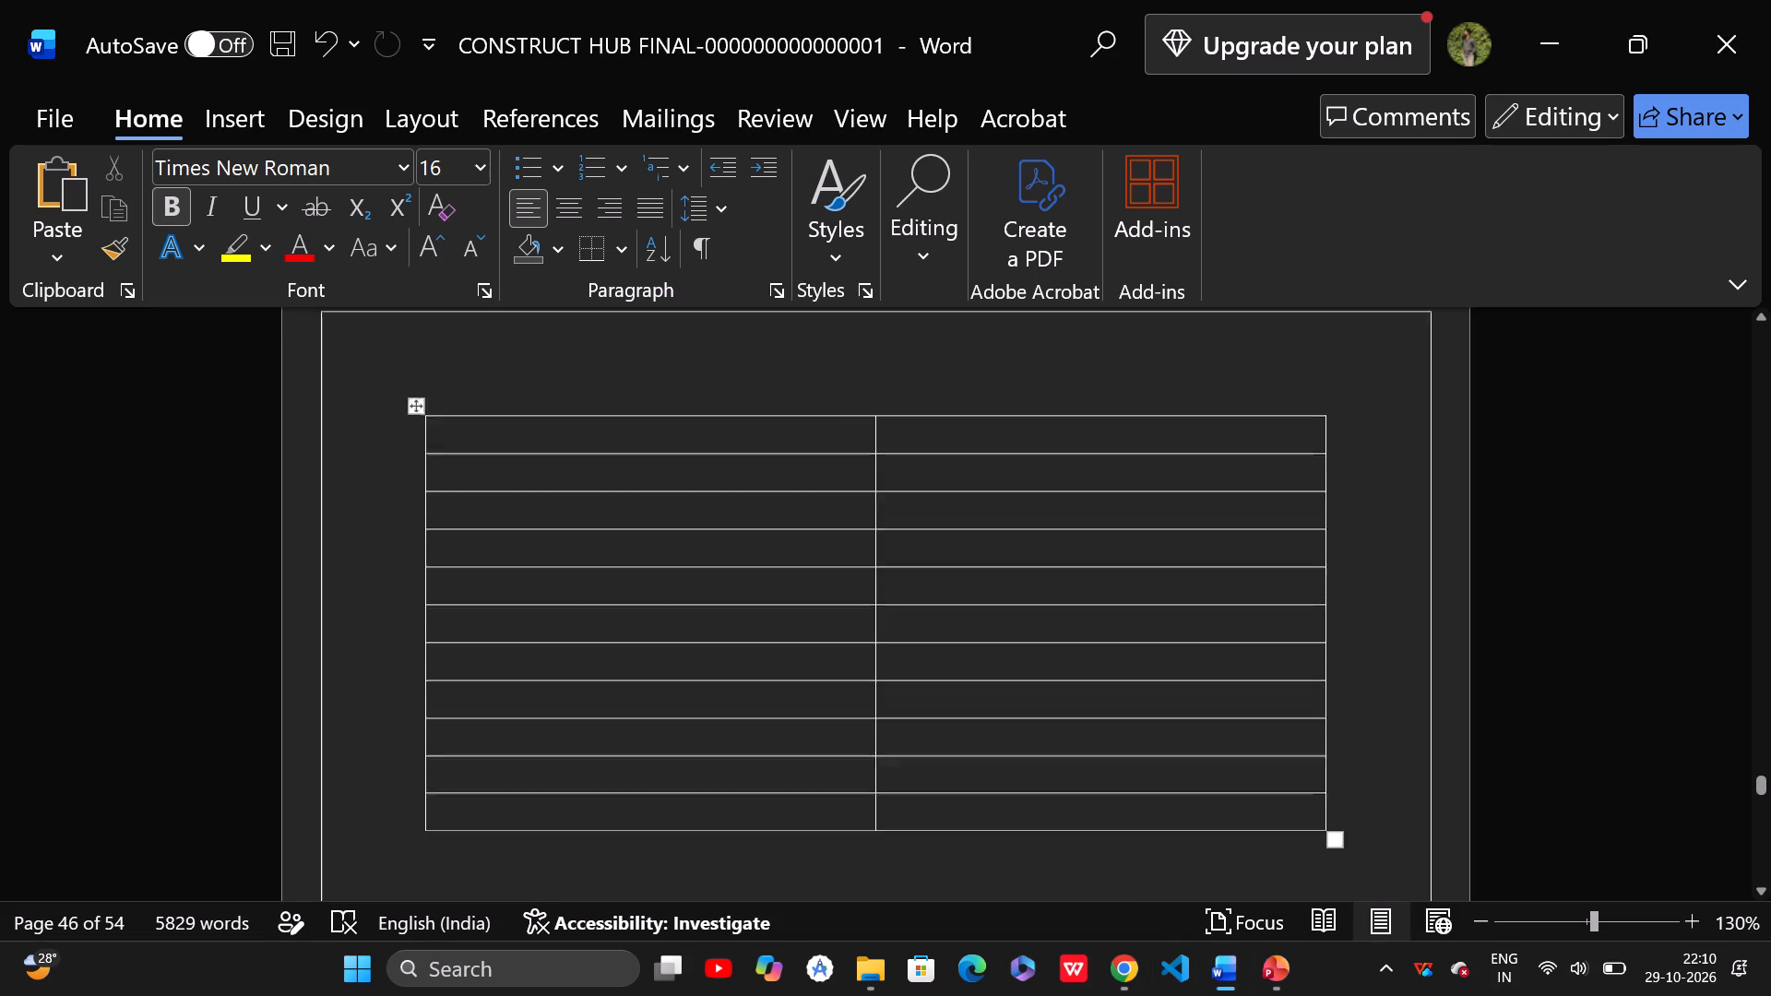
{"action": "scroll", "coordinate": [795, 634], "scroll_direction": "up", "scroll_amount": 16}
{"action": "scroll", "coordinate": [685, 780], "scroll_direction": "down", "scroll_amount": 3}
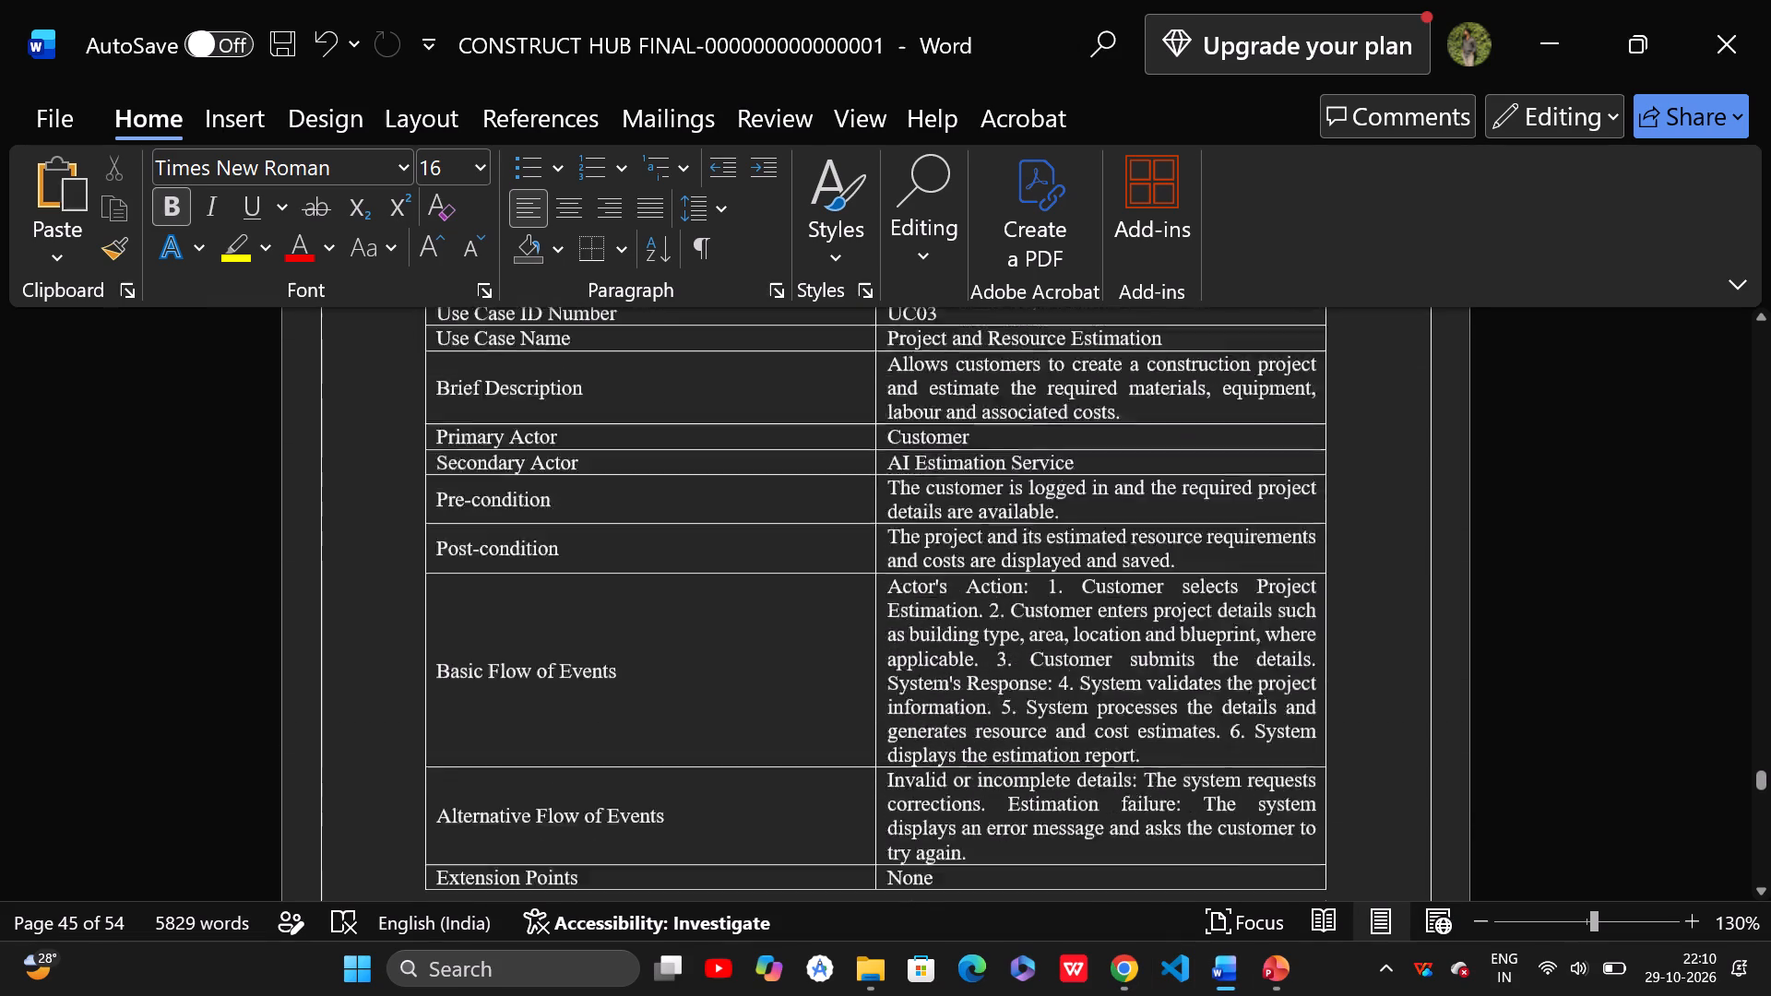
{"action": "scroll", "coordinate": [693, 762], "scroll_direction": "down", "scroll_amount": 10}
{"action": "left_click_drag", "start_coordinate": [615, 765], "coordinate": [793, 843]}
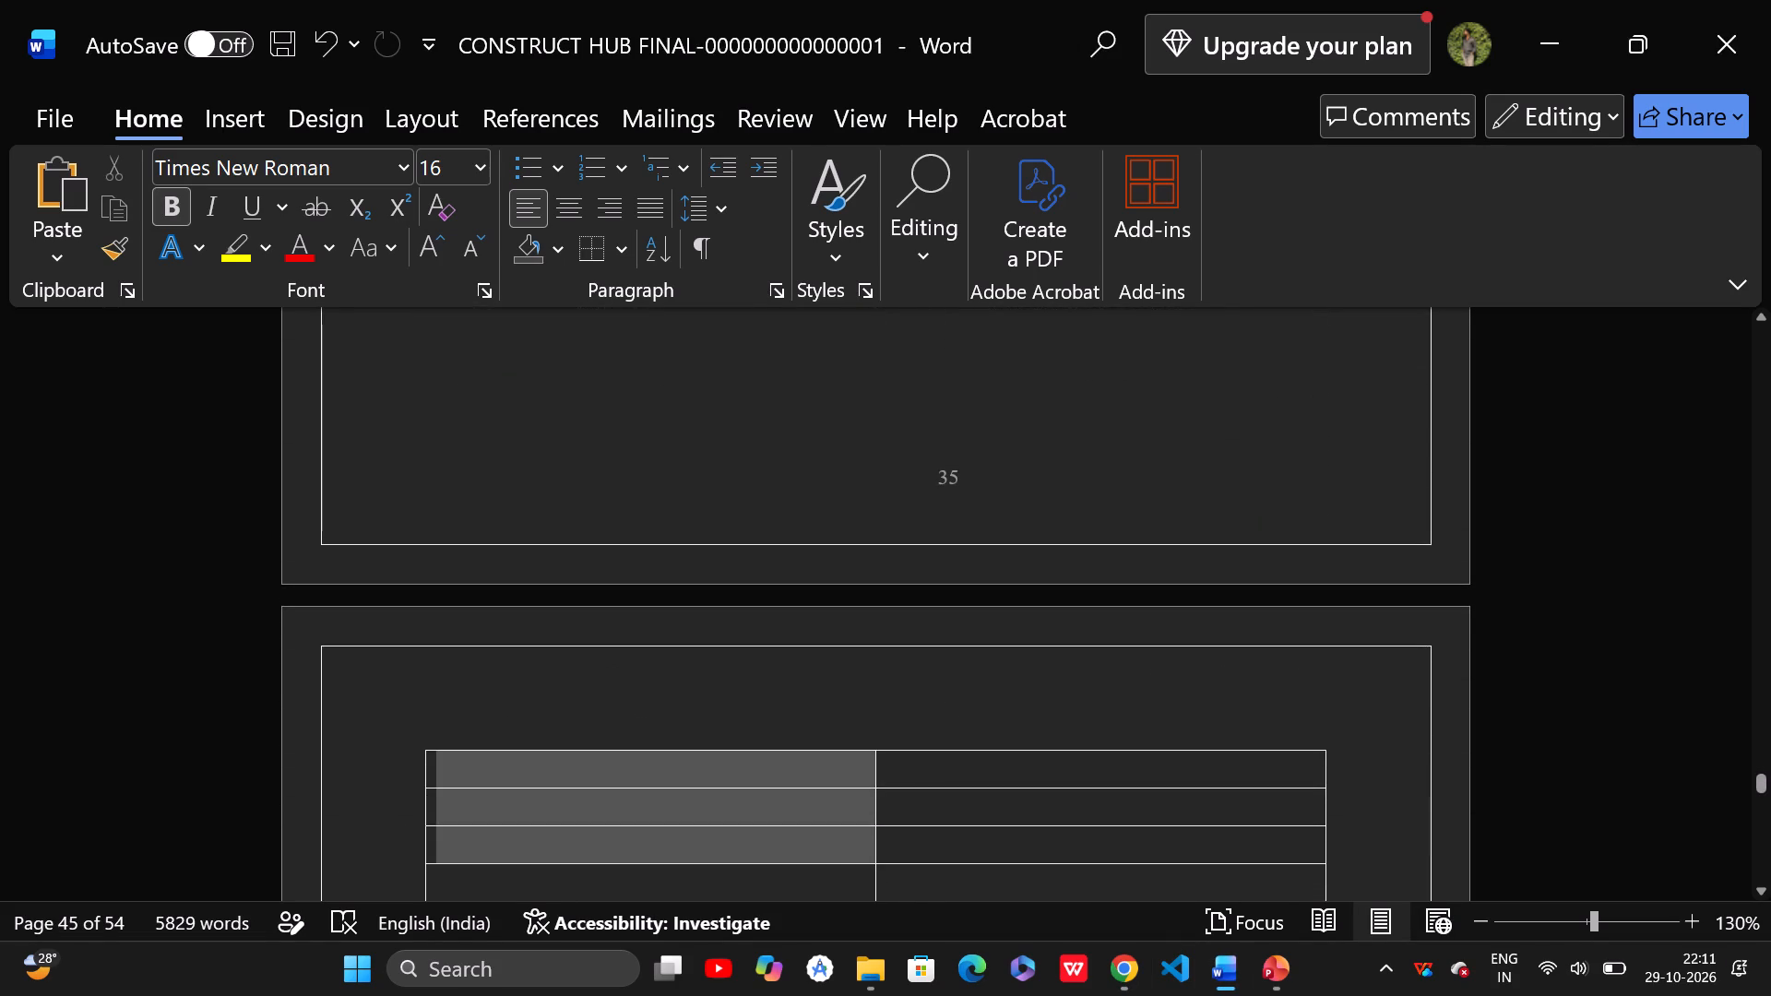
{"action": "left_click_drag", "start_coordinate": [793, 843], "coordinate": [1039, 791]}
{"action": "scroll", "coordinate": [809, 837], "scroll_direction": "down", "scroll_amount": 4}
{"action": "scroll", "coordinate": [902, 737], "scroll_direction": "down", "scroll_amount": 1}
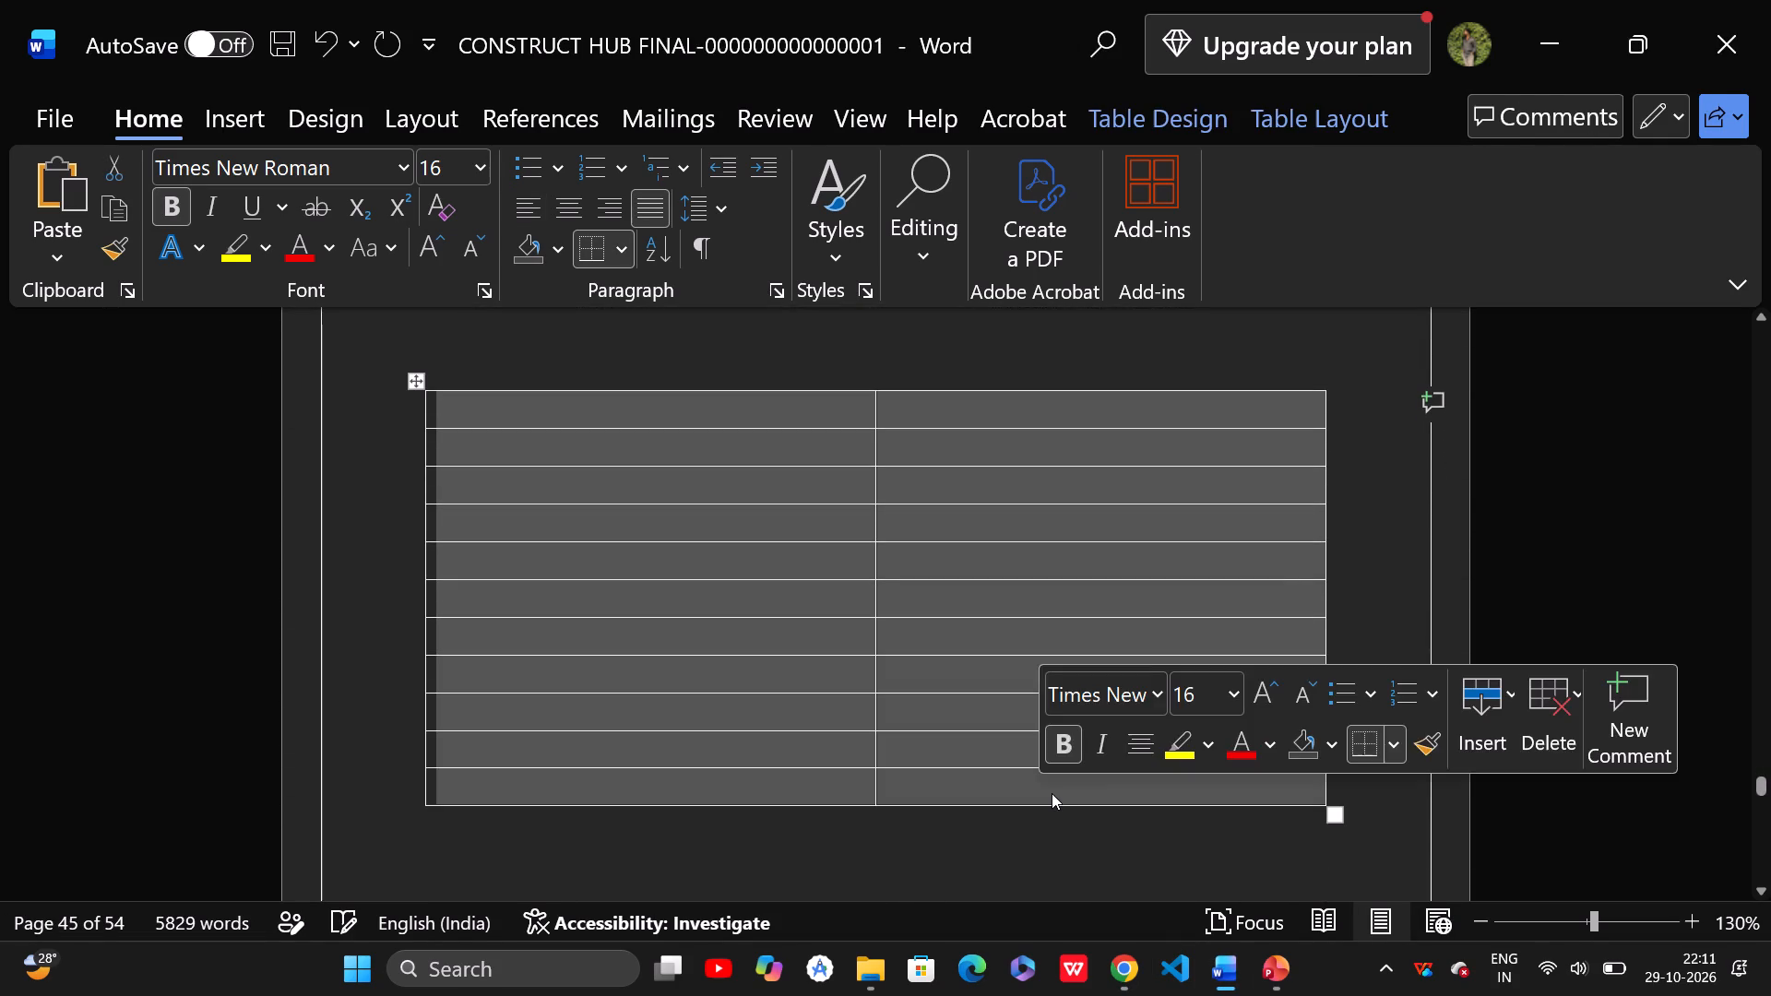
{"action": "key", "text": "ctrl+v"}
{"action": "scroll", "coordinate": [1099, 710], "scroll_direction": "down", "scroll_amount": 4}
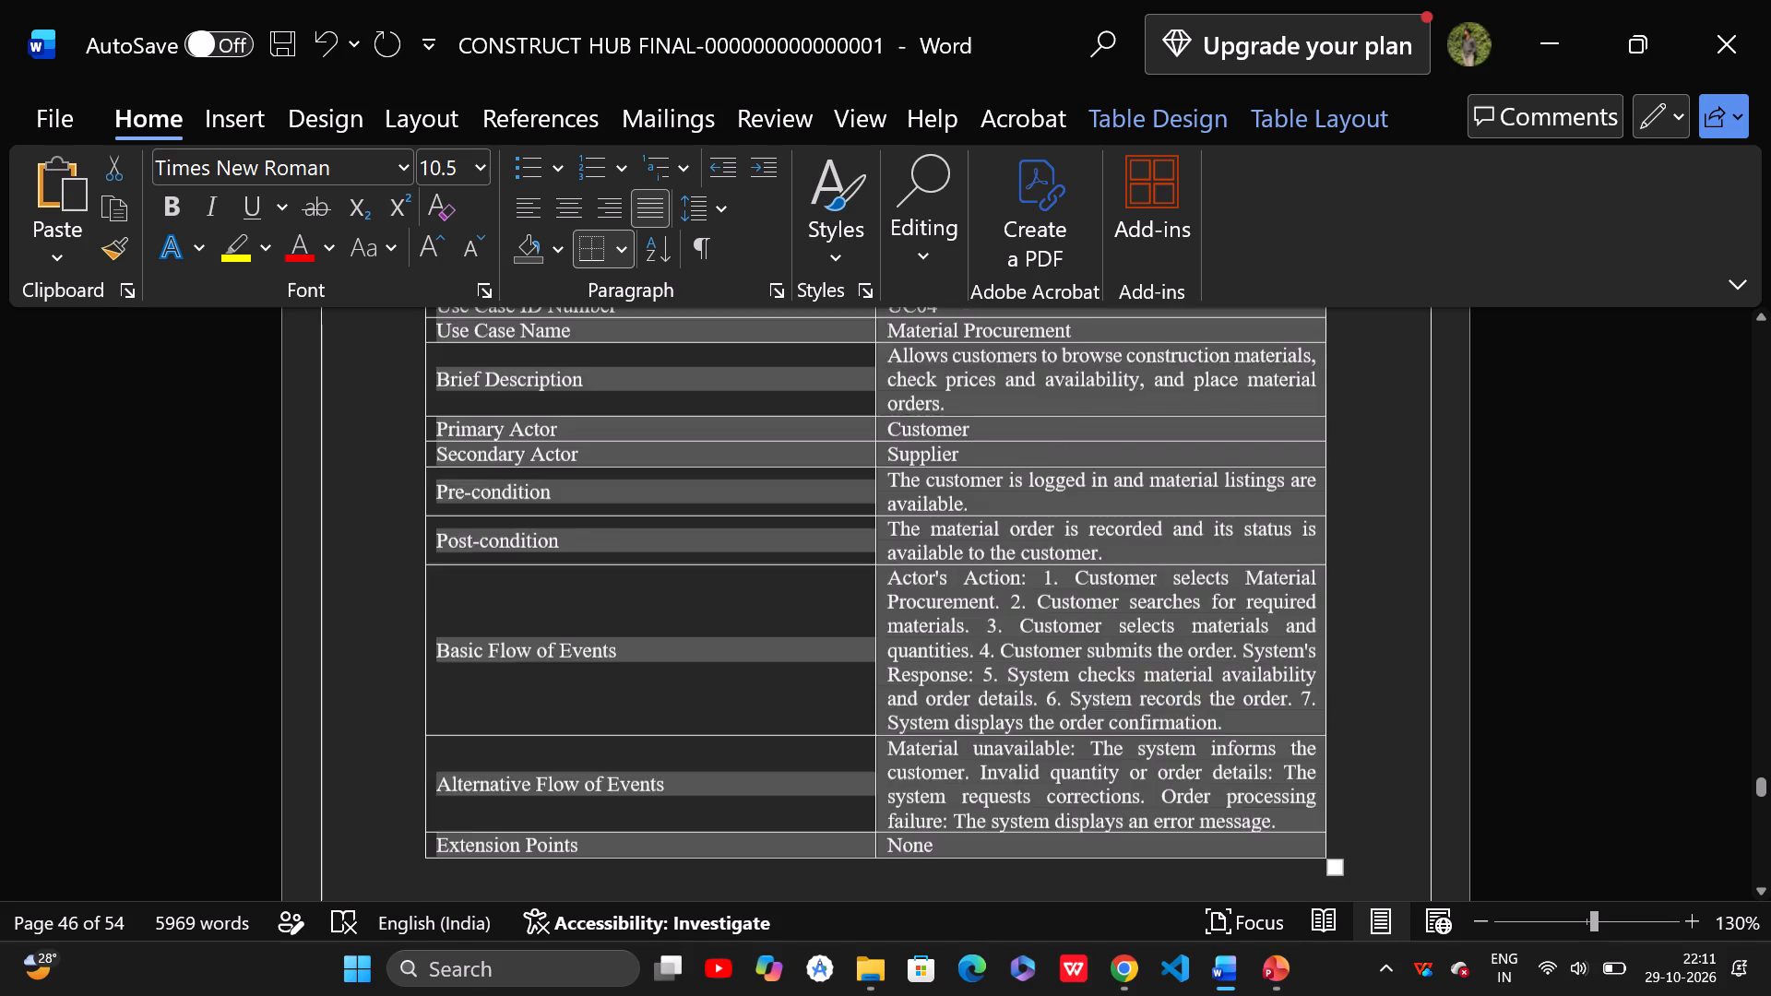
{"action": "scroll", "coordinate": [1088, 685], "scroll_direction": "down", "scroll_amount": 1}
{"action": "scroll", "coordinate": [1104, 448], "scroll_direction": "down", "scroll_amount": 2}
{"action": "scroll", "coordinate": [777, 332], "scroll_direction": "down", "scroll_amount": 1}
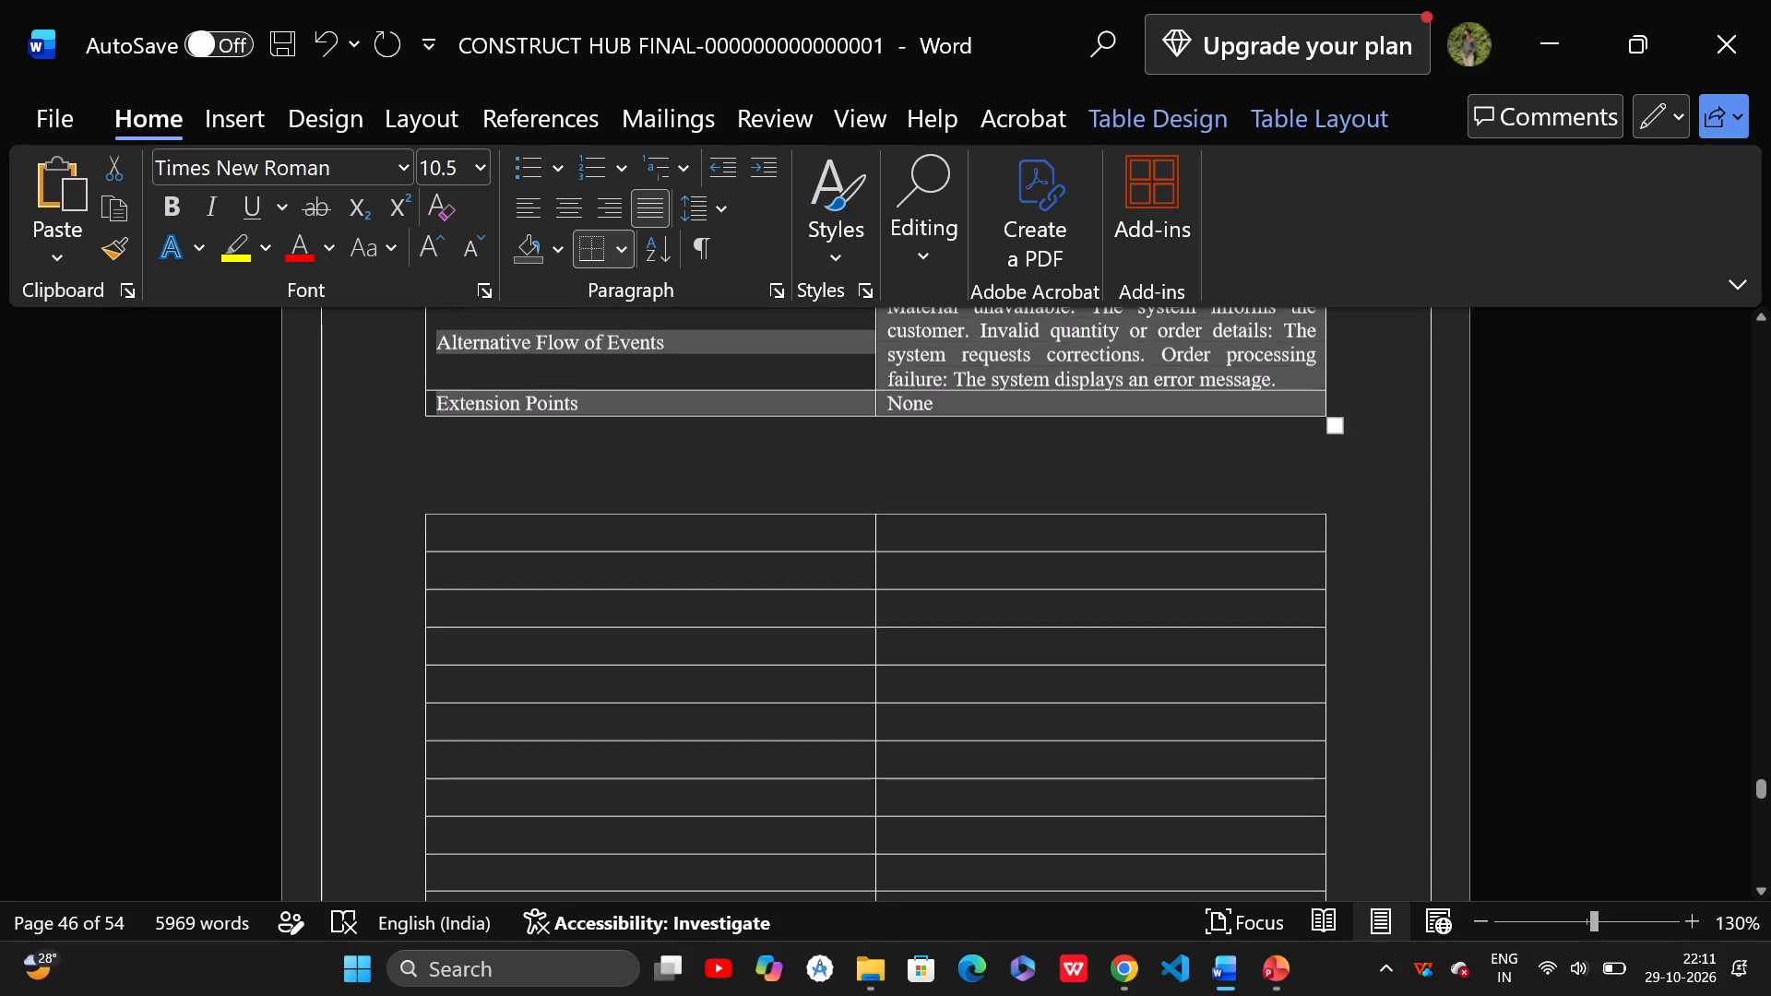
Switch to ChatGPT in Chrome and copy the full UC05 Equipment Rental and Booking table, from the Field header to Extension Points.
{"action": "left_click", "coordinate": [1139, 974]}
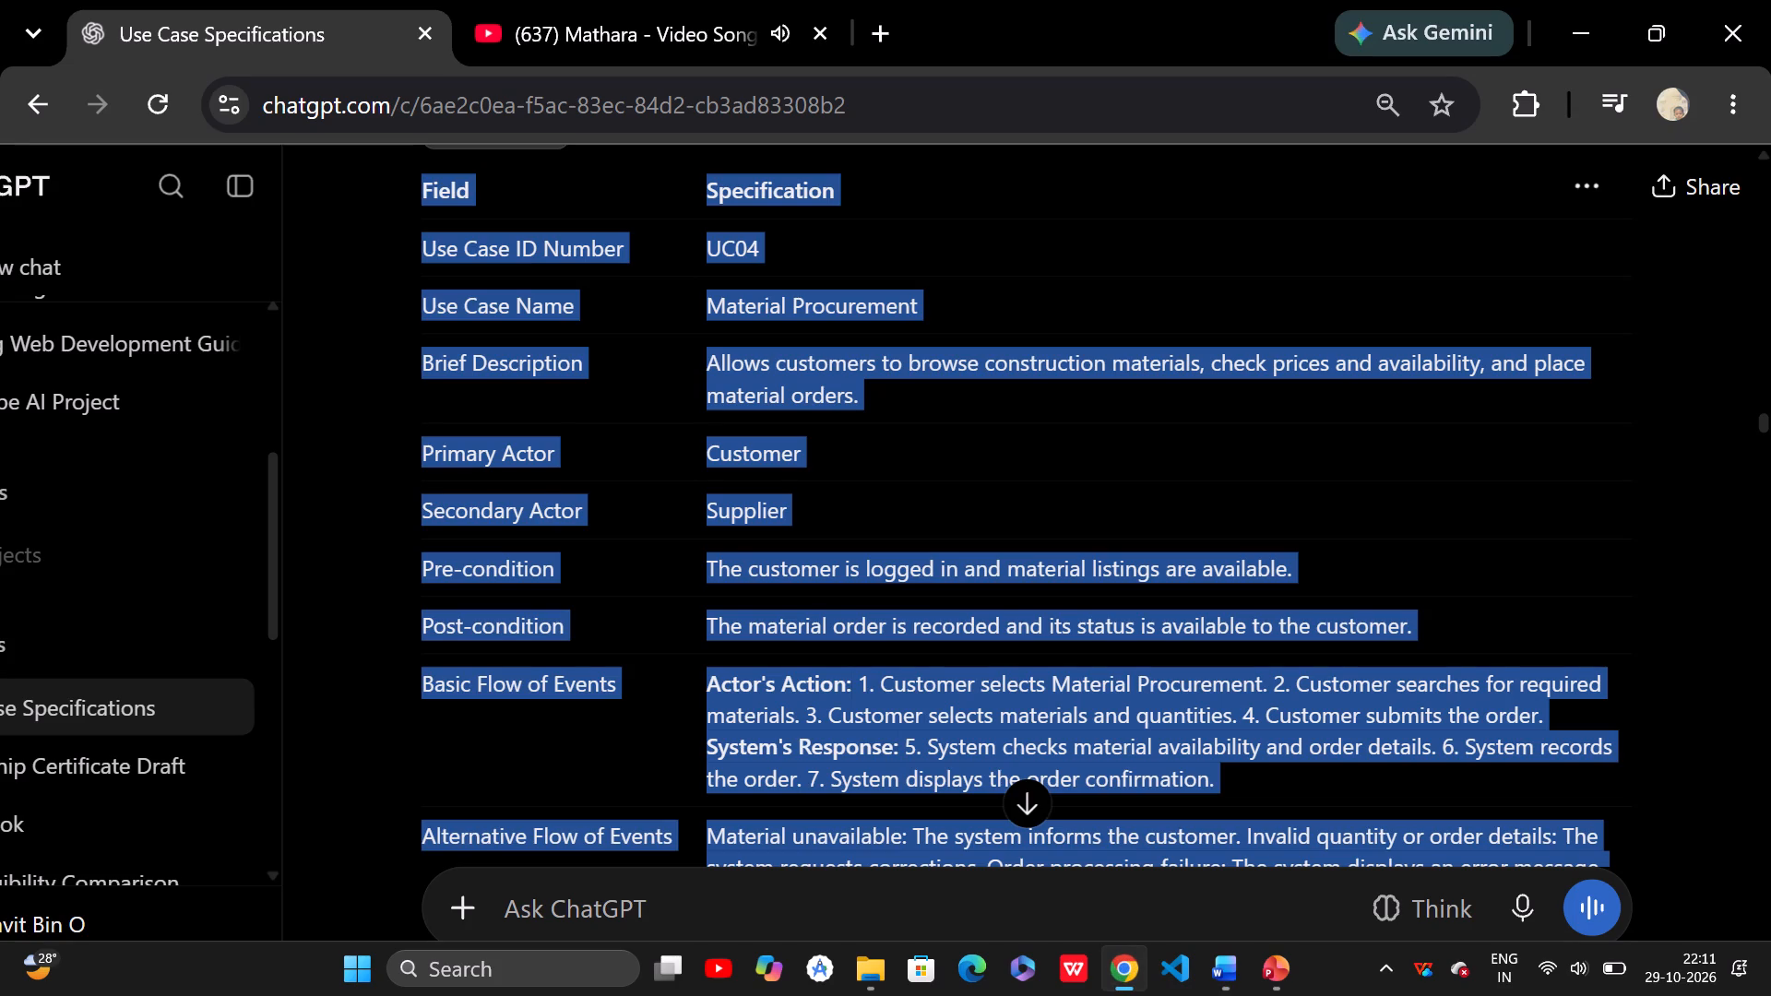
{"action": "scroll", "coordinate": [647, 681], "scroll_direction": "down", "scroll_amount": 7}
{"action": "scroll", "coordinate": [604, 652], "scroll_direction": "up", "scroll_amount": 5}
{"action": "scroll", "coordinate": [604, 650], "scroll_direction": "down", "scroll_amount": 2}
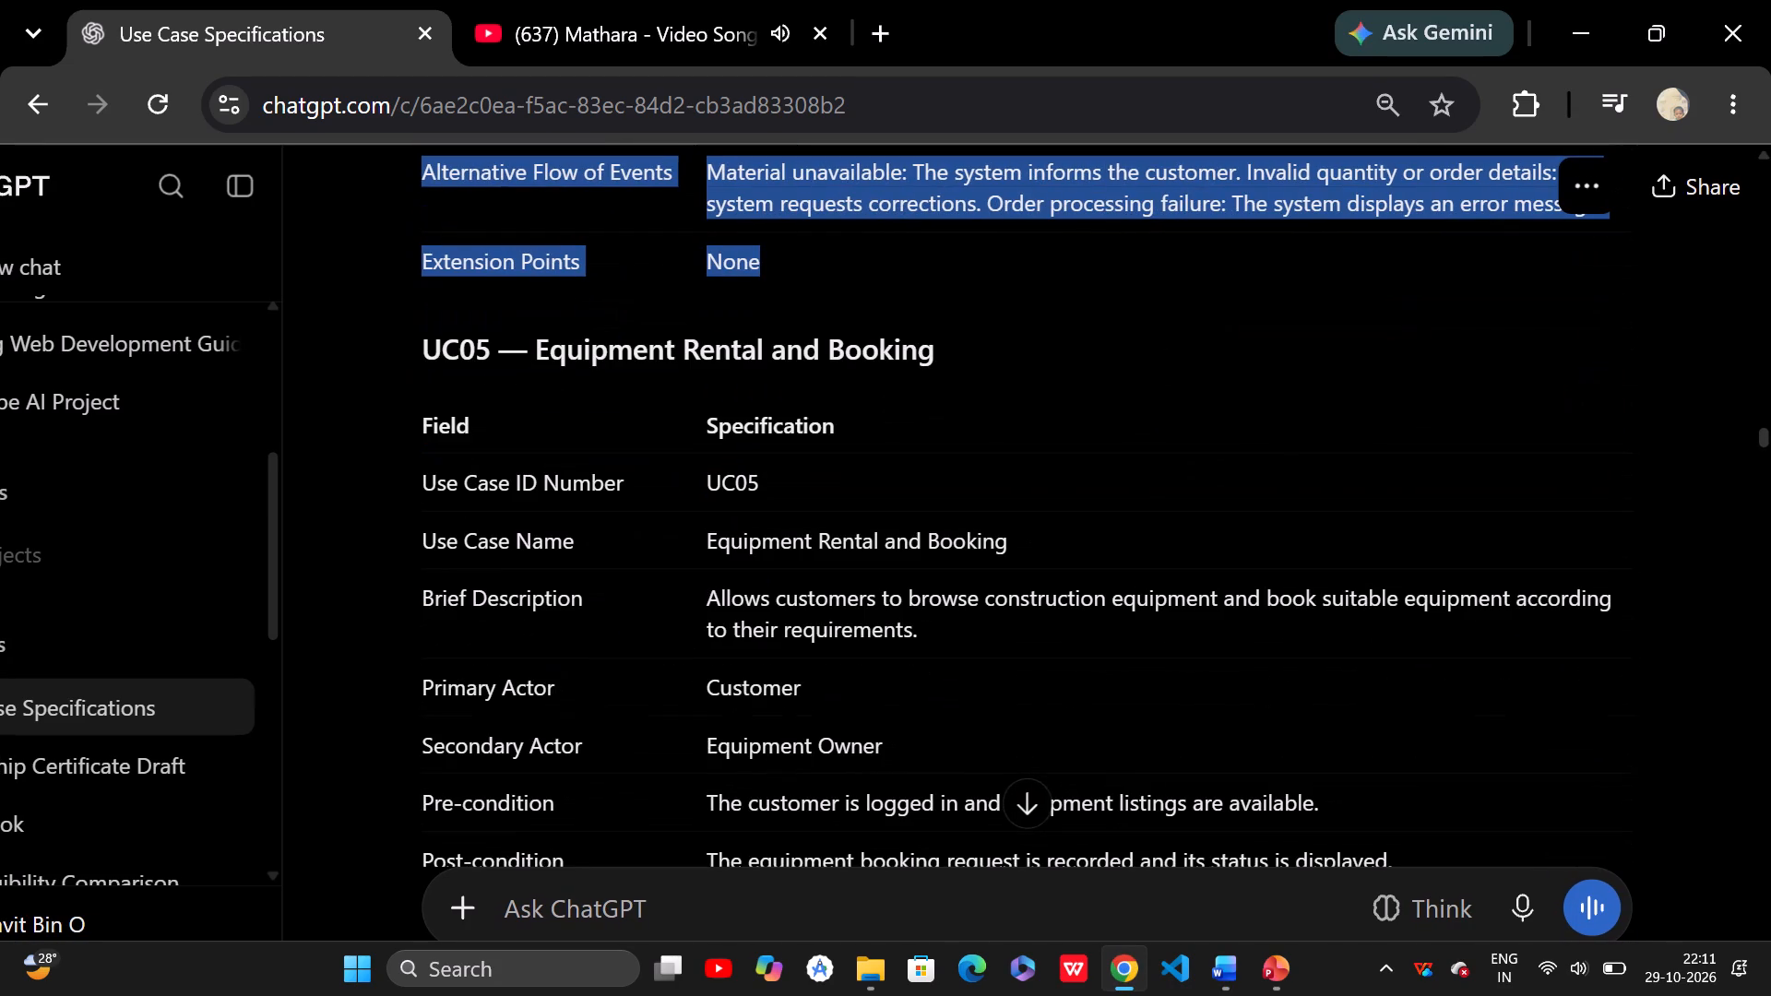
{"action": "left_click_drag", "start_coordinate": [422, 424], "coordinate": [843, 637]}
{"action": "scroll", "coordinate": [676, 571], "scroll_direction": "down", "scroll_amount": 2}
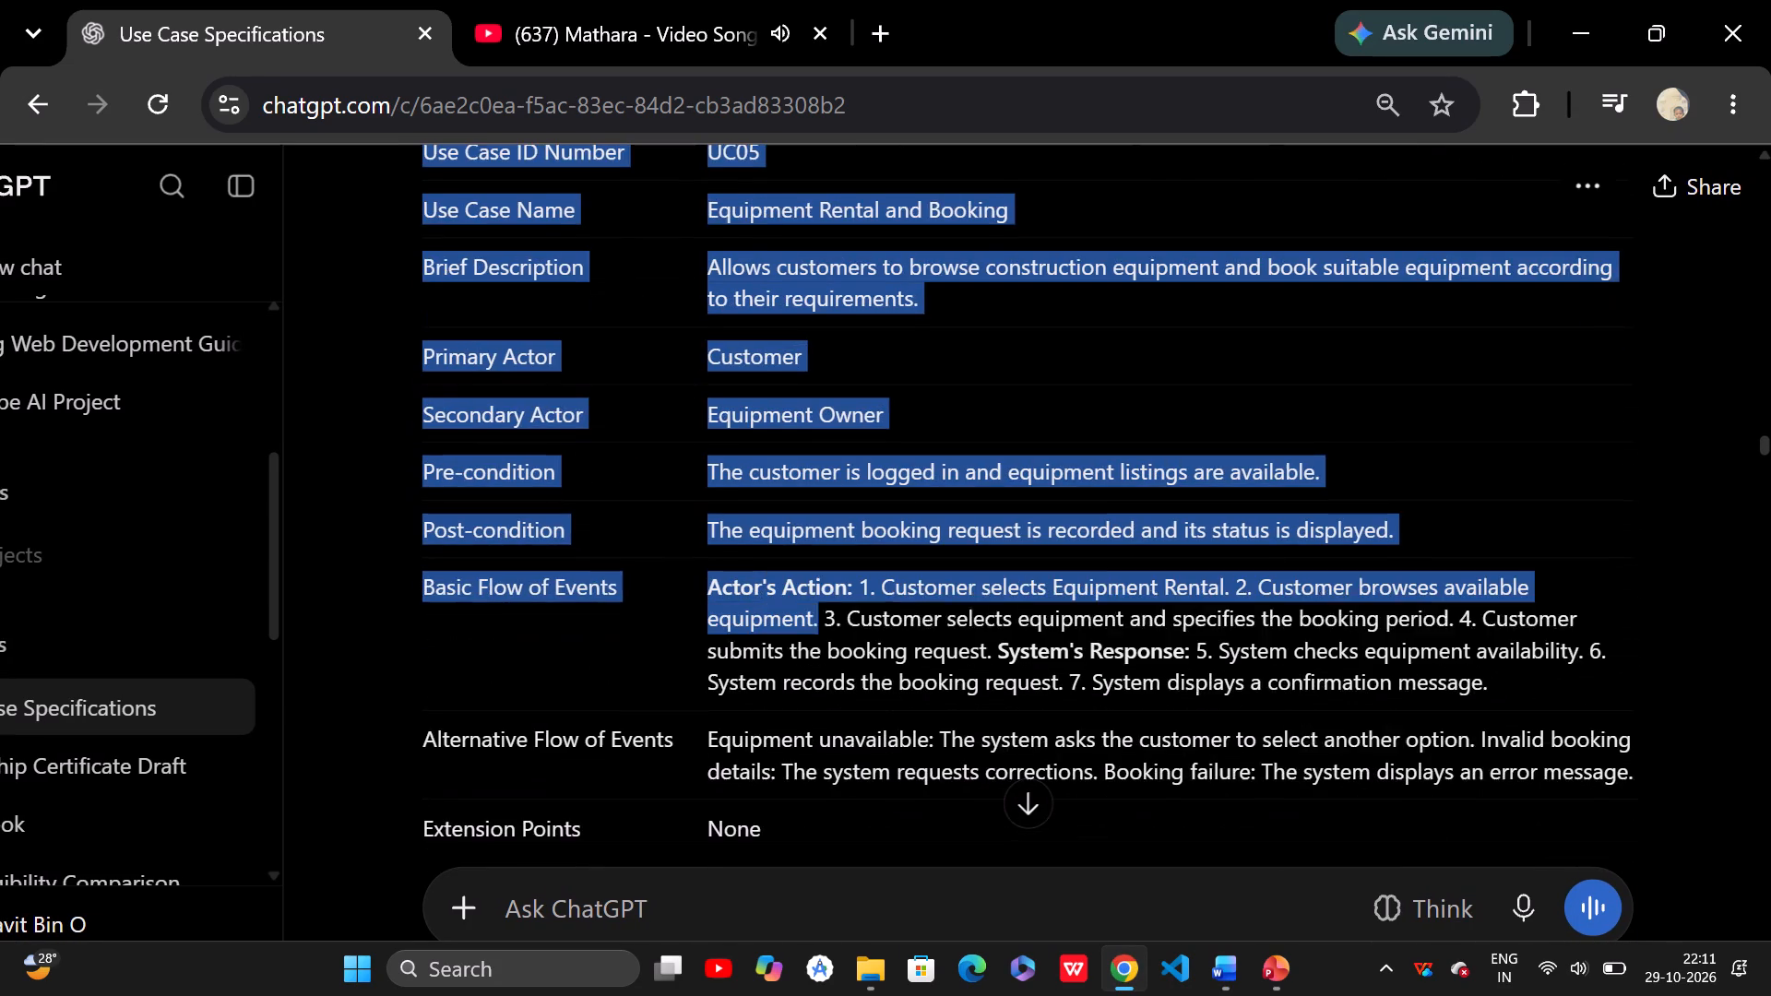
{"action": "left_click_drag", "start_coordinate": [843, 637], "coordinate": [845, 512]}
{"action": "scroll", "coordinate": [908, 675], "scroll_direction": "down", "scroll_amount": 2}
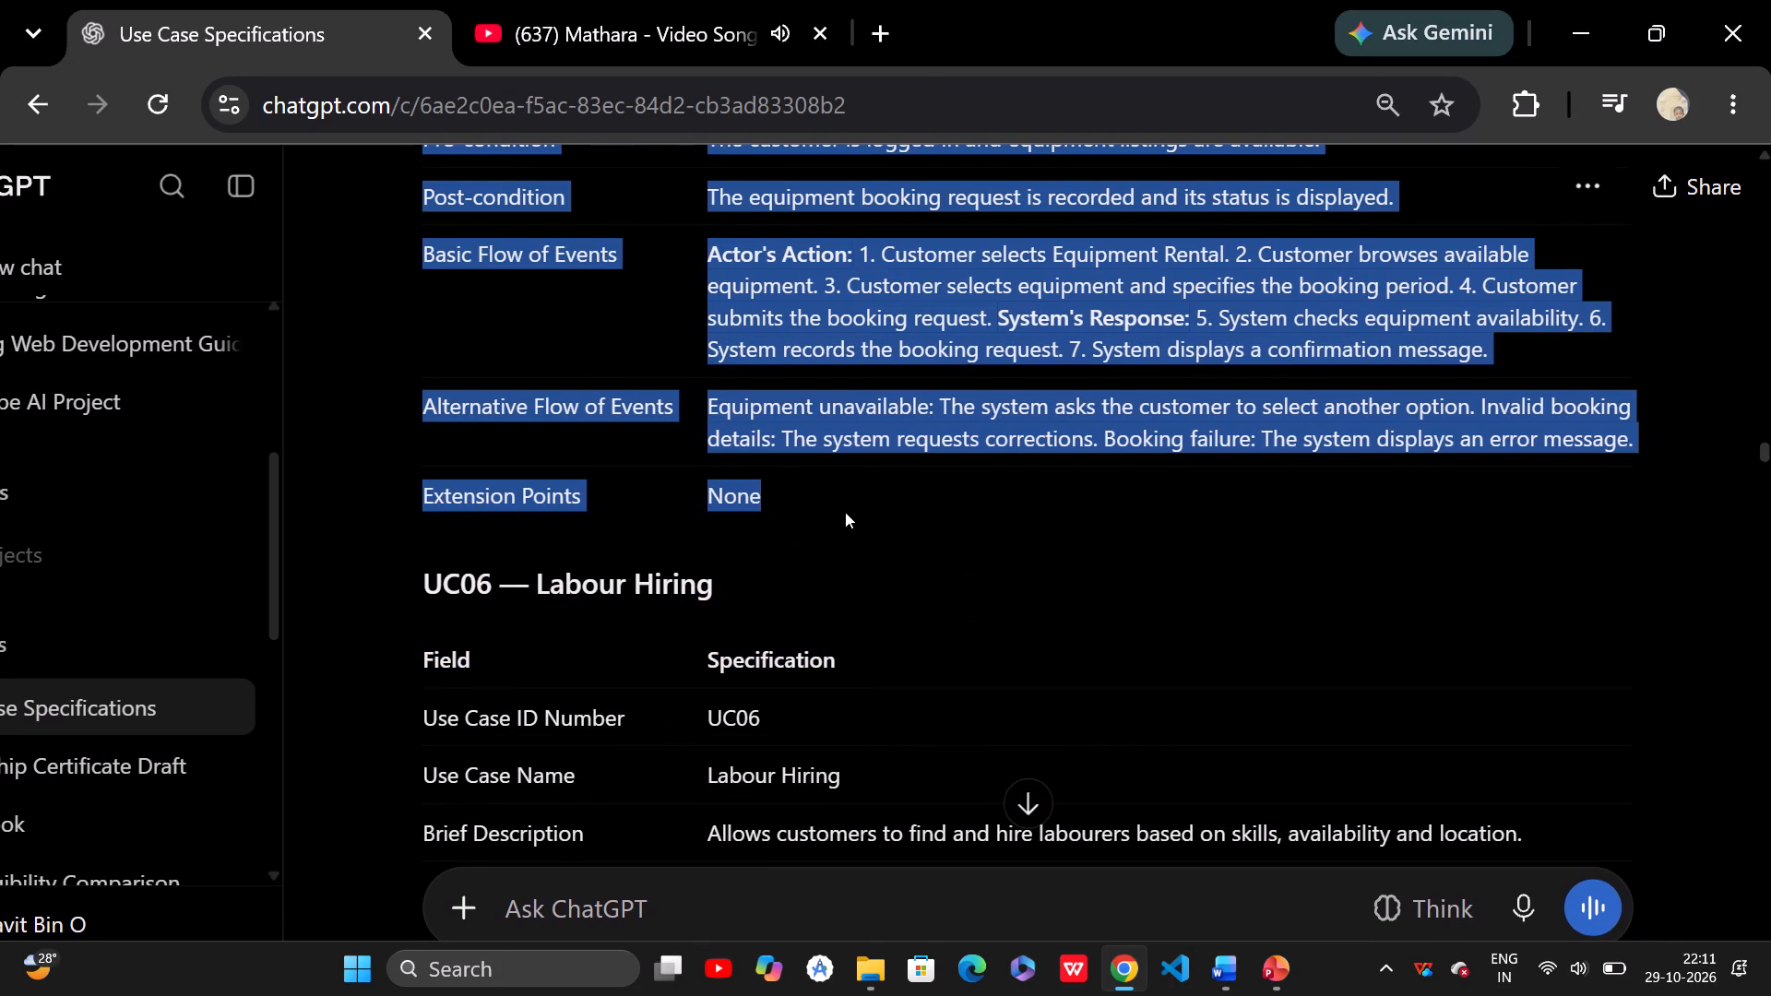
{"action": "key", "text": "ctrl+c"}
{"action": "left_click", "coordinate": [785, 555]}
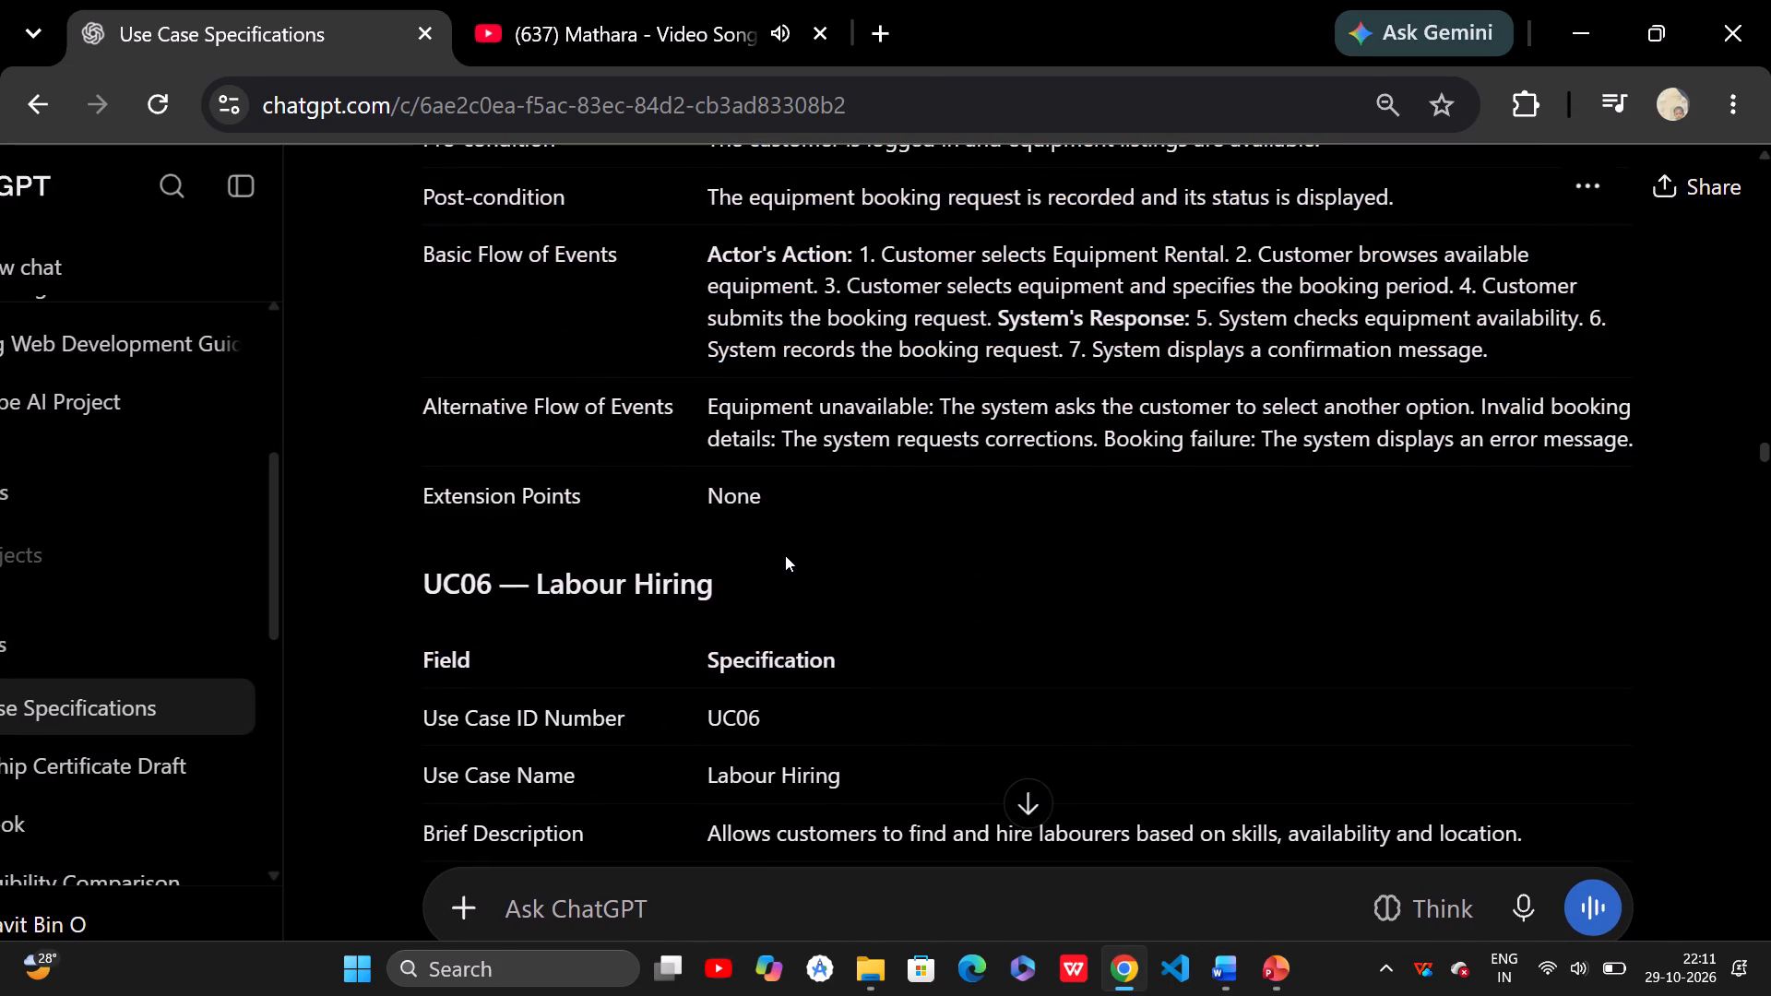
Switch to Word and paste the UC05 Equipment Rental and Booking specification over all rows of the blank table below UC04.
{"action": "left_click", "coordinate": [1212, 977]}
{"action": "left_click_drag", "start_coordinate": [553, 495], "coordinate": [695, 532]}
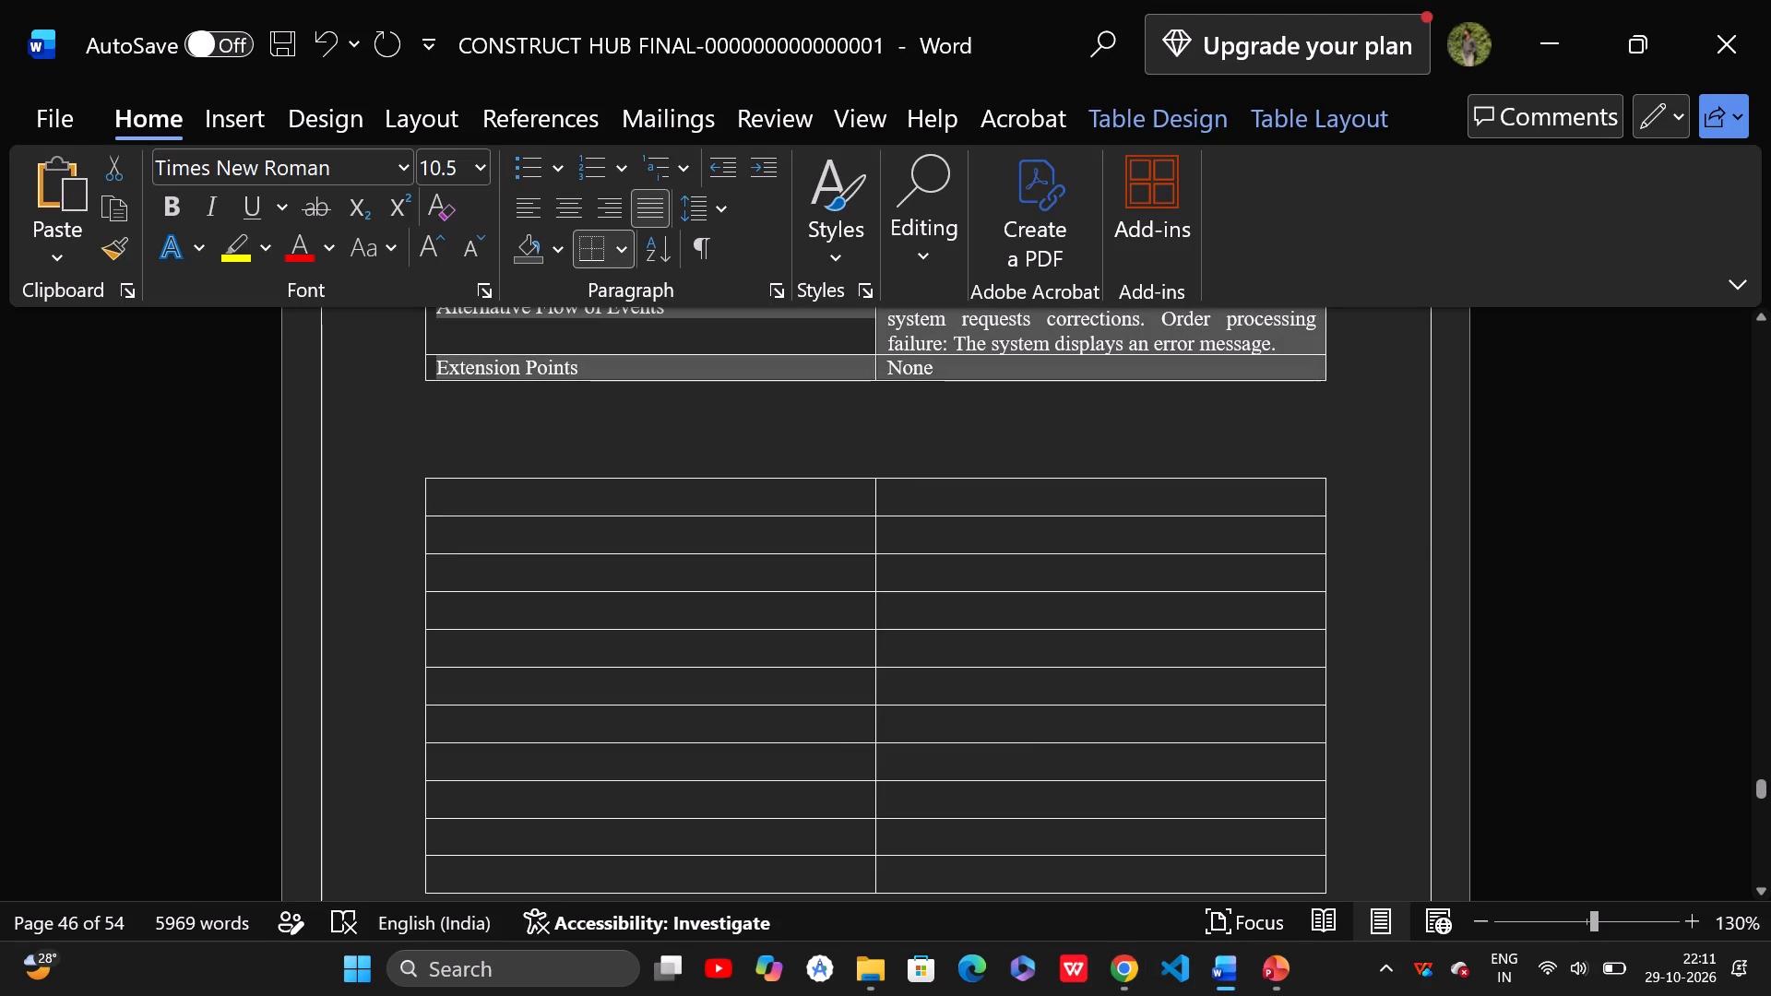
{"action": "left_click_drag", "start_coordinate": [695, 532], "coordinate": [1062, 728]}
{"action": "scroll", "coordinate": [800, 599], "scroll_direction": "down", "scroll_amount": 2}
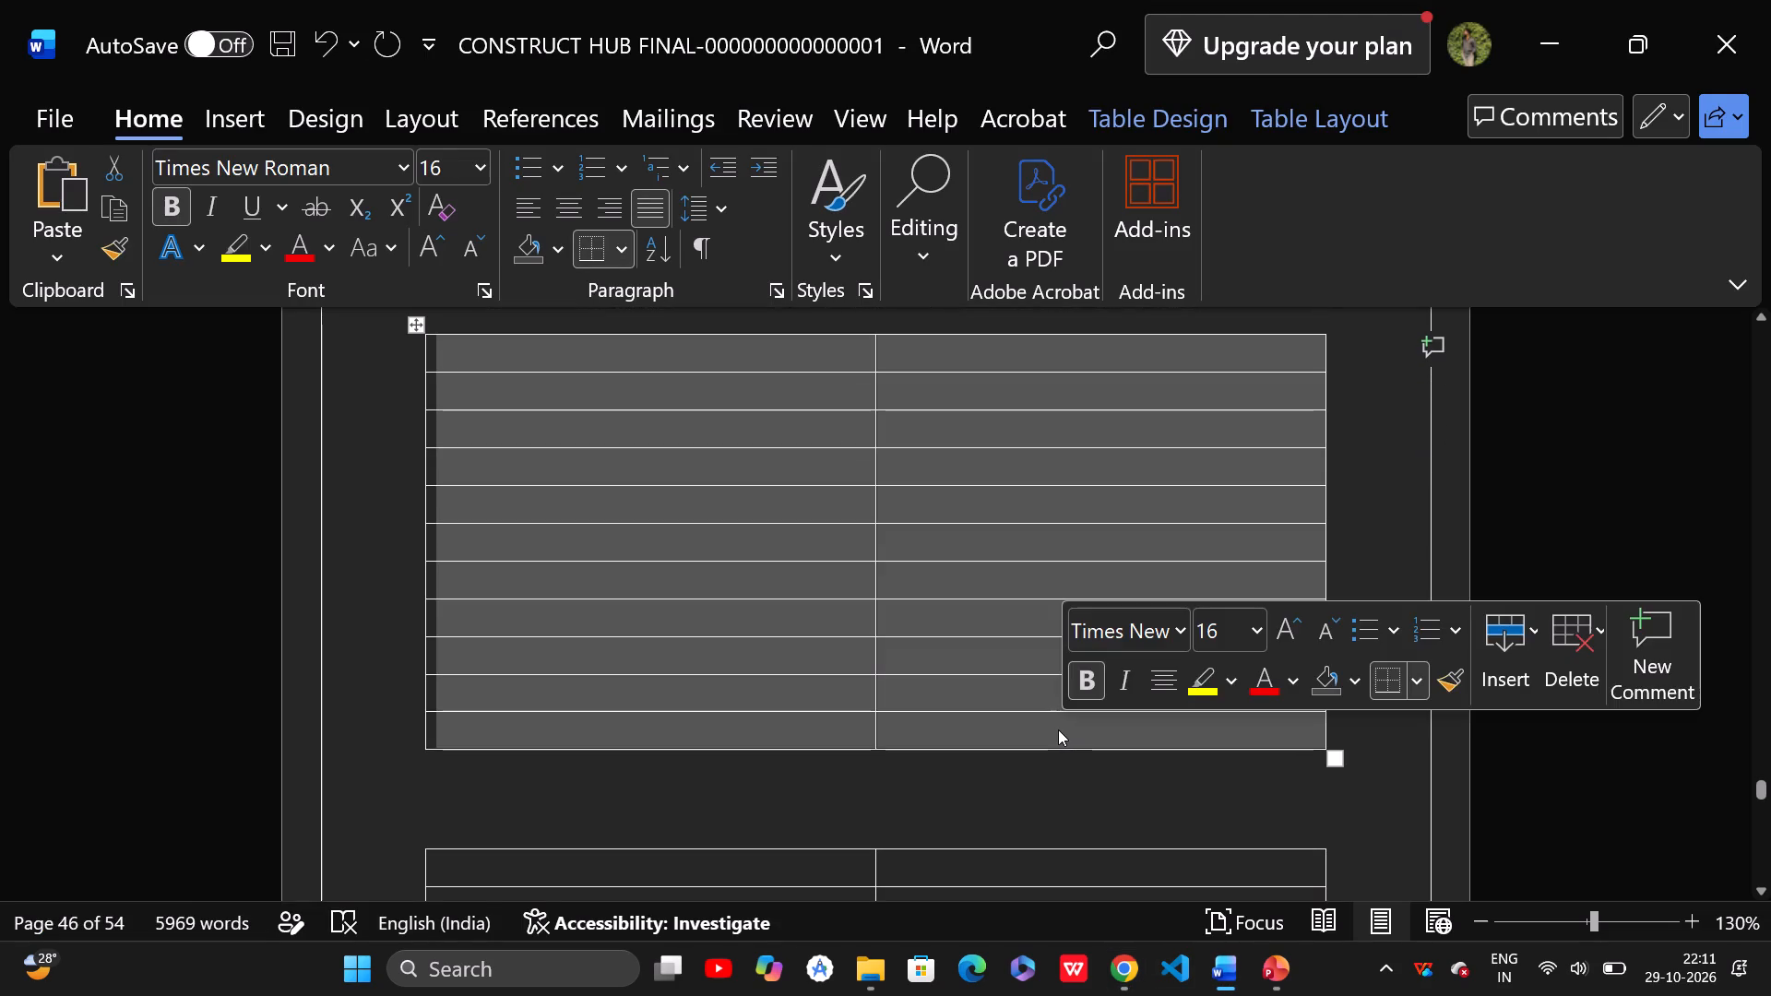
{"action": "key", "text": "ctrl+v"}
{"action": "scroll", "coordinate": [1088, 615], "scroll_direction": "down", "scroll_amount": 6}
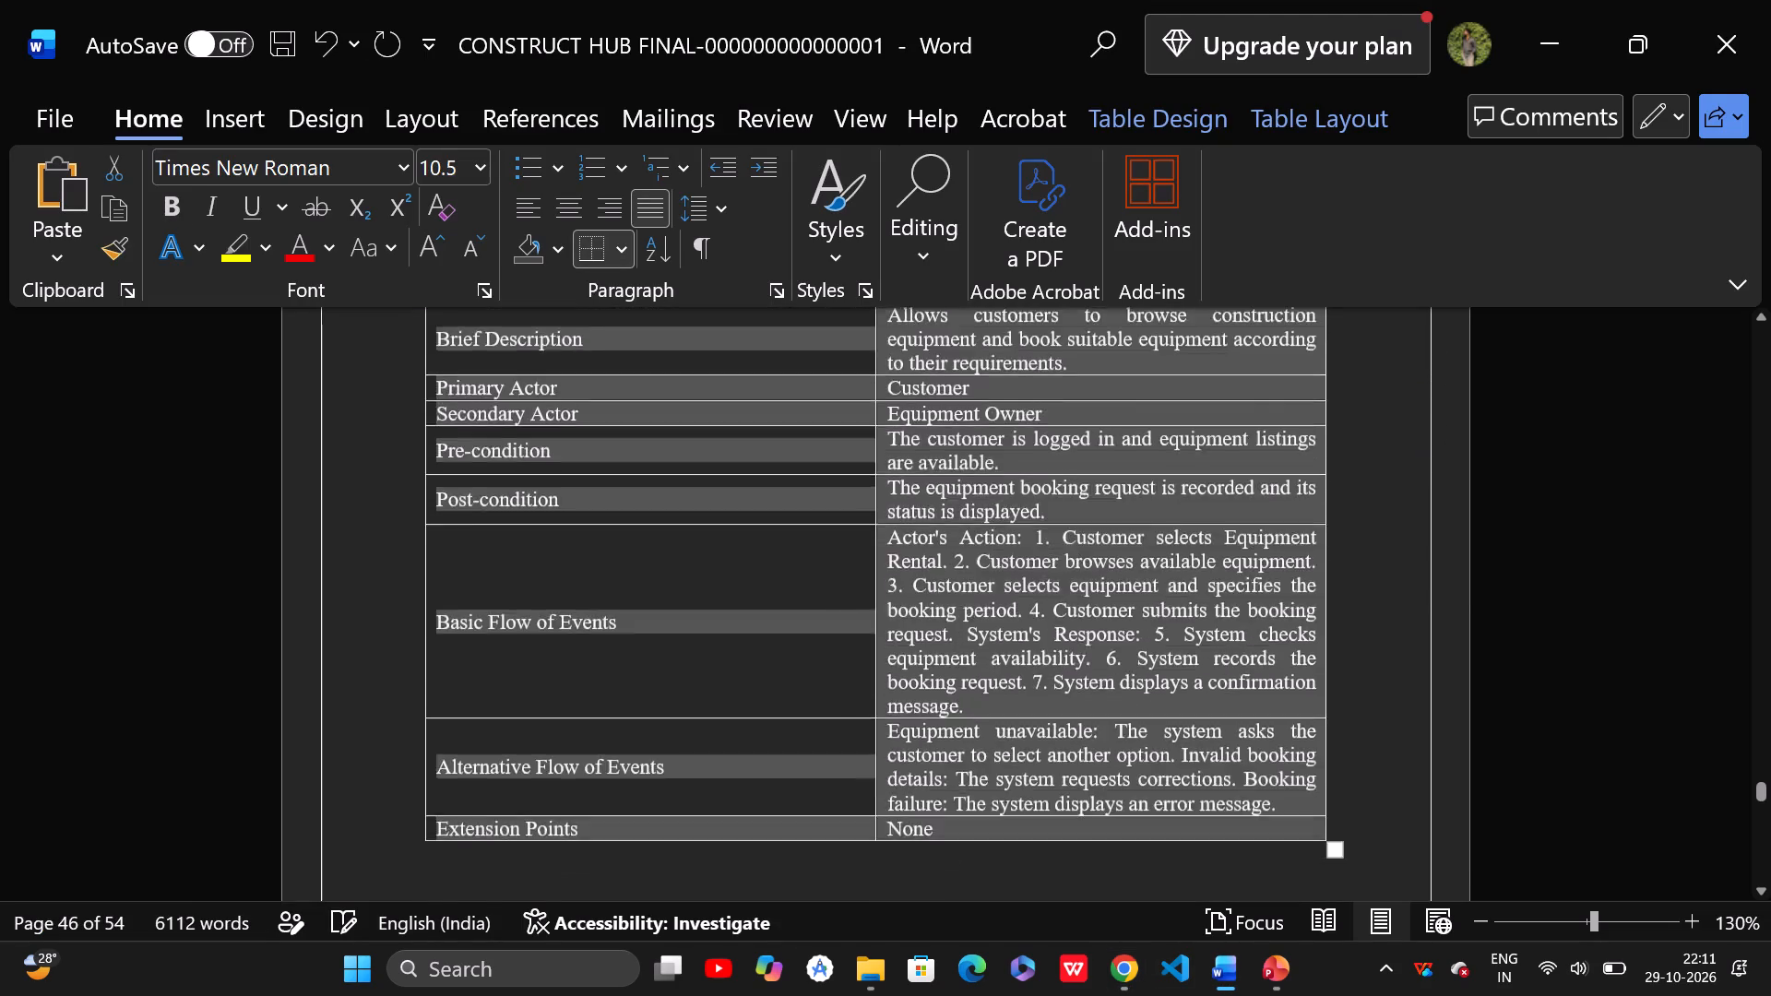
{"action": "scroll", "coordinate": [1000, 646], "scroll_direction": "up", "scroll_amount": 7}
{"action": "scroll", "coordinate": [1013, 611], "scroll_direction": "down", "scroll_amount": 9}
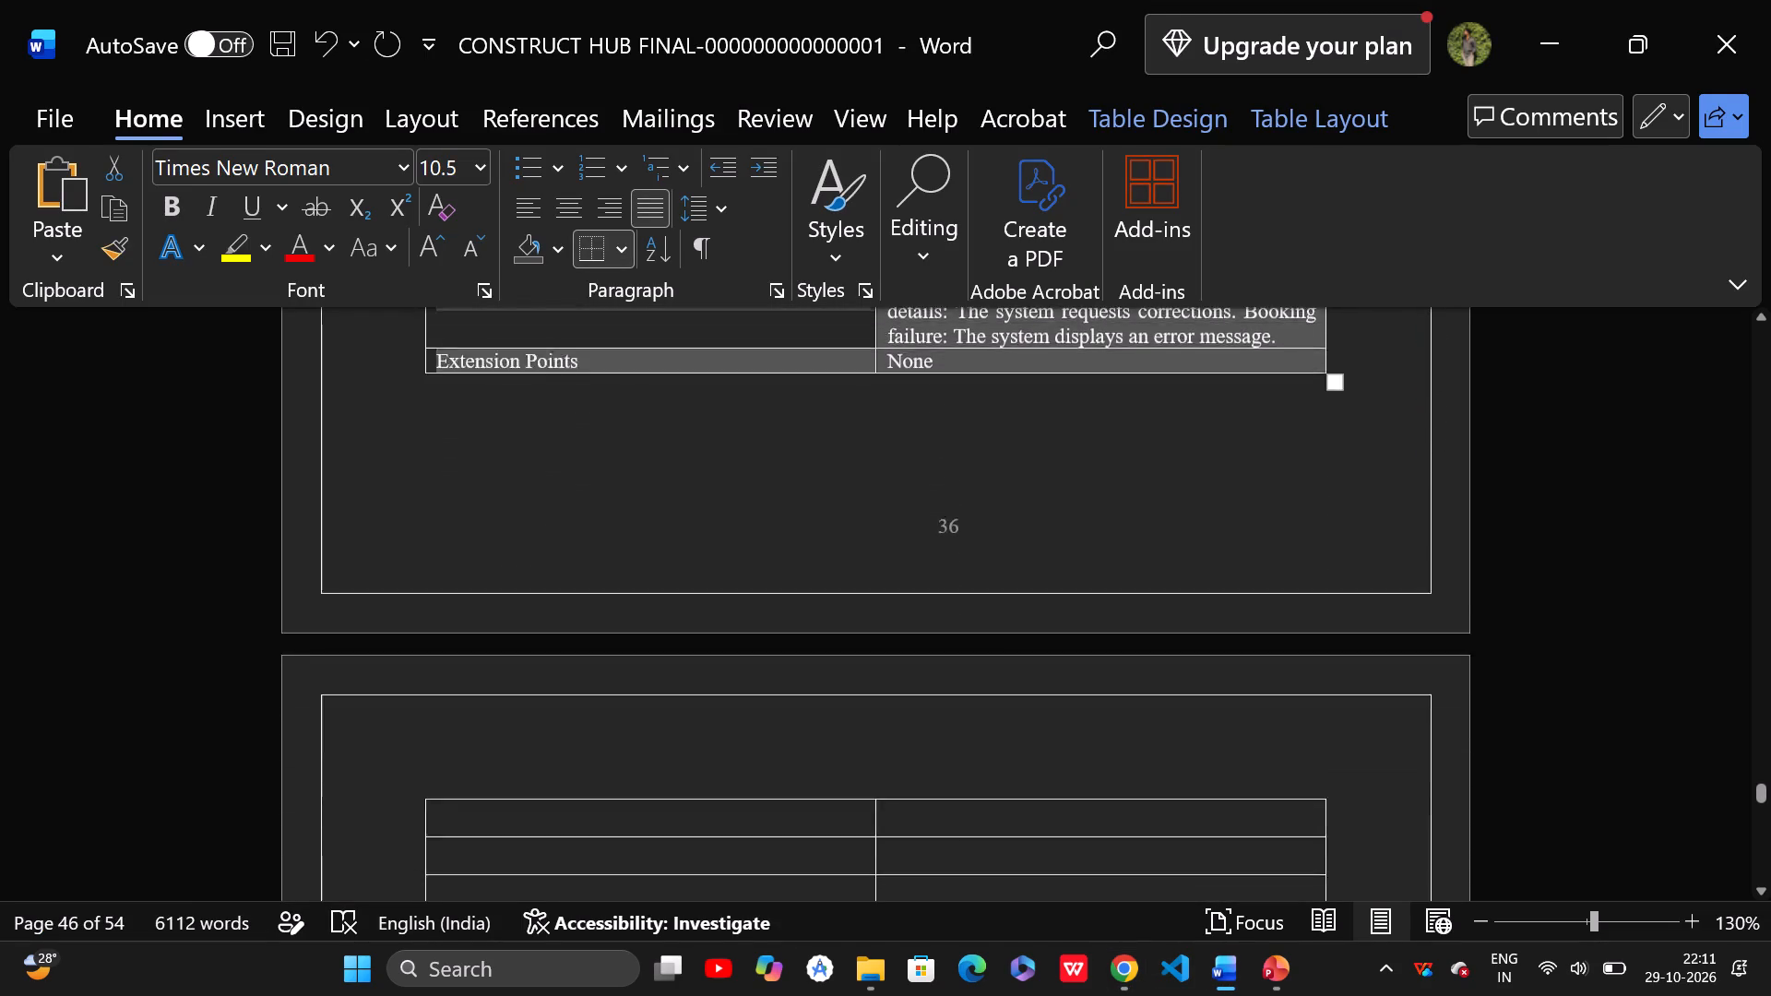
{"action": "scroll", "coordinate": [925, 599], "scroll_direction": "down", "scroll_amount": 7}
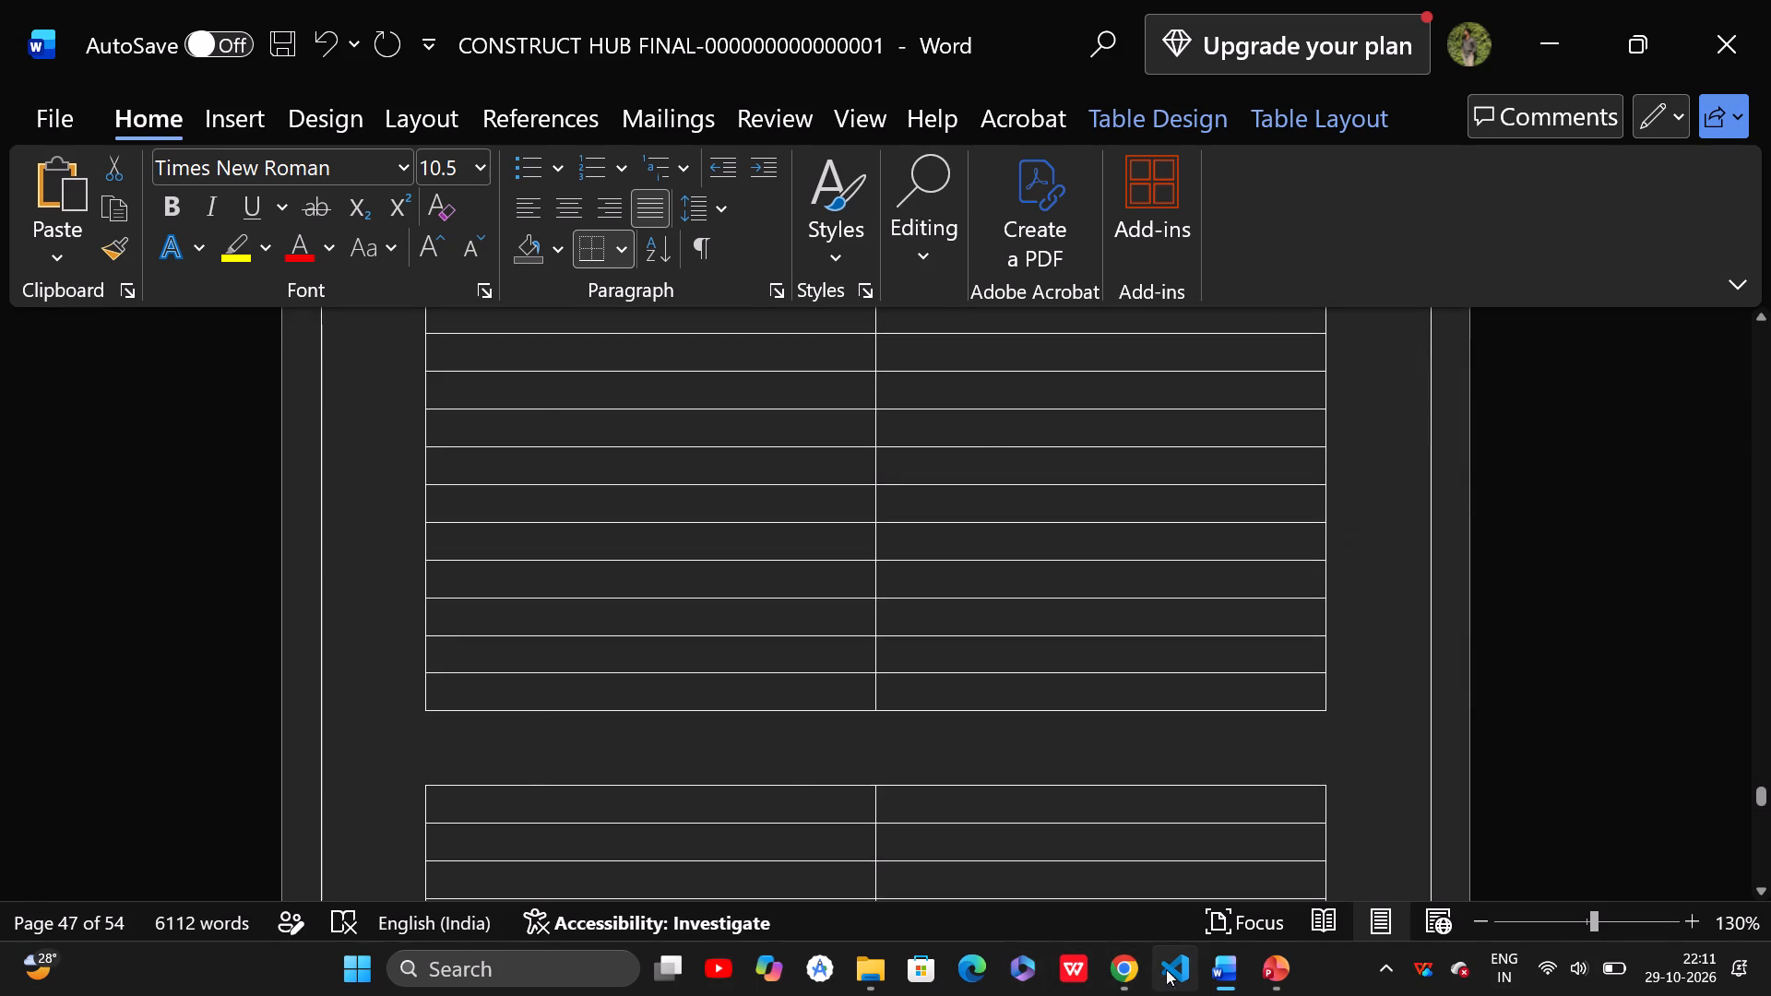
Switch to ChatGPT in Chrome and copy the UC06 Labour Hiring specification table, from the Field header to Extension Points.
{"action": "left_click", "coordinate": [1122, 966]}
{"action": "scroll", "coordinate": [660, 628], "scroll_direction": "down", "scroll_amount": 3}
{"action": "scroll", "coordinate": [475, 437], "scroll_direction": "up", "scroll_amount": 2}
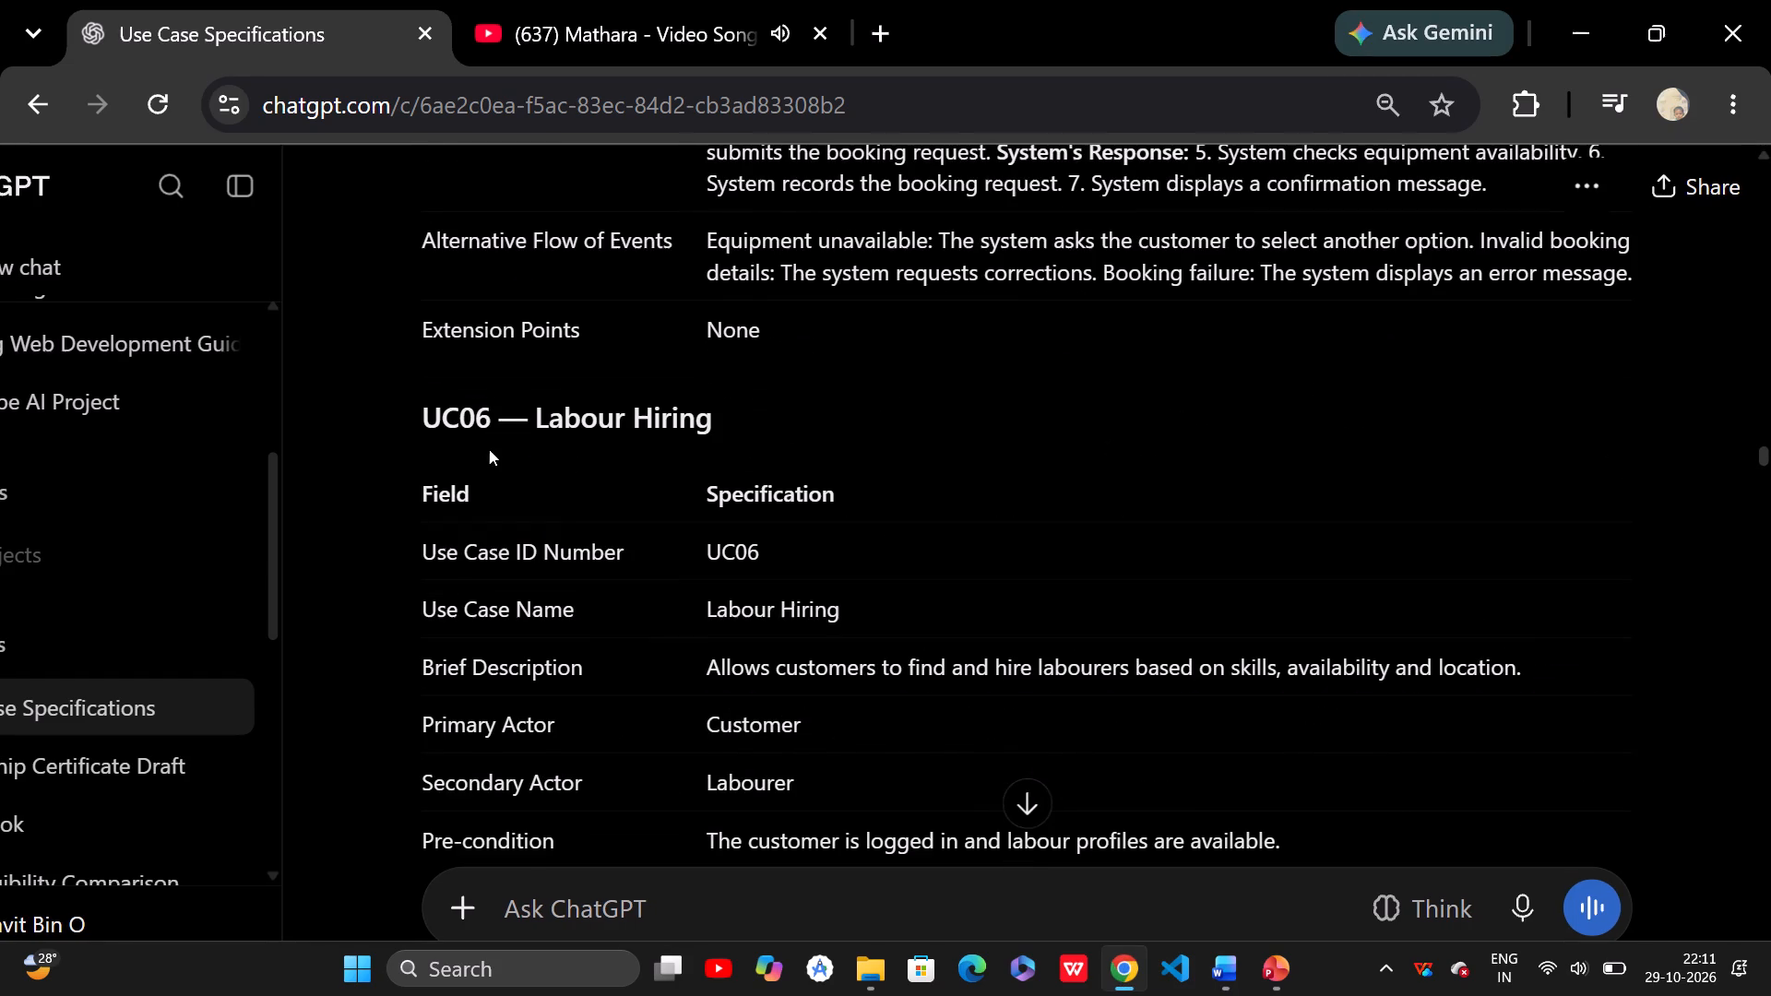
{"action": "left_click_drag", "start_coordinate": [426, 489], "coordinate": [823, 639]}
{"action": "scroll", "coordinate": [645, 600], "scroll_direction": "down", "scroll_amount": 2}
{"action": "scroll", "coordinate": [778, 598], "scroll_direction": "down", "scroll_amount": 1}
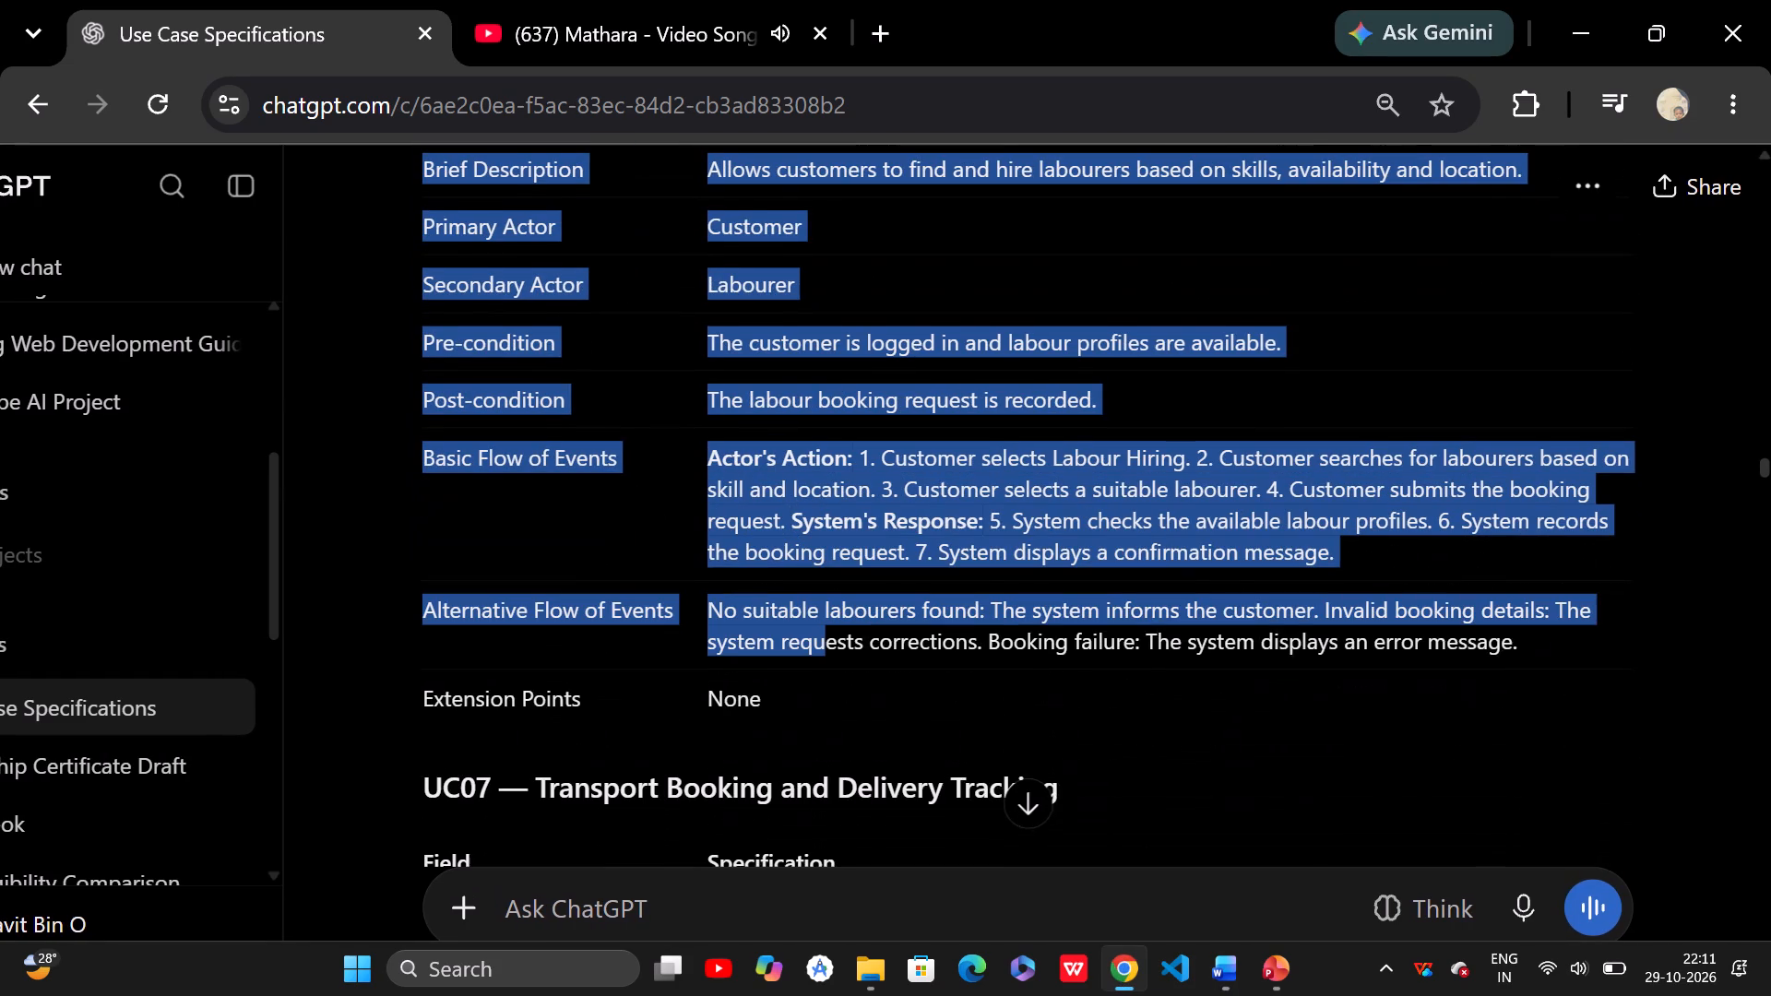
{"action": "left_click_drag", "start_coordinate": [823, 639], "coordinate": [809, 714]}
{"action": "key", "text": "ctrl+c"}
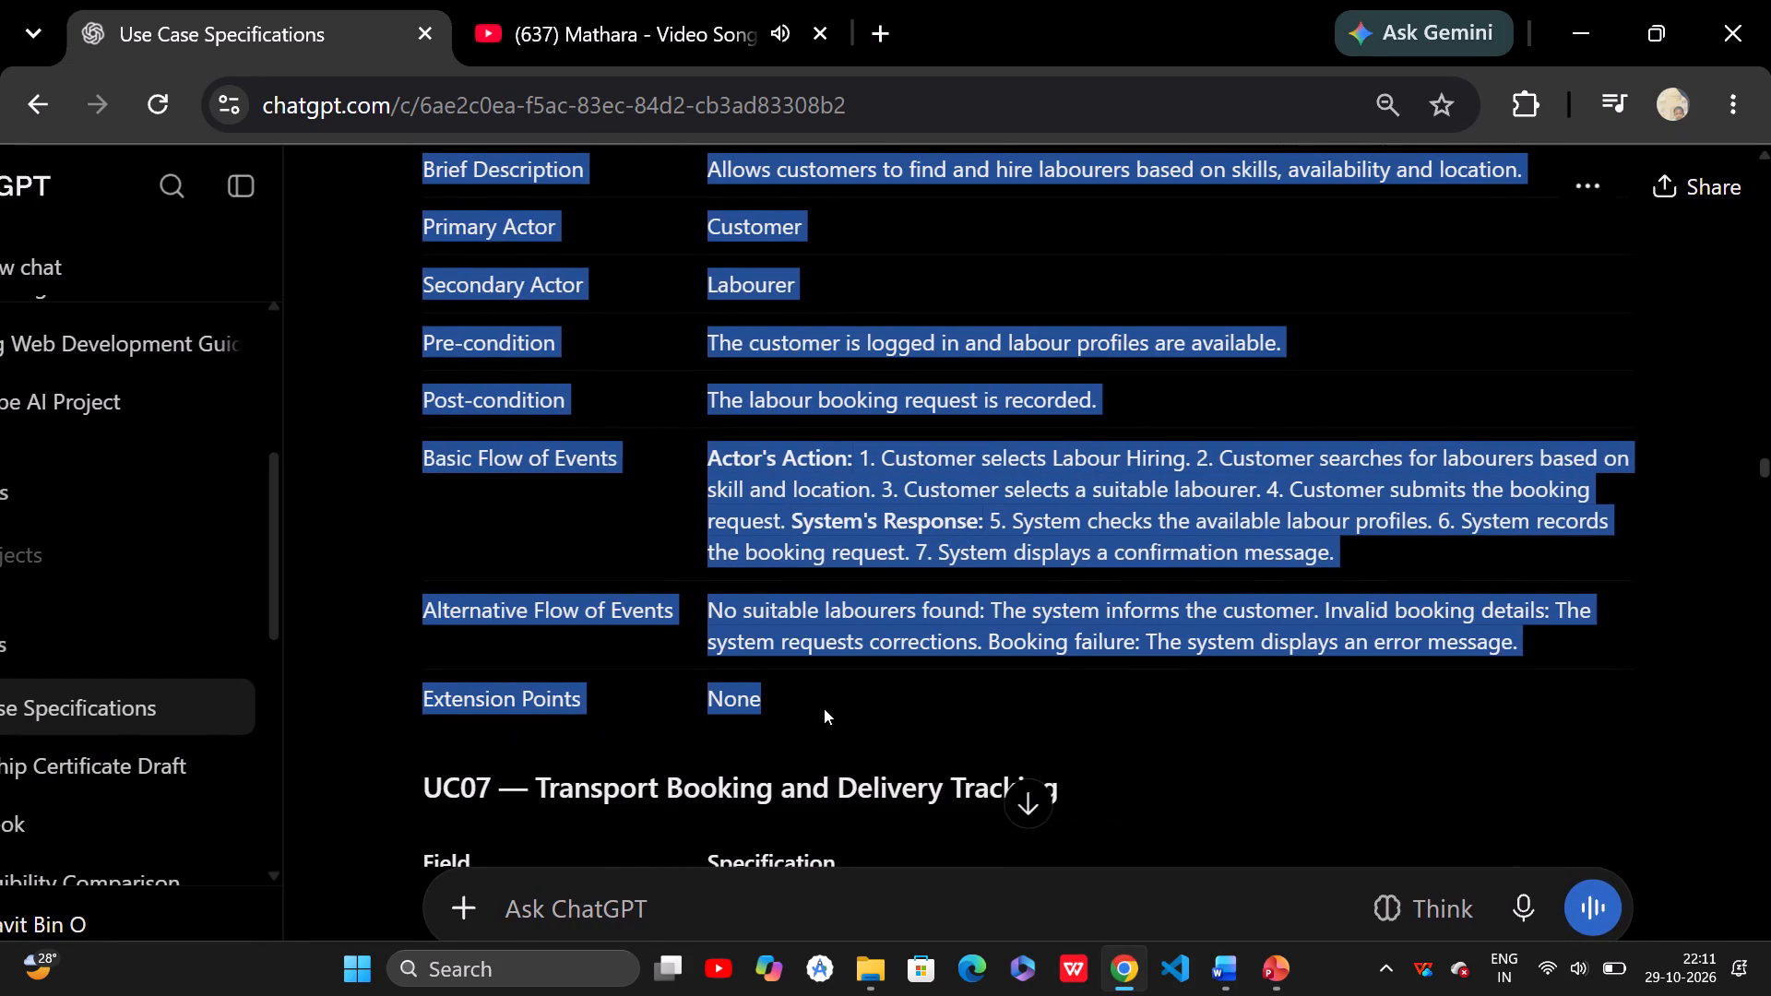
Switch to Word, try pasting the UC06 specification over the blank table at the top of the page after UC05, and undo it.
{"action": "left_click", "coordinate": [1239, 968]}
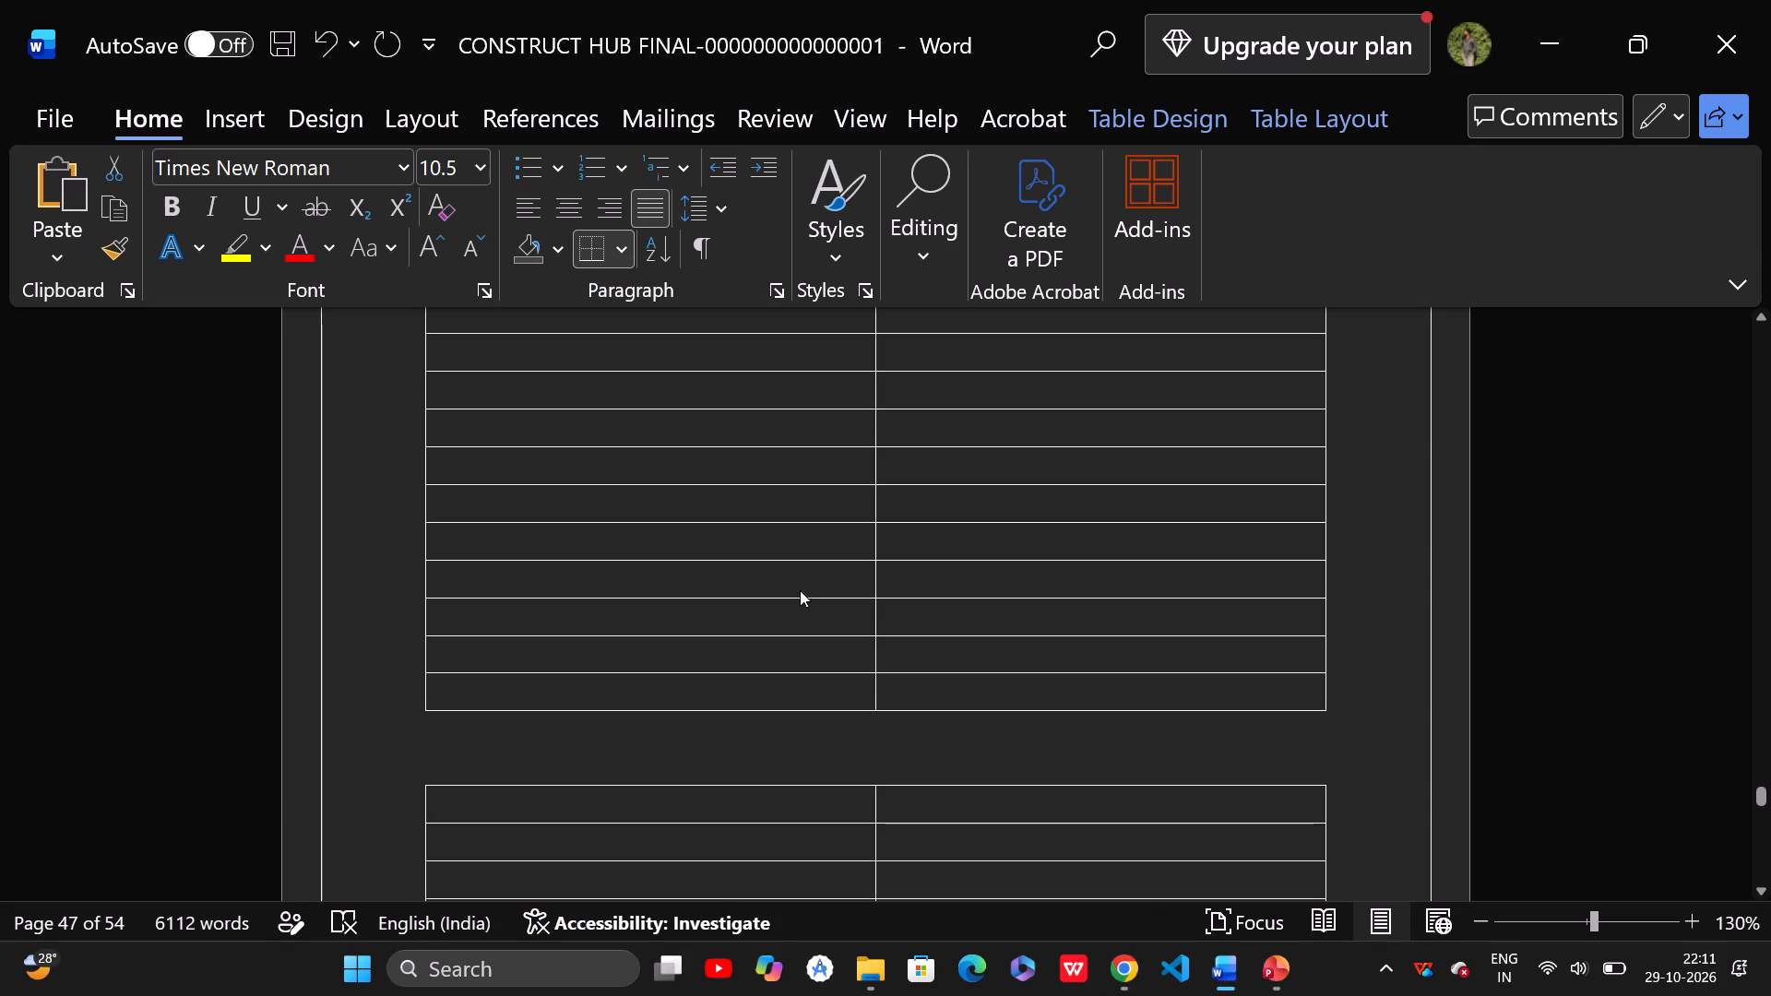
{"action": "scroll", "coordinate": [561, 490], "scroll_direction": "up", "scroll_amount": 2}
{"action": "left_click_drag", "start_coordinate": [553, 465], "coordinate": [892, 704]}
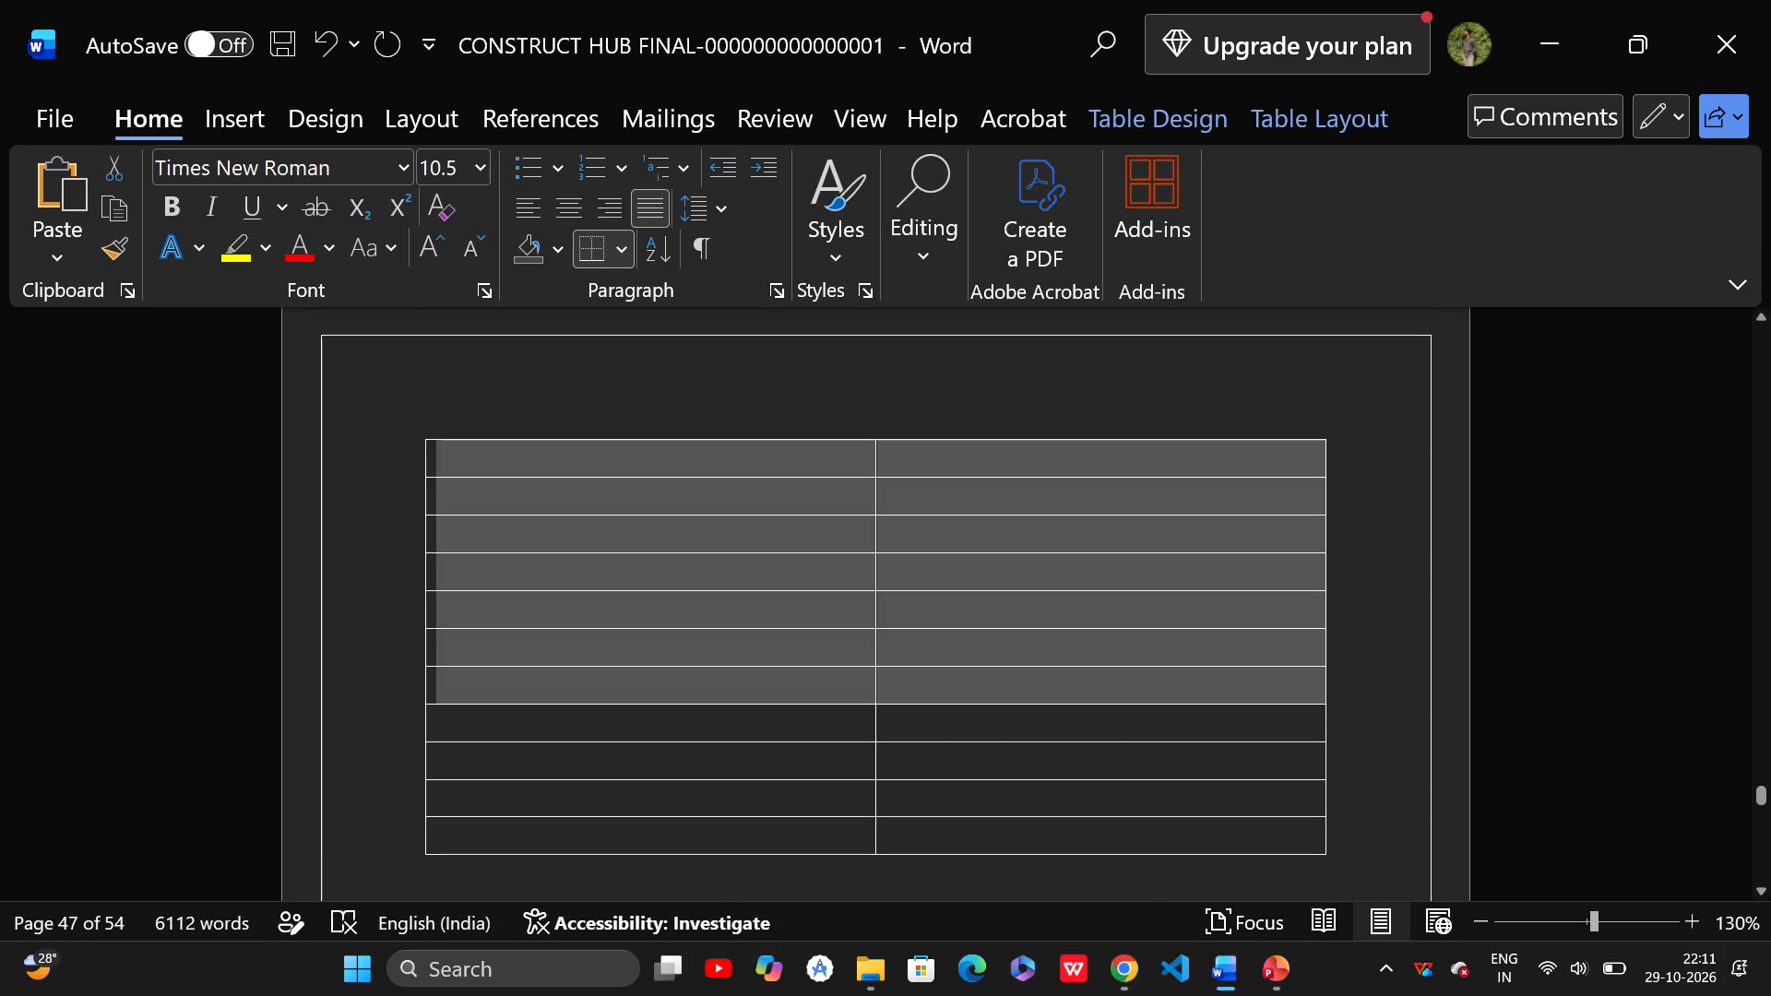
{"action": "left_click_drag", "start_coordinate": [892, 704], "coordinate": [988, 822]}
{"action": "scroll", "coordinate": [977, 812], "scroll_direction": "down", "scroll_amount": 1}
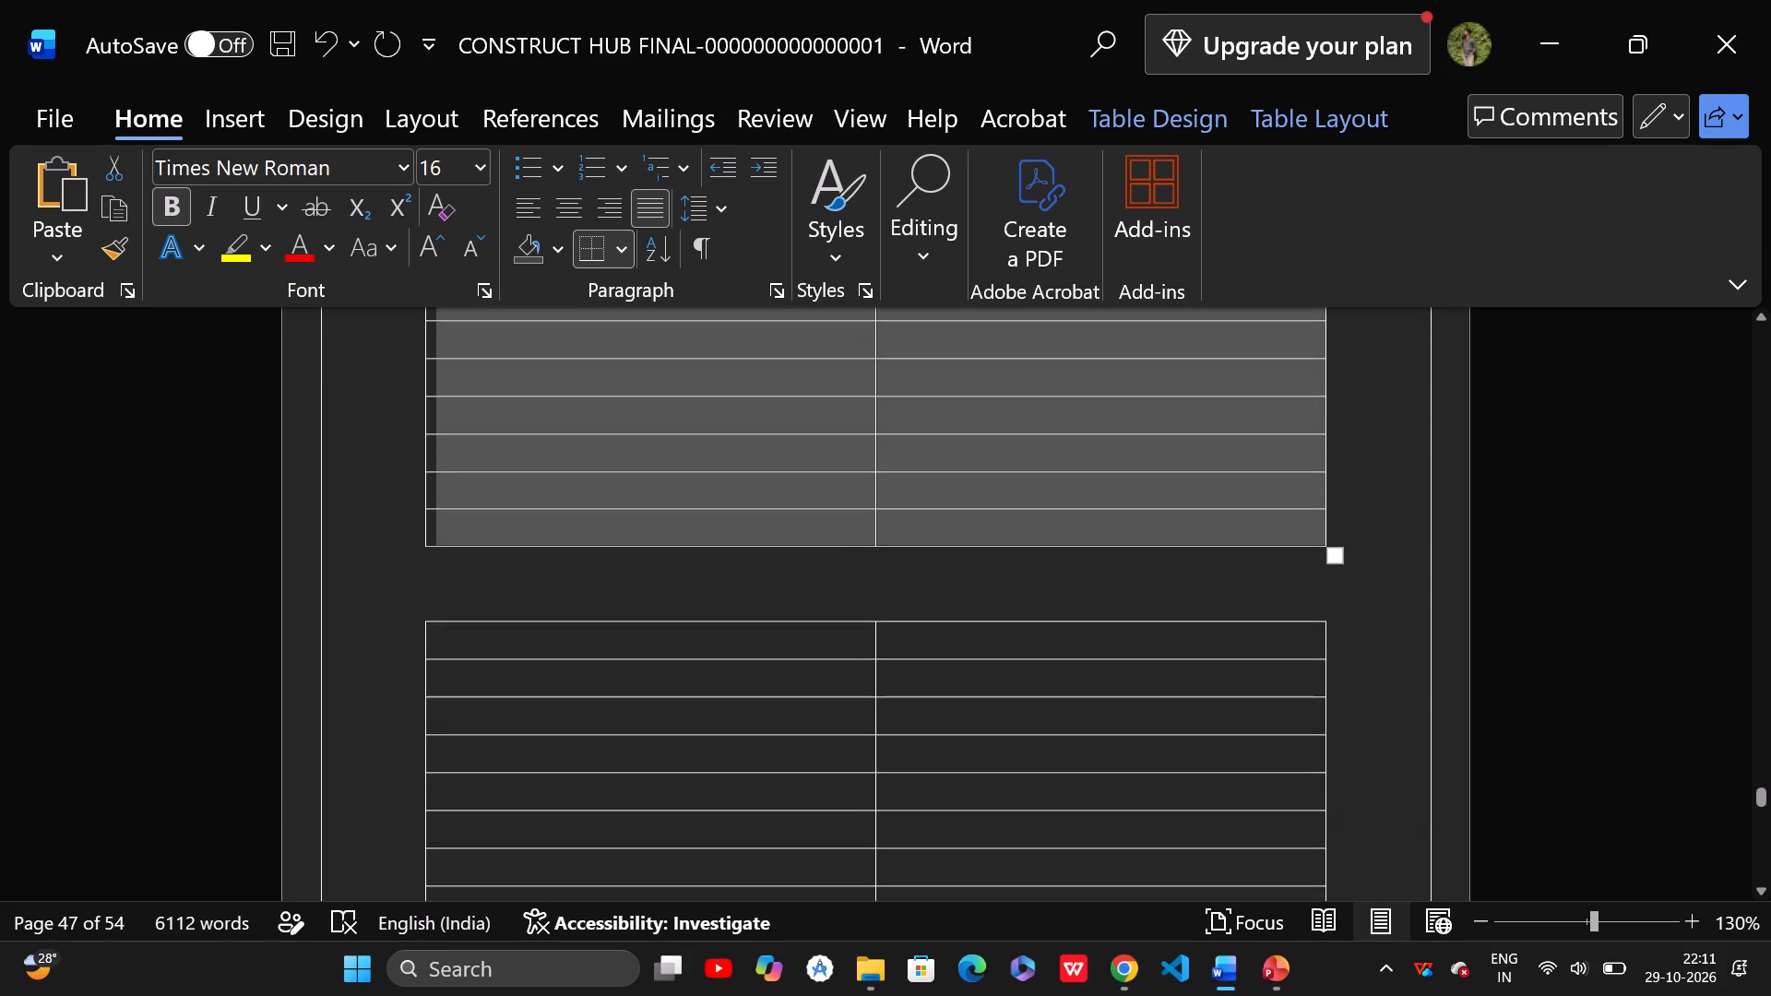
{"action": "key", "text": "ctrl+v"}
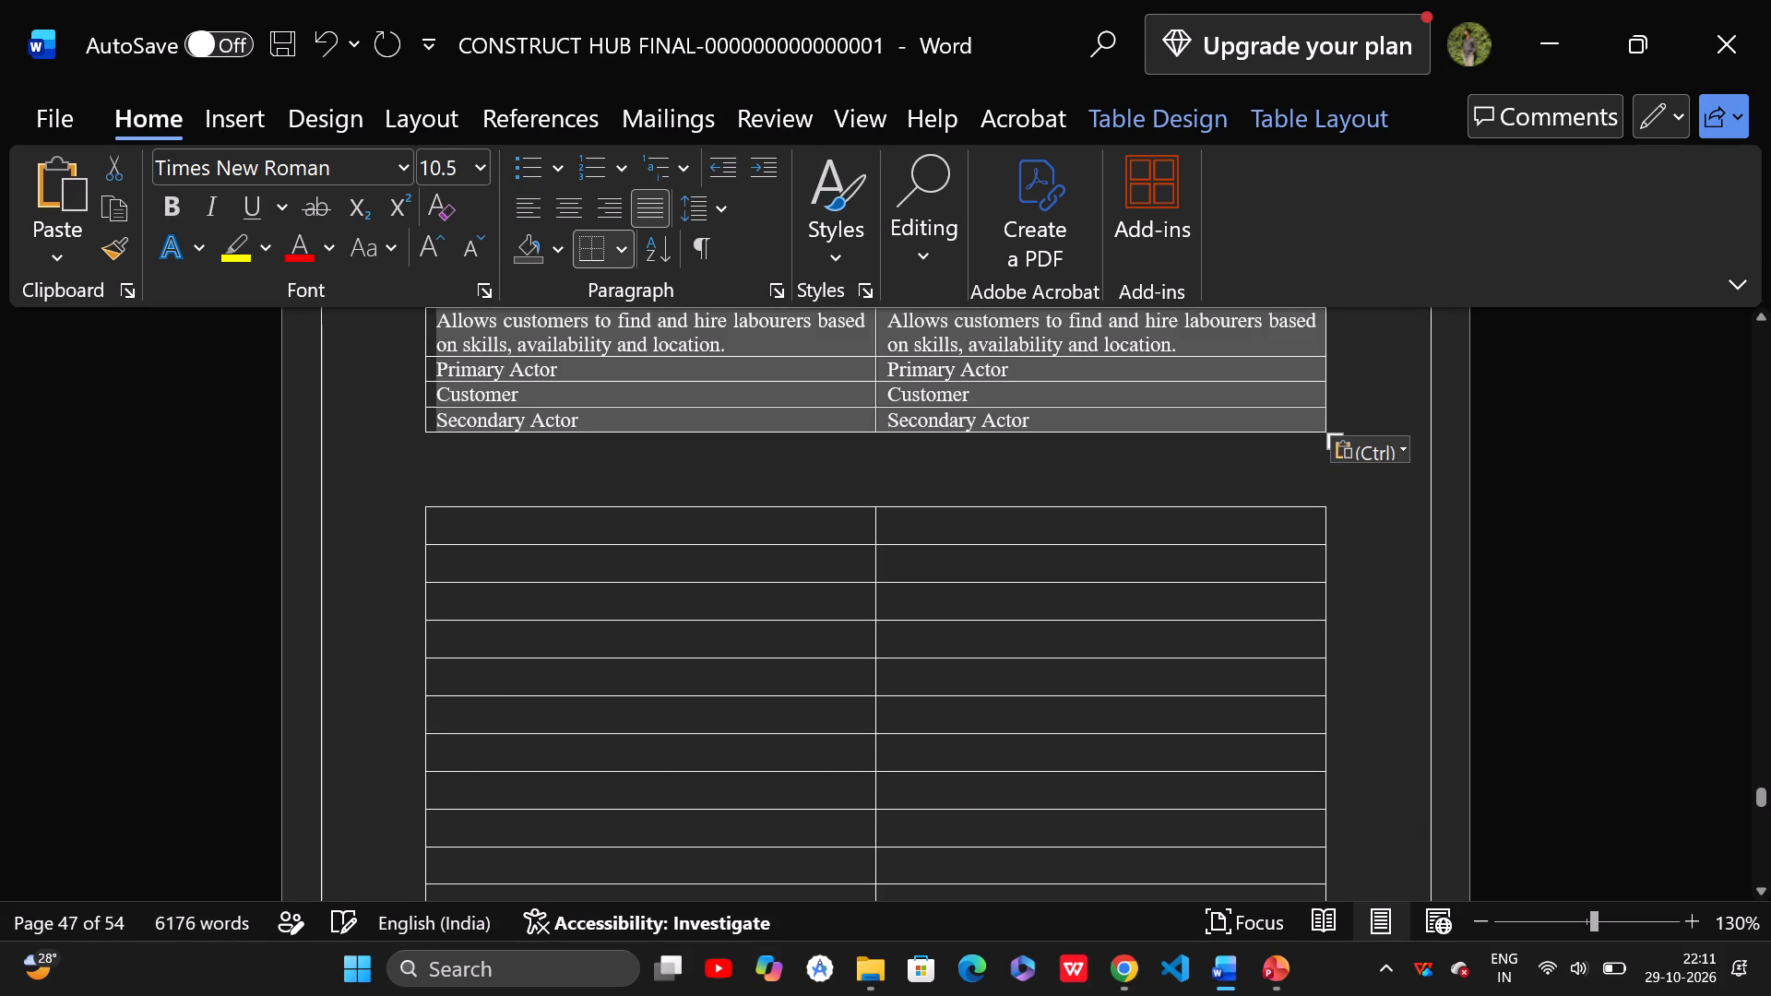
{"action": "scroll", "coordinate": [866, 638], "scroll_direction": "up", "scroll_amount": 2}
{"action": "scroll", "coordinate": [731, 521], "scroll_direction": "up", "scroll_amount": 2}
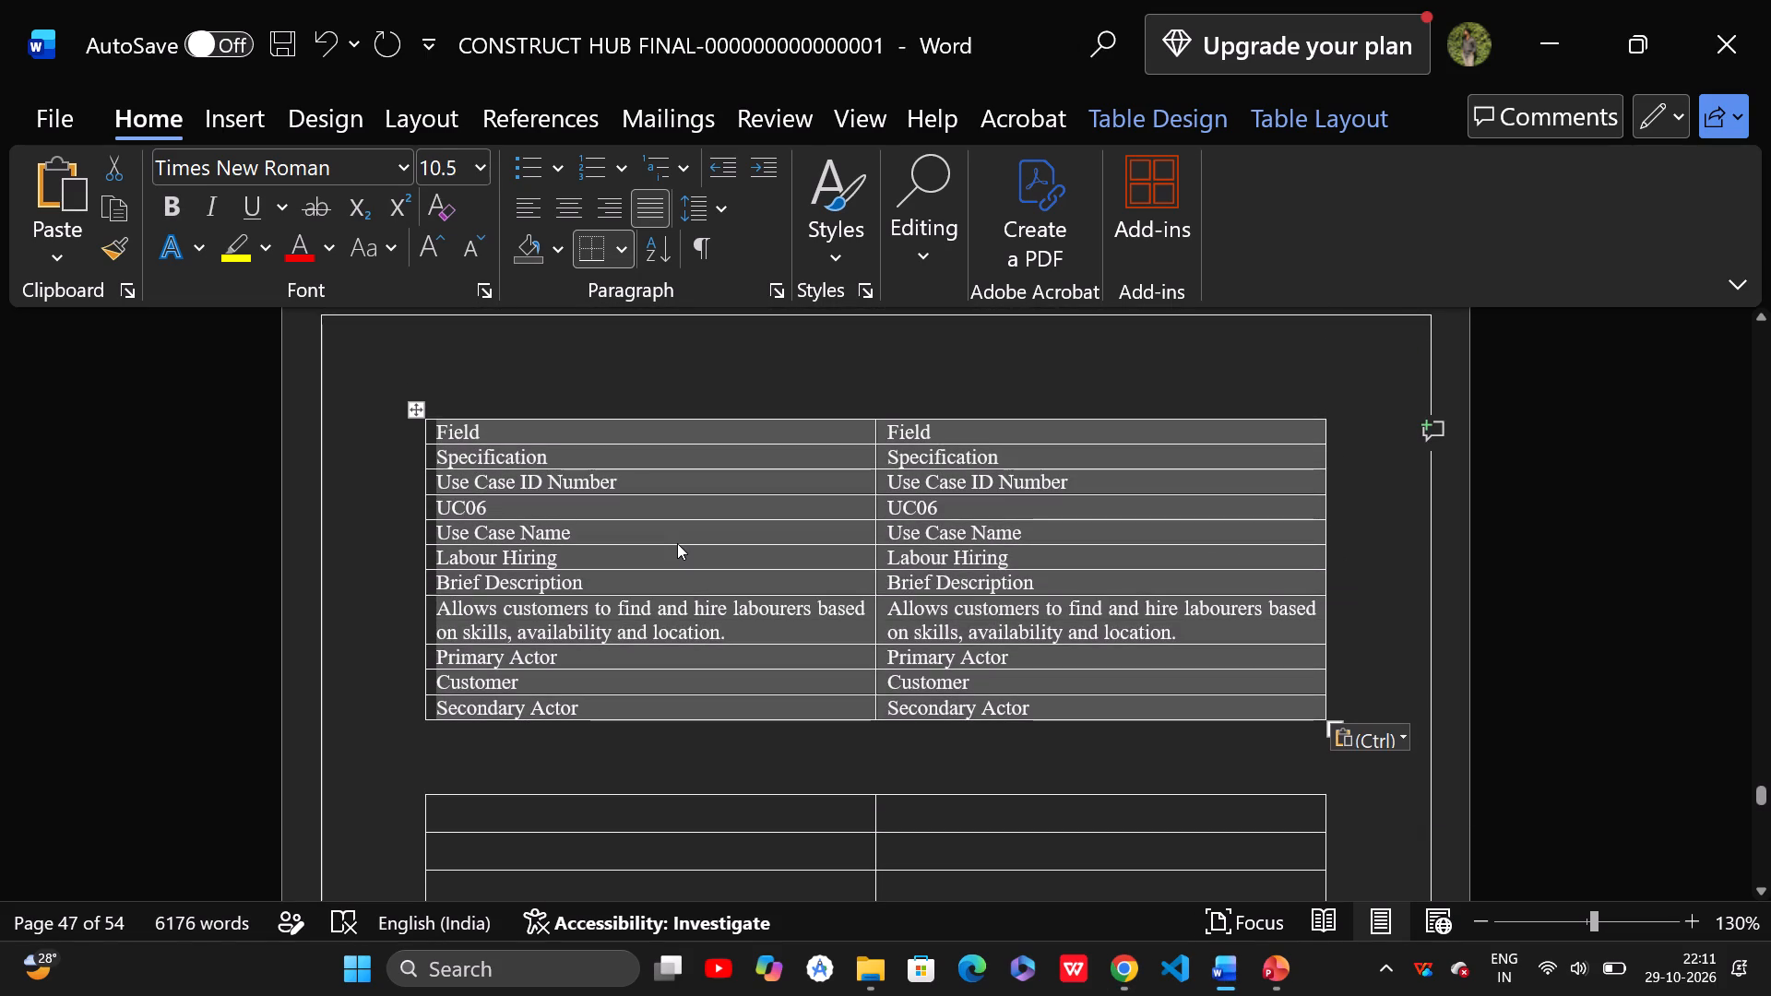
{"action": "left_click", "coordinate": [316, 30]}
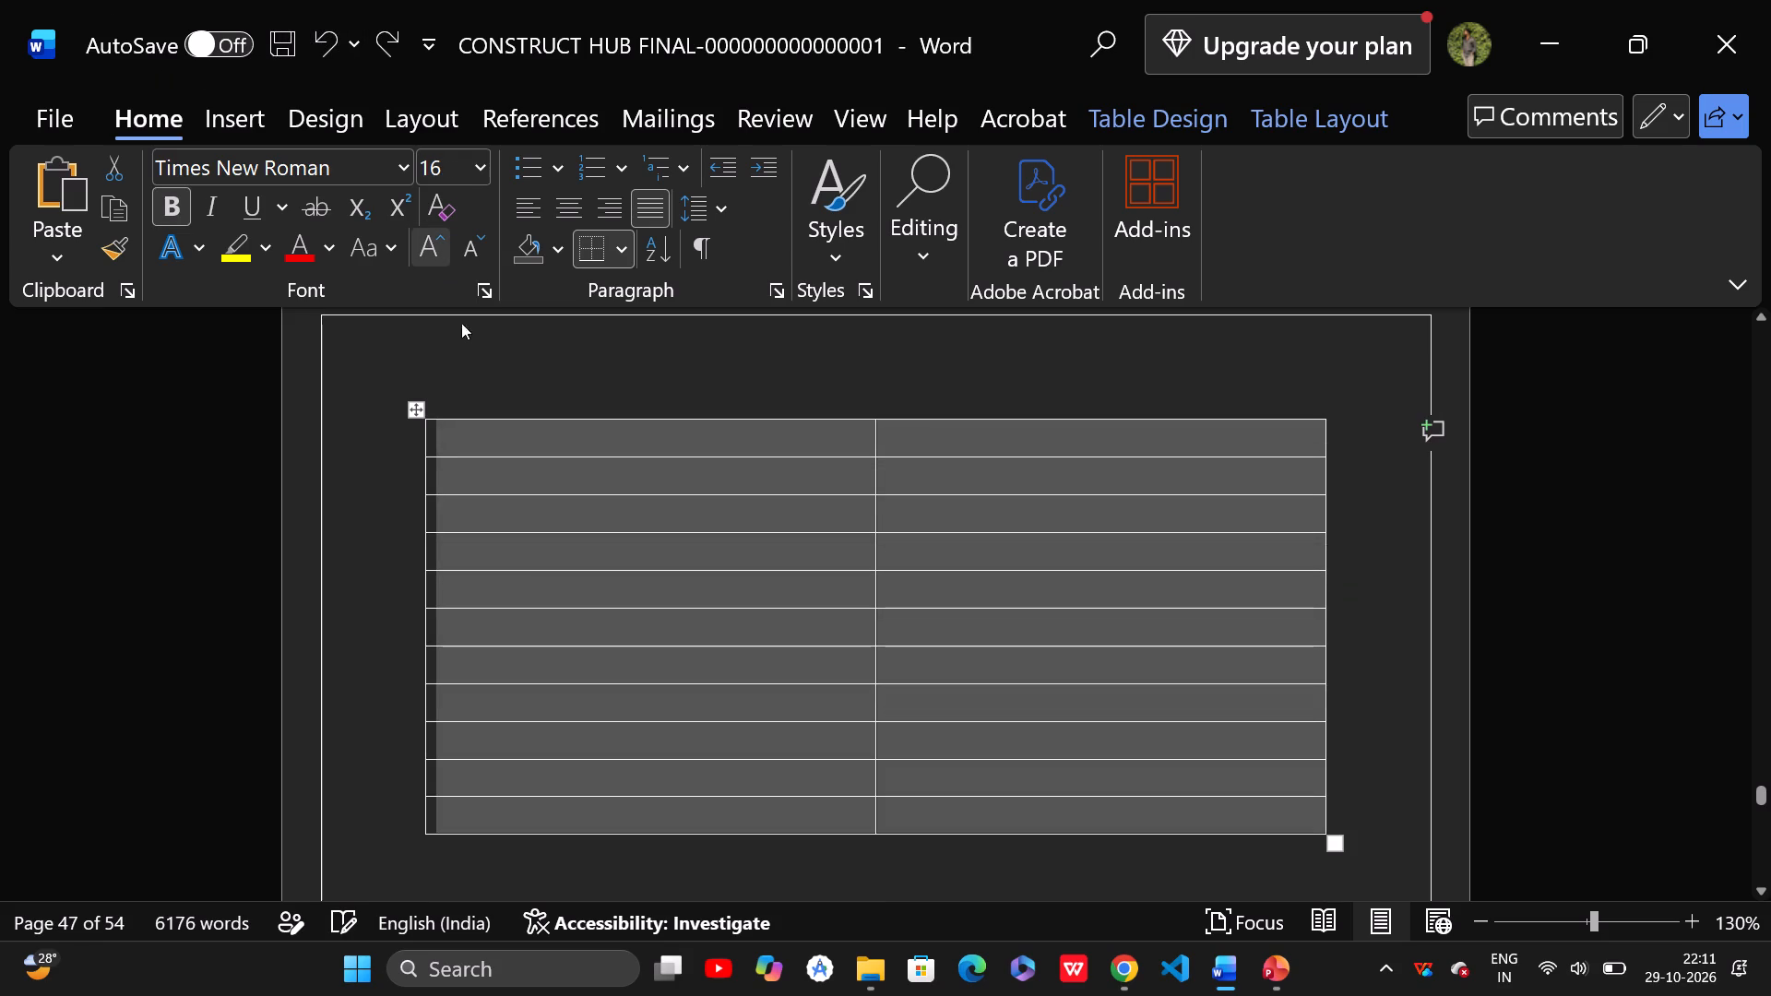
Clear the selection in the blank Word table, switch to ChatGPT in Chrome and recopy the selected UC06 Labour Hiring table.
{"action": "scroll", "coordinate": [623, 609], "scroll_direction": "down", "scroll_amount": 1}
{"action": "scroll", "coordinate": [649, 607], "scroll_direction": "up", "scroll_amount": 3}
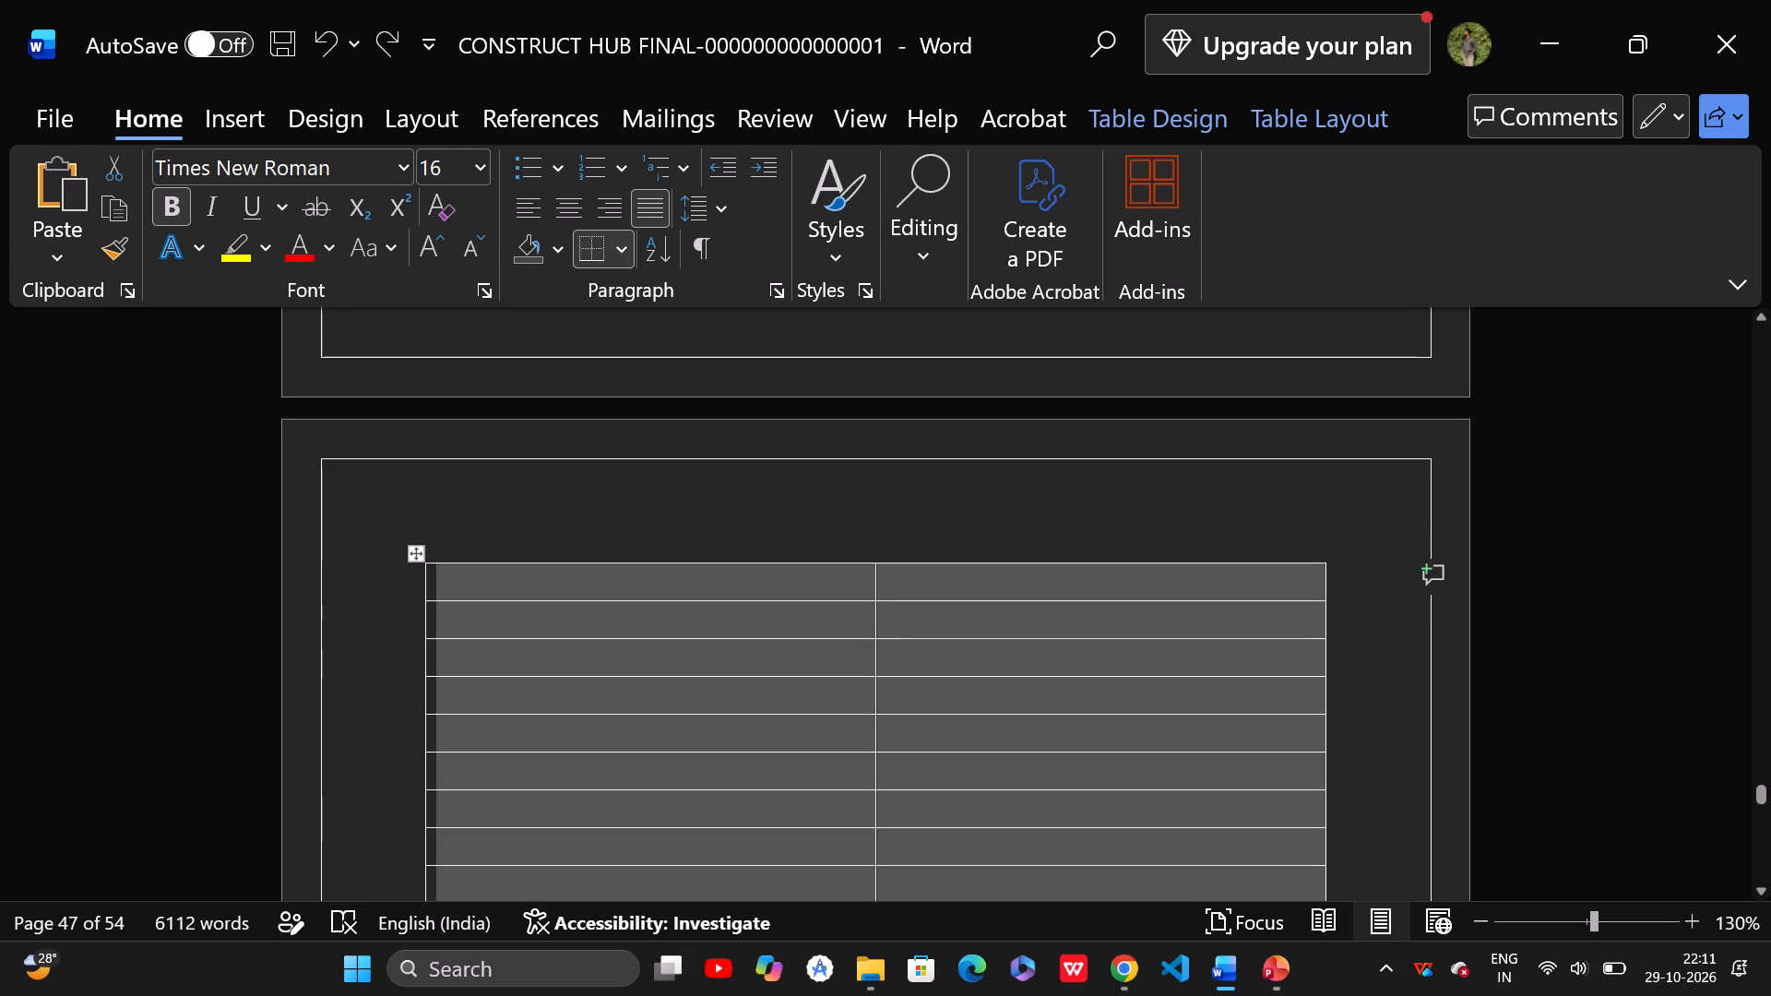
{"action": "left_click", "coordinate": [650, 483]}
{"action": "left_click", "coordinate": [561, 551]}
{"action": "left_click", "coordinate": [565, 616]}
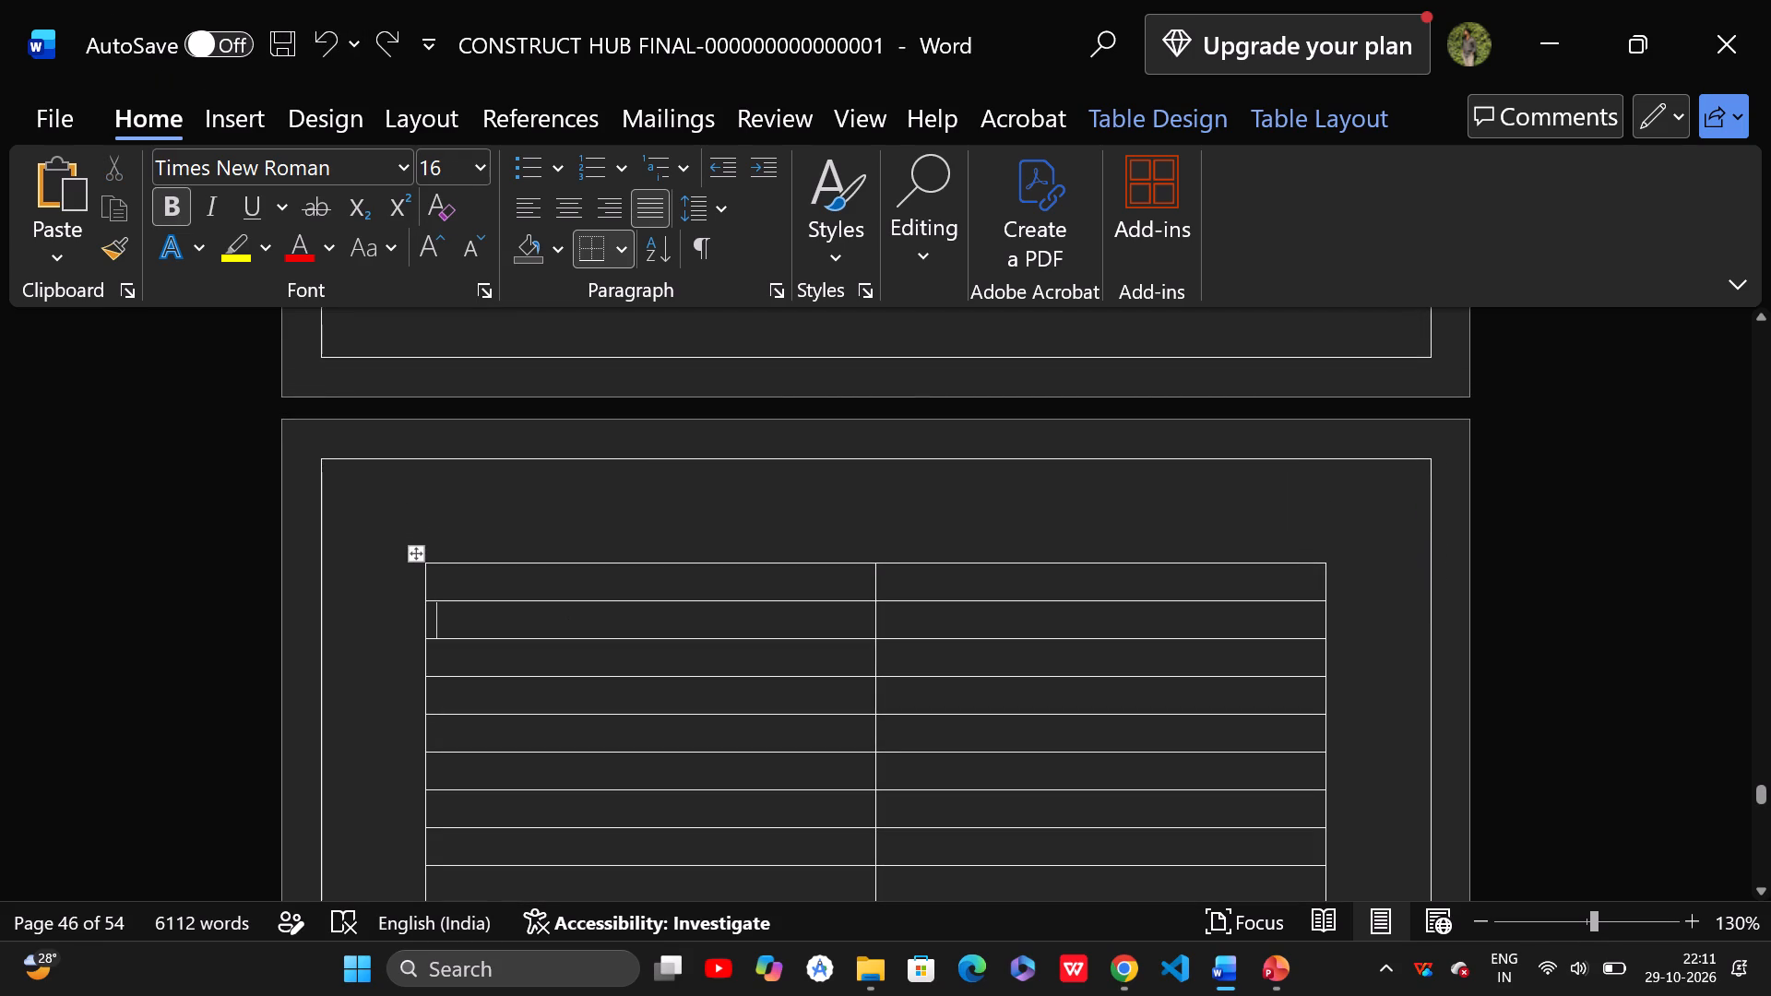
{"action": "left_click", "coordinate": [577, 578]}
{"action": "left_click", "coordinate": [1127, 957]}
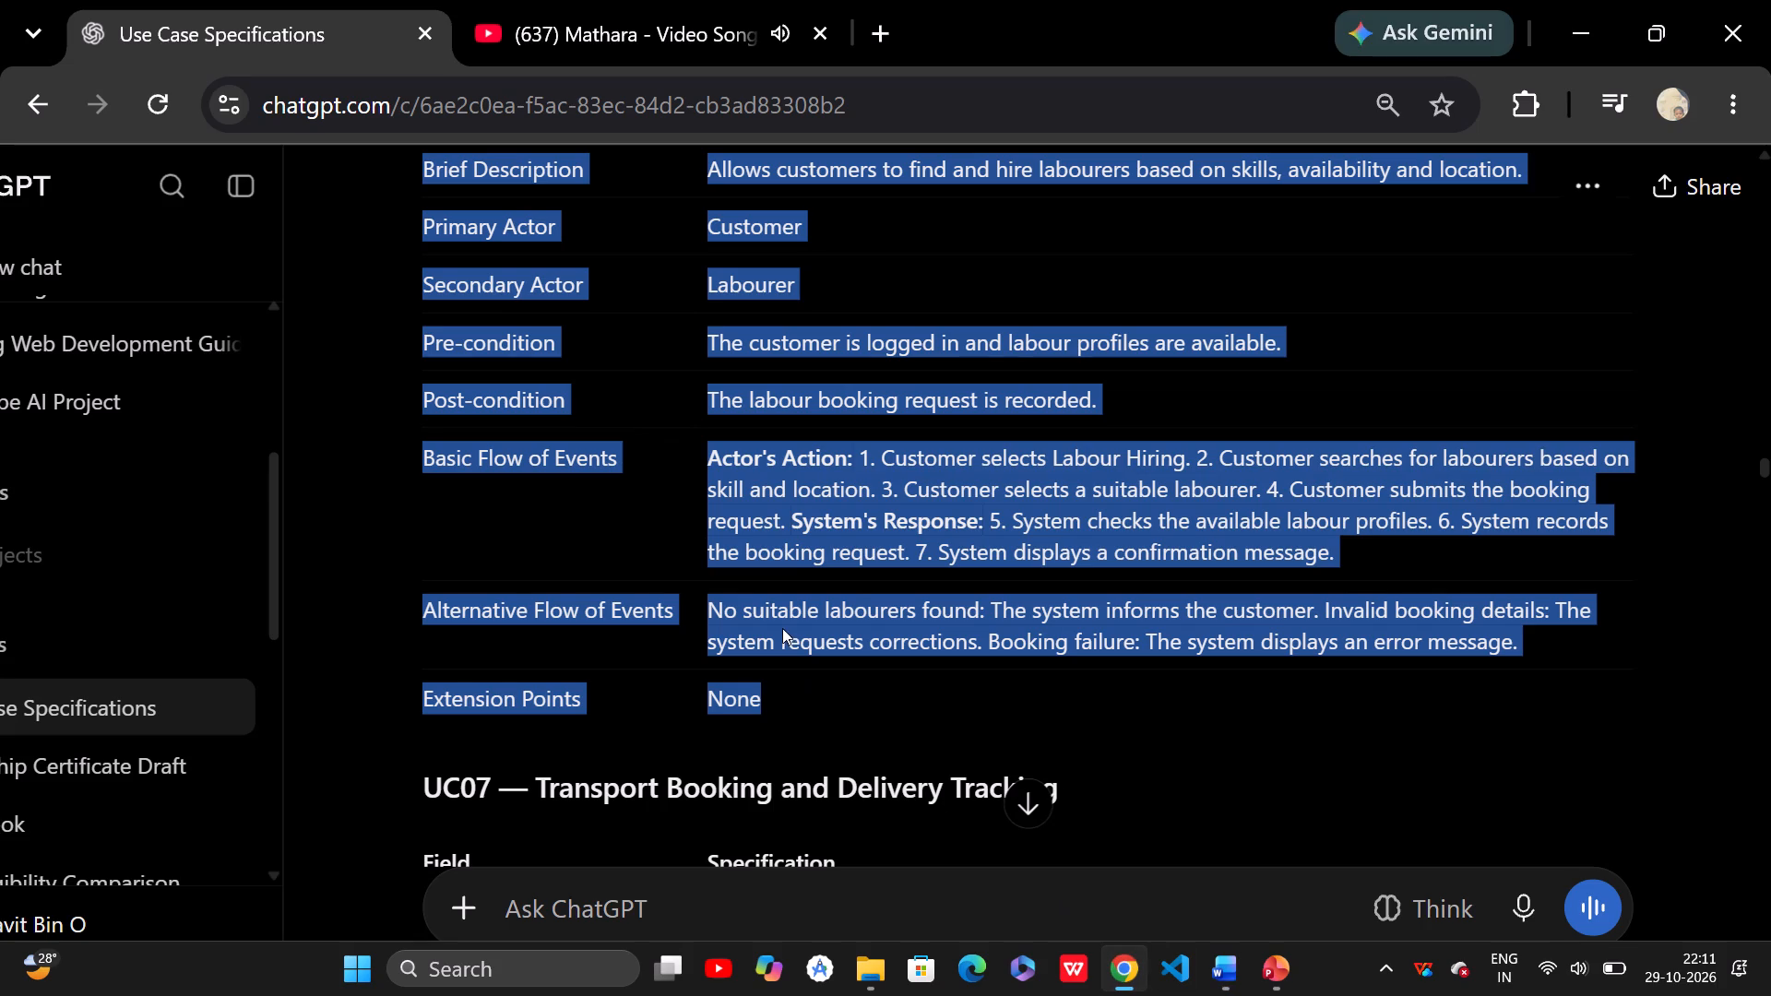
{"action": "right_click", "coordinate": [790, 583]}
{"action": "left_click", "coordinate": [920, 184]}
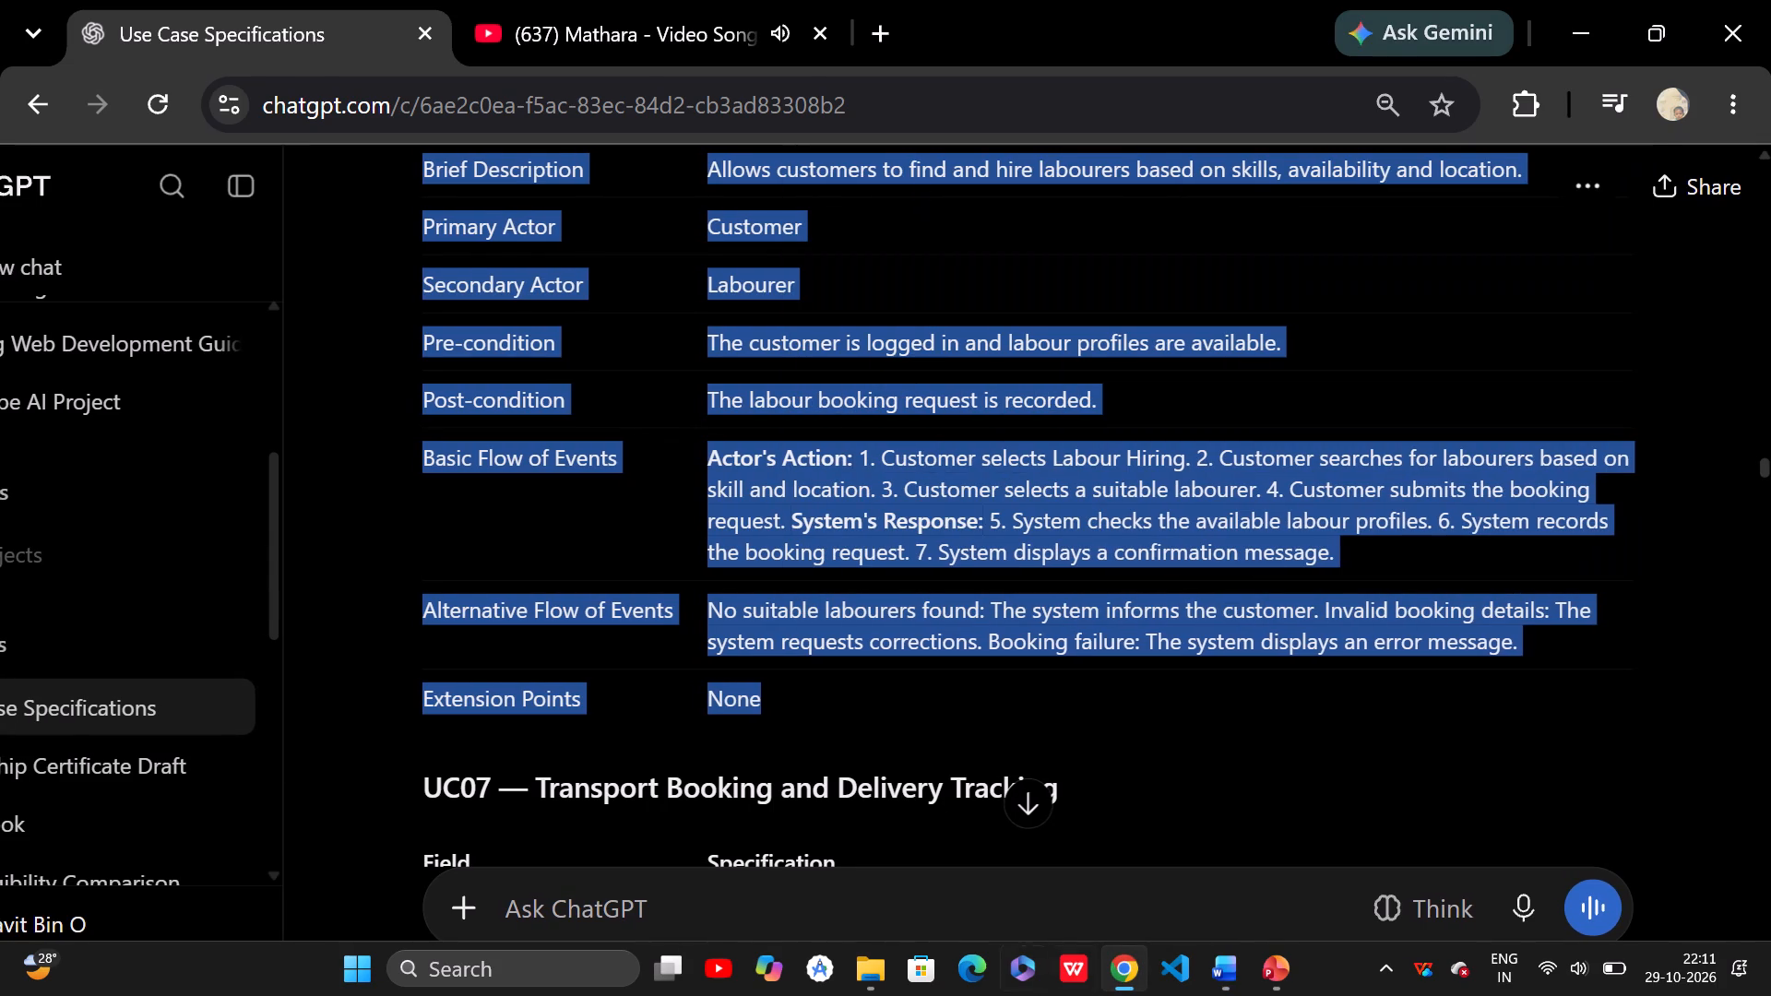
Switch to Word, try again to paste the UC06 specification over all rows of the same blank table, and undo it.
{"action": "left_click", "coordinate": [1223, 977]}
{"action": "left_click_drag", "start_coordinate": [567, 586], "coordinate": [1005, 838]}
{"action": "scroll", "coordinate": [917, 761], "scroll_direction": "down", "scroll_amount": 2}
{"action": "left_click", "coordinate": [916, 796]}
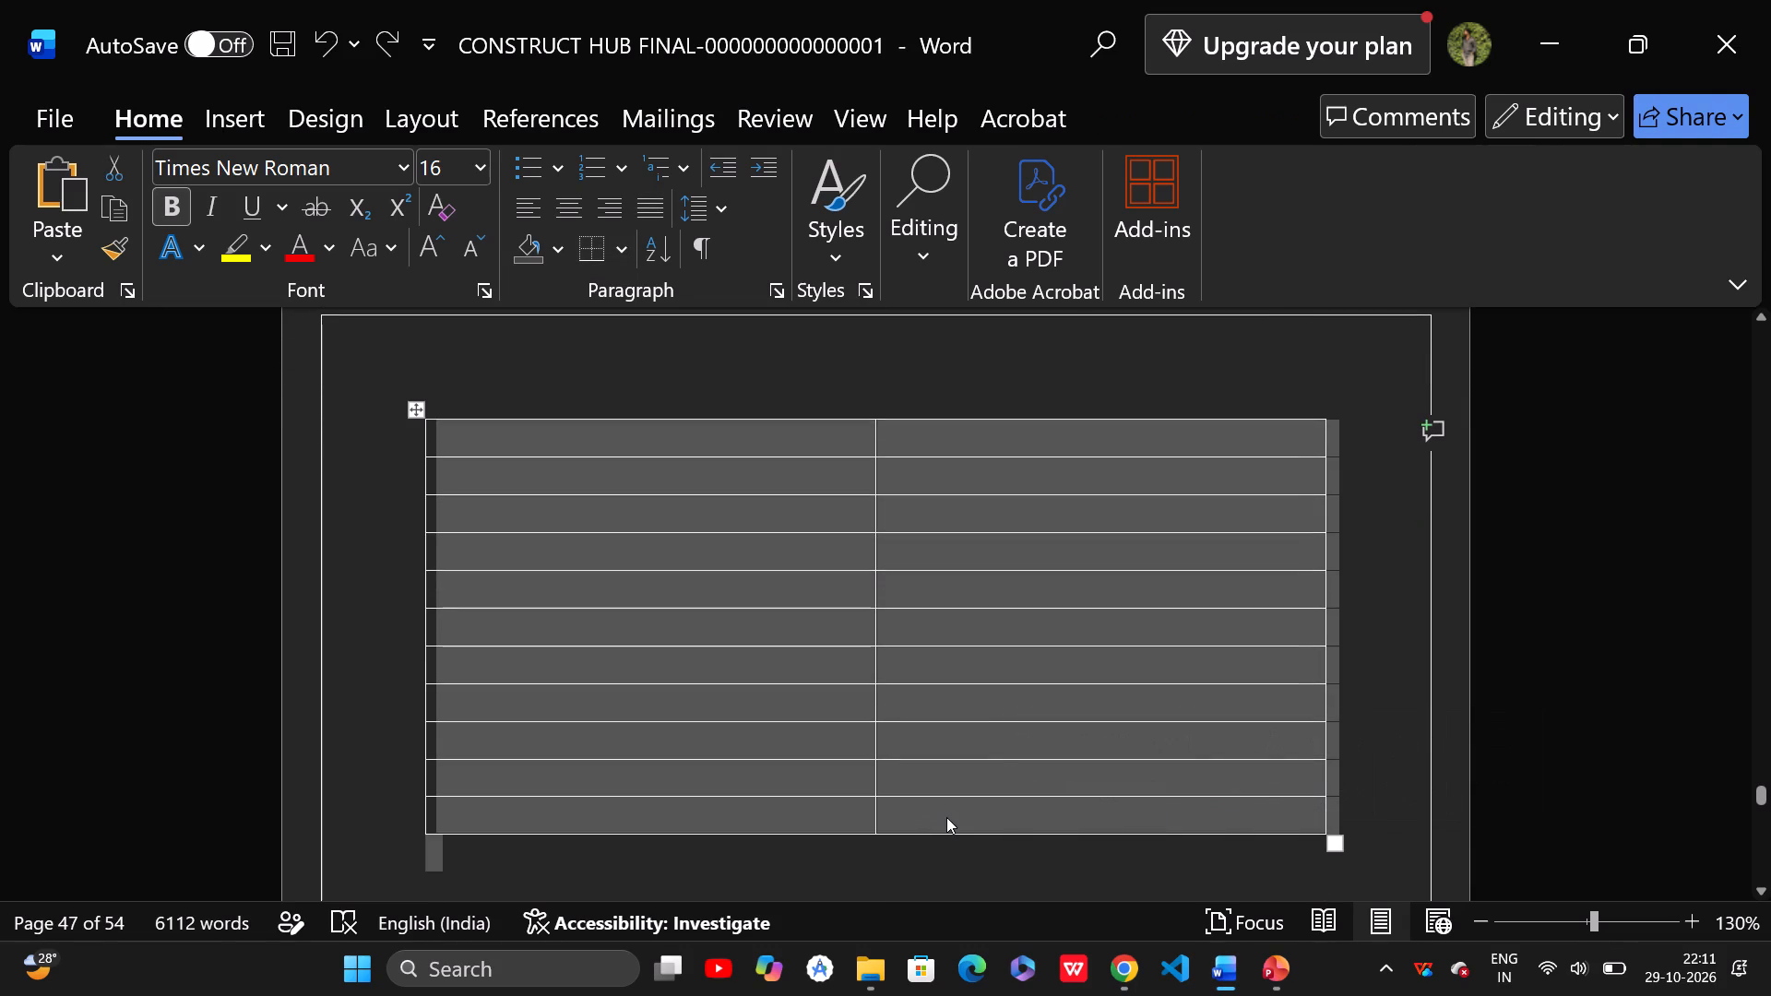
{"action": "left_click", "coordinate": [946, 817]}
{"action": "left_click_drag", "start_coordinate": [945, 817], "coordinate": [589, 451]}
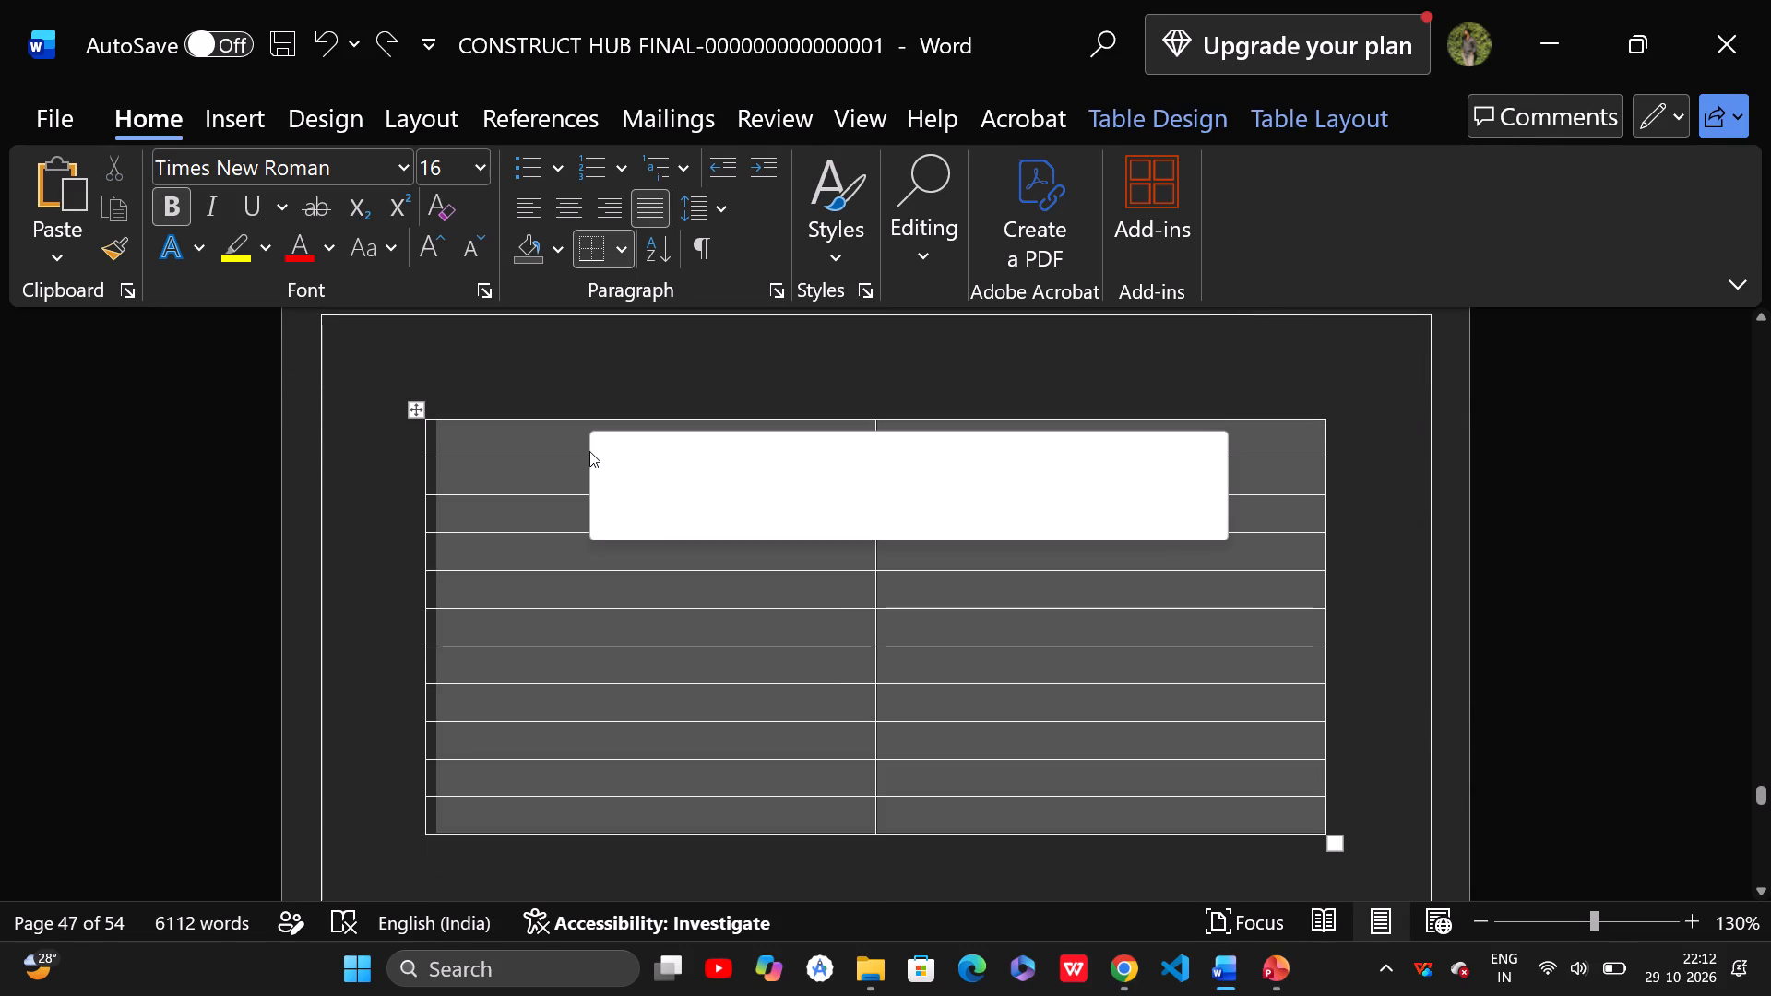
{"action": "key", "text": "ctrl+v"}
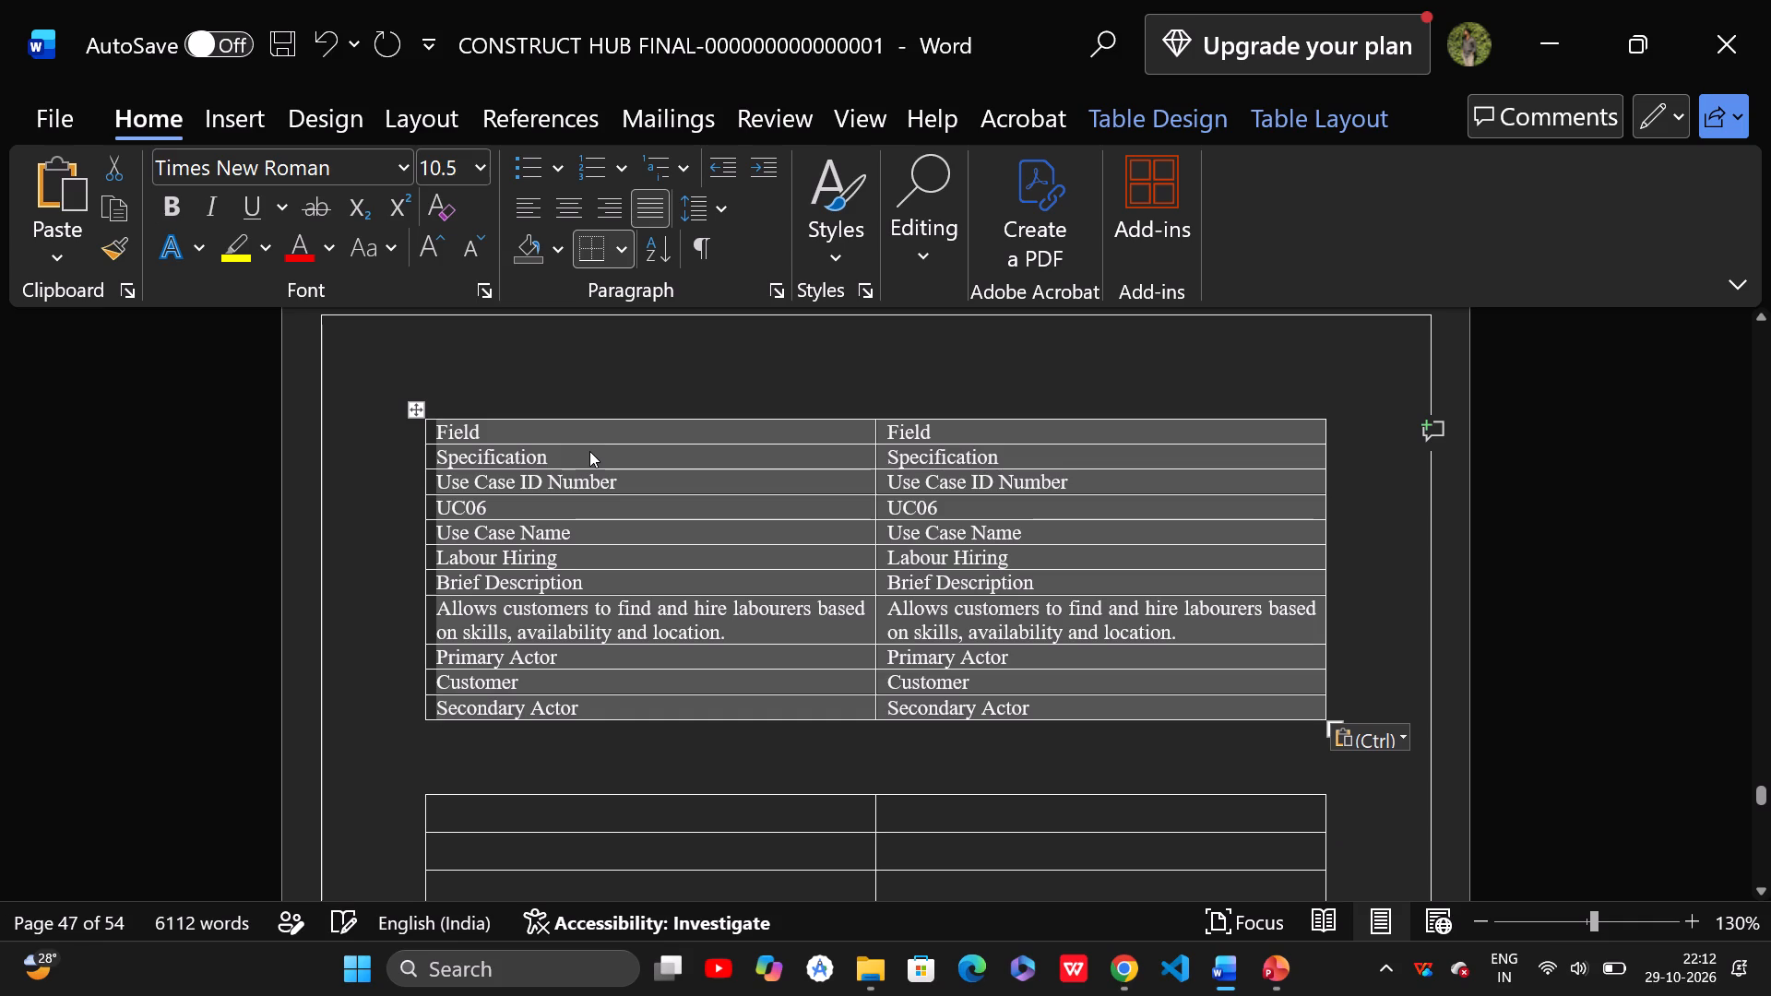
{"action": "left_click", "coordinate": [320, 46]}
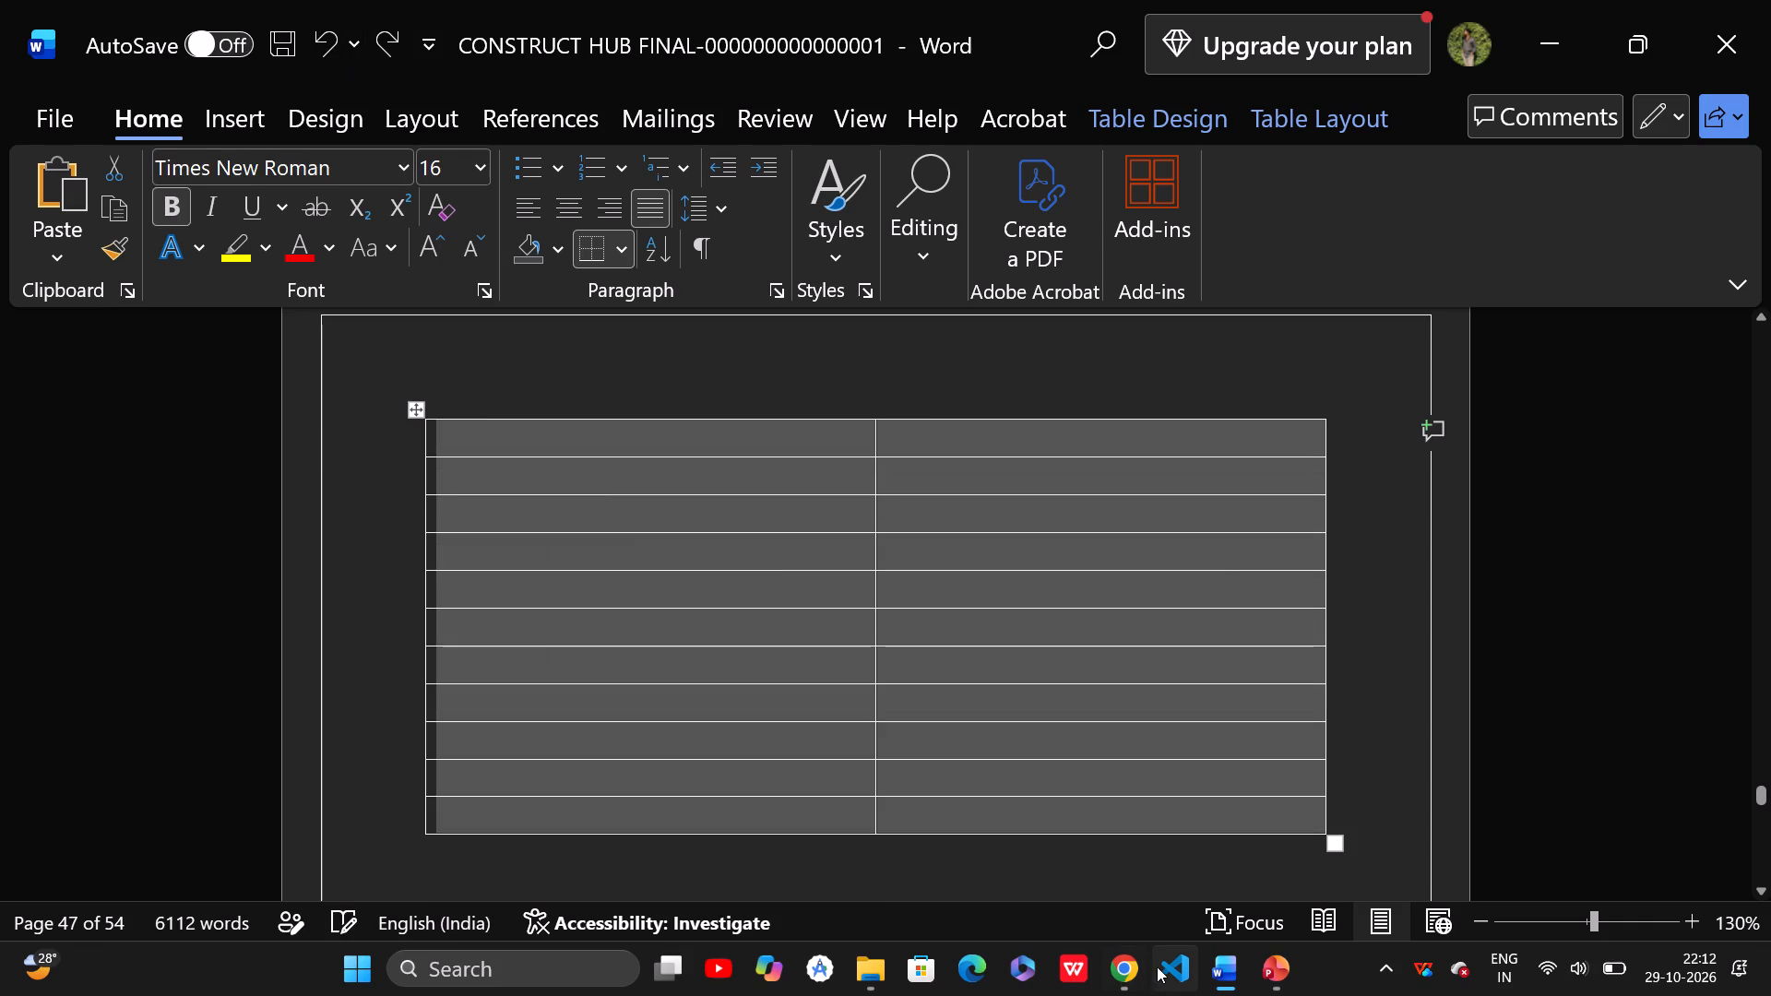
Switch to ChatGPT in Chrome and reselect and copy the UC06 Labour Hiring table, from the Field header to Extension Points.
{"action": "left_click", "coordinate": [1141, 959]}
{"action": "scroll", "coordinate": [712, 696], "scroll_direction": "down", "scroll_amount": 3}
{"action": "scroll", "coordinate": [699, 555], "scroll_direction": "up", "scroll_amount": 3}
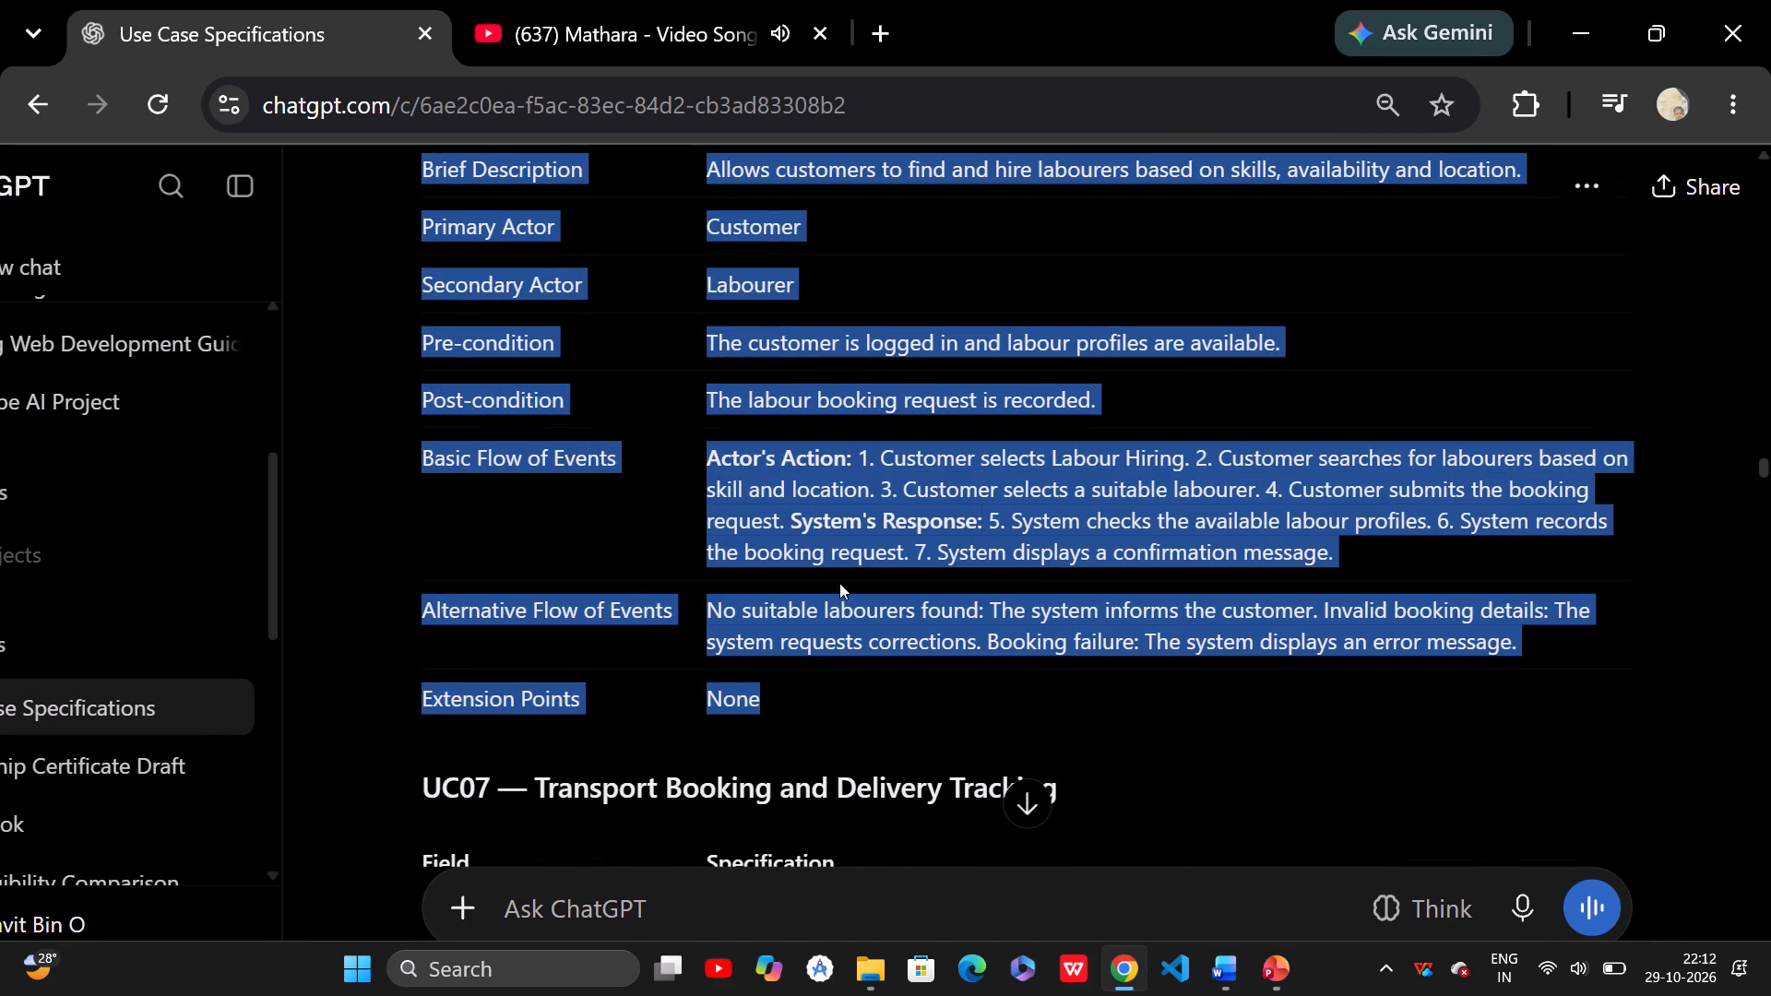
{"action": "left_click", "coordinate": [860, 708]}
{"action": "scroll", "coordinate": [649, 598], "scroll_direction": "up", "scroll_amount": 4}
{"action": "left_click_drag", "start_coordinate": [411, 647], "coordinate": [575, 712]}
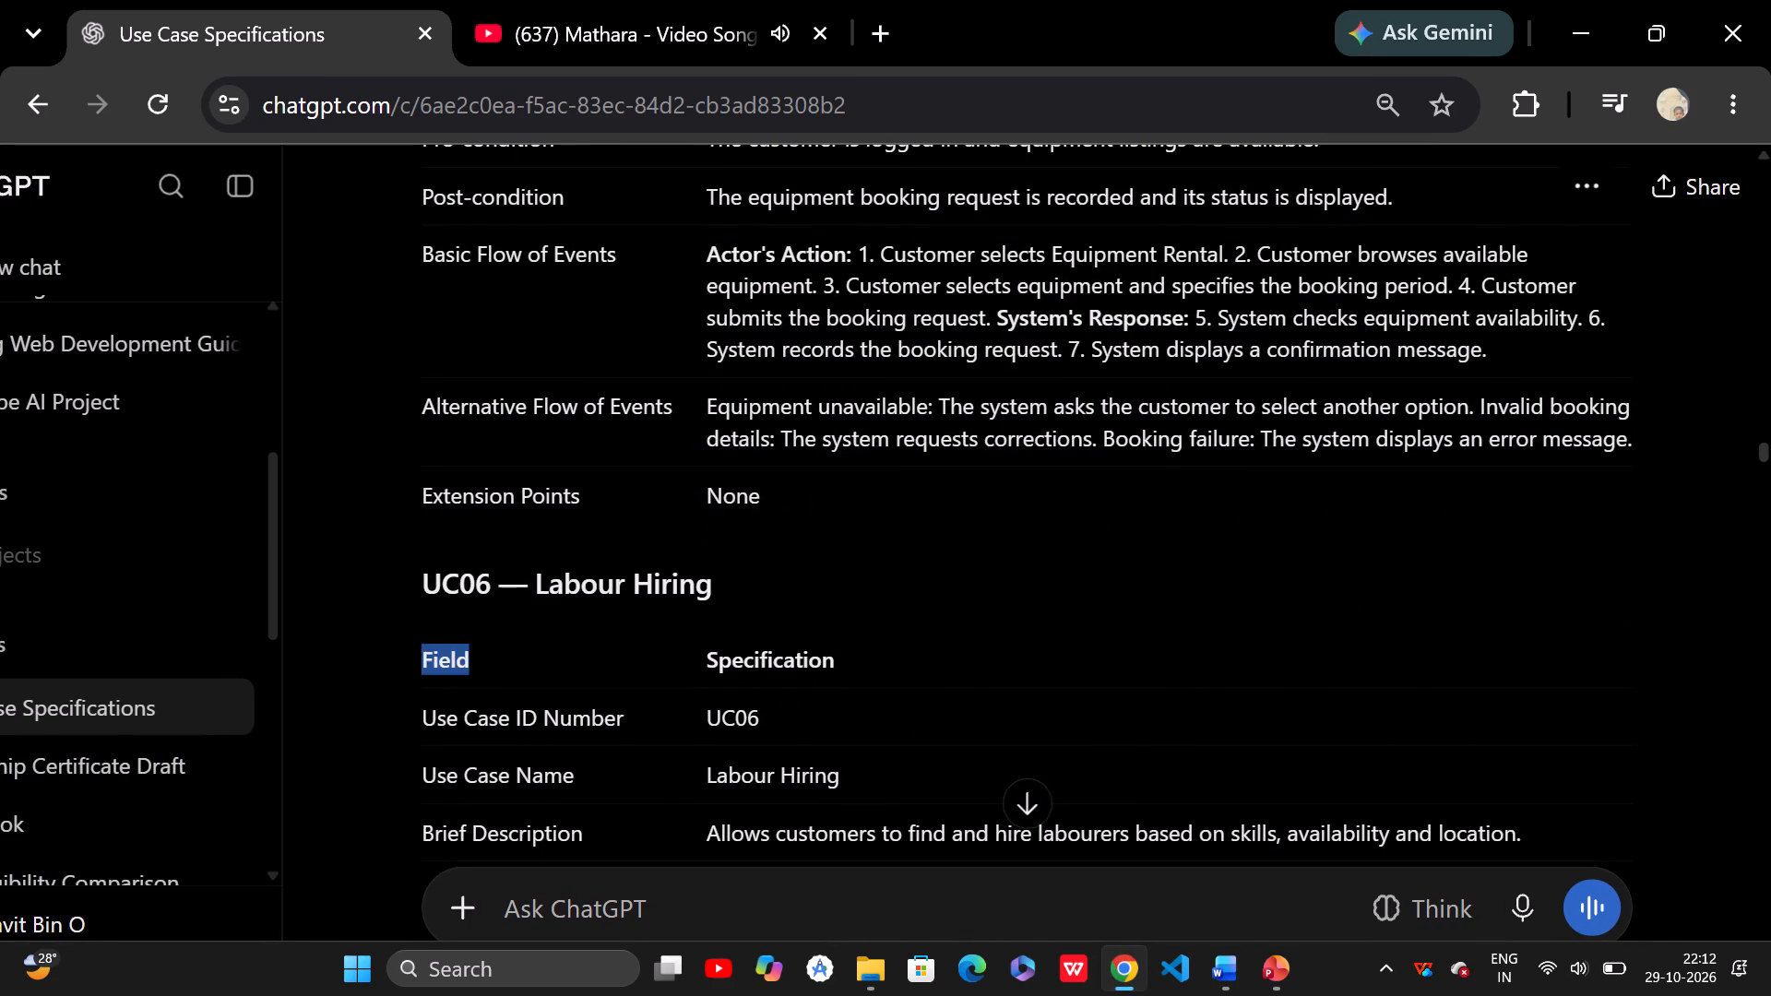
{"action": "left_click_drag", "start_coordinate": [575, 712], "coordinate": [771, 691]}
{"action": "scroll", "coordinate": [610, 722], "scroll_direction": "down", "scroll_amount": 4}
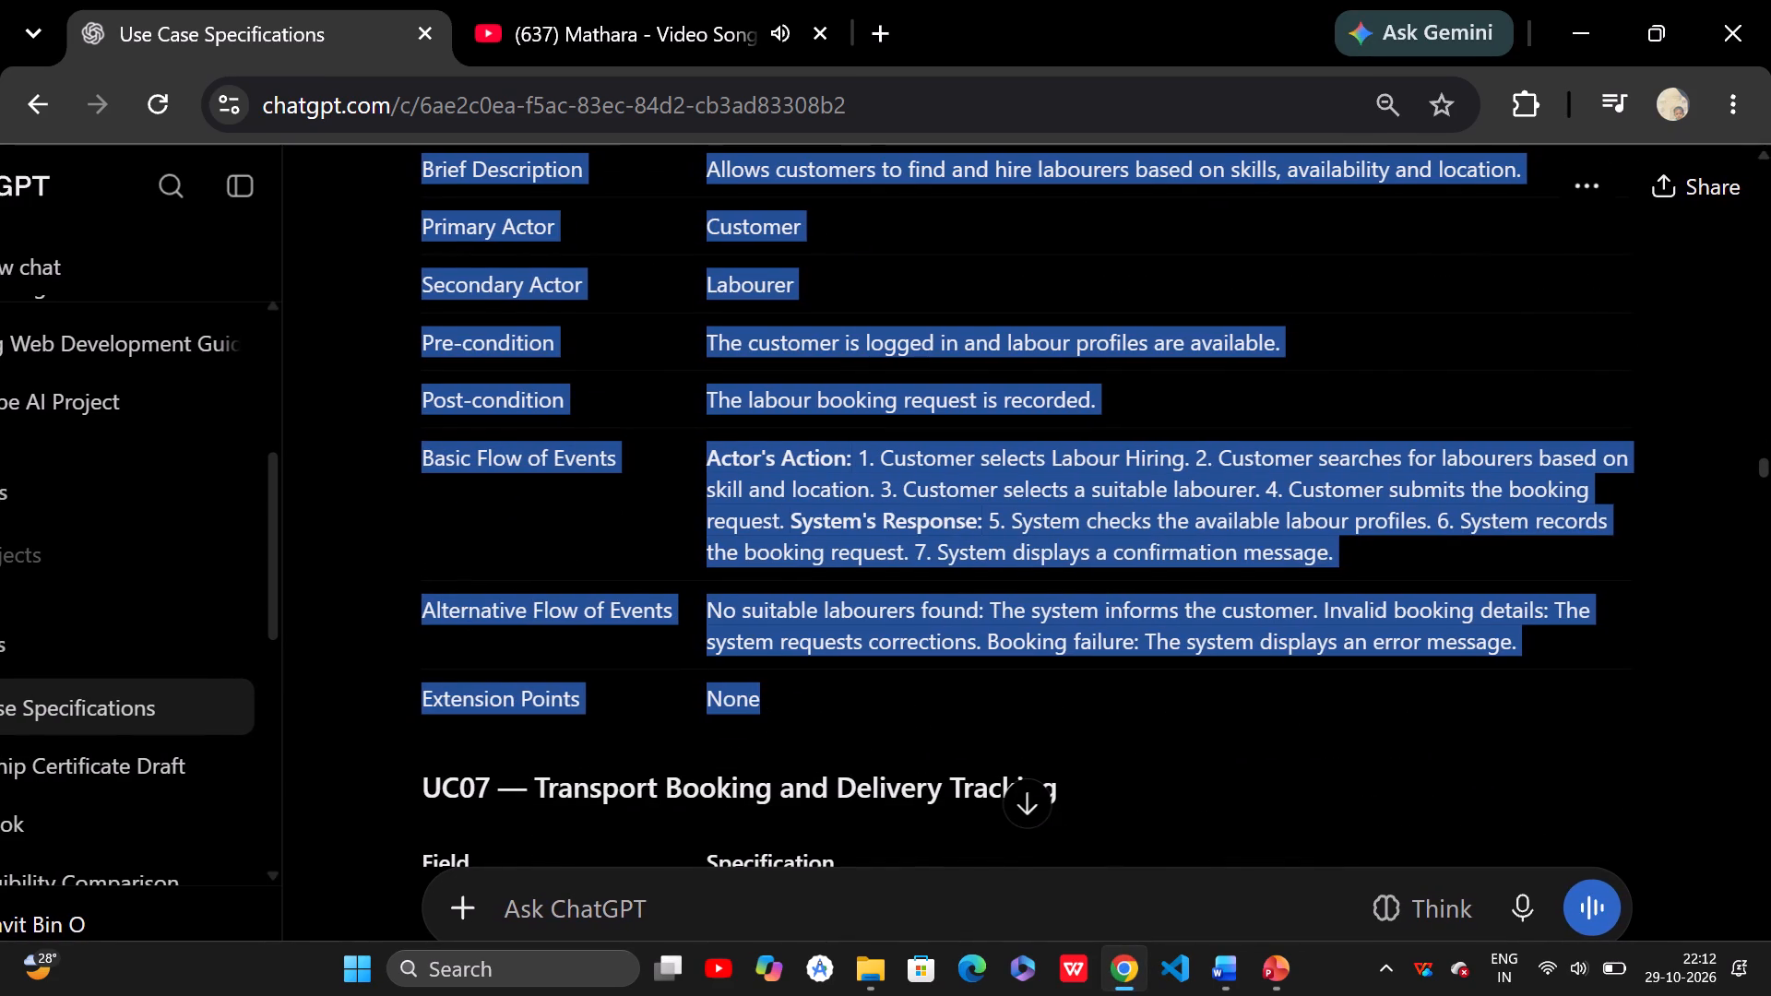
{"action": "key", "text": "ctrl+c"}
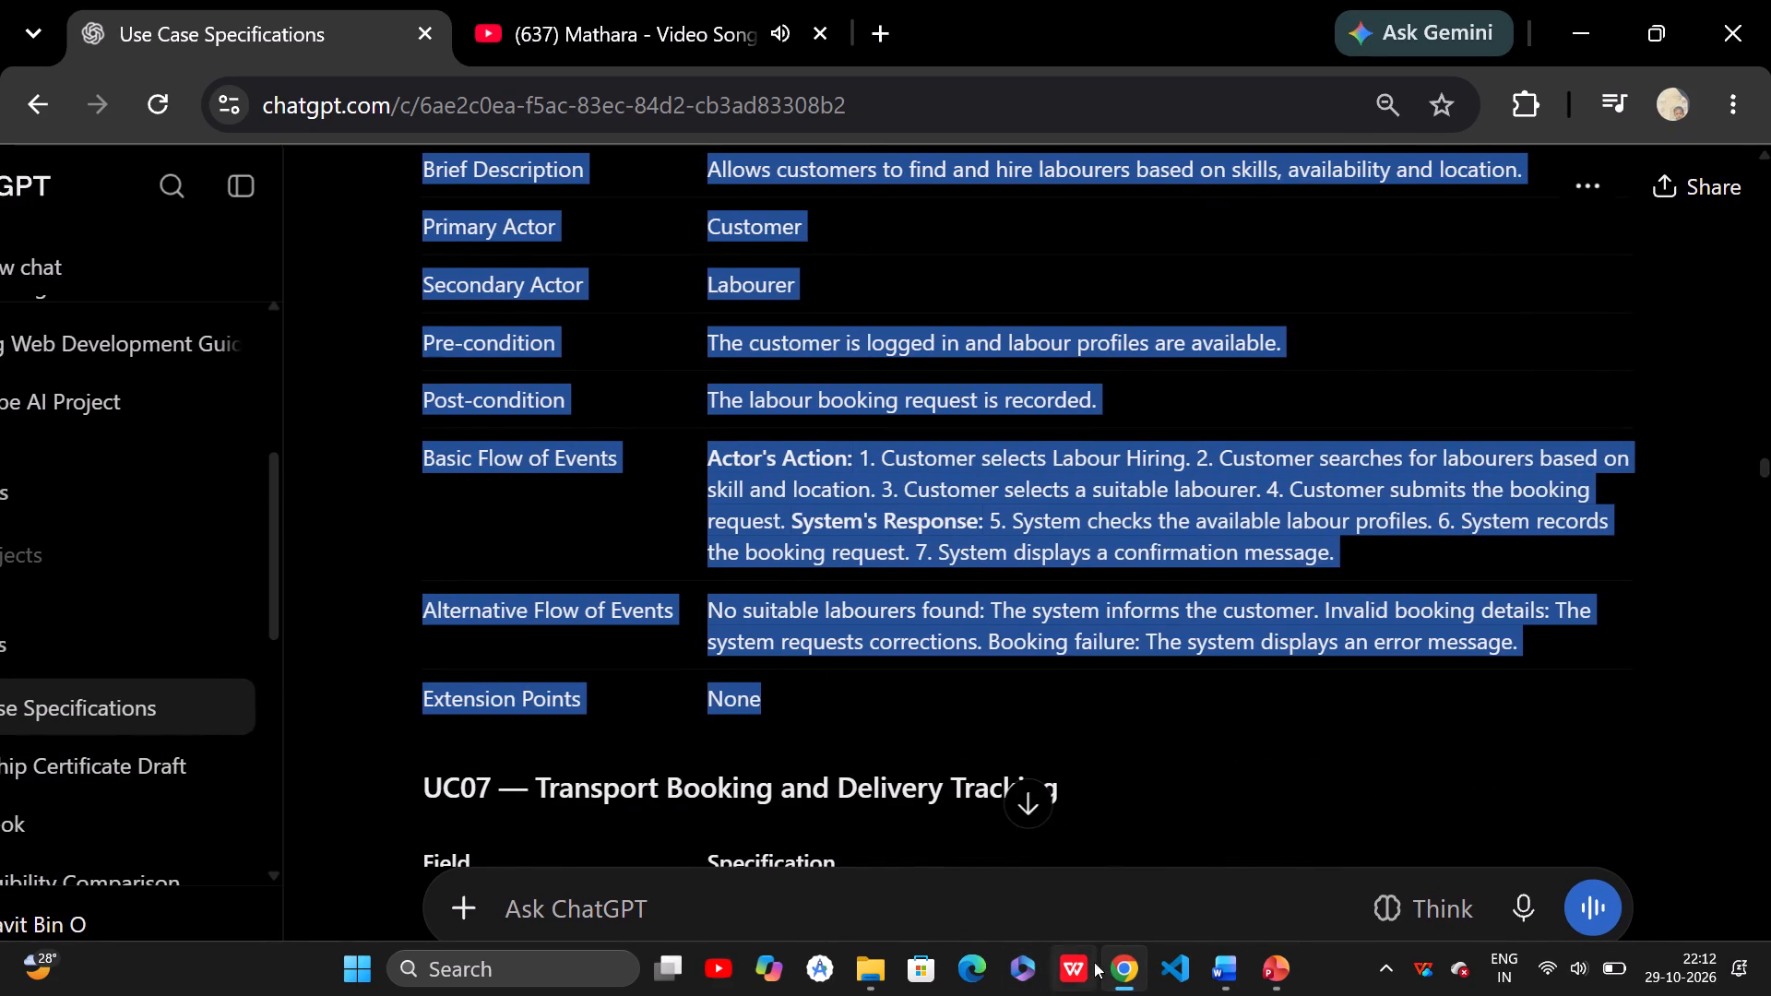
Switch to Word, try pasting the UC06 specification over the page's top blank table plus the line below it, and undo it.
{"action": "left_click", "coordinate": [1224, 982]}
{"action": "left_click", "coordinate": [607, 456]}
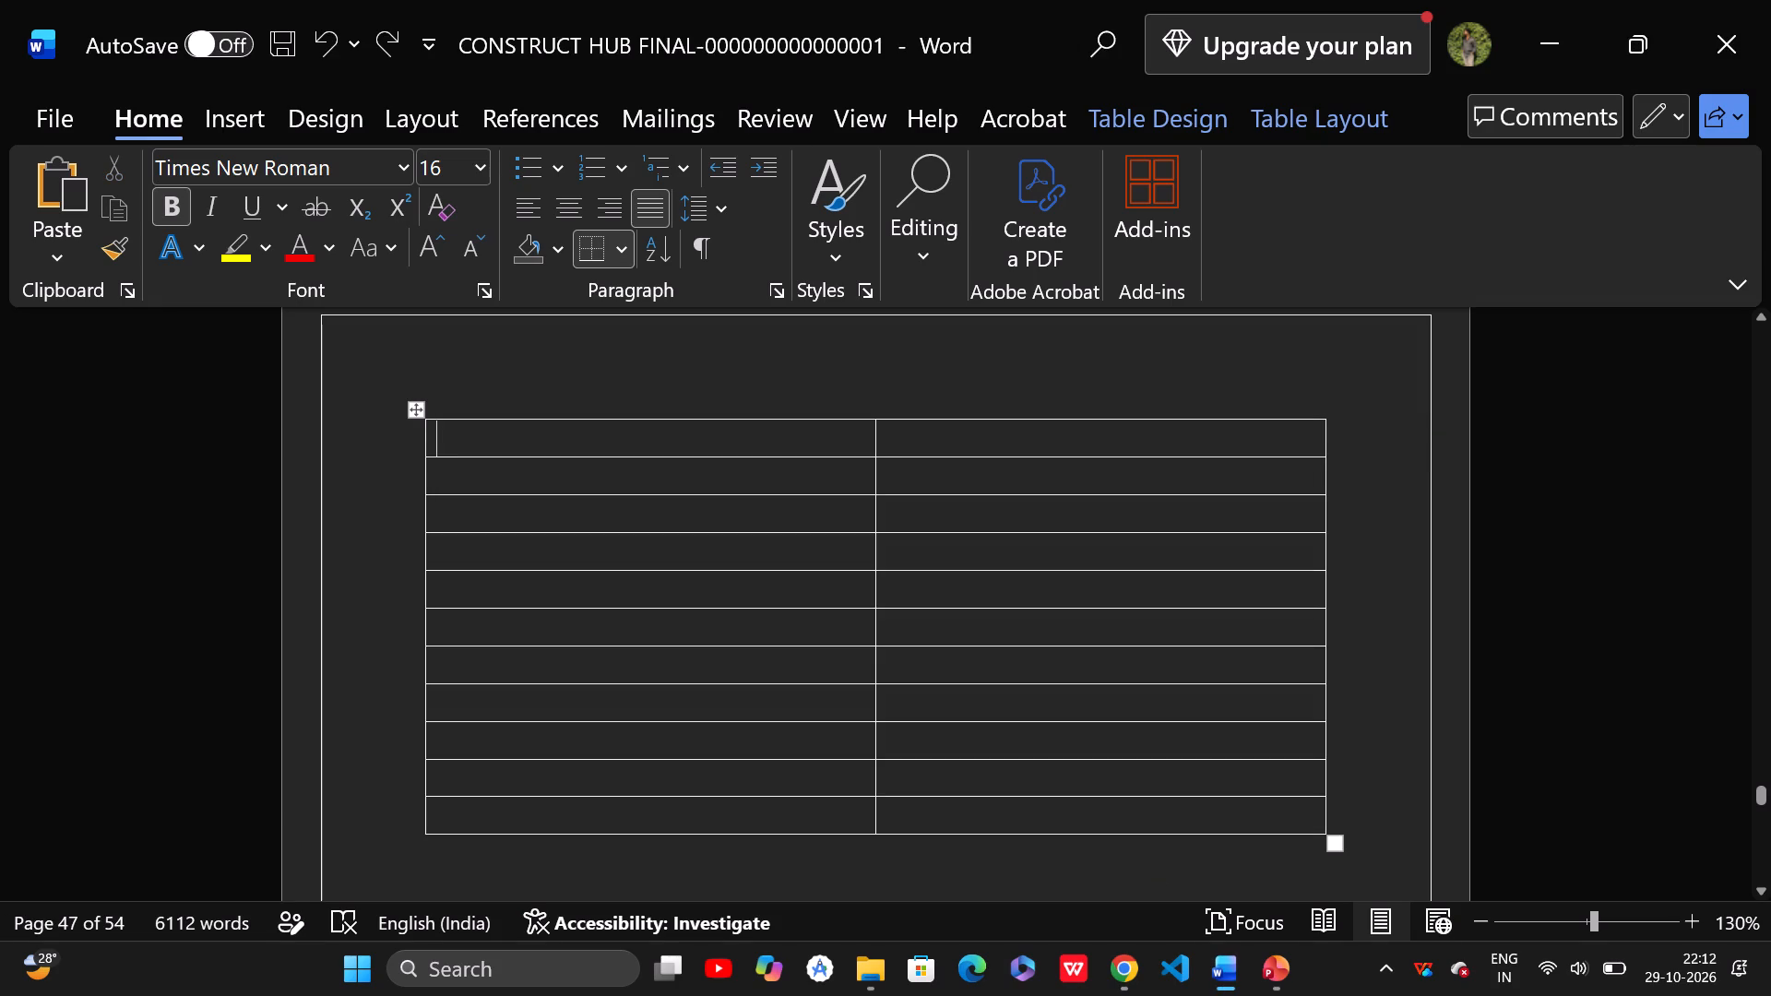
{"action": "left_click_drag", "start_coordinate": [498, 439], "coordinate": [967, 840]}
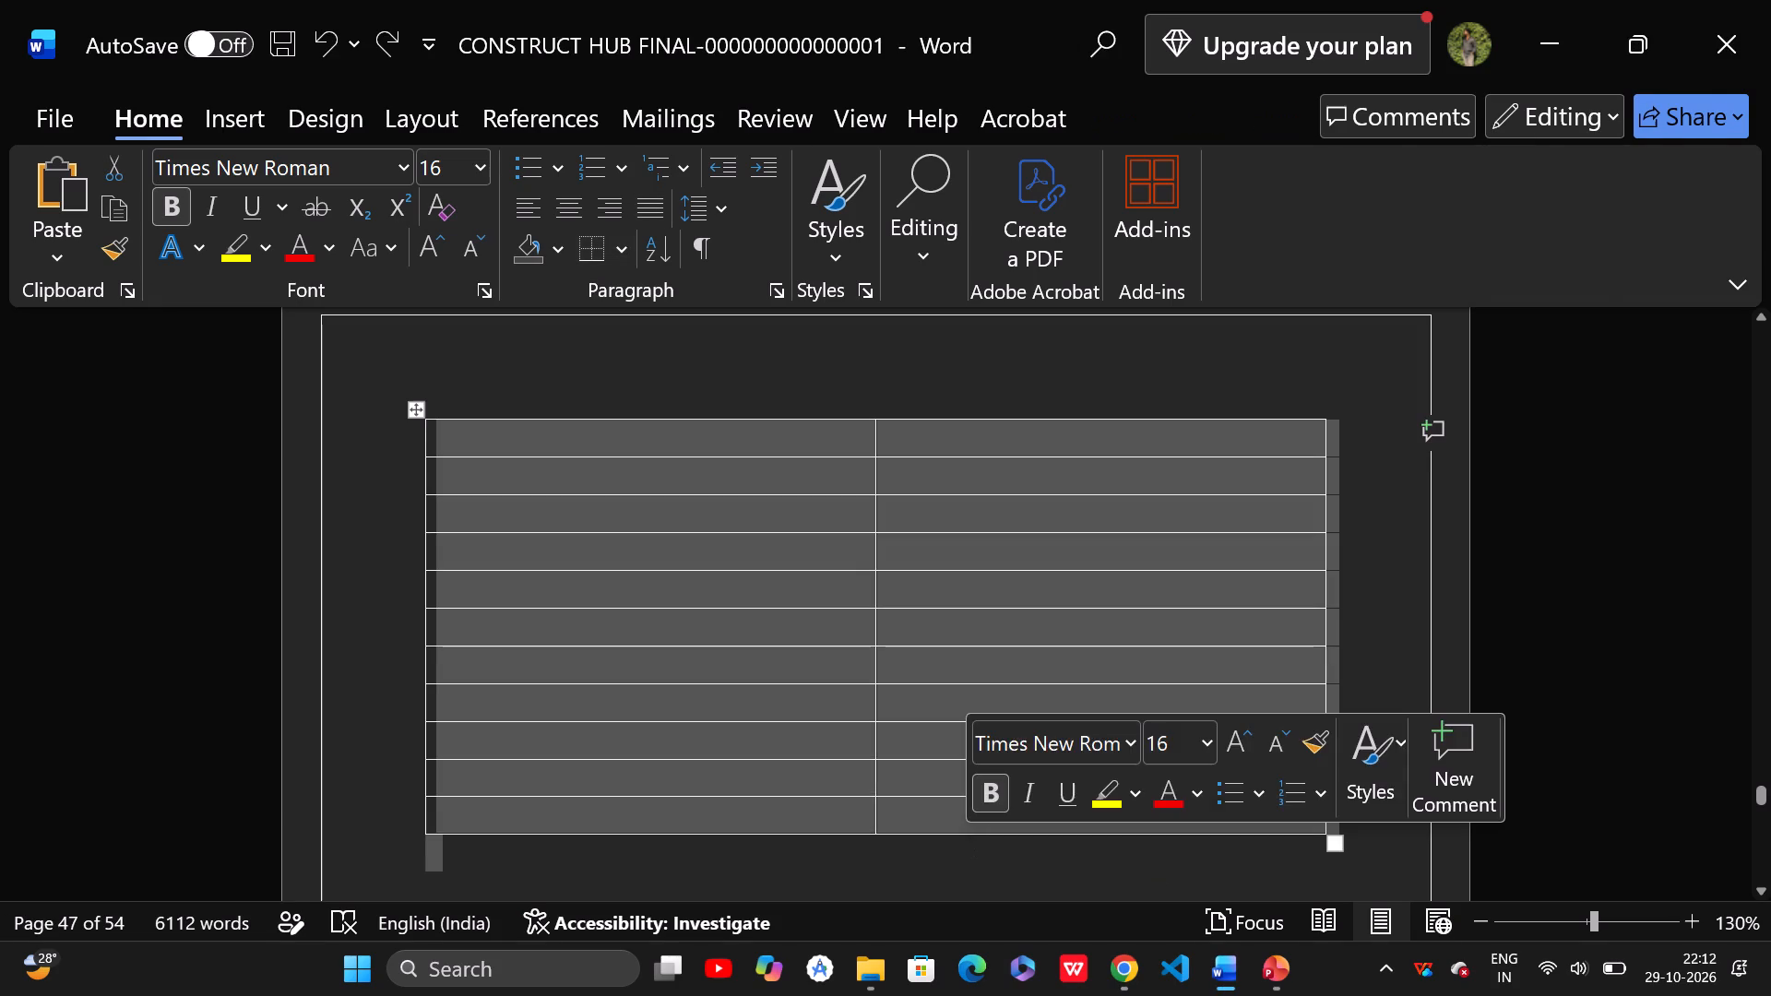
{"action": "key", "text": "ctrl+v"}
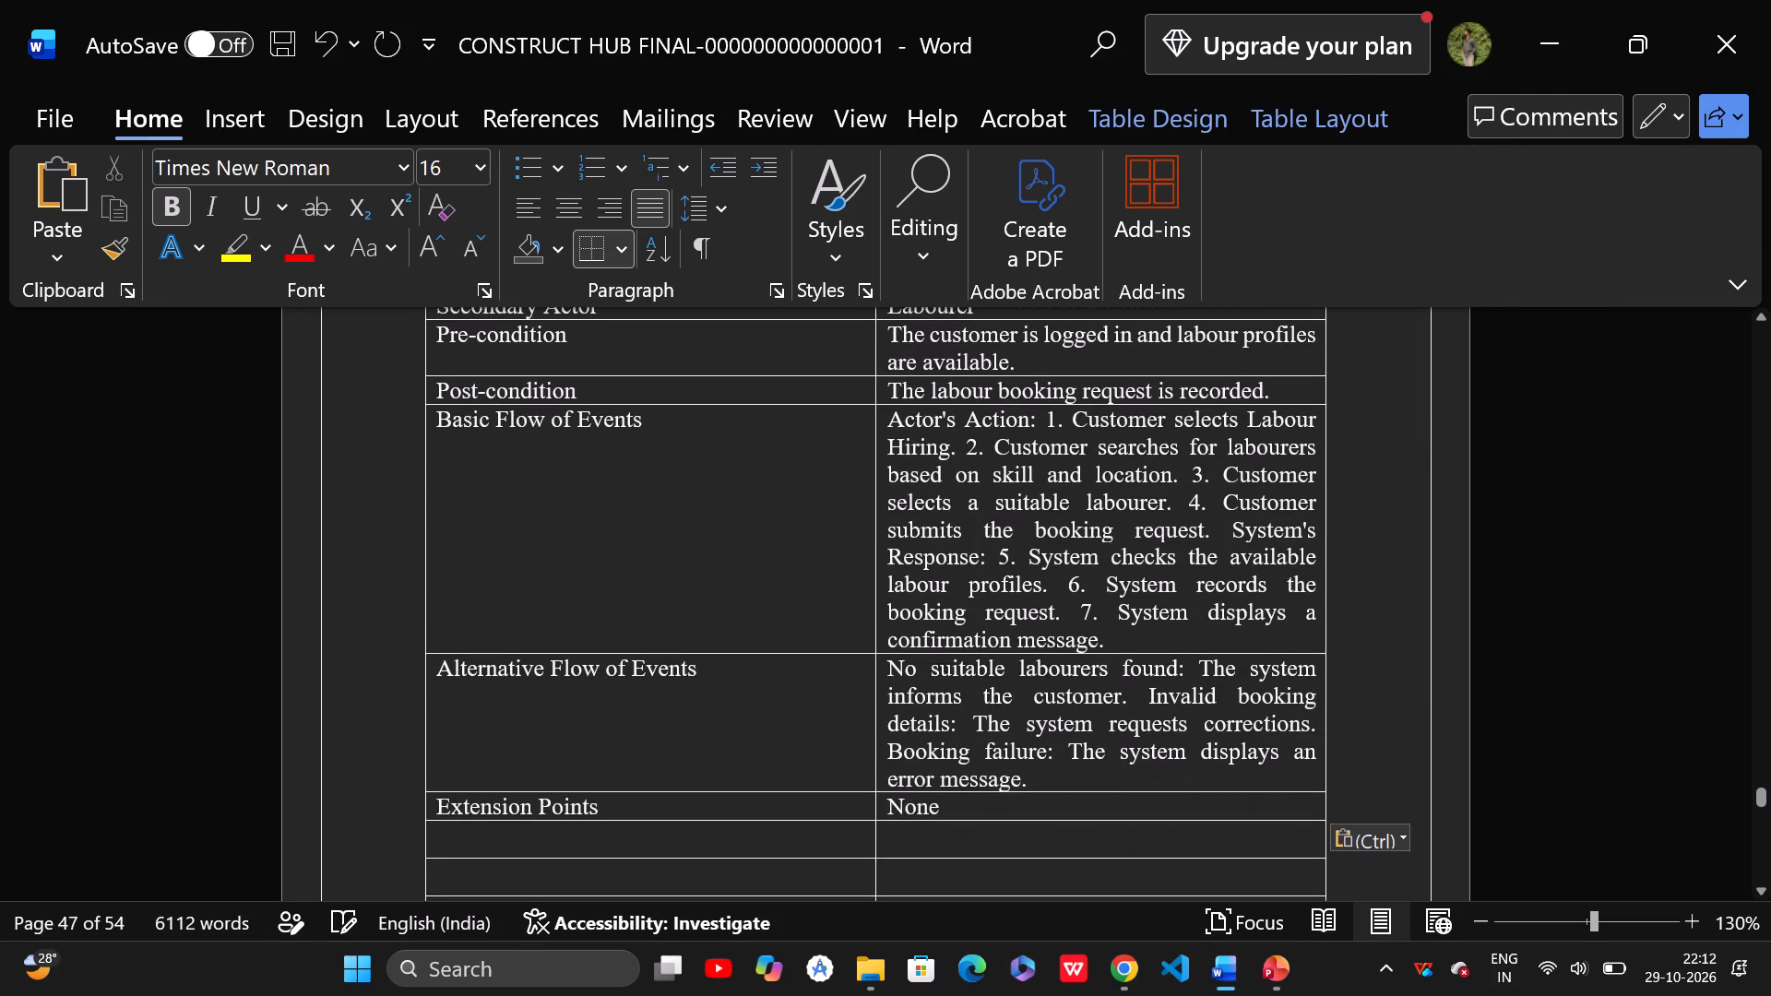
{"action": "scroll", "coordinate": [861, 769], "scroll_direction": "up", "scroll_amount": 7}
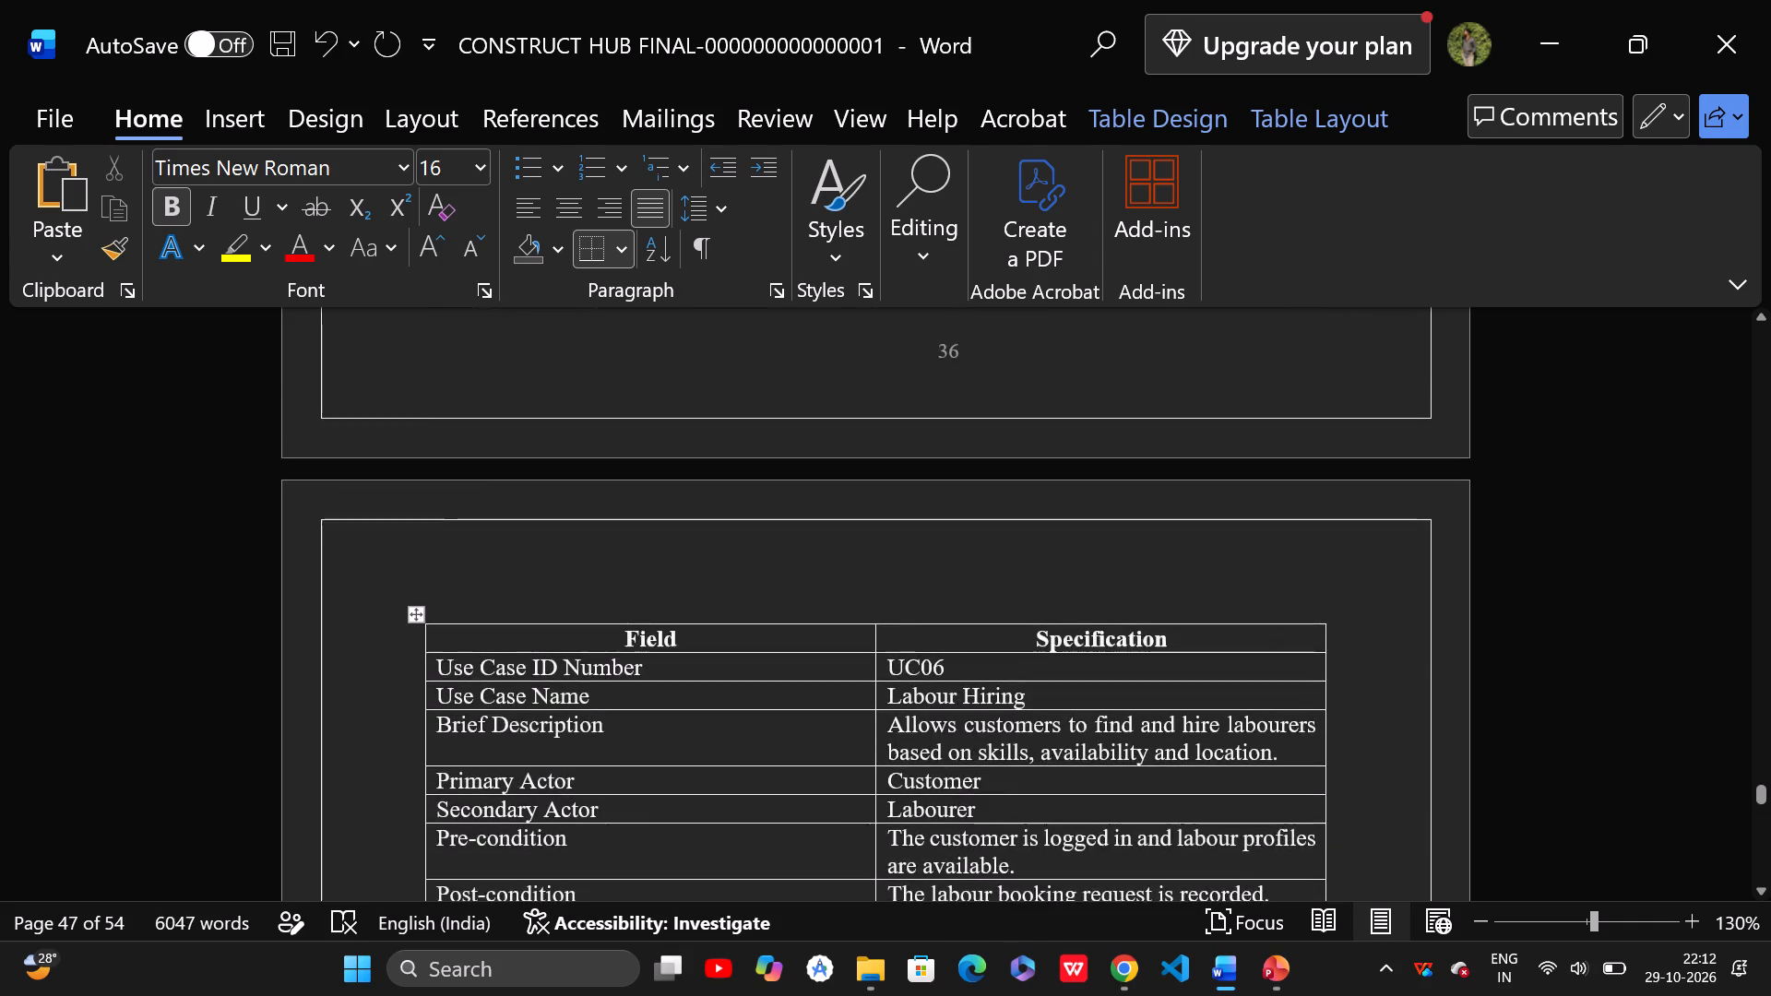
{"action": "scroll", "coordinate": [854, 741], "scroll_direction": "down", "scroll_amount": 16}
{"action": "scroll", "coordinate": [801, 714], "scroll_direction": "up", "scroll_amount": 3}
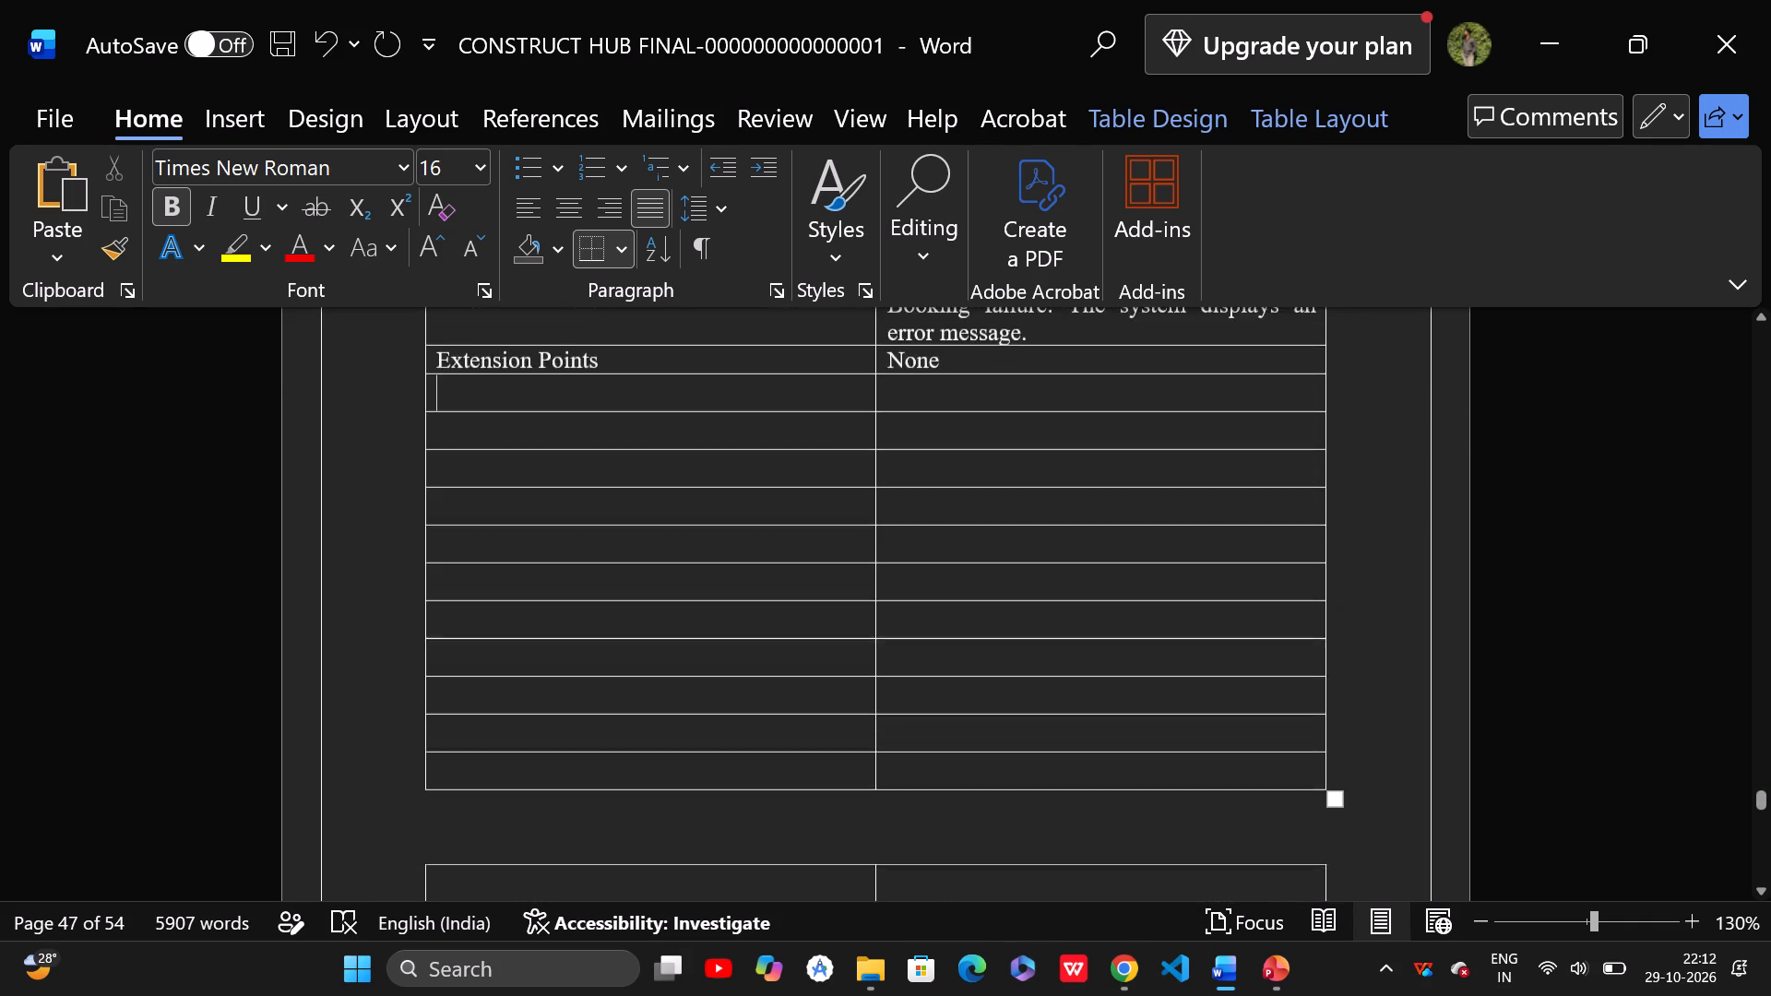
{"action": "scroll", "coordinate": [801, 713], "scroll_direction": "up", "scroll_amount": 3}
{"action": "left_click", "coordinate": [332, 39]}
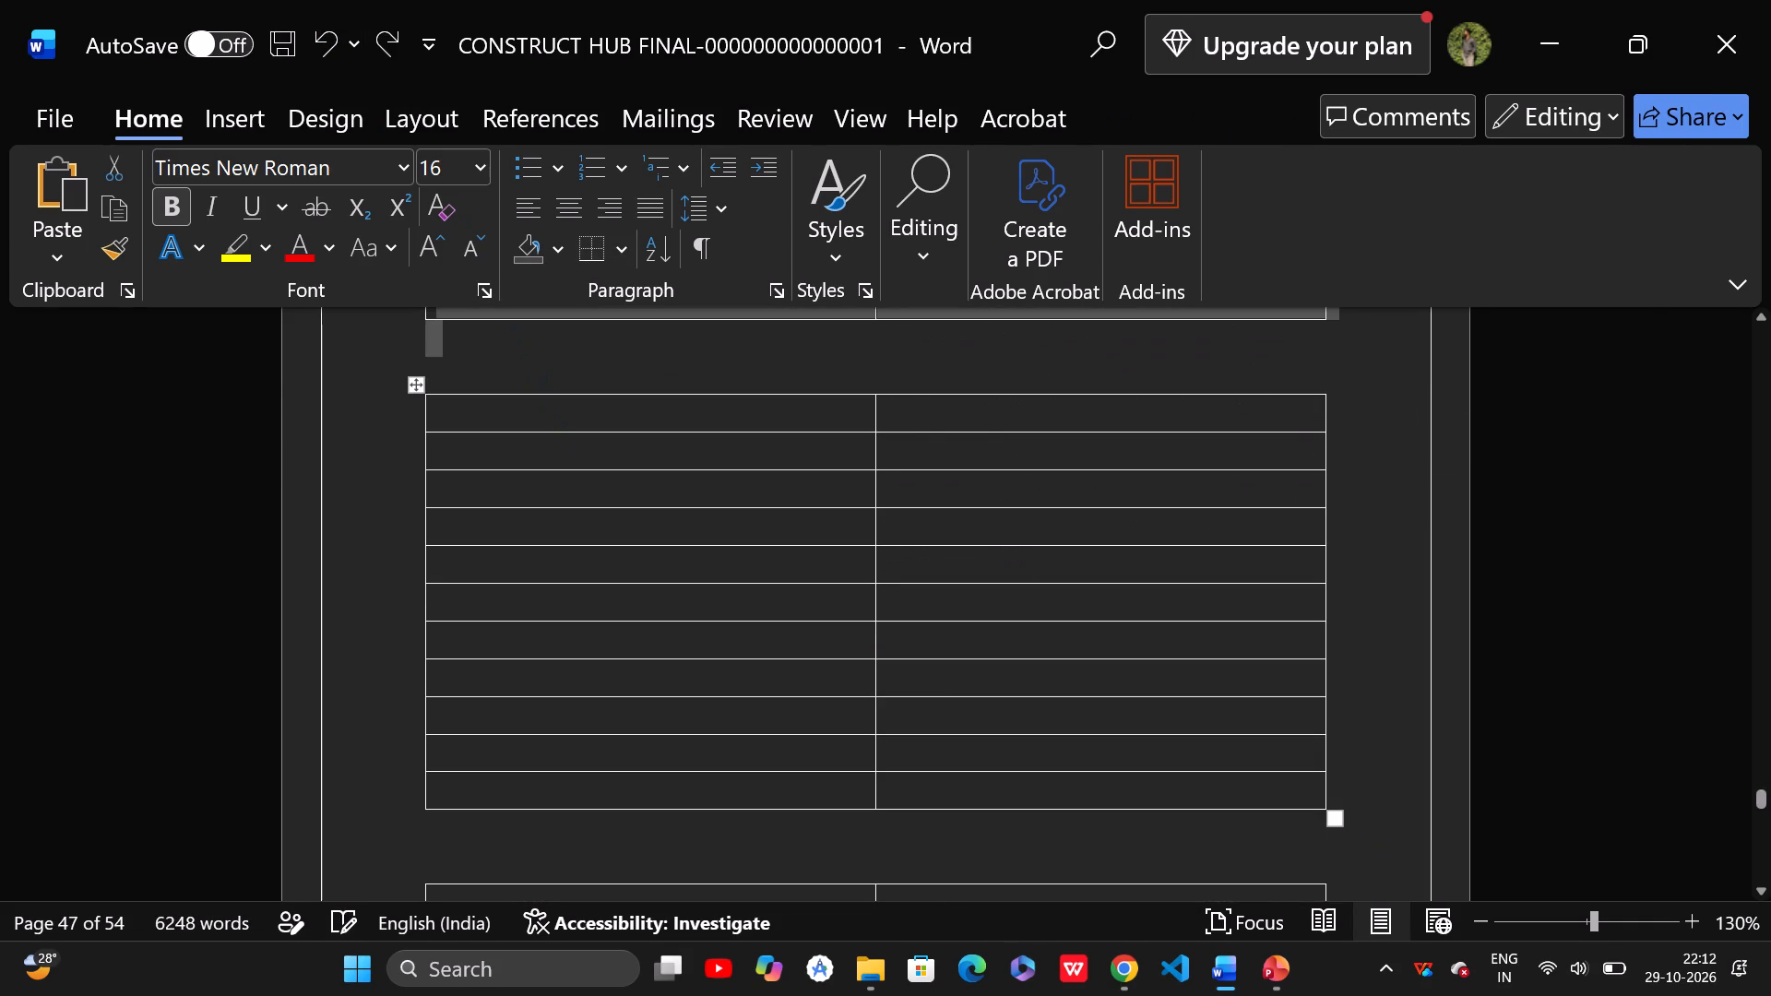
Paste the UC06 Labour Hiring specification over all rows of the second blank table on the page.
{"action": "scroll", "coordinate": [637, 498], "scroll_direction": "down", "scroll_amount": 1}
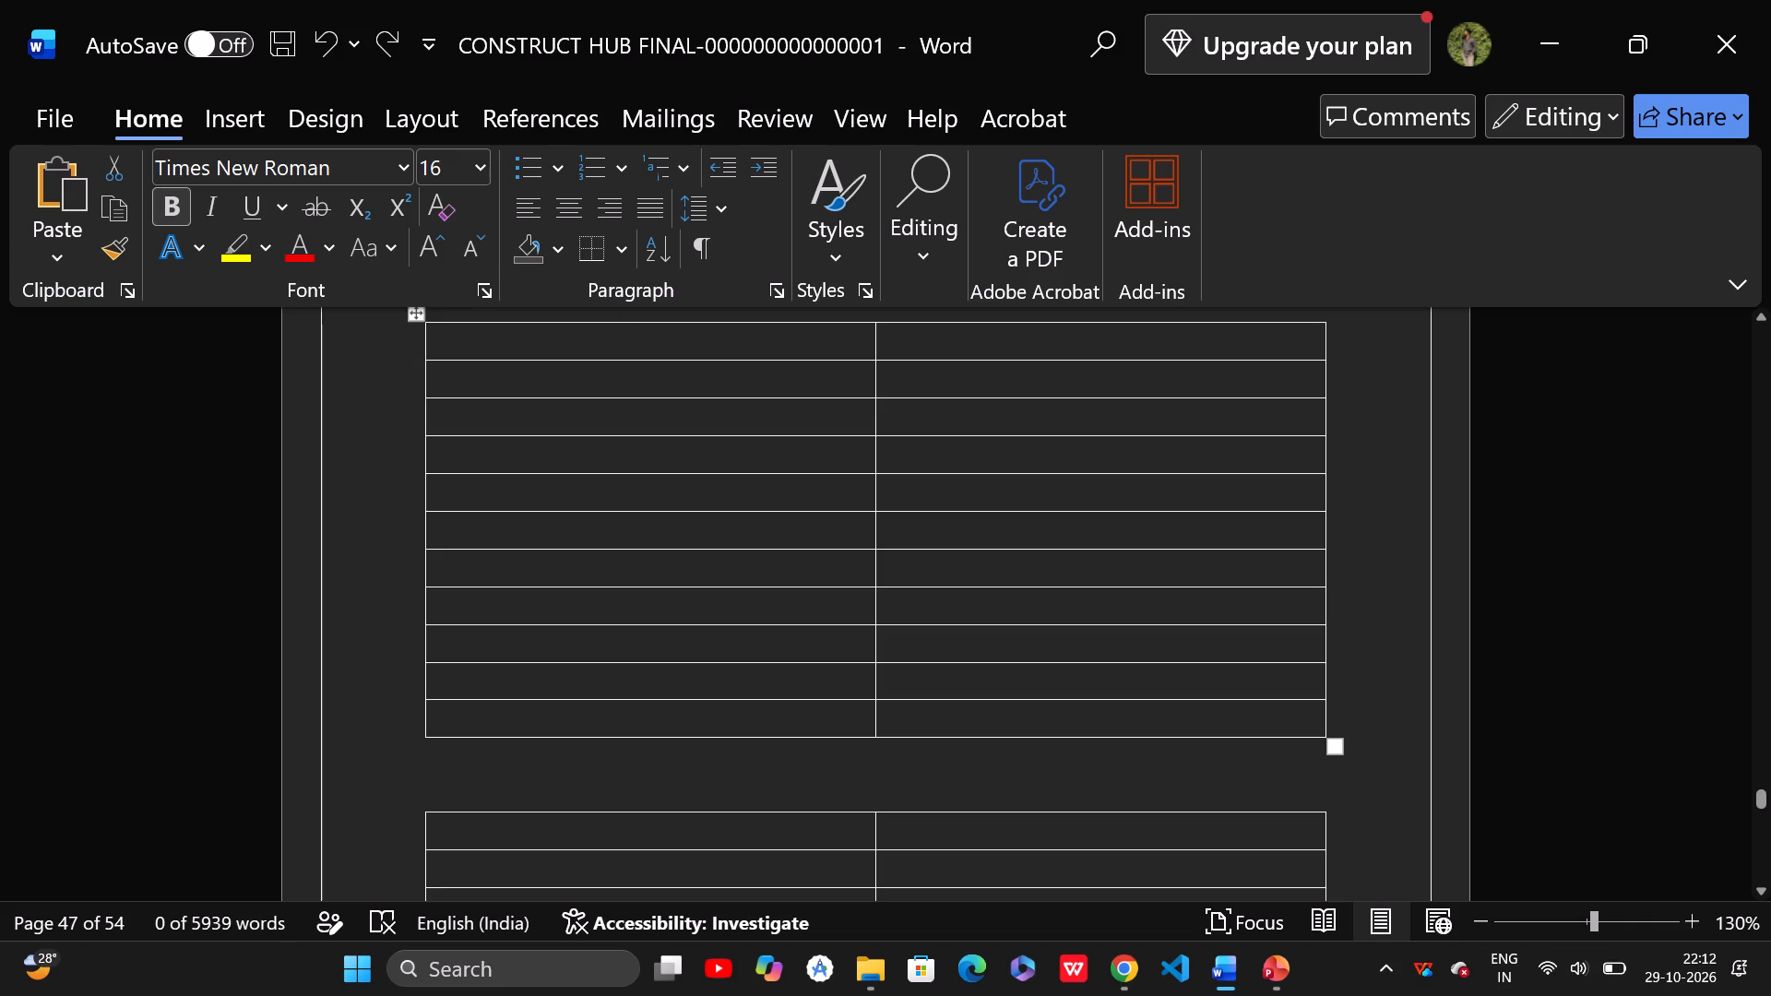
{"action": "left_click_drag", "start_coordinate": [596, 332], "coordinate": [1203, 741]}
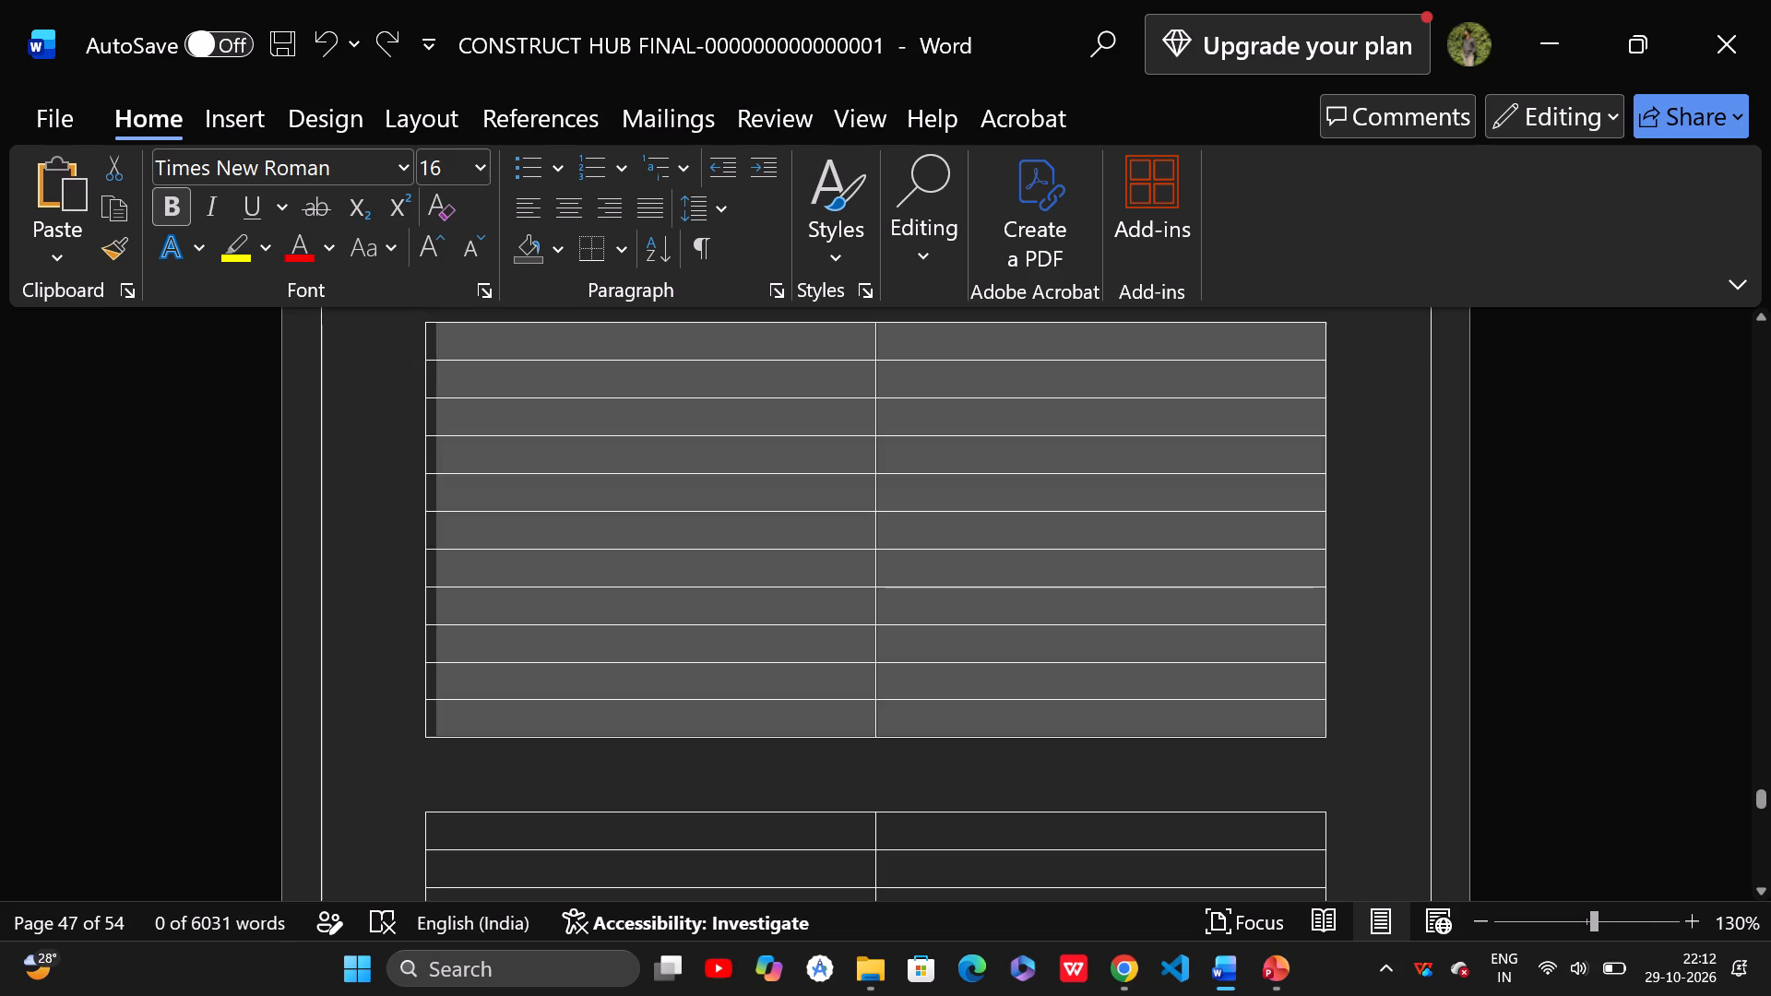
{"action": "left_click_drag", "start_coordinate": [1203, 741], "coordinate": [1263, 709]}
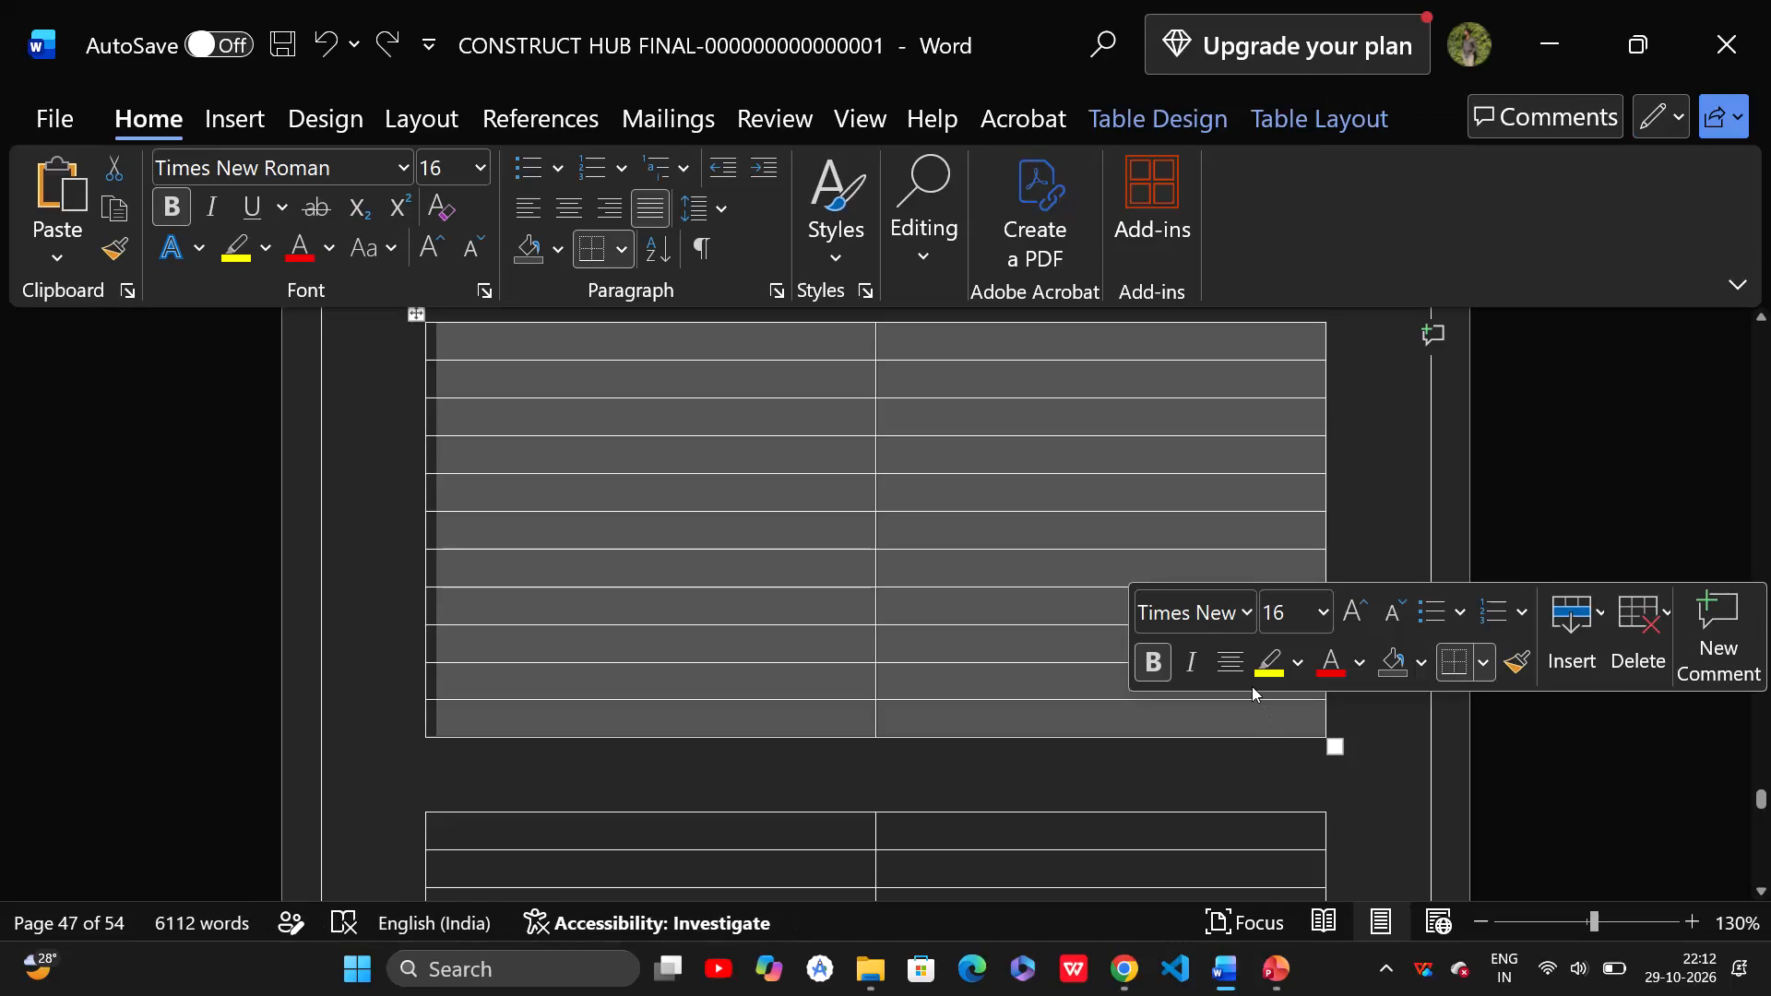
{"action": "key", "text": "ctrl+v"}
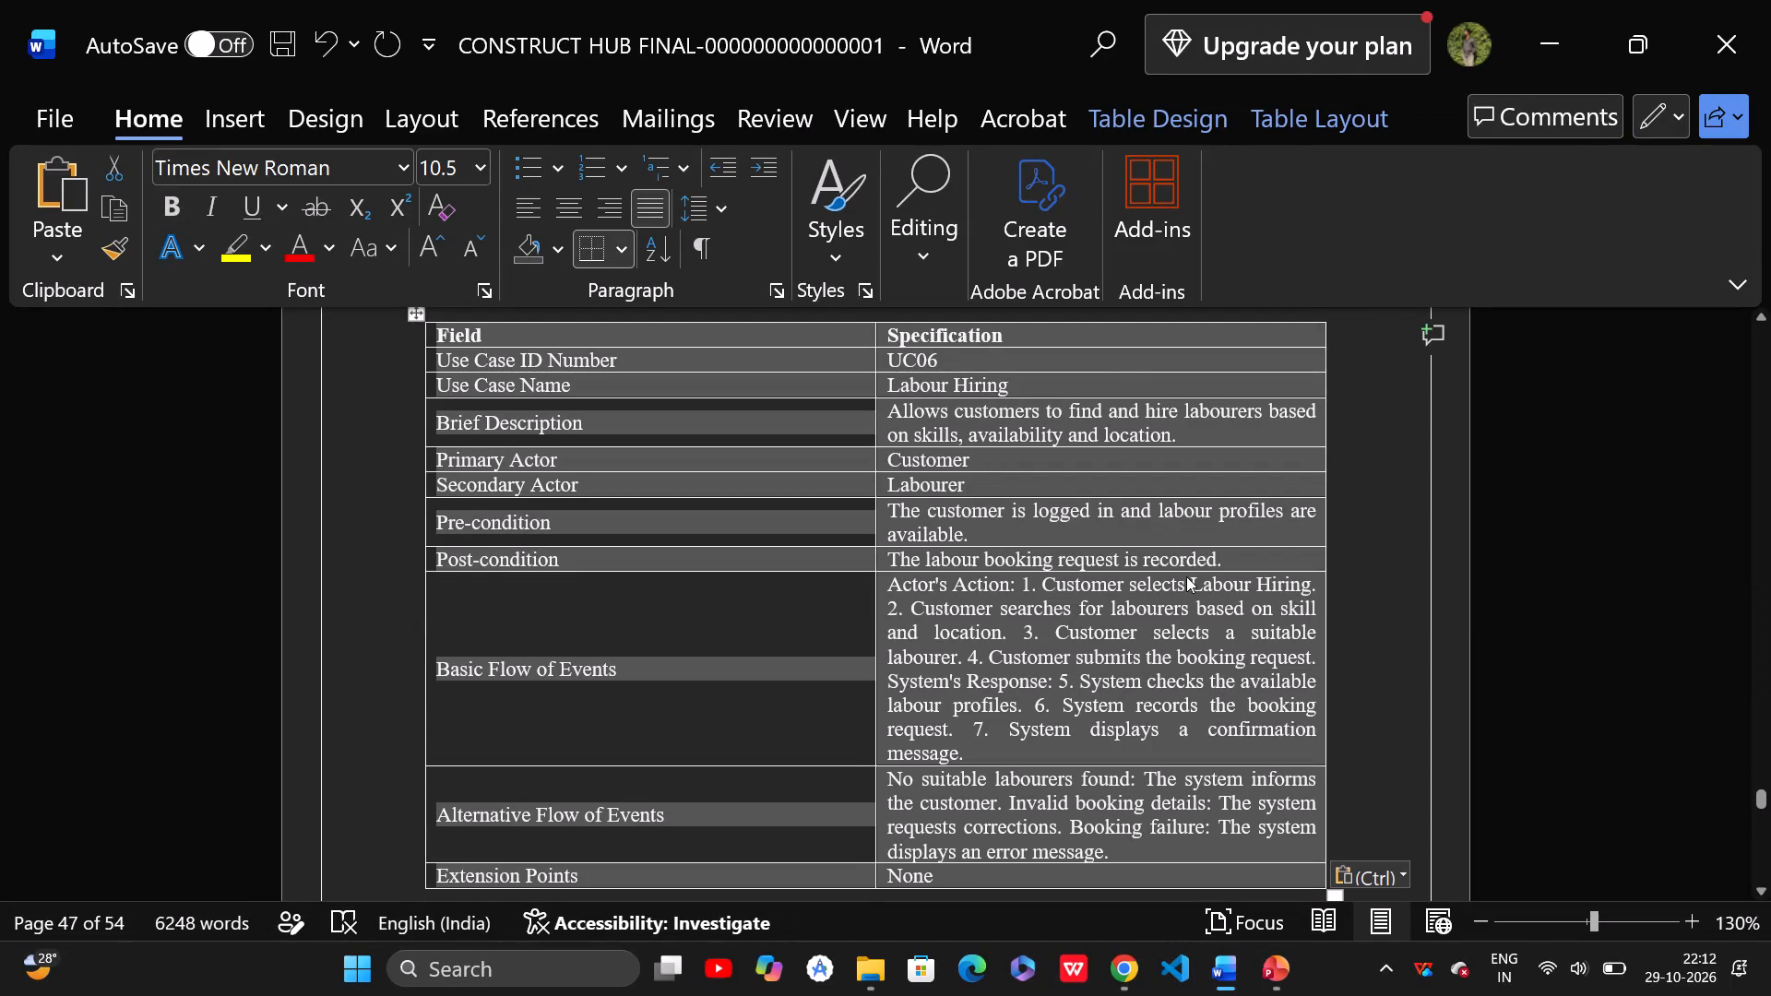
Insert blank lines below the UC06 table to push the following blank table onto the next page.
{"action": "scroll", "coordinate": [1031, 468], "scroll_direction": "down", "scroll_amount": 5}
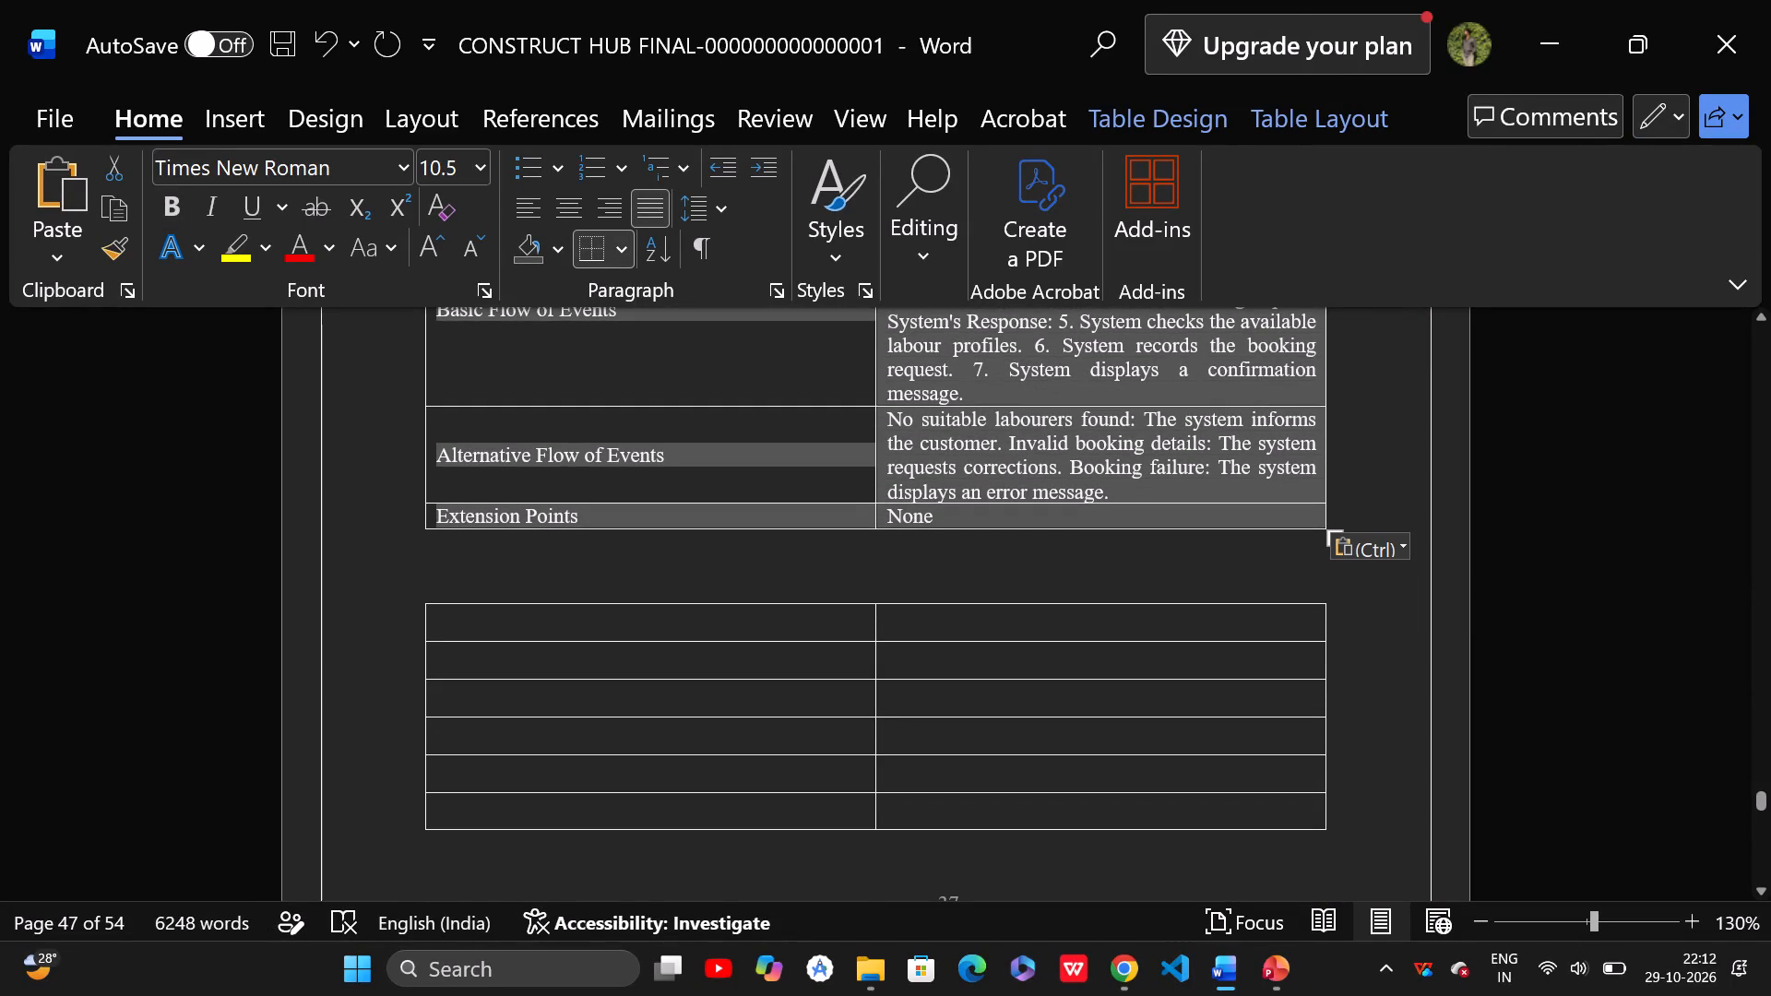
{"action": "left_click", "coordinate": [1019, 568]}
{"action": "scroll", "coordinate": [967, 577], "scroll_direction": "down", "scroll_amount": 3}
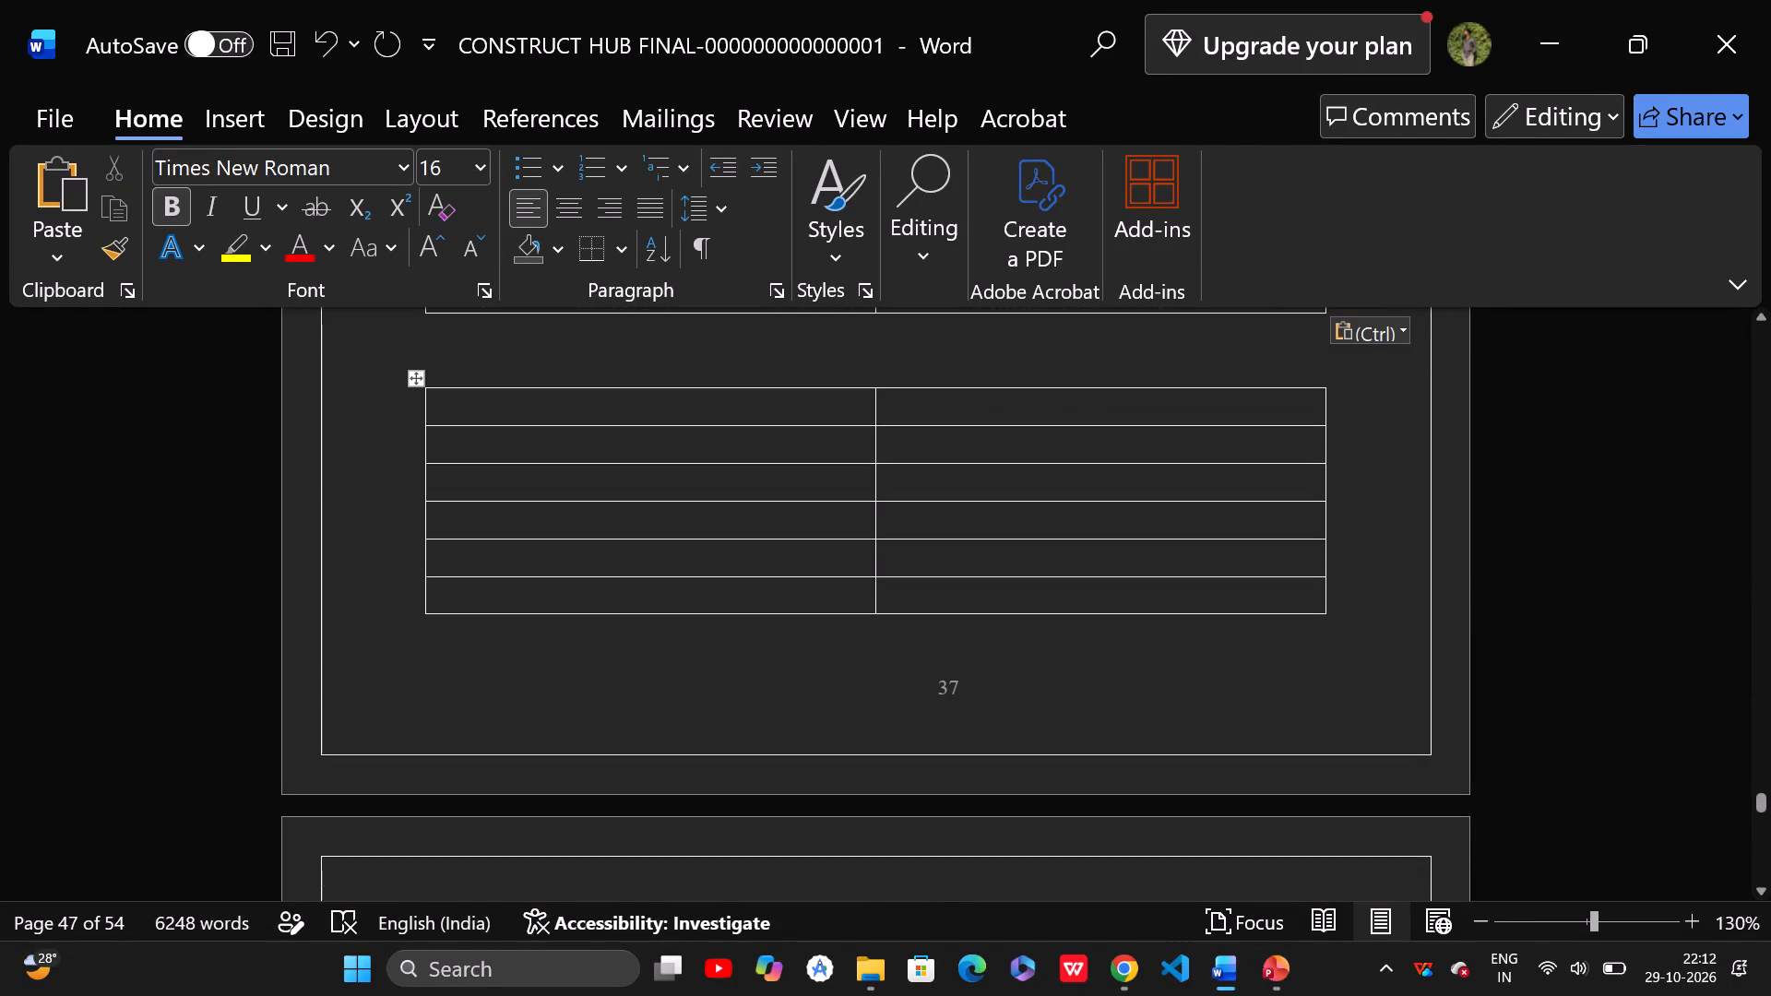
{"action": "key", "text": "Return"}
{"action": "key", "text": "Return"}
{"action": "key", "text": "Return"}
{"action": "key", "text": "Return"}
{"action": "key", "text": "Return"}
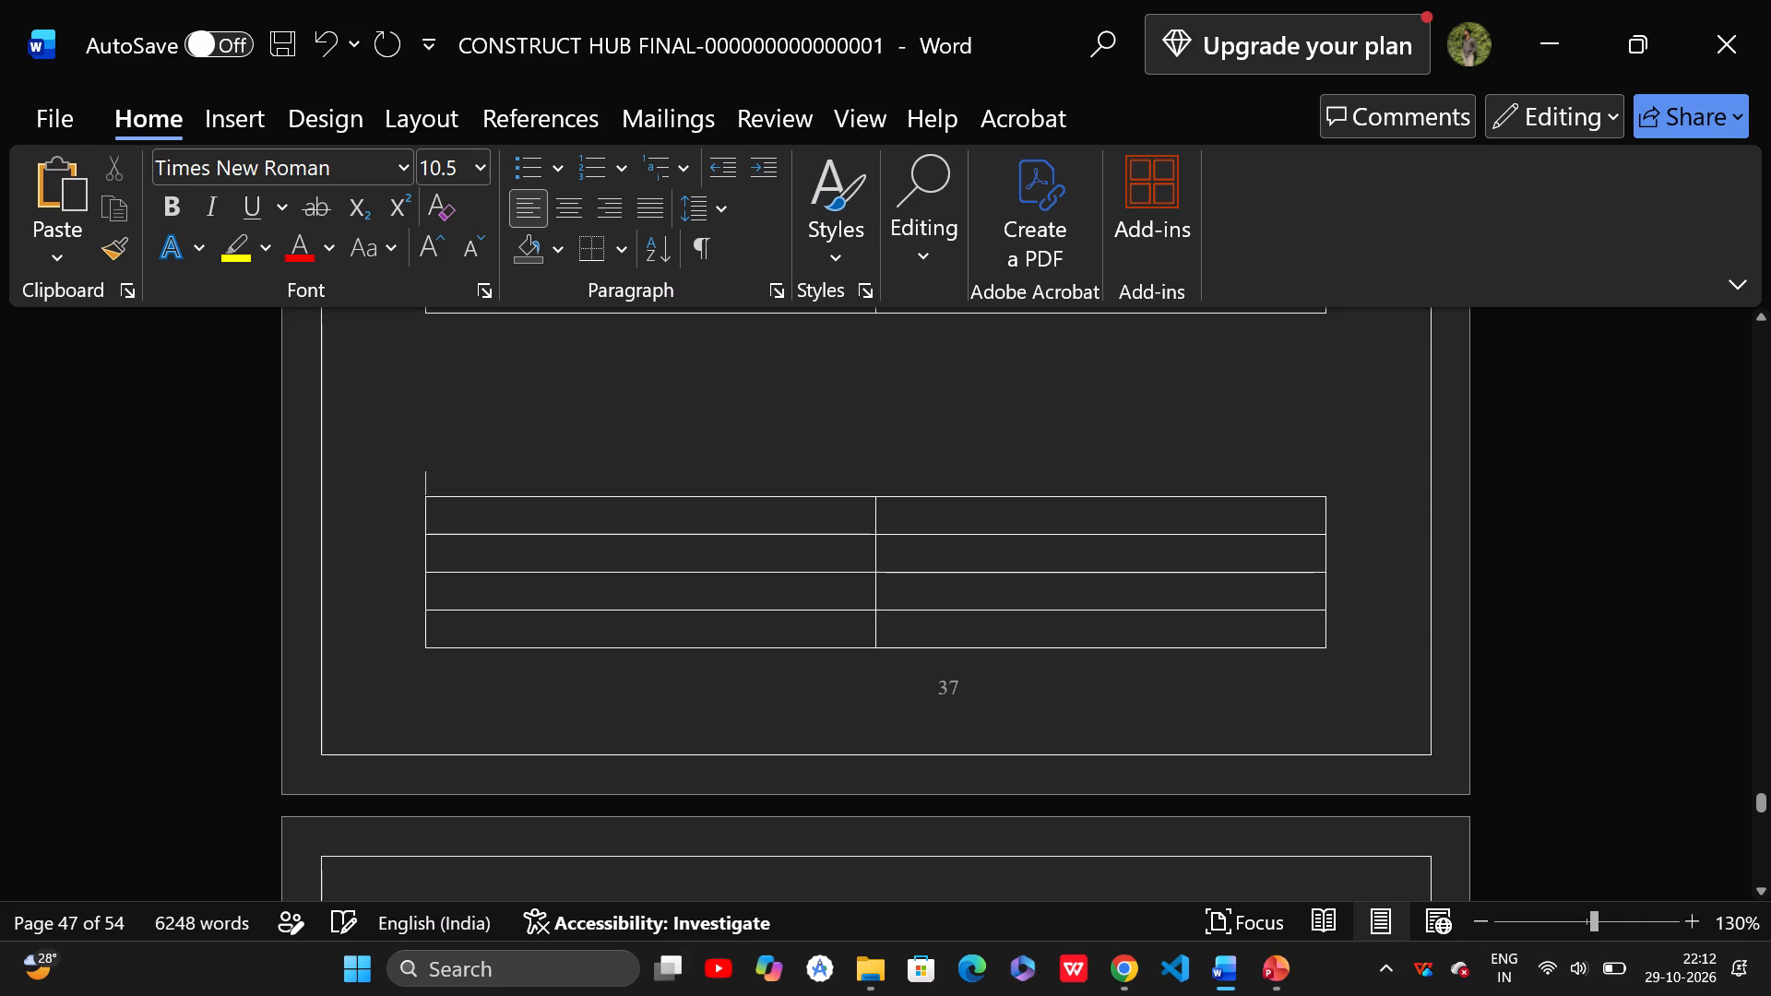
{"action": "key", "text": "Return"}
{"action": "key", "text": "Return"}
{"action": "key", "text": "Return"}
{"action": "key", "text": "Return"}
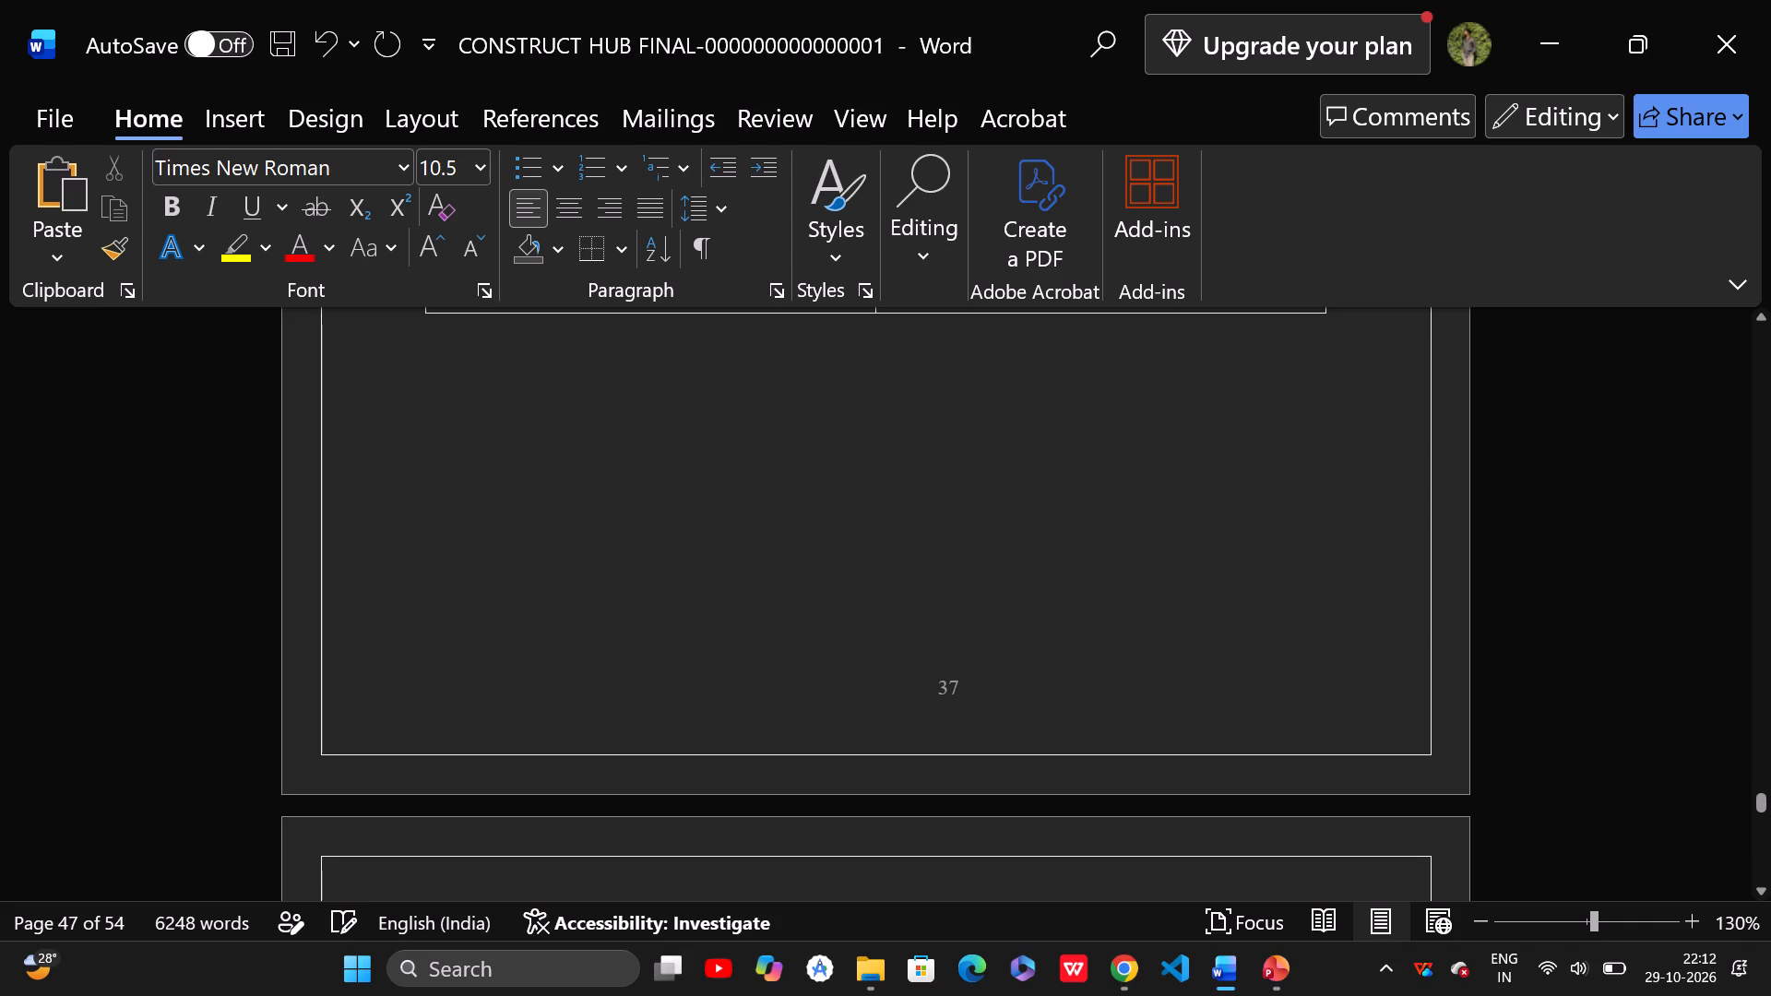
Insert one more blank line between the two blank tables on the page after UC06.
{"action": "scroll", "coordinate": [439, 551], "scroll_direction": "down", "scroll_amount": 11}
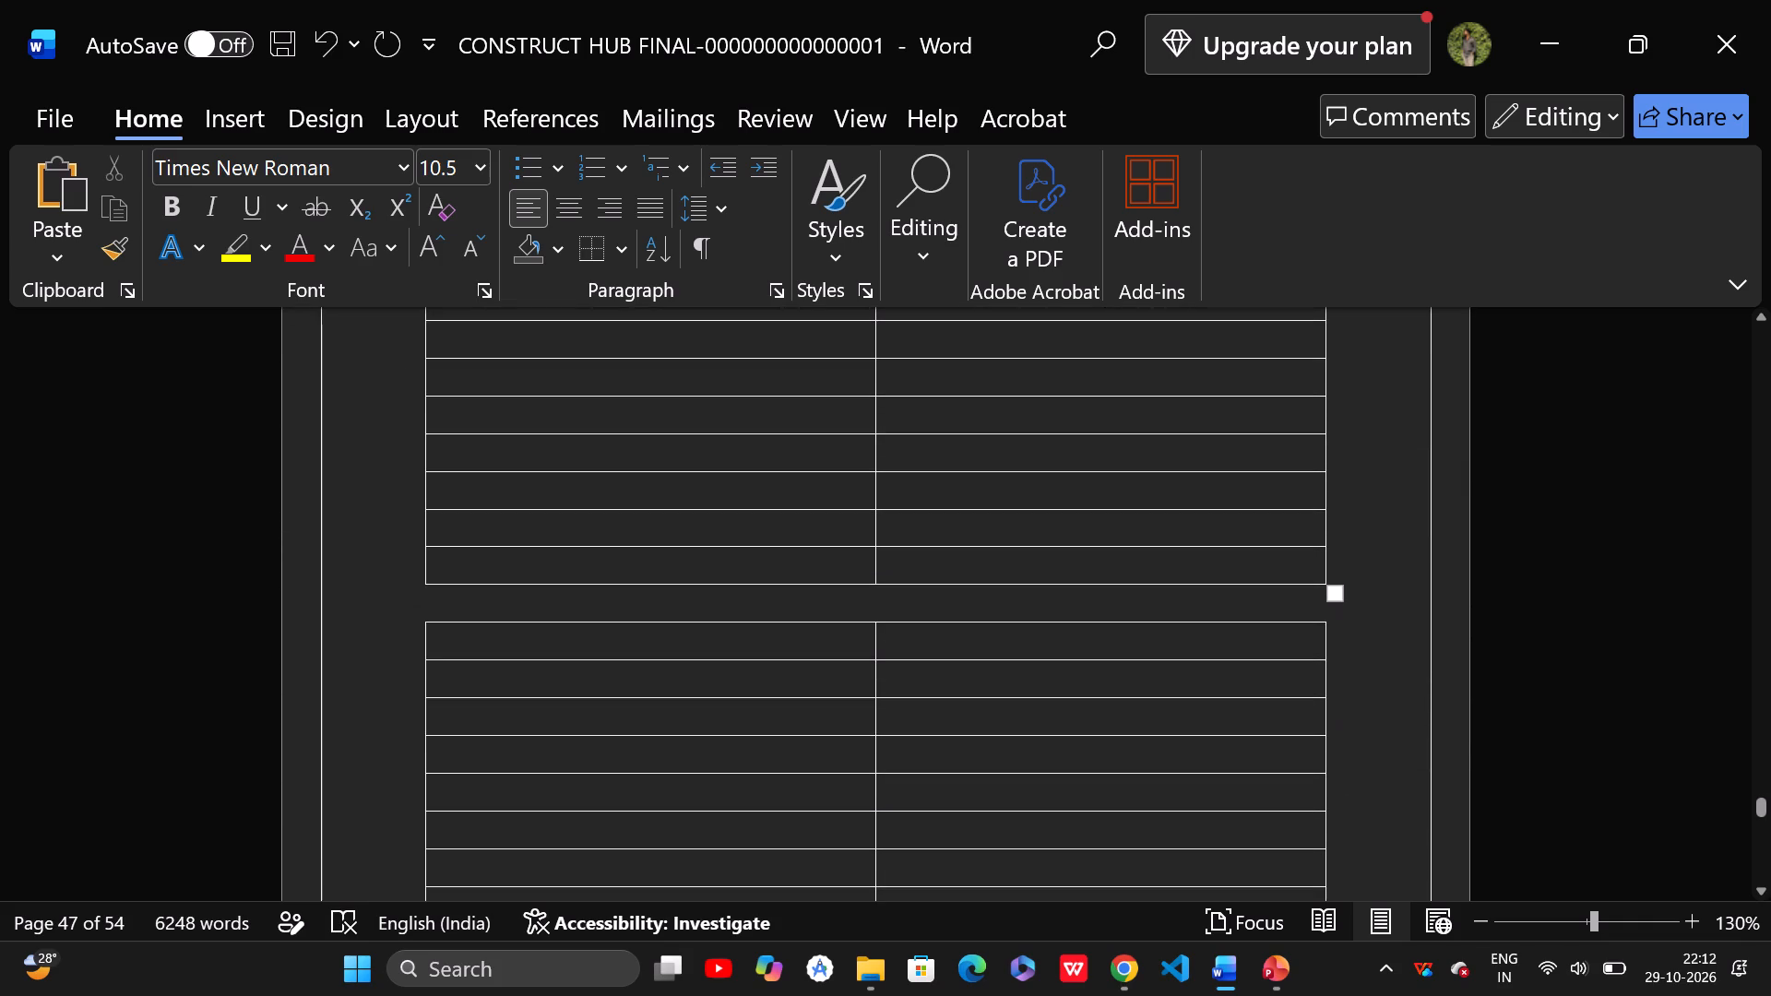
{"action": "left_click", "coordinate": [545, 609]}
{"action": "key", "text": "Return"}
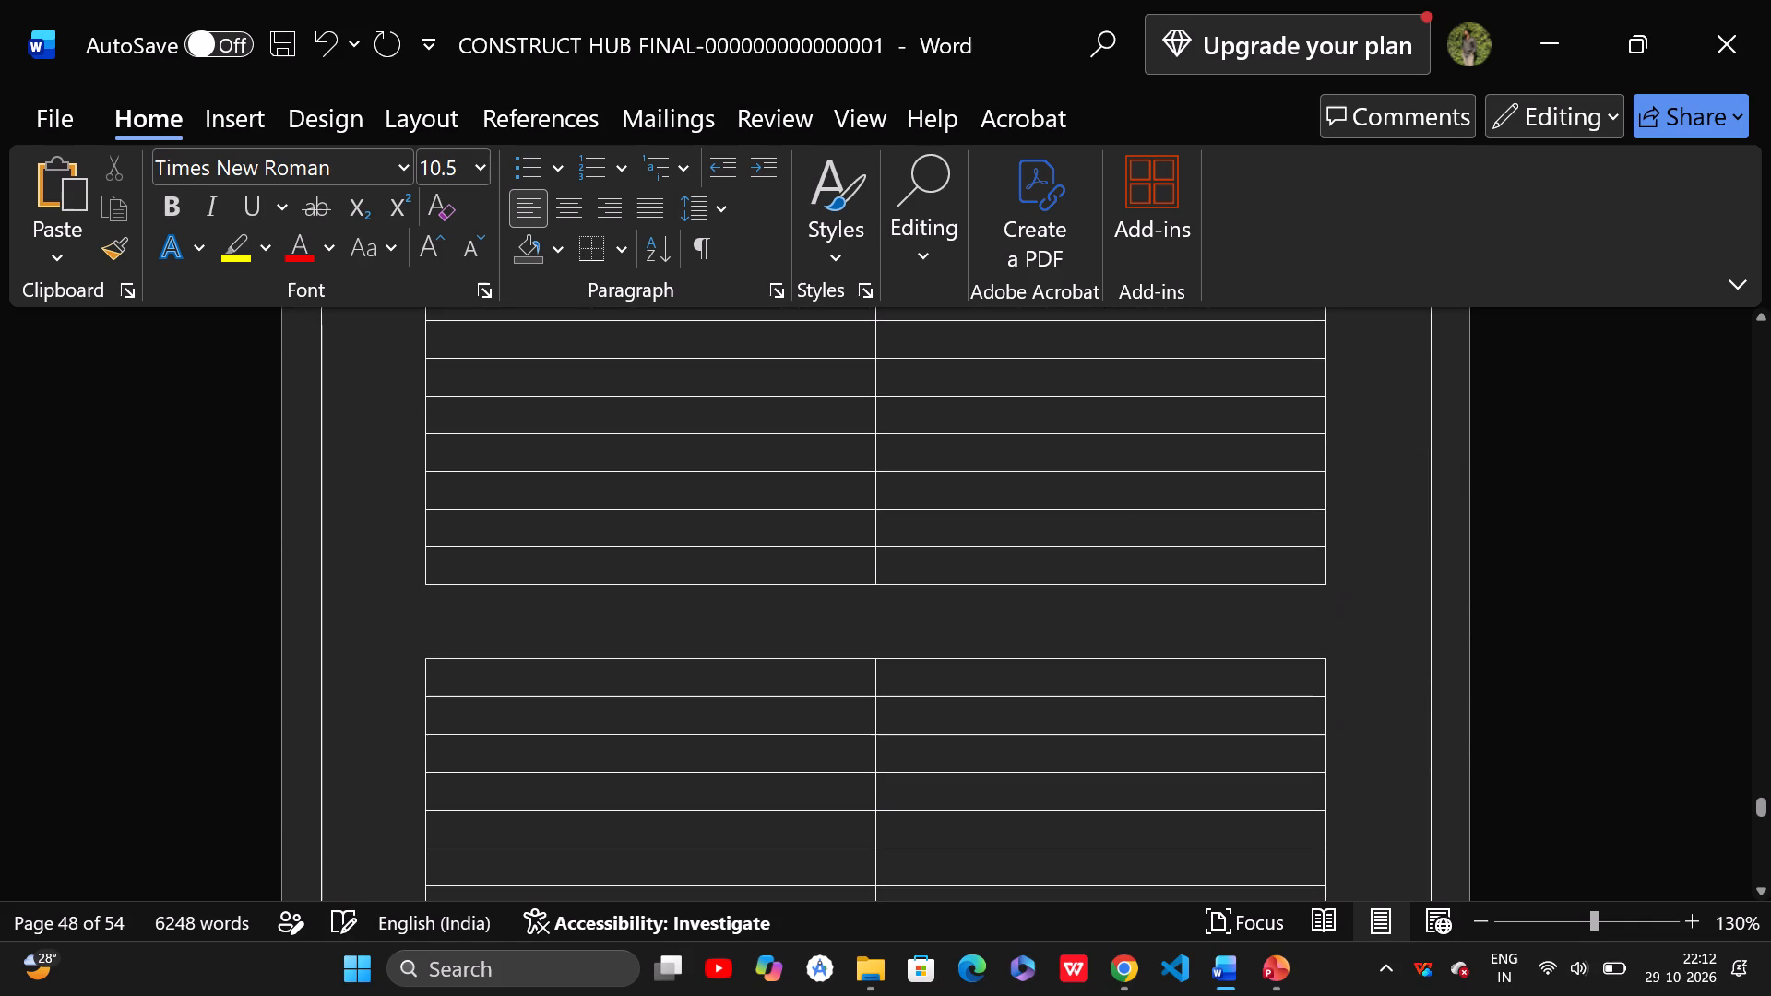
Insert two blank lines between the last blank table and the 4.8 ACTIVITY DIAGRAM heading.
{"action": "scroll", "coordinate": [553, 604], "scroll_direction": "down", "scroll_amount": 7}
{"action": "scroll", "coordinate": [535, 630], "scroll_direction": "up", "scroll_amount": 3}
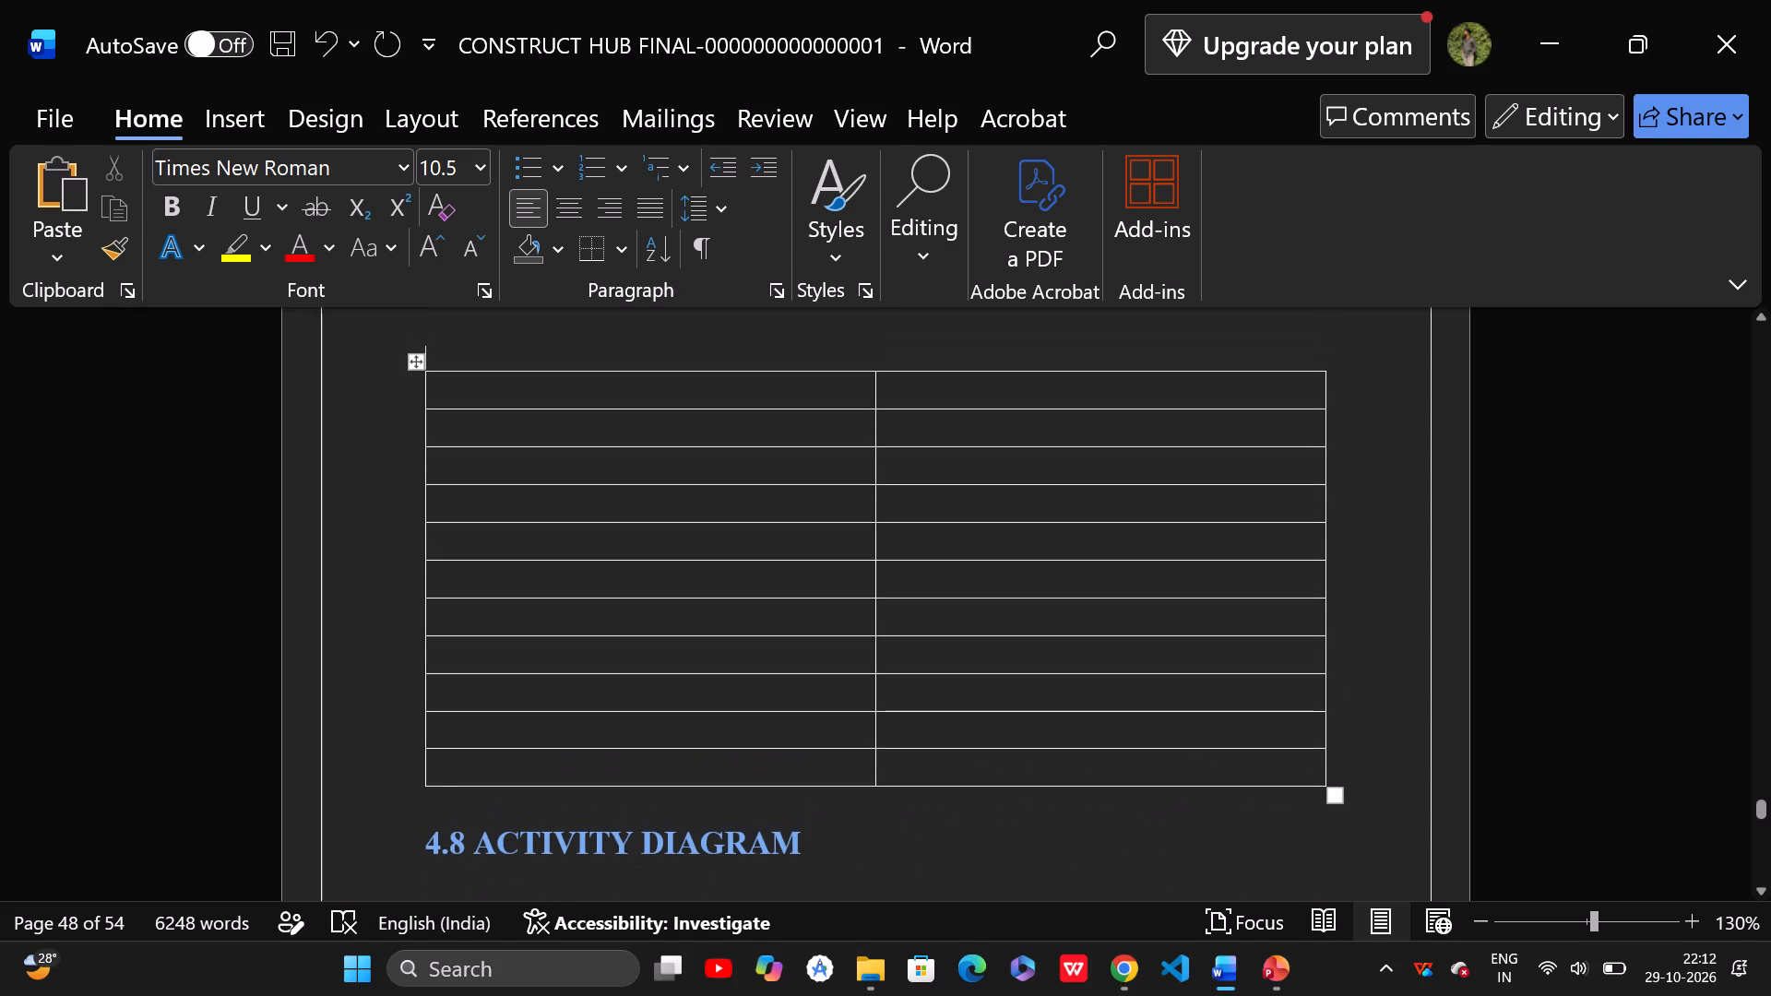
{"action": "left_click", "coordinate": [1339, 777]}
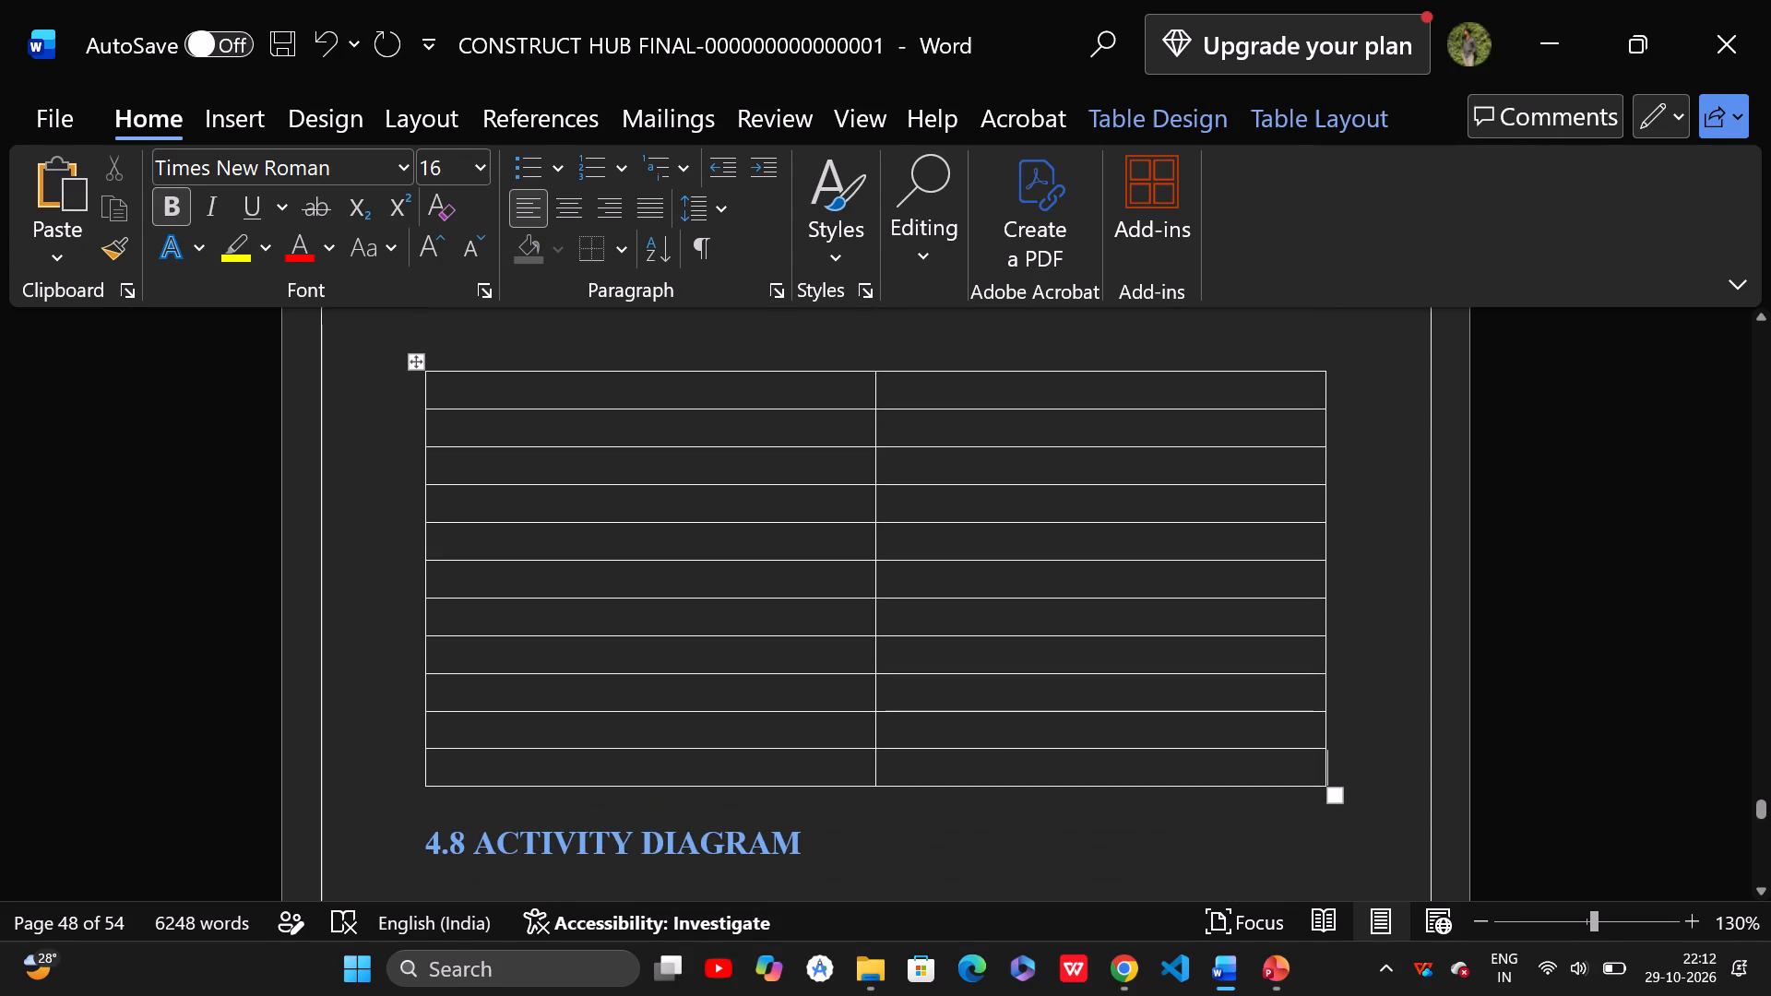
{"action": "left_click", "coordinate": [450, 814]}
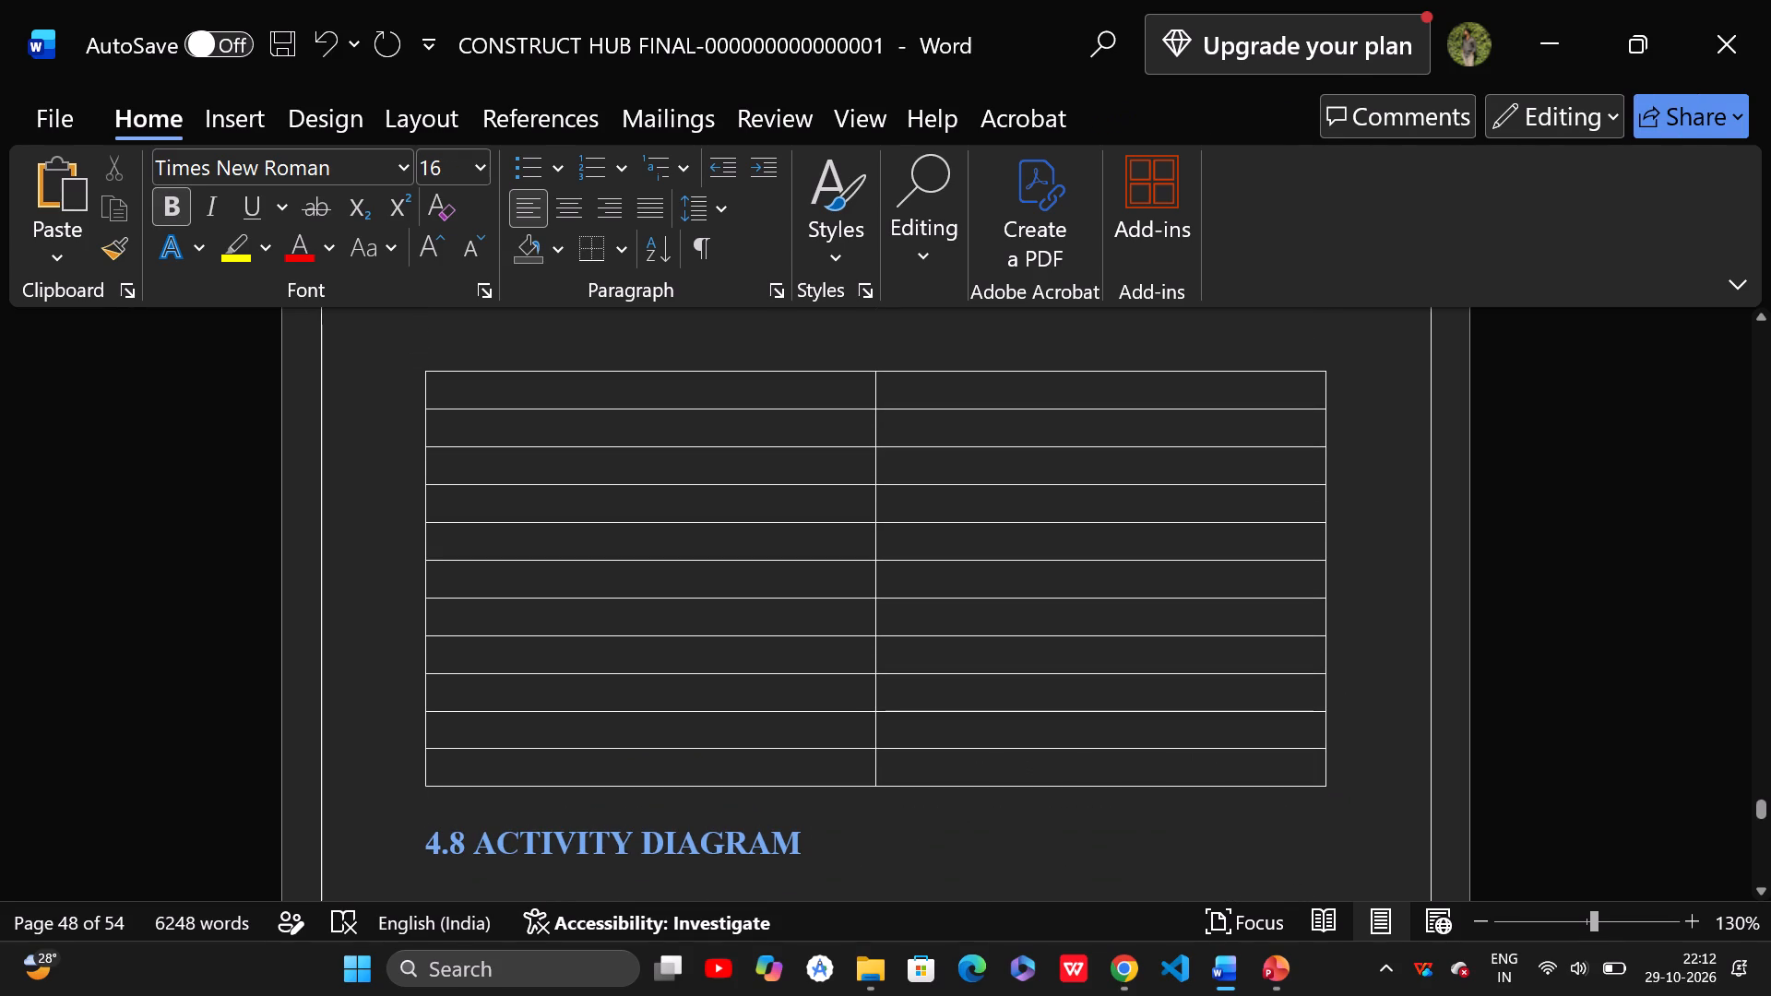
{"action": "key", "text": "Return"}
{"action": "key", "text": "Return"}
{"action": "scroll", "coordinate": [451, 815], "scroll_direction": "down", "scroll_amount": 1}
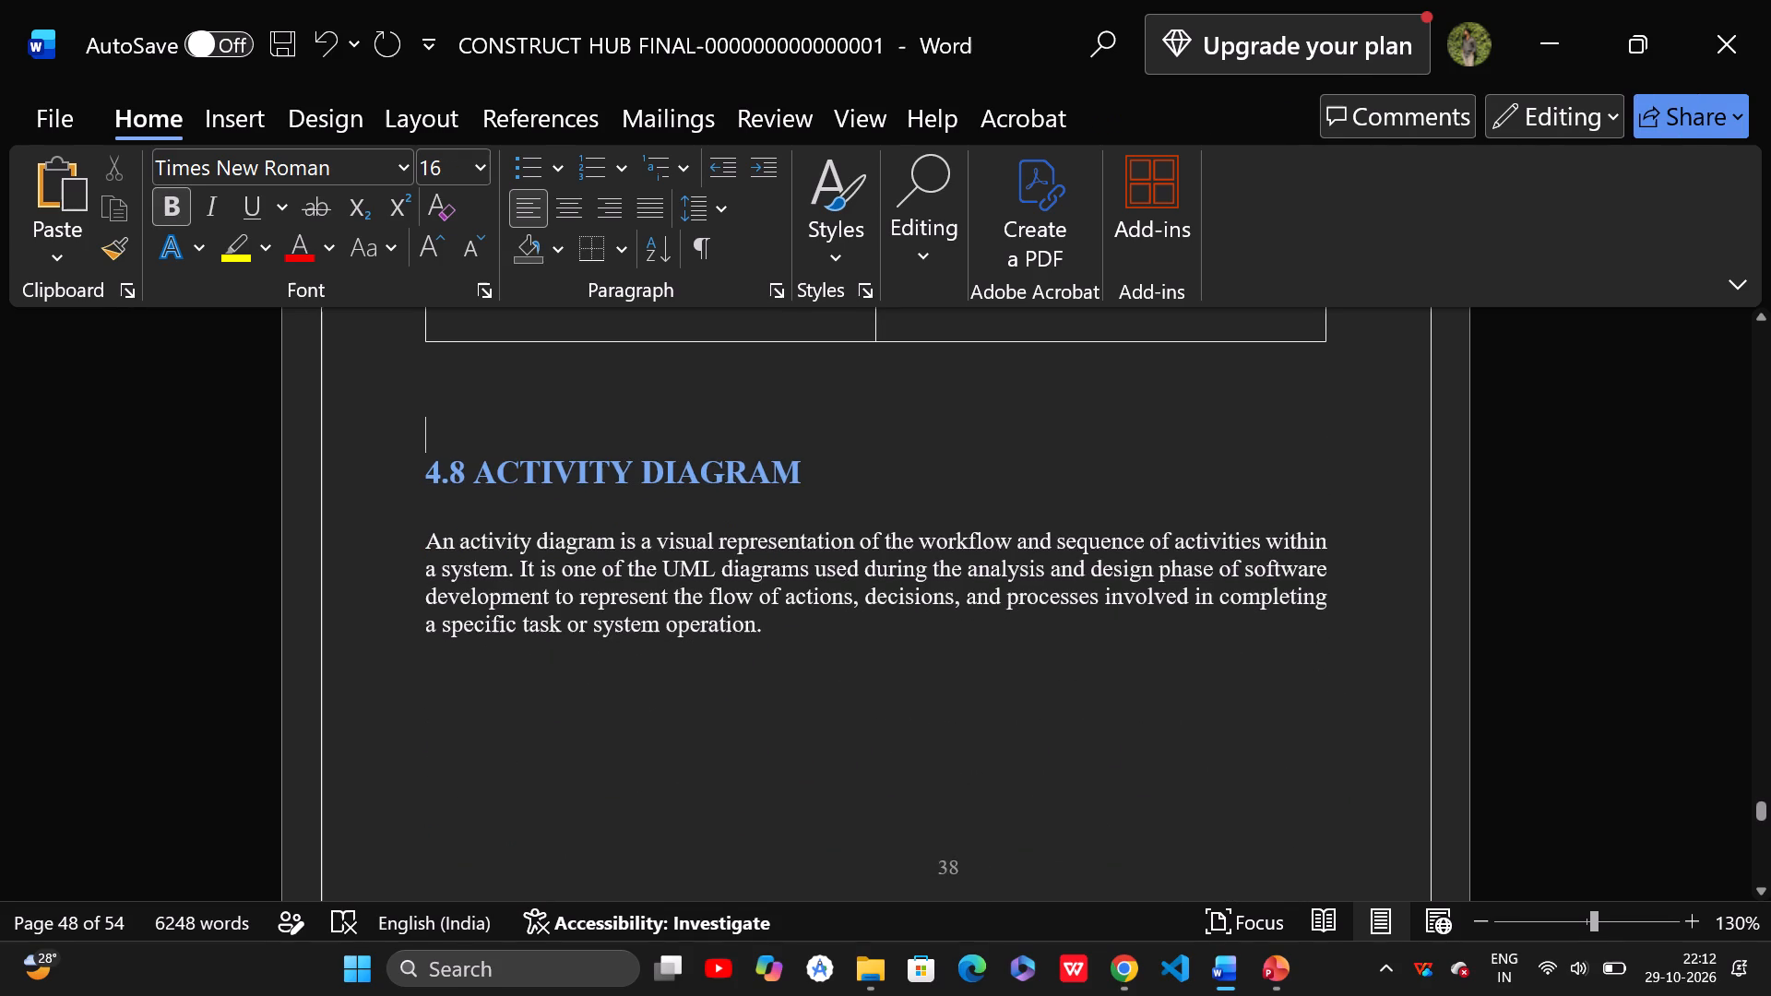
Copy the entire blank table above the 4.8 ACTIVITY DIAGRAM heading and paste a duplicate directly below it.
{"action": "scroll", "coordinate": [468, 510], "scroll_direction": "up", "scroll_amount": 6}
{"action": "left_click_drag", "start_coordinate": [477, 383], "coordinate": [1059, 753]}
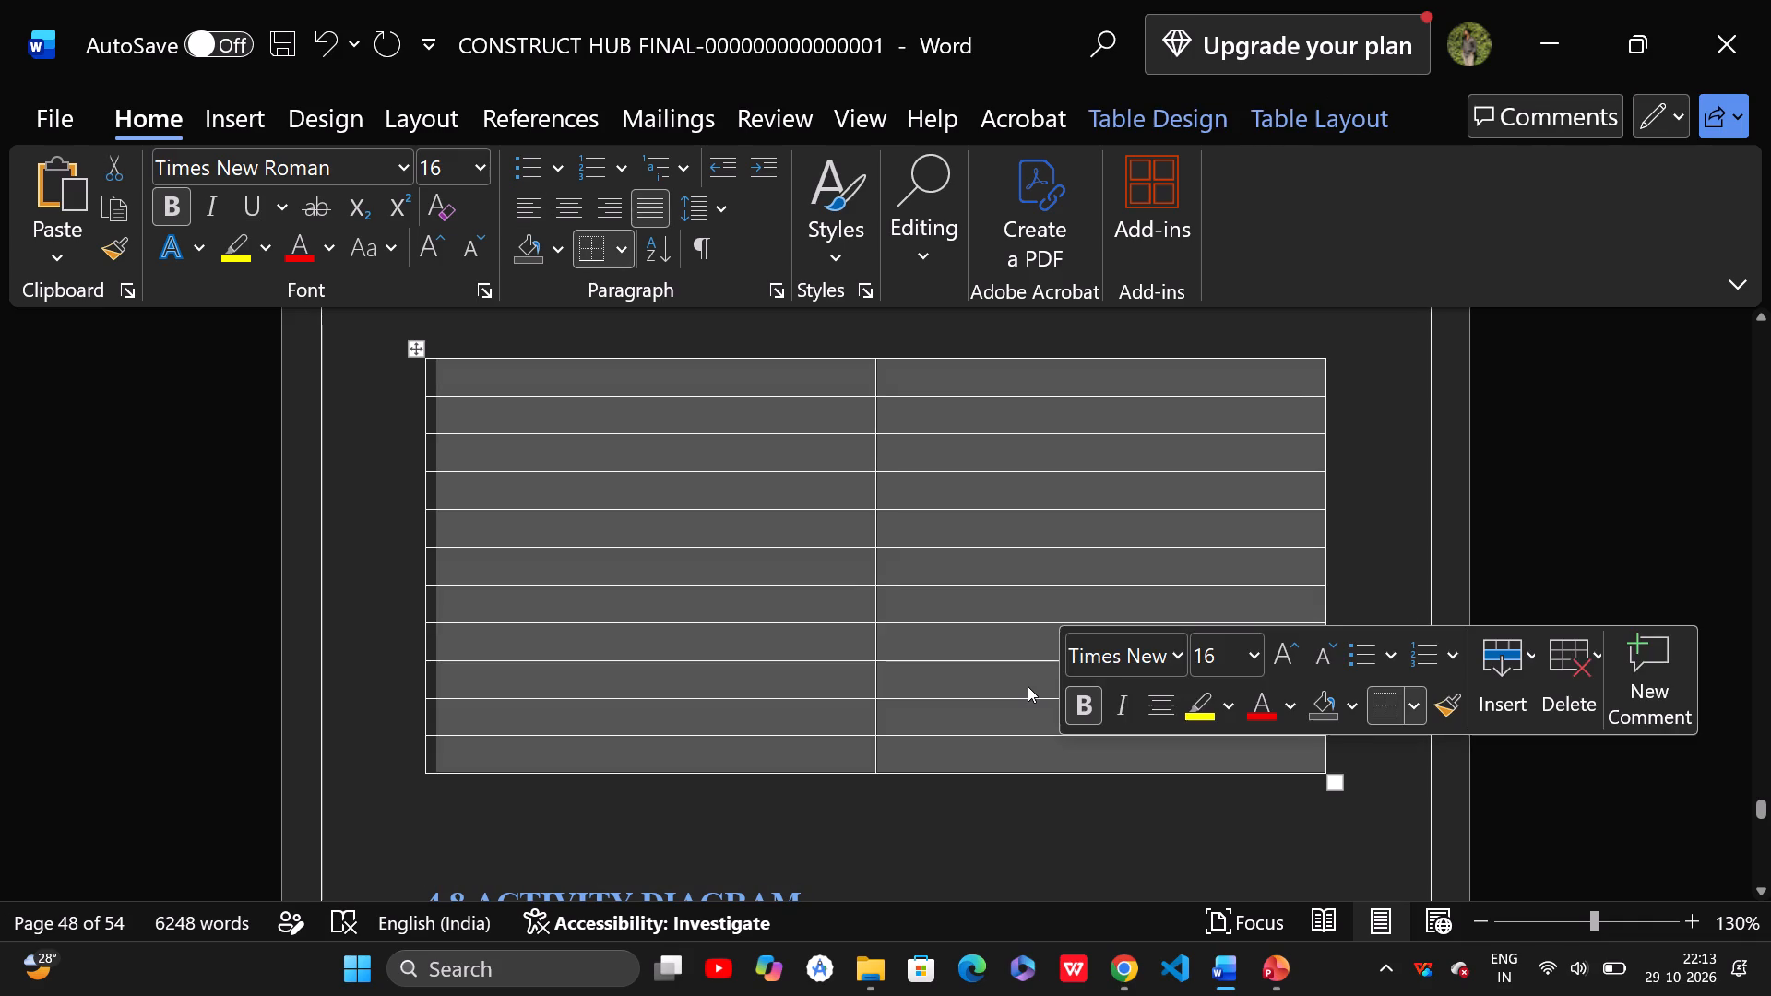
{"action": "key", "text": "ctrl+c"}
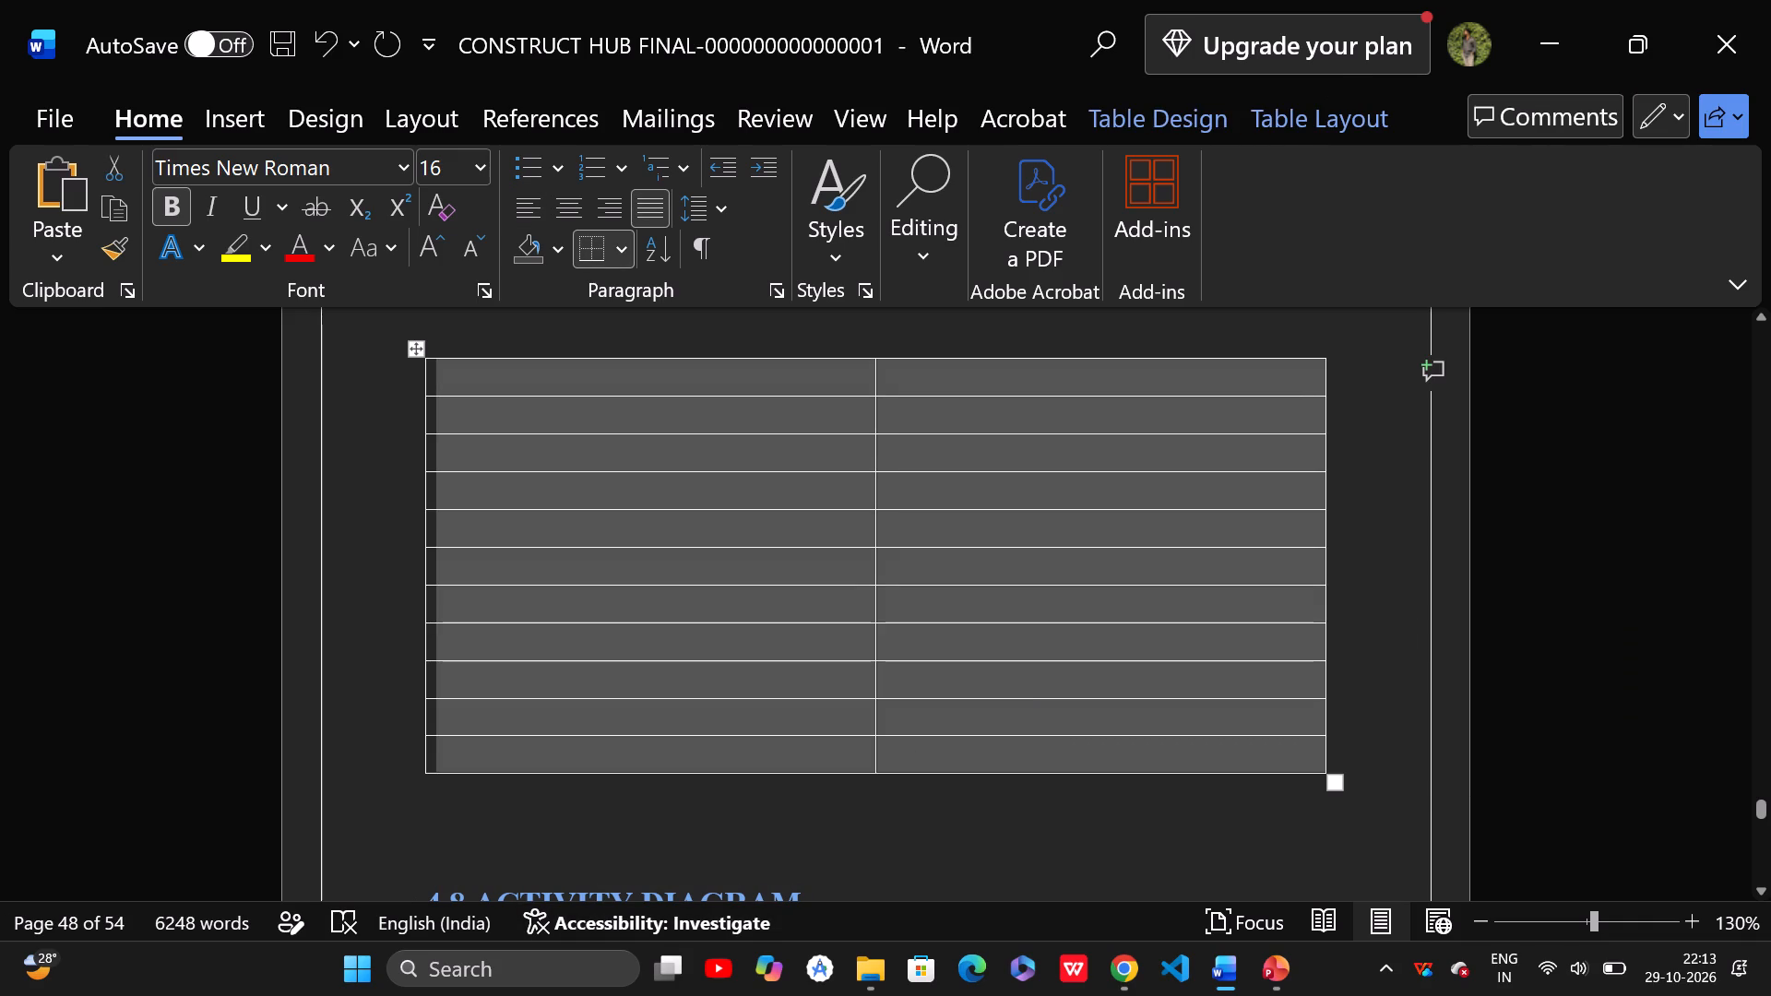
{"action": "left_click", "coordinate": [497, 821]}
{"action": "key", "text": "ctrl+v"}
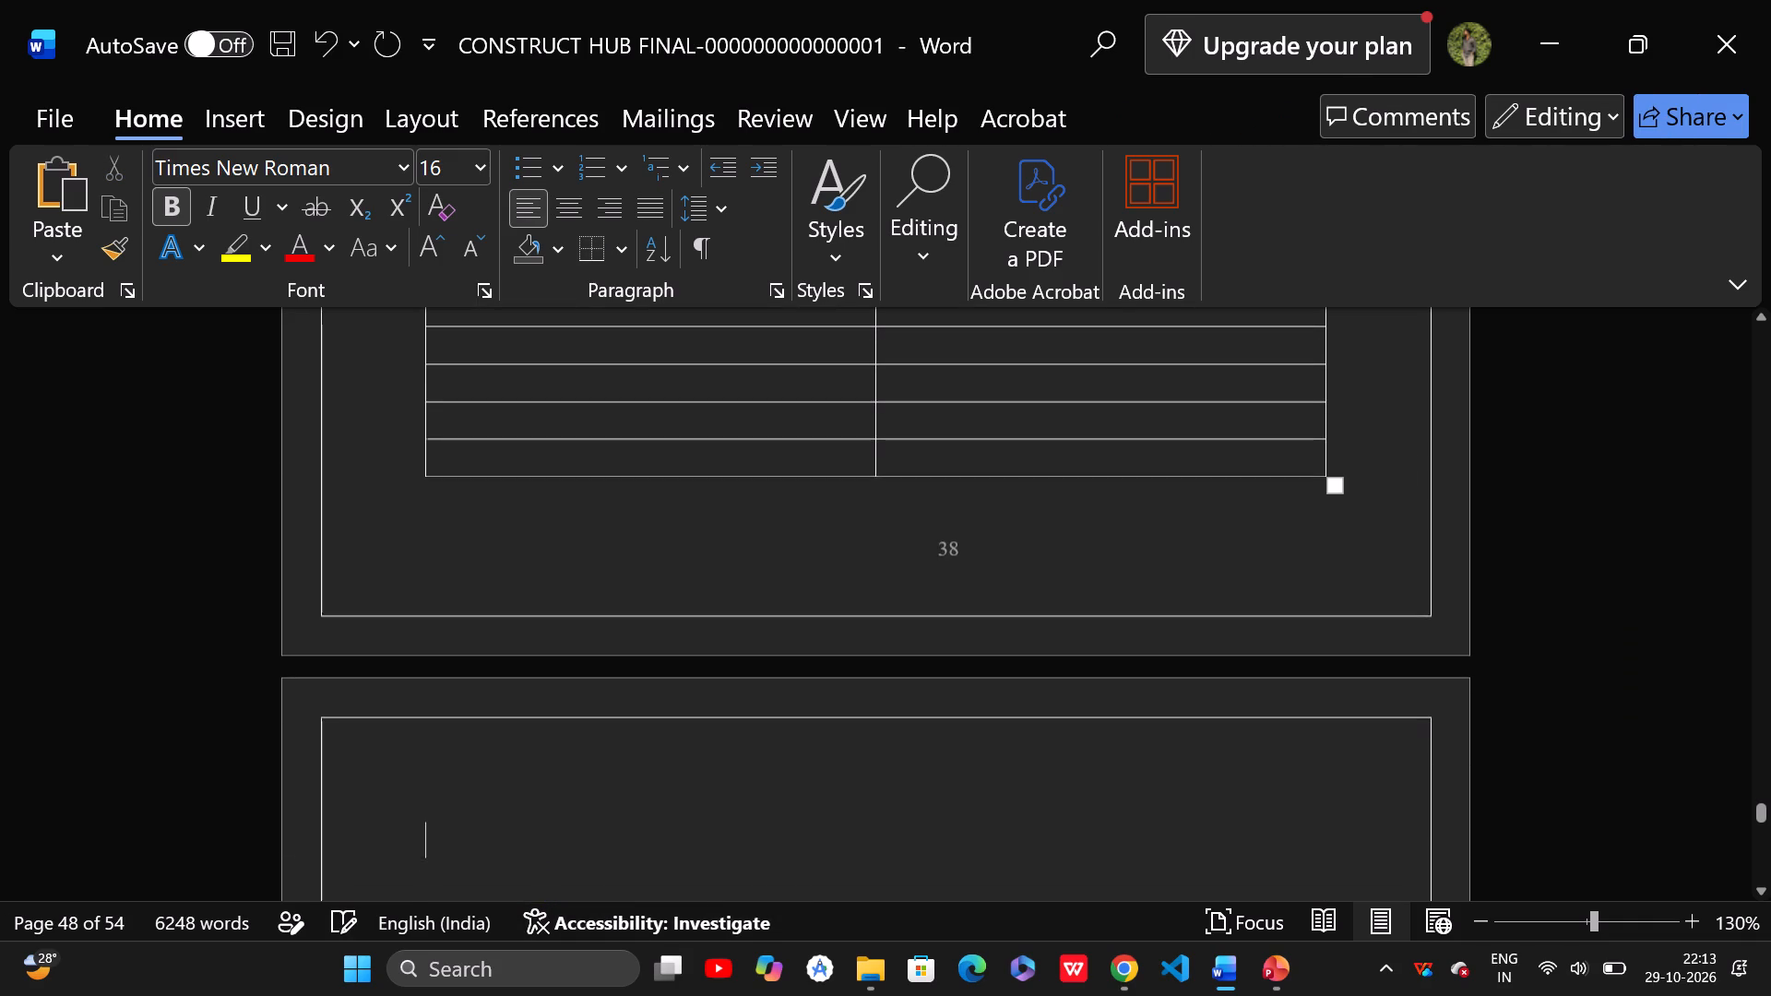
Insert two more blank lines between the closely stacked blank tables on the page after UC06.
{"action": "scroll", "coordinate": [510, 614], "scroll_direction": "up", "scroll_amount": 2}
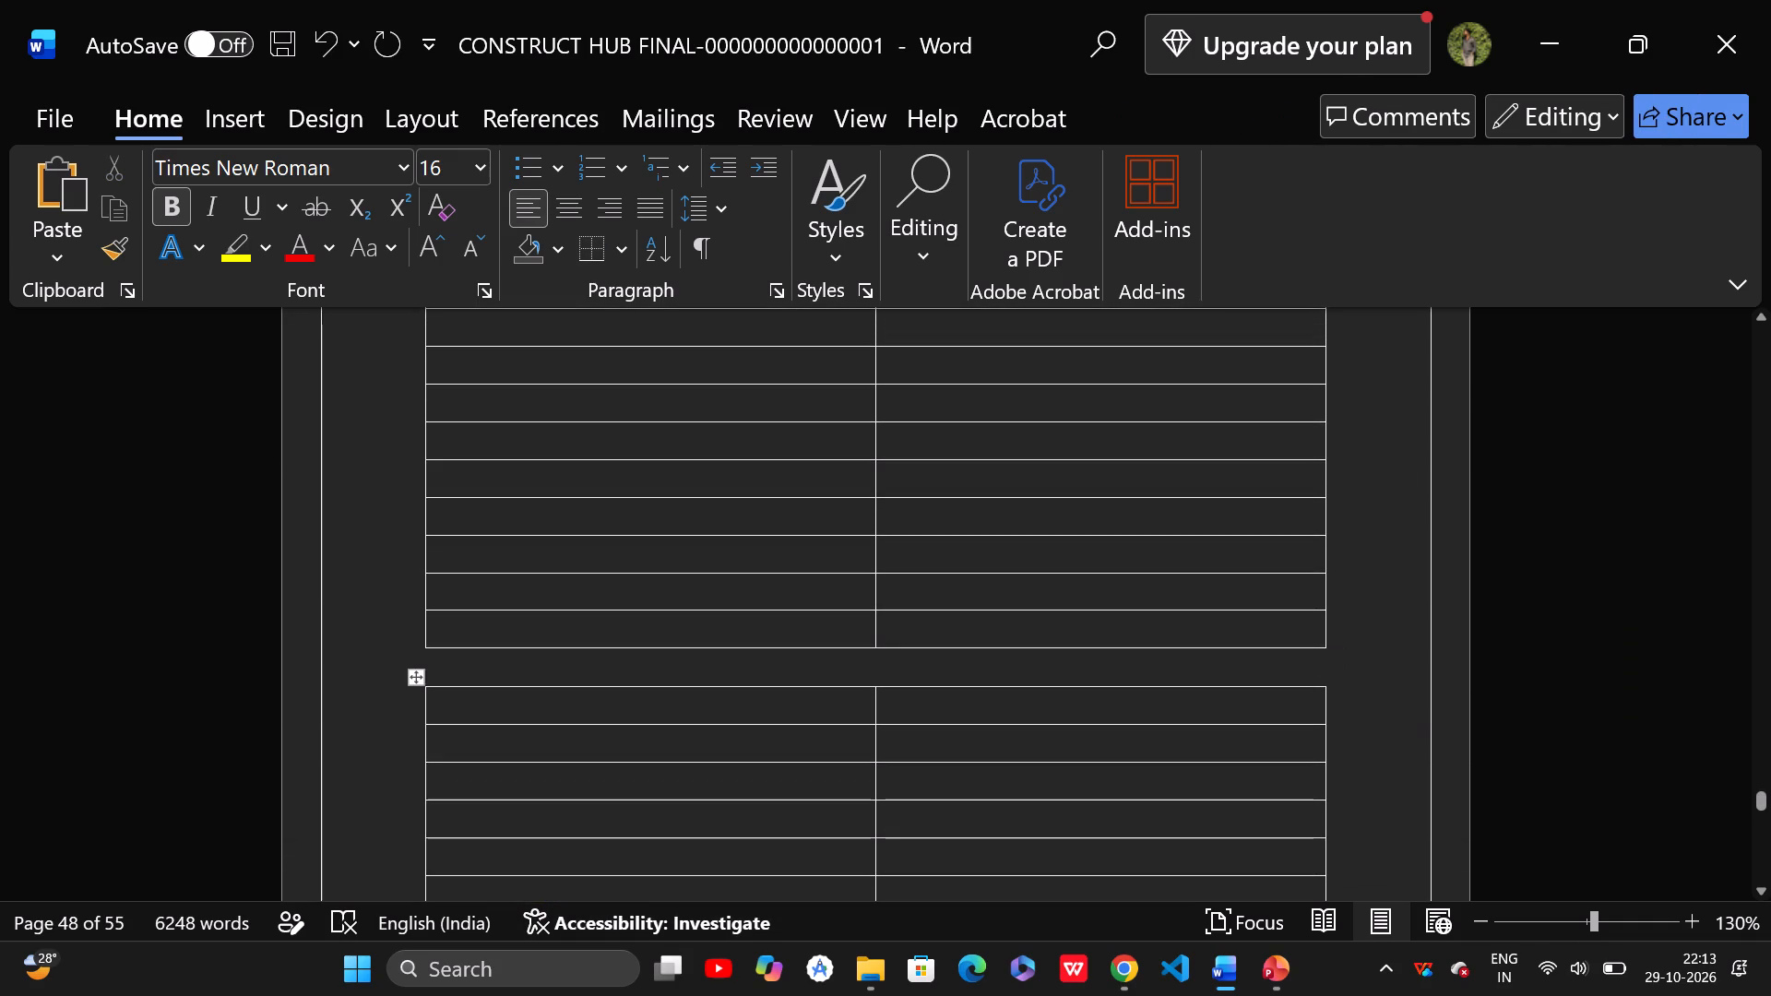
{"action": "scroll", "coordinate": [498, 680], "scroll_direction": "down", "scroll_amount": 2}
{"action": "left_click", "coordinate": [515, 636]}
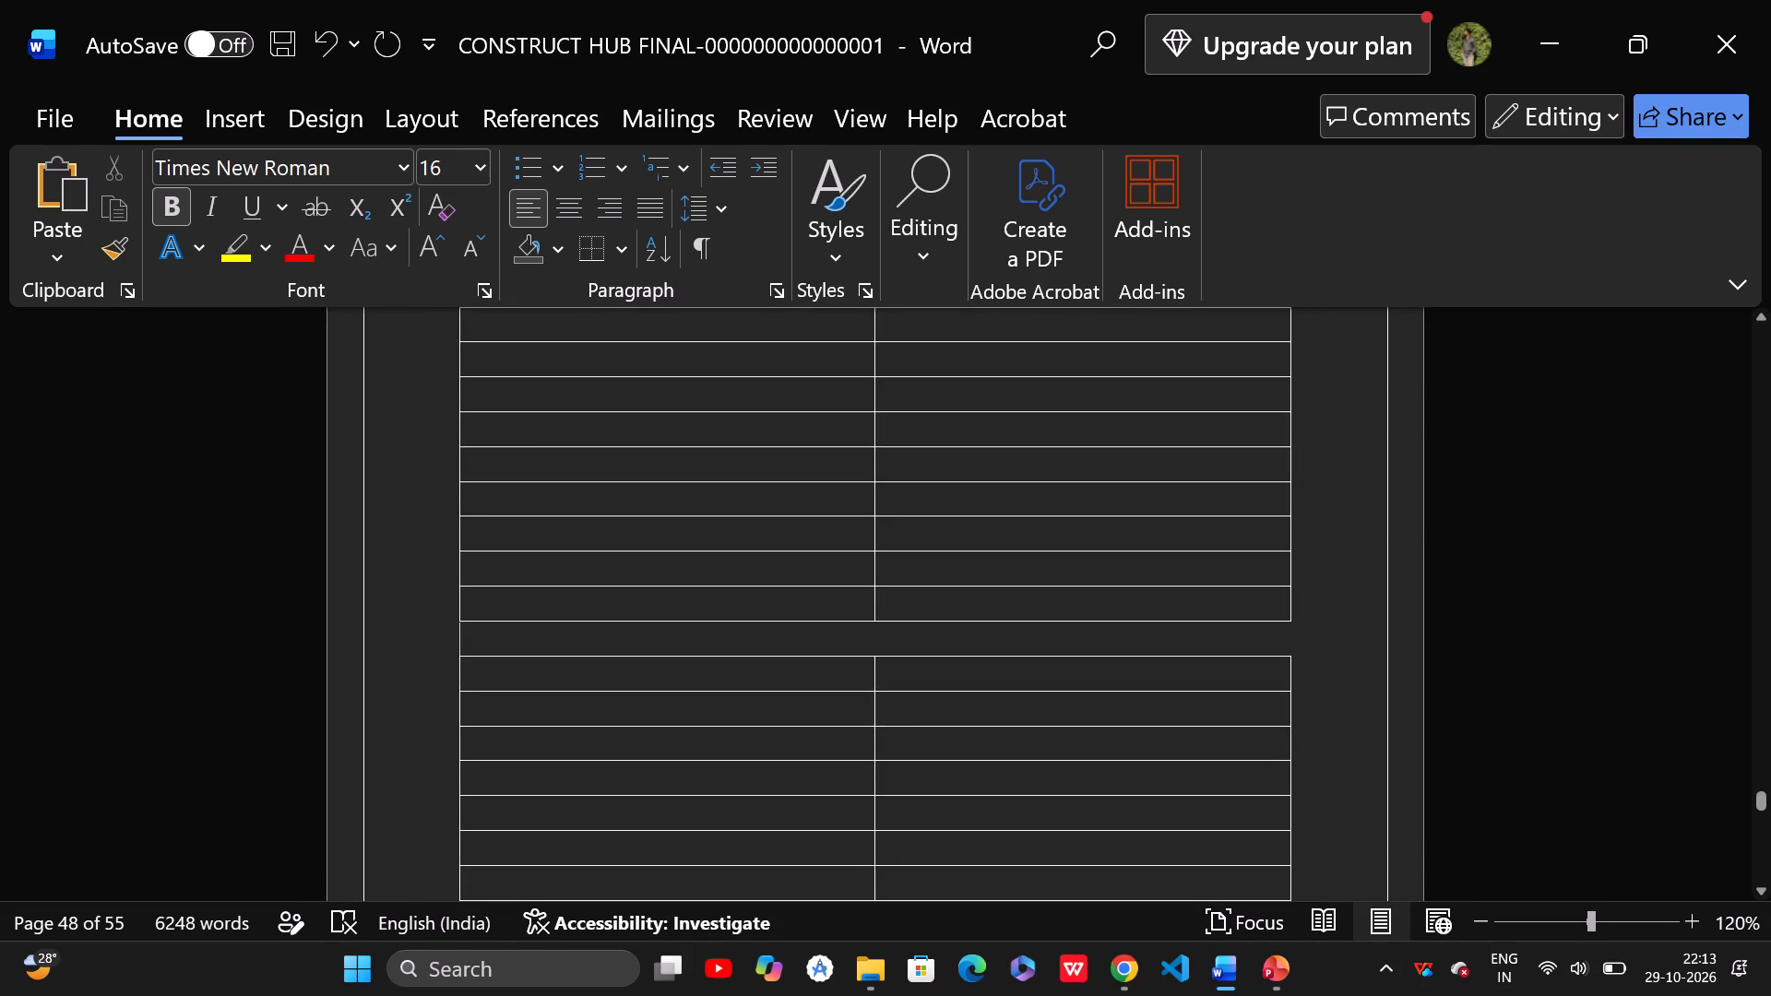
{"action": "key", "text": "Return"}
{"action": "key", "text": "Return"}
{"action": "scroll", "coordinate": [507, 634], "scroll_direction": "up", "scroll_amount": 4}
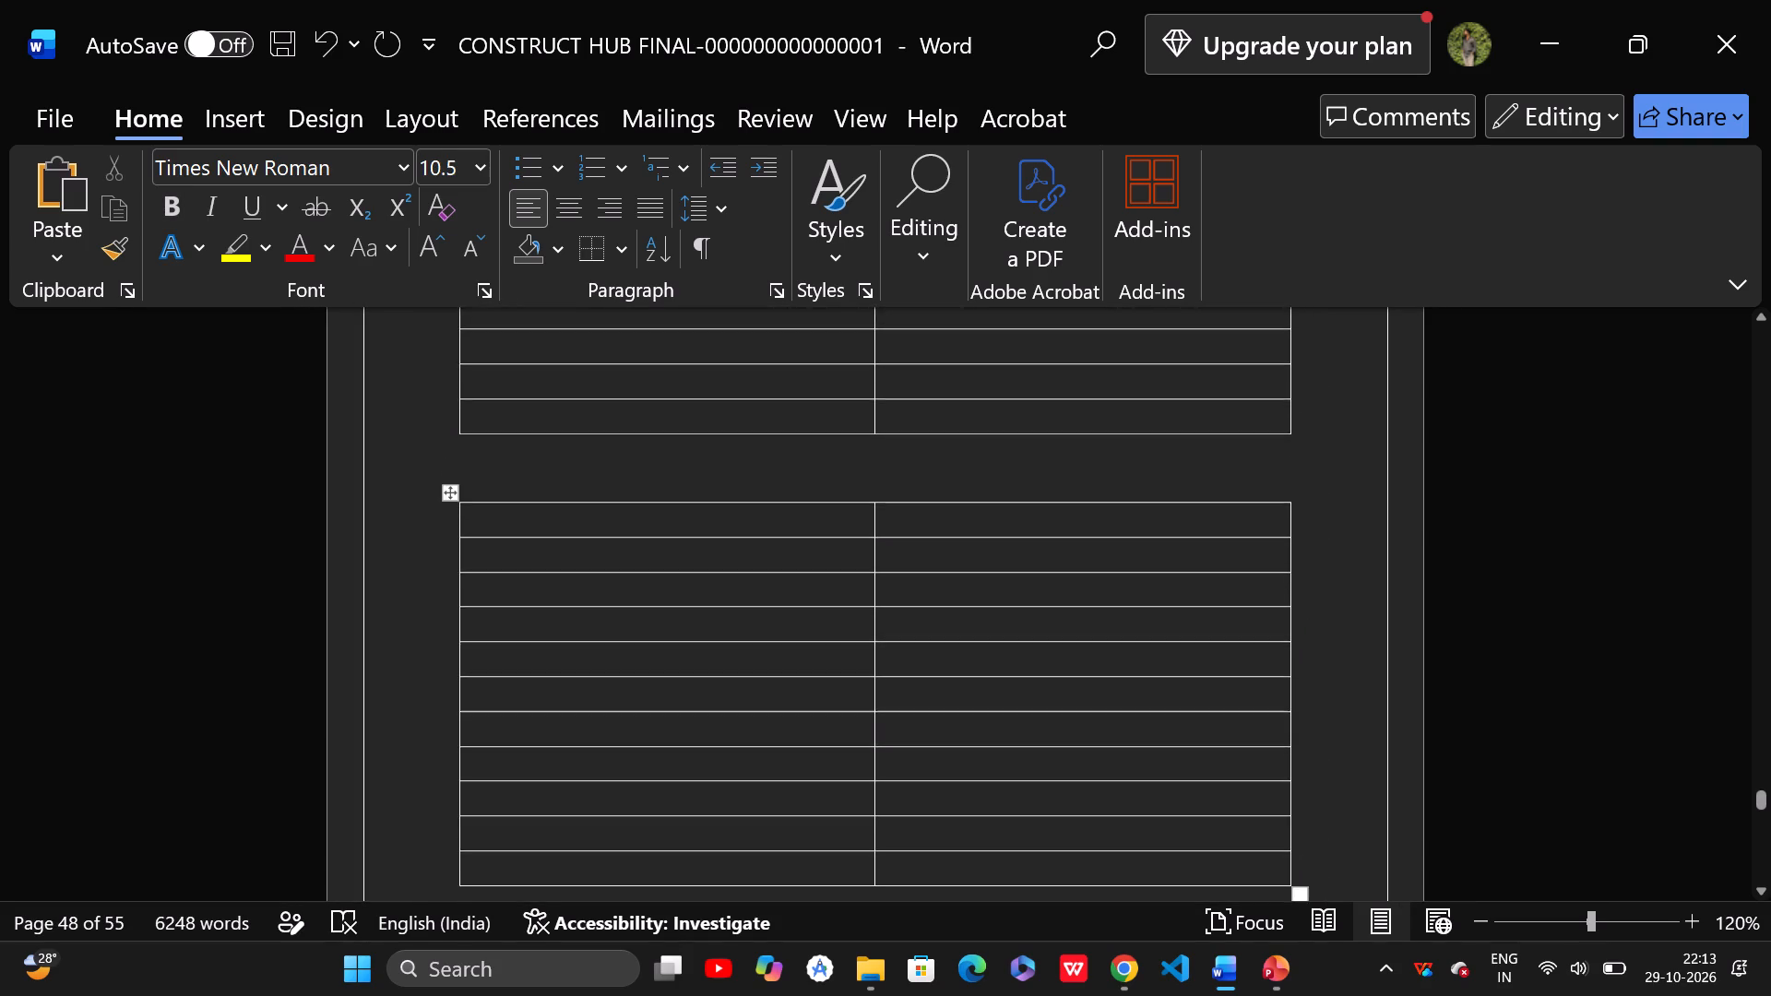
{"action": "scroll", "coordinate": [429, 617], "scroll_direction": "up", "scroll_amount": 19}
{"action": "scroll", "coordinate": [565, 556], "scroll_direction": "up", "scroll_amount": 4}
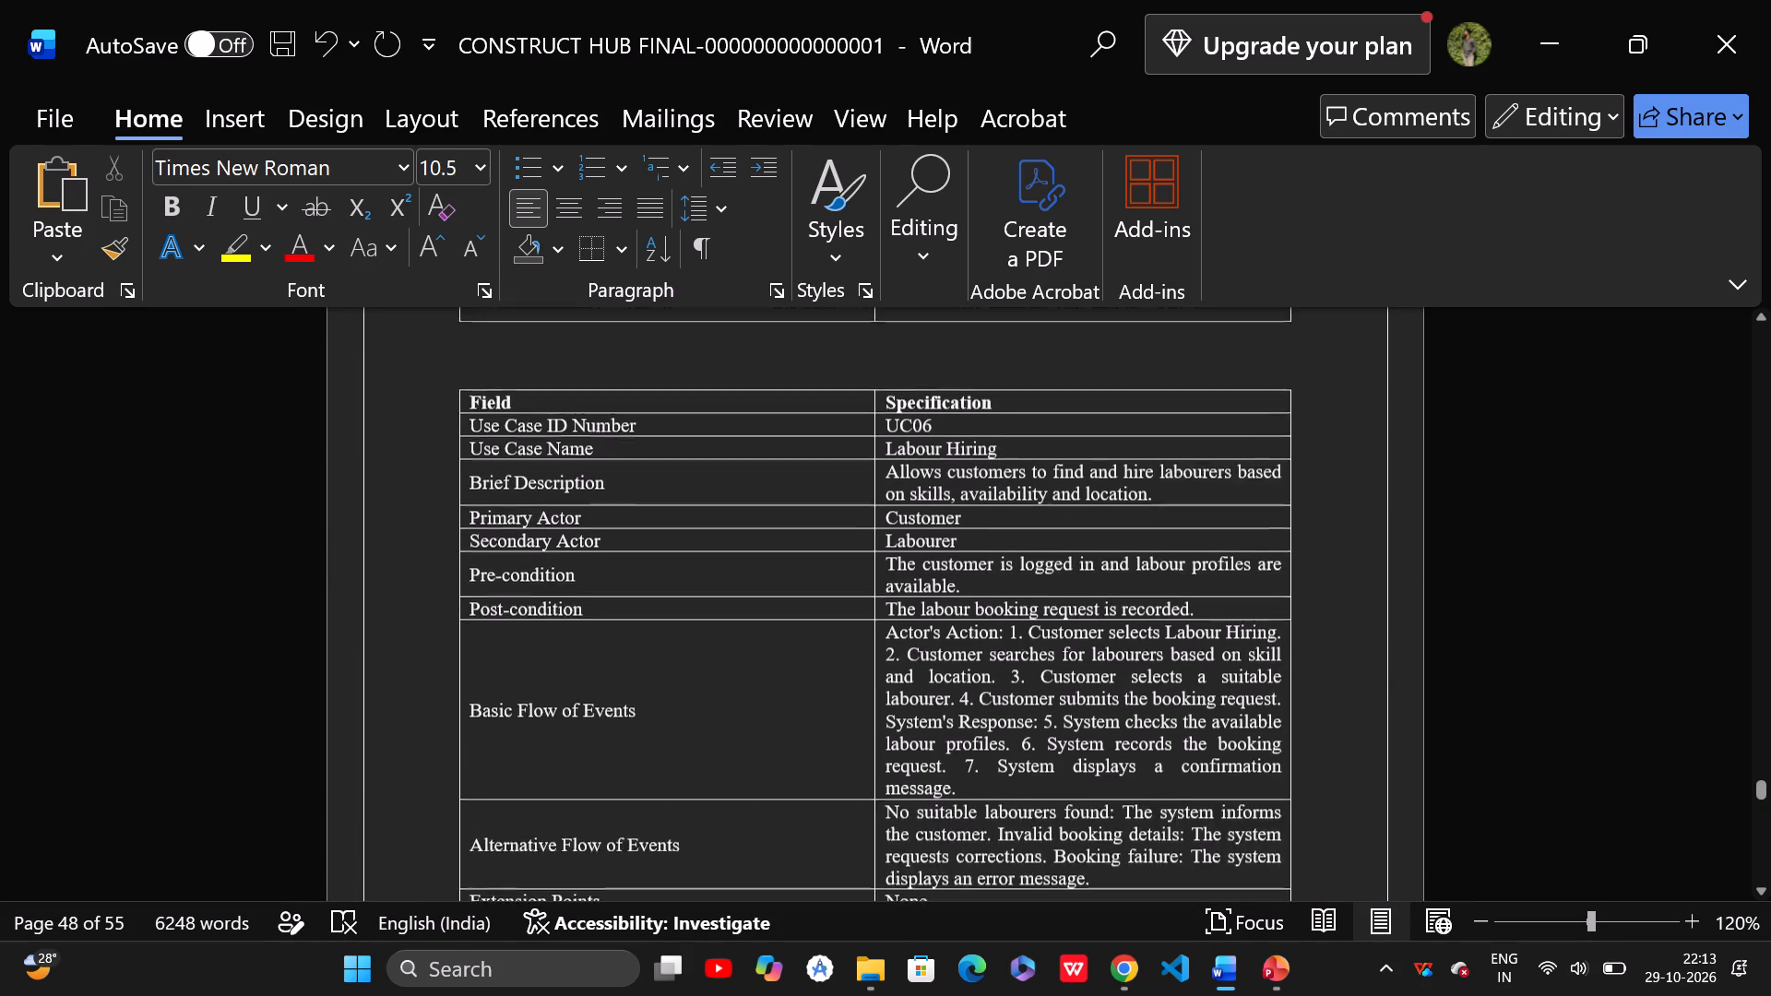
{"action": "left_click", "coordinate": [1111, 969]}
{"action": "scroll", "coordinate": [806, 707], "scroll_direction": "down", "scroll_amount": 5}
{"action": "scroll", "coordinate": [596, 523], "scroll_direction": "up", "scroll_amount": 2}
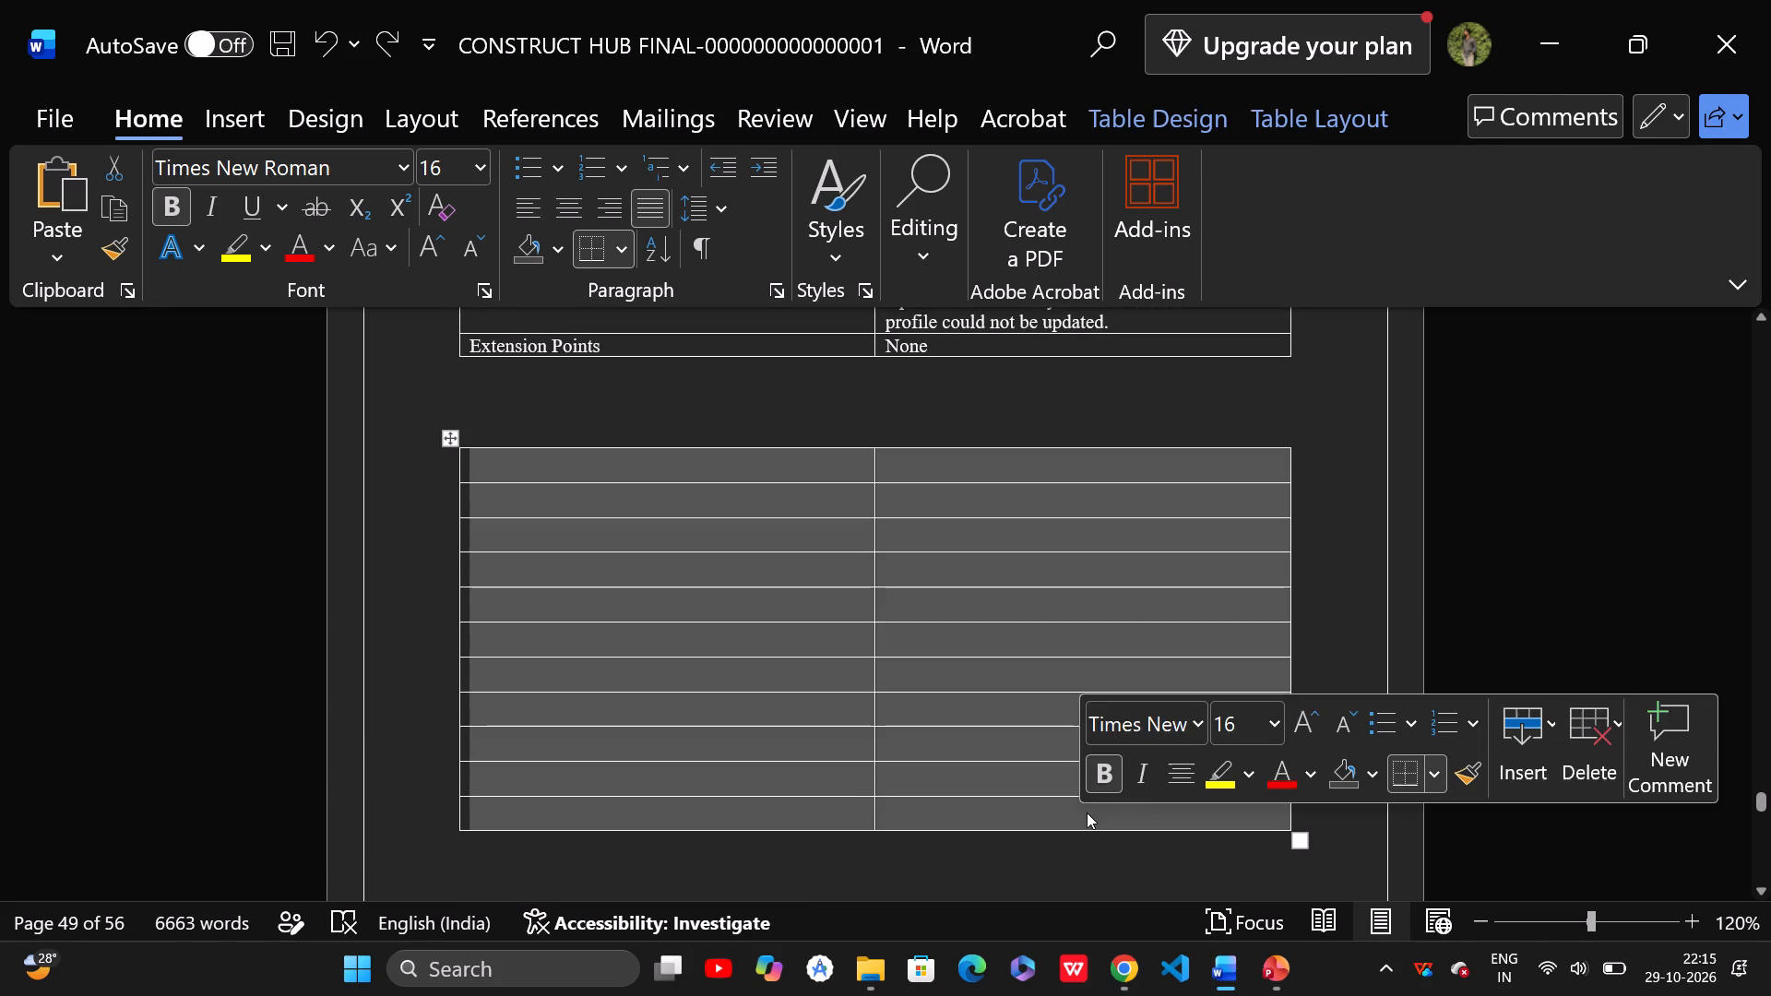
{"action": "key", "text": "ctrl+v"}
Delete the surplus blank lines above the 4.8 ACTIVITY DIAGRAM heading so that it starts at the top of its page.
{"action": "scroll", "coordinate": [1195, 675], "scroll_direction": "down", "scroll_amount": 4}
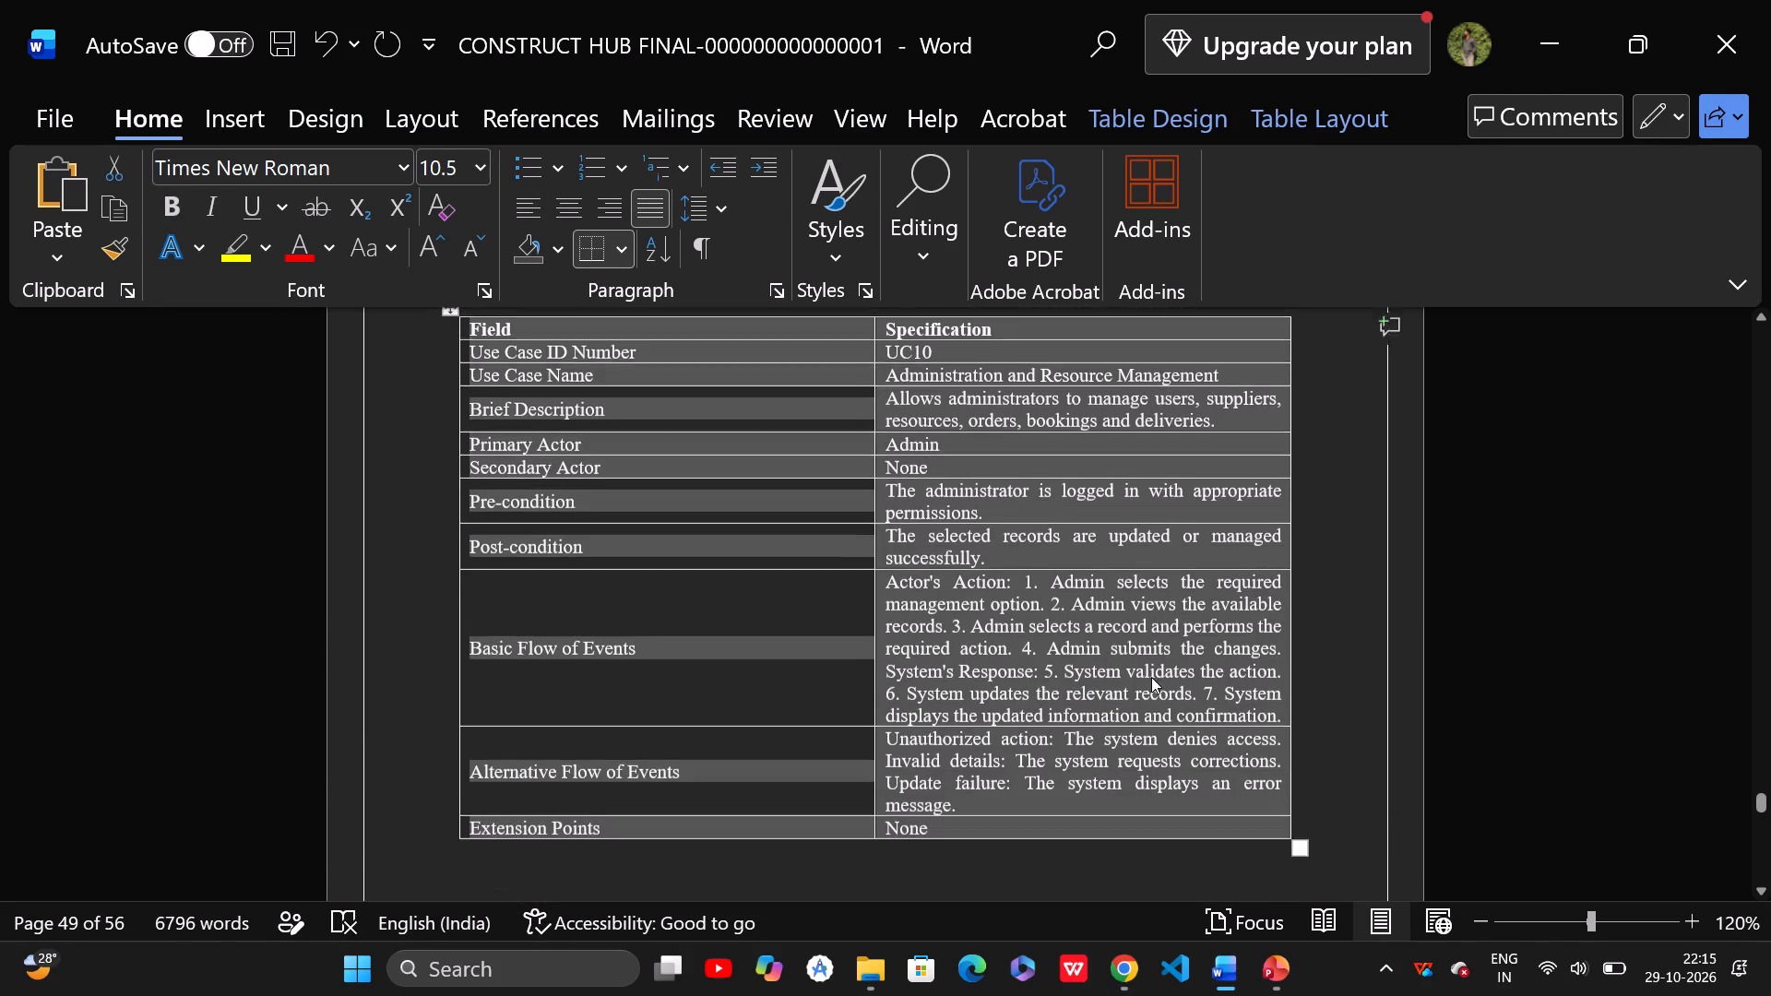
{"action": "scroll", "coordinate": [1157, 669], "scroll_direction": "down", "scroll_amount": 2}
{"action": "scroll", "coordinate": [953, 698], "scroll_direction": "down", "scroll_amount": 10}
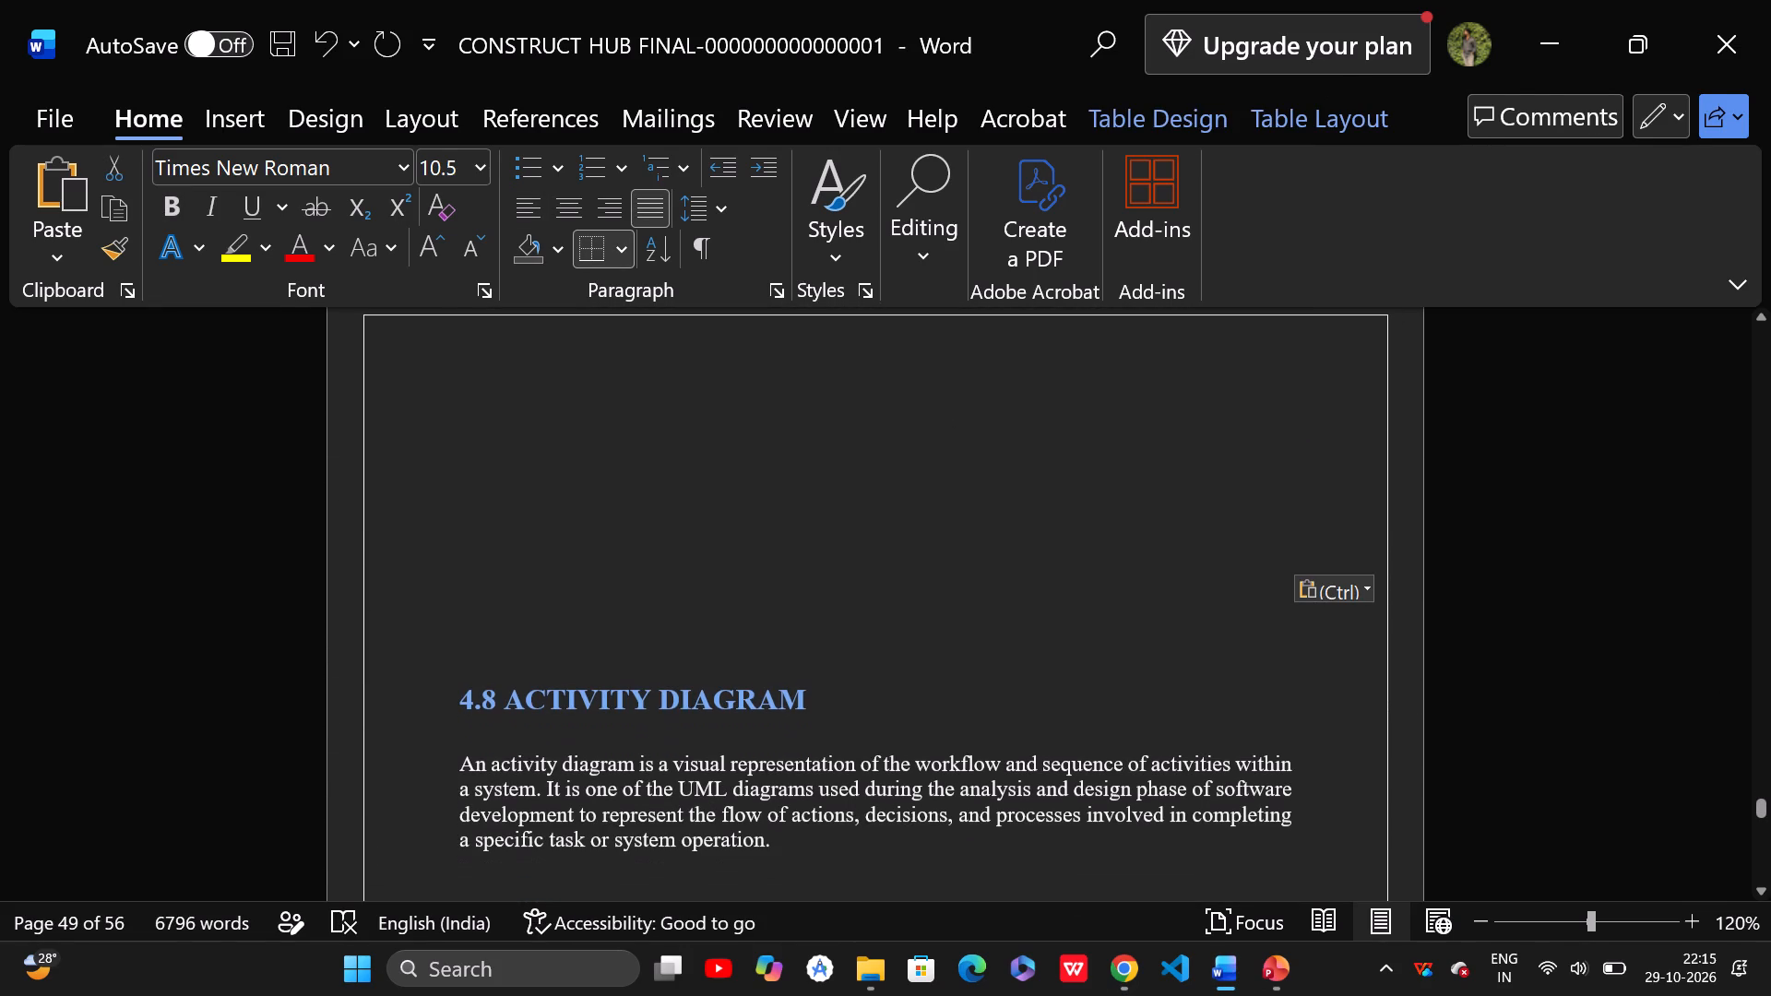
{"action": "scroll", "coordinate": [508, 671], "scroll_direction": "up", "scroll_amount": 4}
{"action": "scroll", "coordinate": [597, 685], "scroll_direction": "up", "scroll_amount": 5}
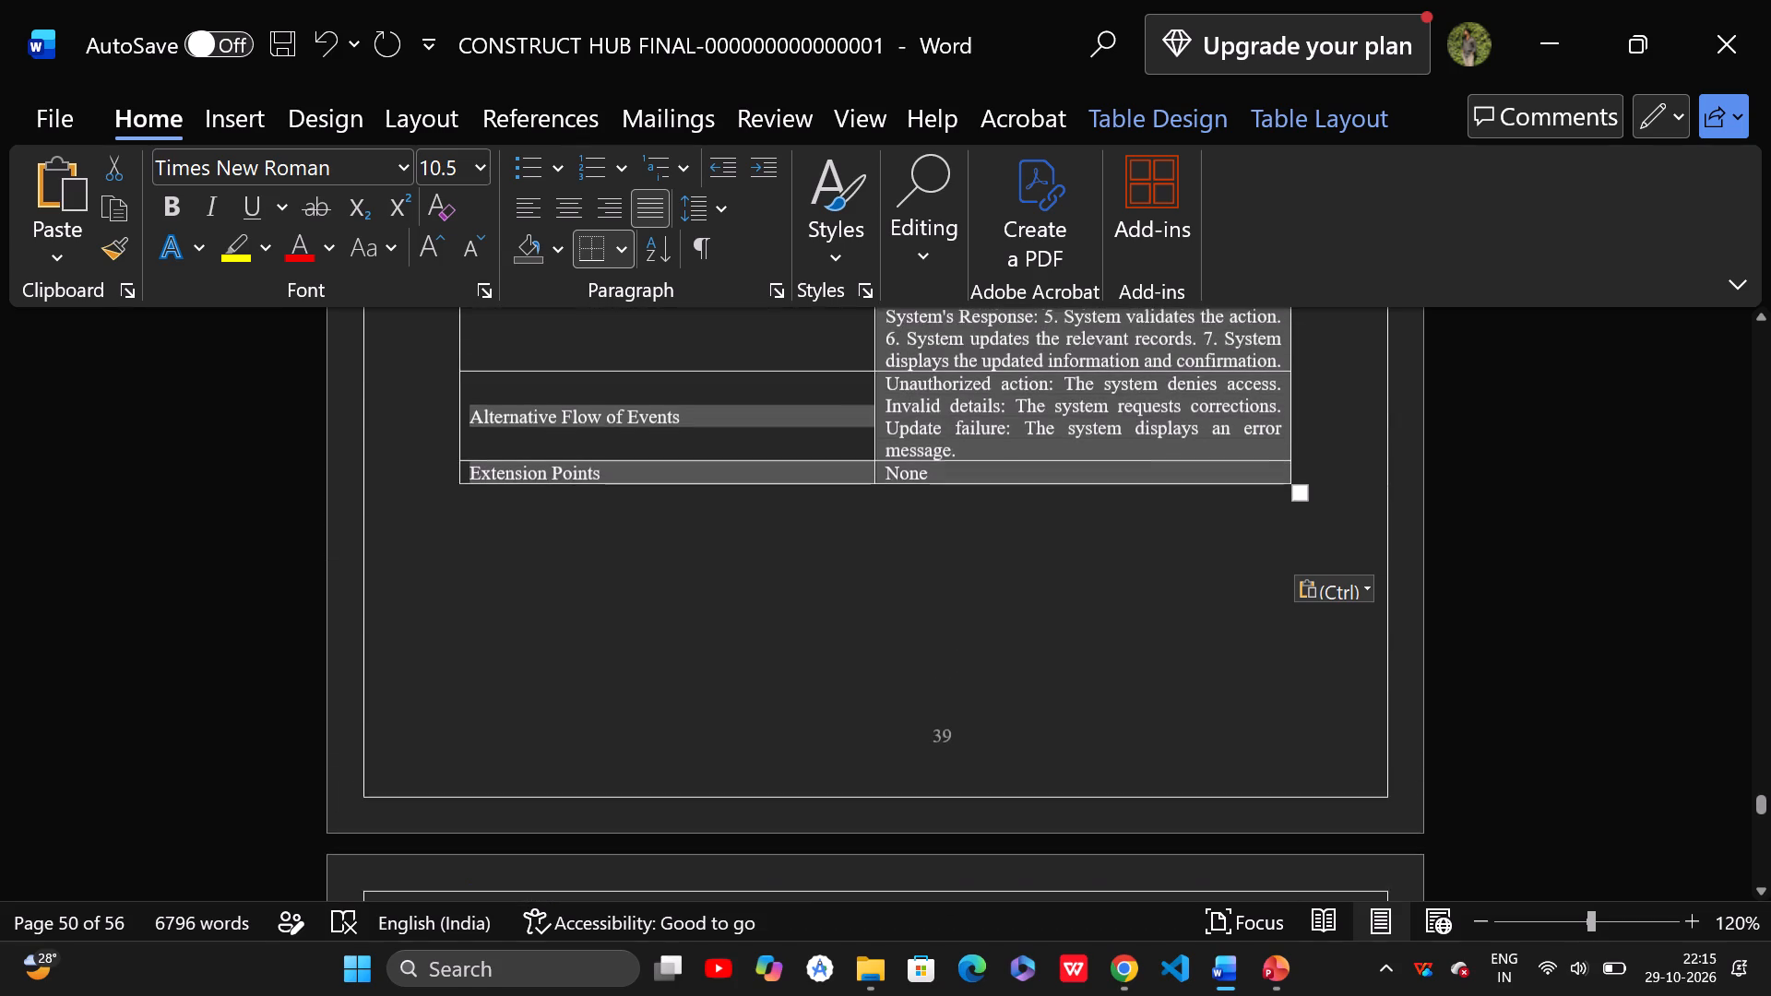
{"action": "scroll", "coordinate": [714, 795], "scroll_direction": "down", "scroll_amount": 9}
{"action": "left_click", "coordinate": [599, 646]}
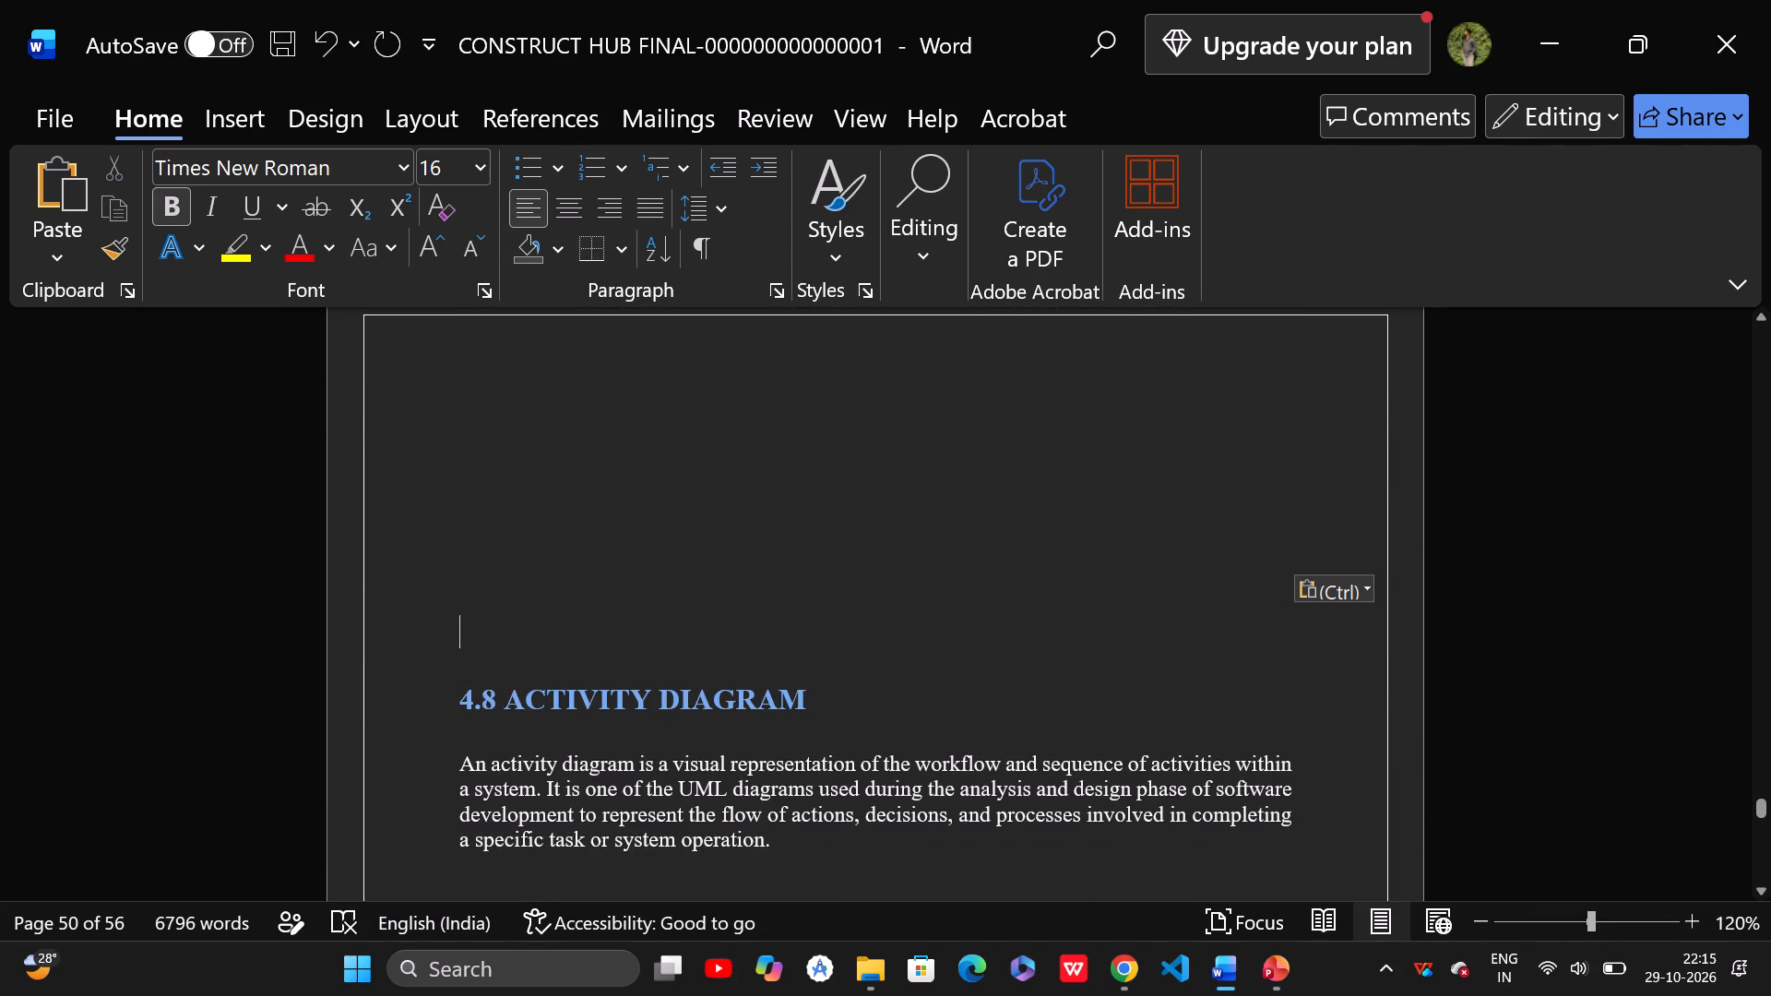
{"action": "key", "text": "BackSpace"}
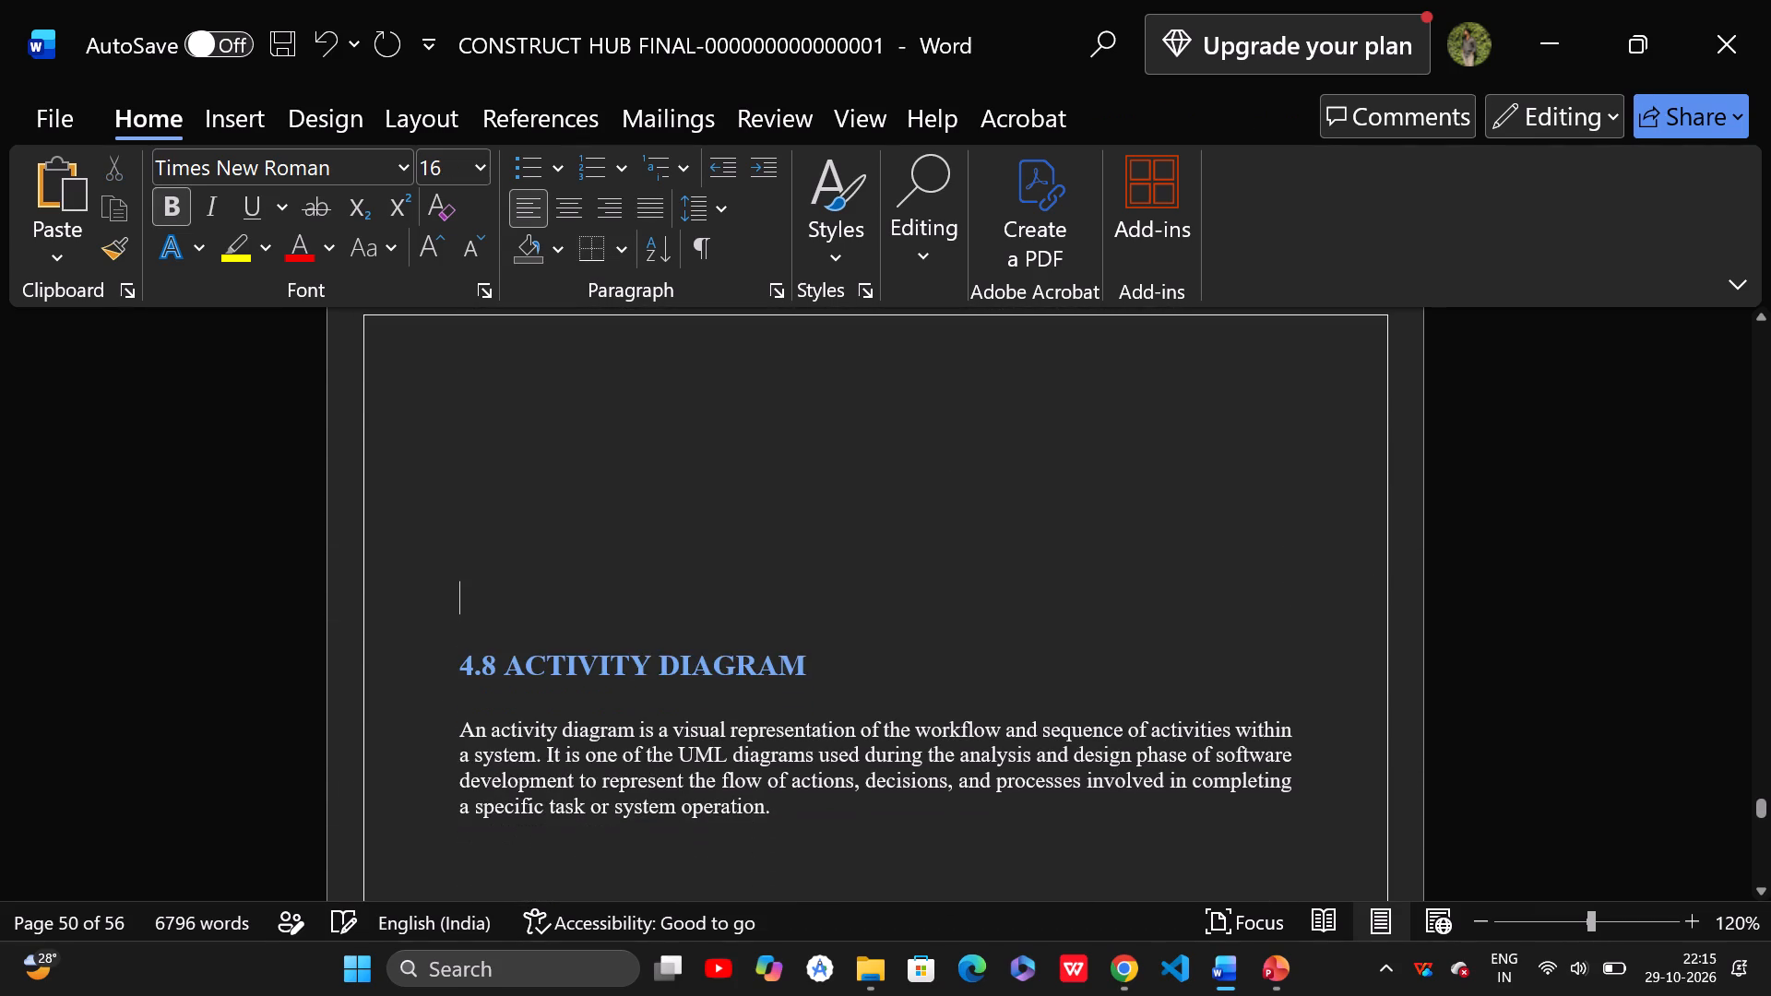
{"action": "key", "text": "BackSpace"}
{"action": "key", "text": "BackSpace"}
{"action": "key", "text": "BackSpace"}
{"action": "key", "text": "BackSpace"}
{"action": "key", "text": "BackSpace"}
{"action": "key", "text": "BackSpace"}
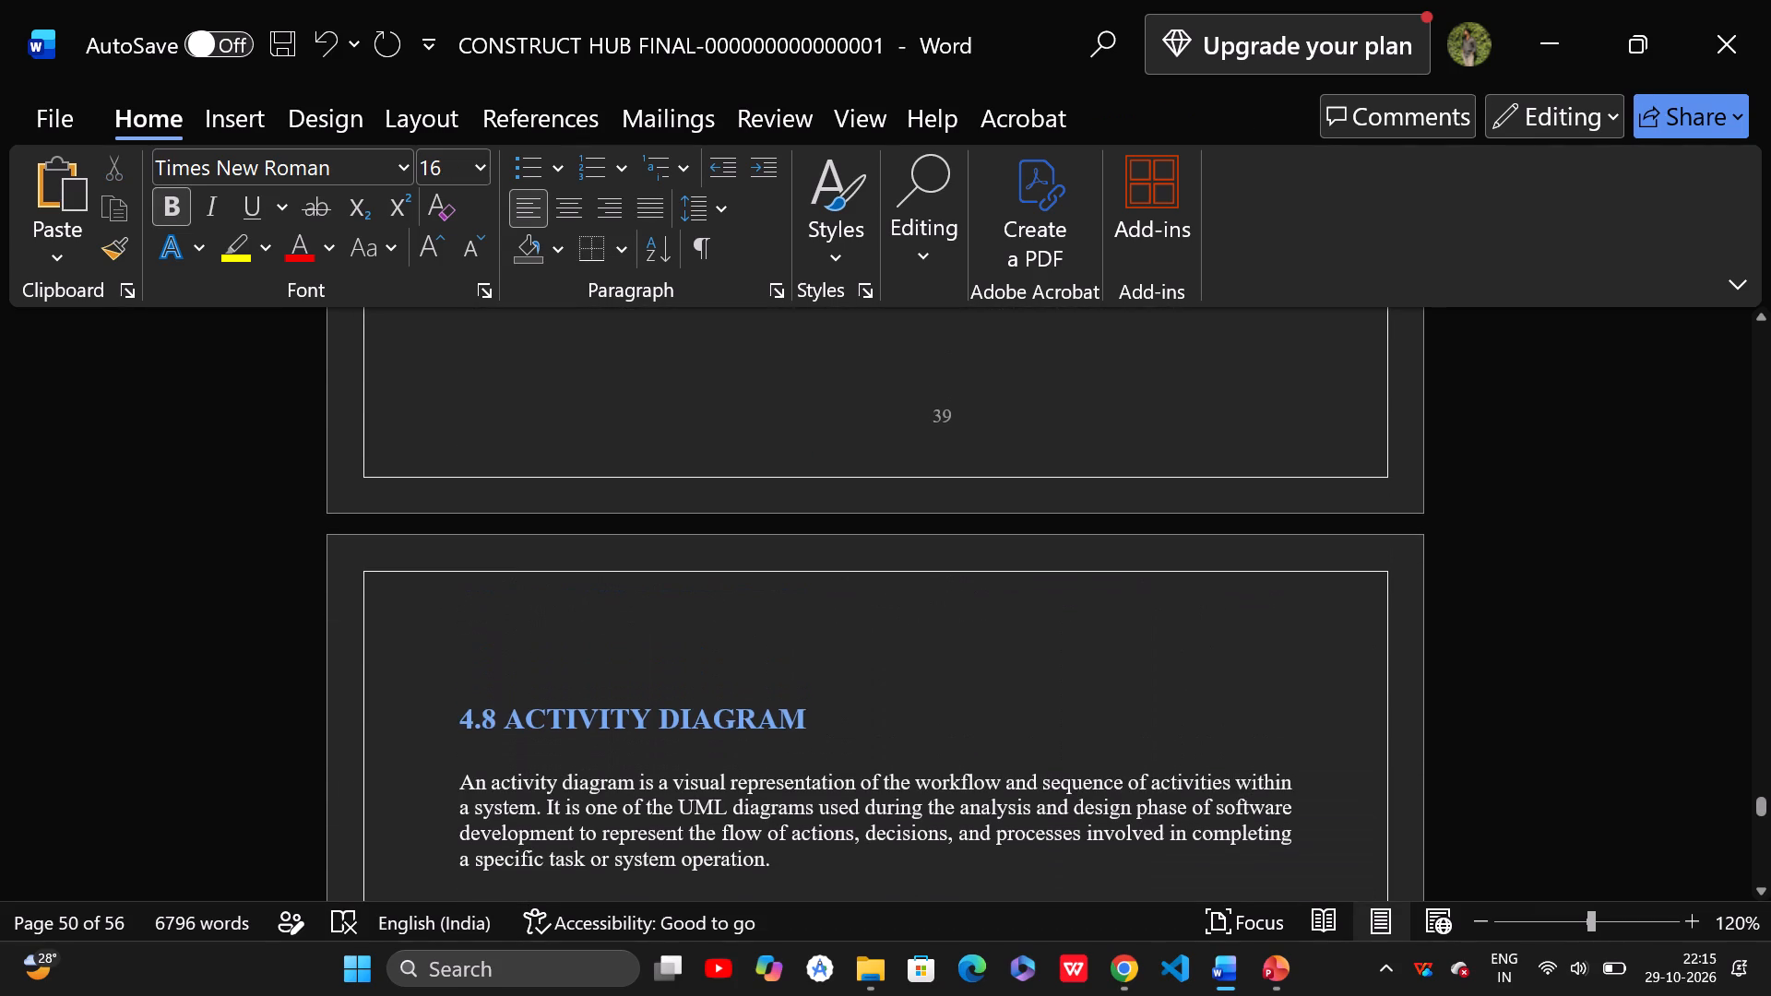
{"action": "key", "text": "Return"}
{"action": "key", "text": "Down"}
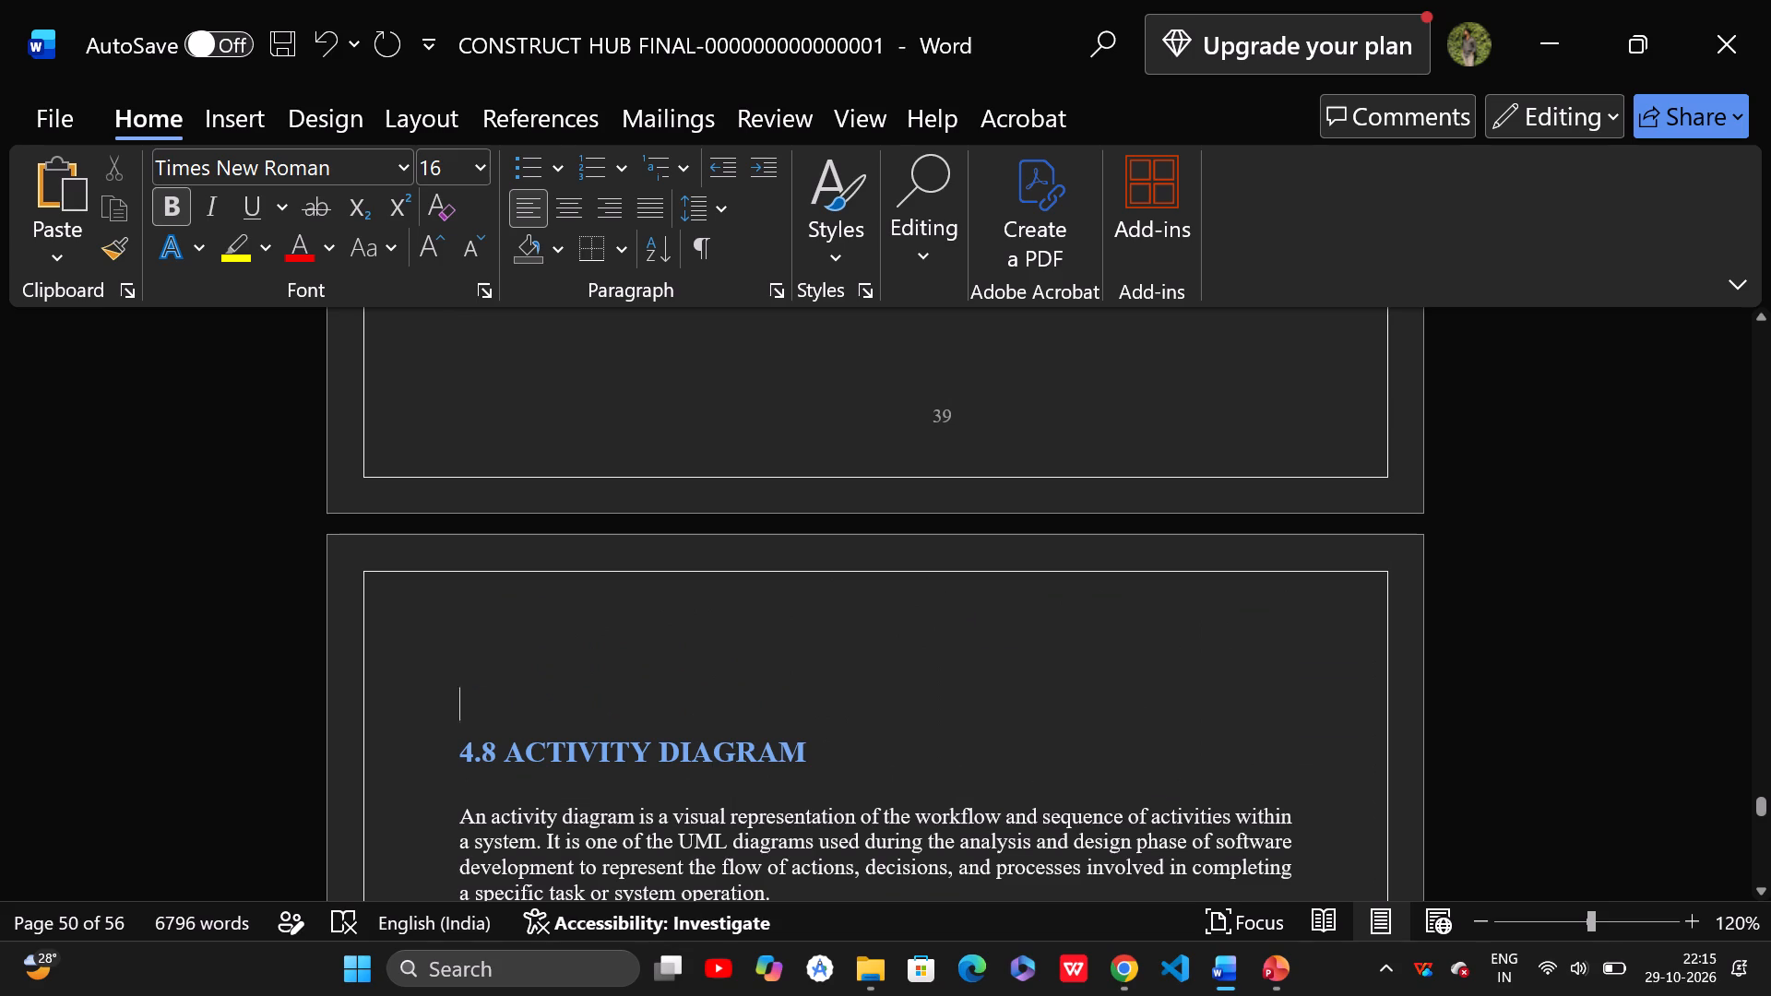
{"action": "key", "text": "BackSpace"}
{"action": "key", "text": "BackSpace"}
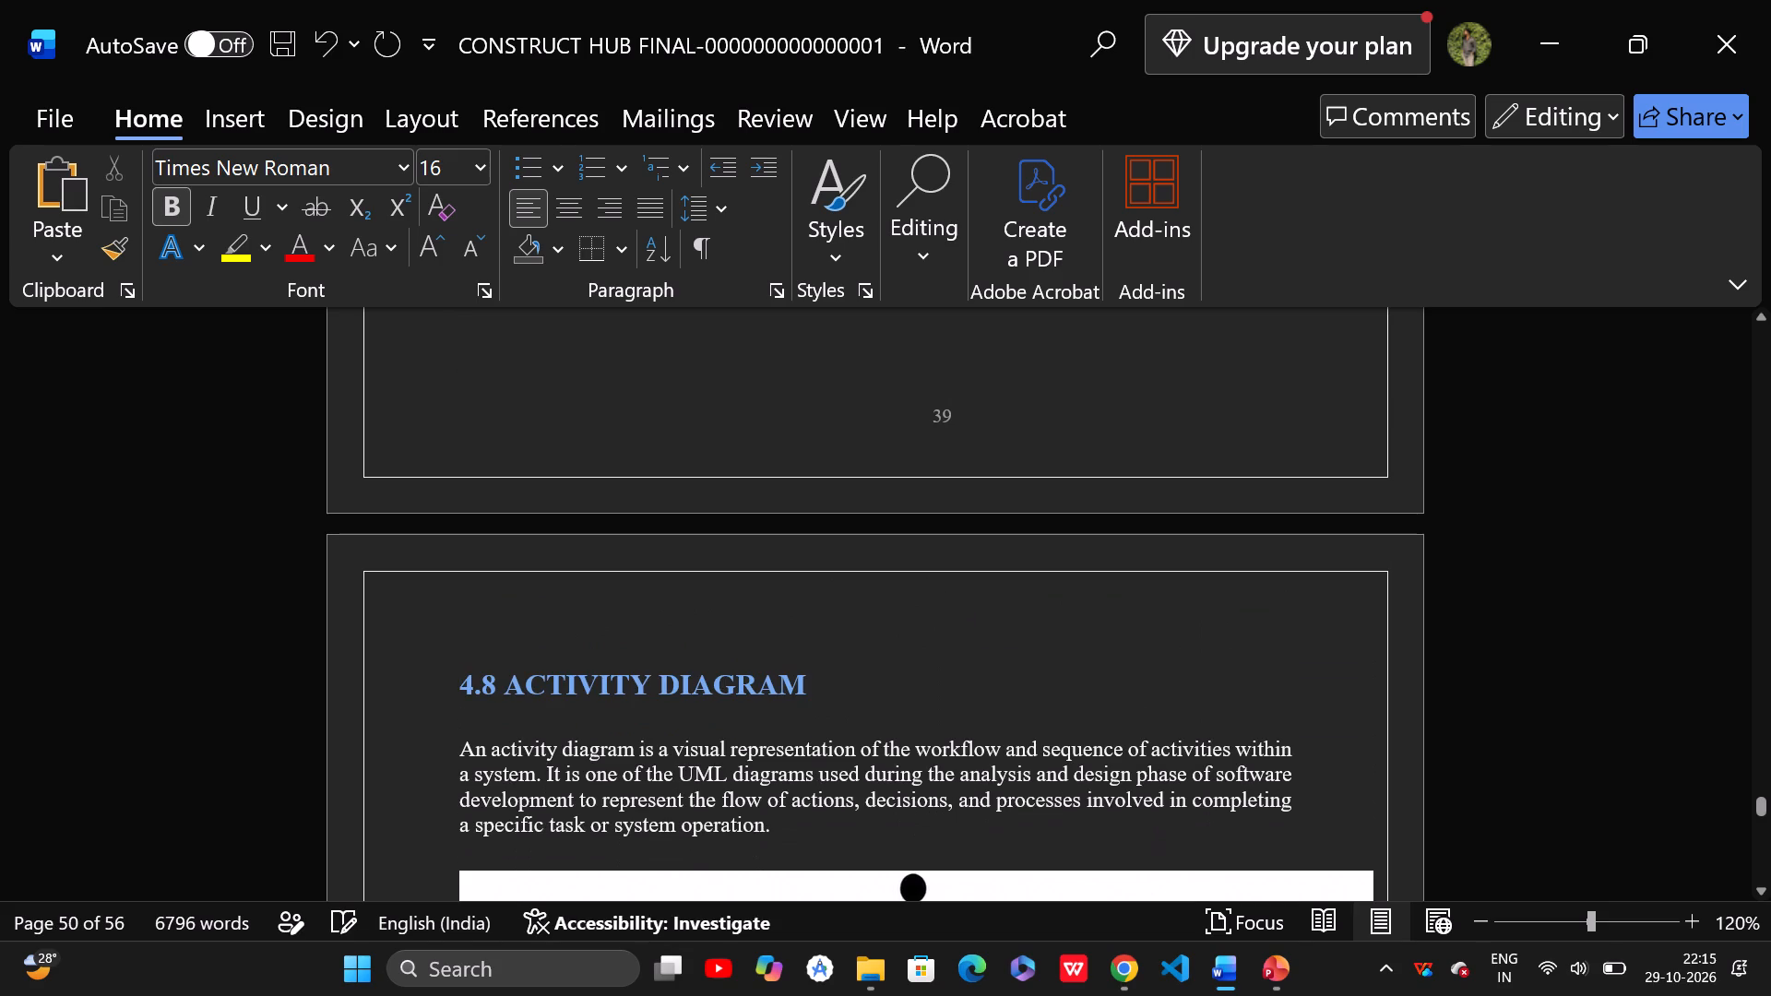
Examine the layout and page breaks of the filled use case tables from UC10 back to the table before UC07.
{"action": "scroll", "coordinate": [501, 911], "scroll_direction": "up", "scroll_amount": 4}
{"action": "scroll", "coordinate": [285, 871], "scroll_direction": "up", "scroll_amount": 3}
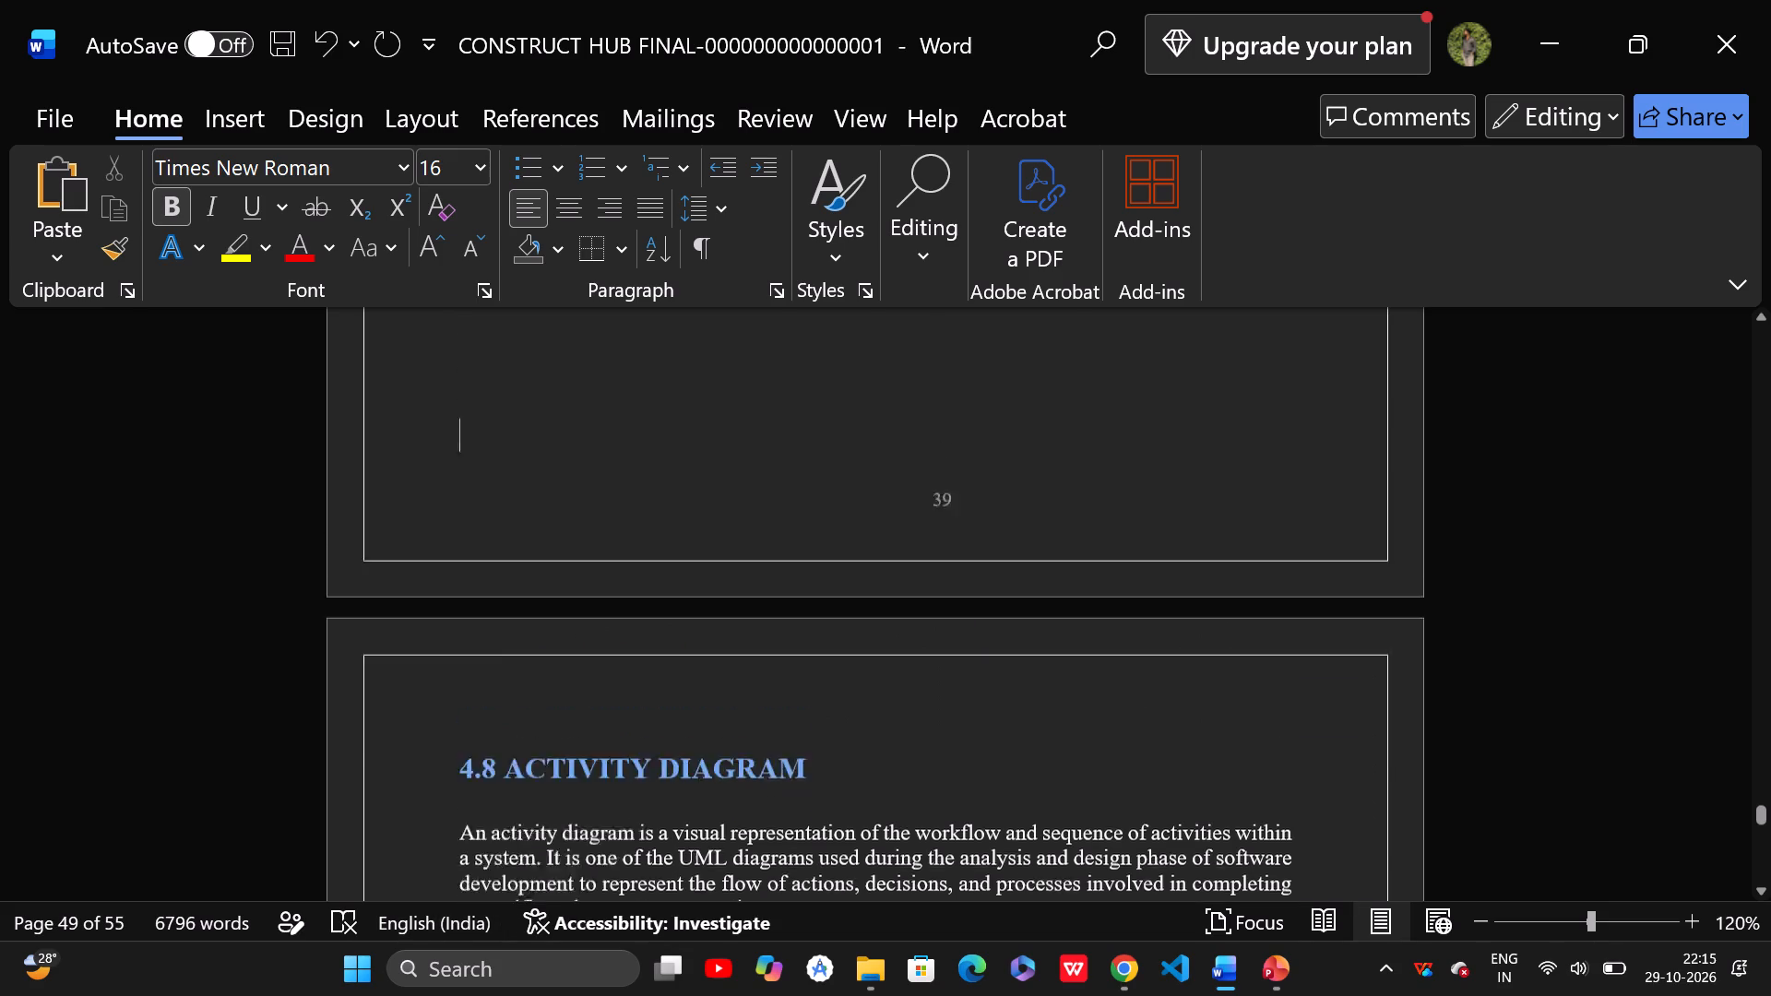
{"action": "scroll", "coordinate": [245, 788], "scroll_direction": "up", "scroll_amount": 5}
{"action": "scroll", "coordinate": [548, 765], "scroll_direction": "up", "scroll_amount": 4}
{"action": "scroll", "coordinate": [689, 845], "scroll_direction": "up", "scroll_amount": 5}
{"action": "scroll", "coordinate": [615, 931], "scroll_direction": "up", "scroll_amount": 4}
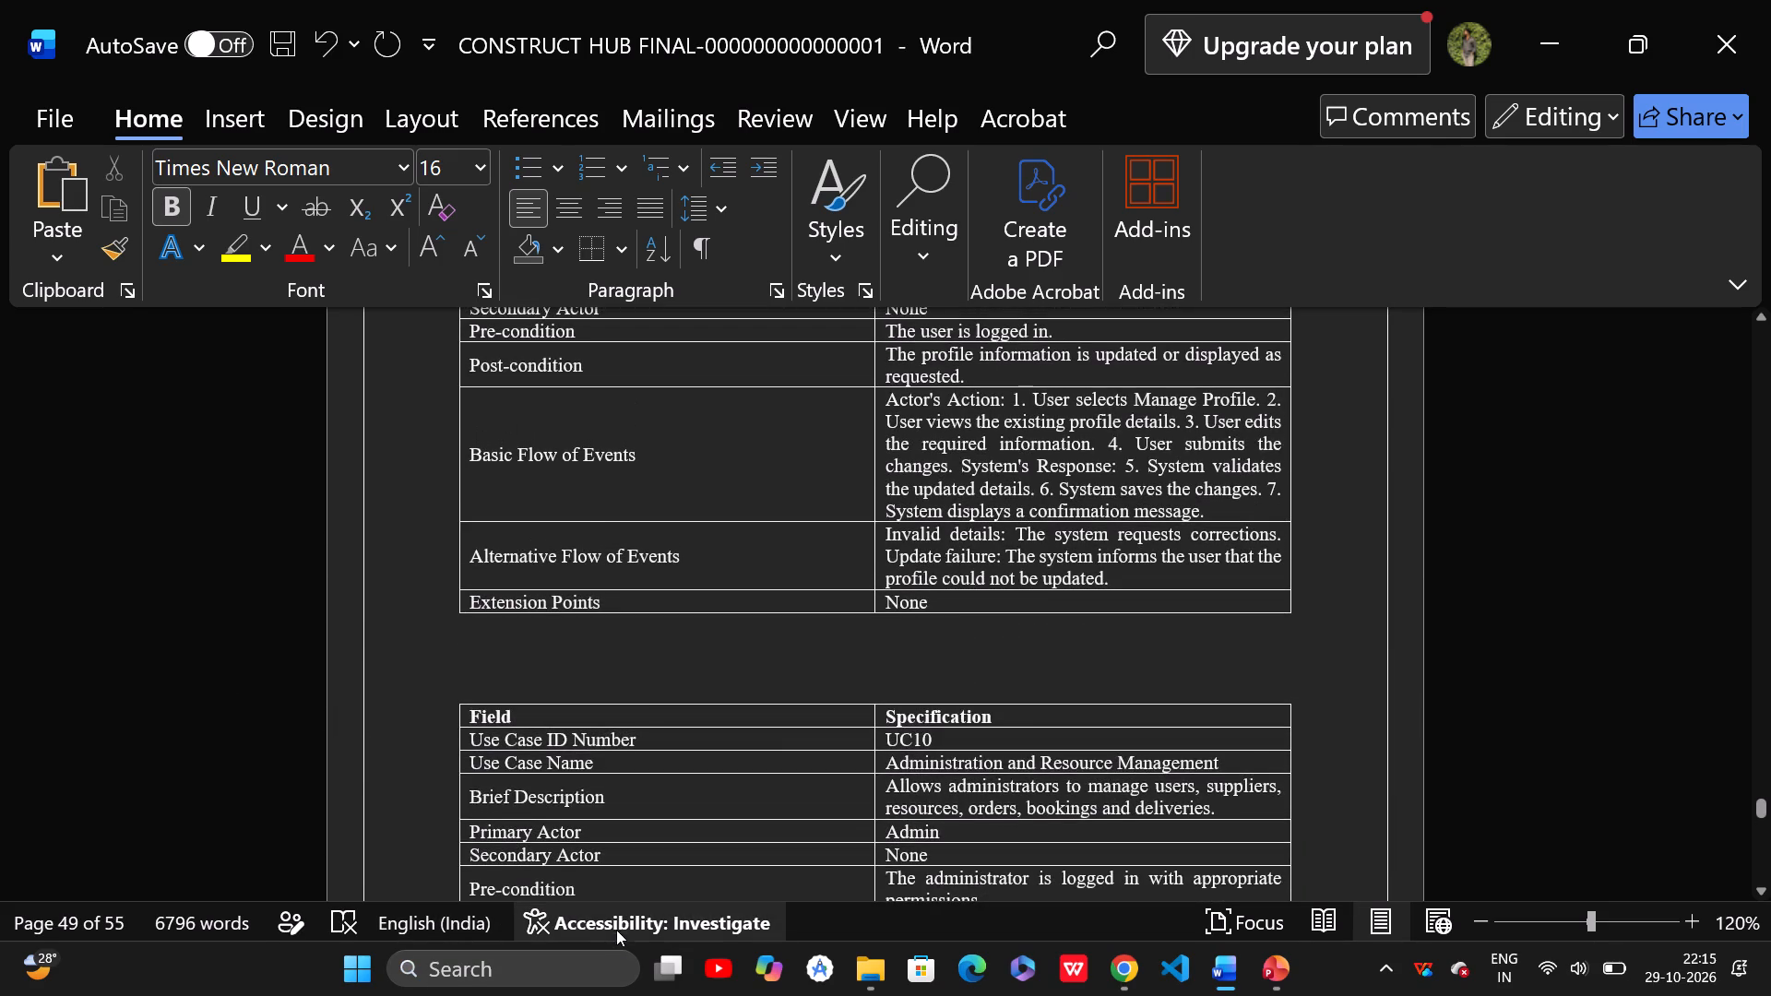
{"action": "scroll", "coordinate": [616, 930], "scroll_direction": "up", "scroll_amount": 20}
{"action": "scroll", "coordinate": [616, 930], "scroll_direction": "up", "scroll_amount": 18}
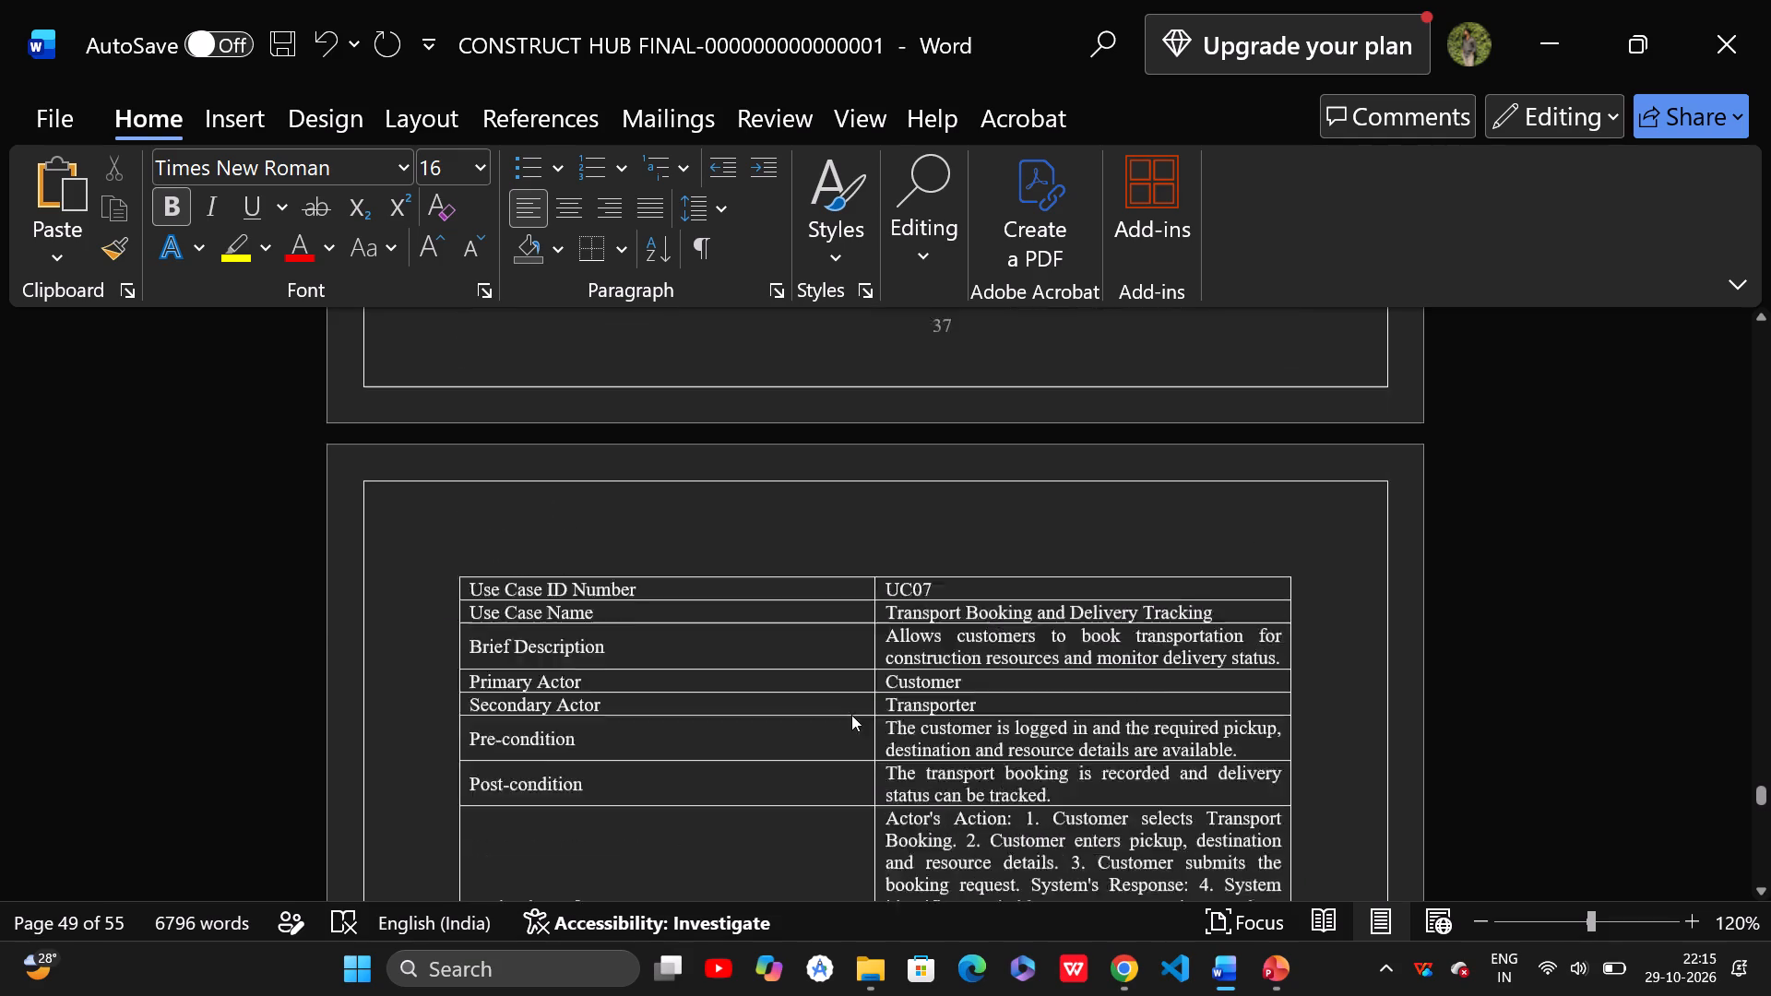
{"action": "scroll", "coordinate": [851, 715], "scroll_direction": "up", "scroll_amount": 13}
{"action": "scroll", "coordinate": [843, 685], "scroll_direction": "down", "scroll_amount": 12}
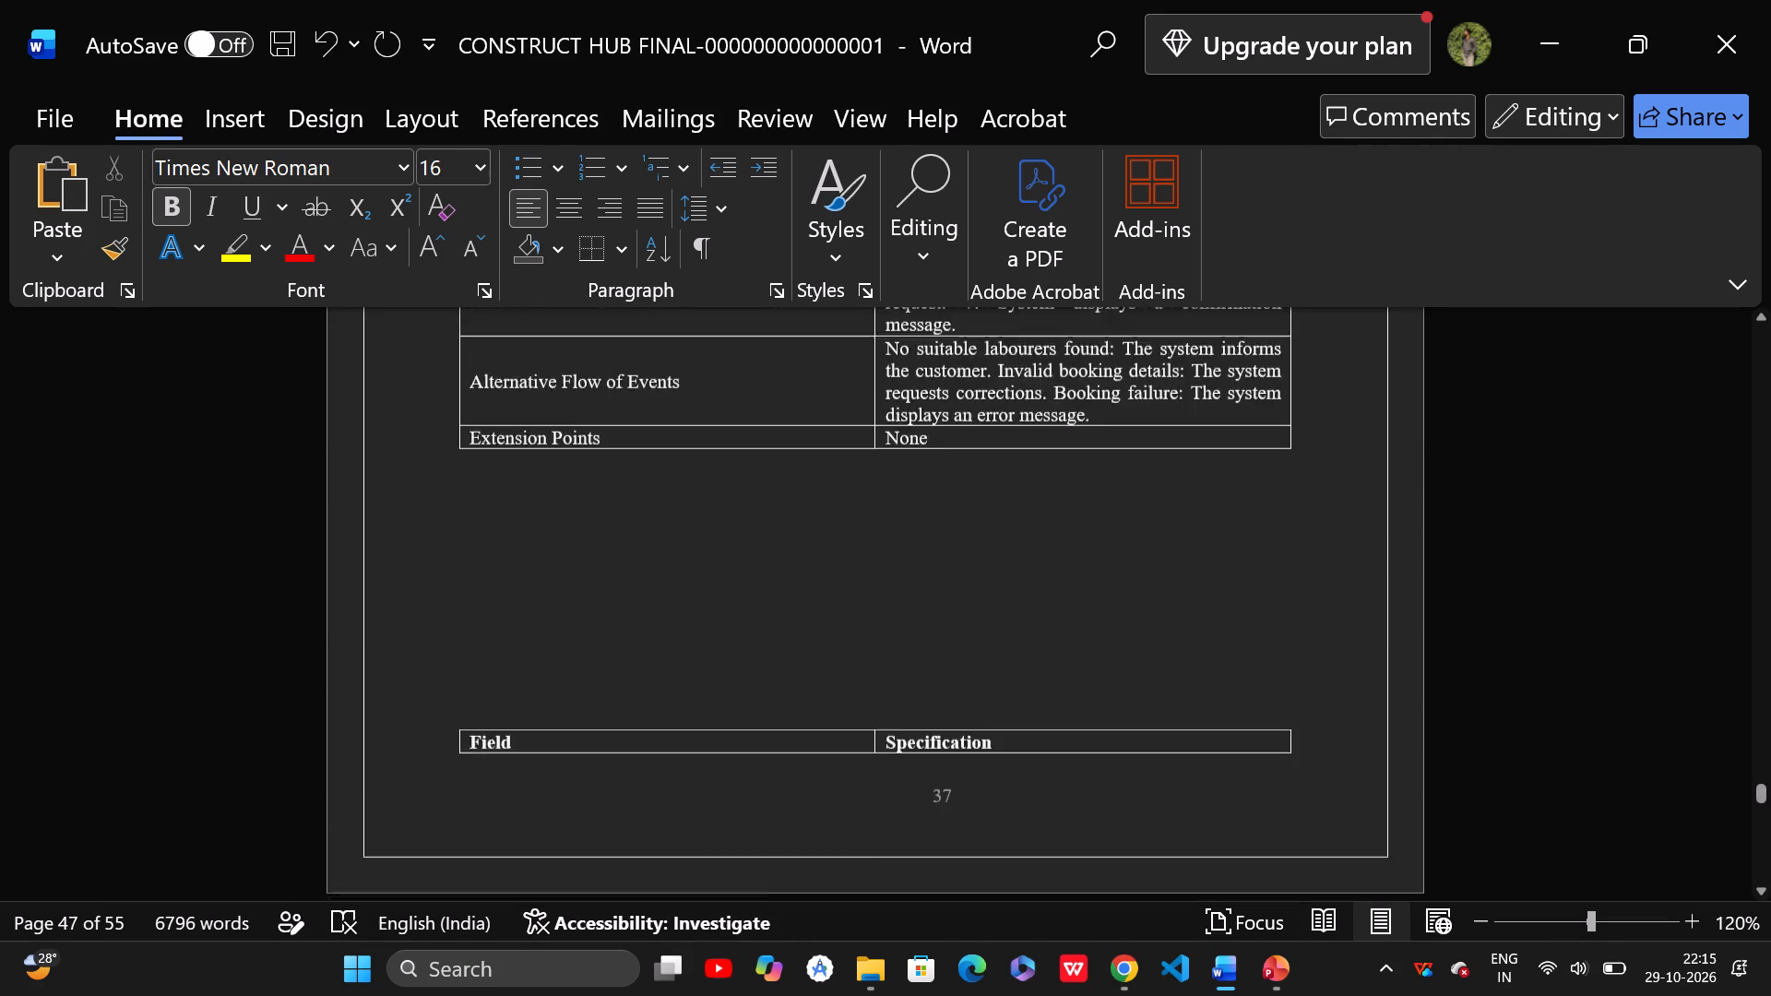
Cut the leftover blank two-column table above the UC06 Labour Hiring table and delete one blank line in its place.
{"action": "scroll", "coordinate": [826, 697], "scroll_direction": "down", "scroll_amount": 3}
{"action": "scroll", "coordinate": [827, 708], "scroll_direction": "up", "scroll_amount": 20}
{"action": "scroll", "coordinate": [827, 708], "scroll_direction": "up", "scroll_amount": 7}
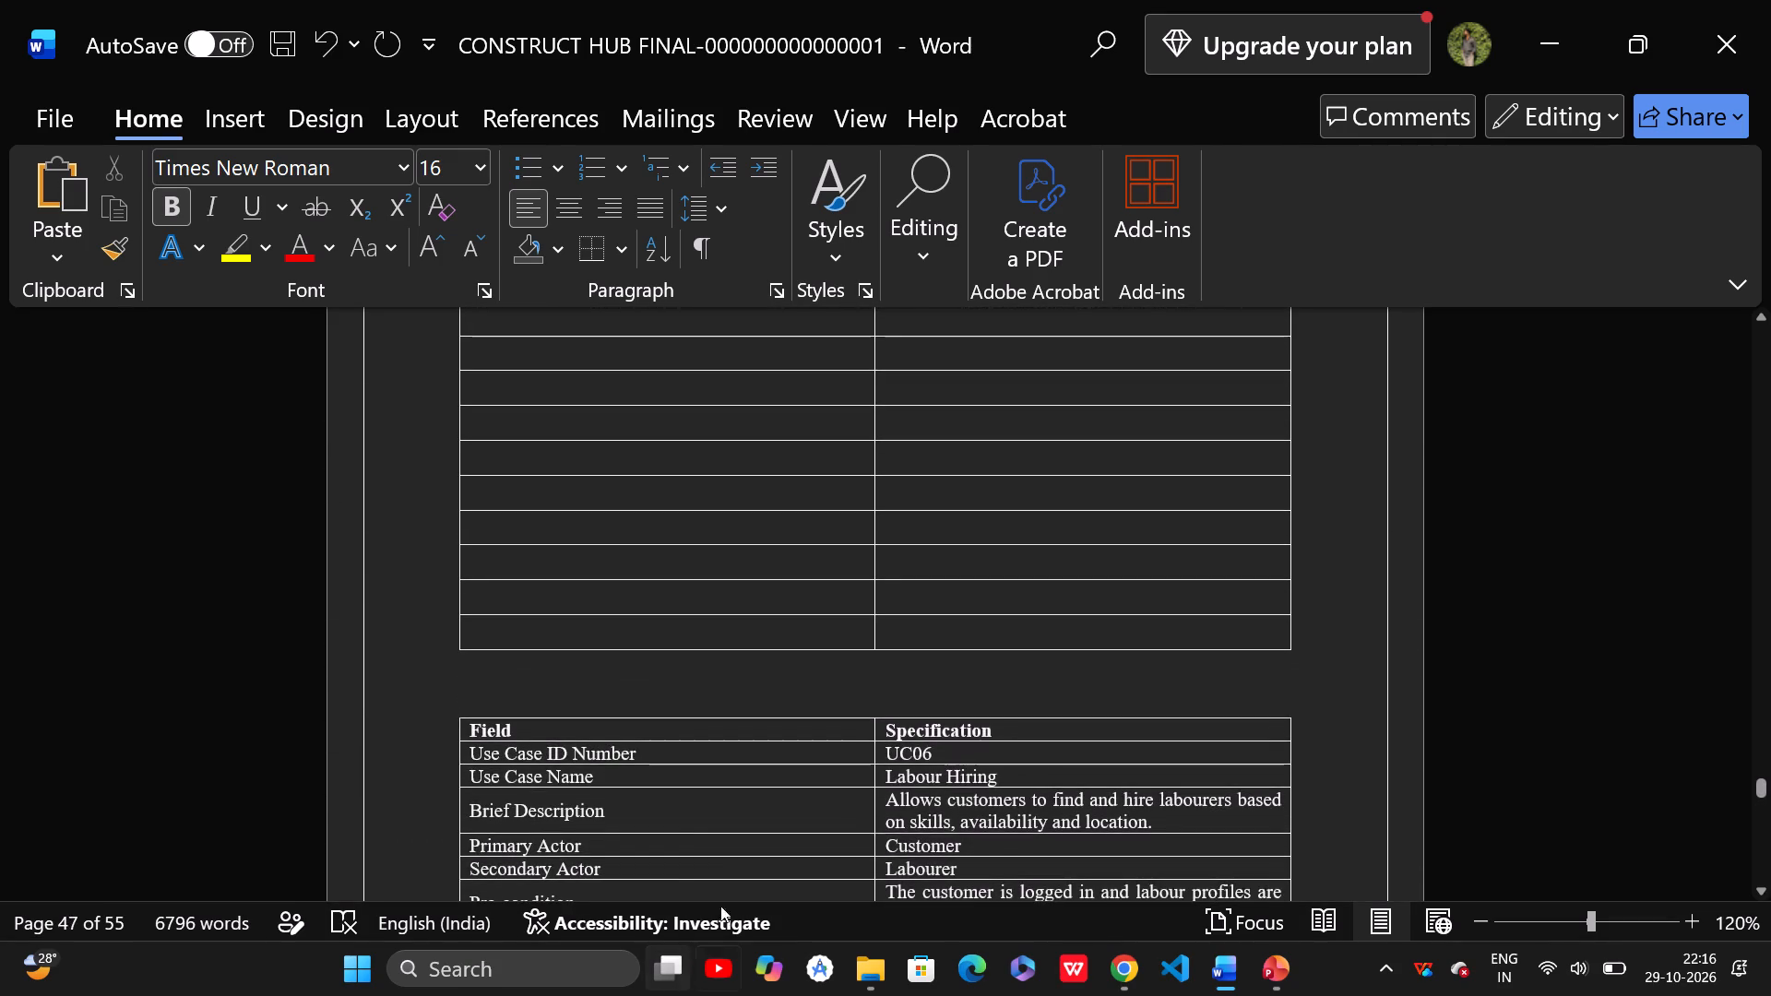
{"action": "scroll", "coordinate": [720, 856], "scroll_direction": "up", "scroll_amount": 7}
{"action": "scroll", "coordinate": [853, 604], "scroll_direction": "up", "scroll_amount": 20}
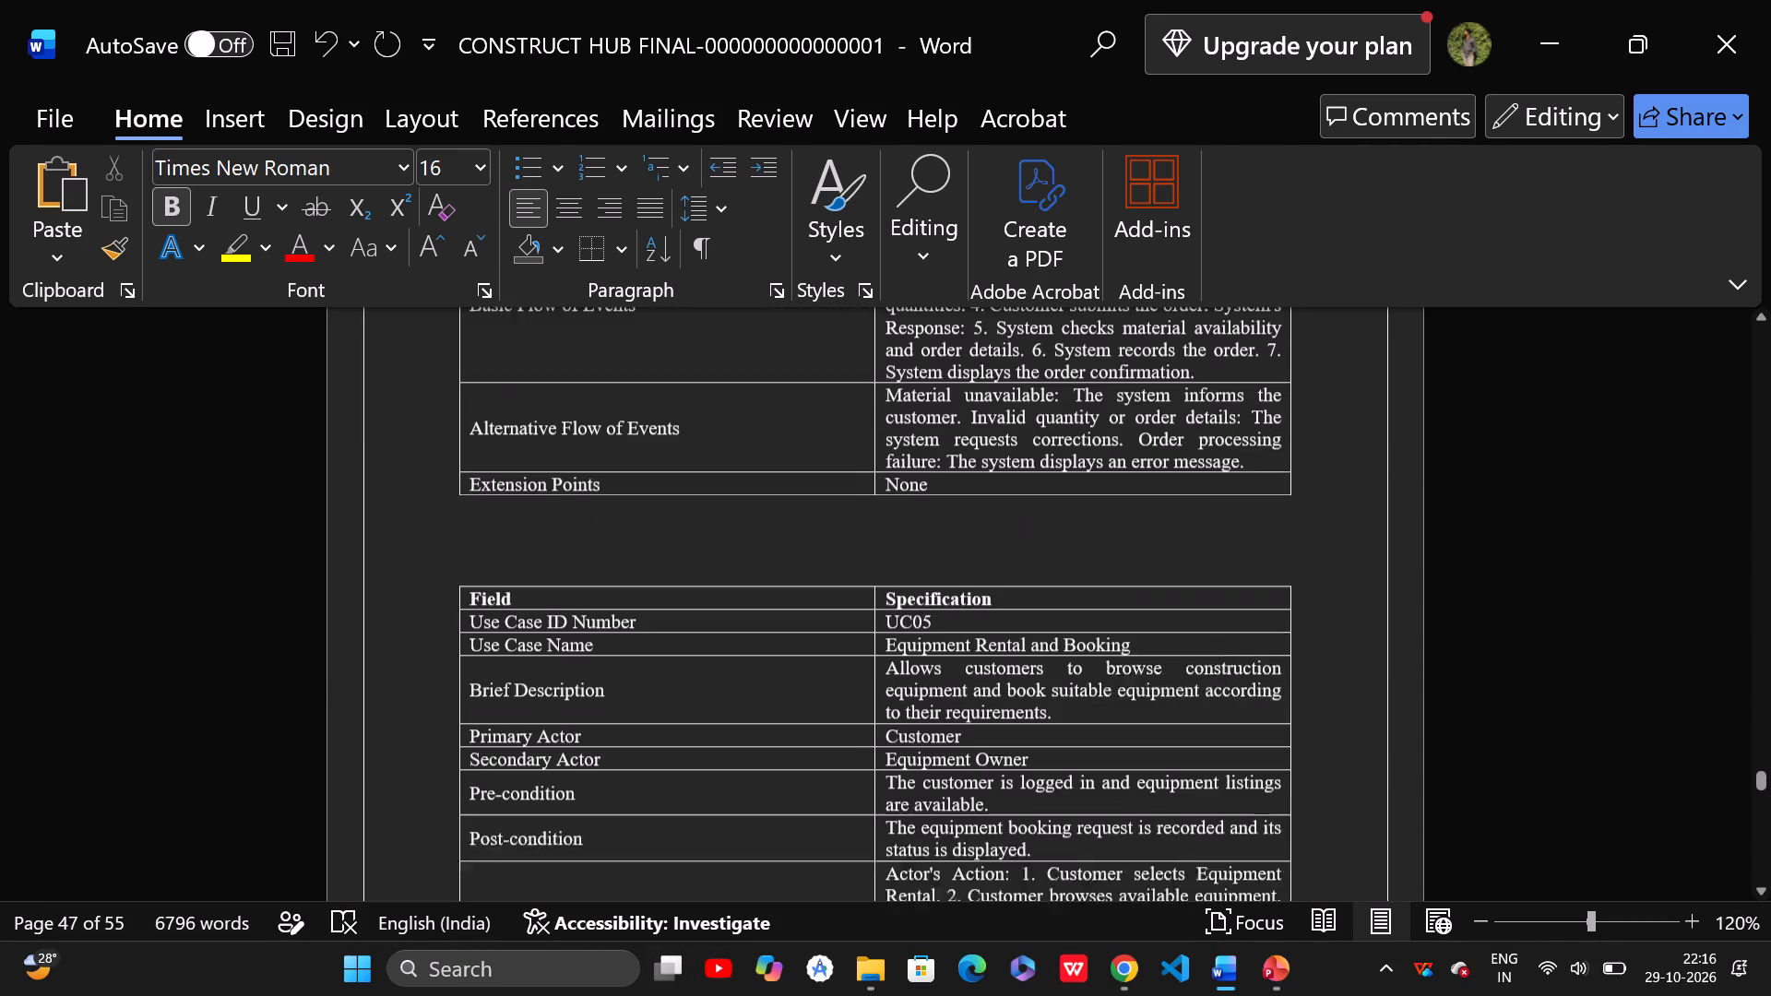
{"action": "scroll", "coordinate": [1016, 694], "scroll_direction": "down", "scroll_amount": 17}
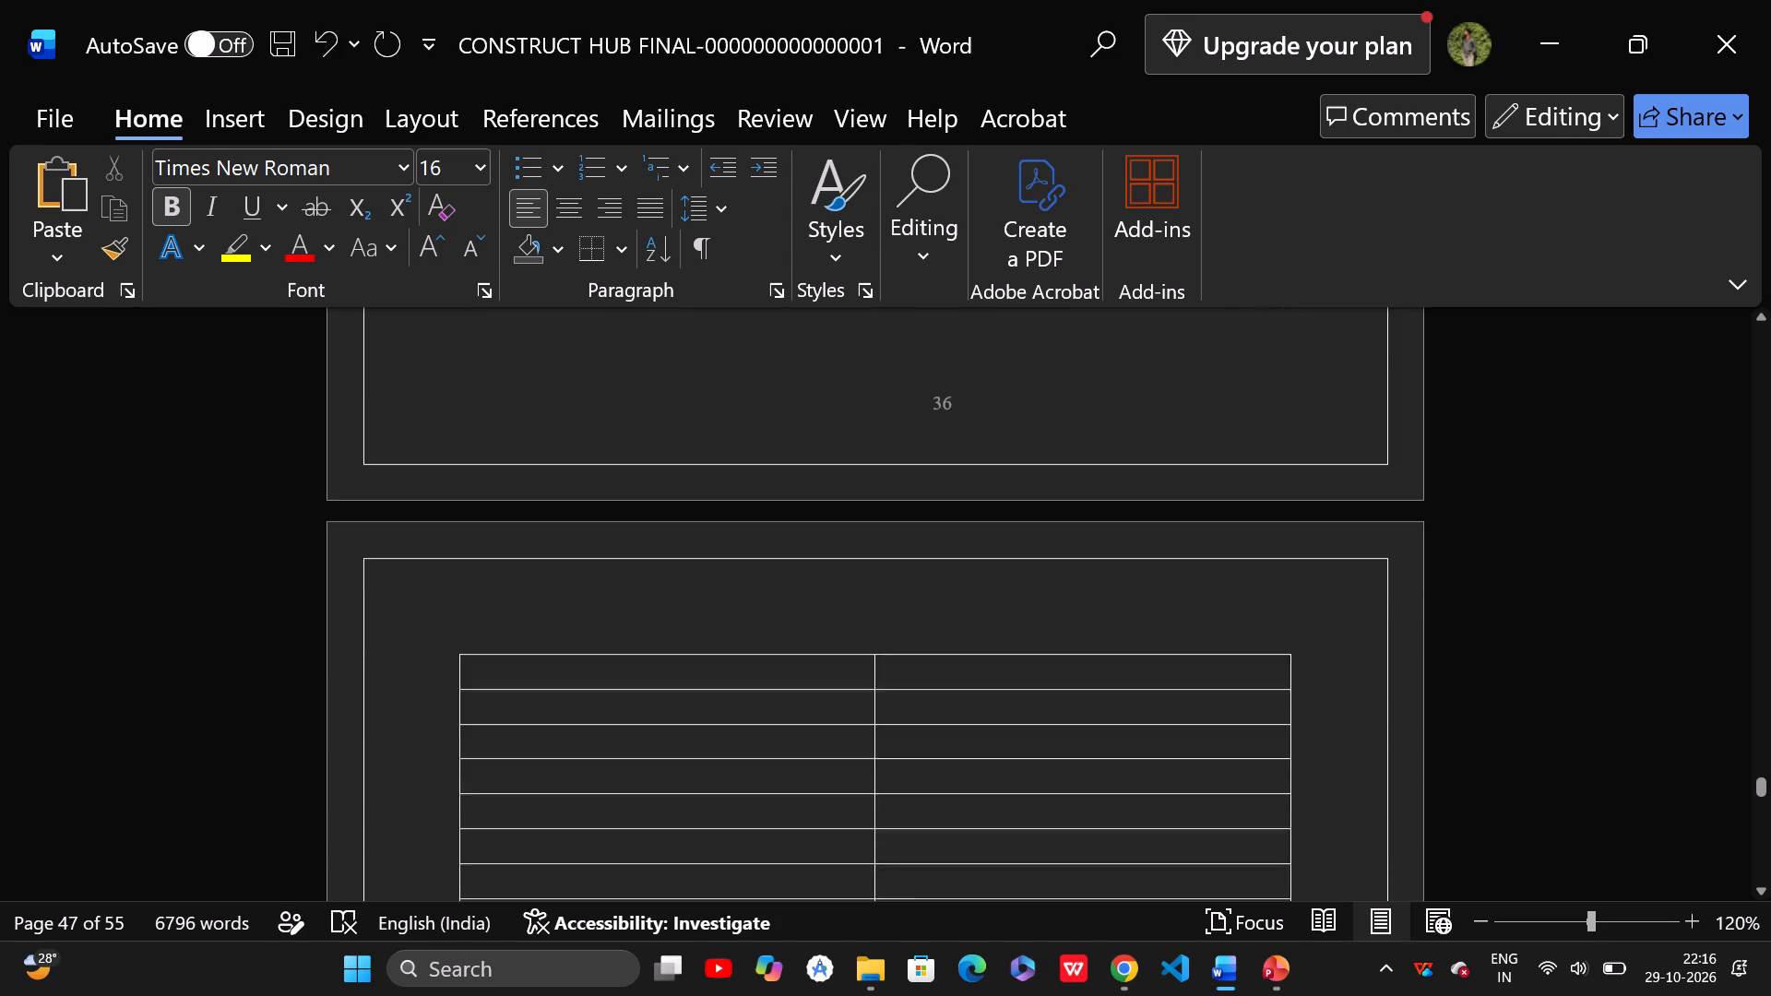
{"action": "scroll", "coordinate": [978, 701], "scroll_direction": "down", "scroll_amount": 8}
{"action": "scroll", "coordinate": [976, 691], "scroll_direction": "up", "scroll_amount": 8}
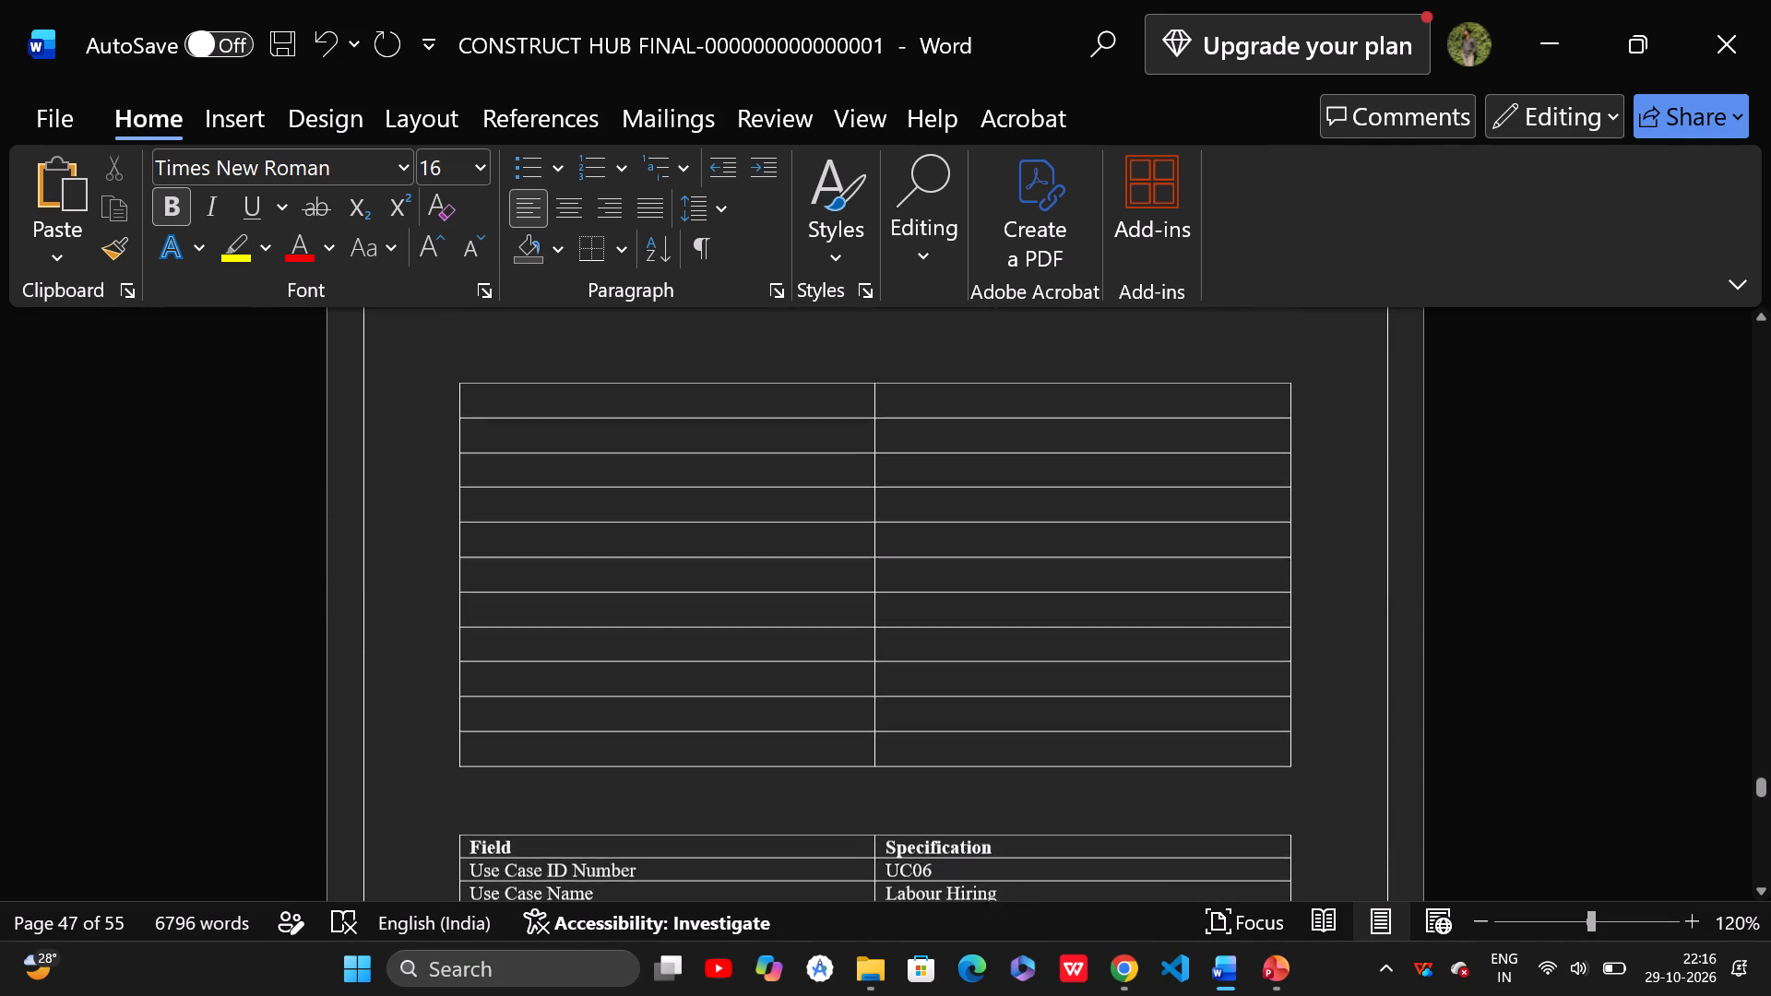
{"action": "left_click_drag", "start_coordinate": [479, 477], "coordinate": [734, 578]}
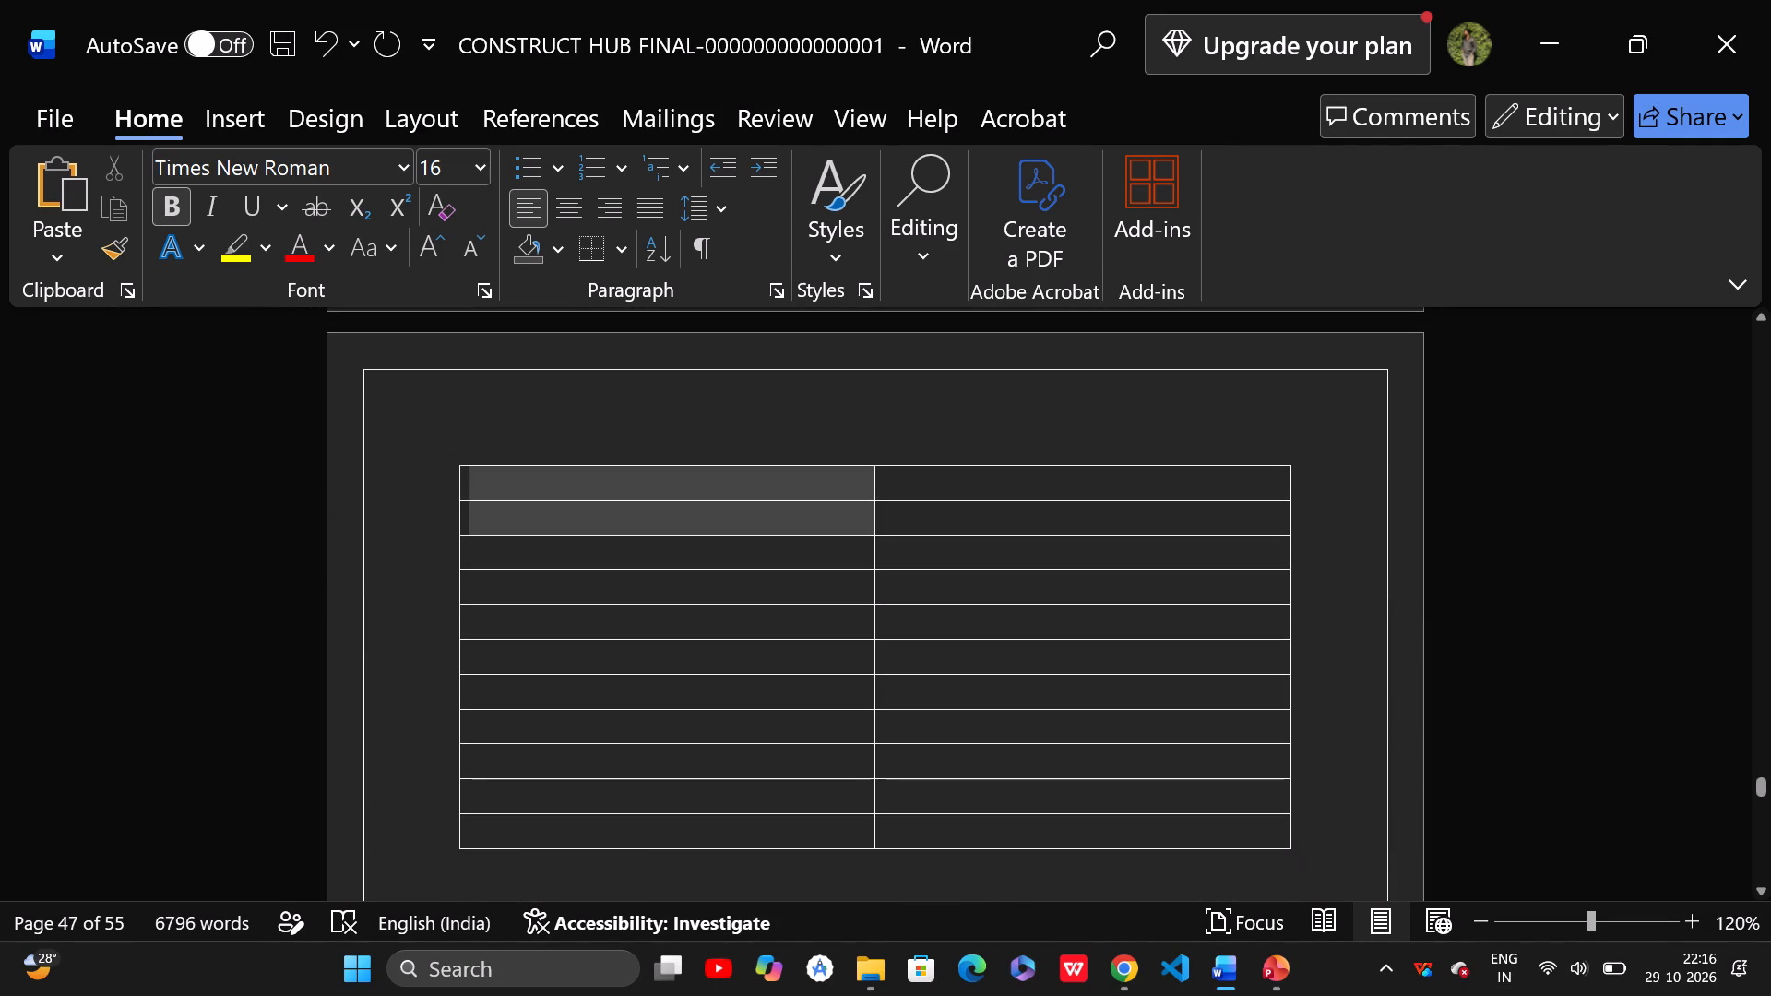
{"action": "left_click_drag", "start_coordinate": [734, 578], "coordinate": [1193, 894]}
{"action": "left_click_drag", "start_coordinate": [1182, 860], "coordinate": [1183, 851]}
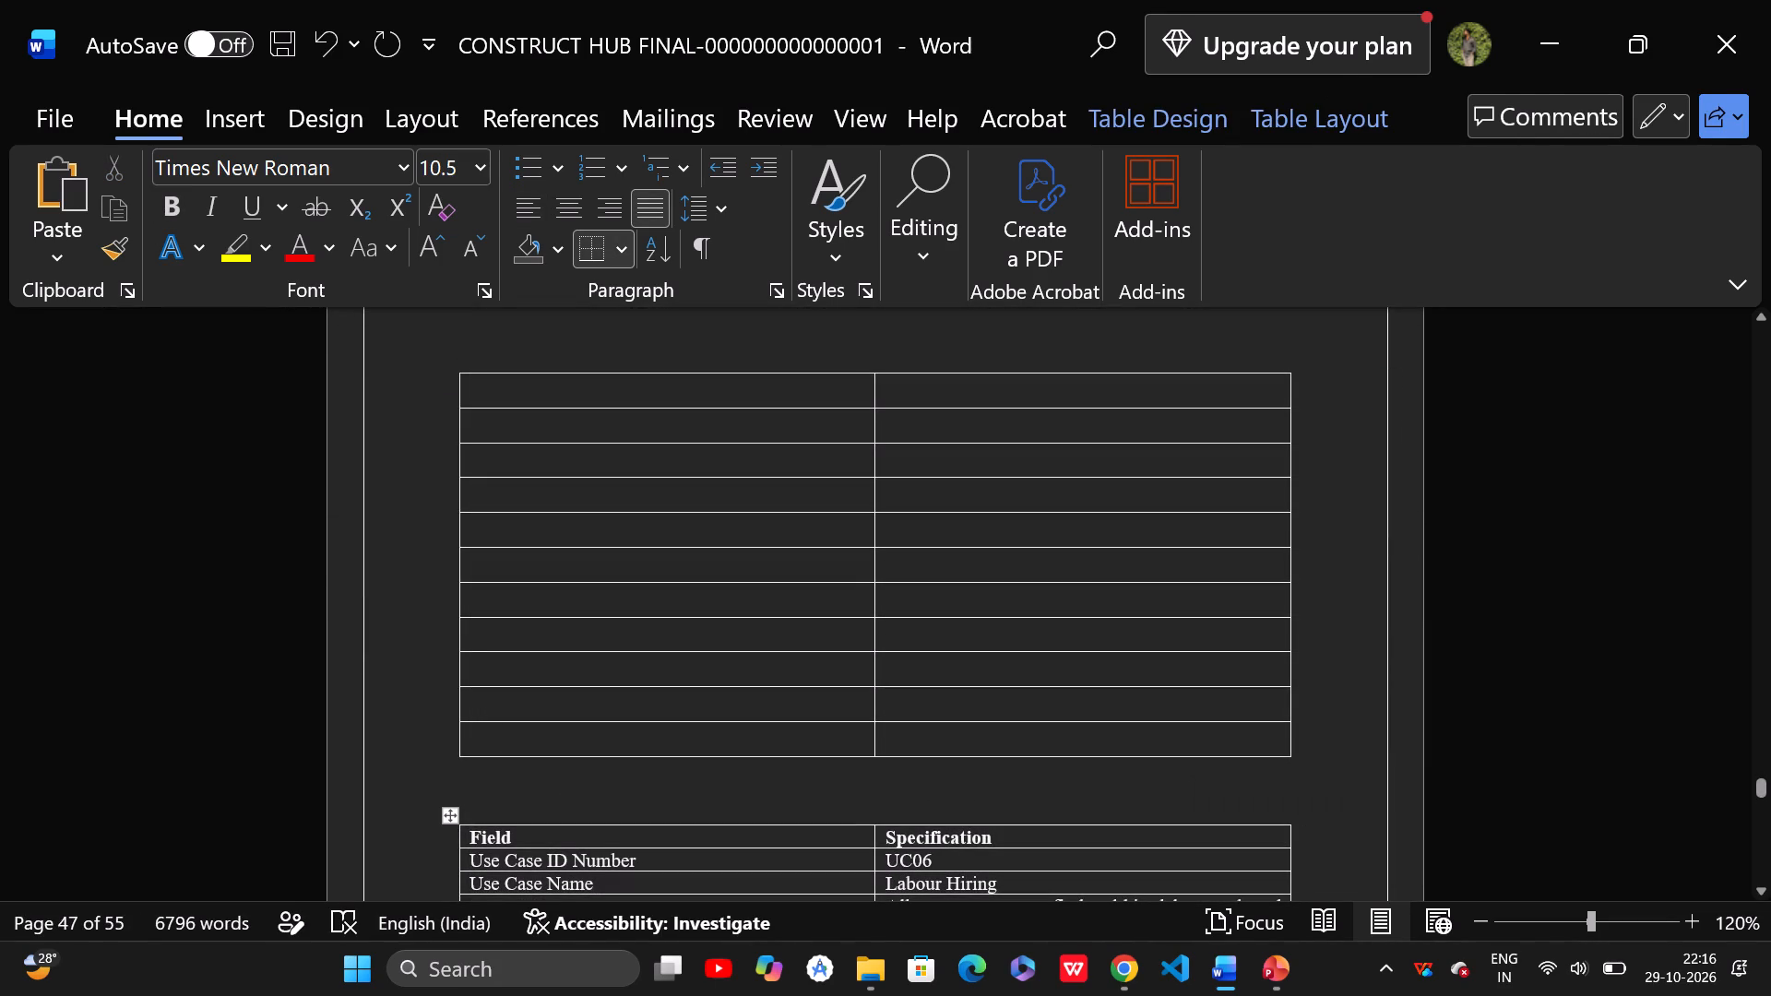
{"action": "left_click_drag", "start_coordinate": [1271, 744], "coordinate": [668, 389]}
{"action": "right_click", "coordinate": [678, 387]}
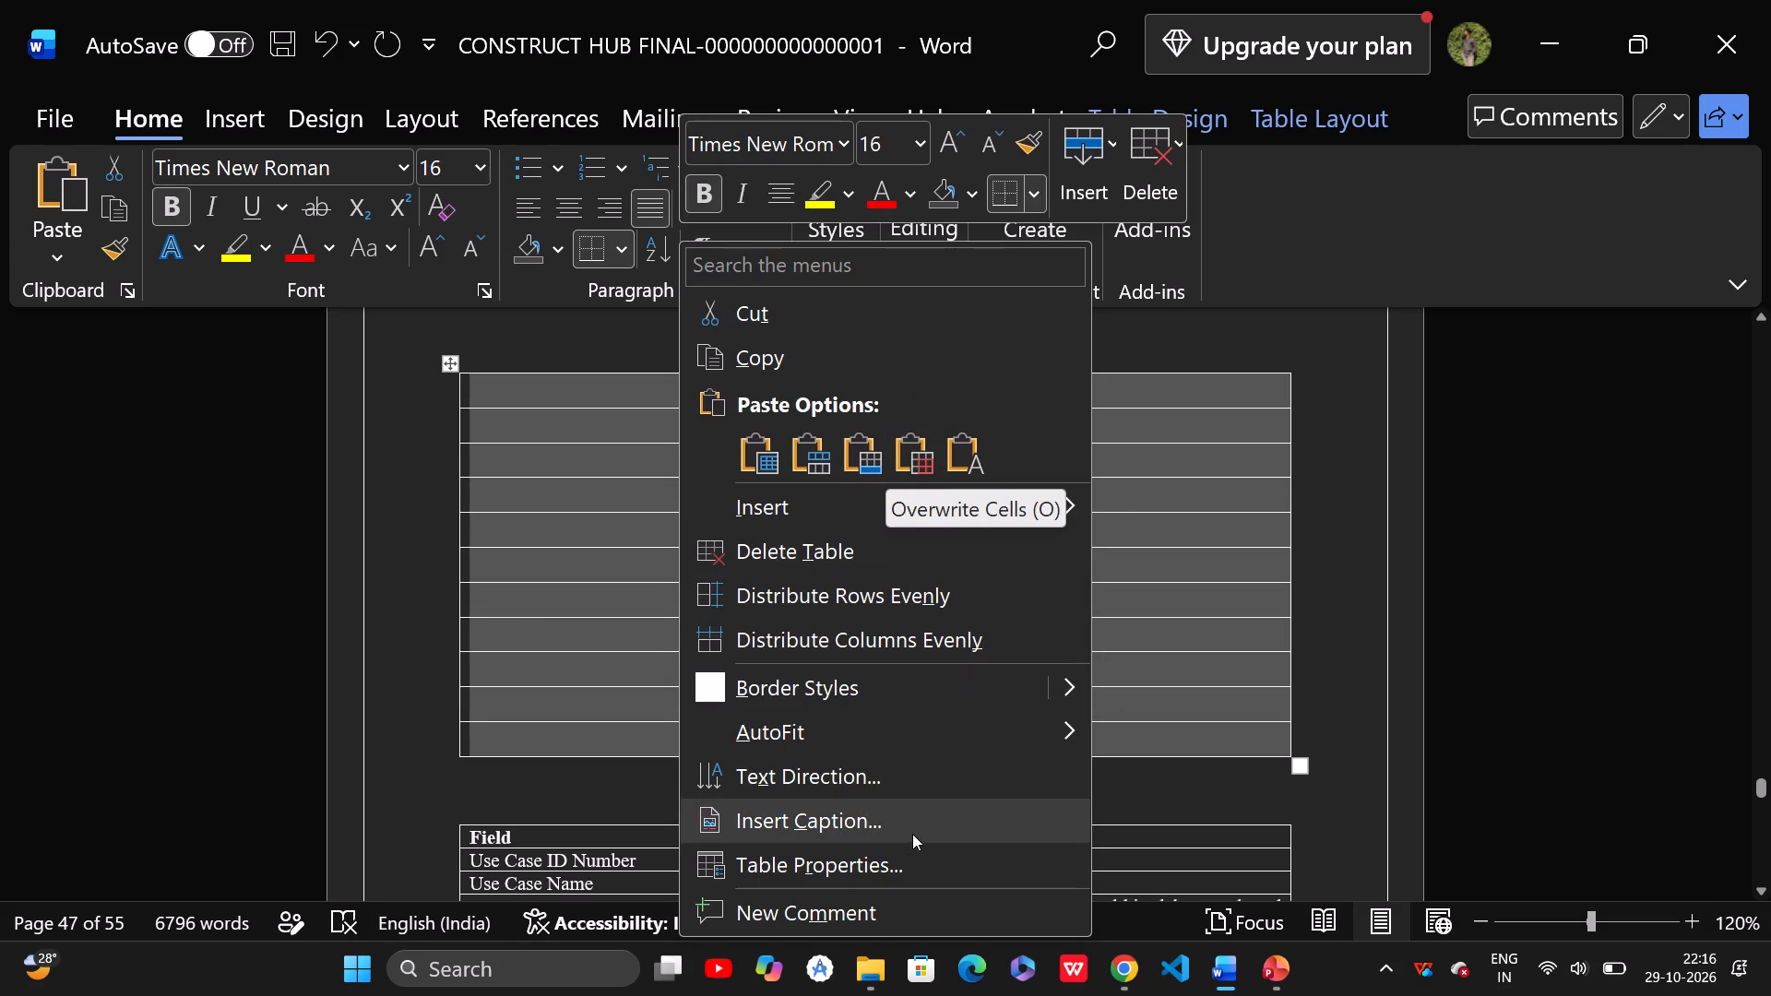
{"action": "left_click", "coordinate": [856, 315]}
{"action": "scroll", "coordinate": [873, 516], "scroll_direction": "up", "scroll_amount": 3}
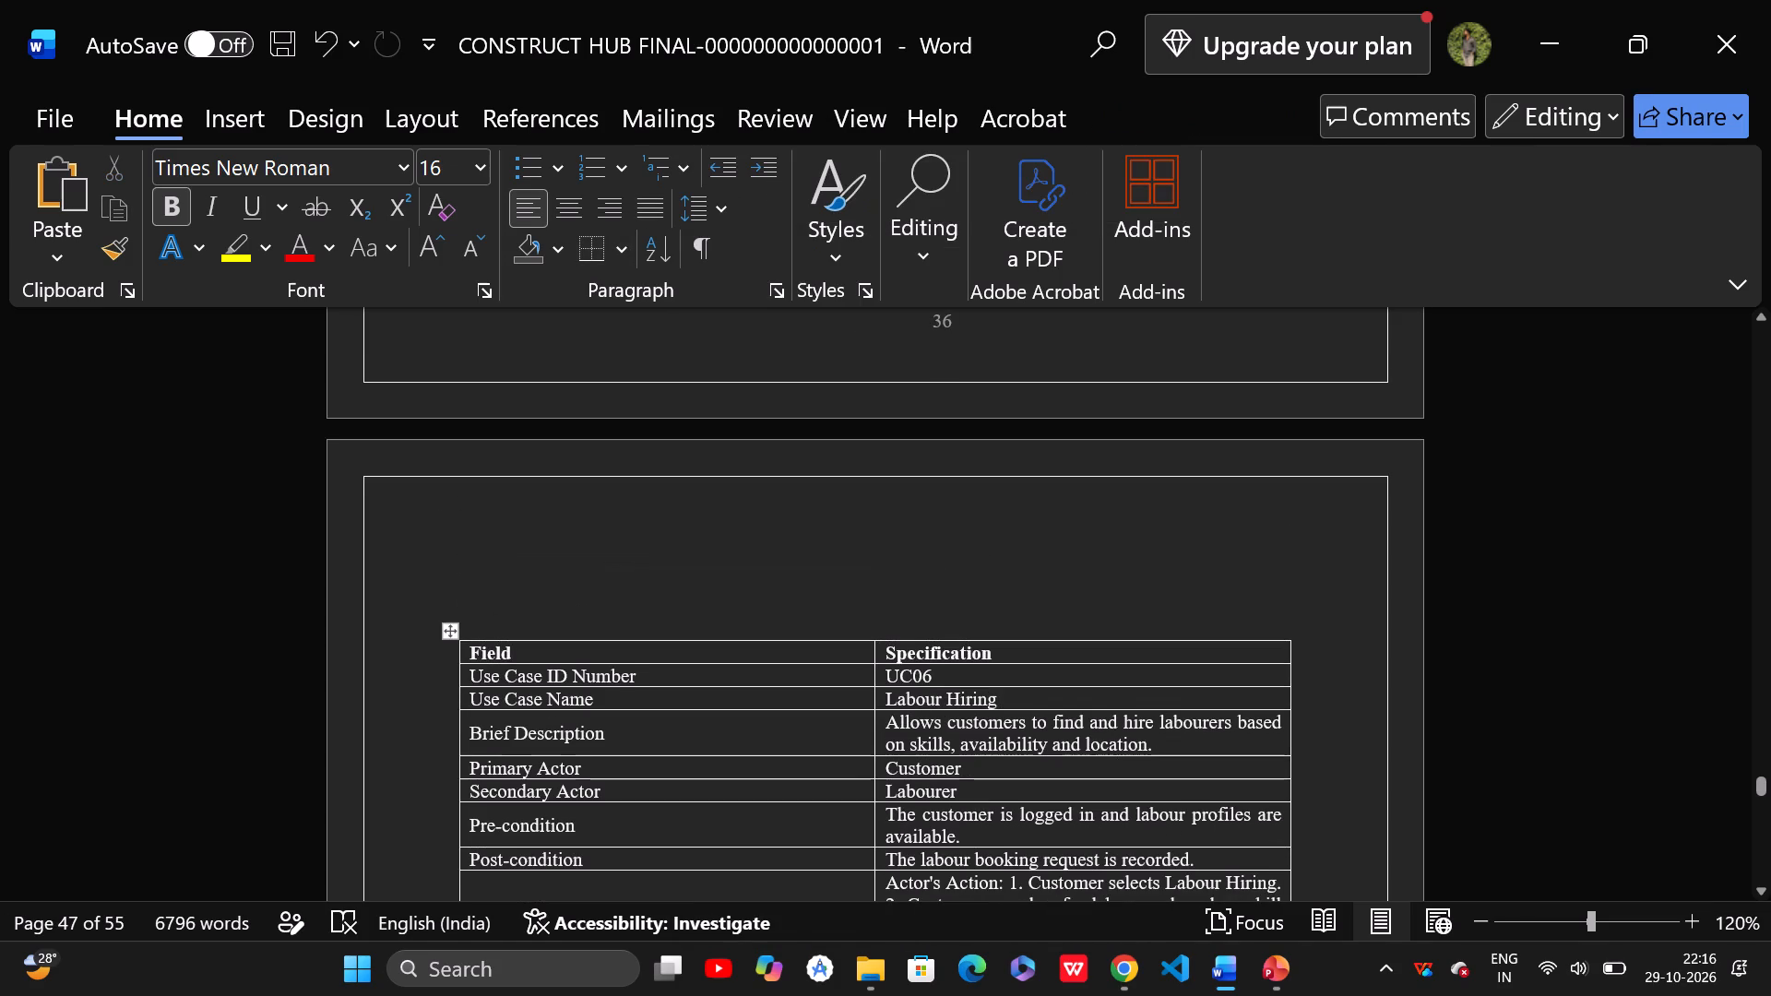
{"action": "key", "text": "BackSpace"}
Insert a blank line above the UC04 table so that its header row moves onto the page with its other rows.
{"action": "scroll", "coordinate": [720, 718], "scroll_direction": "up", "scroll_amount": 5}
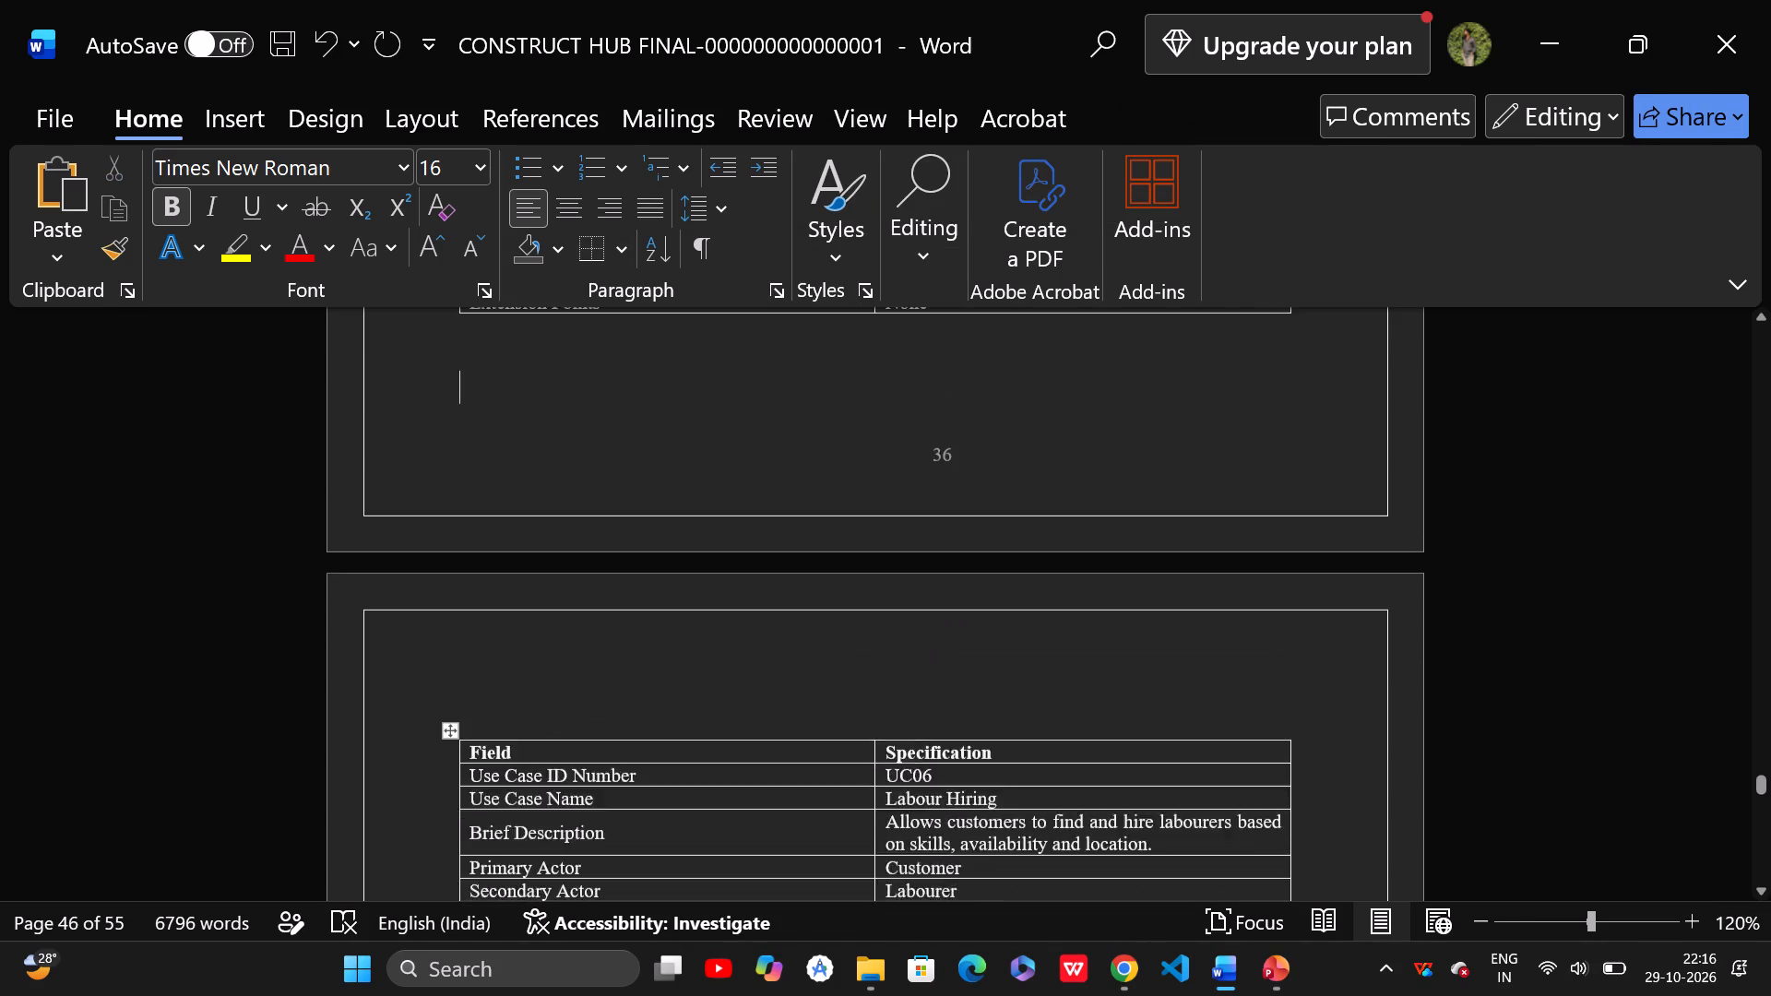
{"action": "scroll", "coordinate": [719, 718], "scroll_direction": "up", "scroll_amount": 1}
{"action": "scroll", "coordinate": [387, 615], "scroll_direction": "up", "scroll_amount": 4}
{"action": "scroll", "coordinate": [528, 732], "scroll_direction": "up", "scroll_amount": 18}
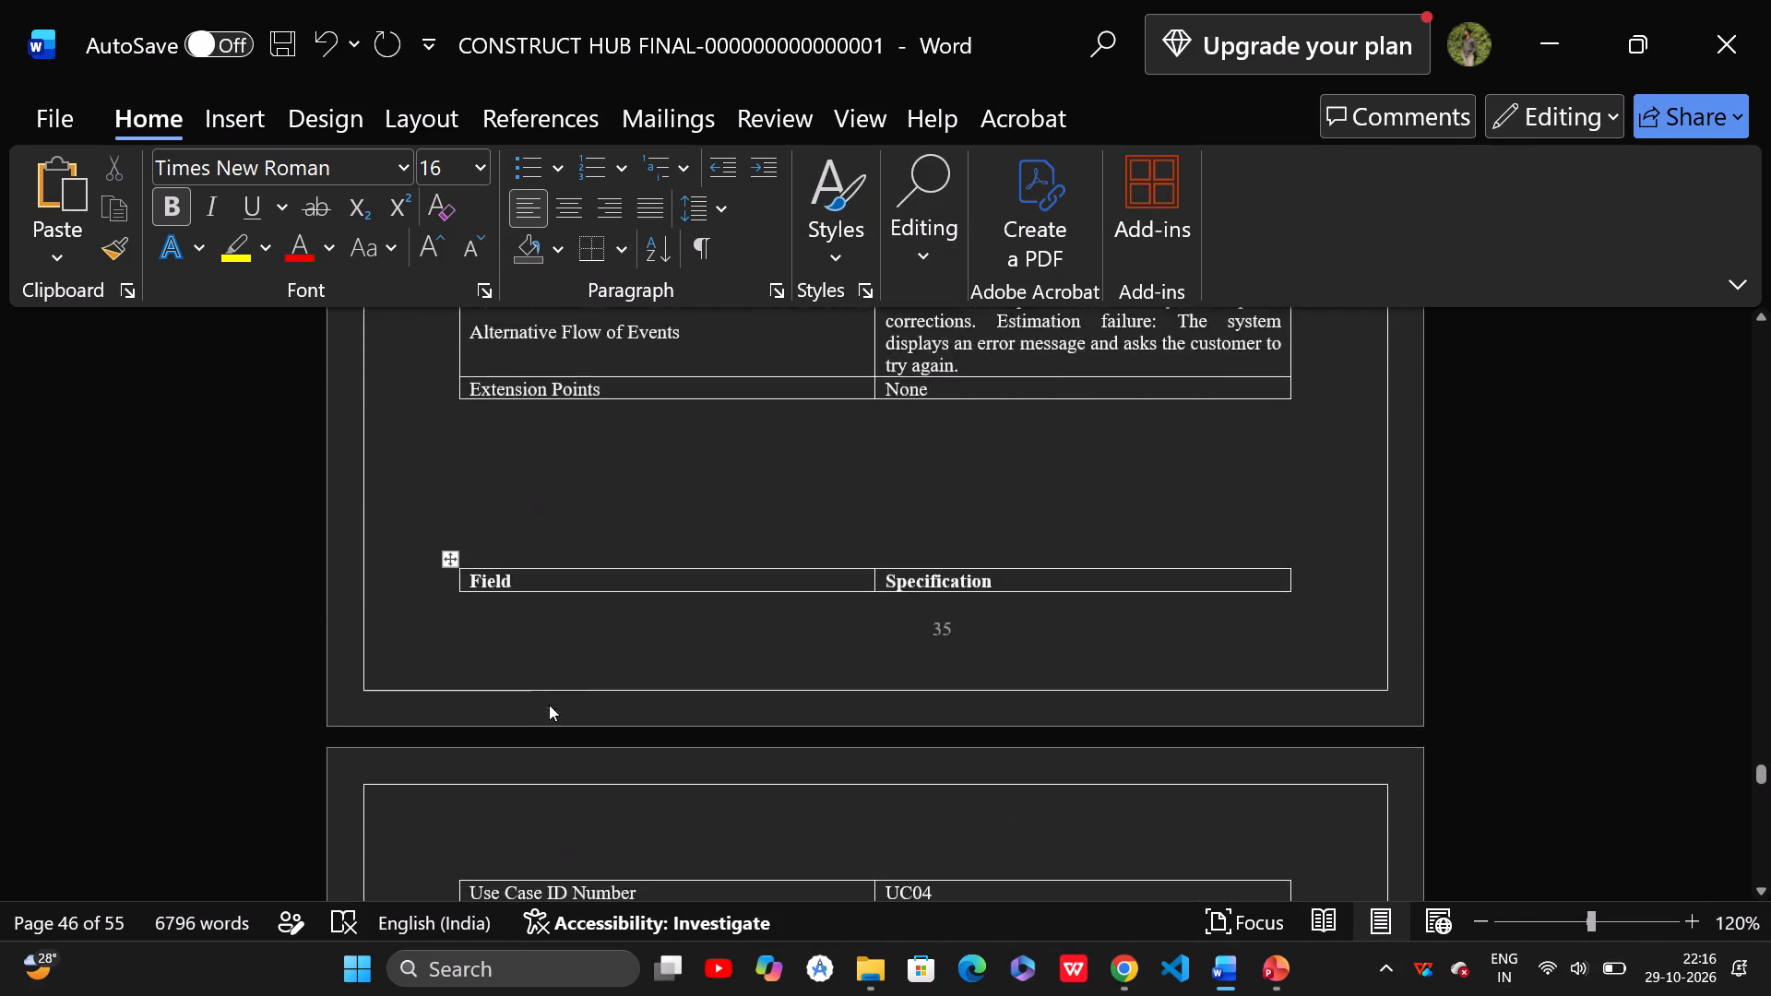
{"action": "scroll", "coordinate": [549, 705], "scroll_direction": "up", "scroll_amount": 11}
{"action": "scroll", "coordinate": [555, 719], "scroll_direction": "down", "scroll_amount": 10}
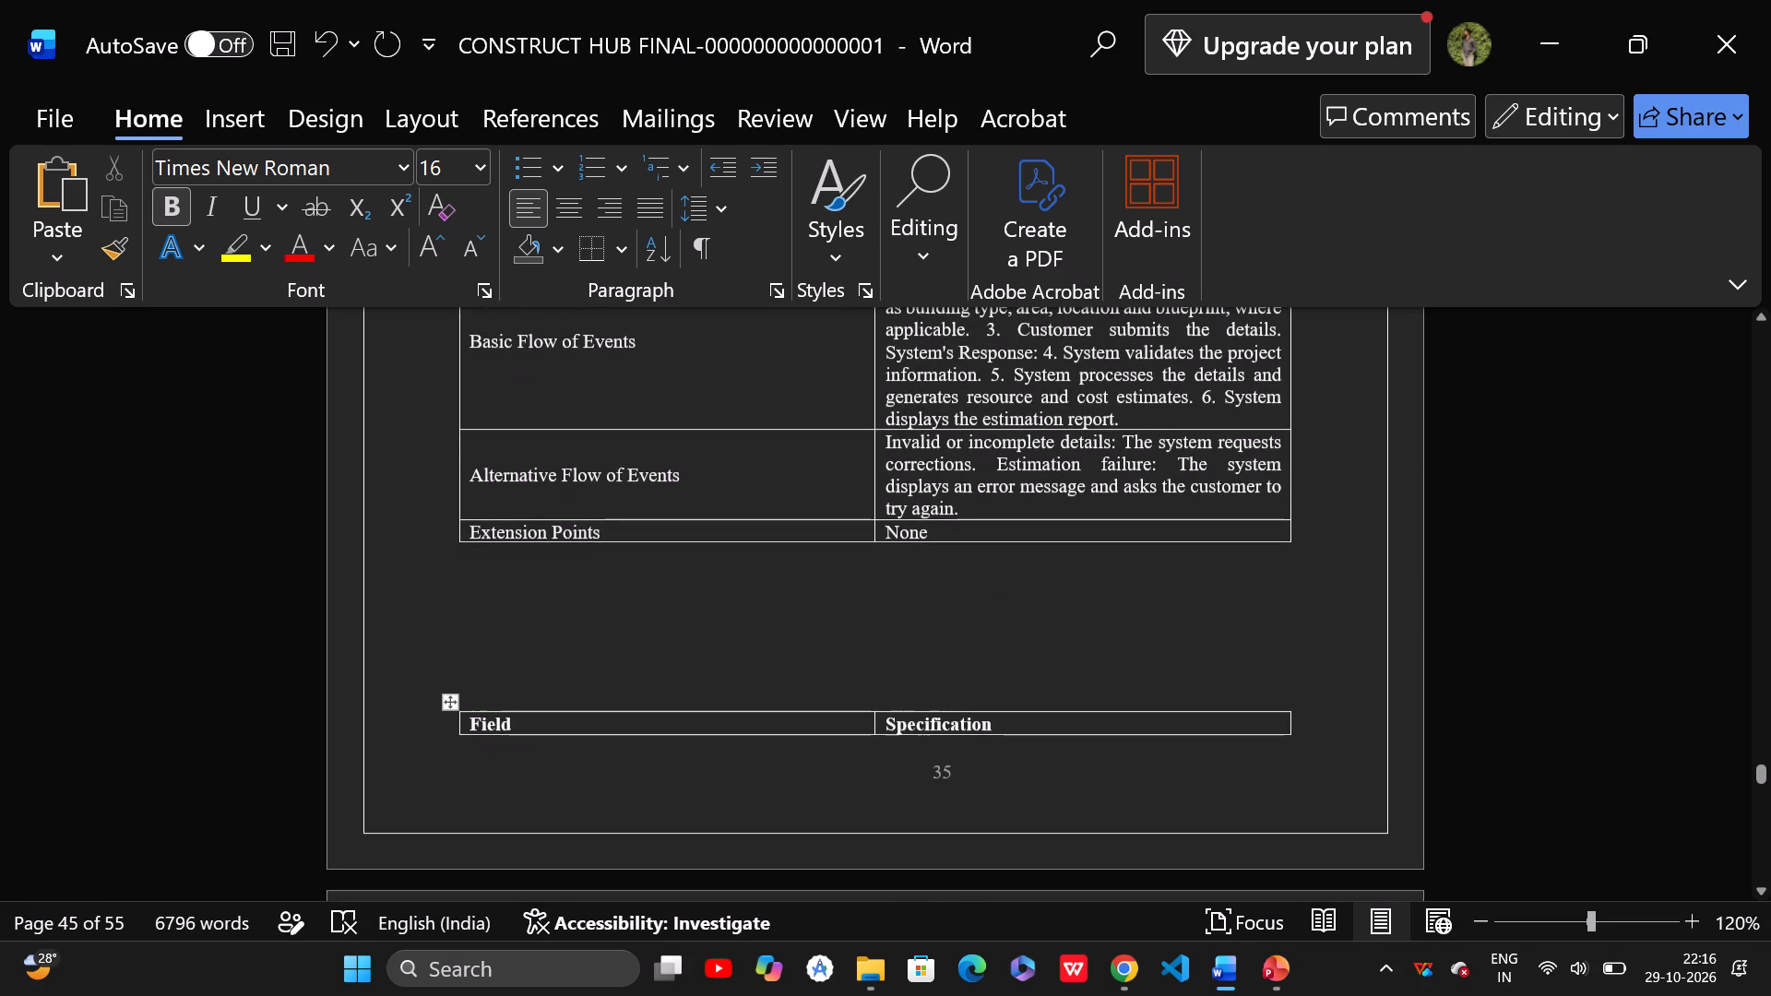
{"action": "left_click", "coordinate": [565, 667]}
{"action": "key", "text": "Return"}
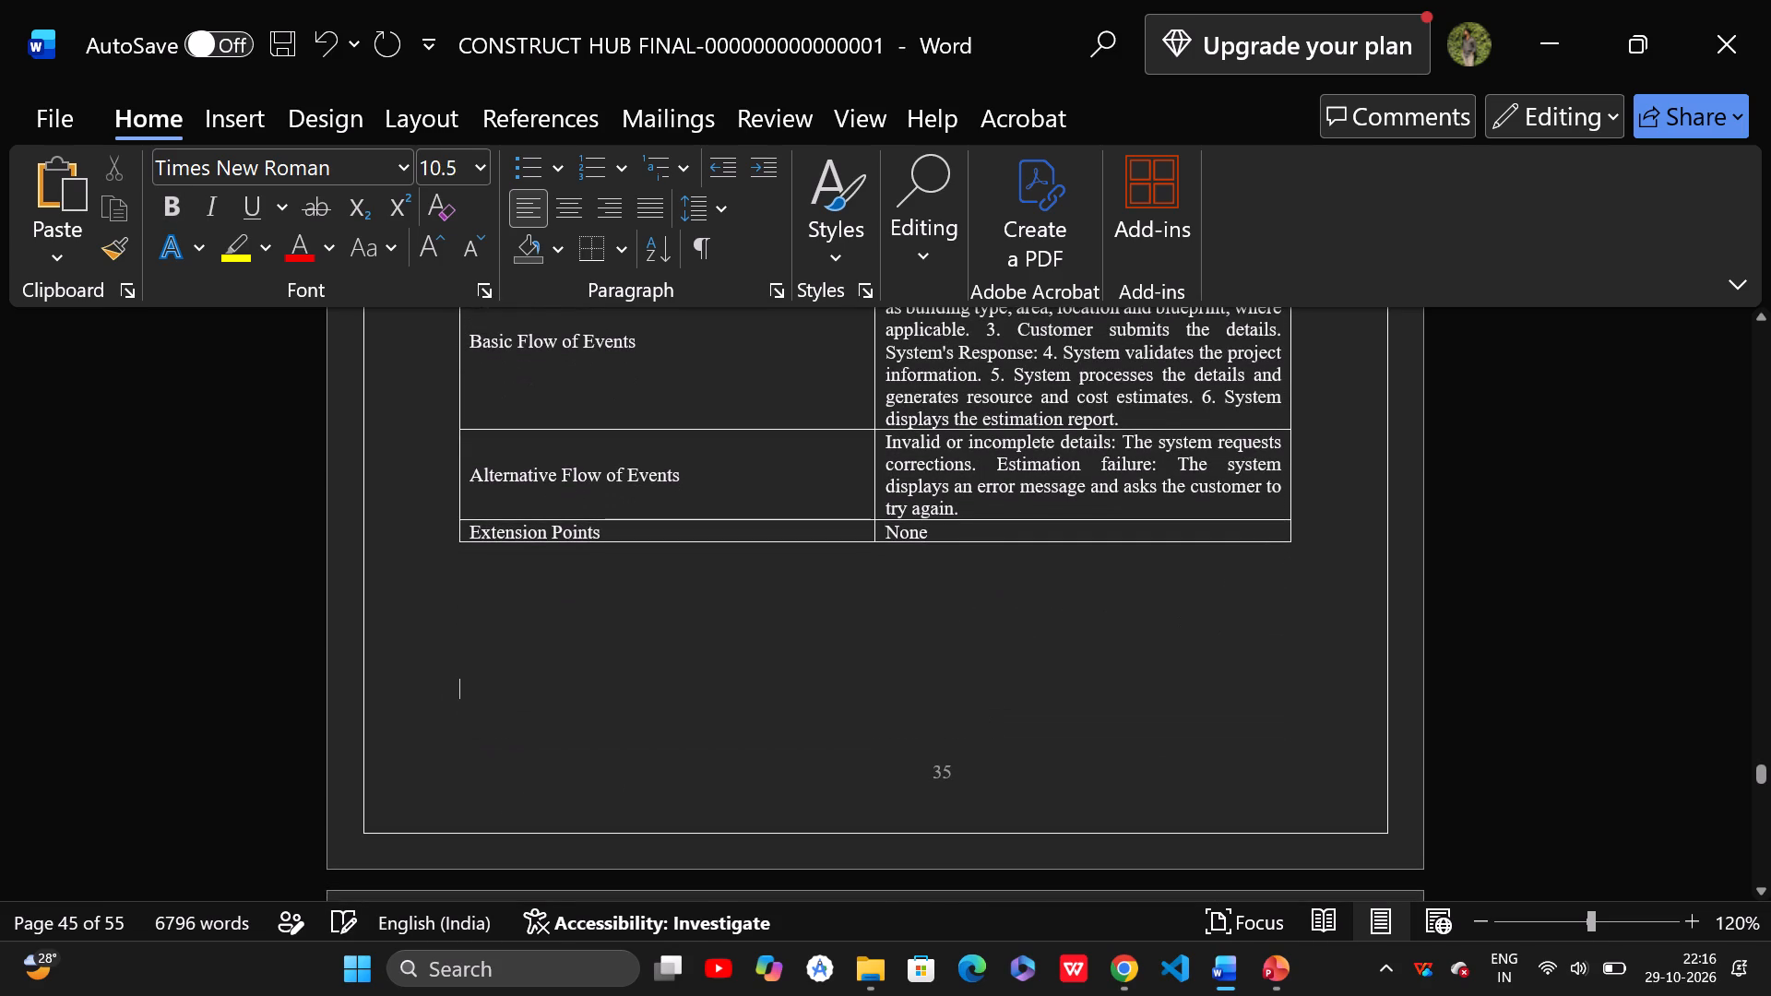
Set the Field and Specification header row of the UC02 Login table to 16 pt, matching the UC01 table's header.
{"action": "scroll", "coordinate": [330, 841], "scroll_direction": "up", "scroll_amount": 8}
{"action": "scroll", "coordinate": [435, 699], "scroll_direction": "up", "scroll_amount": 8}
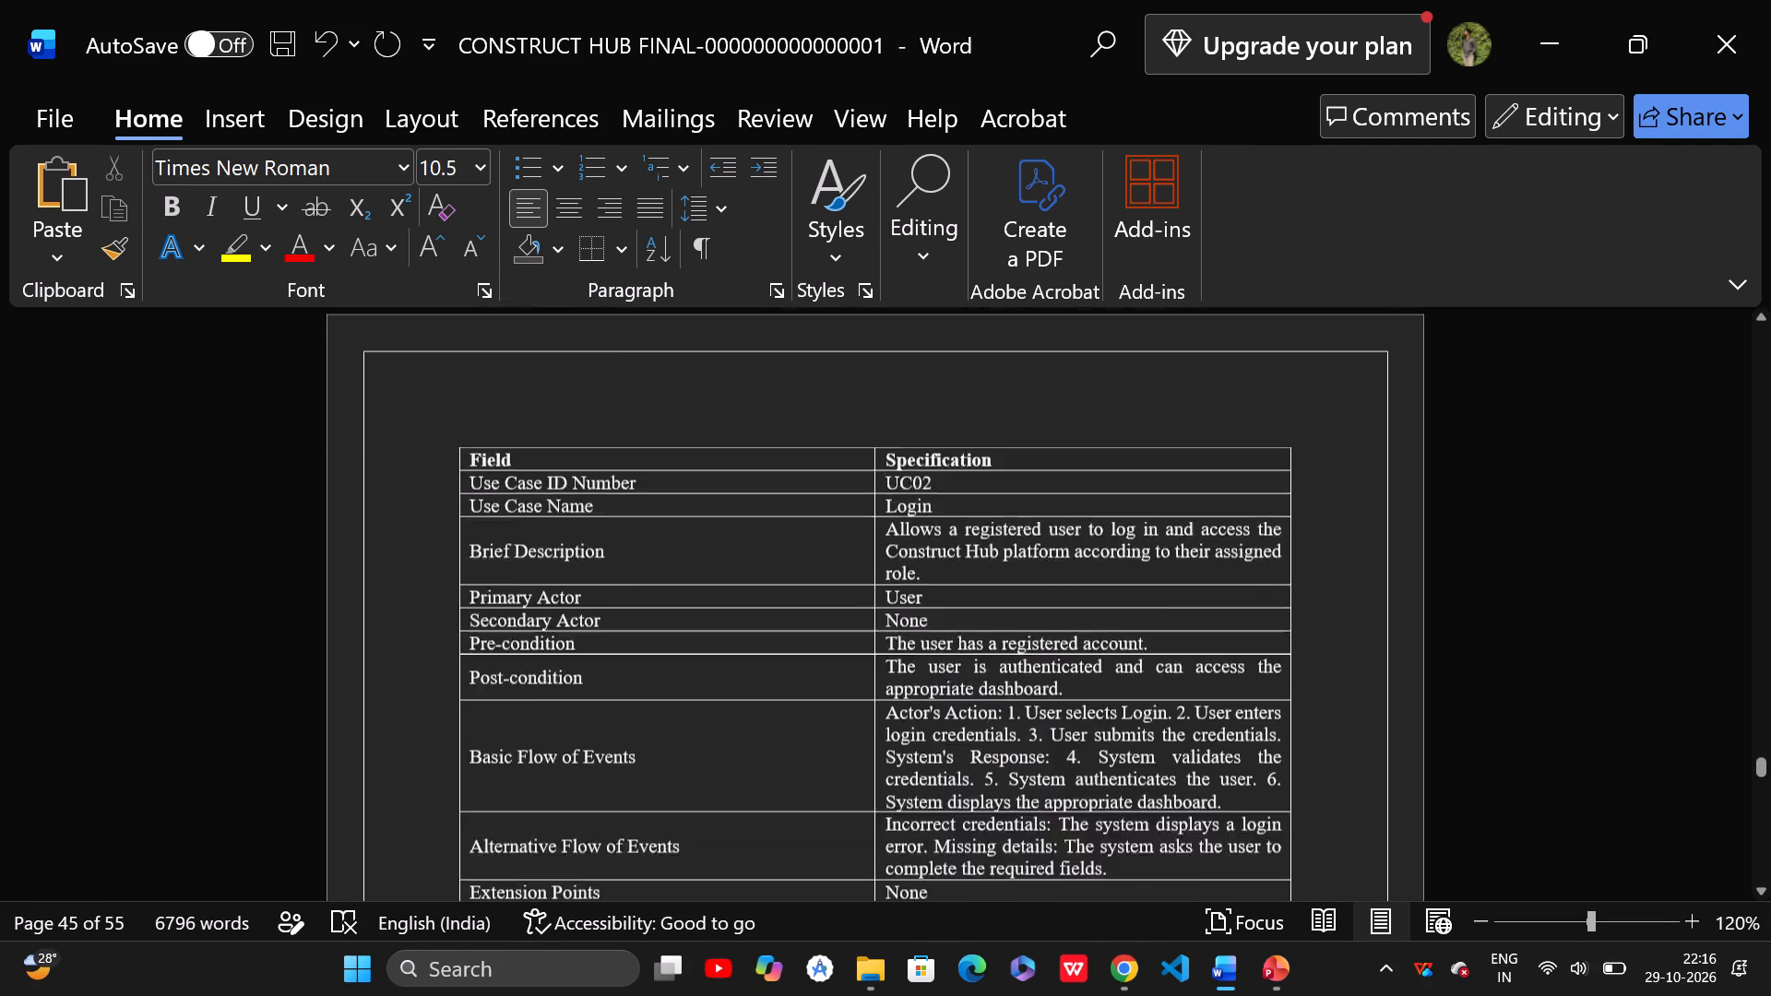
{"action": "scroll", "coordinate": [433, 699], "scroll_direction": "up", "scroll_amount": 20}
{"action": "scroll", "coordinate": [433, 699], "scroll_direction": "up", "scroll_amount": 5}
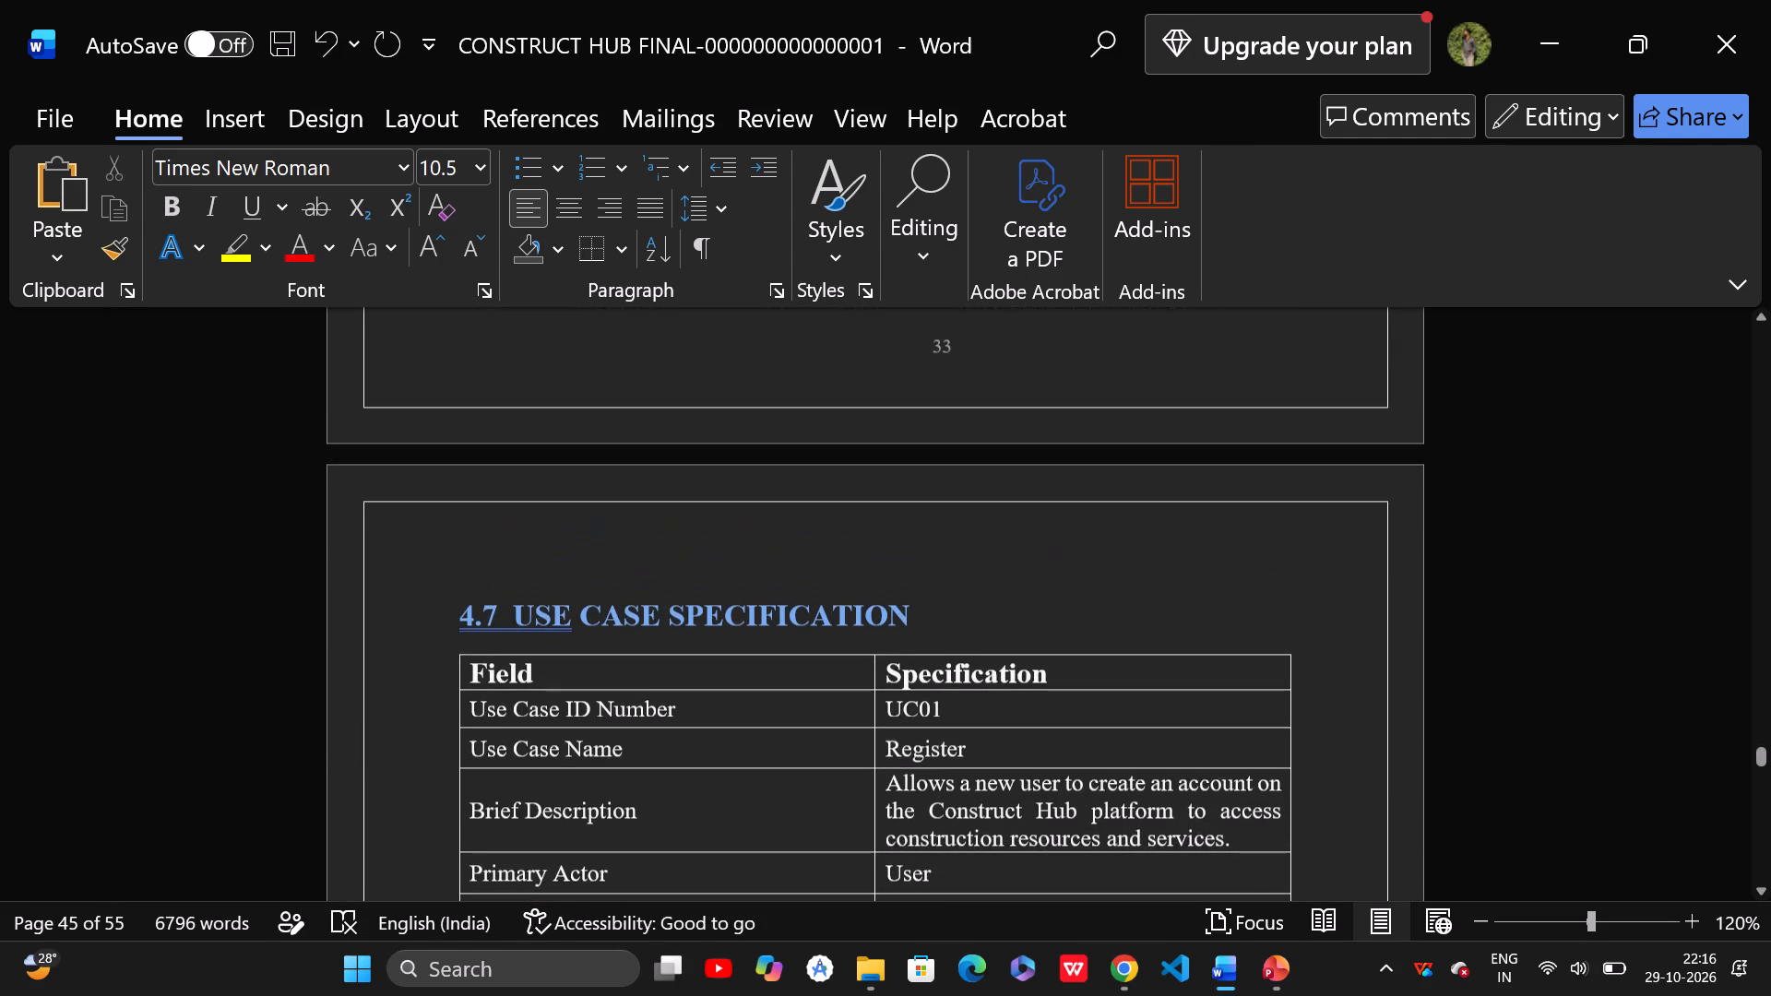
{"action": "triple_click", "coordinate": [498, 685]}
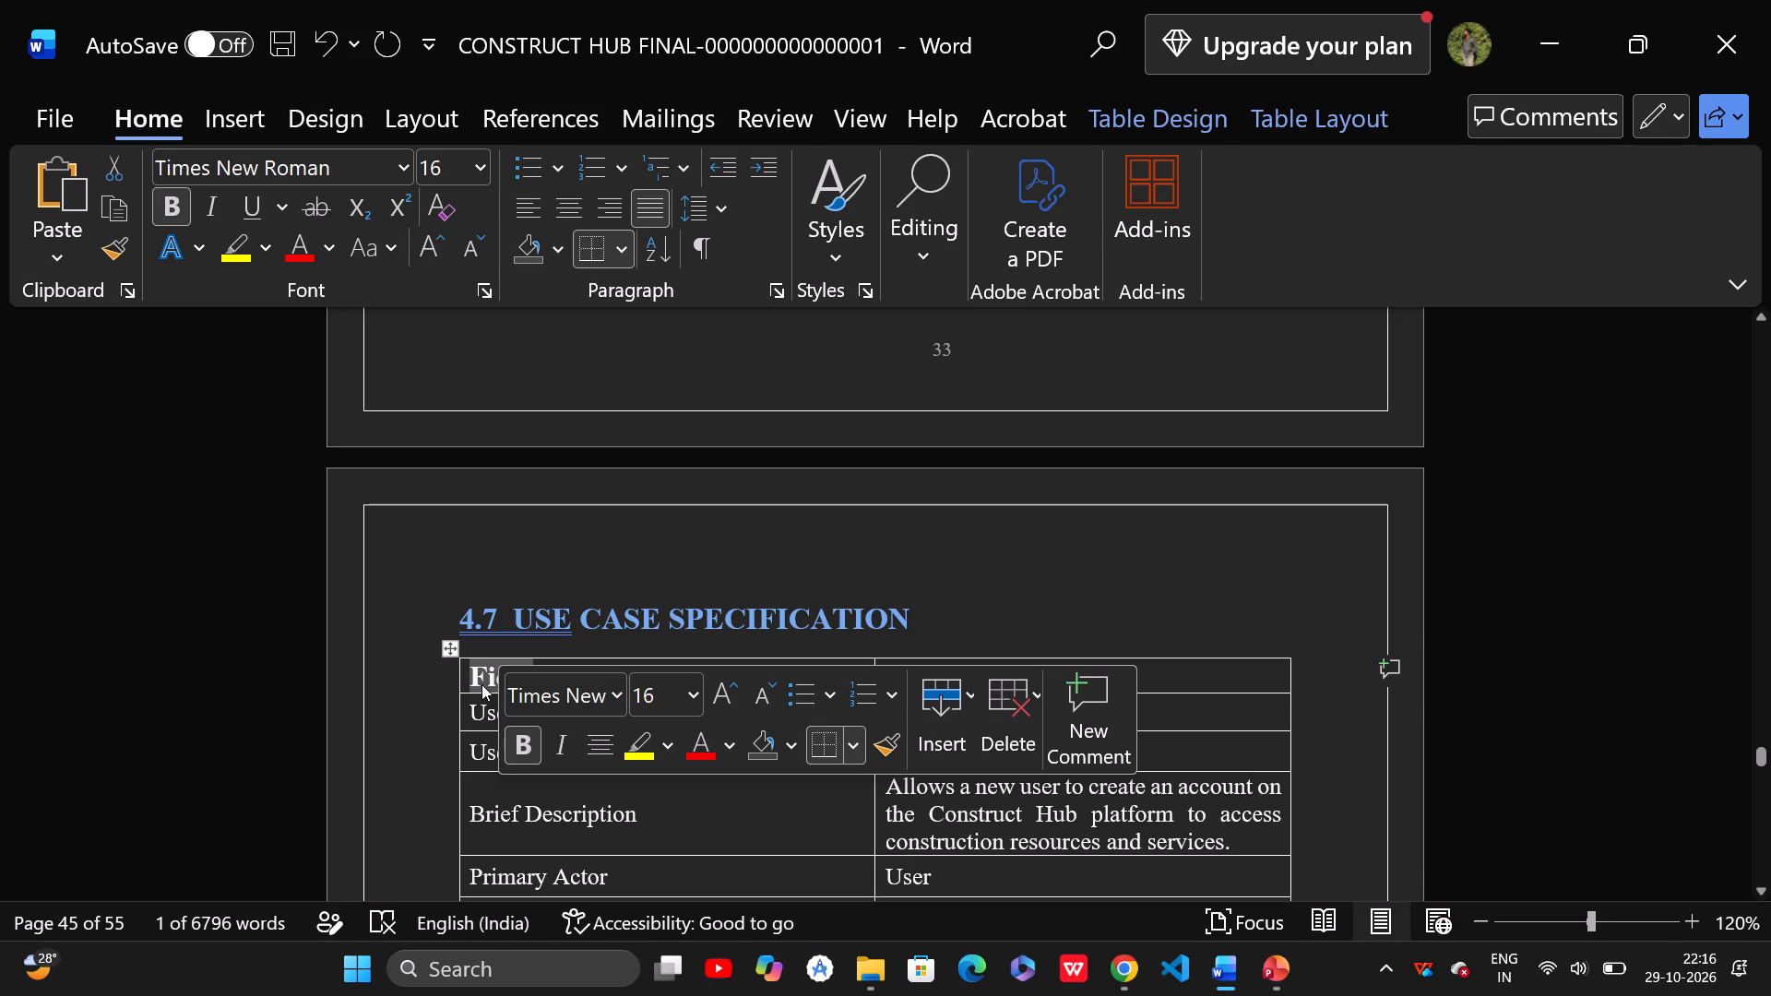
{"action": "scroll", "coordinate": [1114, 480], "scroll_direction": "down", "scroll_amount": 16}
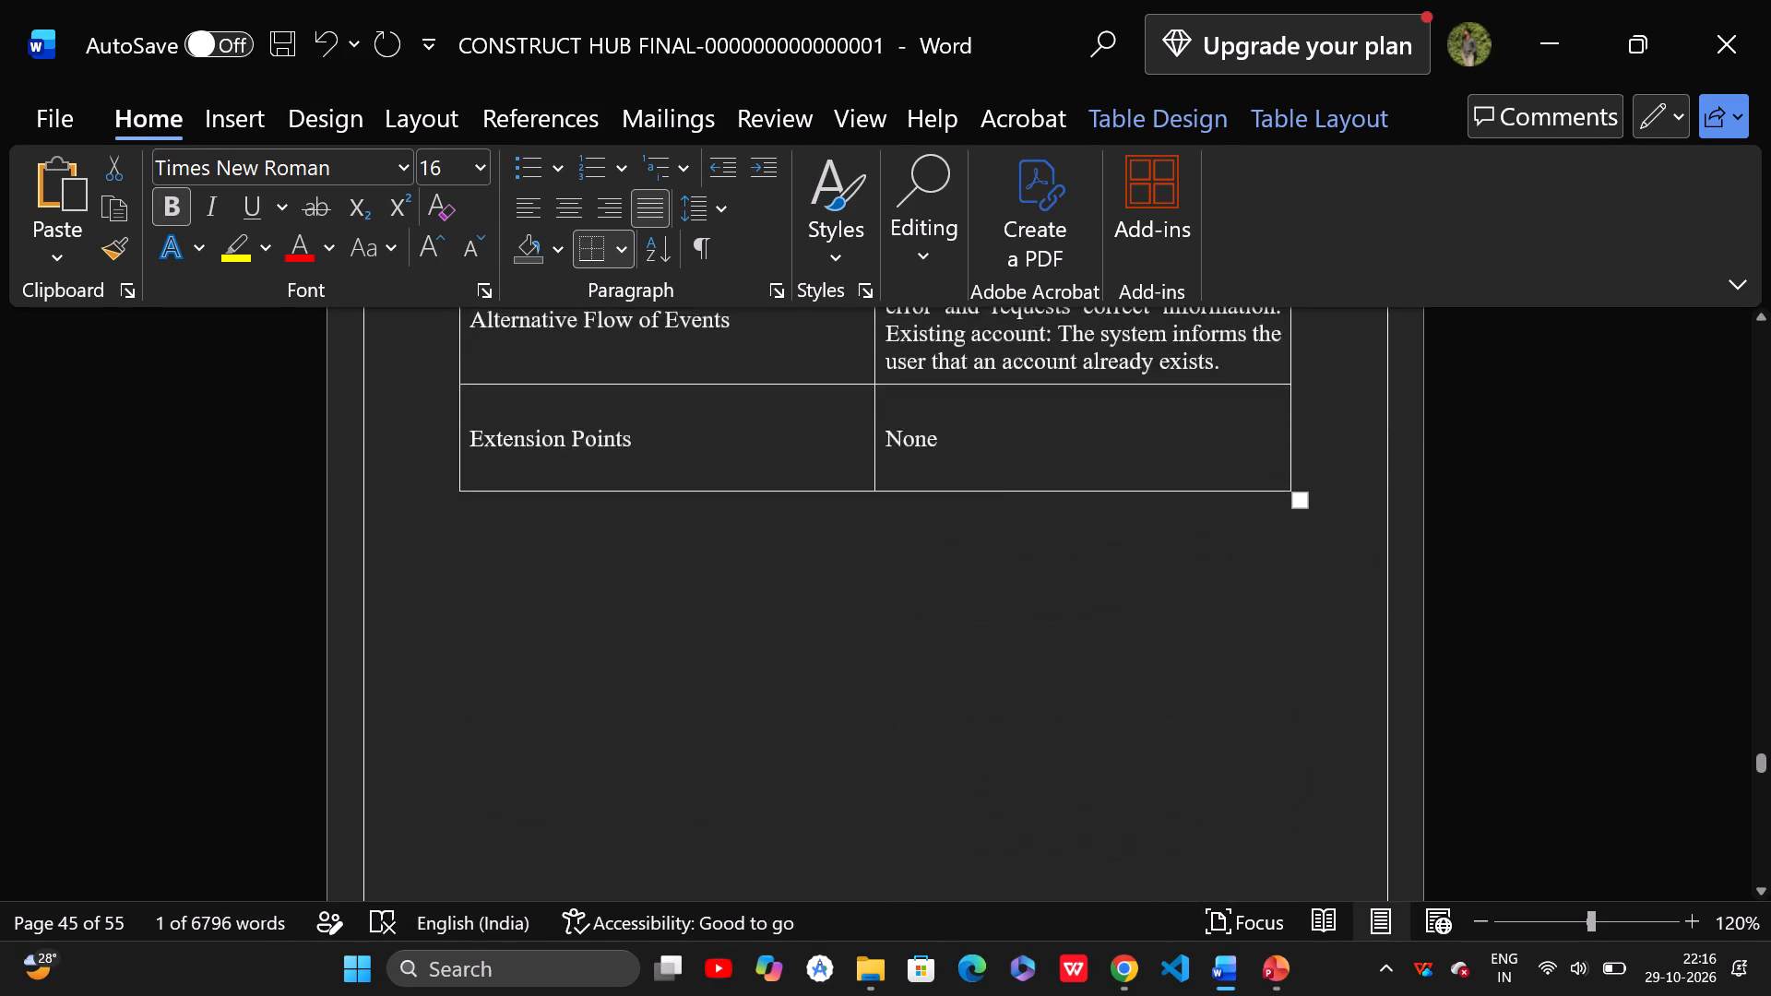
{"action": "scroll", "coordinate": [702, 593], "scroll_direction": "down", "scroll_amount": 9}
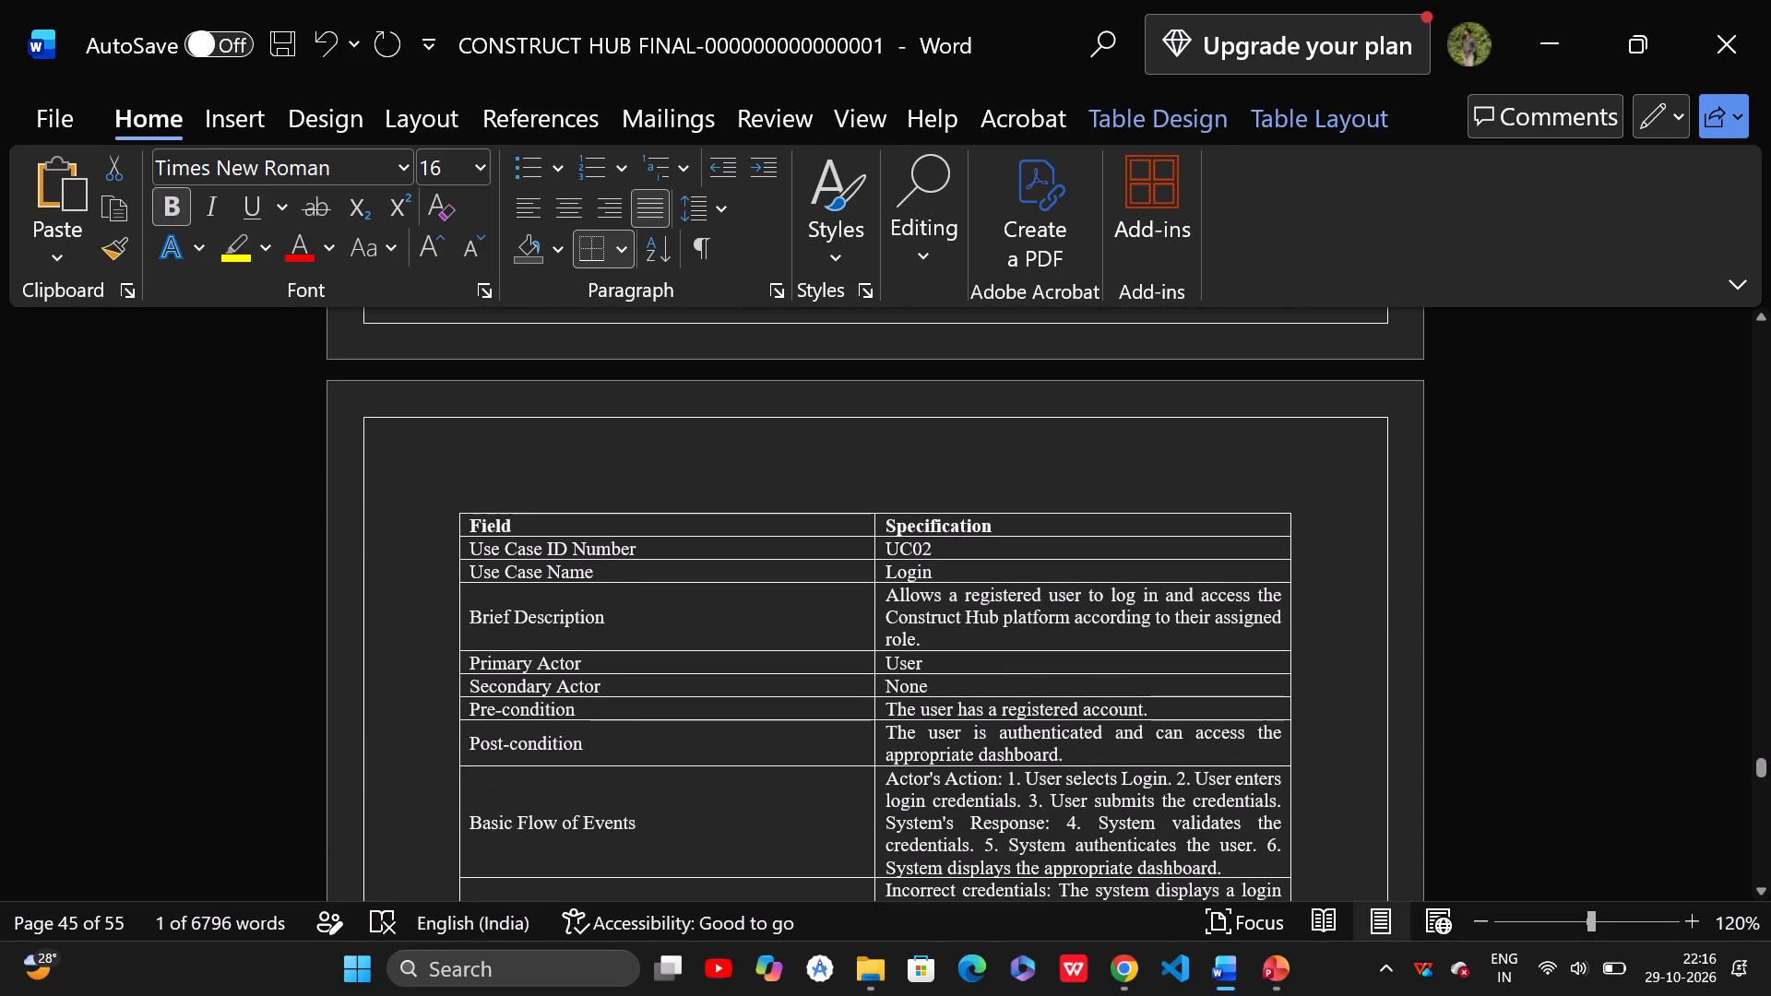
{"action": "left_click_drag", "start_coordinate": [1025, 519], "coordinate": [598, 528]}
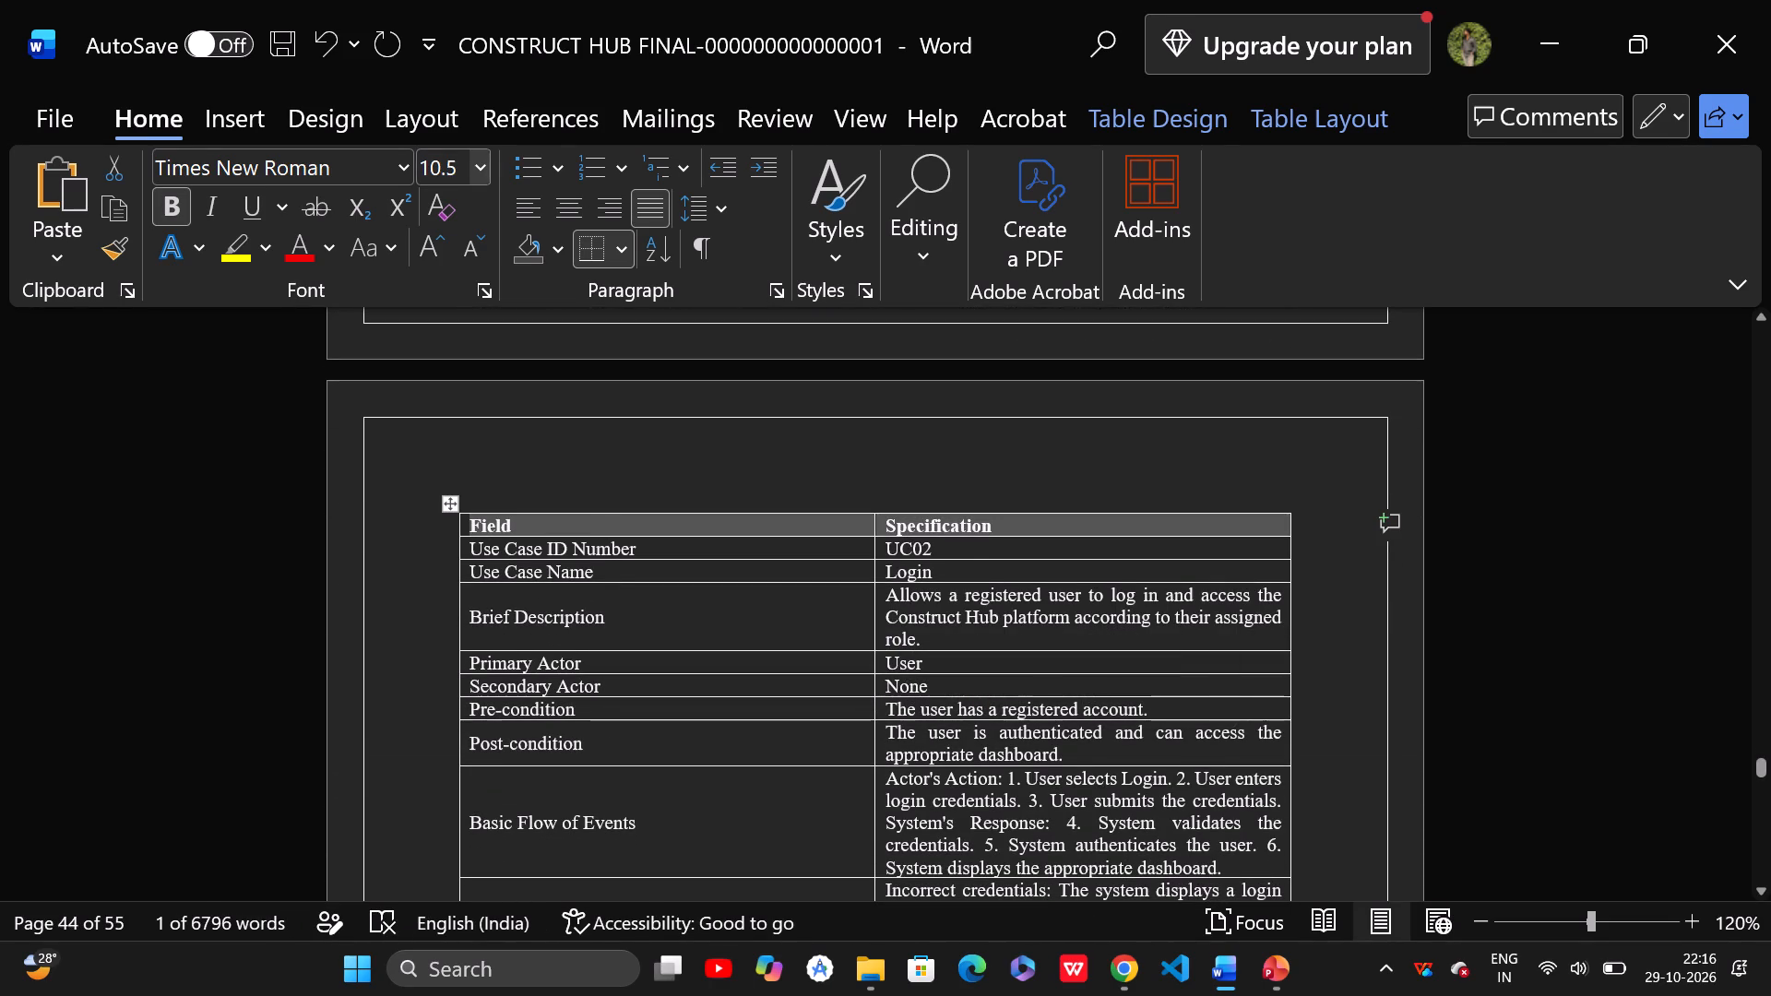
{"action": "left_click", "coordinate": [438, 161]}
{"action": "type", "text": "16"}
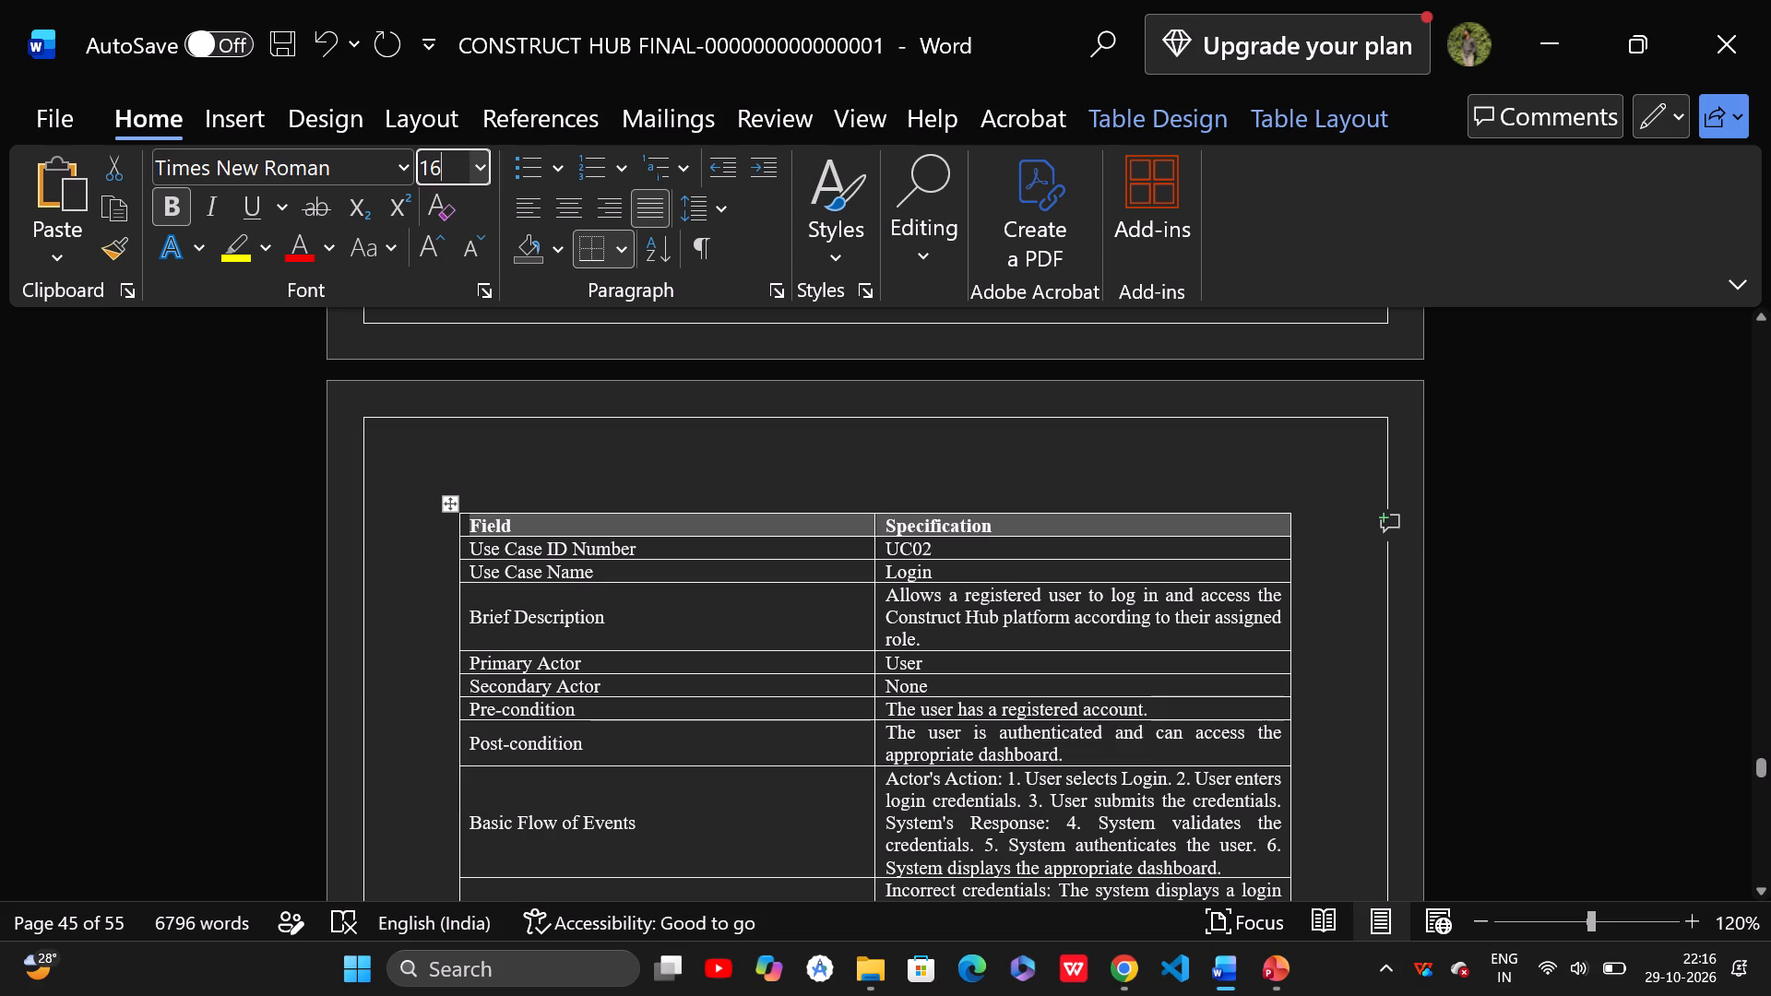
{"action": "left_click", "coordinate": [624, 528]}
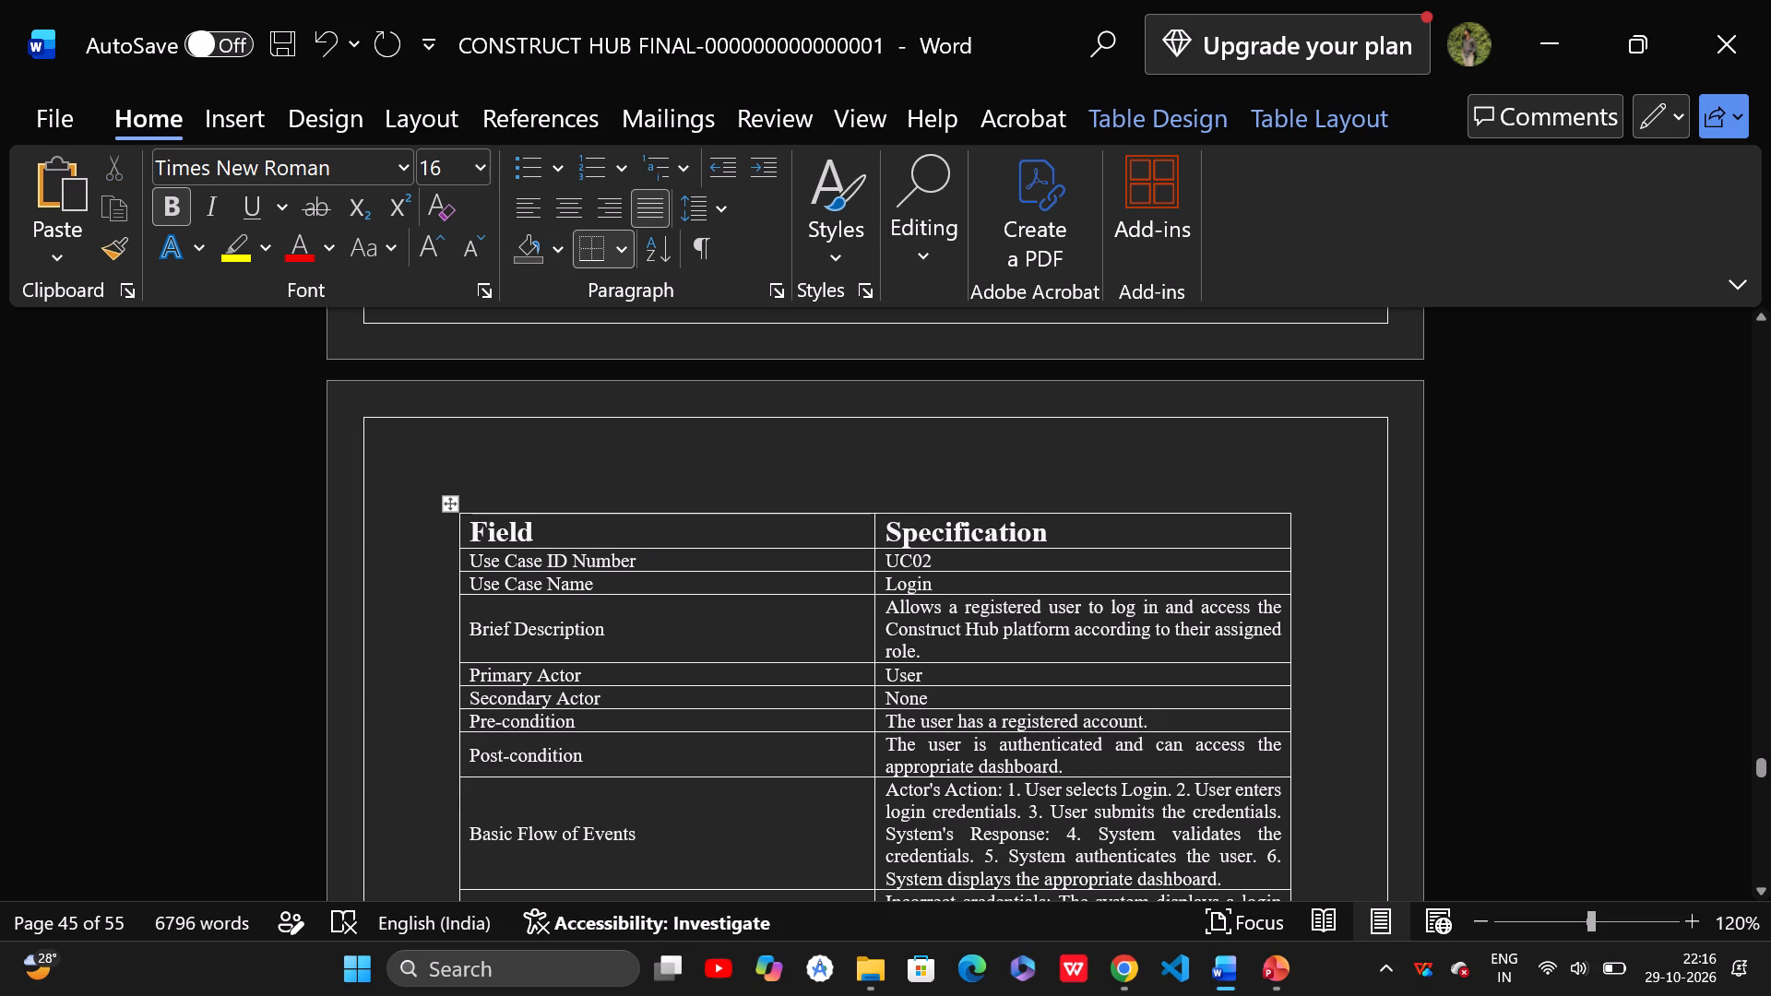
Set all UC02 rows from Use Case ID Number through Extension Points to 13 pt, matching the UC01 body text.
{"action": "scroll", "coordinate": [507, 543], "scroll_direction": "up", "scroll_amount": 15}
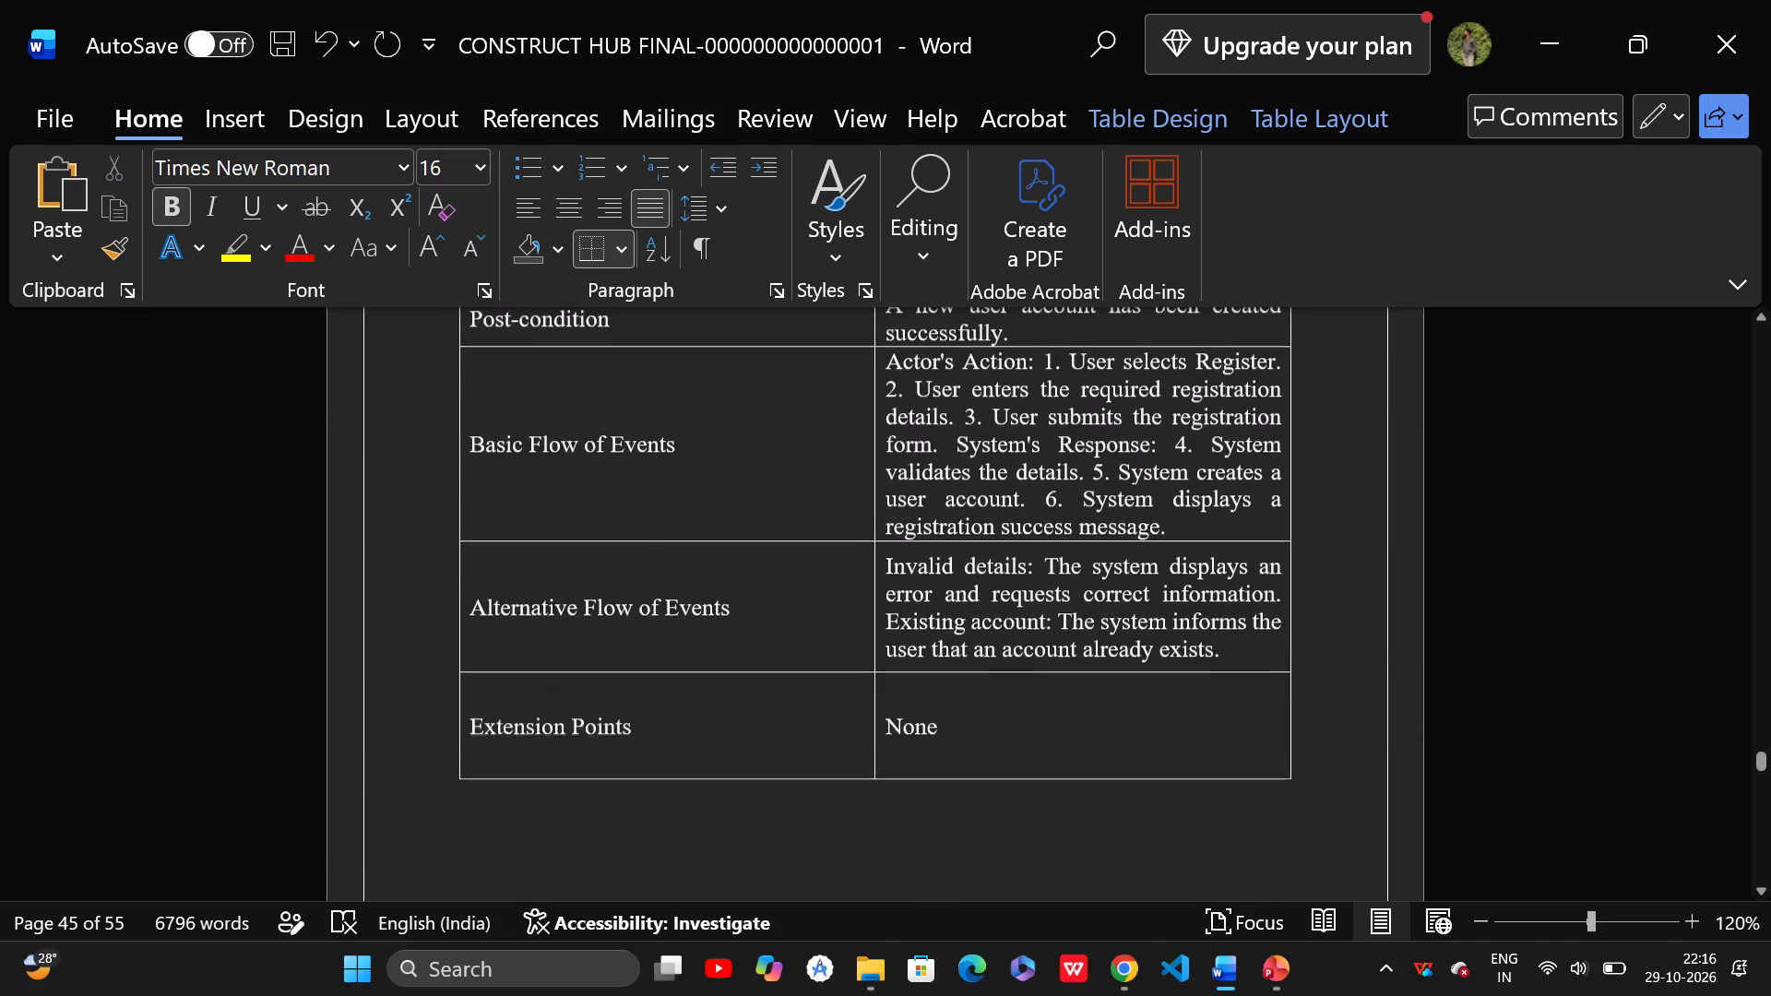
{"action": "triple_click", "coordinate": [586, 645]}
{"action": "left_click", "coordinate": [586, 645]}
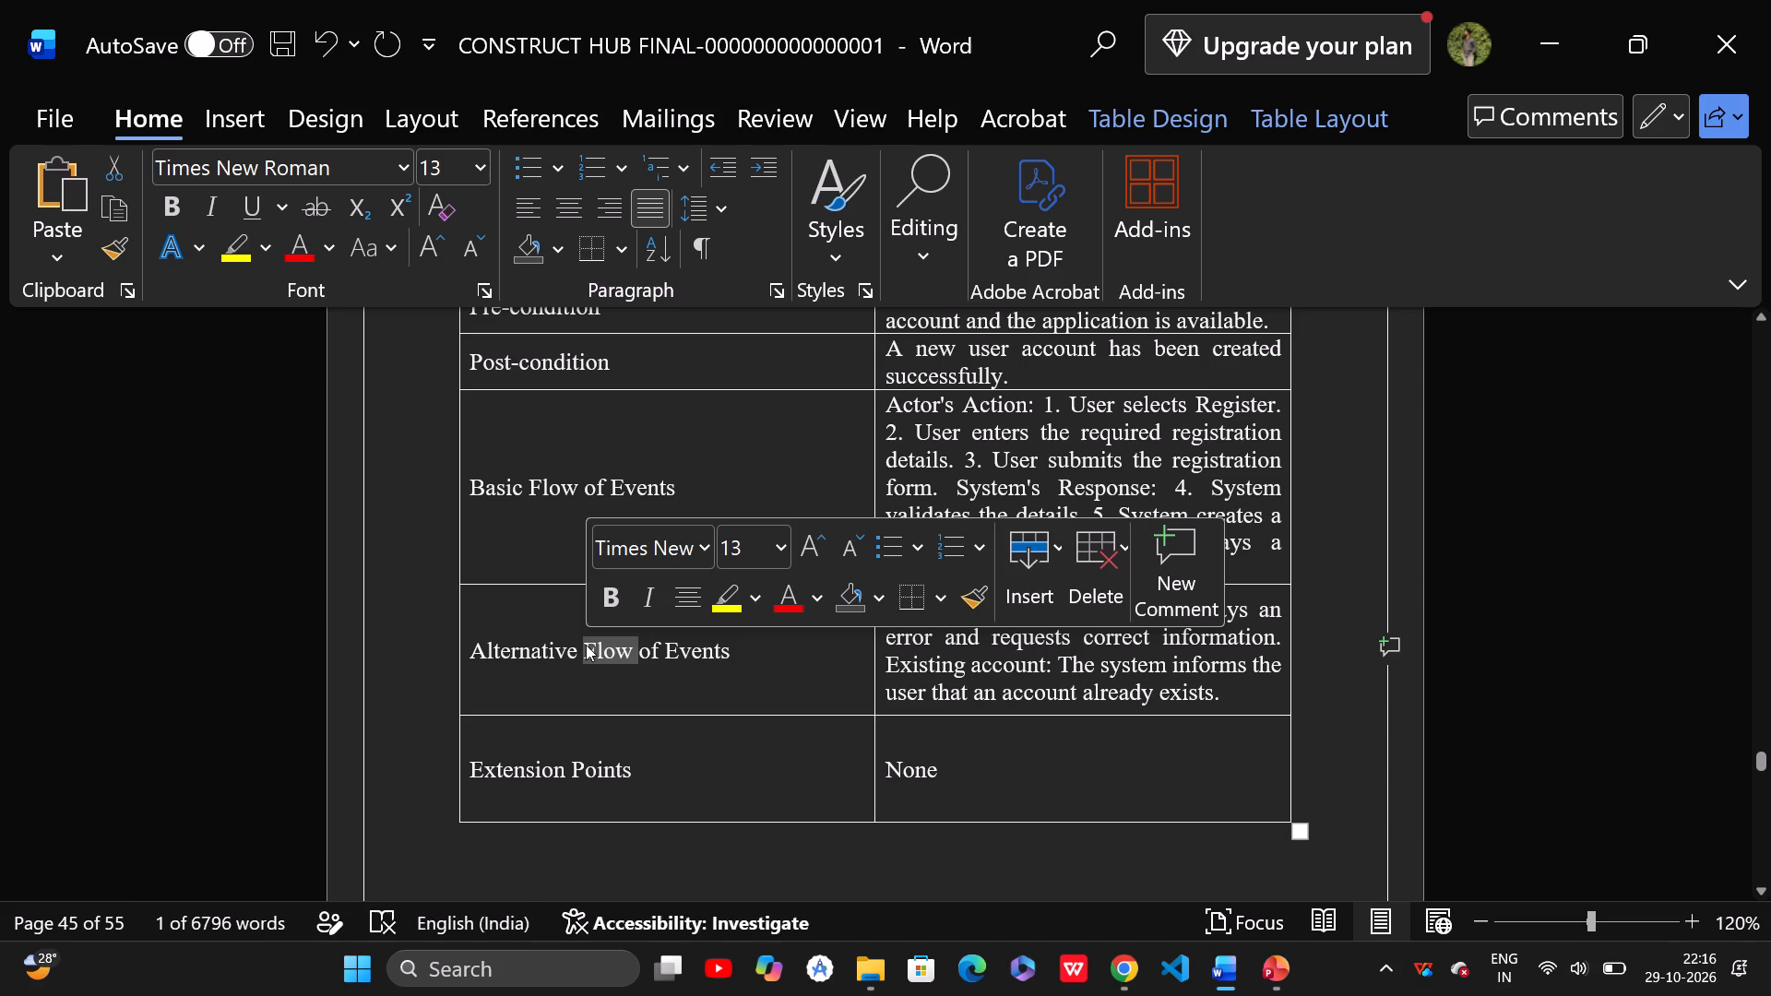
{"action": "scroll", "coordinate": [732, 743], "scroll_direction": "down", "scroll_amount": 16}
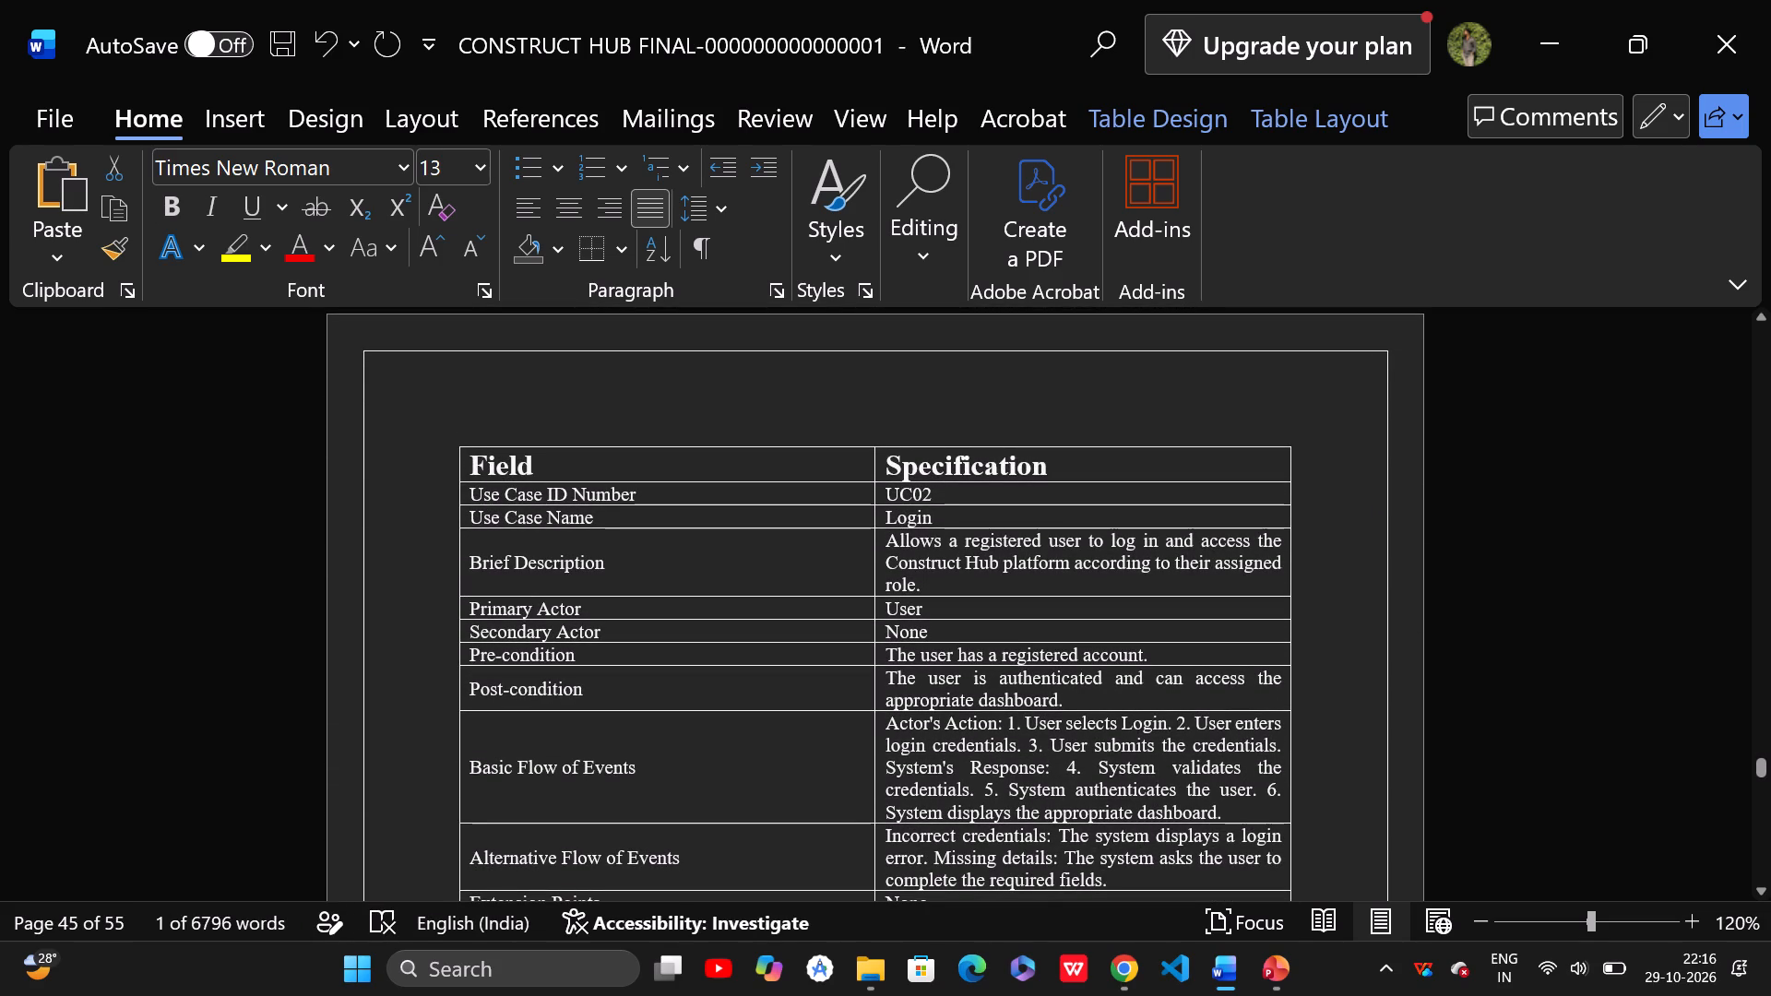
{"action": "left_click_drag", "start_coordinate": [470, 493], "coordinate": [750, 692]}
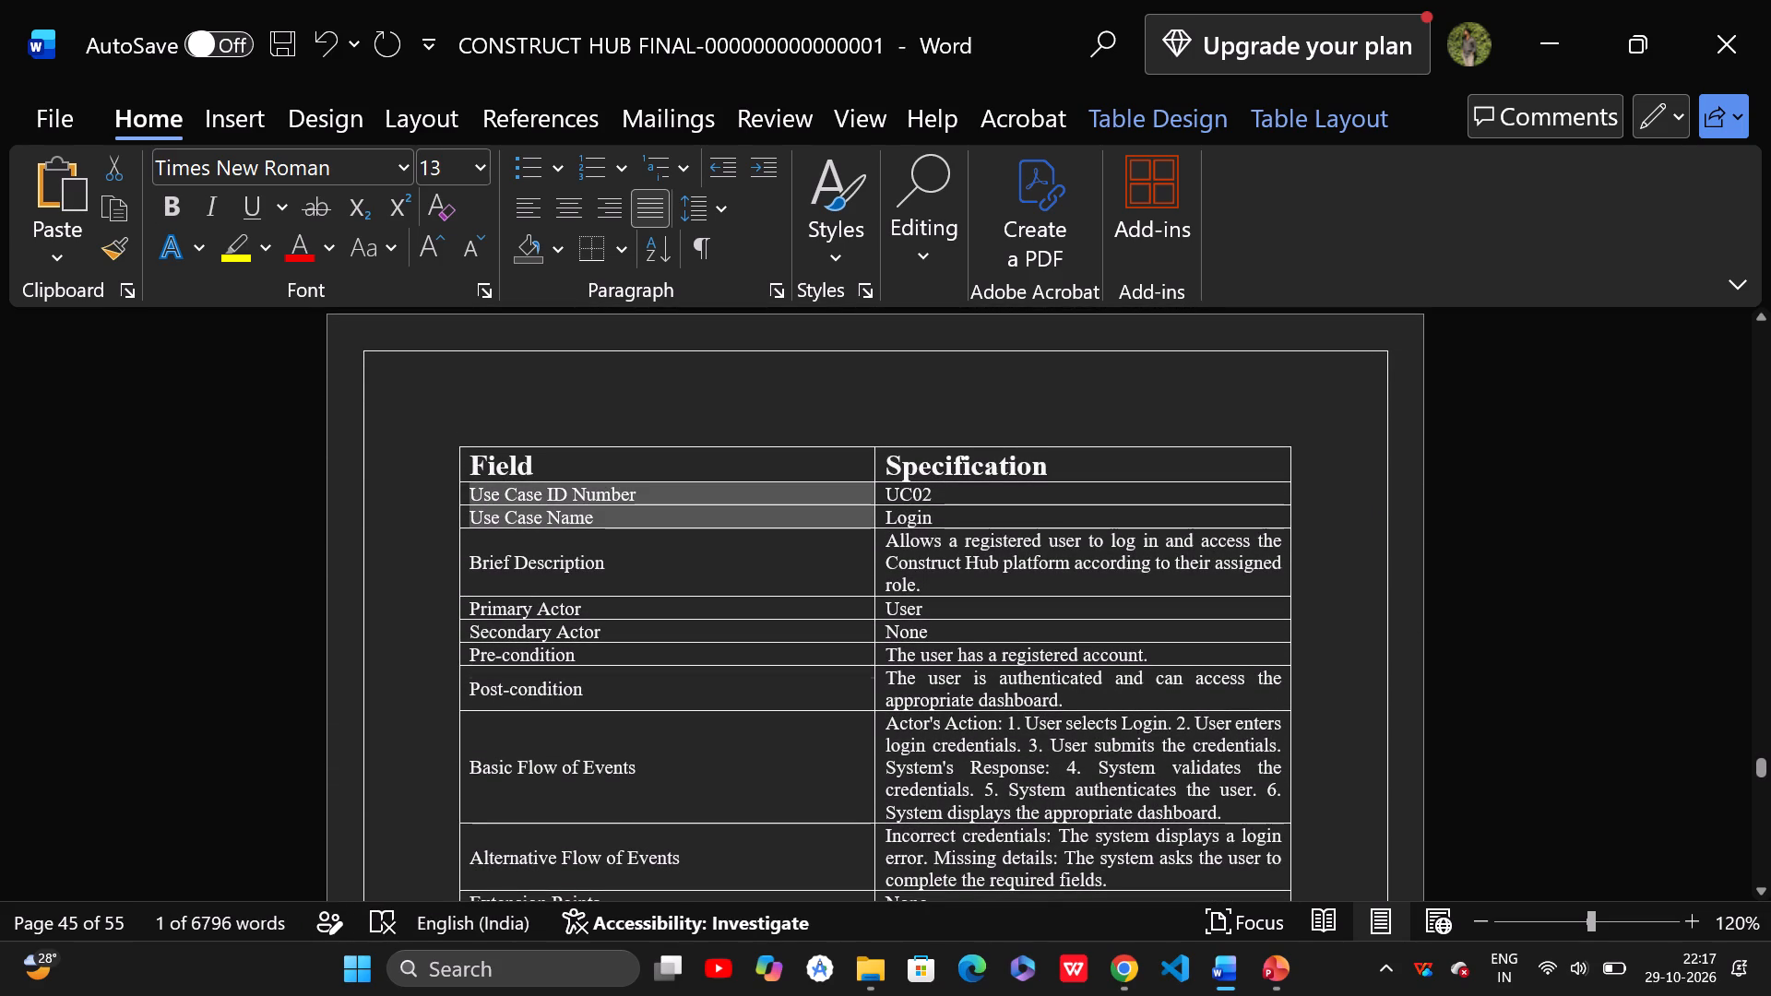
{"action": "left_click_drag", "start_coordinate": [750, 692], "coordinate": [1008, 842]}
{"action": "scroll", "coordinate": [839, 786], "scroll_direction": "down", "scroll_amount": 1}
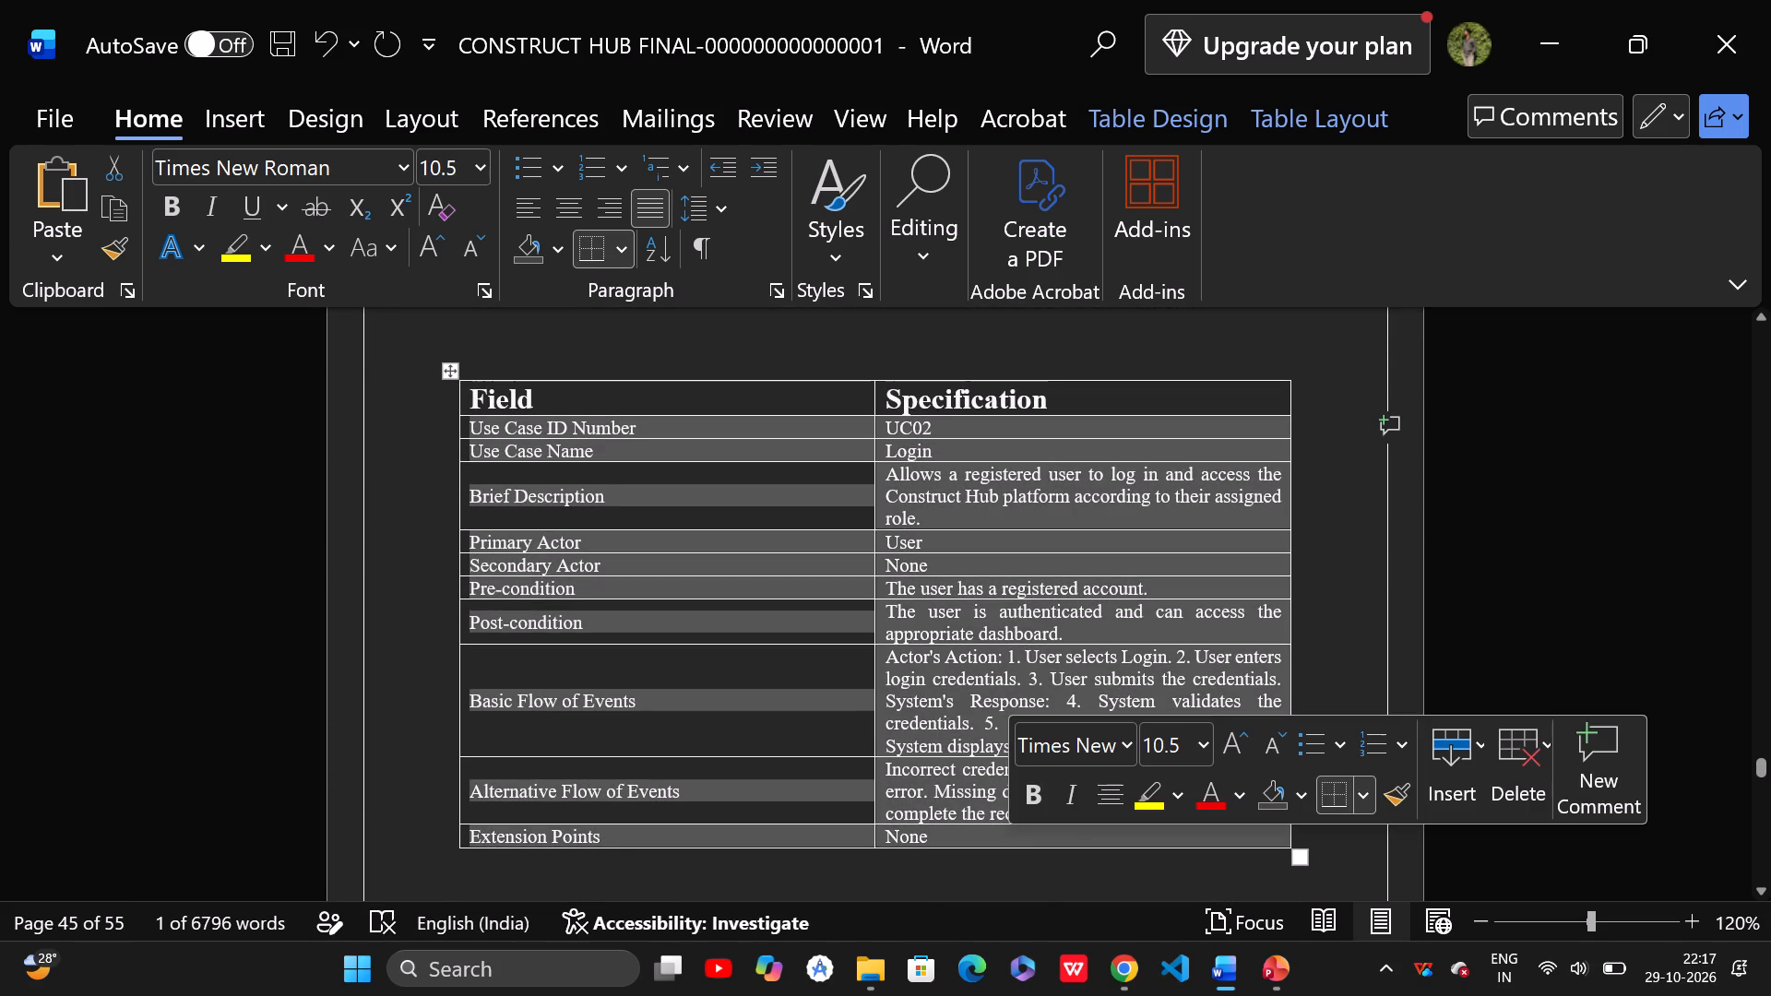
{"action": "left_click", "coordinate": [1172, 741]}
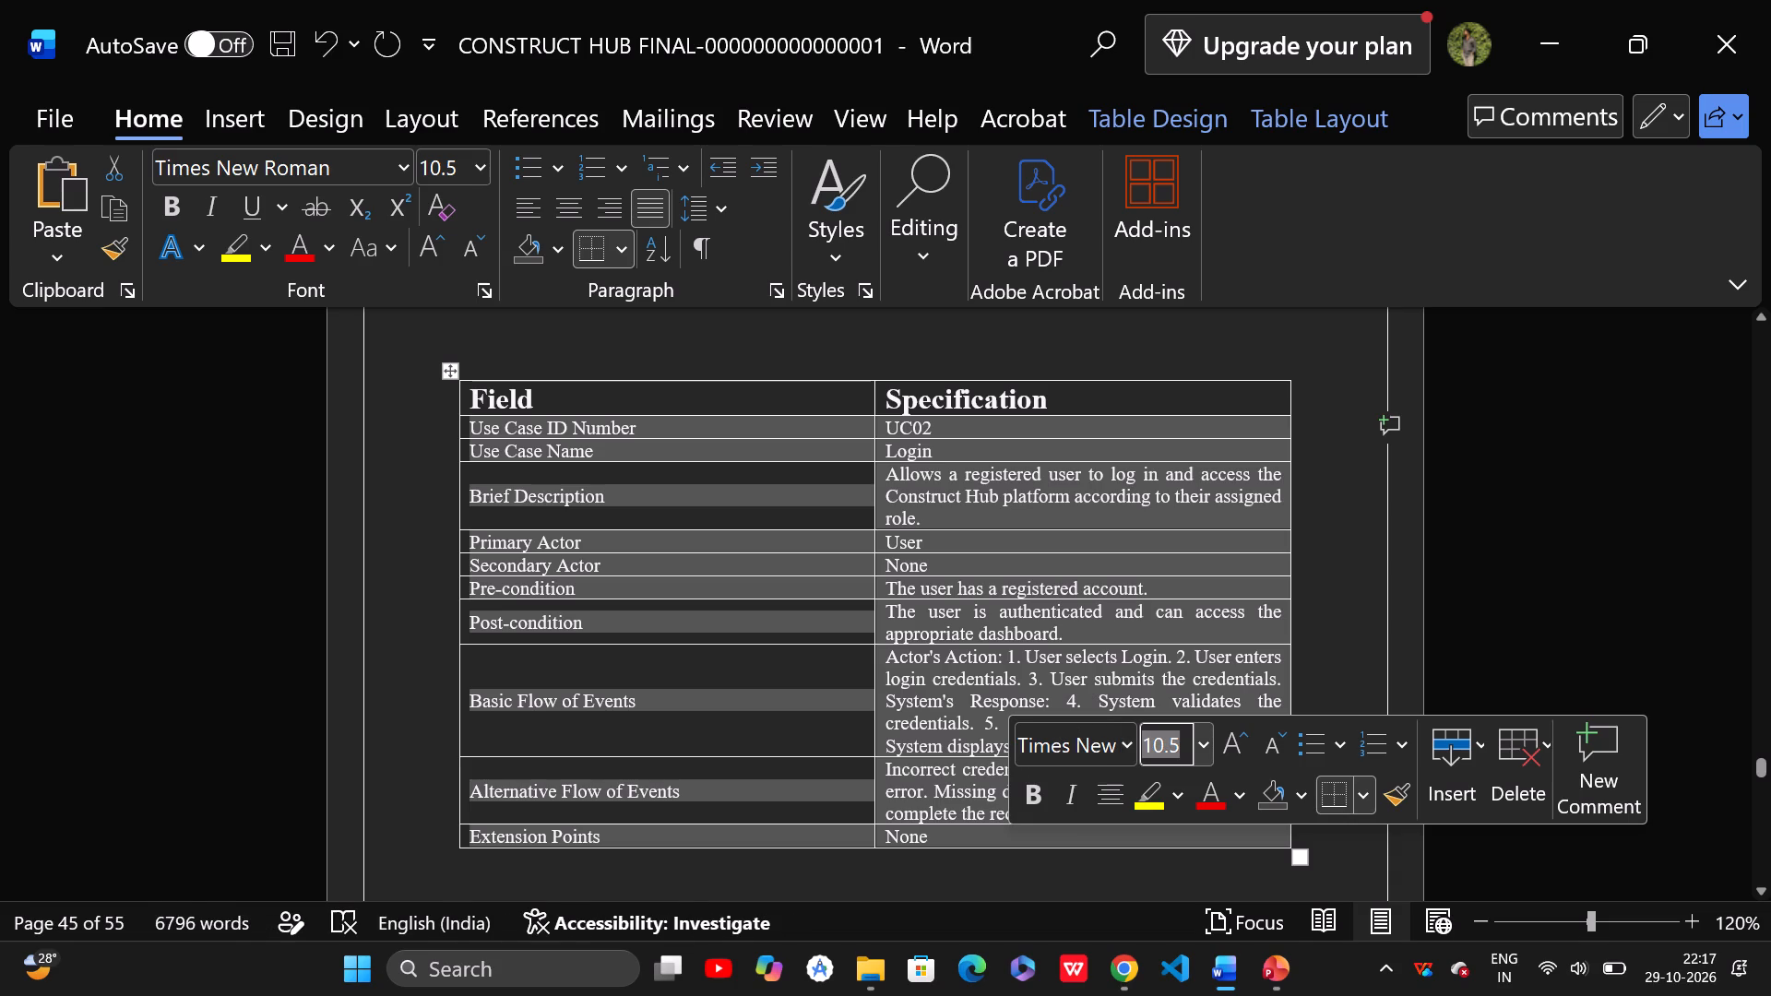
{"action": "type", "text": "13"}
{"action": "key", "text": "Return"}
Set the Field and Specification header row of the UC03 Project and Resource Estimation table to 16 pt.
{"action": "scroll", "coordinate": [1028, 603], "scroll_direction": "down", "scroll_amount": 2}
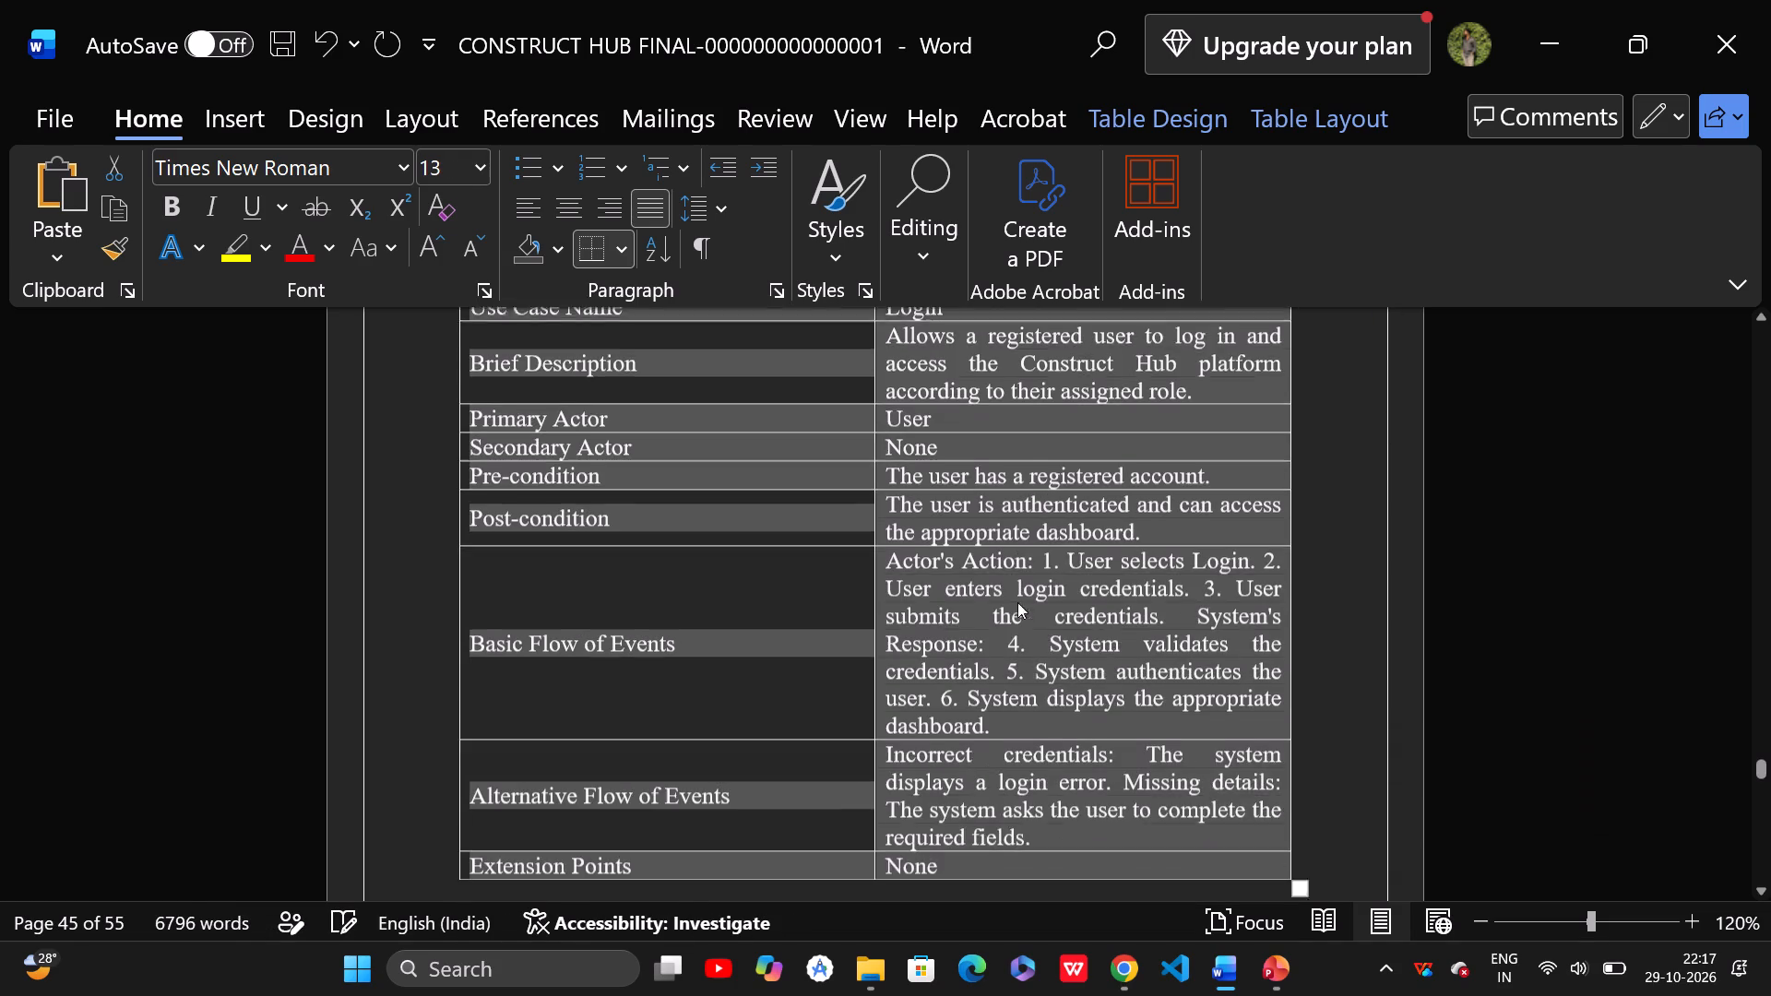
{"action": "scroll", "coordinate": [1017, 602], "scroll_direction": "down", "scroll_amount": 3}
{"action": "scroll", "coordinate": [817, 710], "scroll_direction": "up", "scroll_amount": 6}
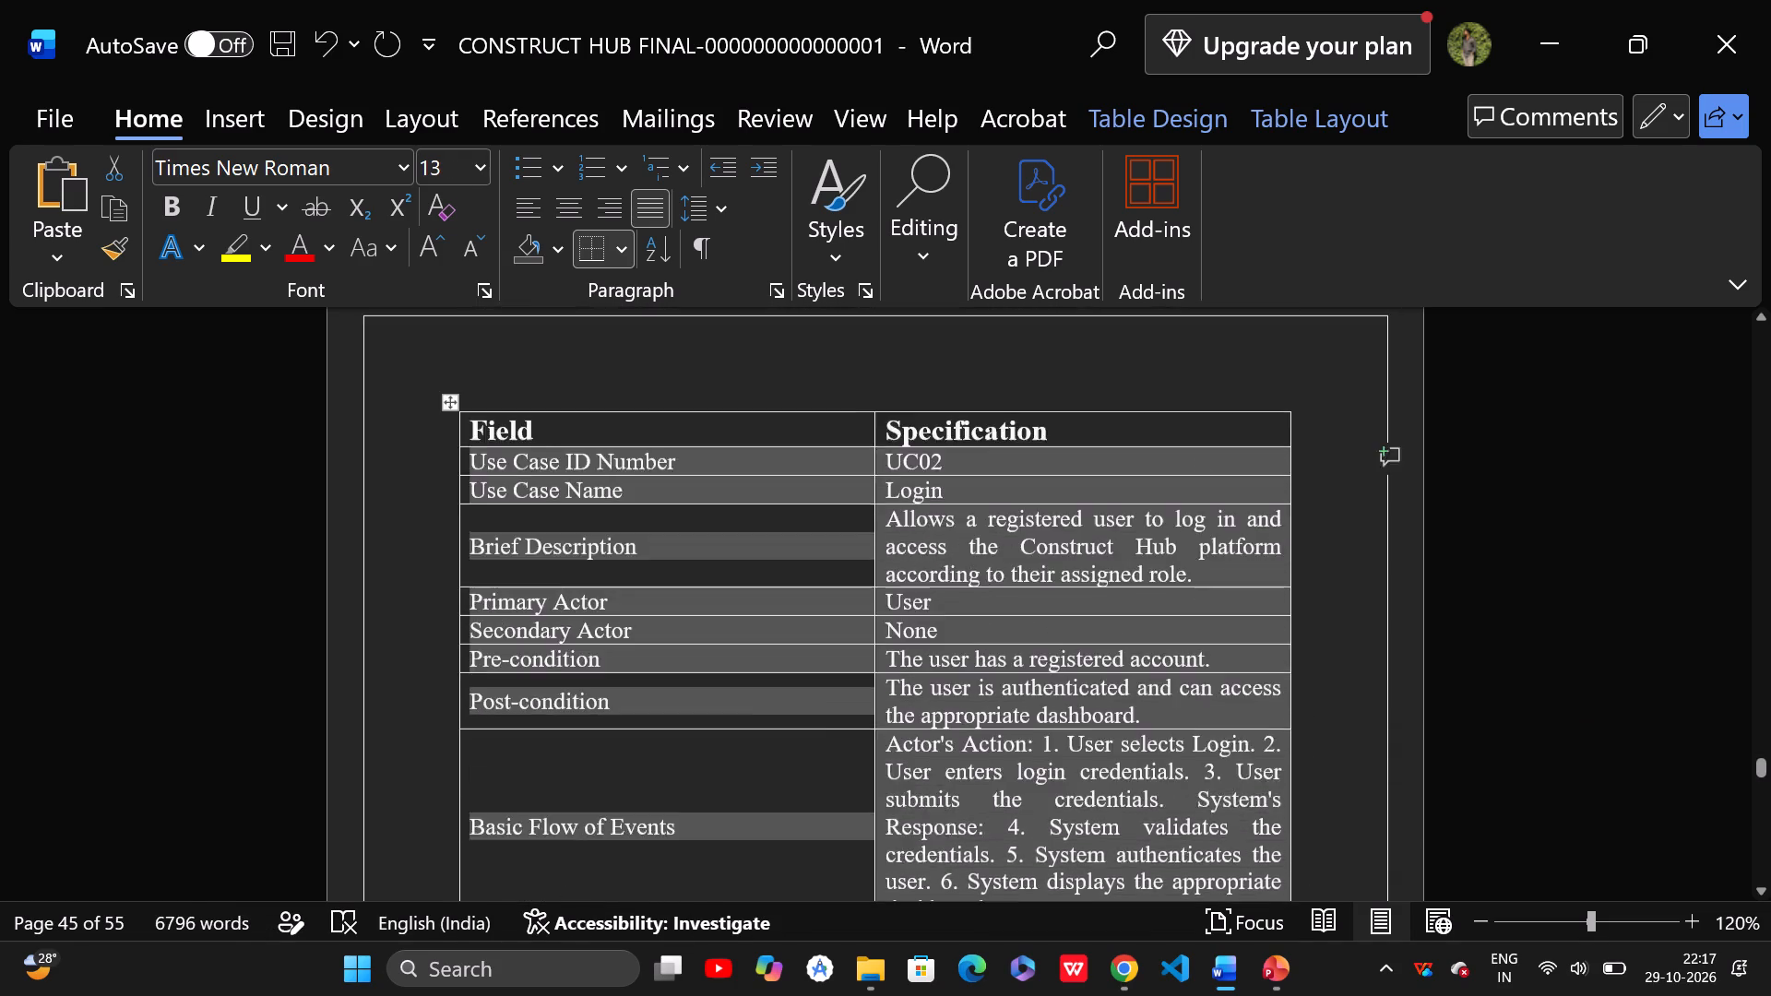
{"action": "scroll", "coordinate": [817, 710], "scroll_direction": "up", "scroll_amount": 17}
{"action": "scroll", "coordinate": [826, 750], "scroll_direction": "up", "scroll_amount": 5}
{"action": "scroll", "coordinate": [857, 716], "scroll_direction": "down", "scroll_amount": 2}
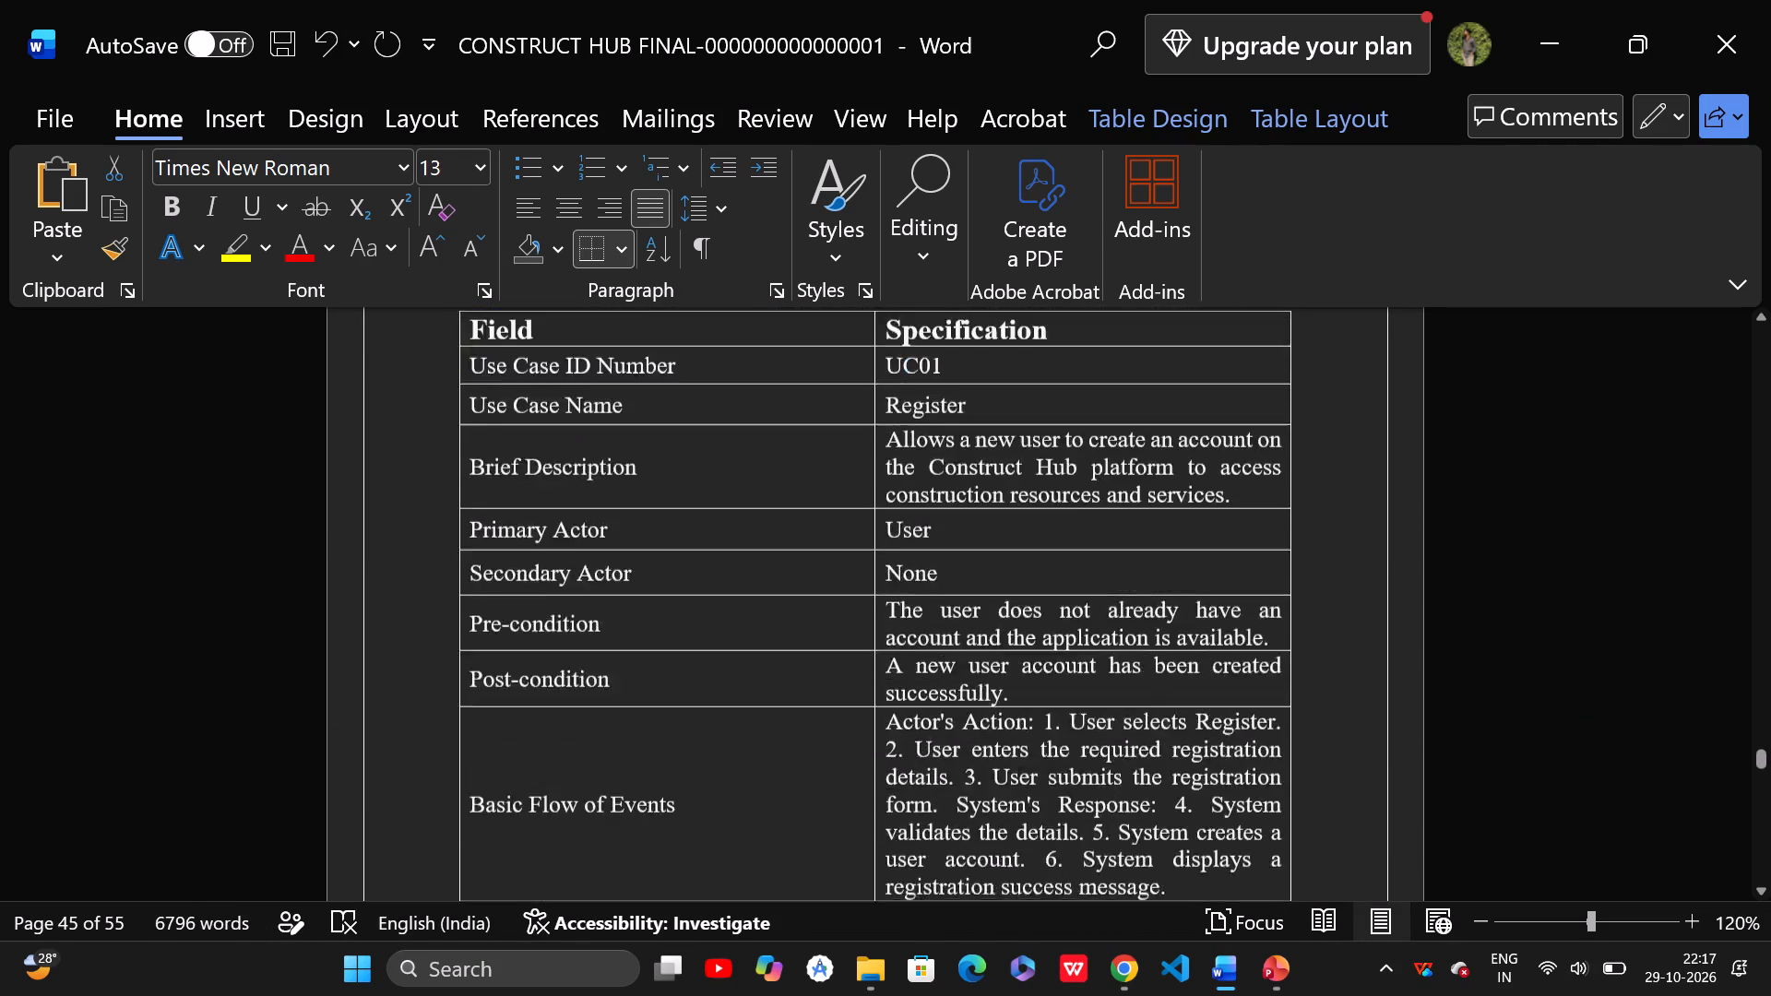
{"action": "scroll", "coordinate": [847, 722], "scroll_direction": "down", "scroll_amount": 20}
{"action": "scroll", "coordinate": [767, 630], "scroll_direction": "down", "scroll_amount": 5}
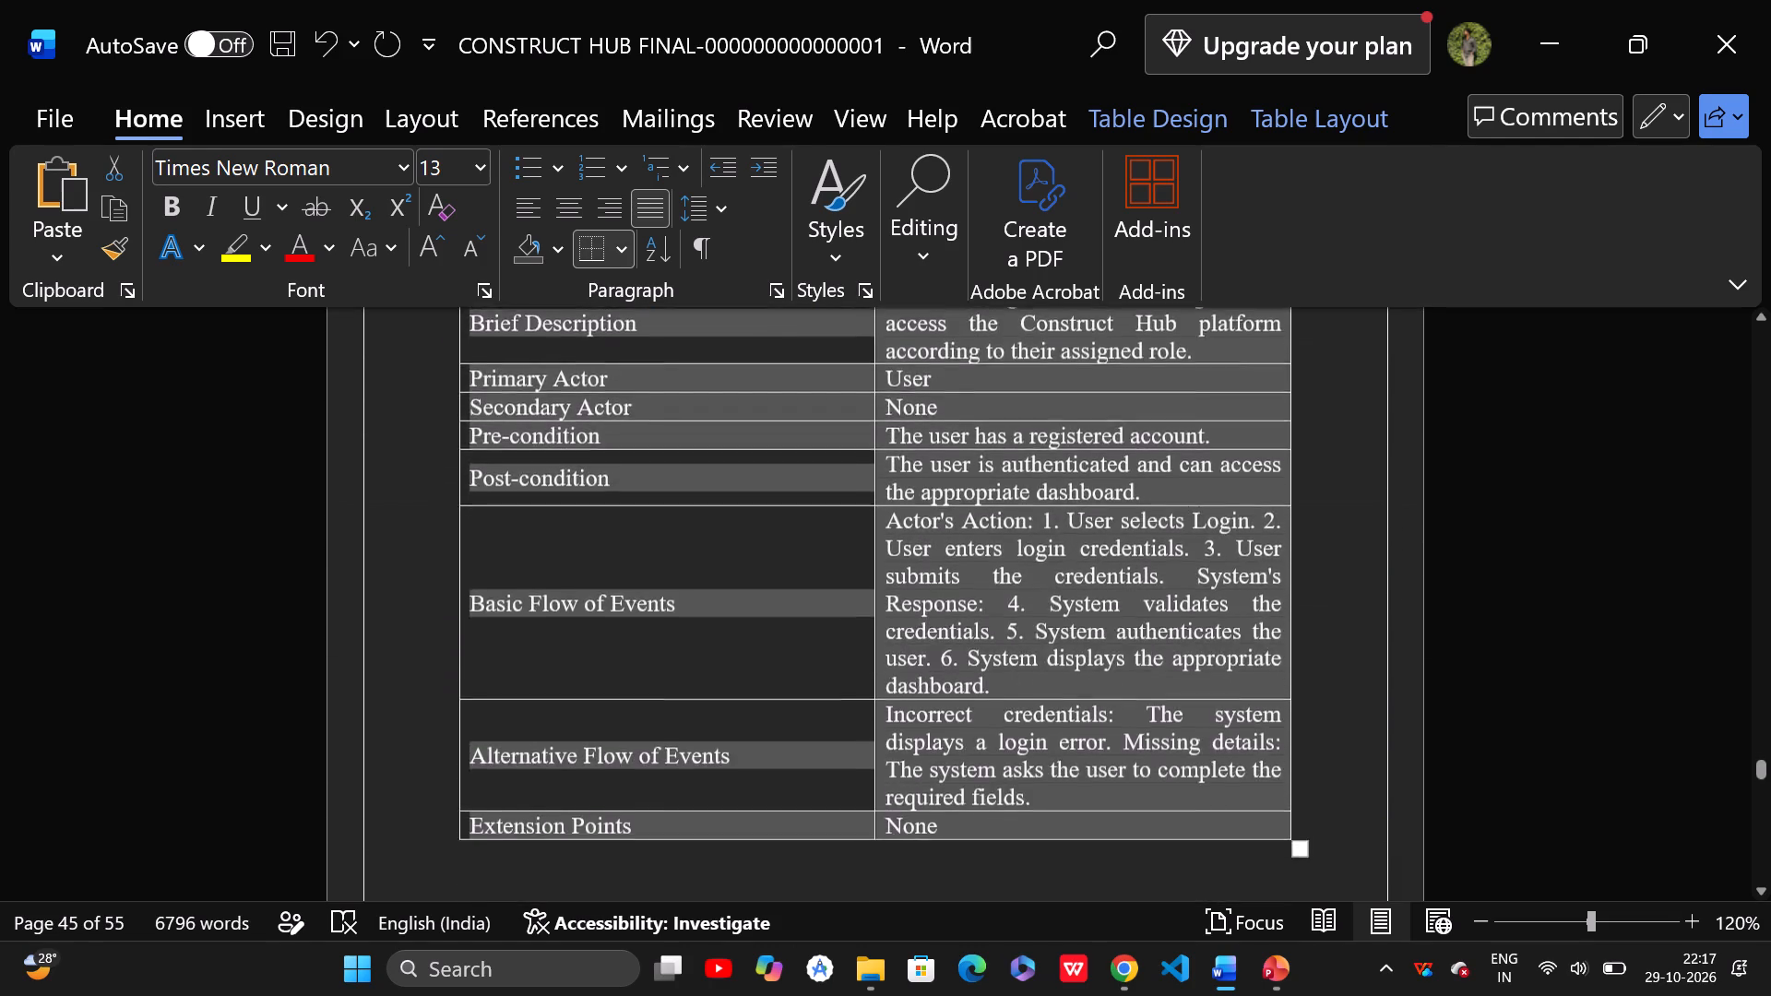
{"action": "scroll", "coordinate": [763, 650], "scroll_direction": "down", "scroll_amount": 7}
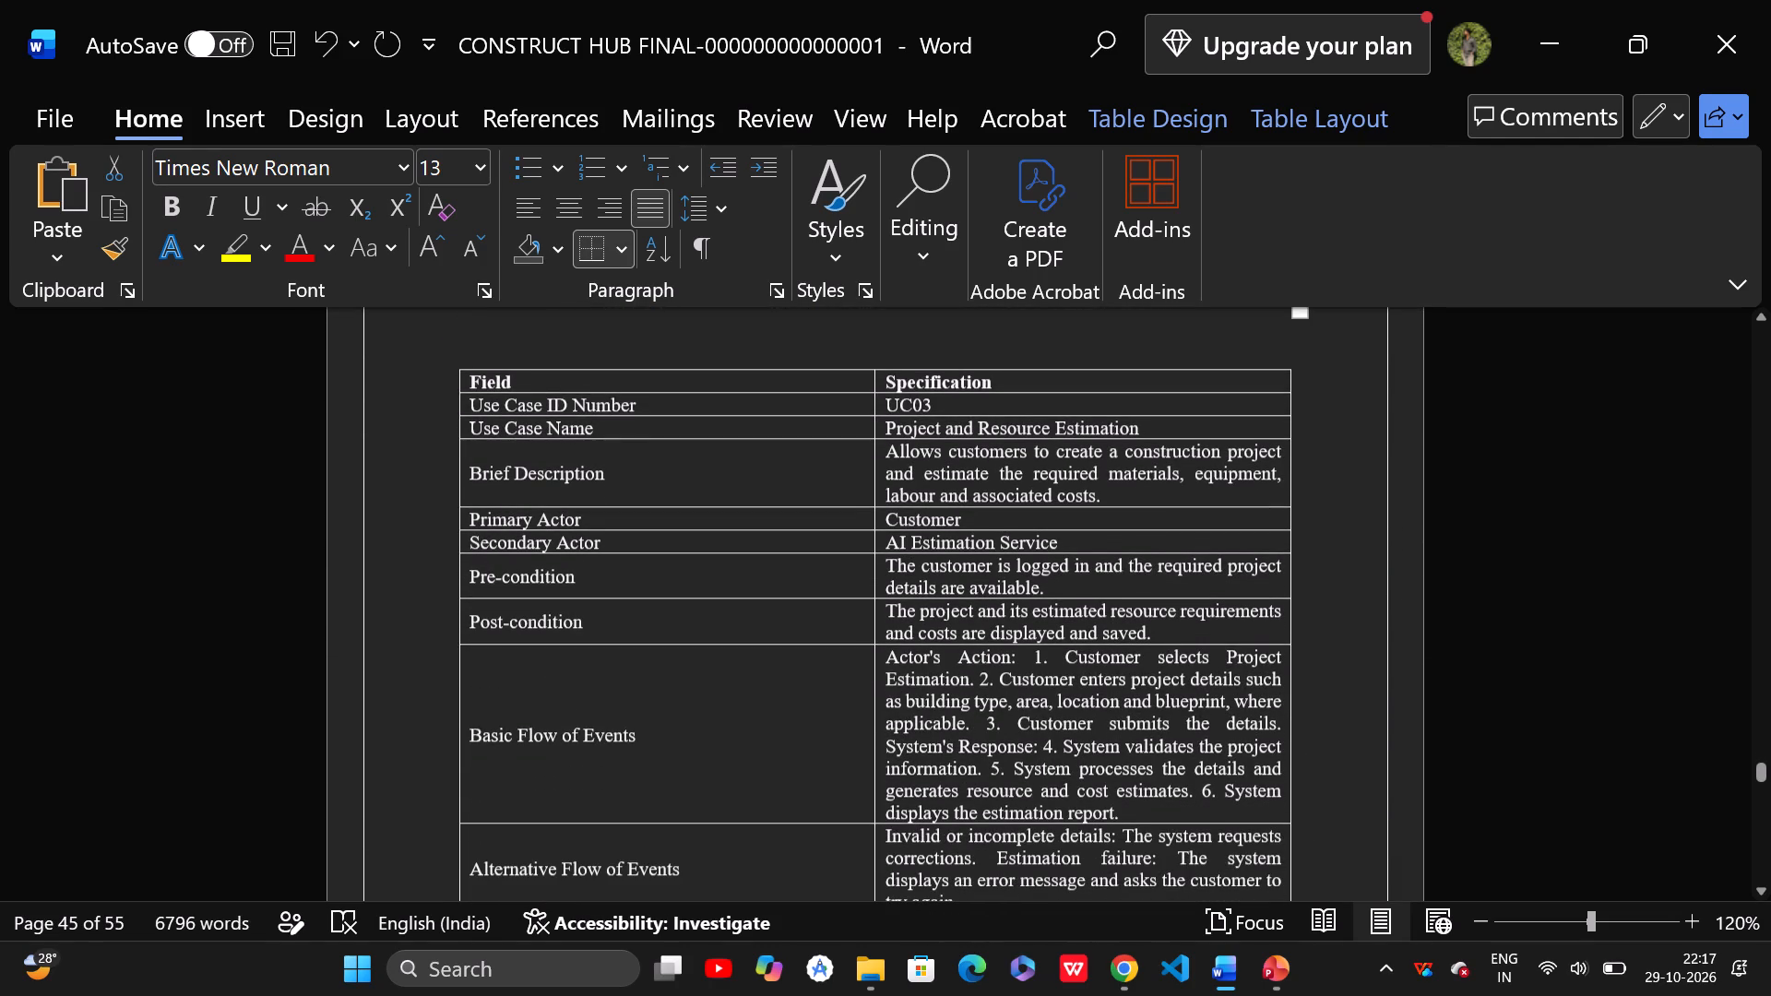
{"action": "left_click_drag", "start_coordinate": [1093, 385], "coordinate": [635, 370]}
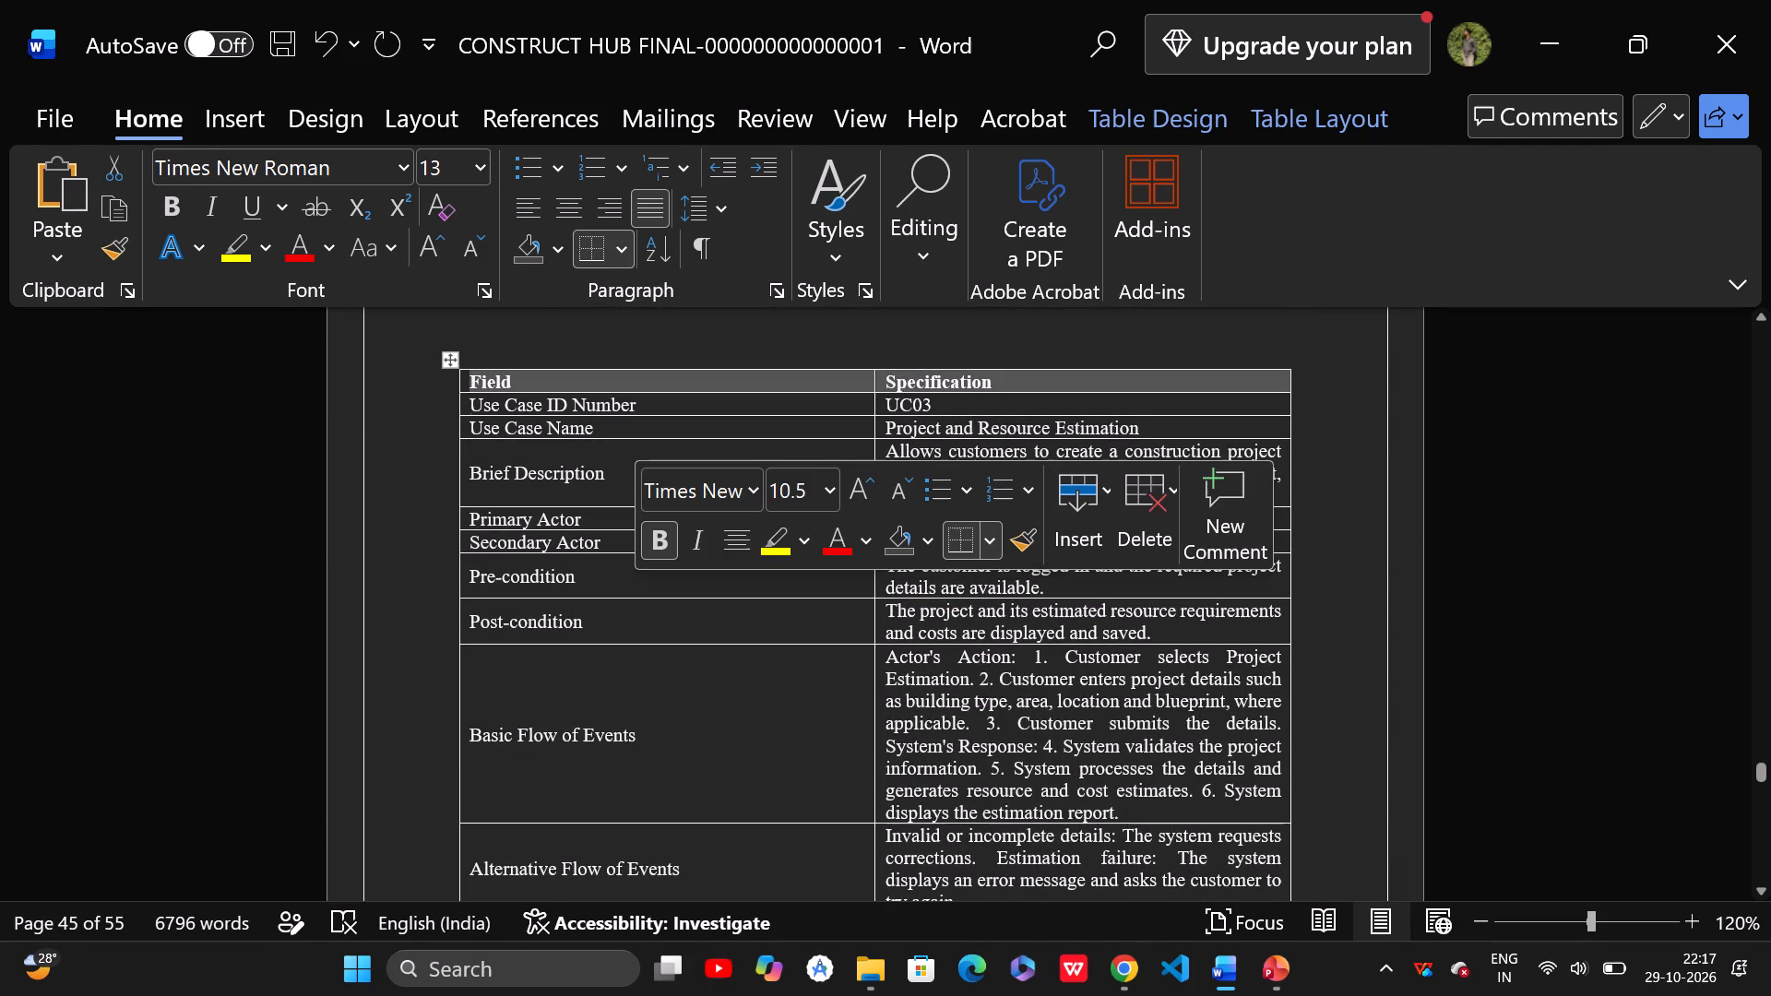
{"action": "left_click", "coordinate": [799, 481]}
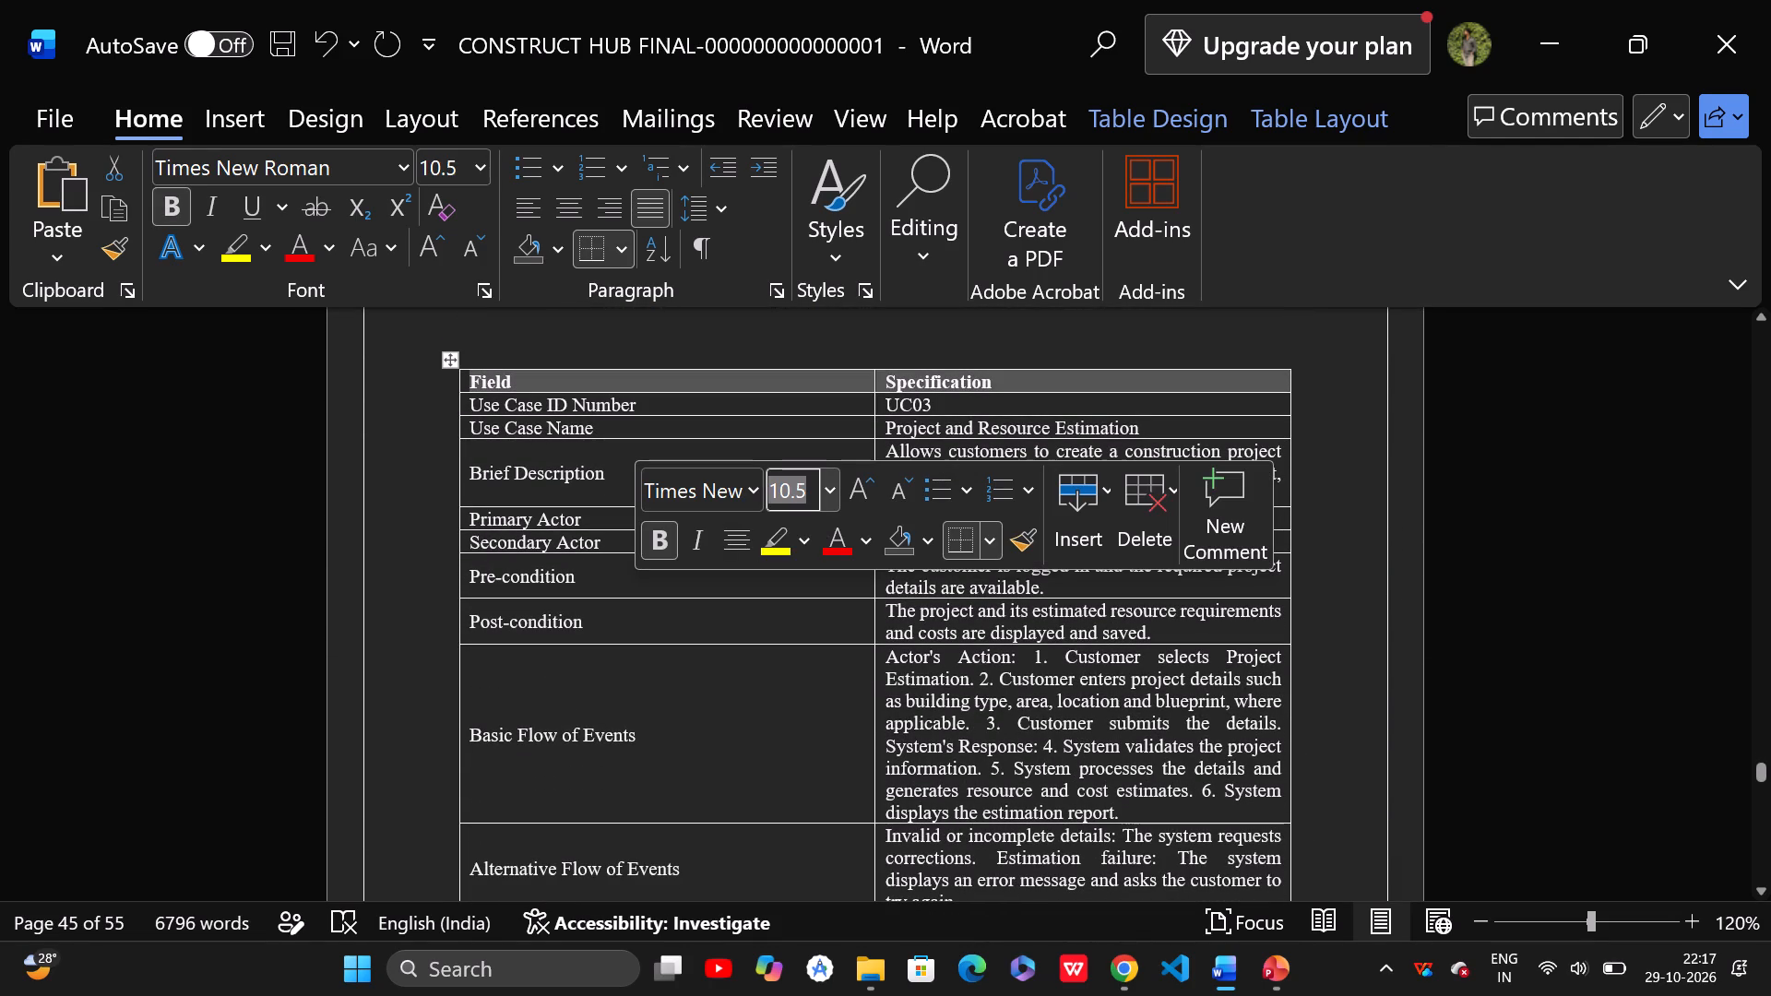
{"action": "type", "text": "16"}
{"action": "left_click", "coordinate": [483, 419]}
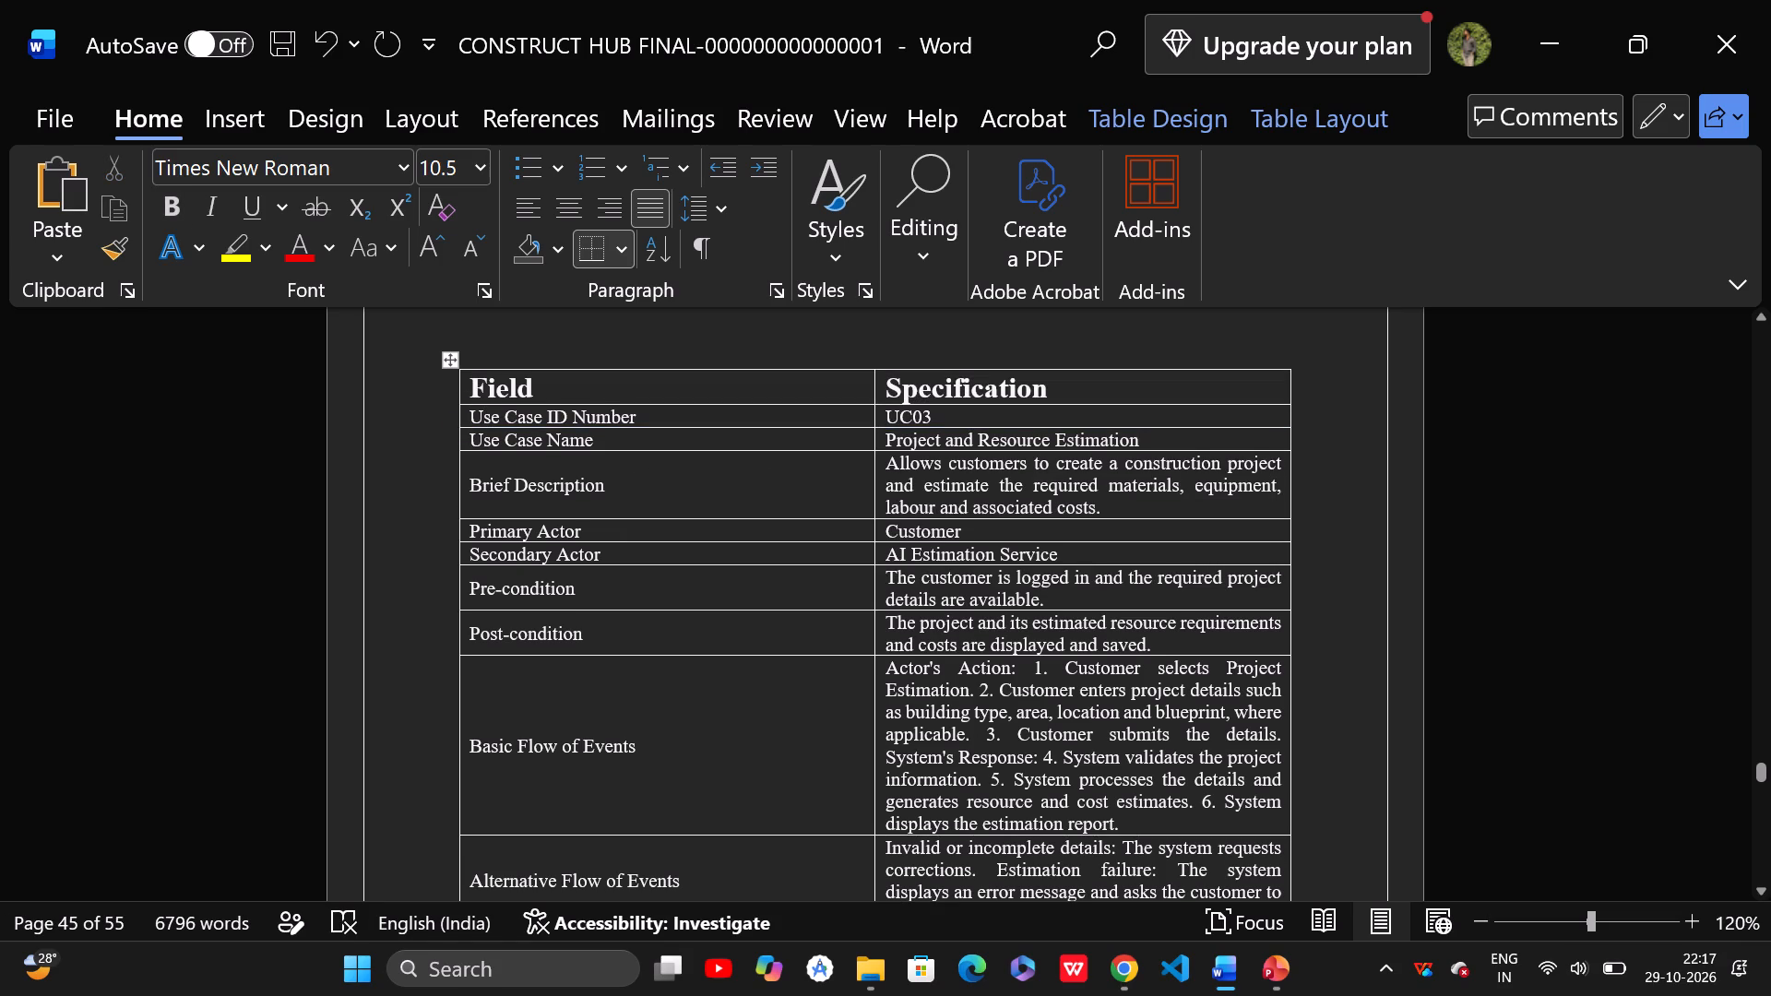
Set all UC03 Project and Resource Estimation rows from Use Case ID Number through Extension Points to 13 pt.
{"action": "left_click", "coordinate": [470, 419]}
{"action": "left_click_drag", "start_coordinate": [470, 419], "coordinate": [897, 823]}
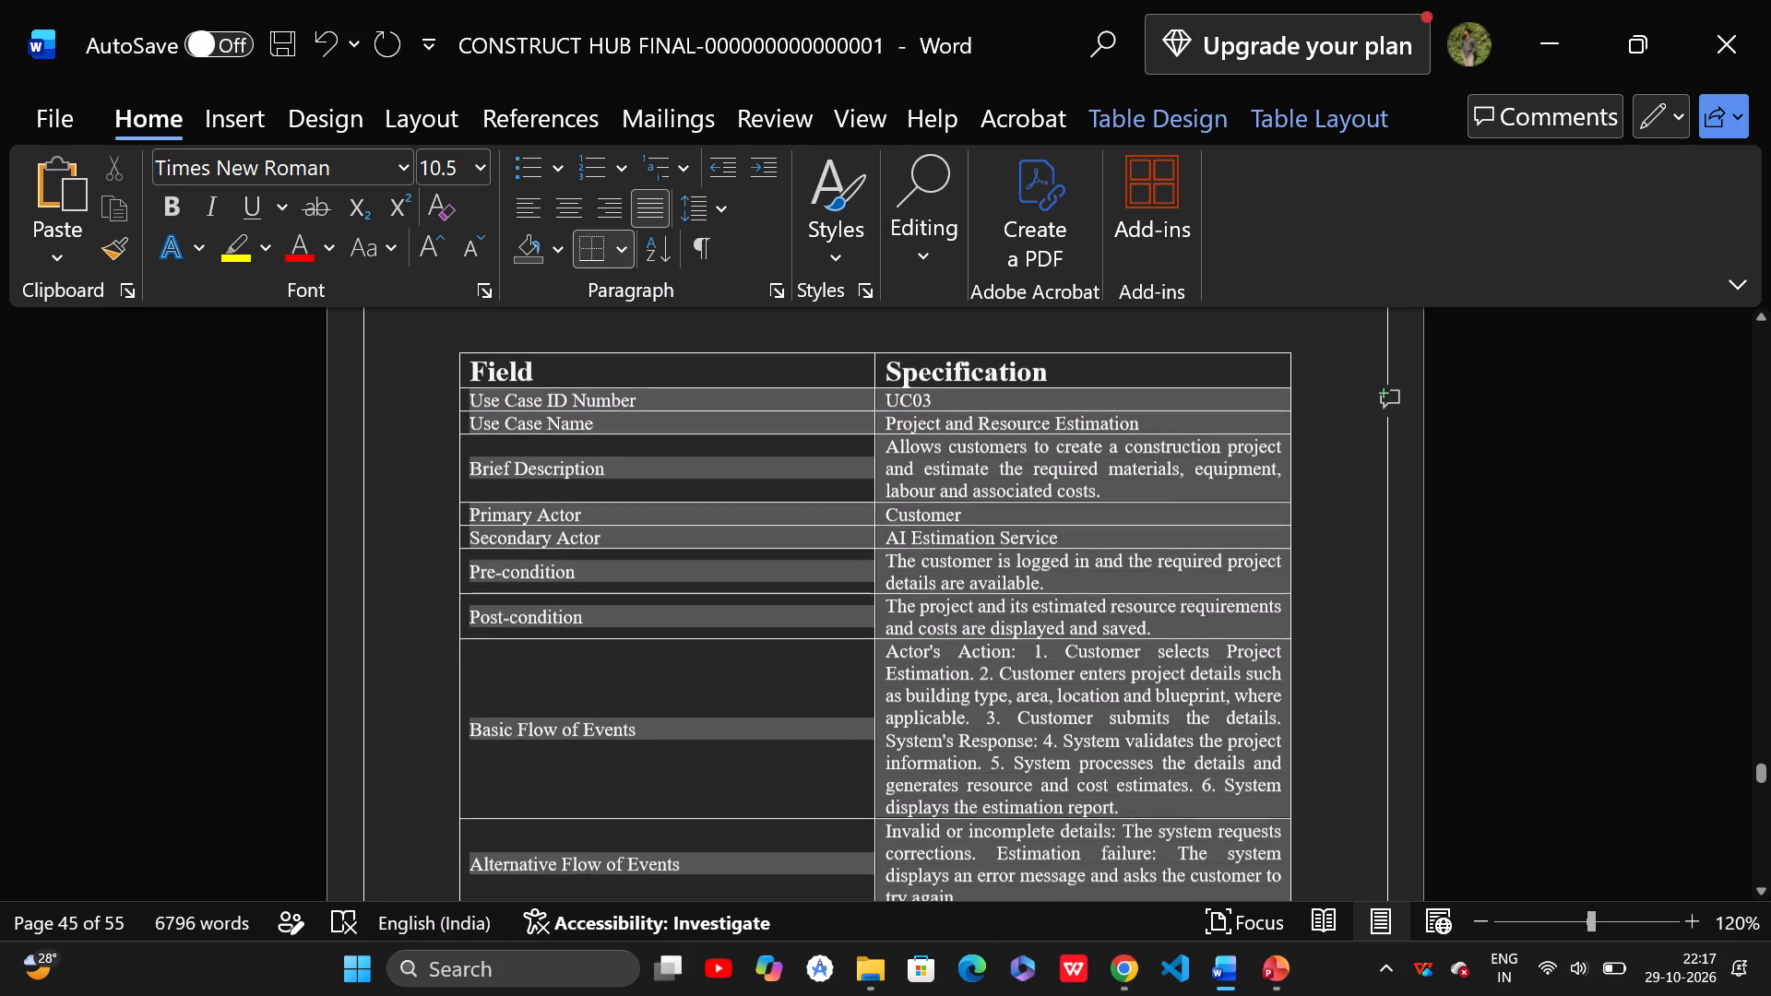
{"action": "left_click_drag", "start_coordinate": [897, 823], "coordinate": [973, 886]}
{"action": "scroll", "coordinate": [897, 823], "scroll_direction": "down", "scroll_amount": 3}
{"action": "scroll", "coordinate": [971, 723], "scroll_direction": "down", "scroll_amount": 1}
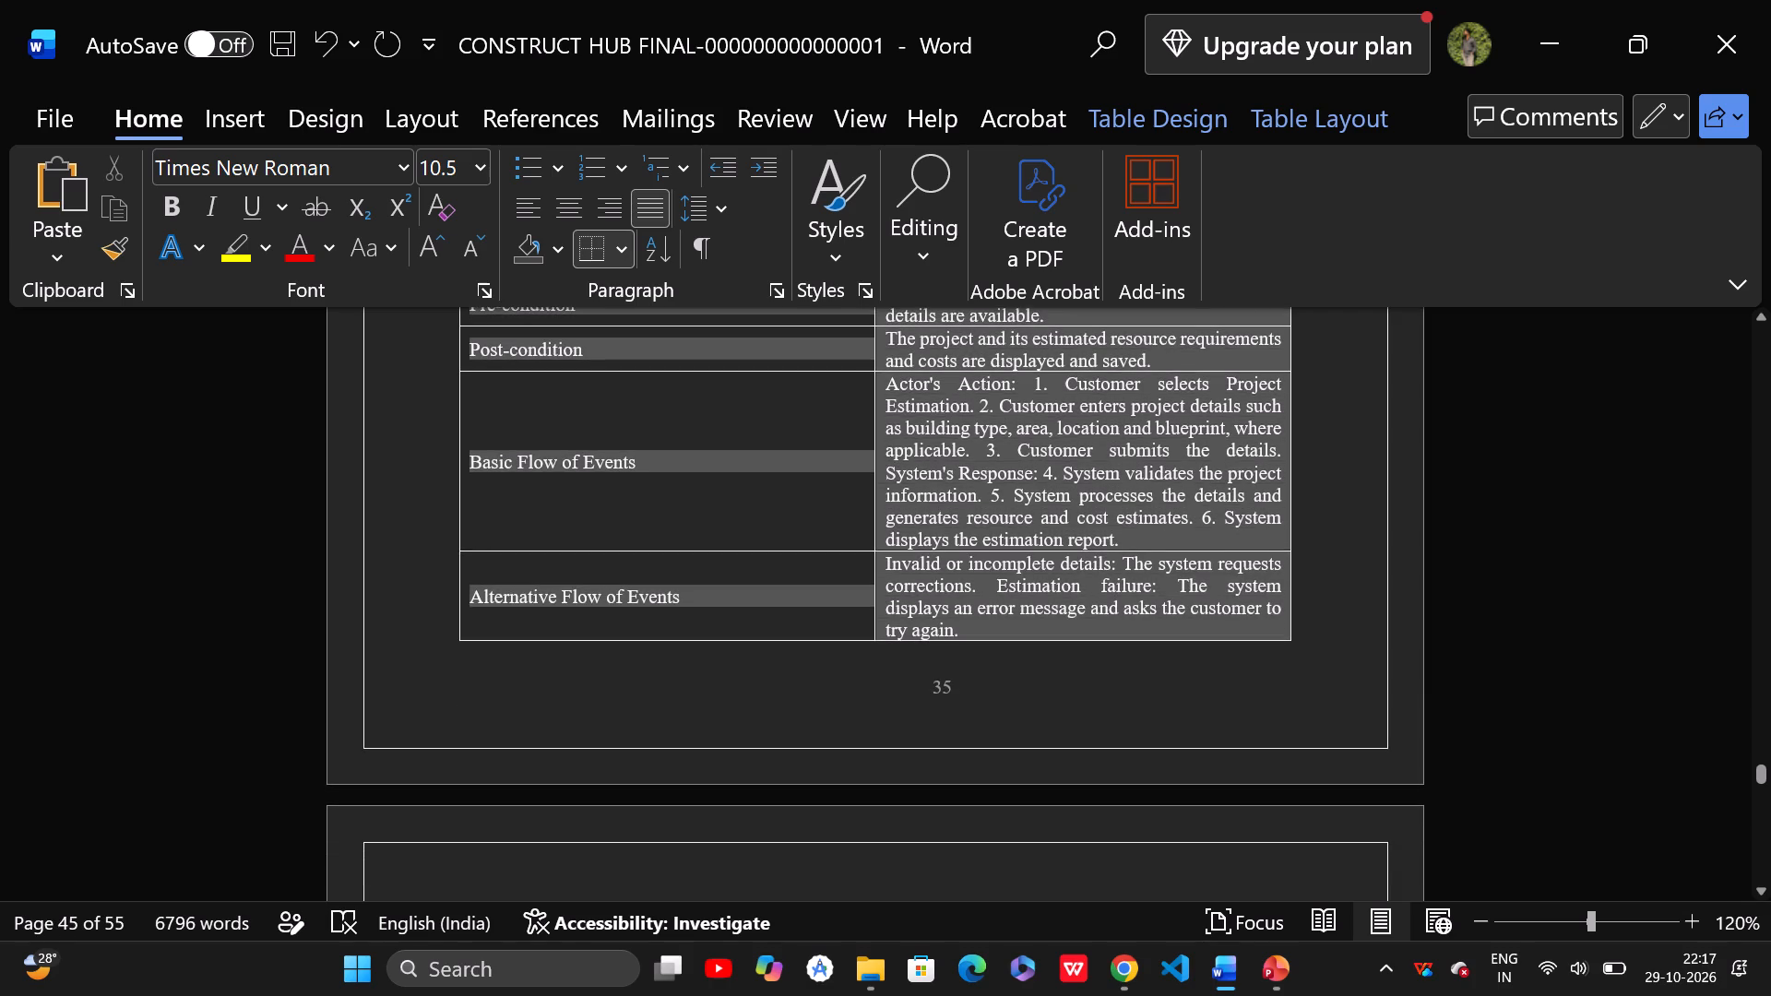
{"action": "left_click_drag", "start_coordinate": [973, 886], "coordinate": [963, 851]}
{"action": "scroll", "coordinate": [973, 885], "scroll_direction": "down", "scroll_amount": 1}
{"action": "scroll", "coordinate": [969, 800], "scroll_direction": "down", "scroll_amount": 1}
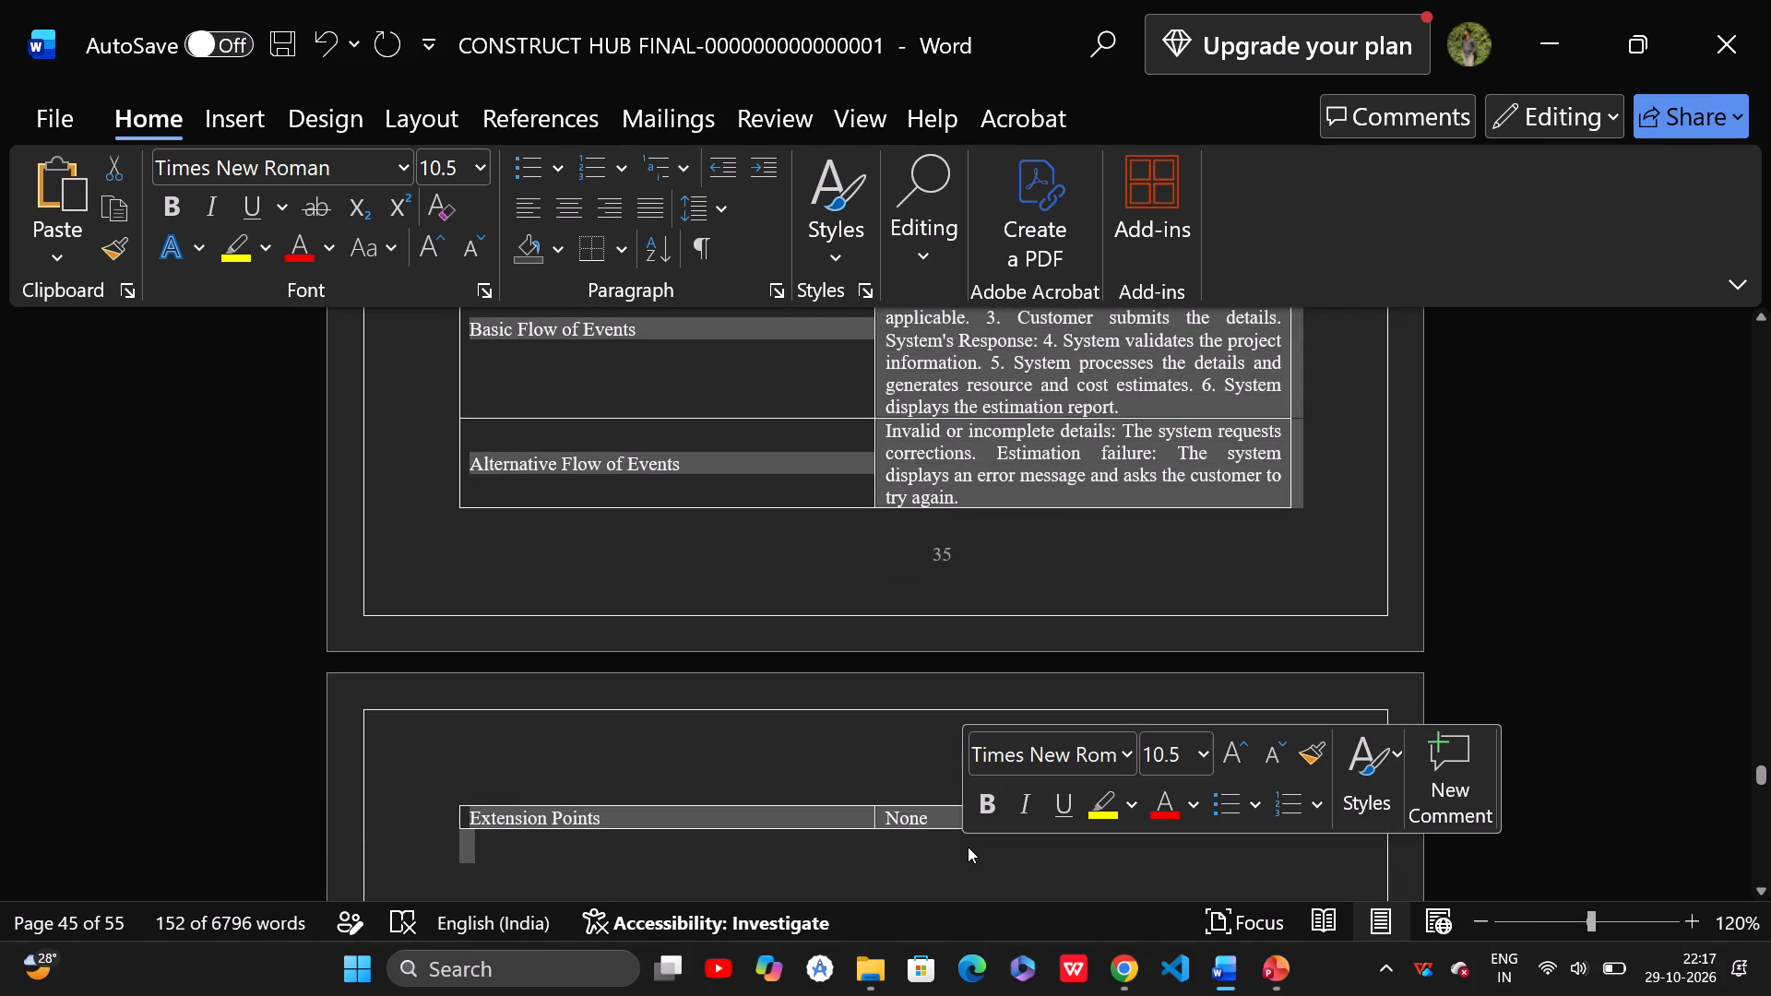
{"action": "left_click", "coordinate": [1162, 745]}
{"action": "type", "text": "13"}
{"action": "key", "text": "Return"}
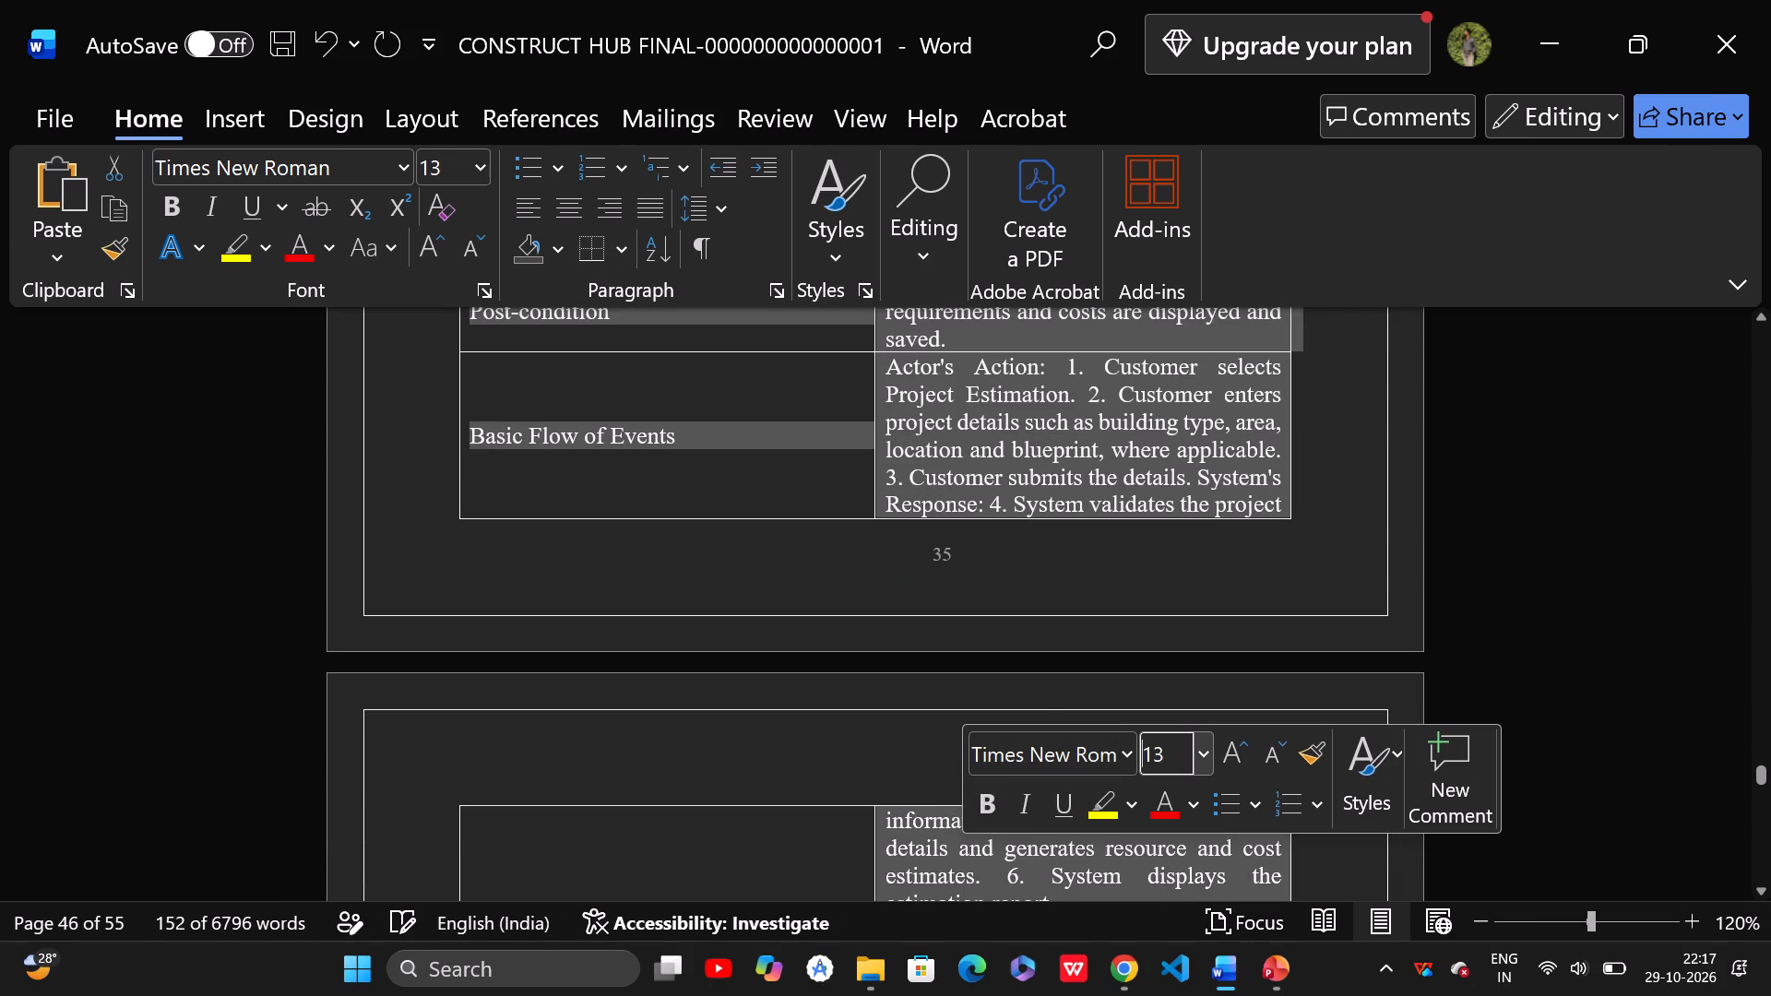
{"action": "scroll", "coordinate": [1038, 705], "scroll_direction": "up", "scroll_amount": 10}
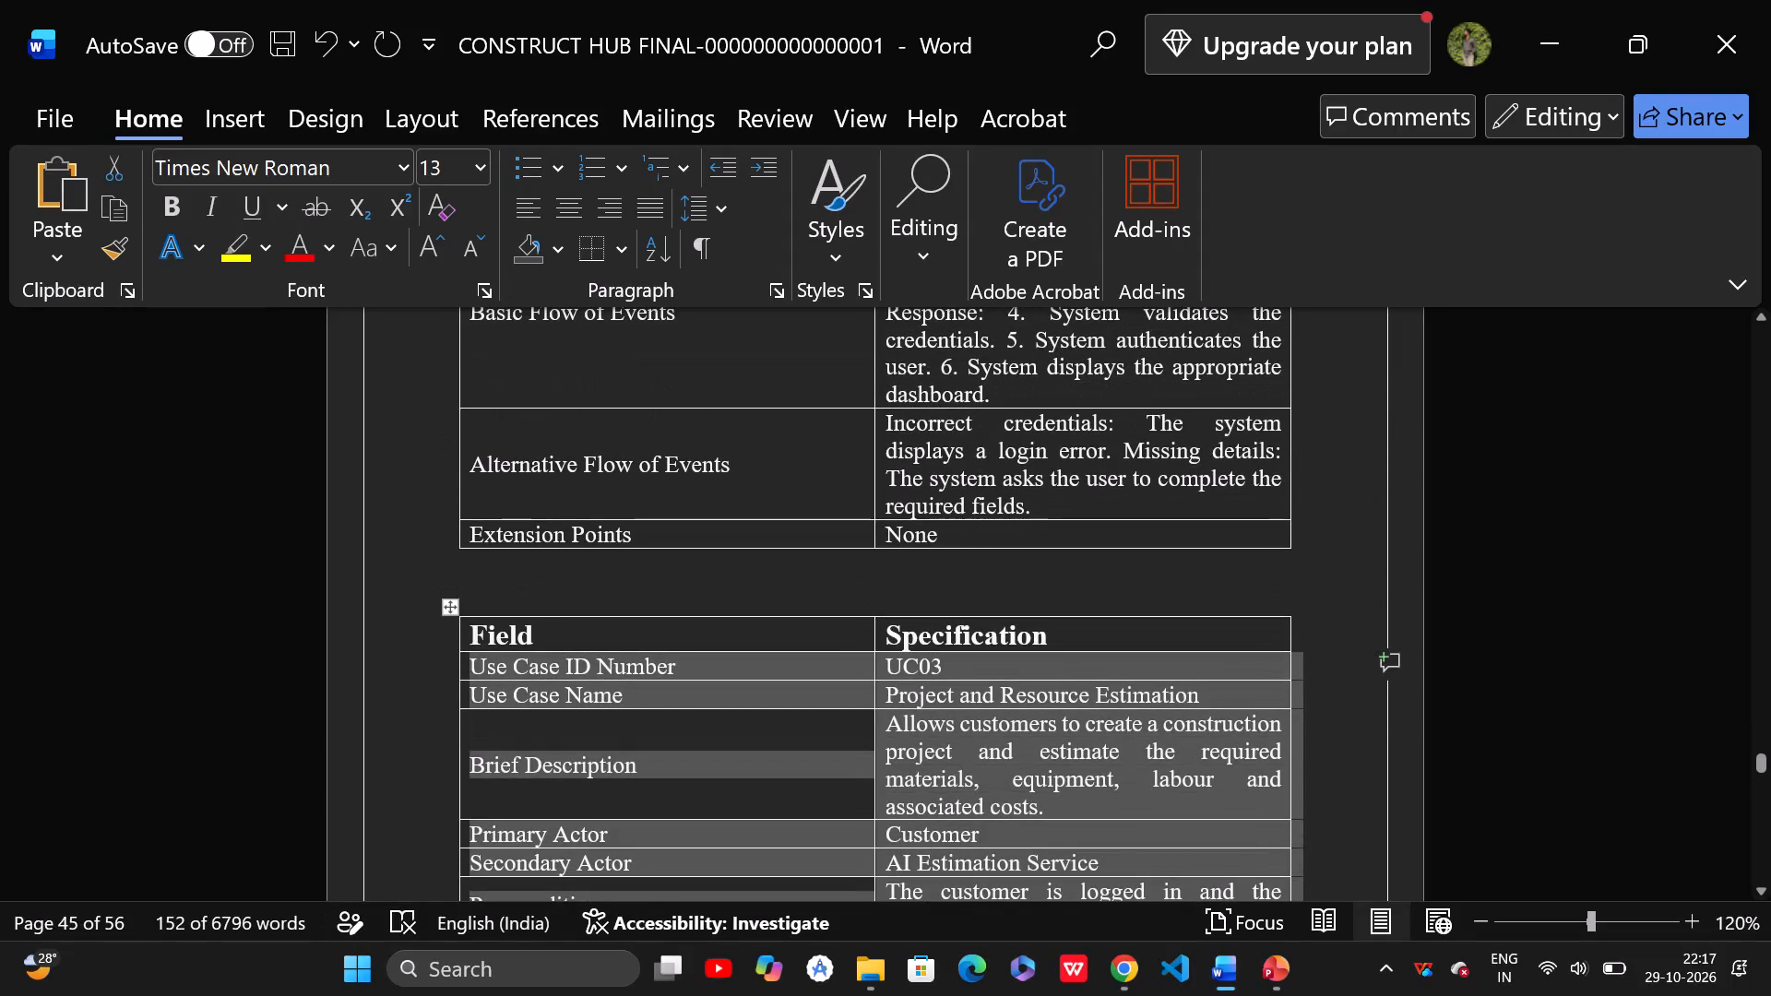
{"action": "left_click", "coordinate": [608, 592]}
Set the Field and Specification header row of the UC04 Material Procurement table to 16 pt.
{"action": "scroll", "coordinate": [664, 606], "scroll_direction": "up", "scroll_amount": 8}
{"action": "scroll", "coordinate": [800, 737], "scroll_direction": "down", "scroll_amount": 9}
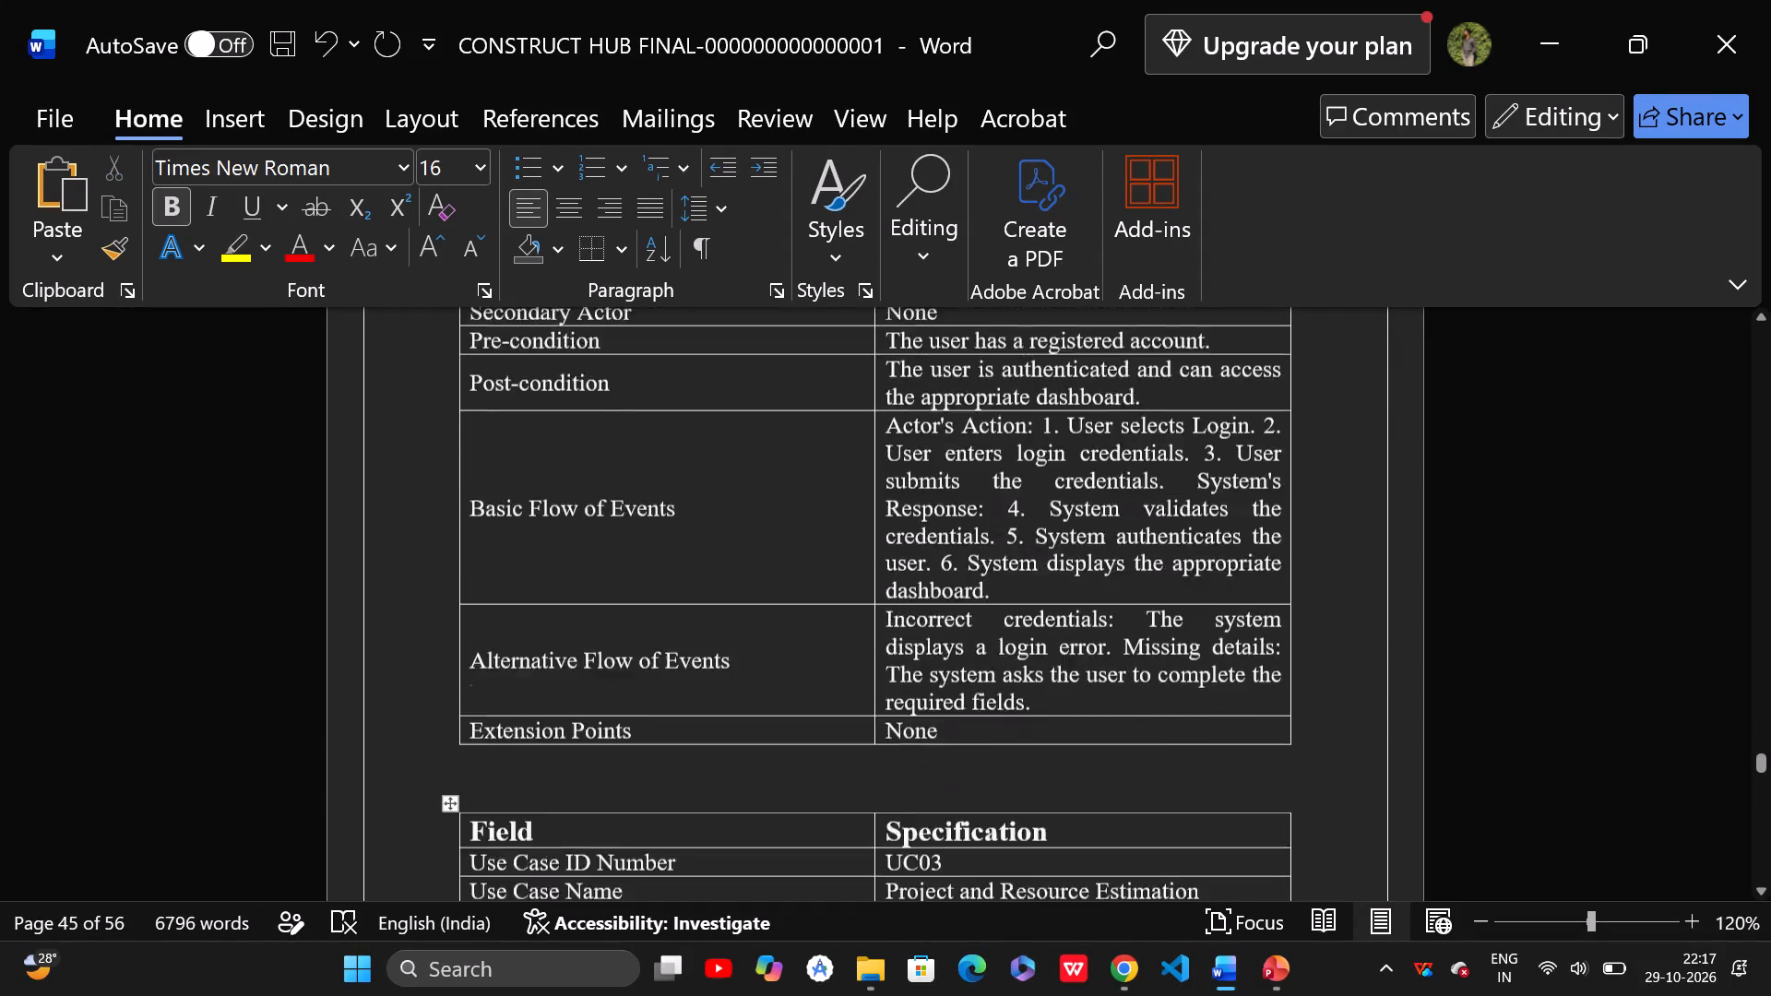
{"action": "scroll", "coordinate": [797, 705], "scroll_direction": "down", "scroll_amount": 17}
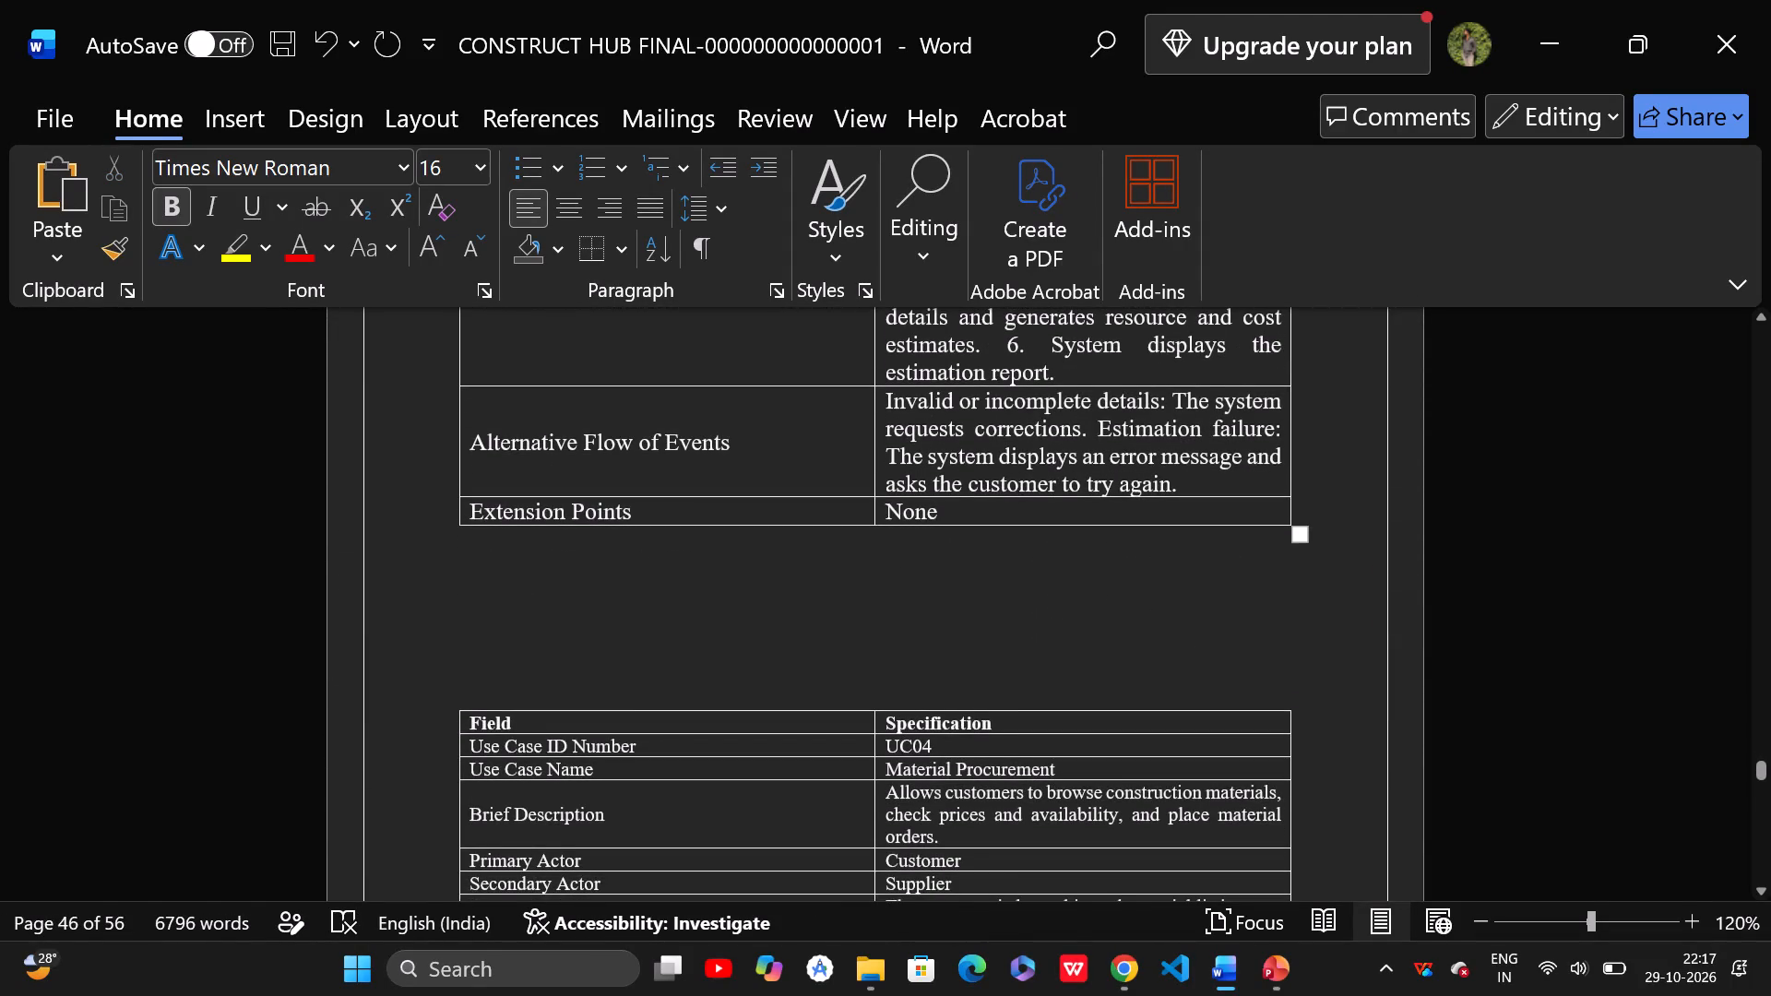
{"action": "scroll", "coordinate": [764, 586], "scroll_direction": "down", "scroll_amount": 6}
{"action": "scroll", "coordinate": [619, 525], "scroll_direction": "up", "scroll_amount": 6}
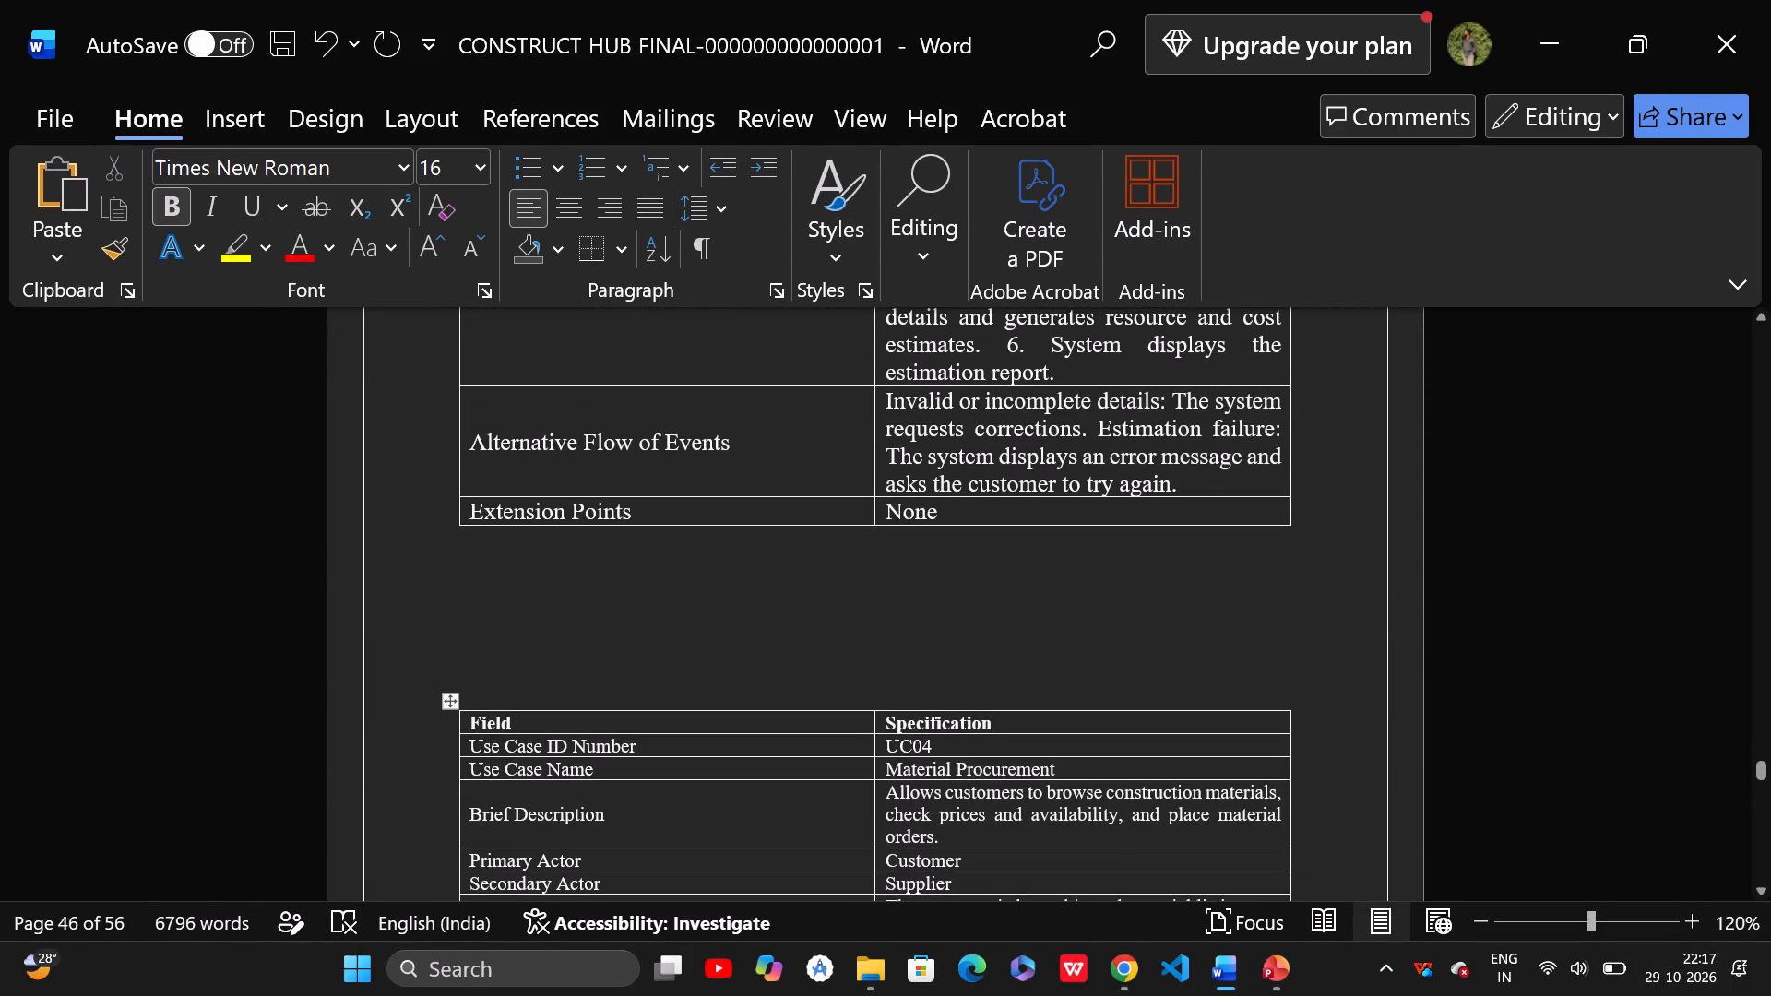
{"action": "scroll", "coordinate": [555, 714], "scroll_direction": "down", "scroll_amount": 2}
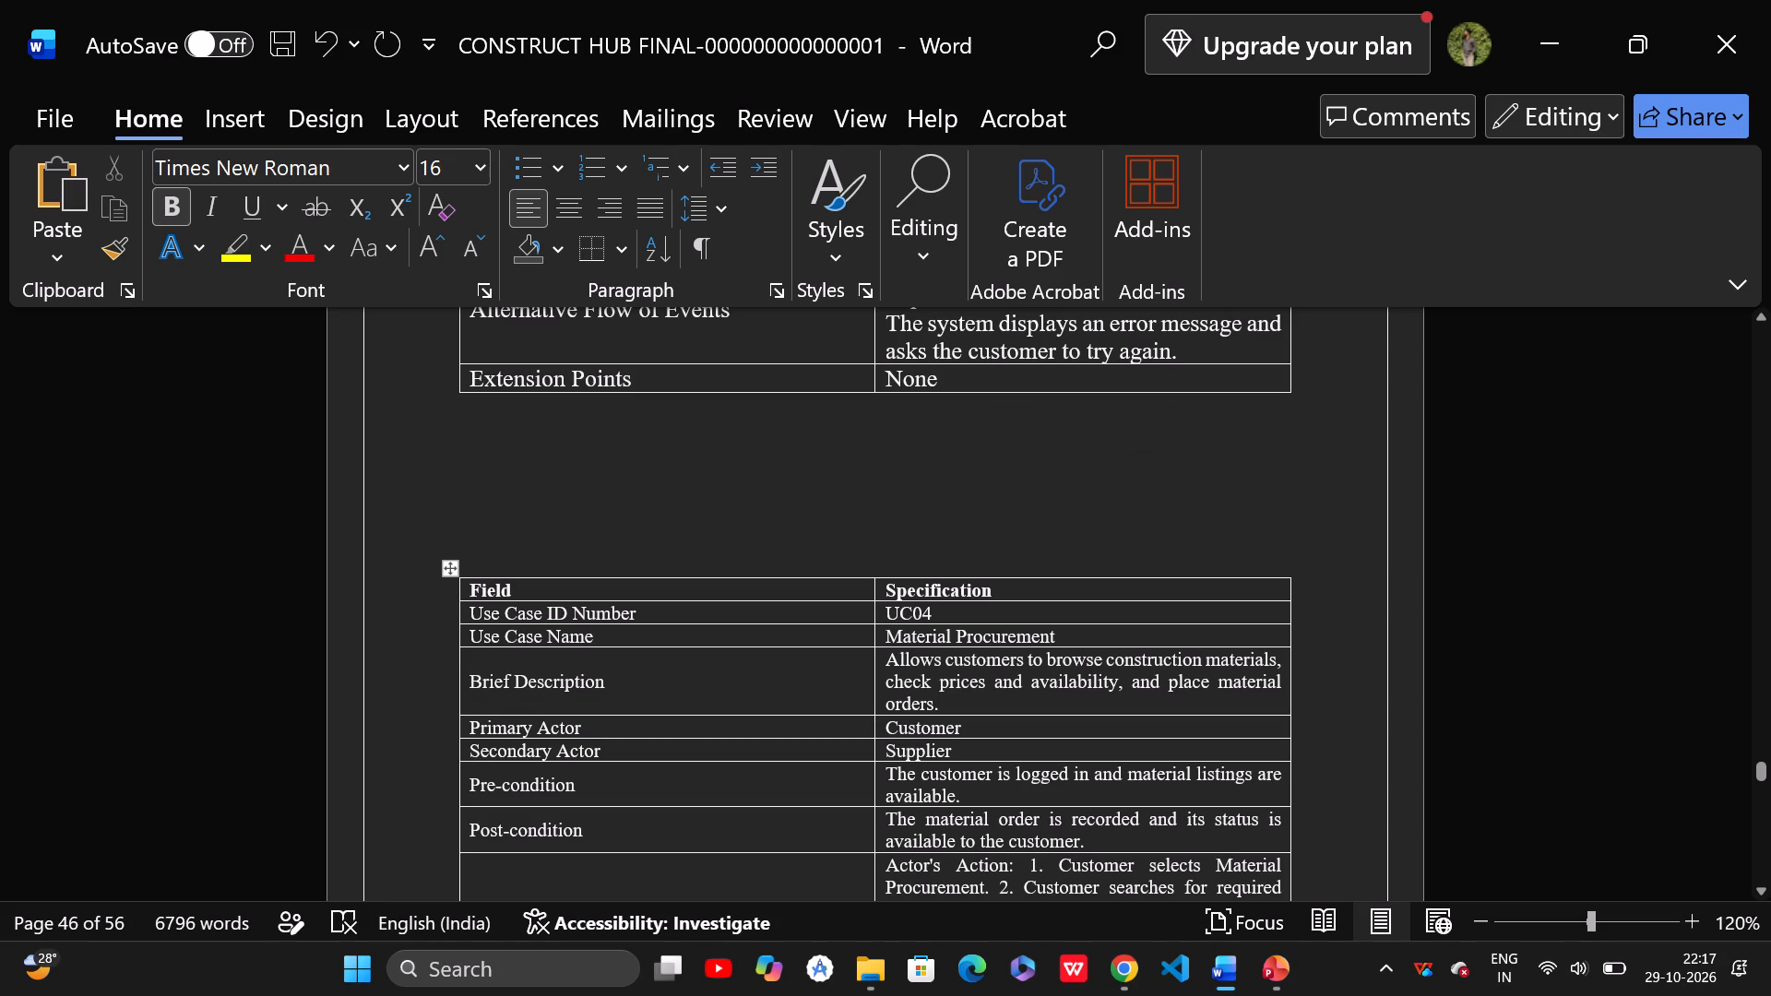
{"action": "left_click_drag", "start_coordinate": [1023, 596], "coordinate": [525, 589]}
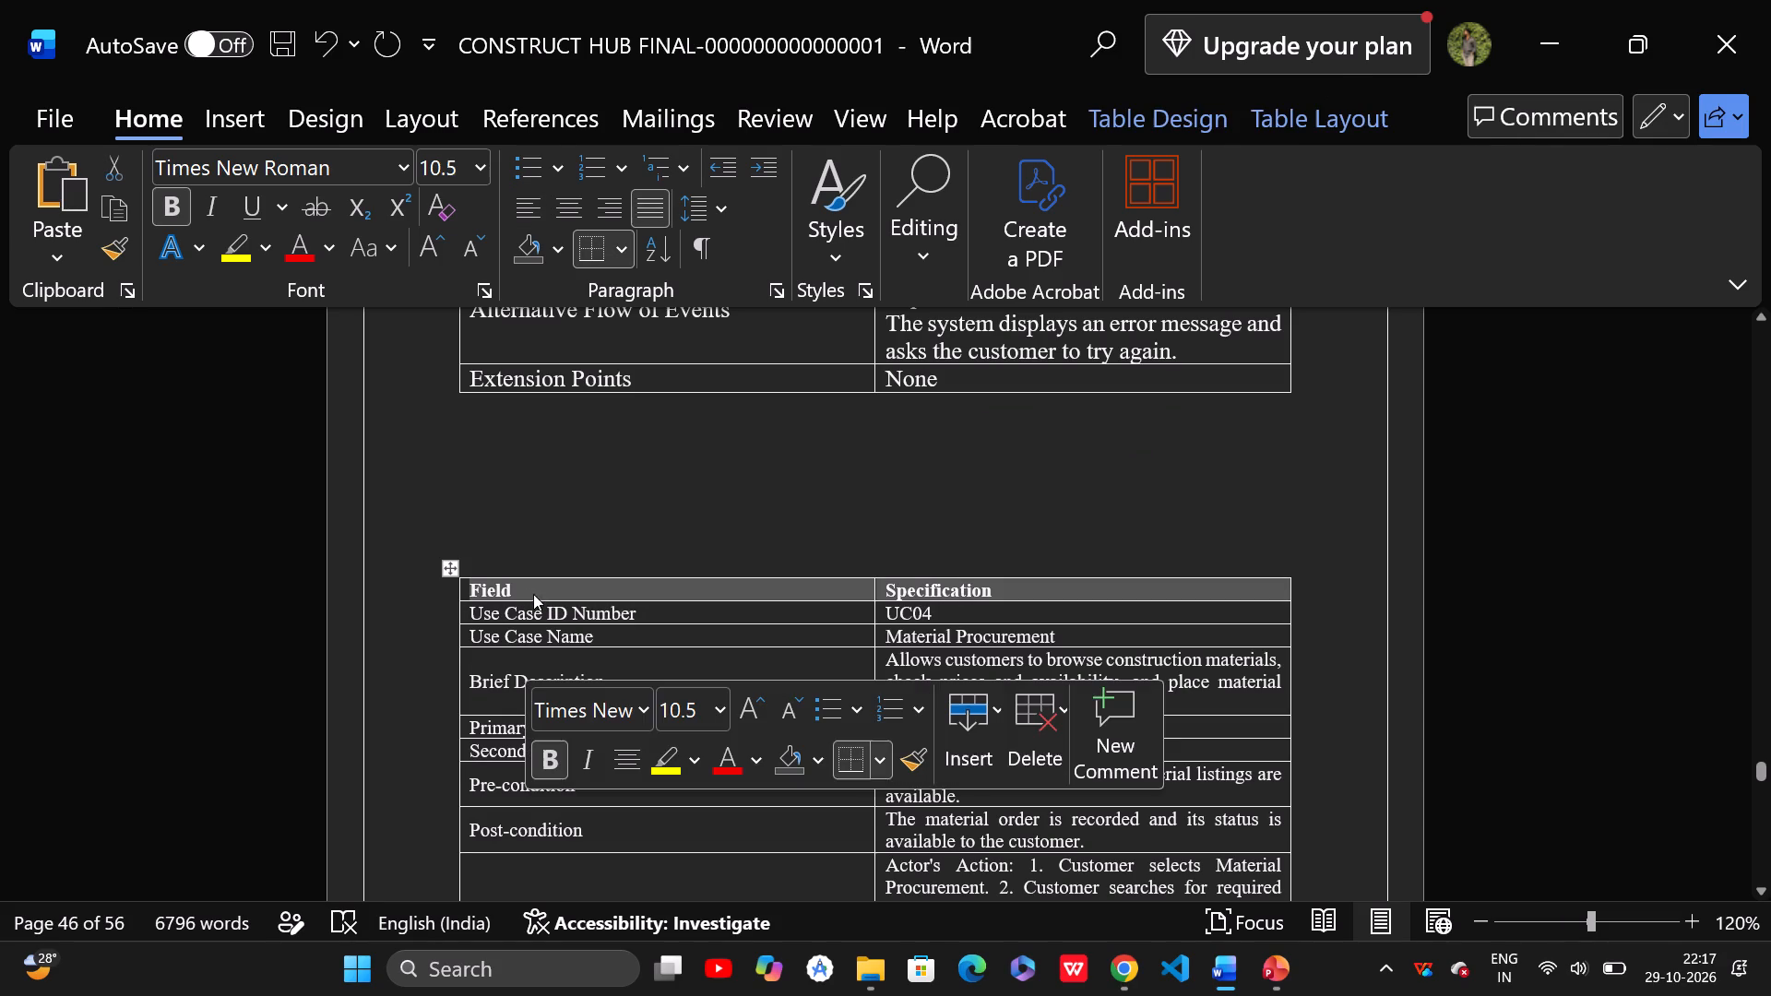
{"action": "left_click", "coordinate": [682, 717]}
{"action": "type", "text": "16"}
{"action": "key", "text": "Return"}
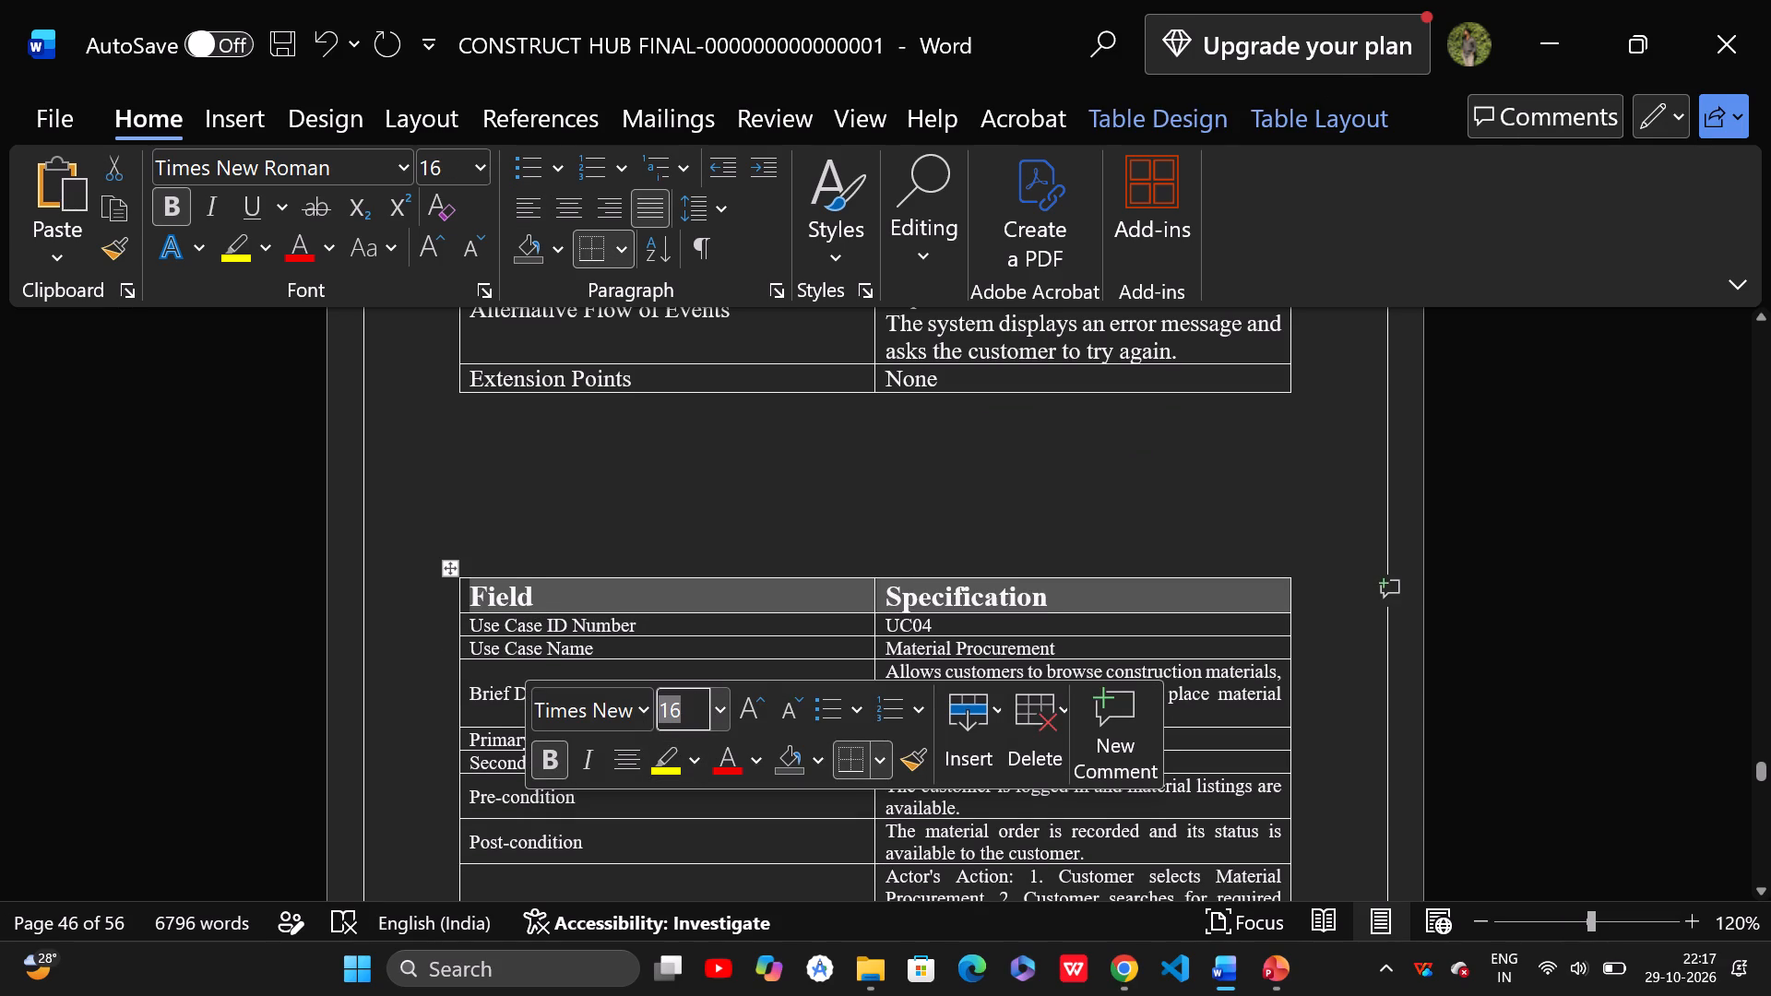
Set all UC04 table rows from Use Case ID Number through Extension Points to 13 pt.
{"action": "left_click_drag", "start_coordinate": [466, 629], "coordinate": [862, 850]}
{"action": "scroll", "coordinate": [763, 858], "scroll_direction": "down", "scroll_amount": 2}
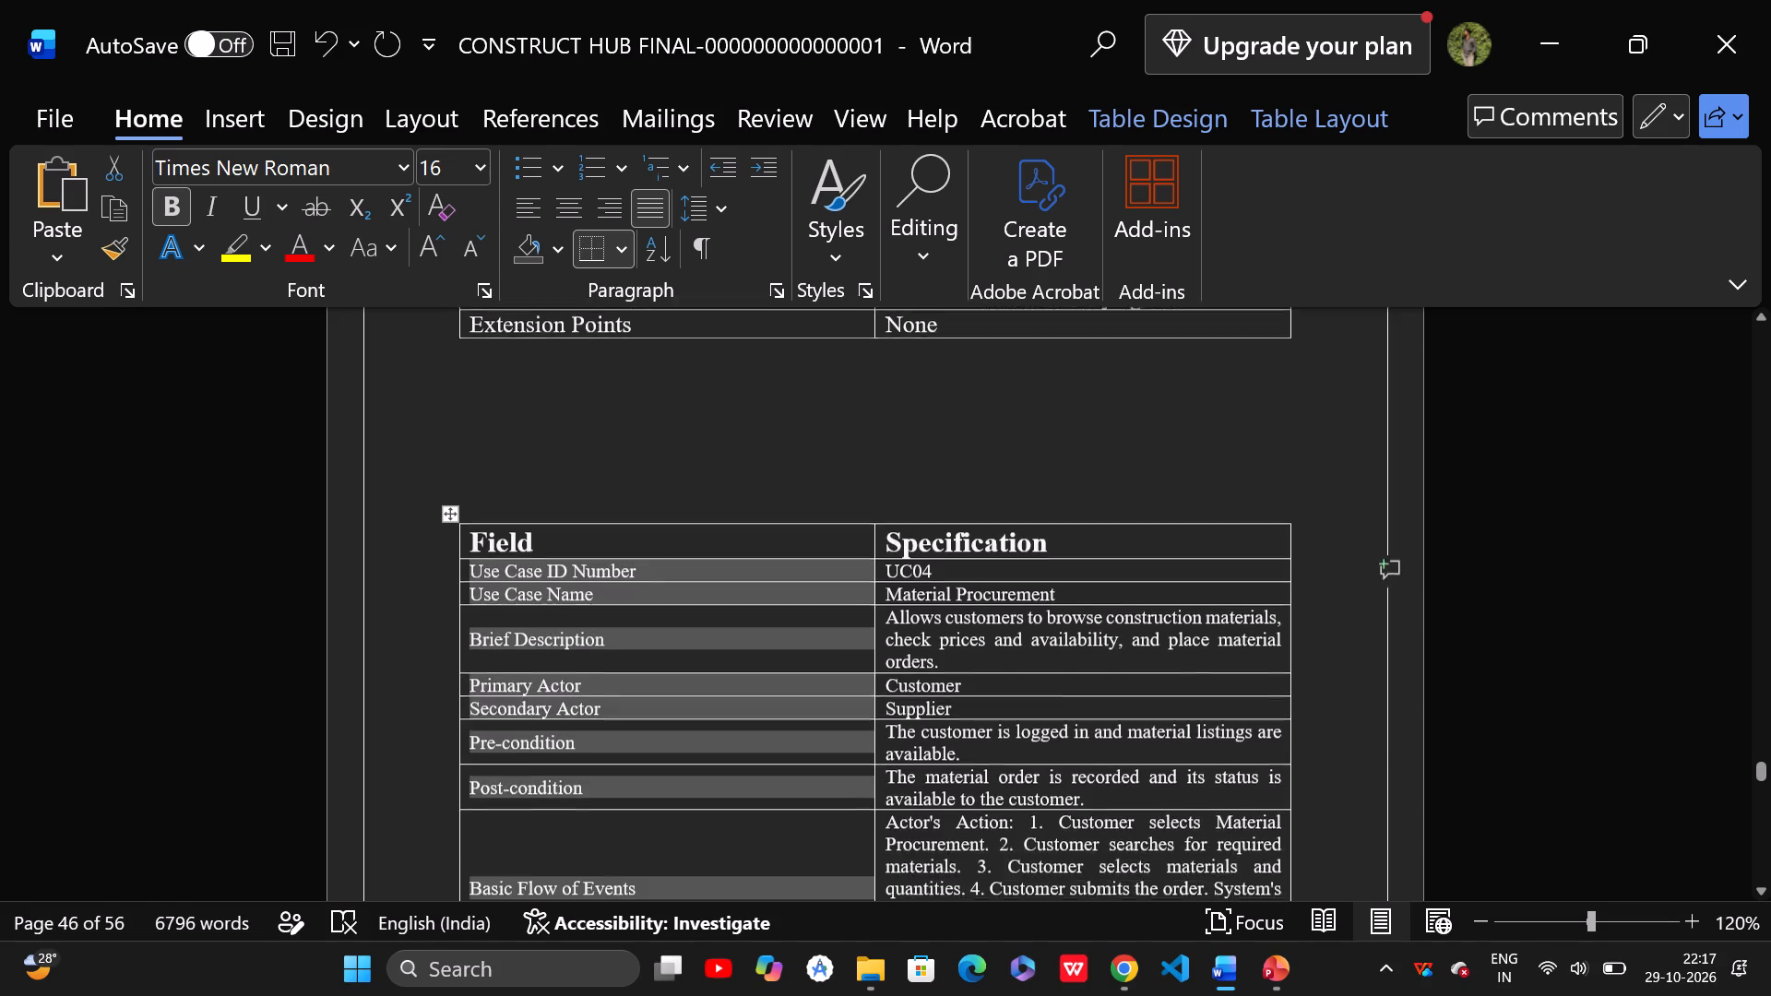
{"action": "left_click_drag", "start_coordinate": [862, 850], "coordinate": [1018, 807]}
{"action": "scroll", "coordinate": [952, 808], "scroll_direction": "down", "scroll_amount": 1}
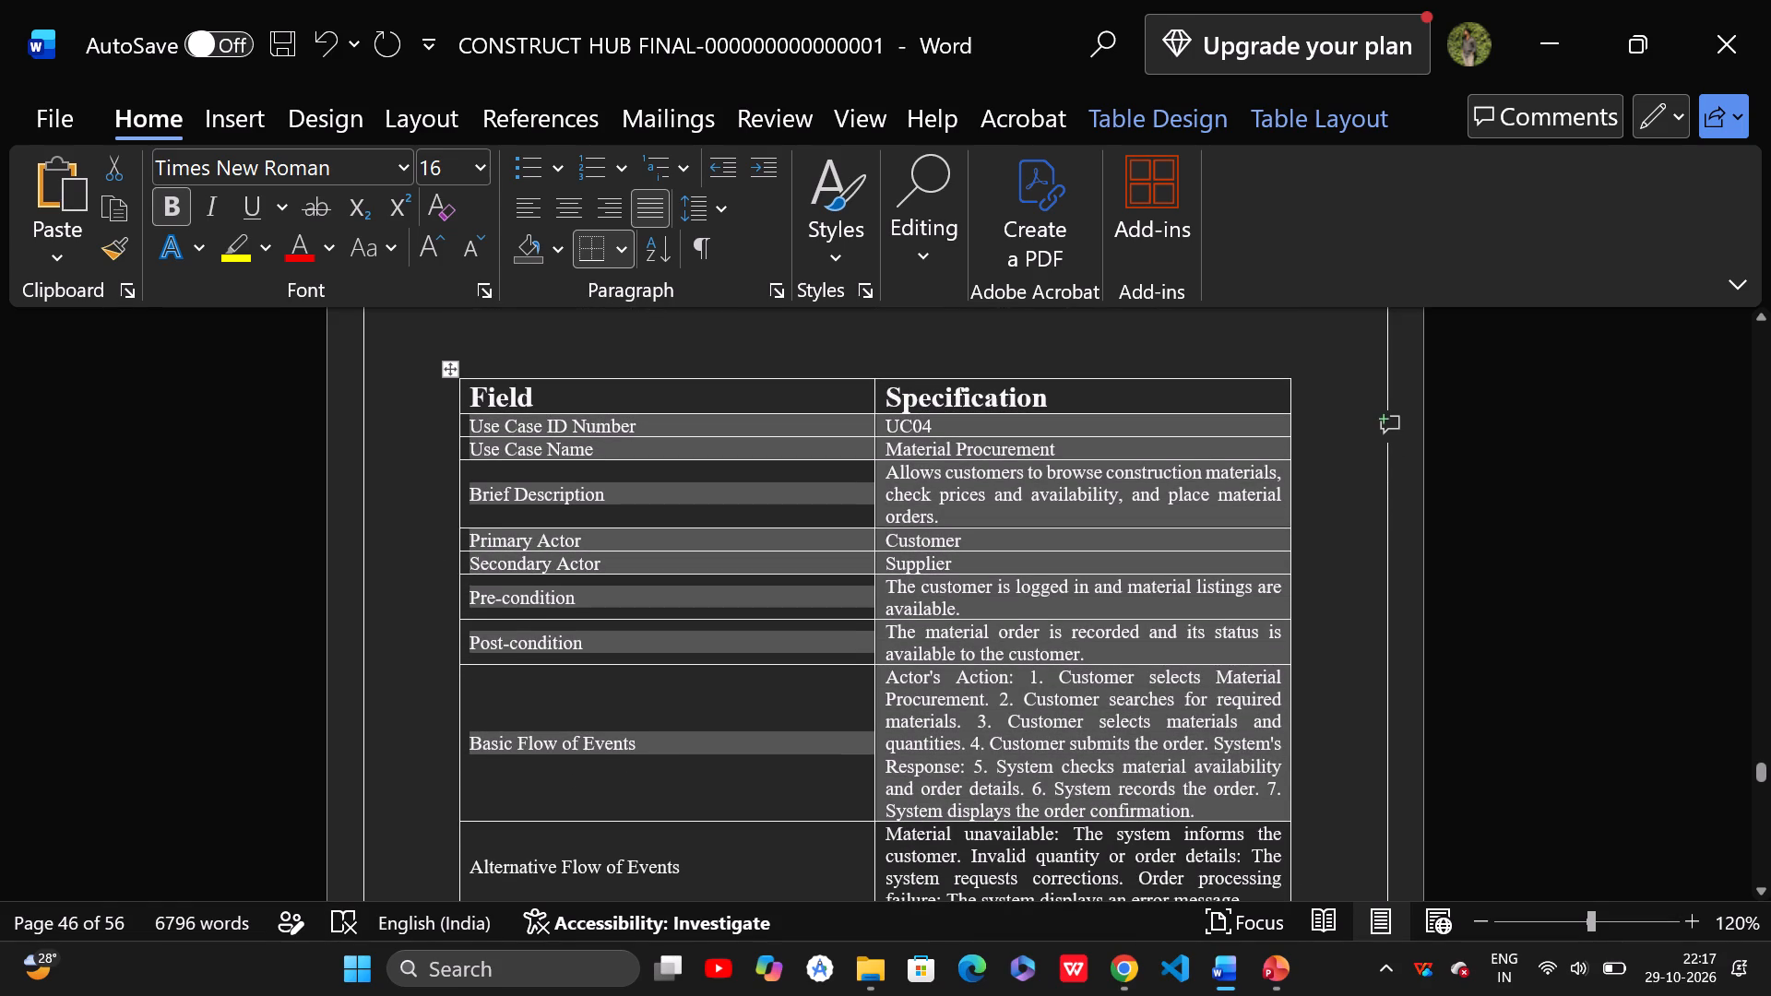
{"action": "left_click_drag", "start_coordinate": [1018, 807], "coordinate": [1034, 799]}
{"action": "scroll", "coordinate": [1018, 807], "scroll_direction": "down", "scroll_amount": 2}
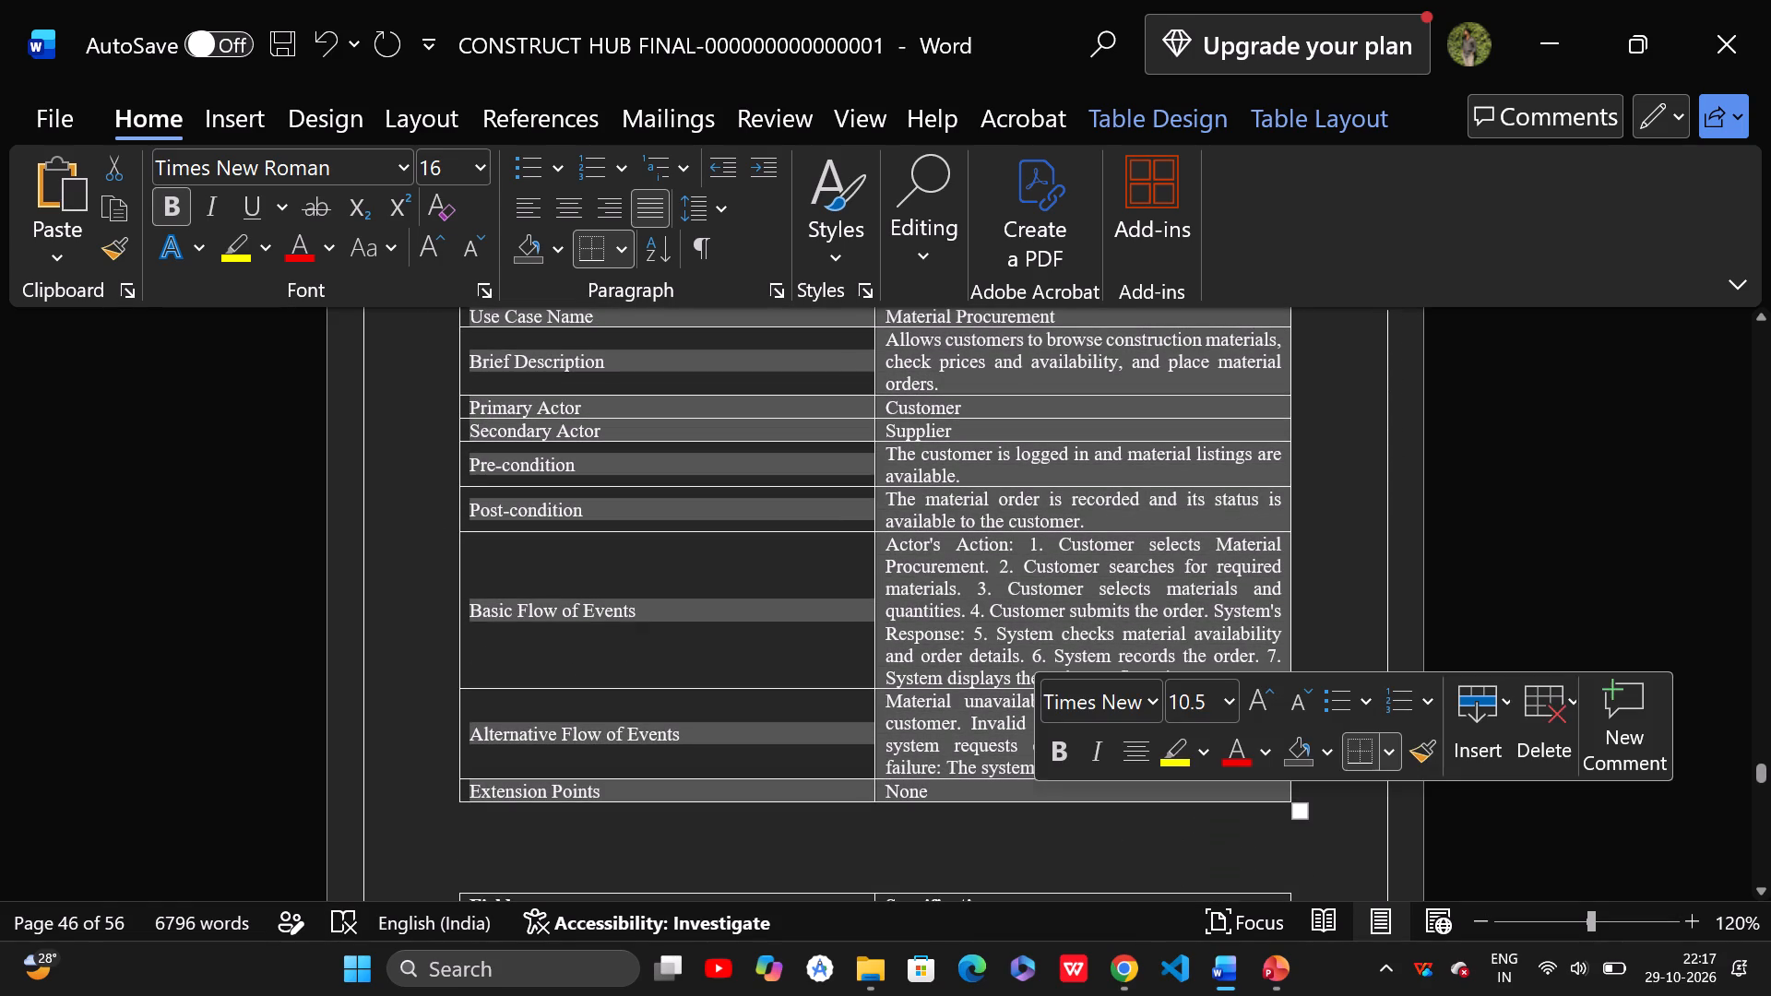
{"action": "left_click", "coordinate": [1204, 699]}
{"action": "type", "text": "13"}
{"action": "key", "text": "Return"}
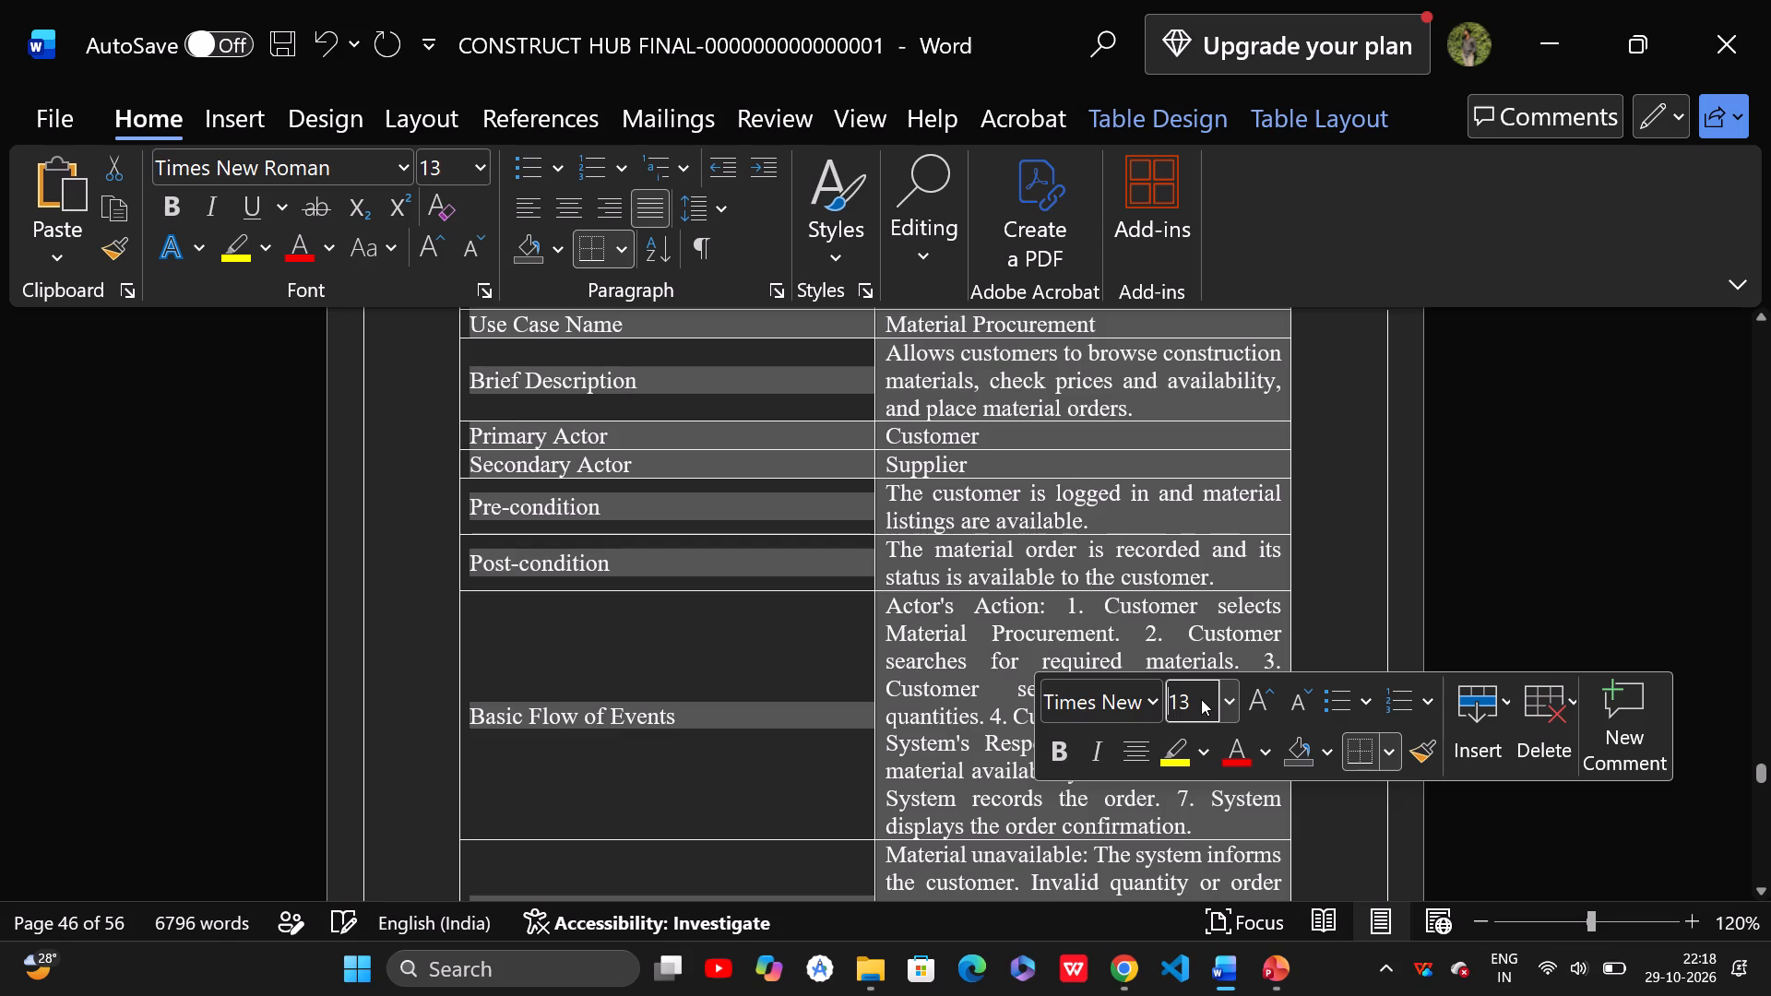
Set the Field and Specification header row of the UC05 Equipment Rental and Booking table to 16 pt.
{"action": "scroll", "coordinate": [1181, 720], "scroll_direction": "down", "scroll_amount": 7}
{"action": "scroll", "coordinate": [996, 674], "scroll_direction": "down", "scroll_amount": 4}
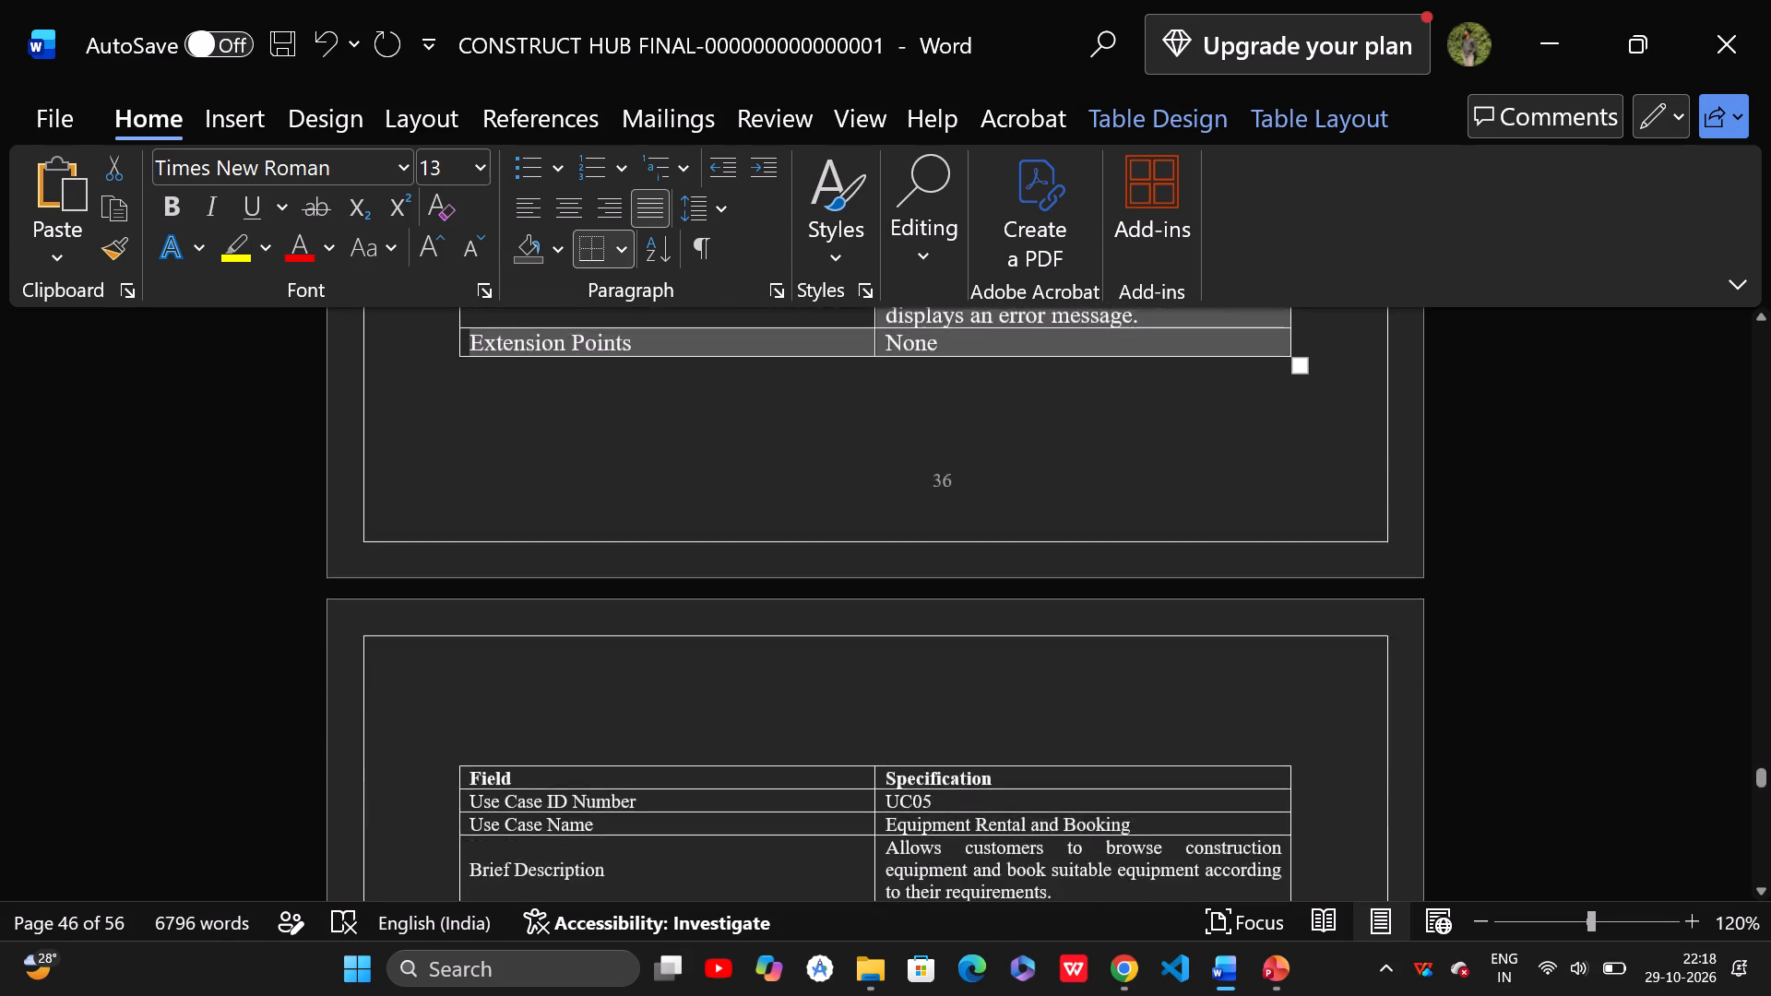
{"action": "scroll", "coordinate": [911, 667], "scroll_direction": "down", "scroll_amount": 3}
{"action": "left_click_drag", "start_coordinate": [1066, 496], "coordinate": [660, 503]}
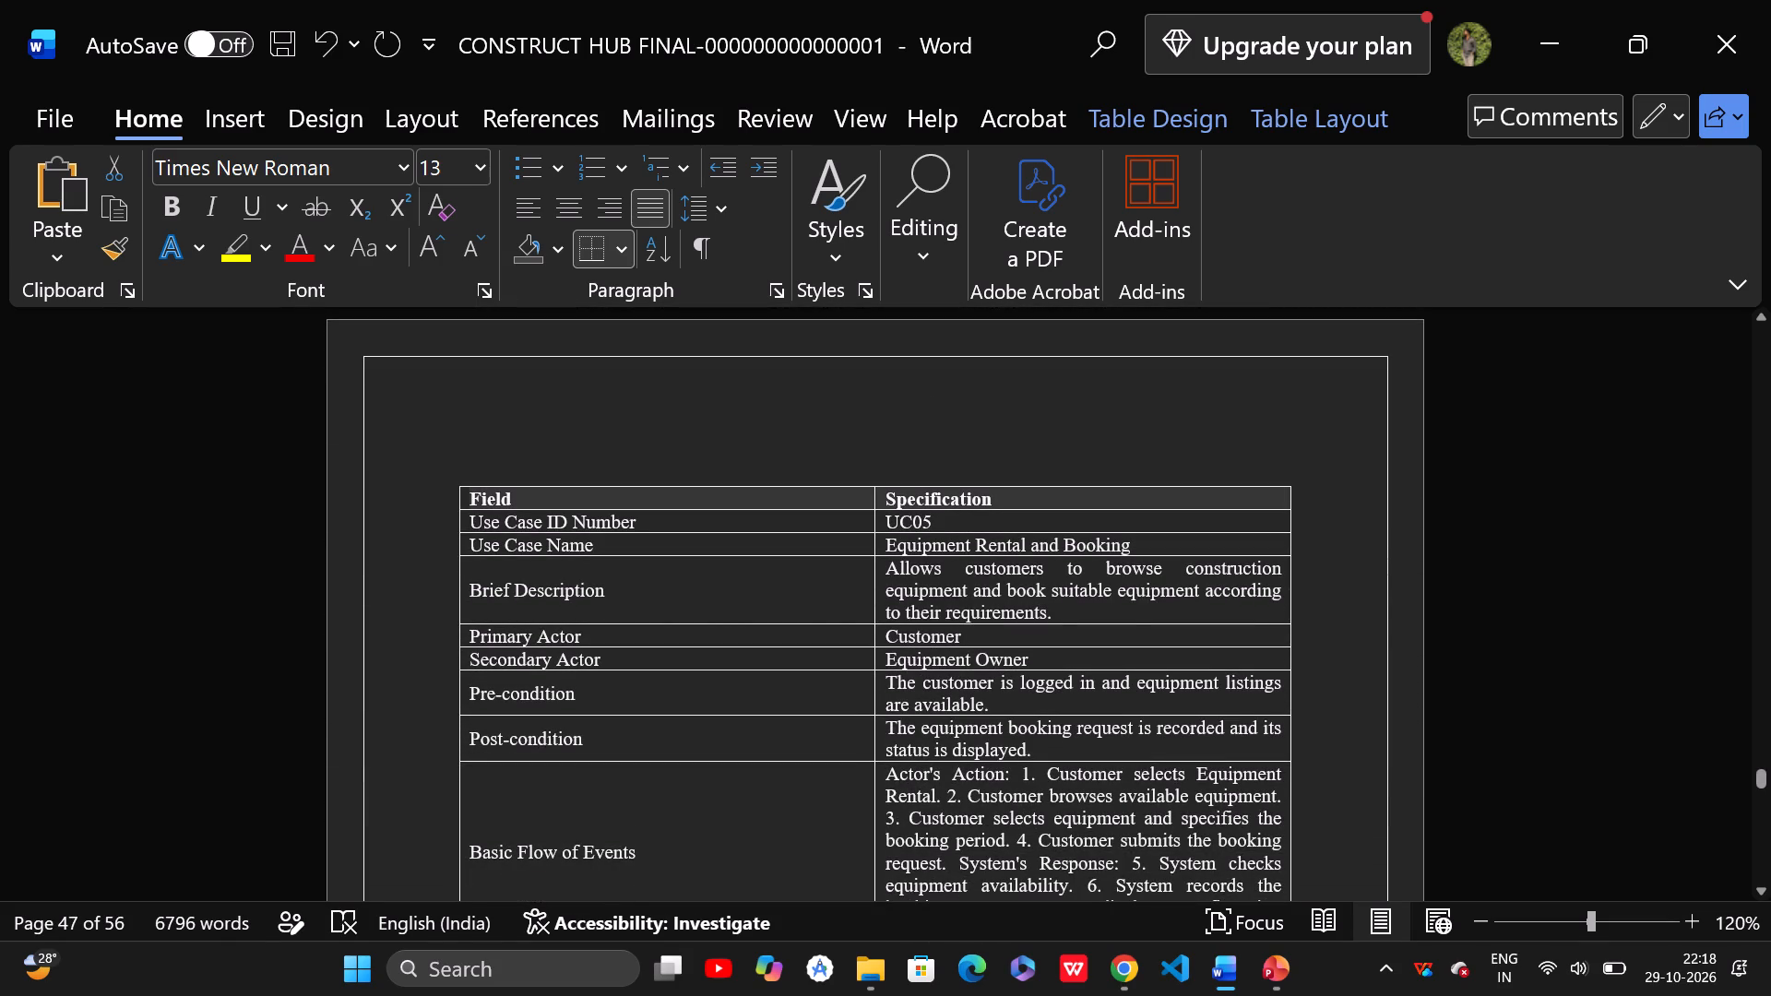
{"action": "left_click_drag", "start_coordinate": [660, 503], "coordinate": [624, 499]}
{"action": "left_click", "coordinate": [766, 622]}
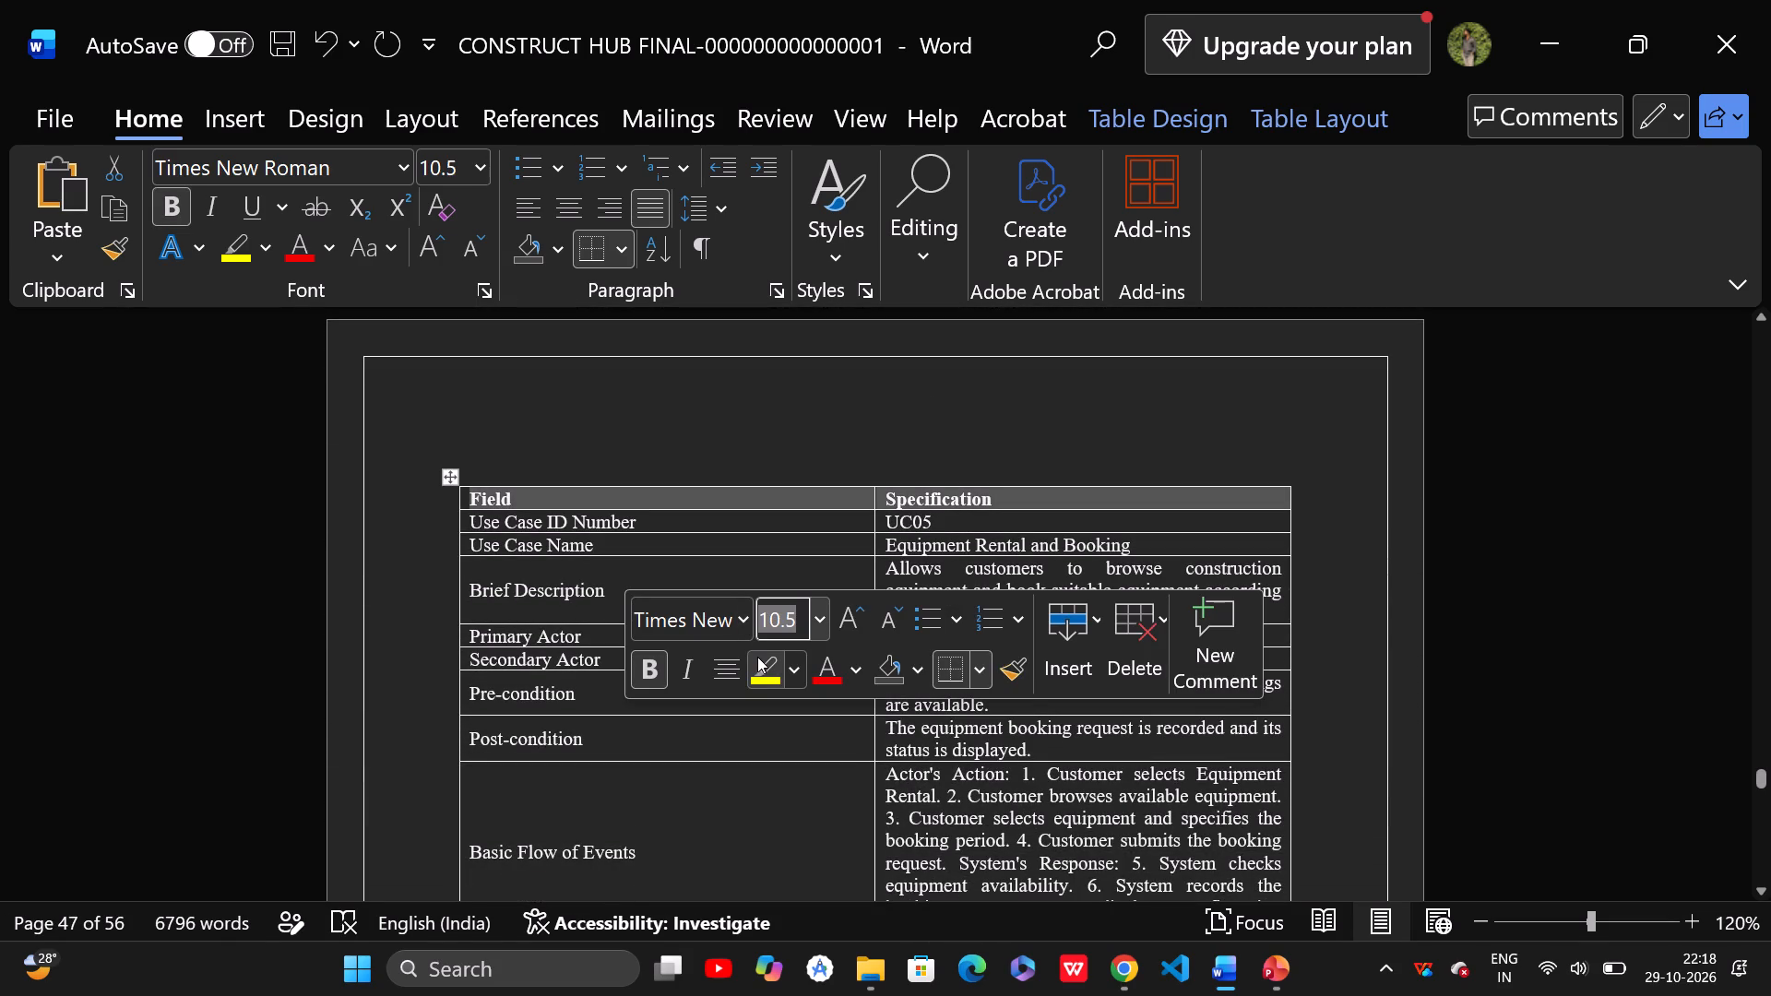
{"action": "type", "text": "16"}
{"action": "key", "text": "Return"}
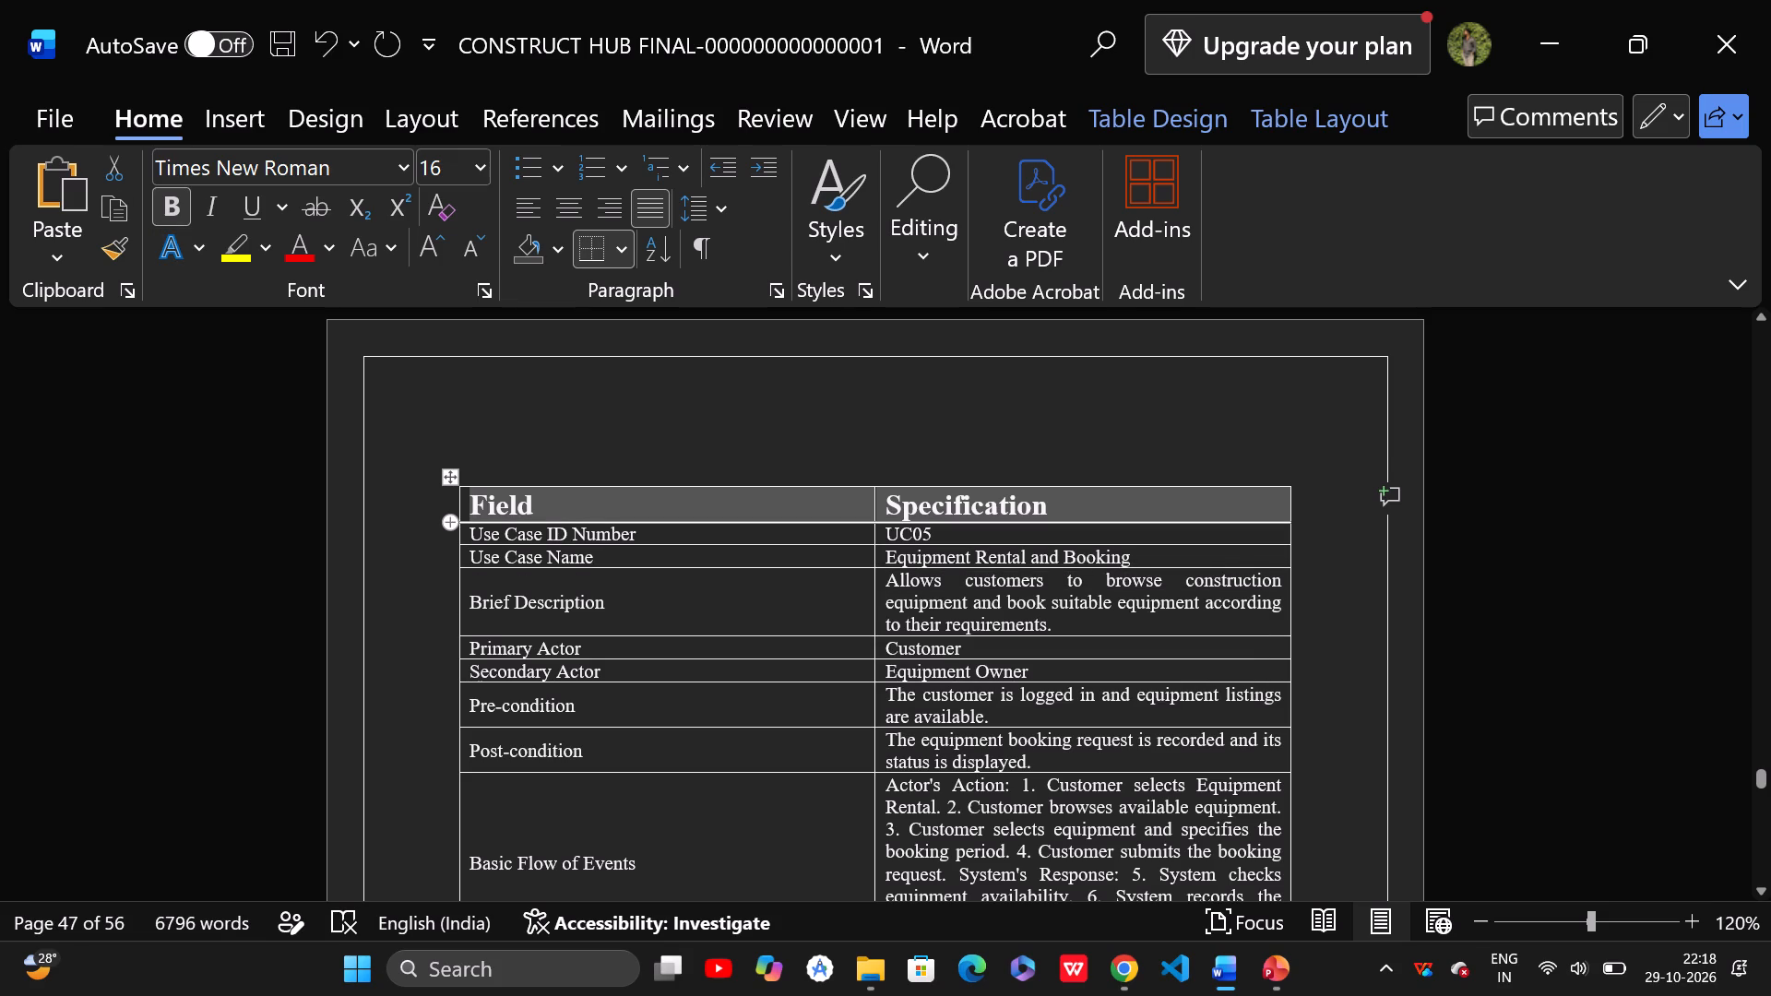
Set all UC05 table rows from Use Case ID Number through Extension Points to 13 pt.
{"action": "left_click_drag", "start_coordinate": [469, 532], "coordinate": [867, 748]}
{"action": "scroll", "coordinate": [767, 756], "scroll_direction": "down", "scroll_amount": 2}
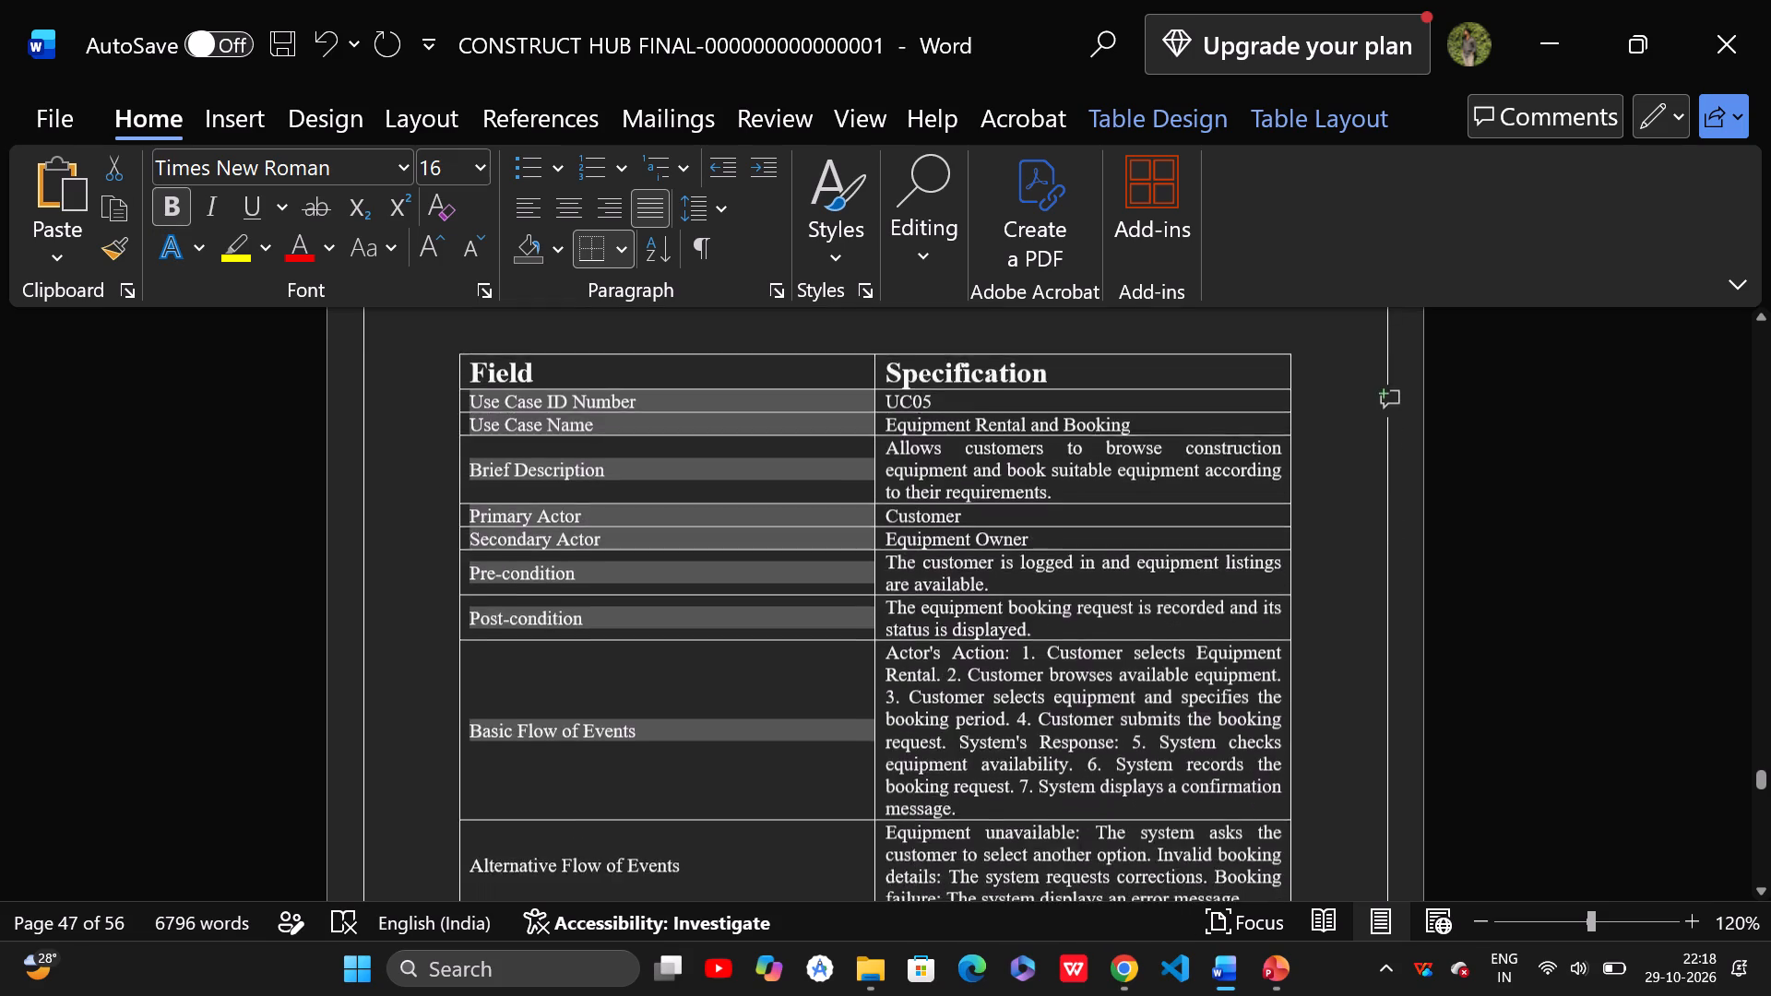
{"action": "left_click_drag", "start_coordinate": [867, 748], "coordinate": [981, 749]}
{"action": "scroll", "coordinate": [879, 744], "scroll_direction": "down", "scroll_amount": 3}
{"action": "left_click", "coordinate": [1162, 651]}
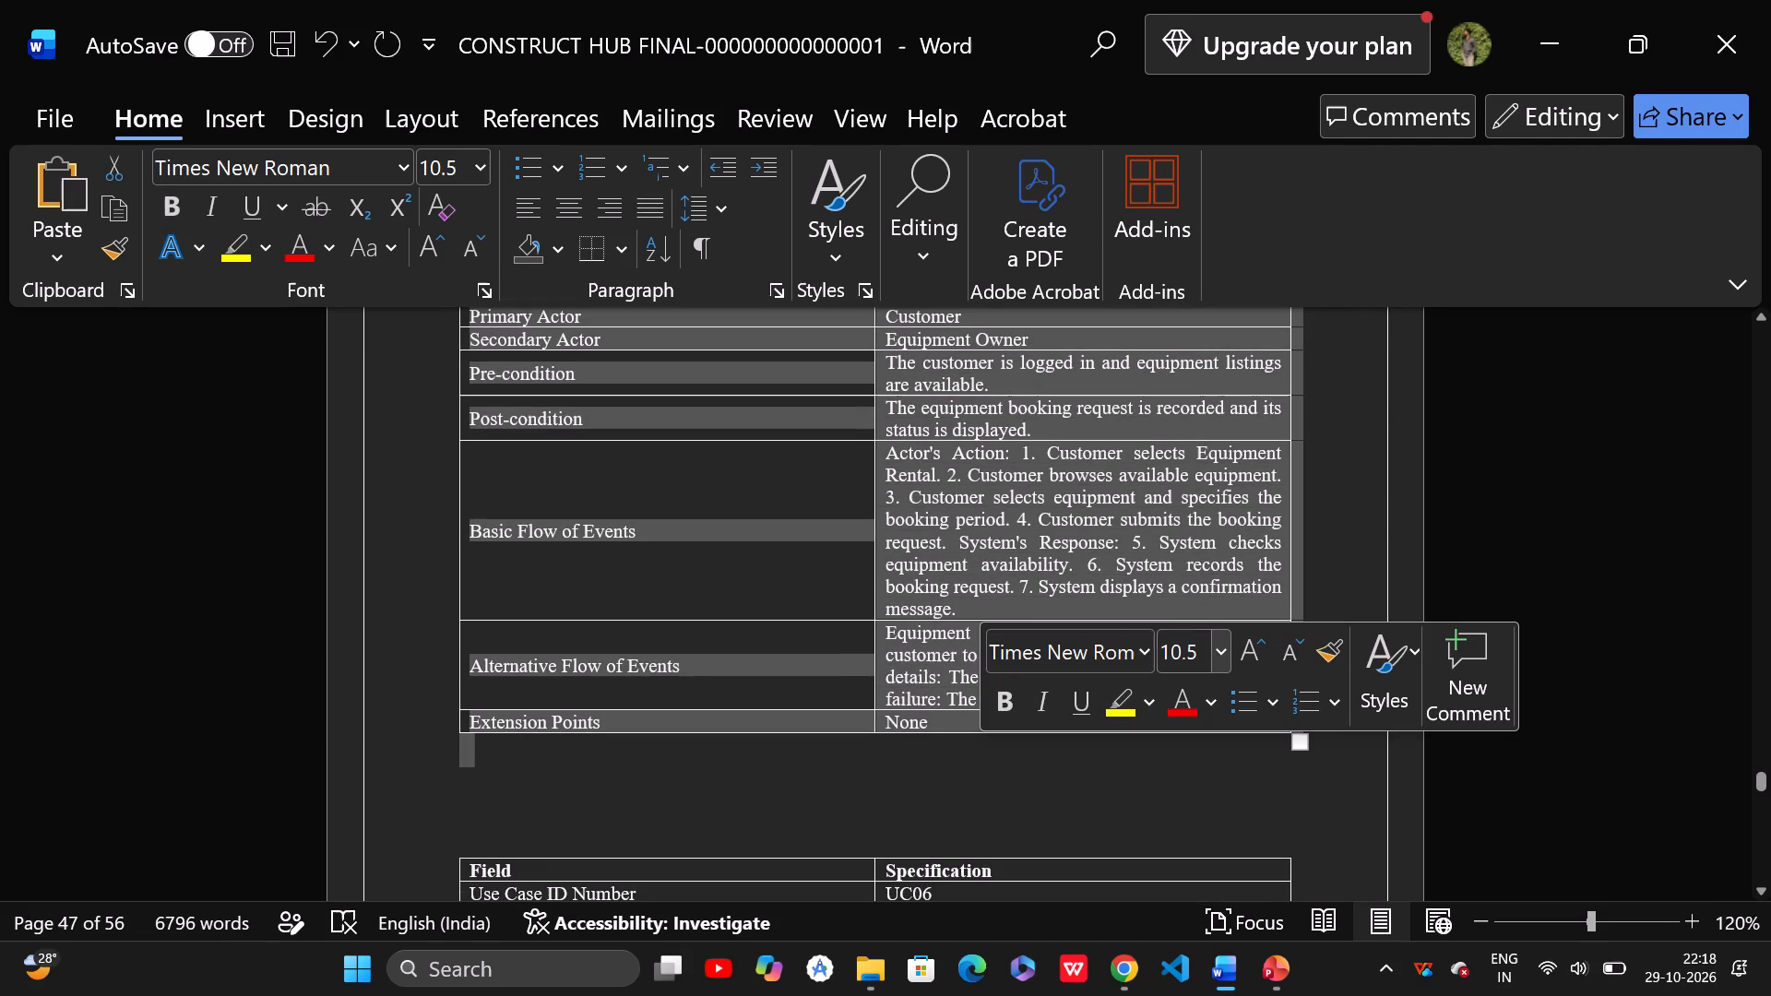
{"action": "type", "text": "13"}
{"action": "key", "text": "Return"}
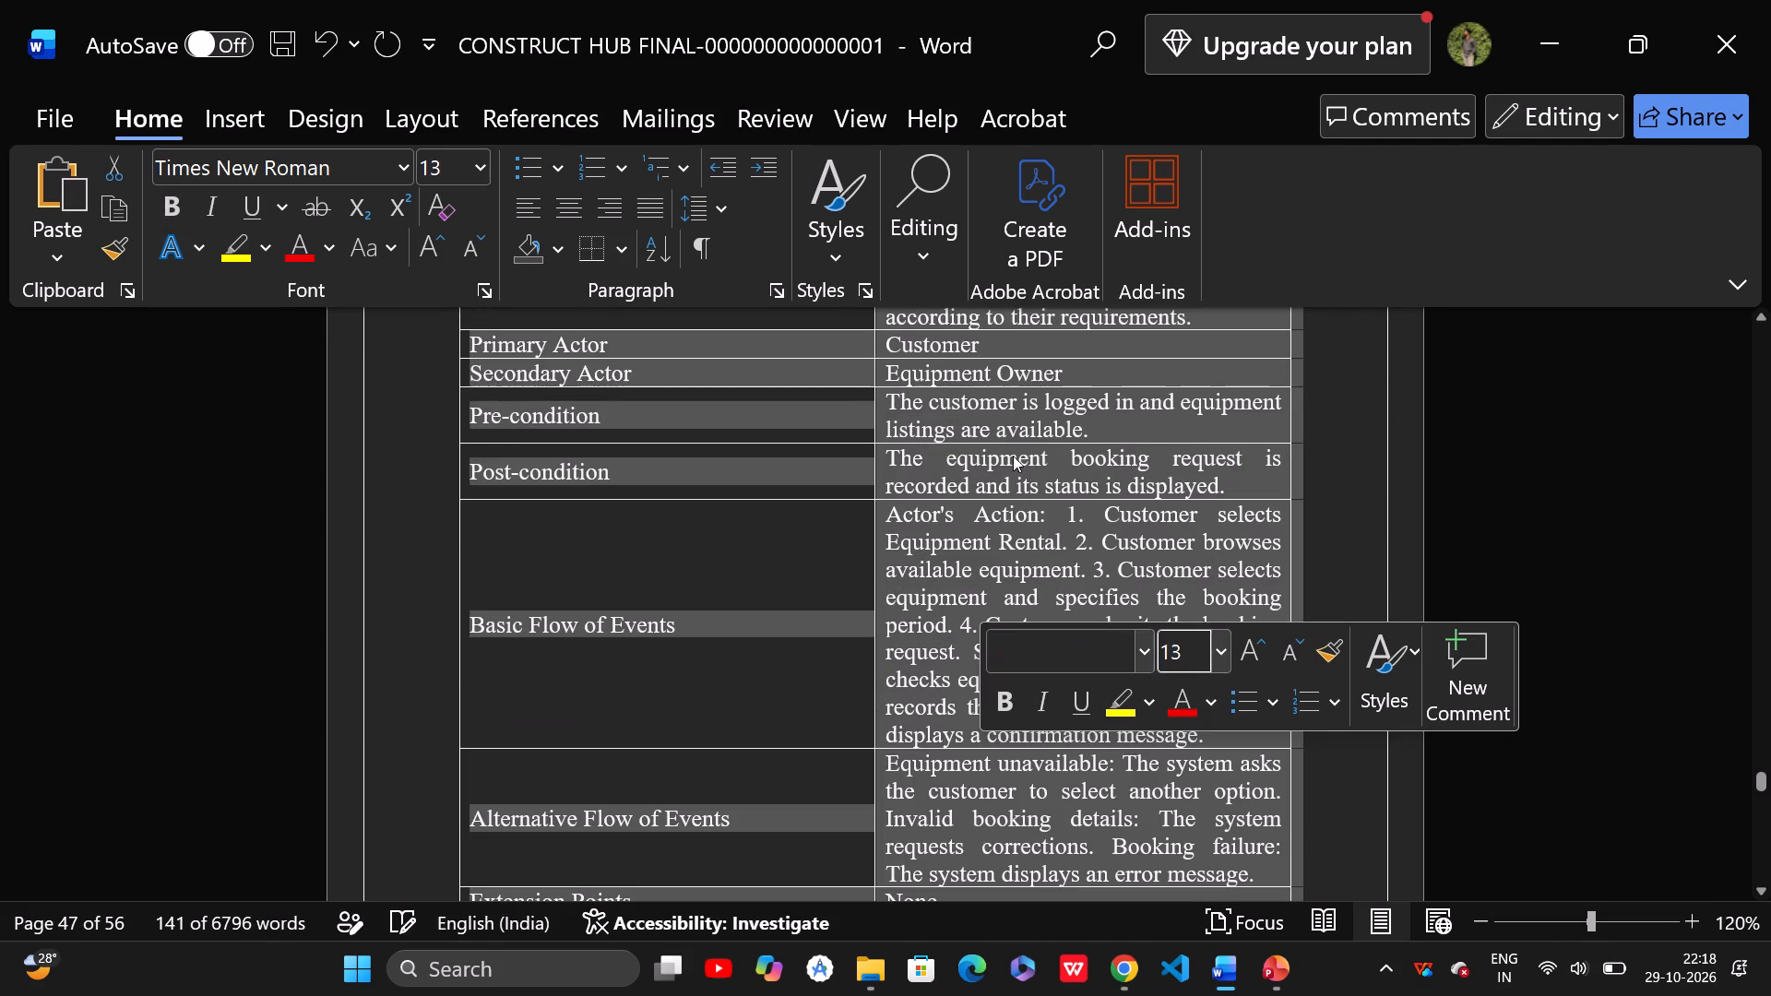
Set the Field and Specification header row of the UC06 Labour Hiring table to 16 pt.
{"action": "scroll", "coordinate": [971, 443], "scroll_direction": "down", "scroll_amount": 6}
{"action": "scroll", "coordinate": [746, 564], "scroll_direction": "down", "scroll_amount": 1}
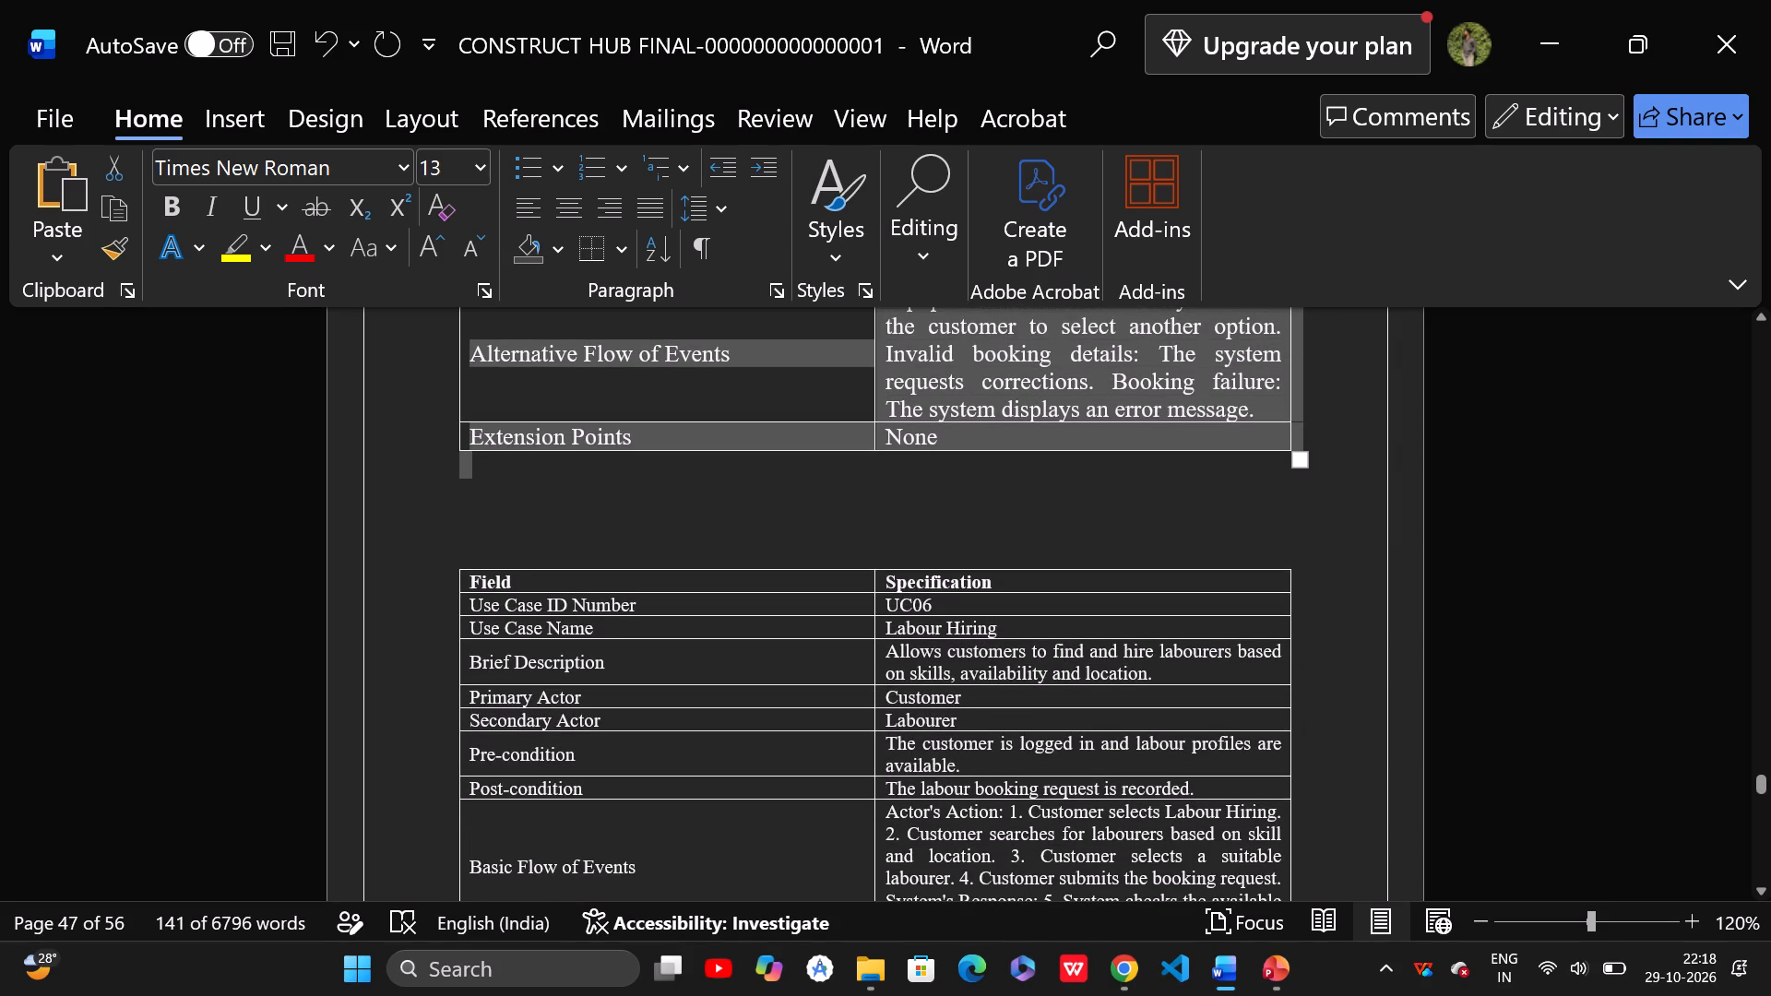
{"action": "left_click_drag", "start_coordinate": [1012, 589], "coordinate": [644, 589]}
{"action": "left_click", "coordinate": [801, 606]}
{"action": "type", "text": "16"}
{"action": "key", "text": "Return"}
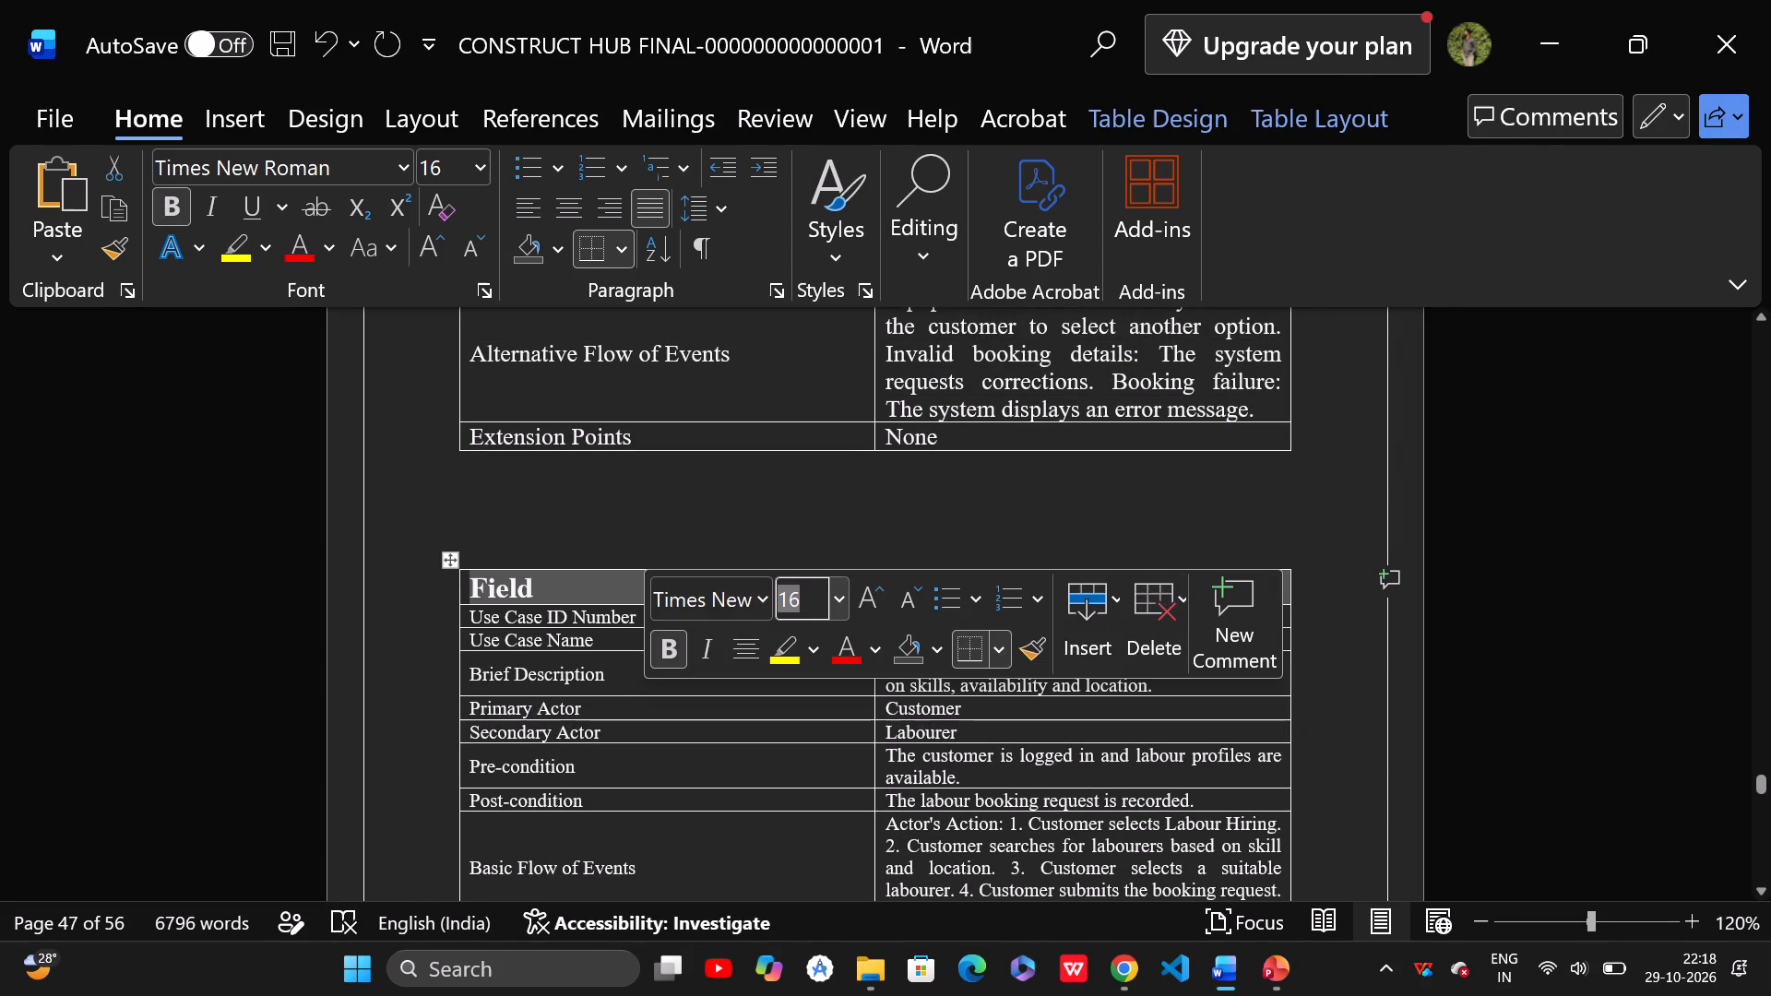
Set all UC06 table rows from Use Case ID Number through Extension Points to 13 pt, including those on the following page.
{"action": "left_click_drag", "start_coordinate": [469, 616], "coordinate": [615, 653]}
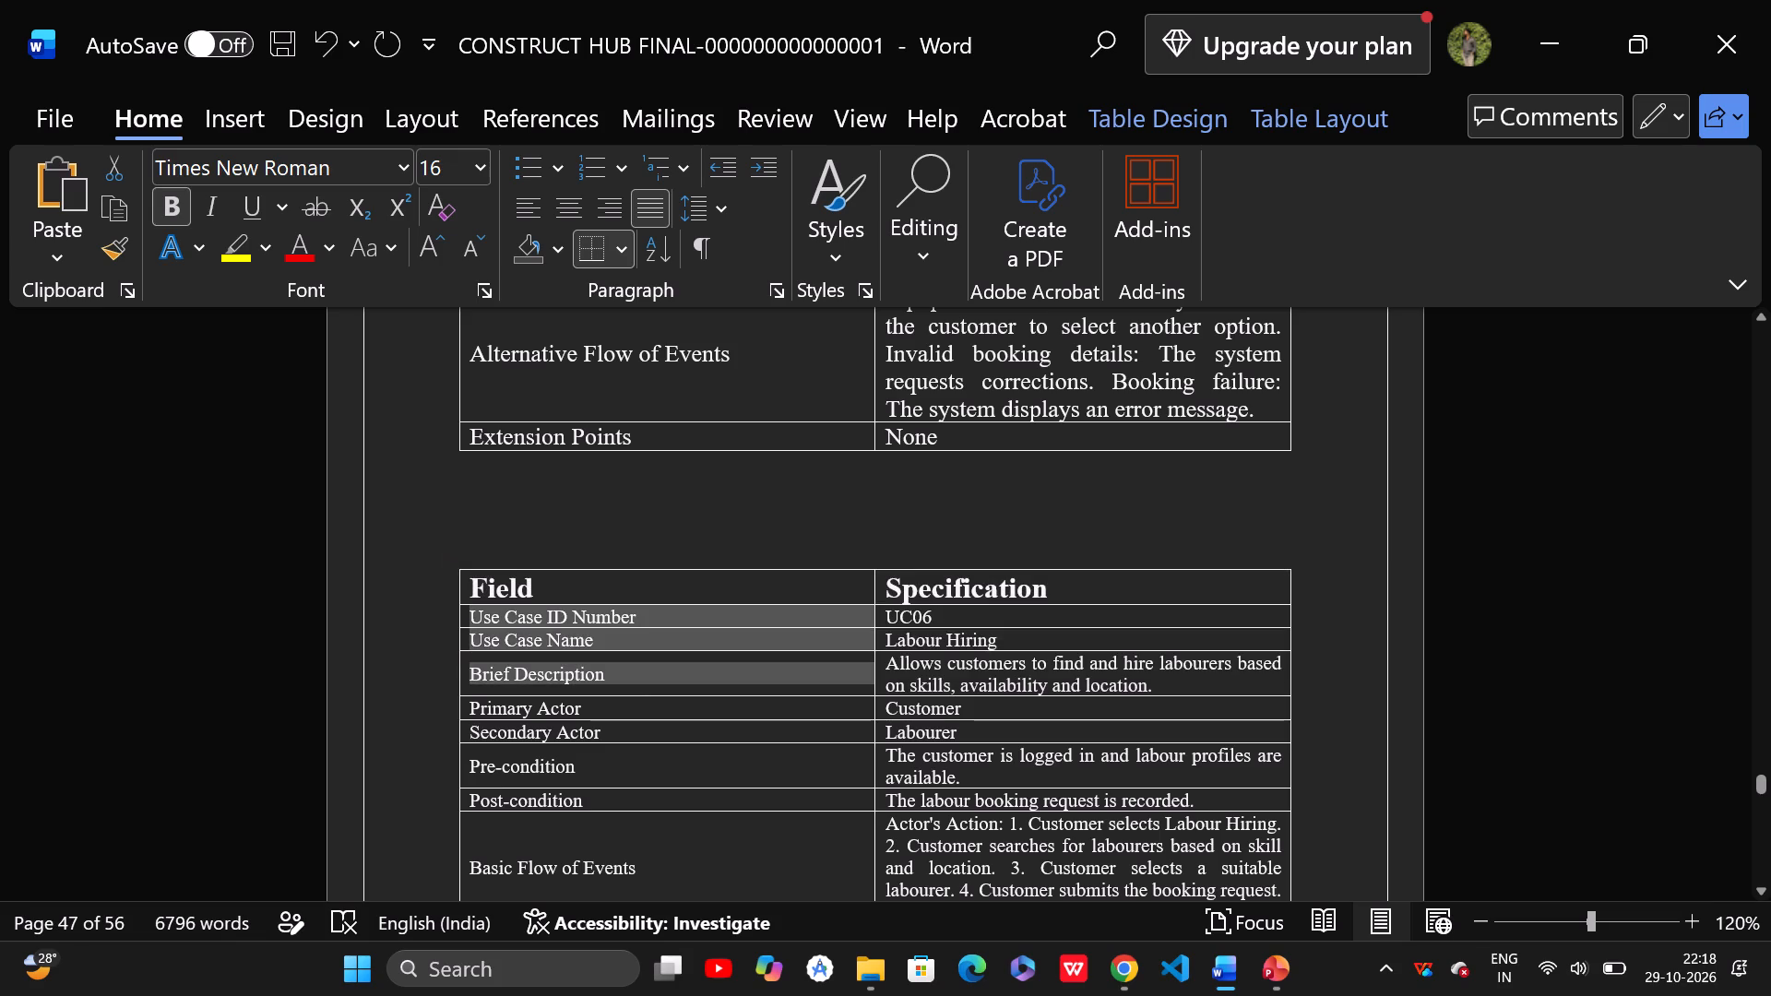
{"action": "left_click_drag", "start_coordinate": [615, 653], "coordinate": [1058, 860]}
{"action": "scroll", "coordinate": [921, 863], "scroll_direction": "down", "scroll_amount": 2}
{"action": "scroll", "coordinate": [1056, 807], "scroll_direction": "down", "scroll_amount": 5}
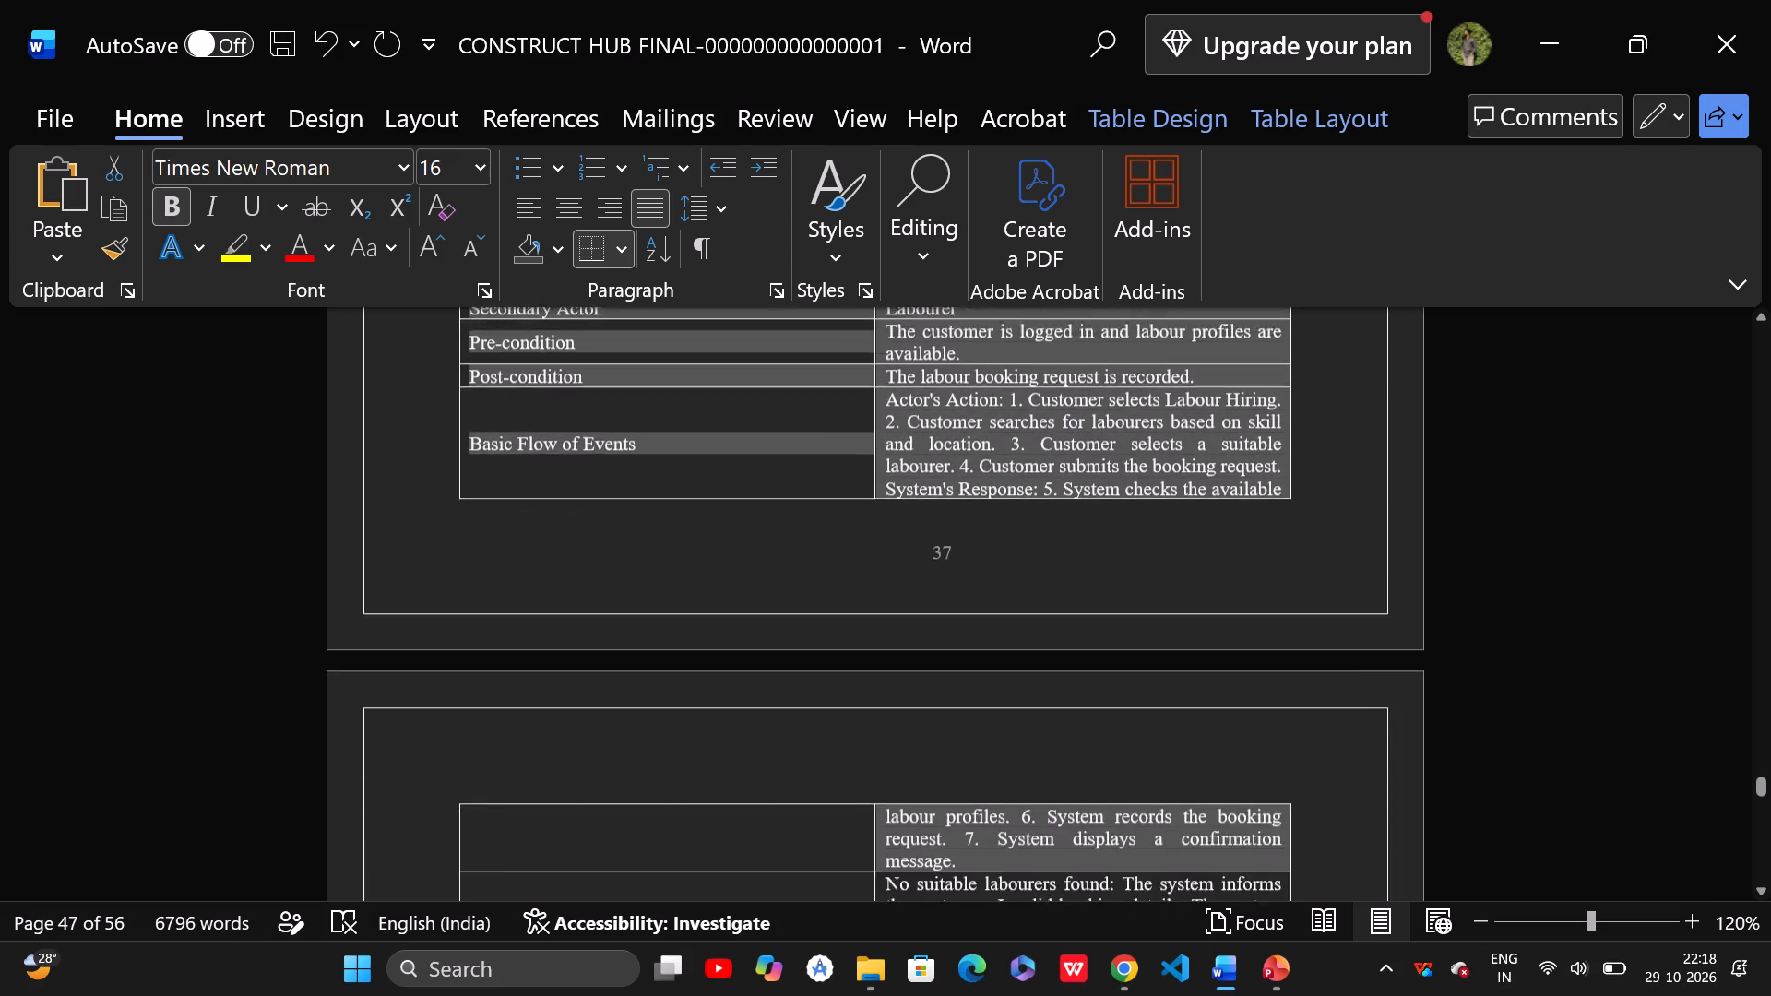
{"action": "scroll", "coordinate": [1058, 860], "scroll_direction": "down", "scroll_amount": 2}
{"action": "left_click_drag", "start_coordinate": [1058, 860], "coordinate": [1065, 810]}
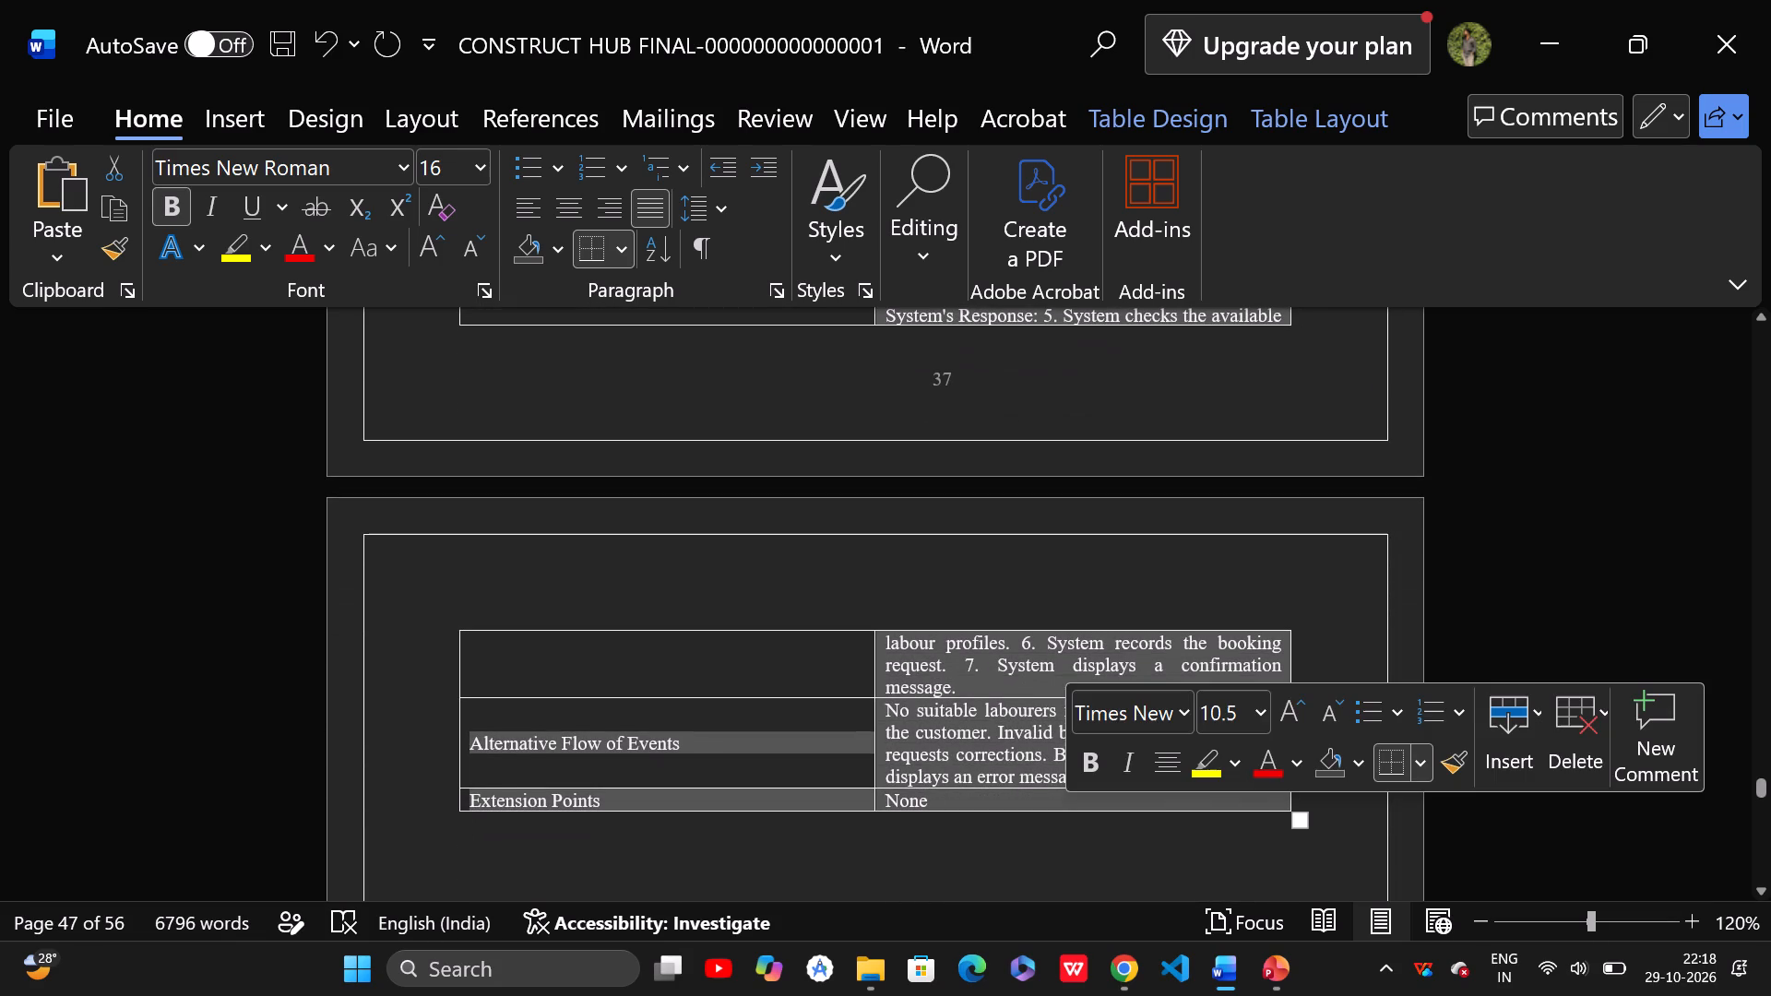
{"action": "left_click", "coordinate": [1206, 717]}
{"action": "type", "text": "13"}
{"action": "key", "text": "Return"}
Set the Field and Specification header row of the UC07 Transport Booking and Delivery Tracking table to 16 pt.
{"action": "scroll", "coordinate": [875, 453], "scroll_direction": "down", "scroll_amount": 9}
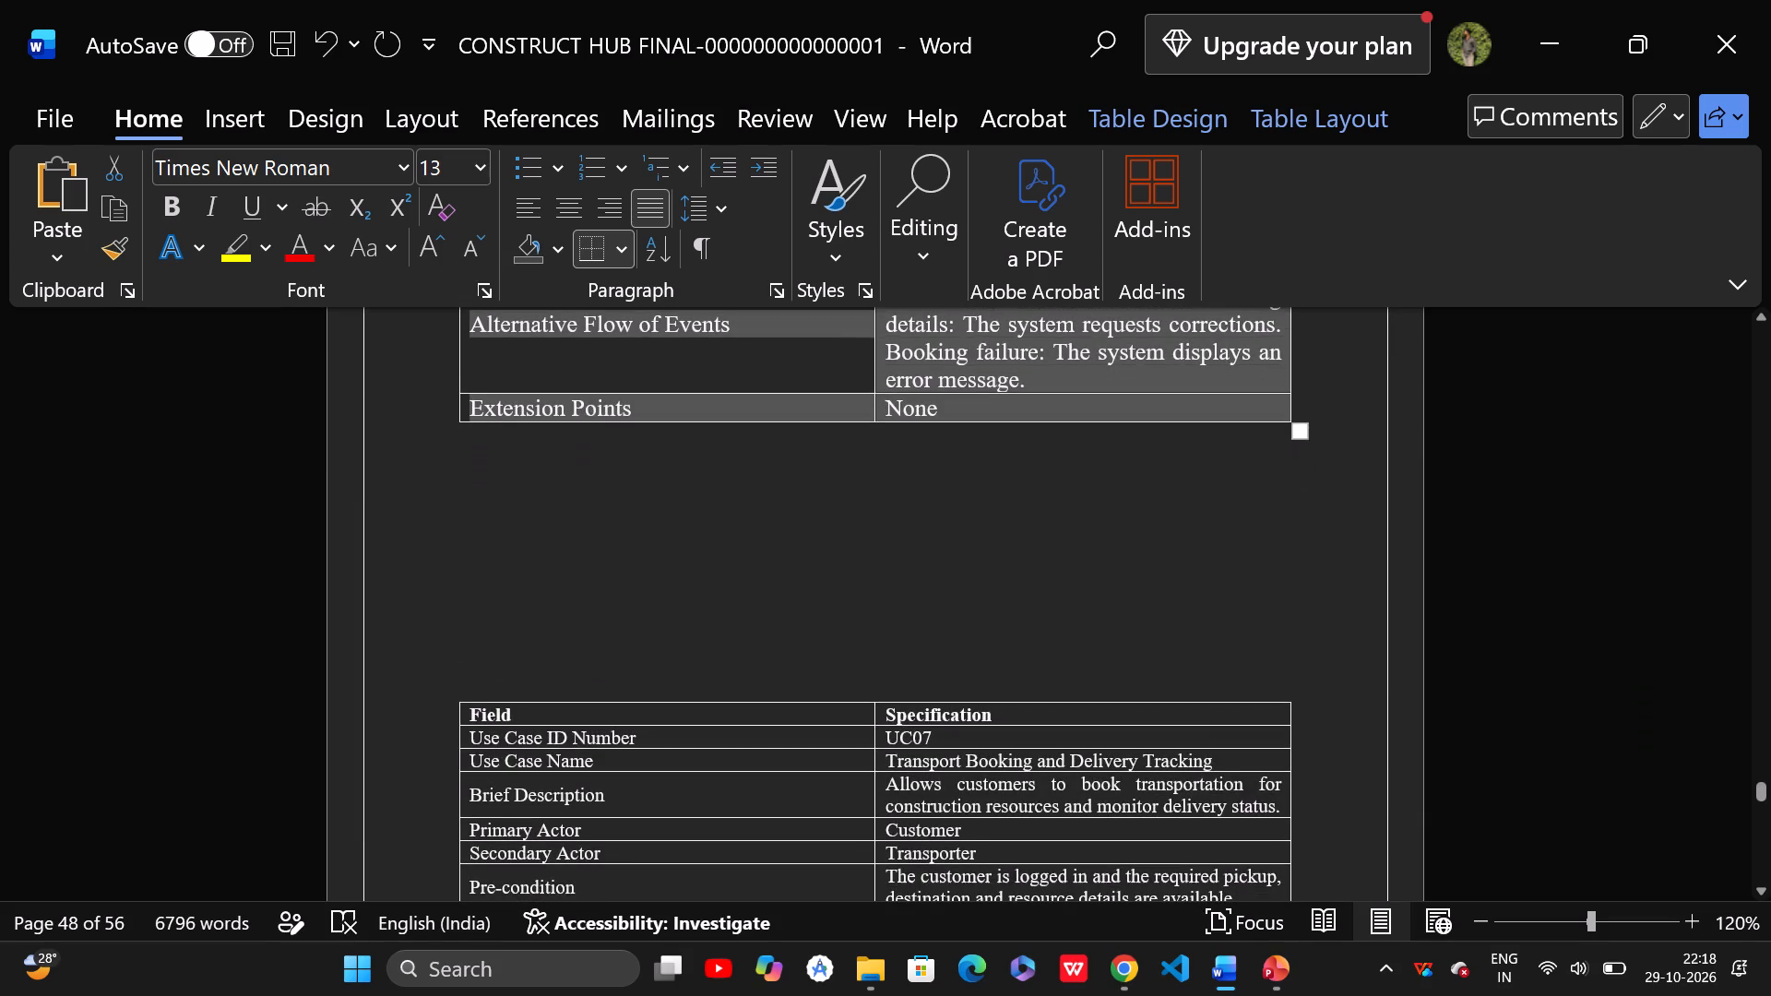
{"action": "scroll", "coordinate": [781, 686], "scroll_direction": "down", "scroll_amount": 3}
{"action": "scroll", "coordinate": [783, 671], "scroll_direction": "up", "scroll_amount": 20}
{"action": "scroll", "coordinate": [783, 671], "scroll_direction": "up", "scroll_amount": 3}
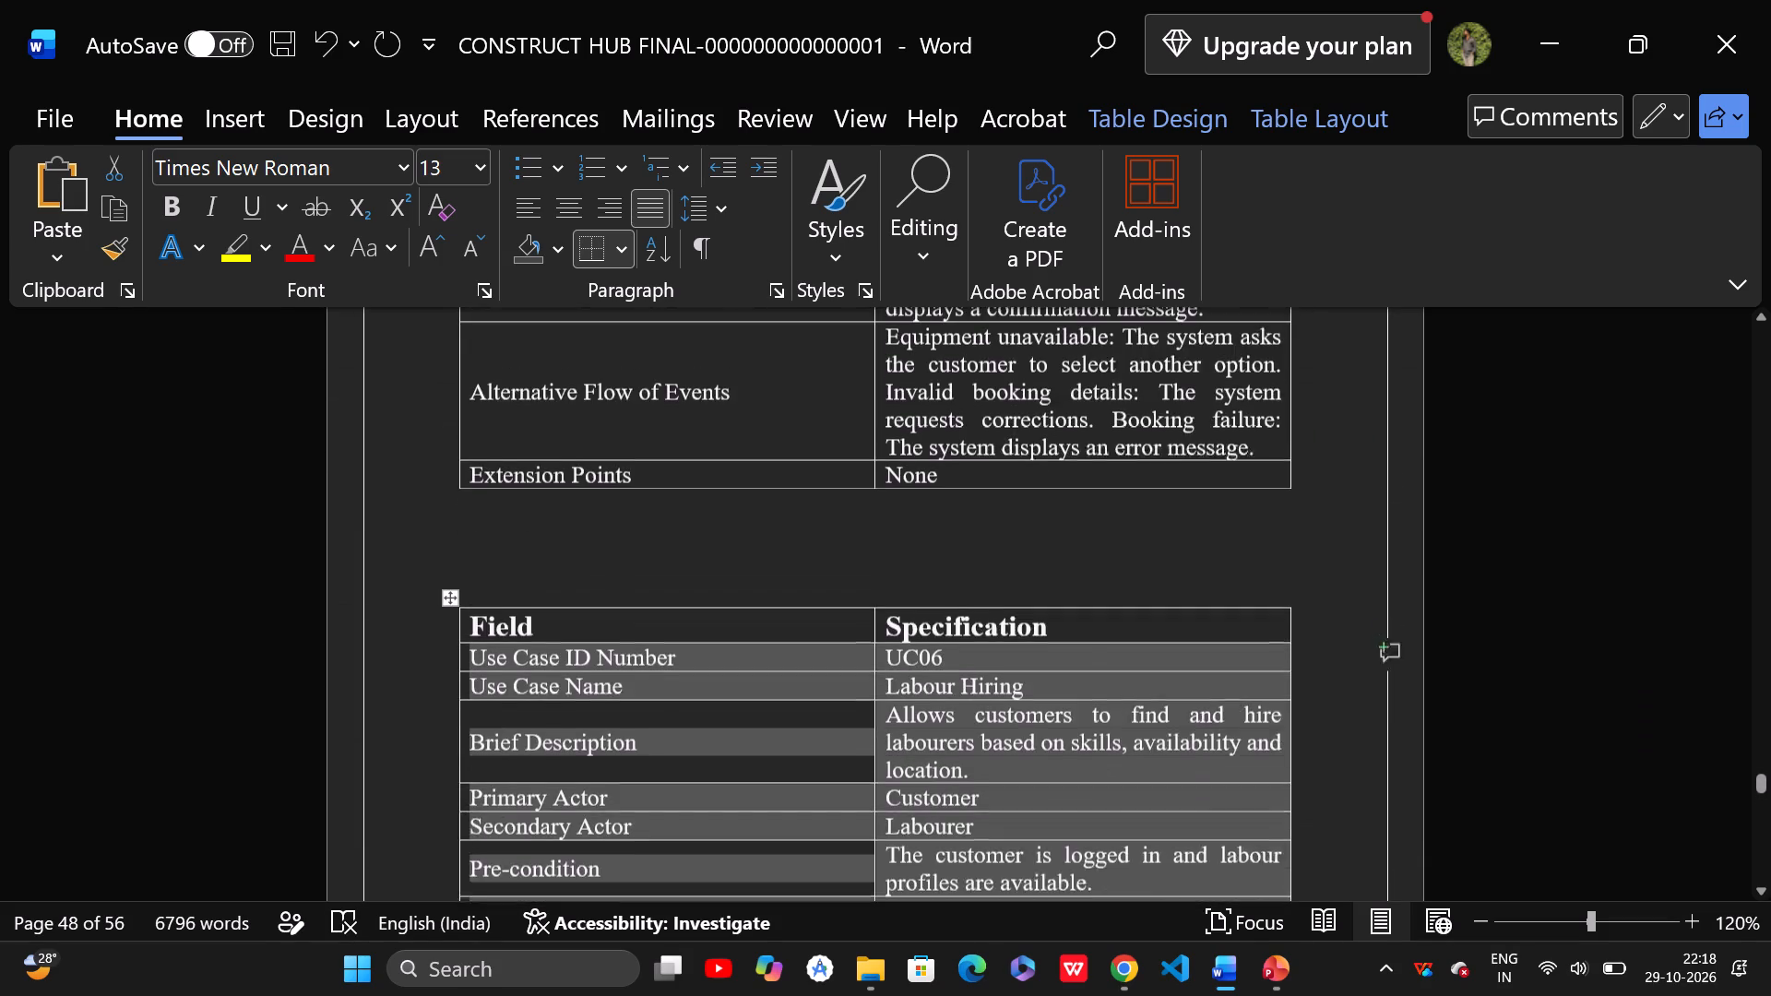
{"action": "scroll", "coordinate": [613, 644], "scroll_direction": "down", "scroll_amount": 14}
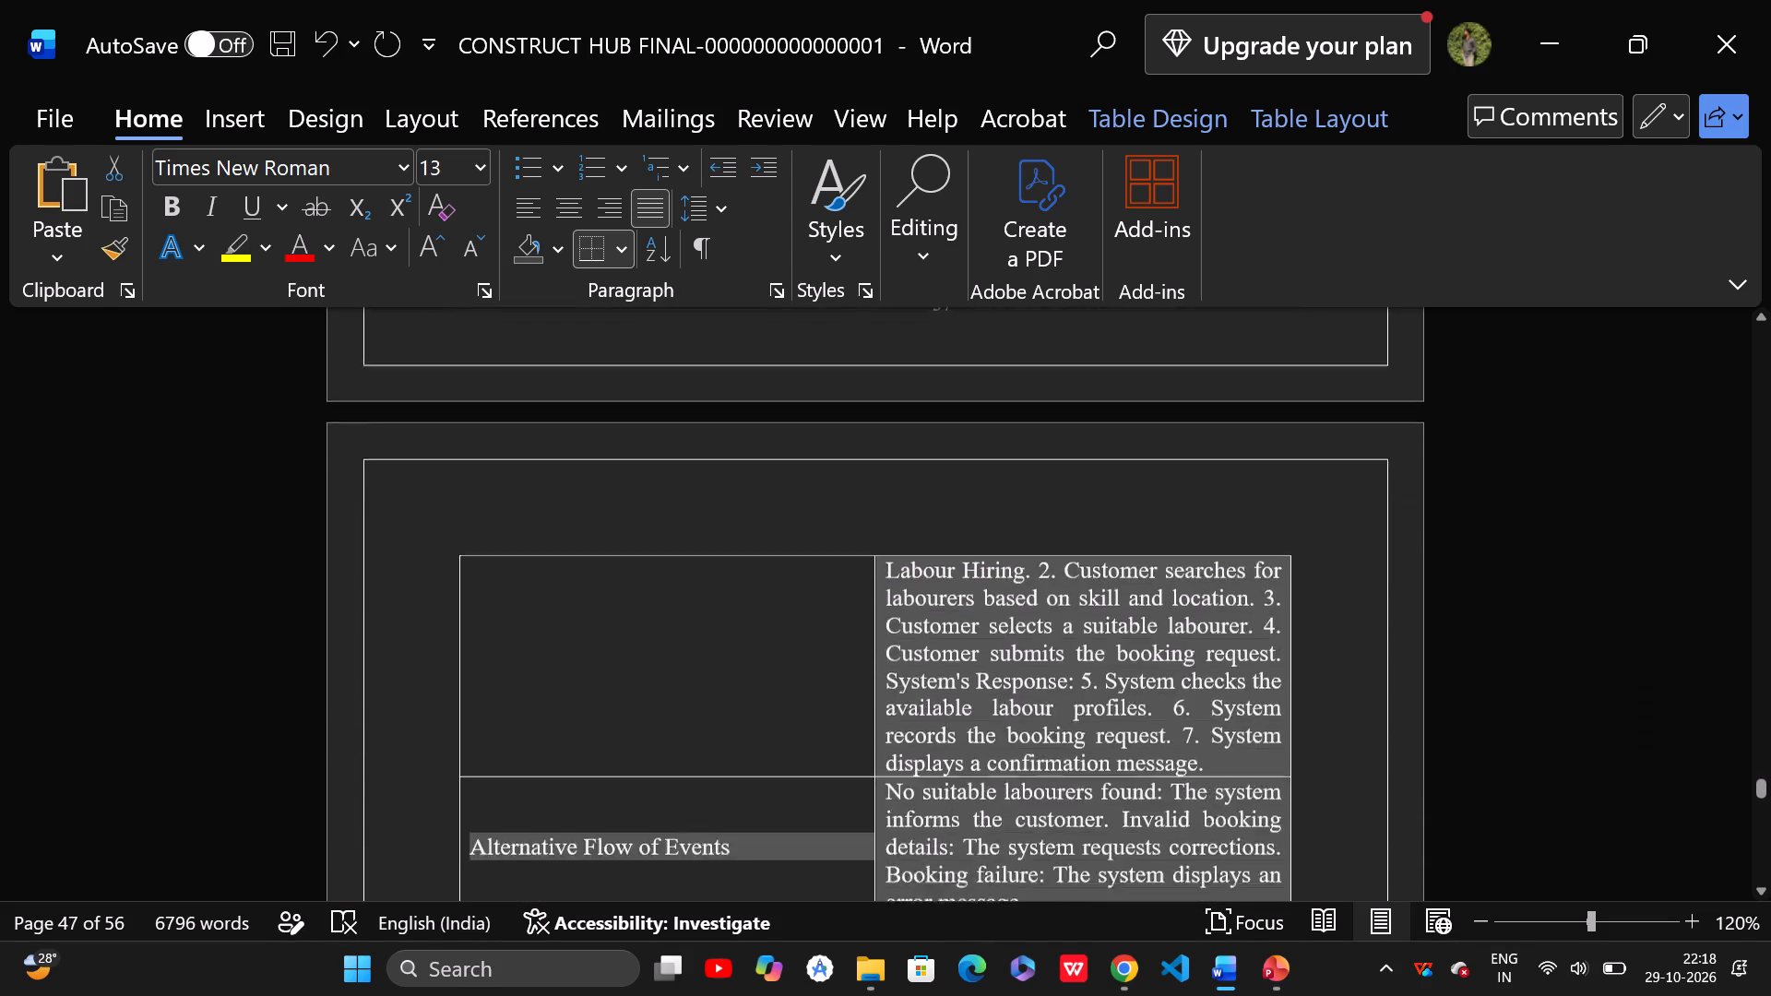
{"action": "scroll", "coordinate": [631, 688], "scroll_direction": "down", "scroll_amount": 9}
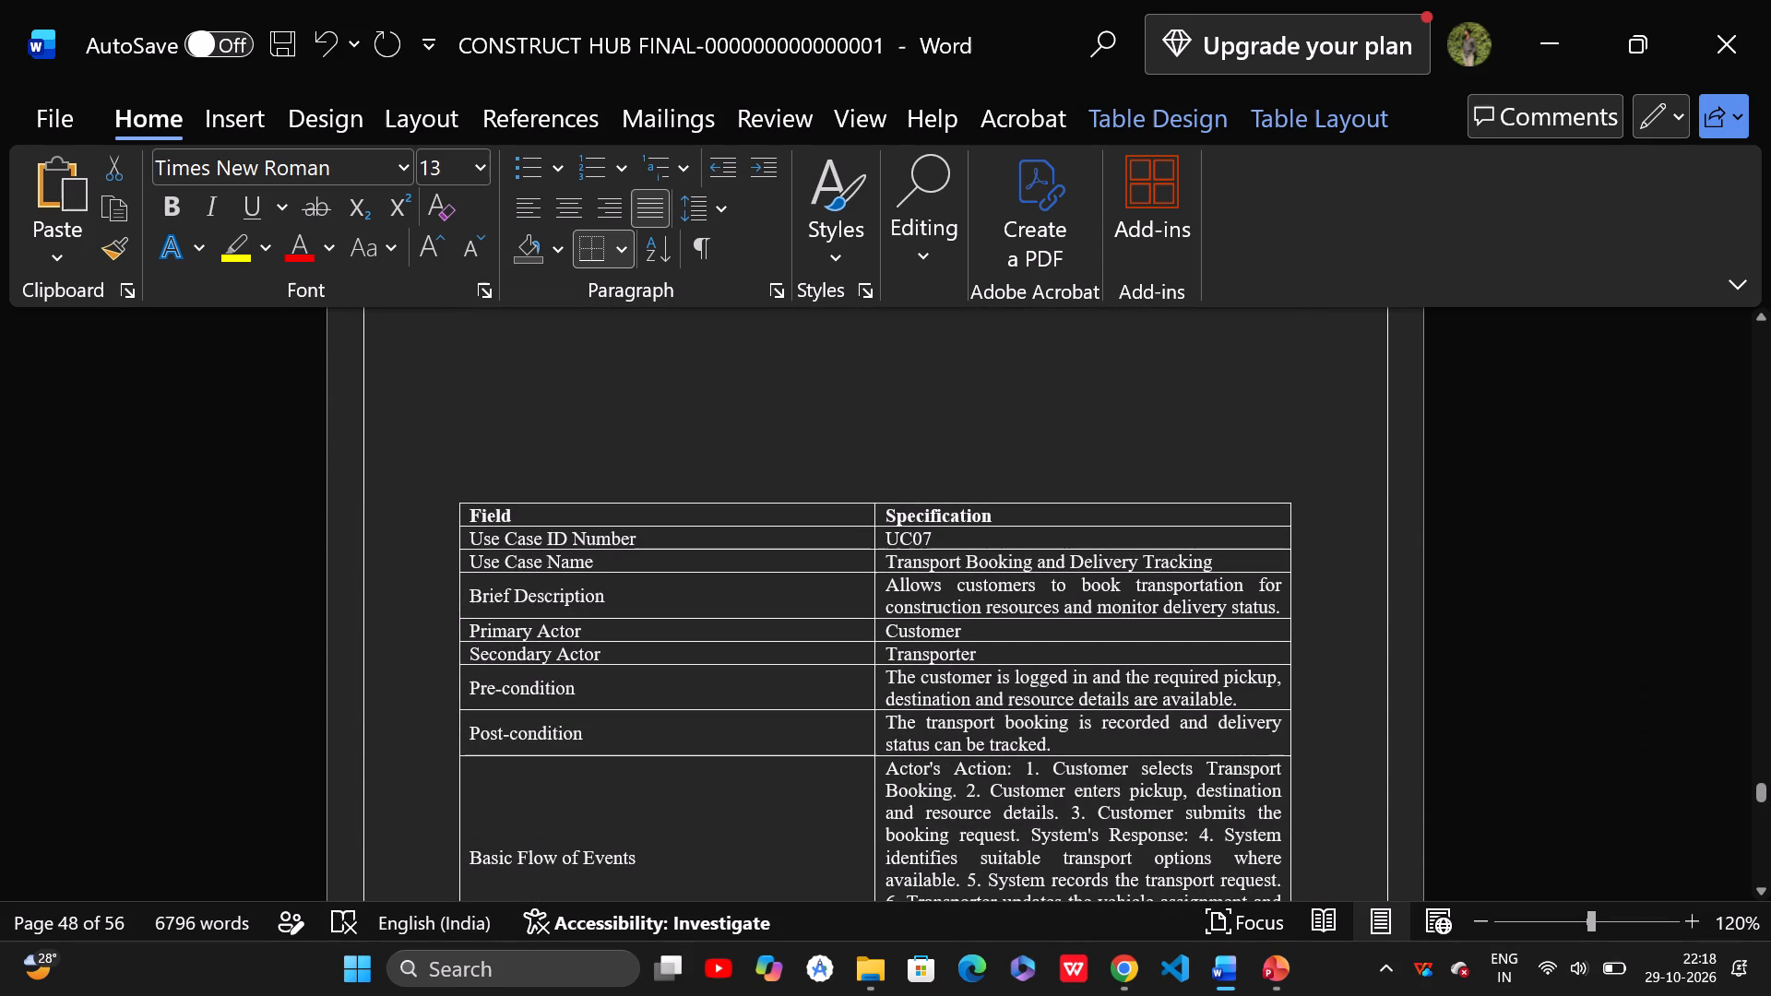
{"action": "left_click_drag", "start_coordinate": [1008, 515], "coordinate": [508, 507]}
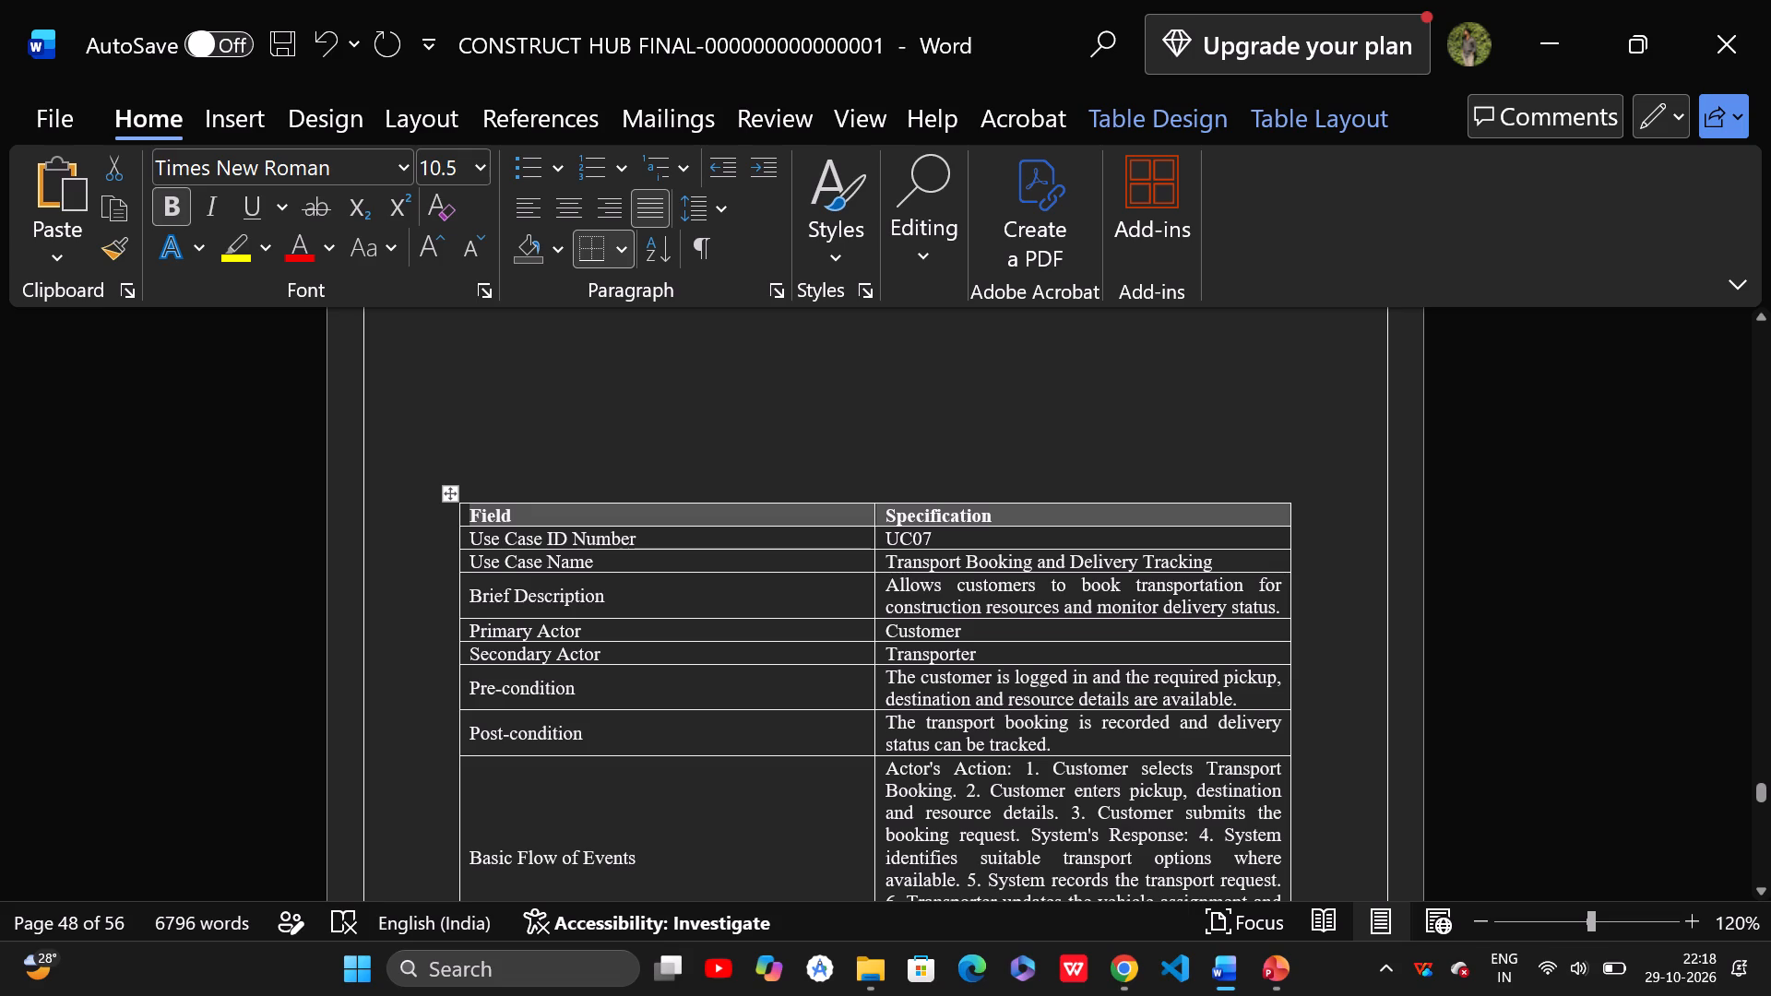
{"action": "right_click", "coordinate": [614, 518]}
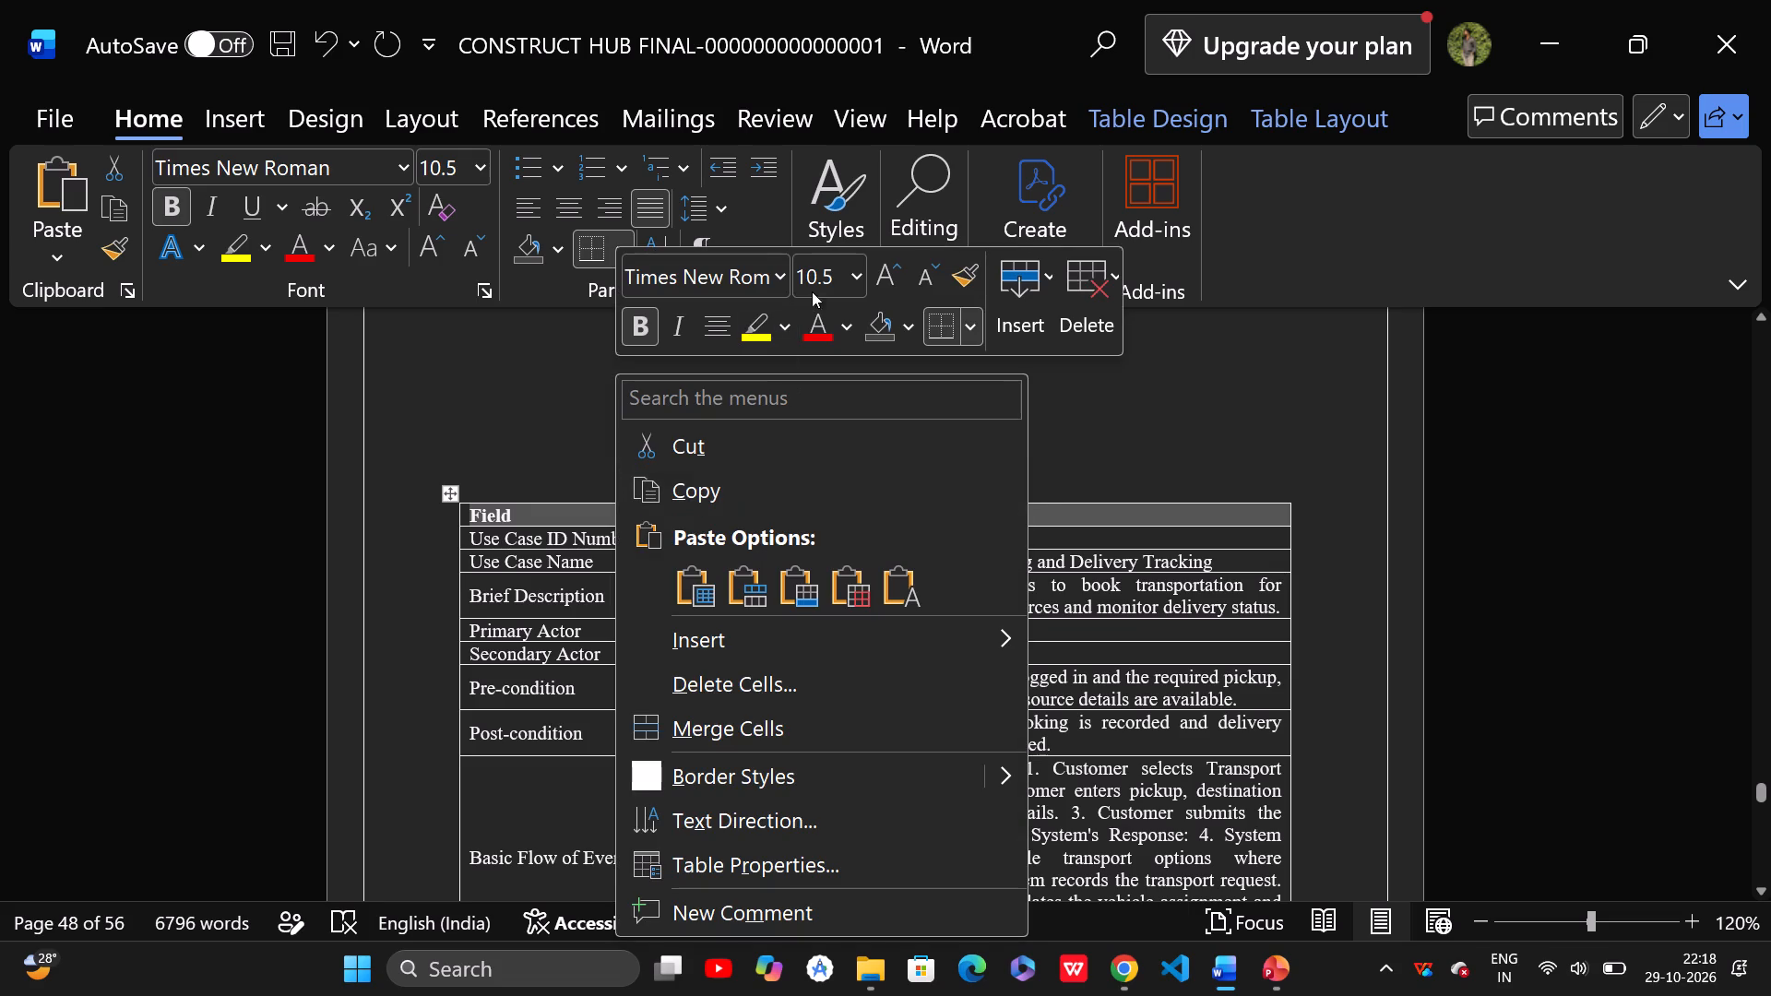
{"action": "left_click", "coordinate": [811, 286]}
{"action": "type", "text": "16"}
{"action": "key", "text": "Return"}
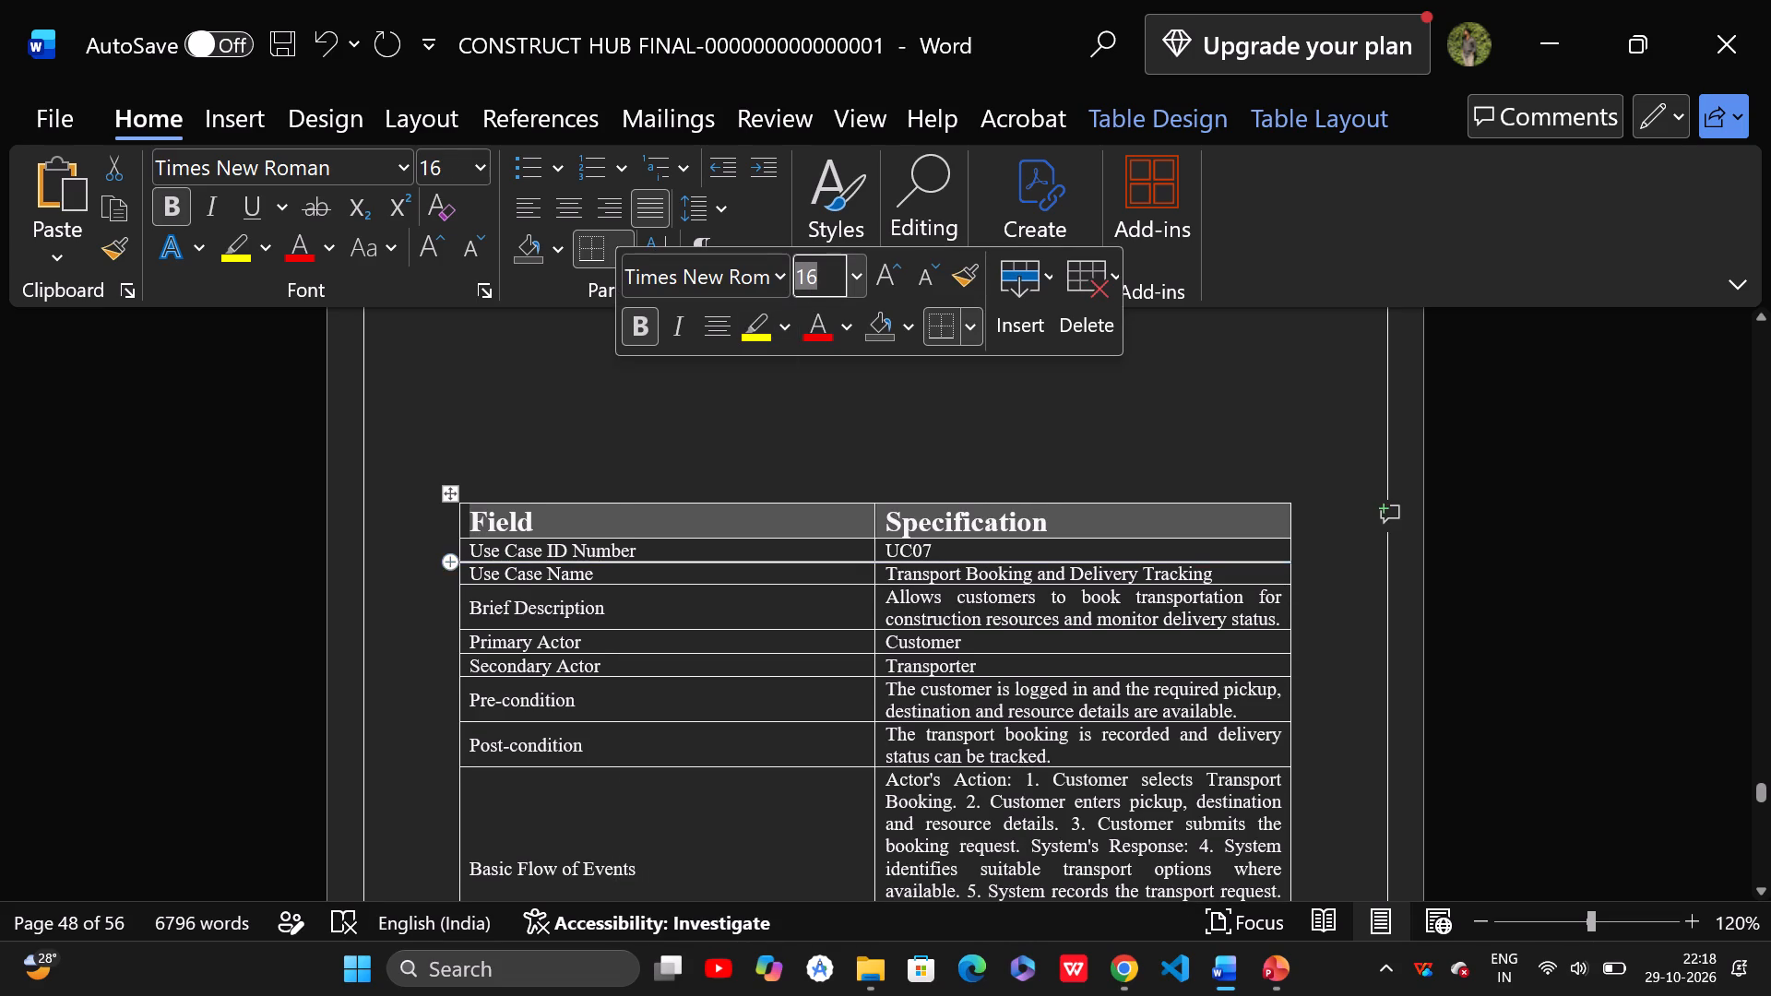
Set all UC07 table rows from Use Case ID Number through Extension Points to 13 pt.
{"action": "left_click_drag", "start_coordinate": [468, 548], "coordinate": [981, 802]}
{"action": "scroll", "coordinate": [879, 821], "scroll_direction": "down", "scroll_amount": 1}
{"action": "scroll", "coordinate": [999, 791], "scroll_direction": "down", "scroll_amount": 1}
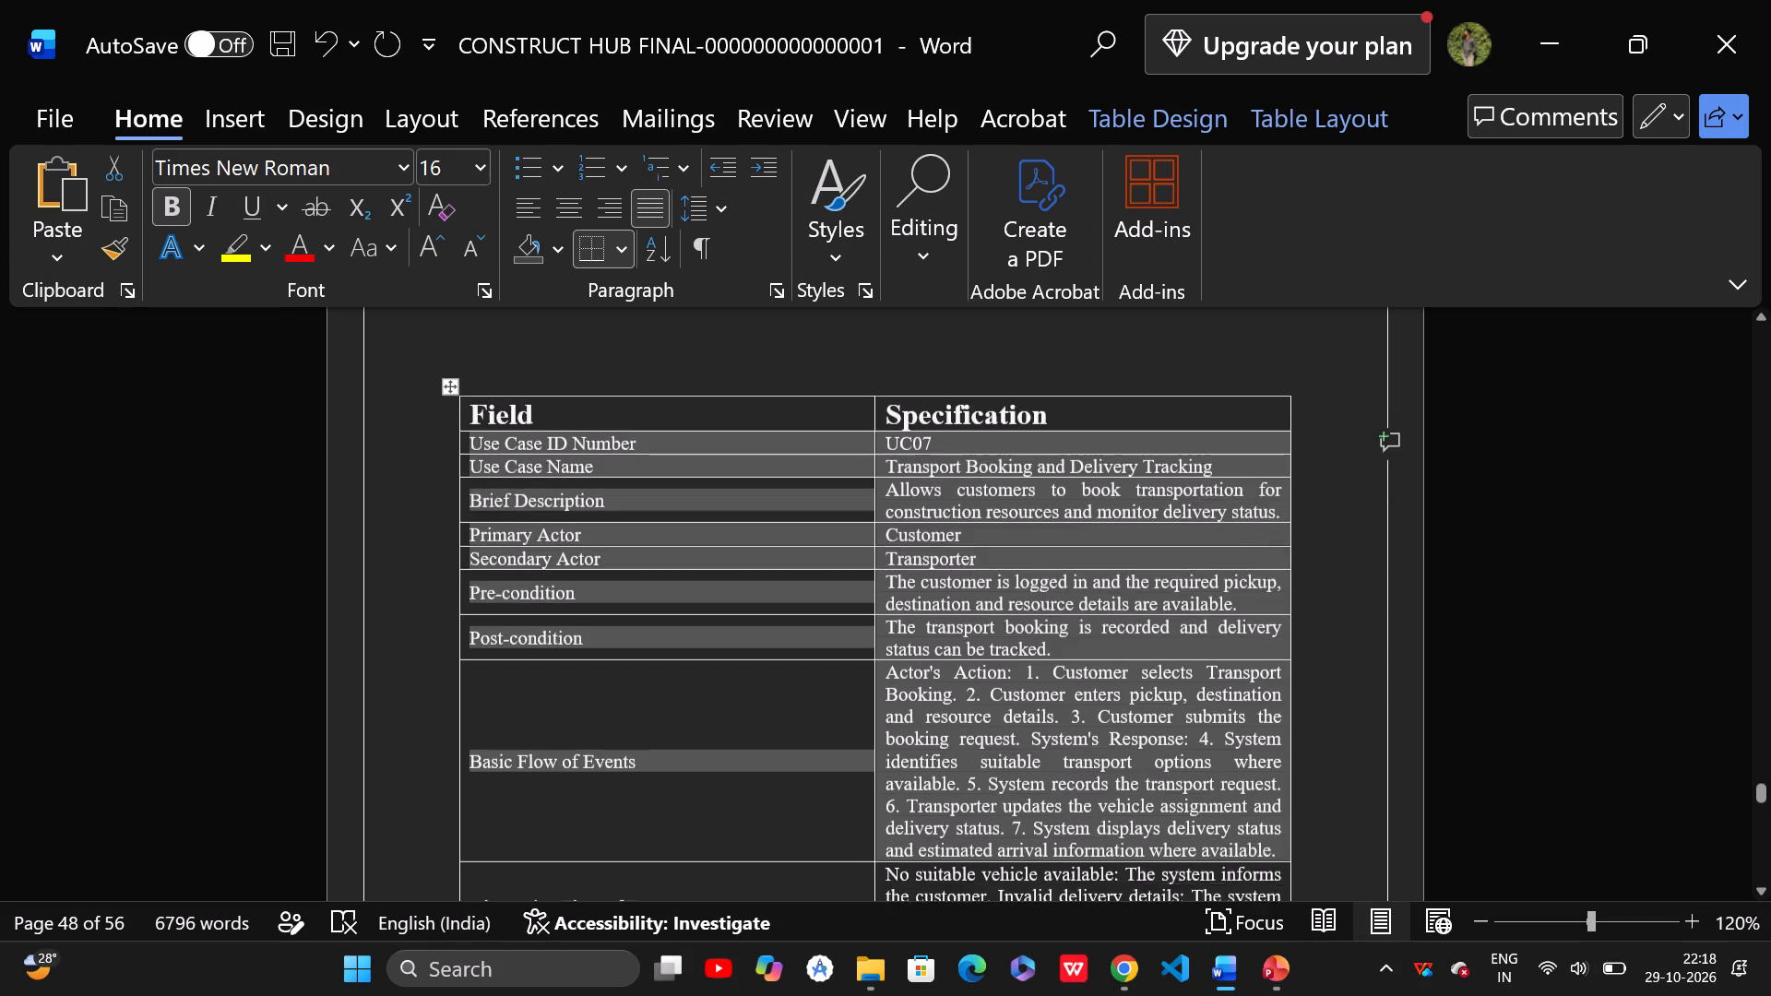
{"action": "left_click_drag", "start_coordinate": [981, 802], "coordinate": [1000, 805]}
{"action": "scroll", "coordinate": [969, 760], "scroll_direction": "down", "scroll_amount": 2}
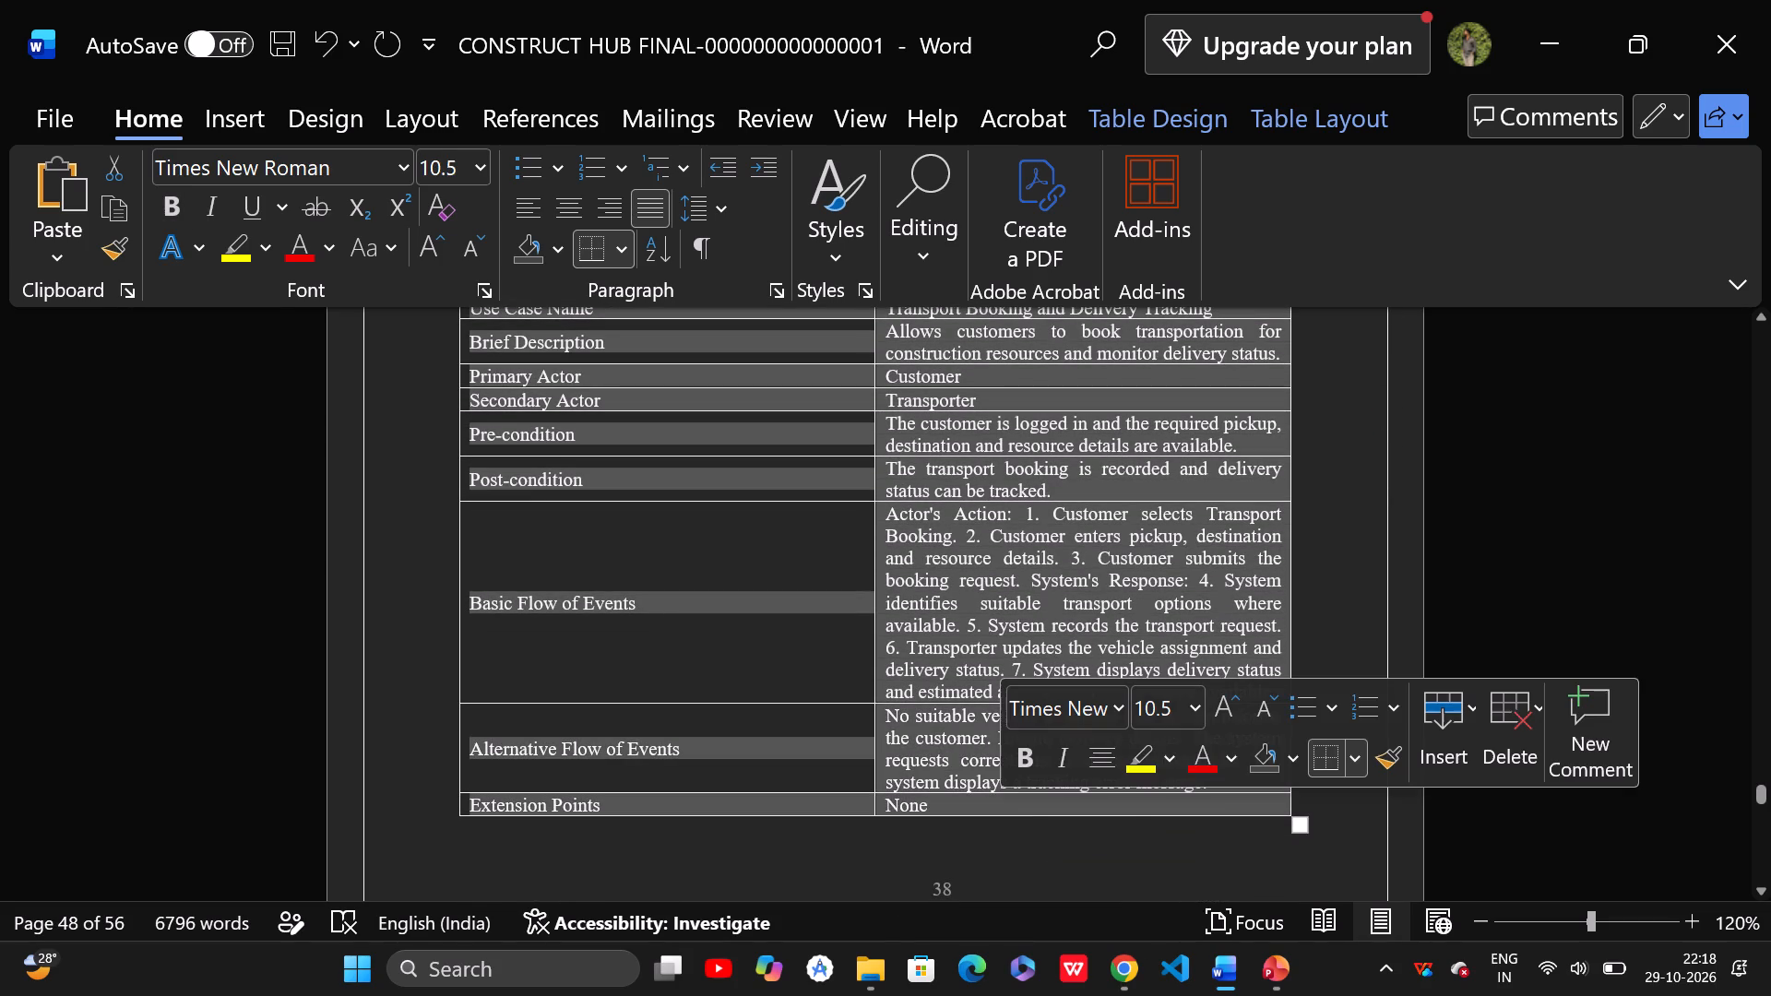
{"action": "left_click", "coordinate": [1149, 699]}
{"action": "type", "text": "13"}
{"action": "key", "text": "Return"}
Set the Field and Specification header row of the UC08 Payment Management table to 16 pt.
{"action": "scroll", "coordinate": [1047, 474], "scroll_direction": "down", "scroll_amount": 6}
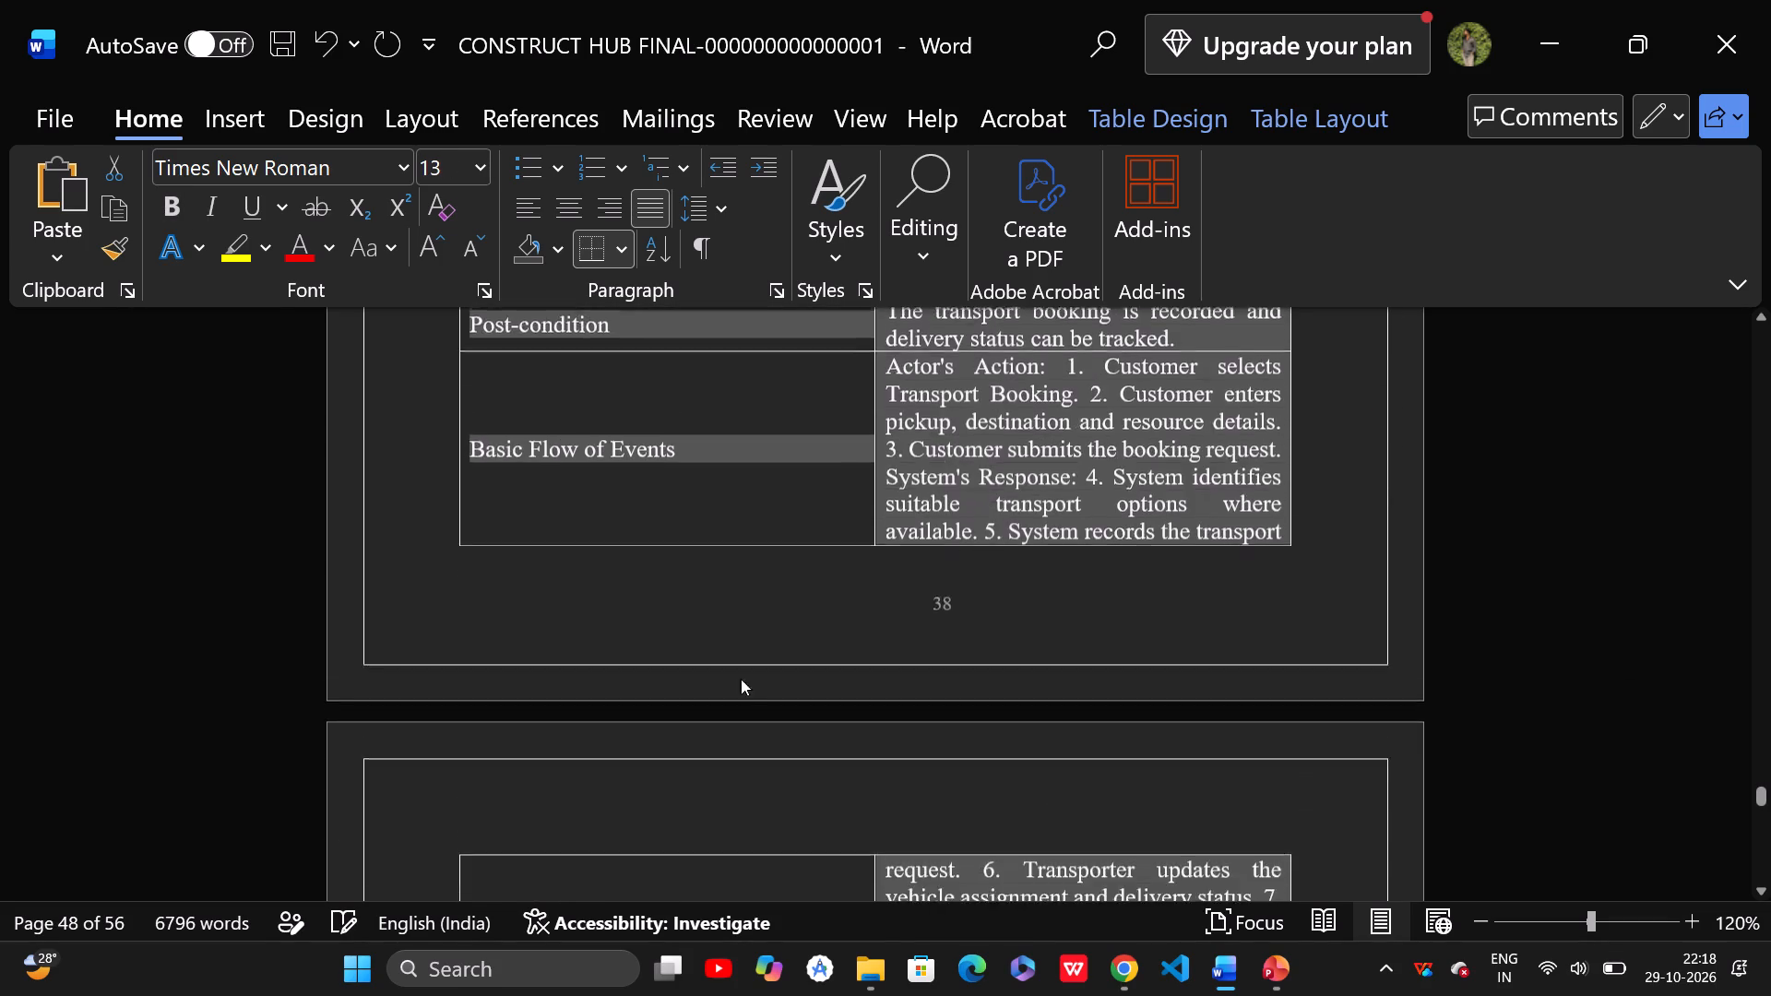
{"action": "scroll", "coordinate": [741, 679], "scroll_direction": "down", "scroll_amount": 8}
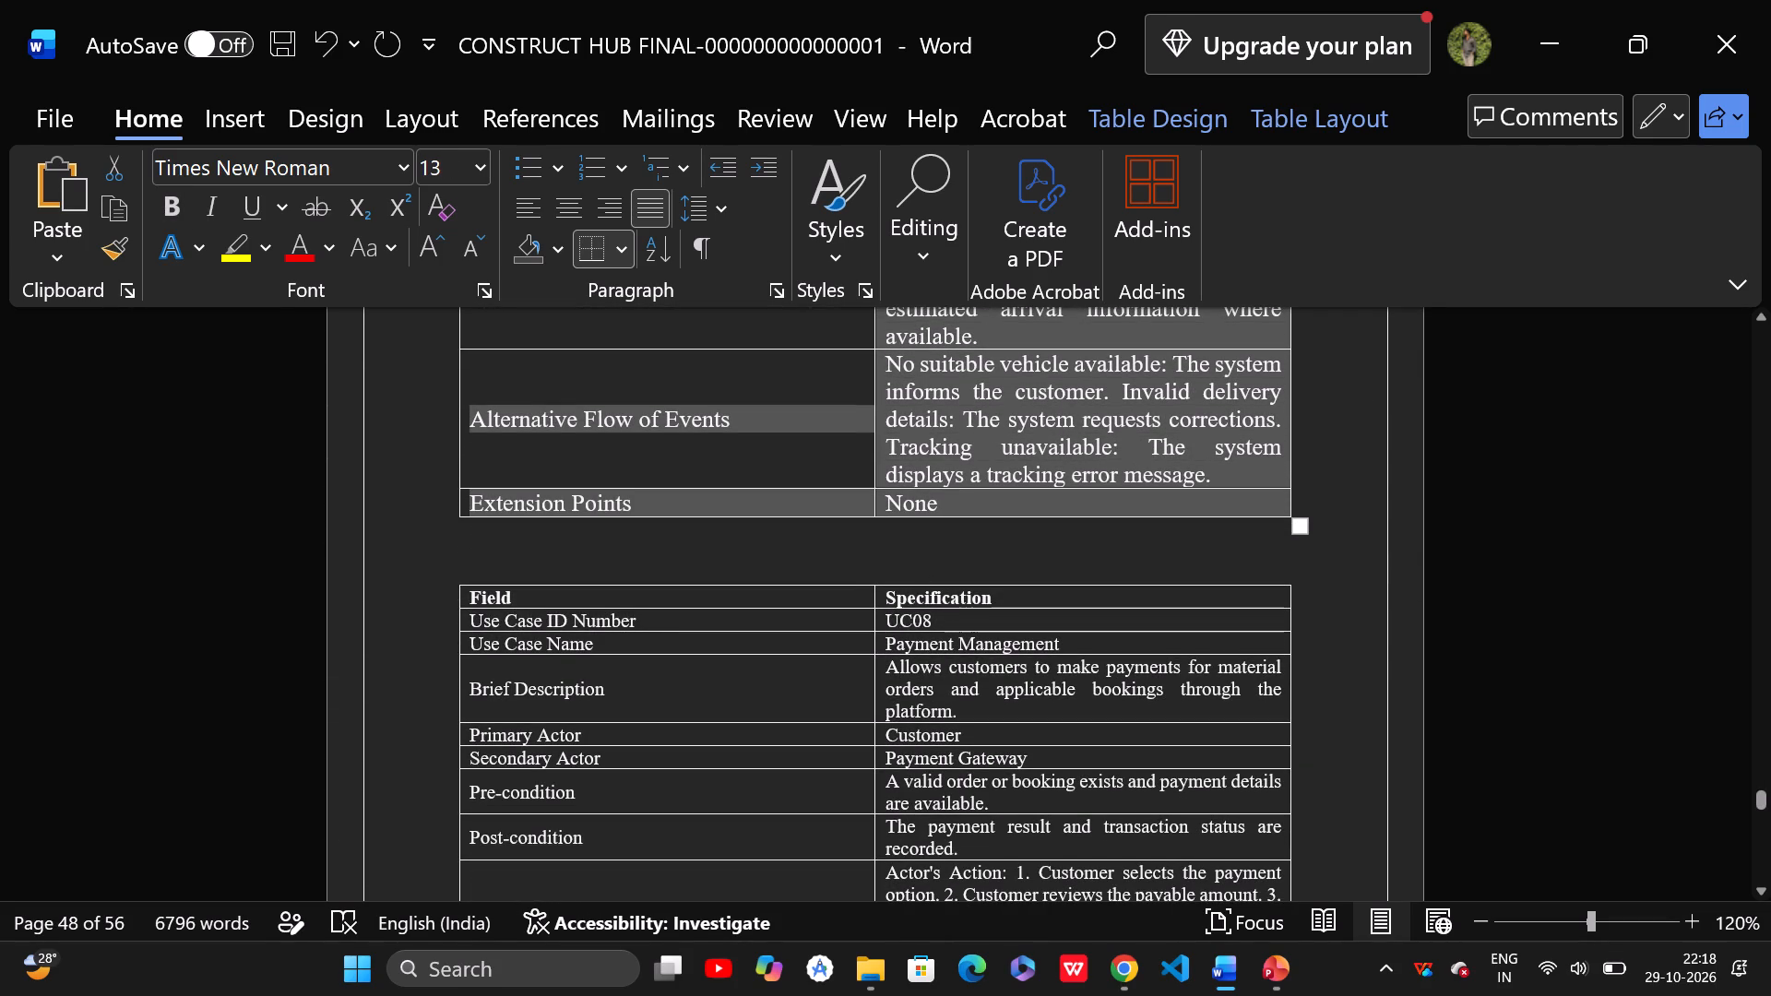
{"action": "left_click_drag", "start_coordinate": [1029, 599], "coordinate": [651, 586]}
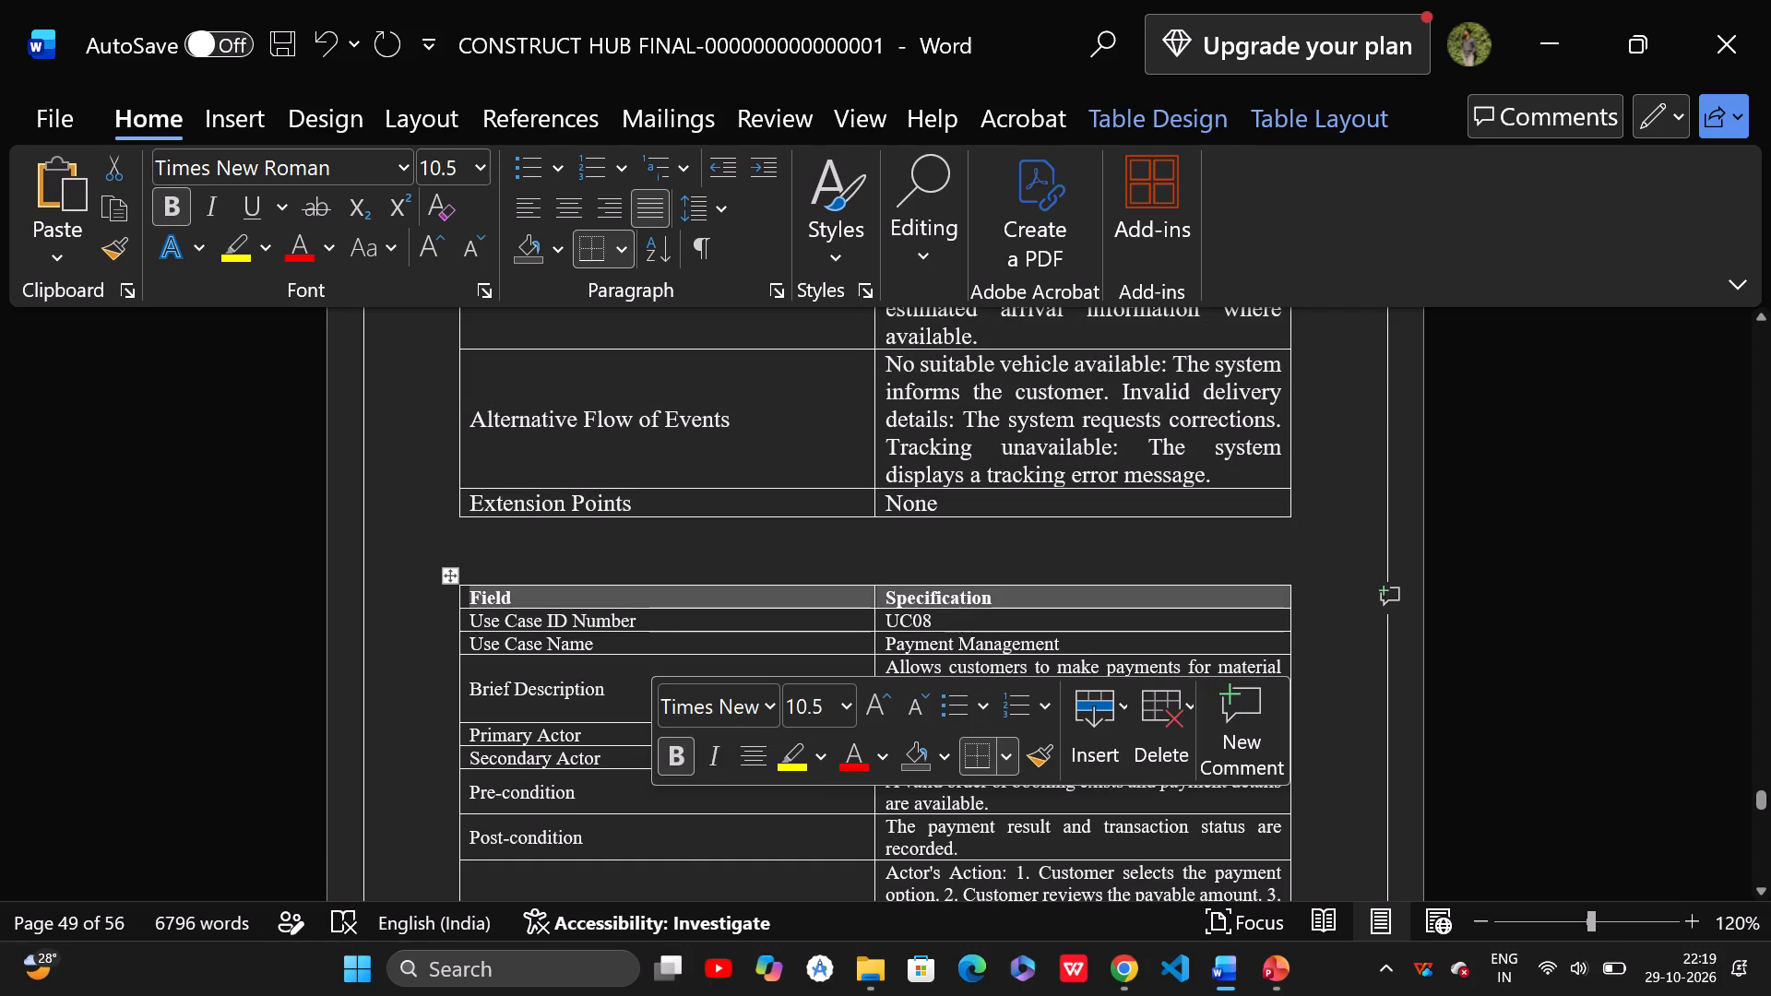
{"action": "left_click", "coordinate": [790, 710]}
{"action": "type", "text": "16"}
{"action": "key", "text": "Return"}
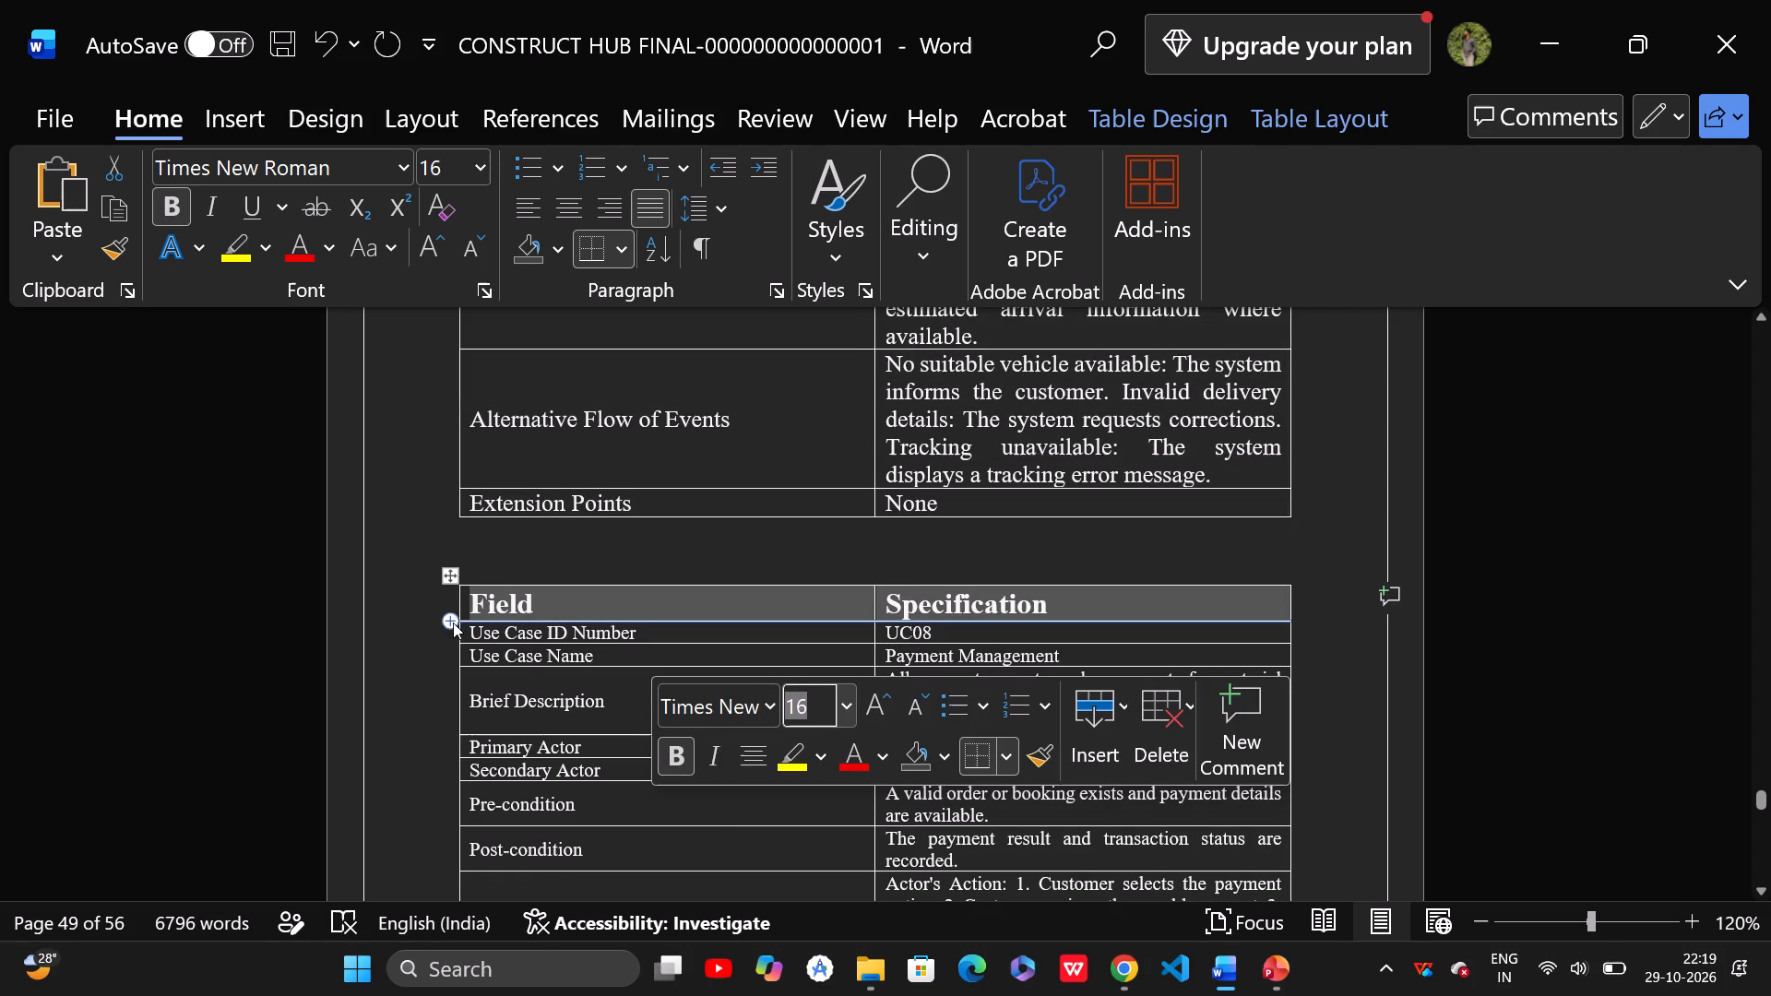
Set all UC08 table rows from Use Case ID Number through Extension Points to 13 pt.
{"action": "left_click_drag", "start_coordinate": [473, 637], "coordinate": [1001, 753]}
{"action": "scroll", "coordinate": [748, 827], "scroll_direction": "down", "scroll_amount": 3}
{"action": "scroll", "coordinate": [1001, 740], "scroll_direction": "down", "scroll_amount": 1}
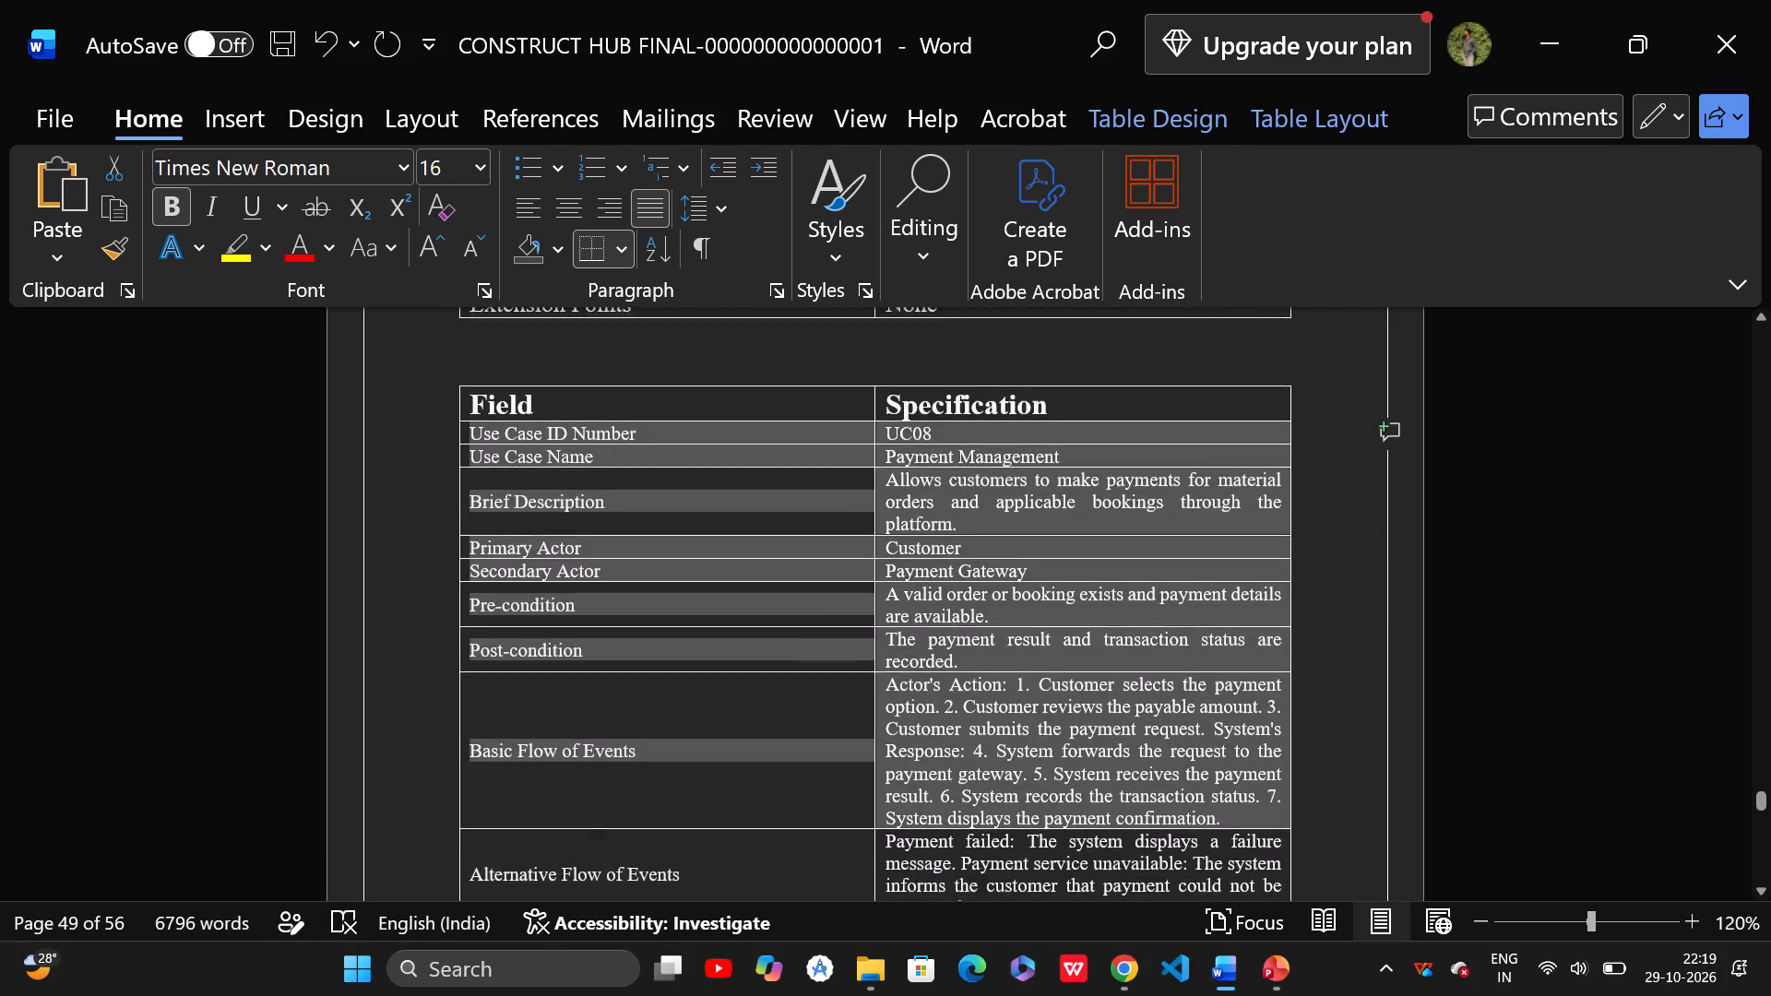
{"action": "scroll", "coordinate": [1001, 753], "scroll_direction": "down", "scroll_amount": 1}
{"action": "left_click_drag", "start_coordinate": [1001, 753], "coordinate": [1028, 807]}
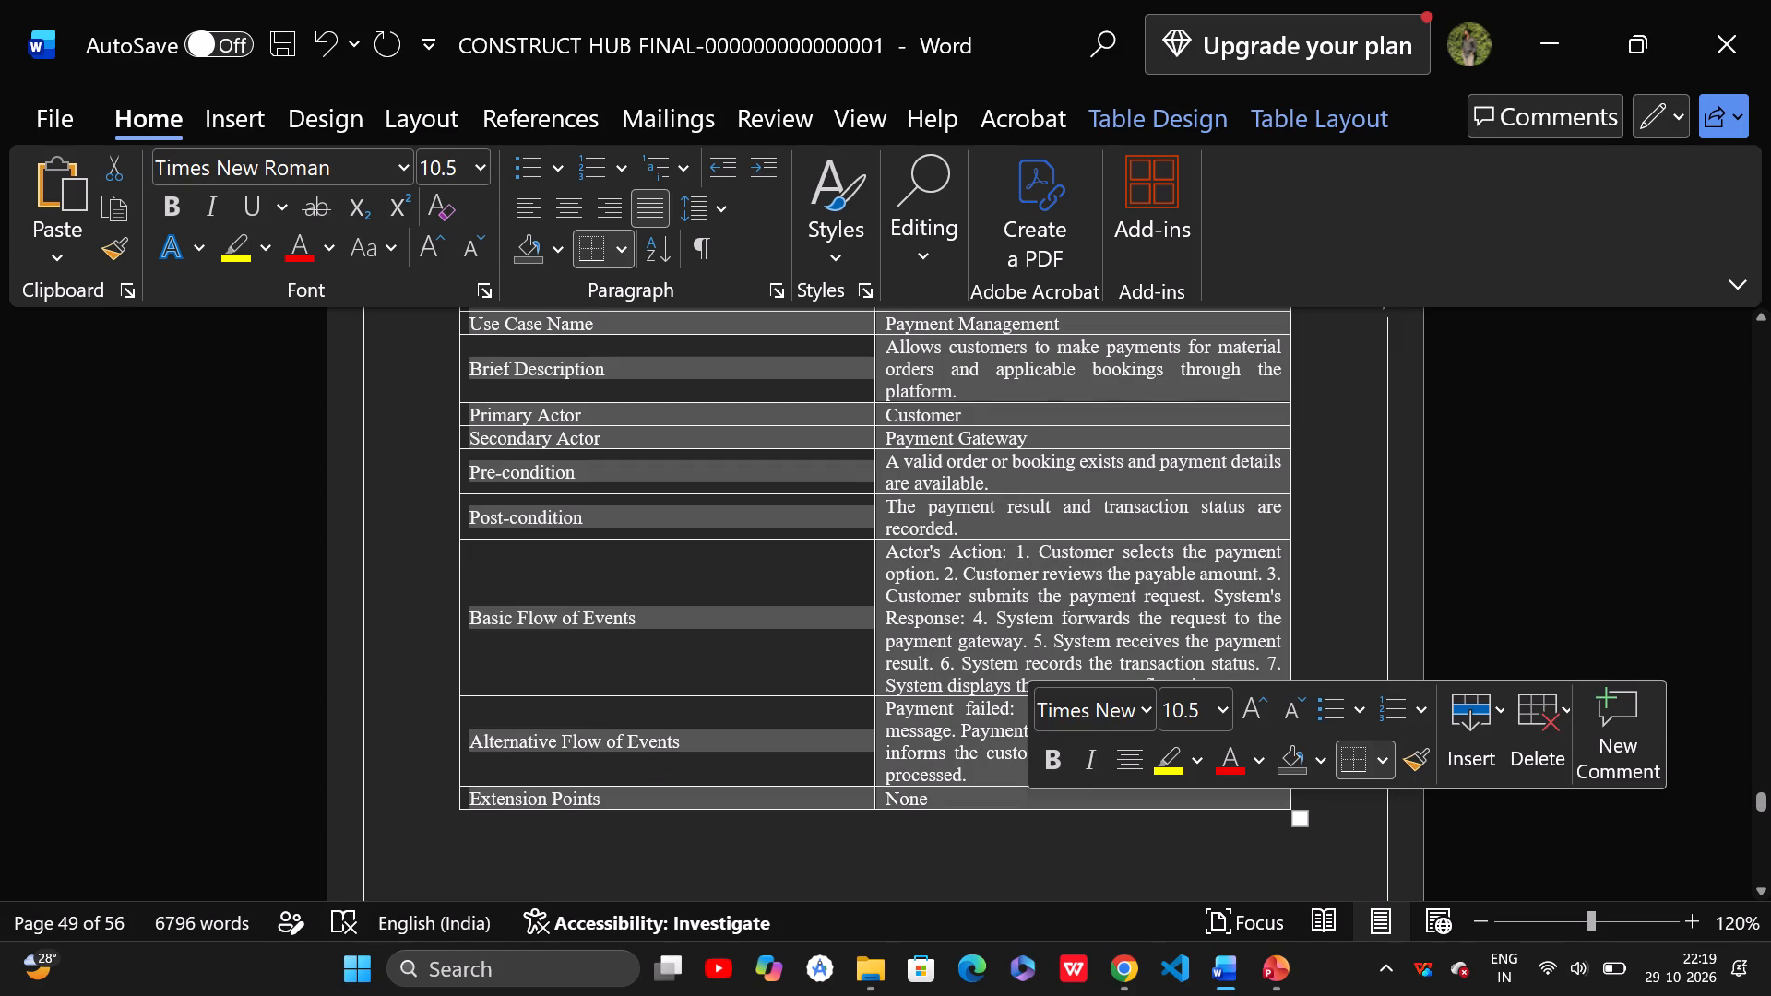
{"action": "left_click", "coordinate": [1170, 710]}
{"action": "type", "text": "13"}
{"action": "key", "text": "Return"}
Insert a blank line above the UC09 table to move its header row onto the next page with the other rows.
{"action": "scroll", "coordinate": [898, 624], "scroll_direction": "down", "scroll_amount": 10}
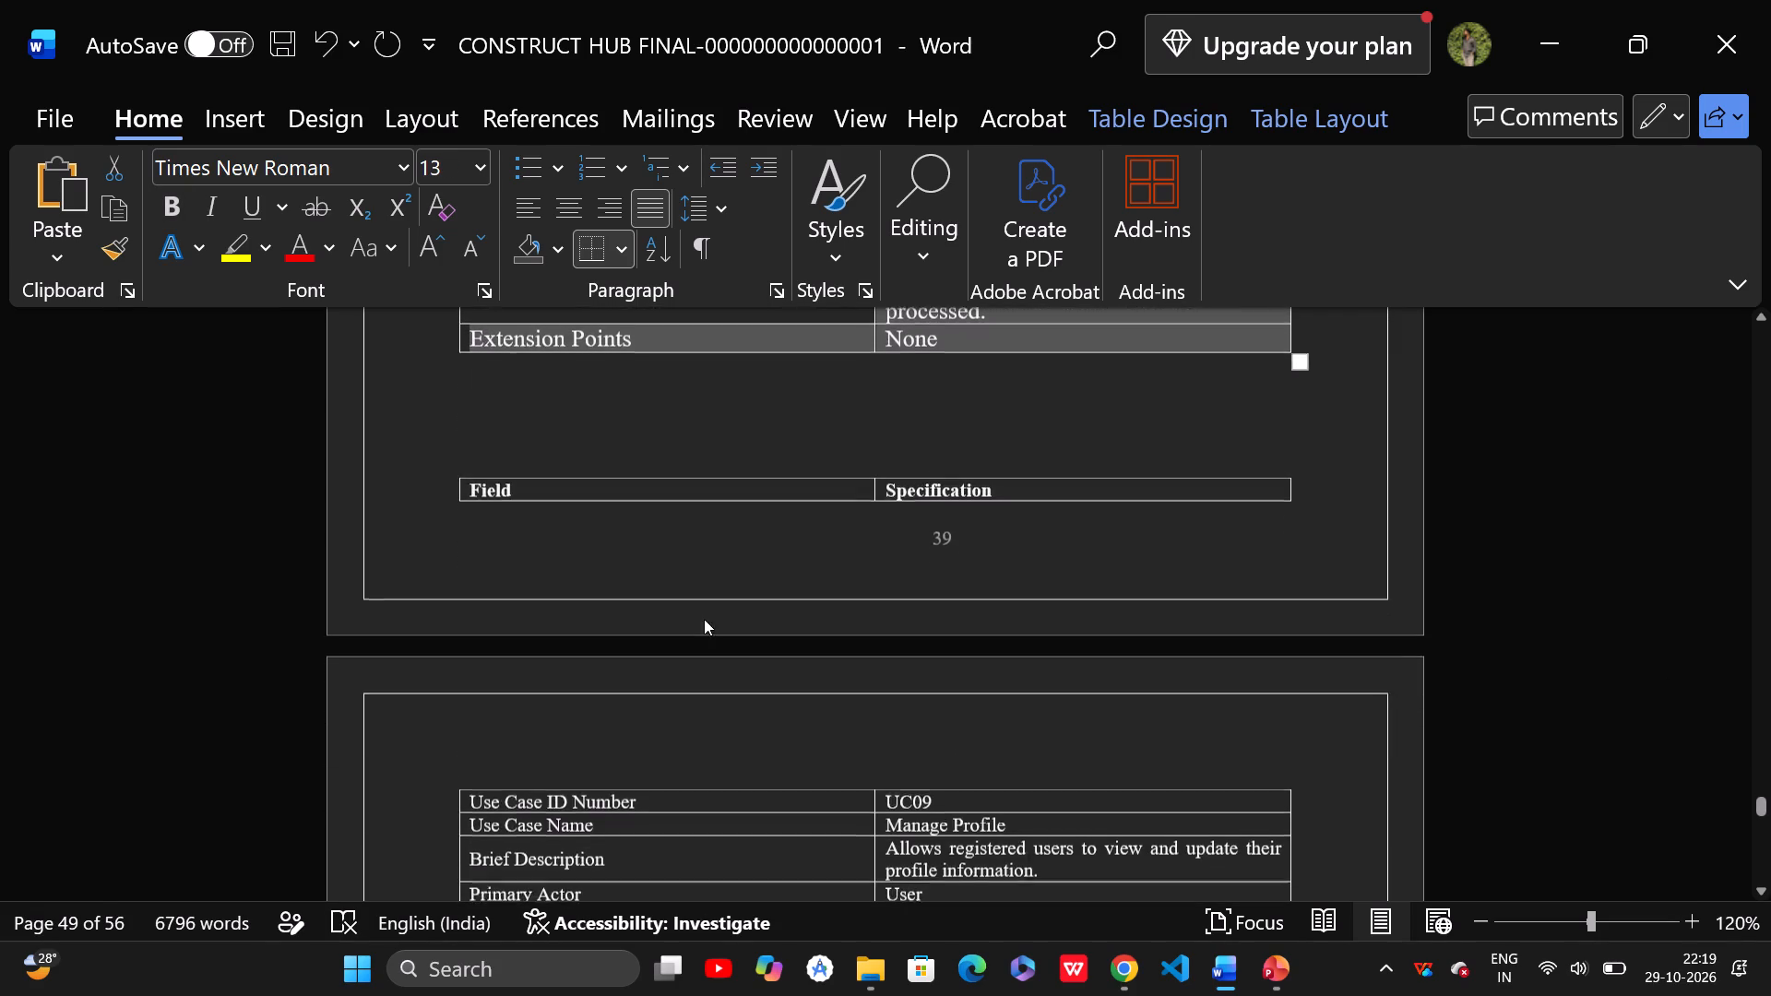
{"action": "scroll", "coordinate": [701, 643], "scroll_direction": "down", "scroll_amount": 3}
{"action": "scroll", "coordinate": [593, 592], "scroll_direction": "up", "scroll_amount": 3}
{"action": "left_click", "coordinate": [612, 453]}
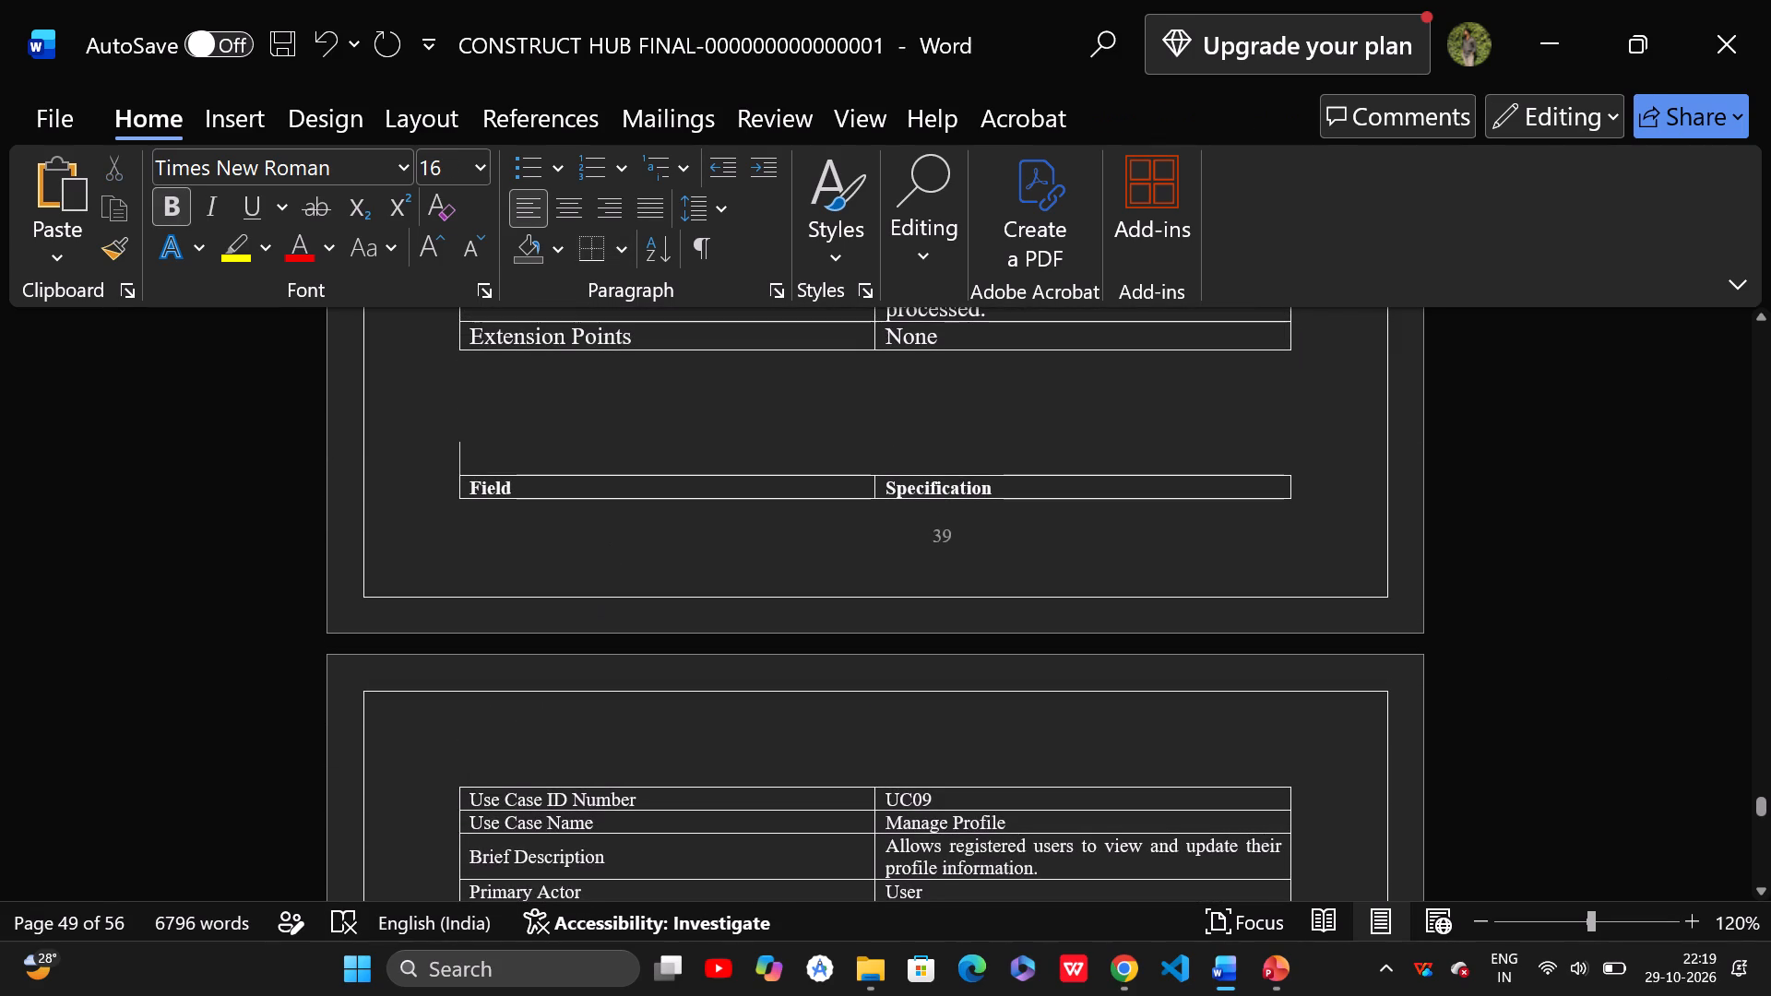
{"action": "key", "text": "Return"}
Set the Field and Specification header row of the UC09 Manage Profile table to 16 pt.
{"action": "scroll", "coordinate": [757, 712], "scroll_direction": "down", "scroll_amount": 2}
{"action": "scroll", "coordinate": [727, 836], "scroll_direction": "down", "scroll_amount": 1}
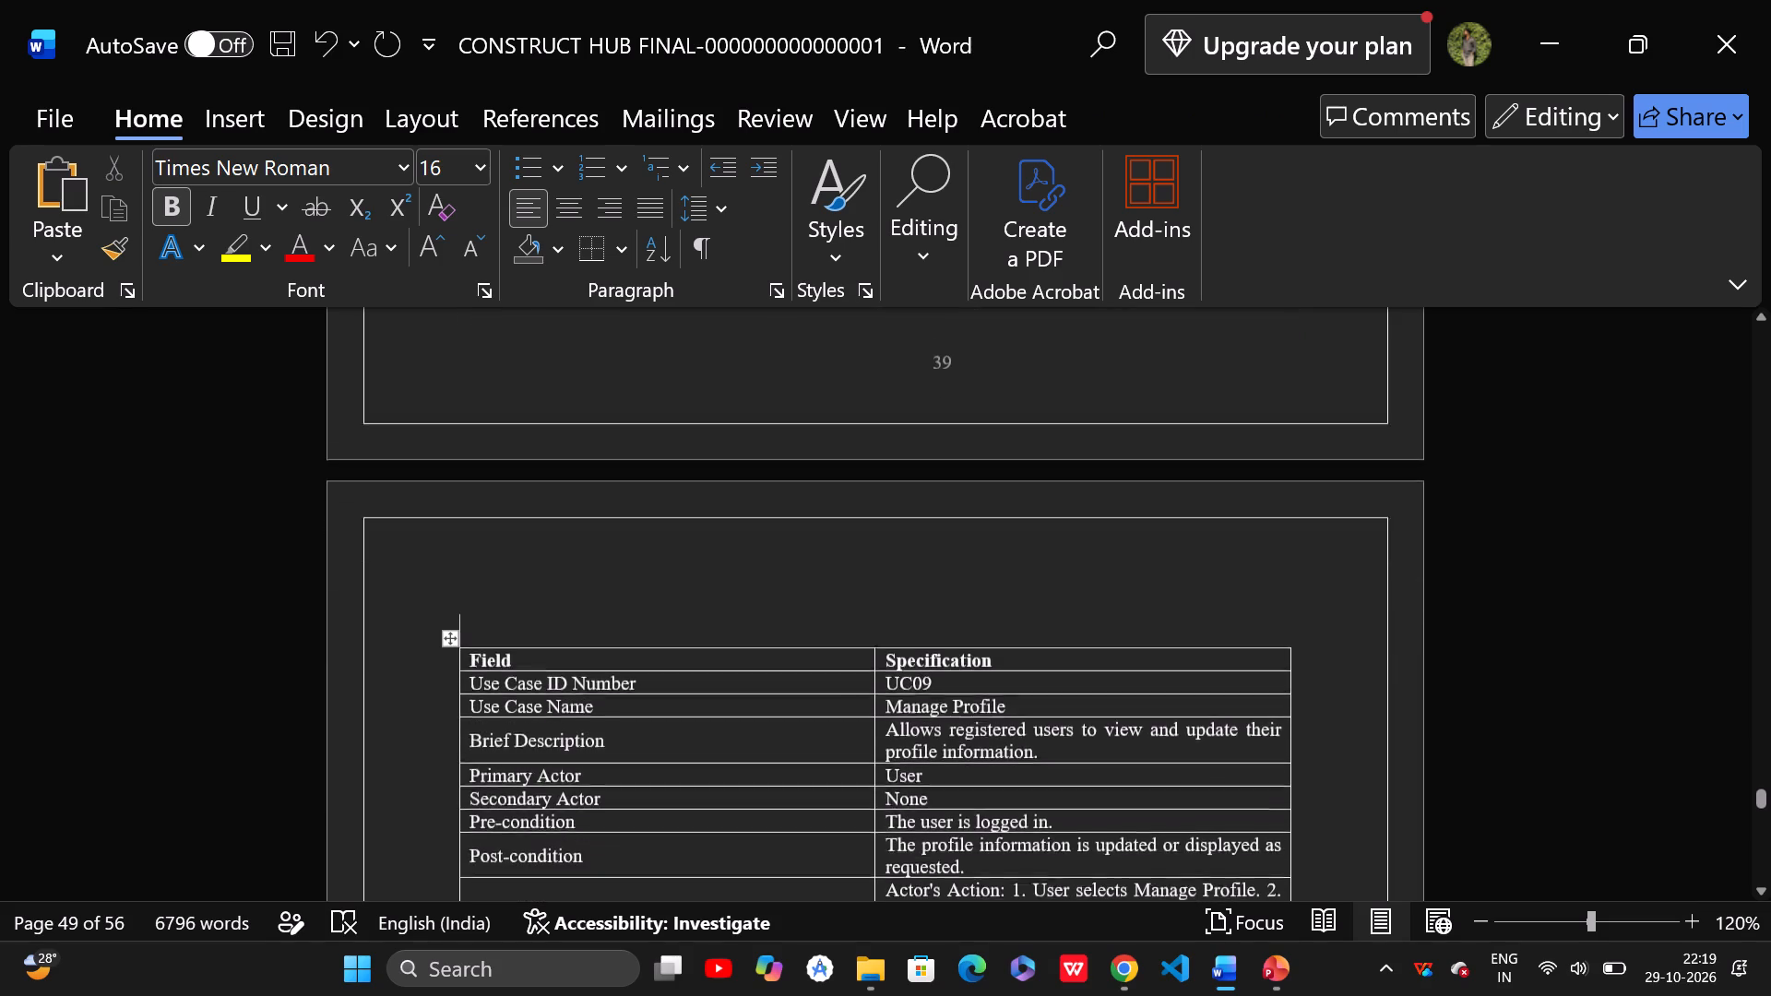
{"action": "left_click_drag", "start_coordinate": [1038, 636], "coordinate": [574, 634]}
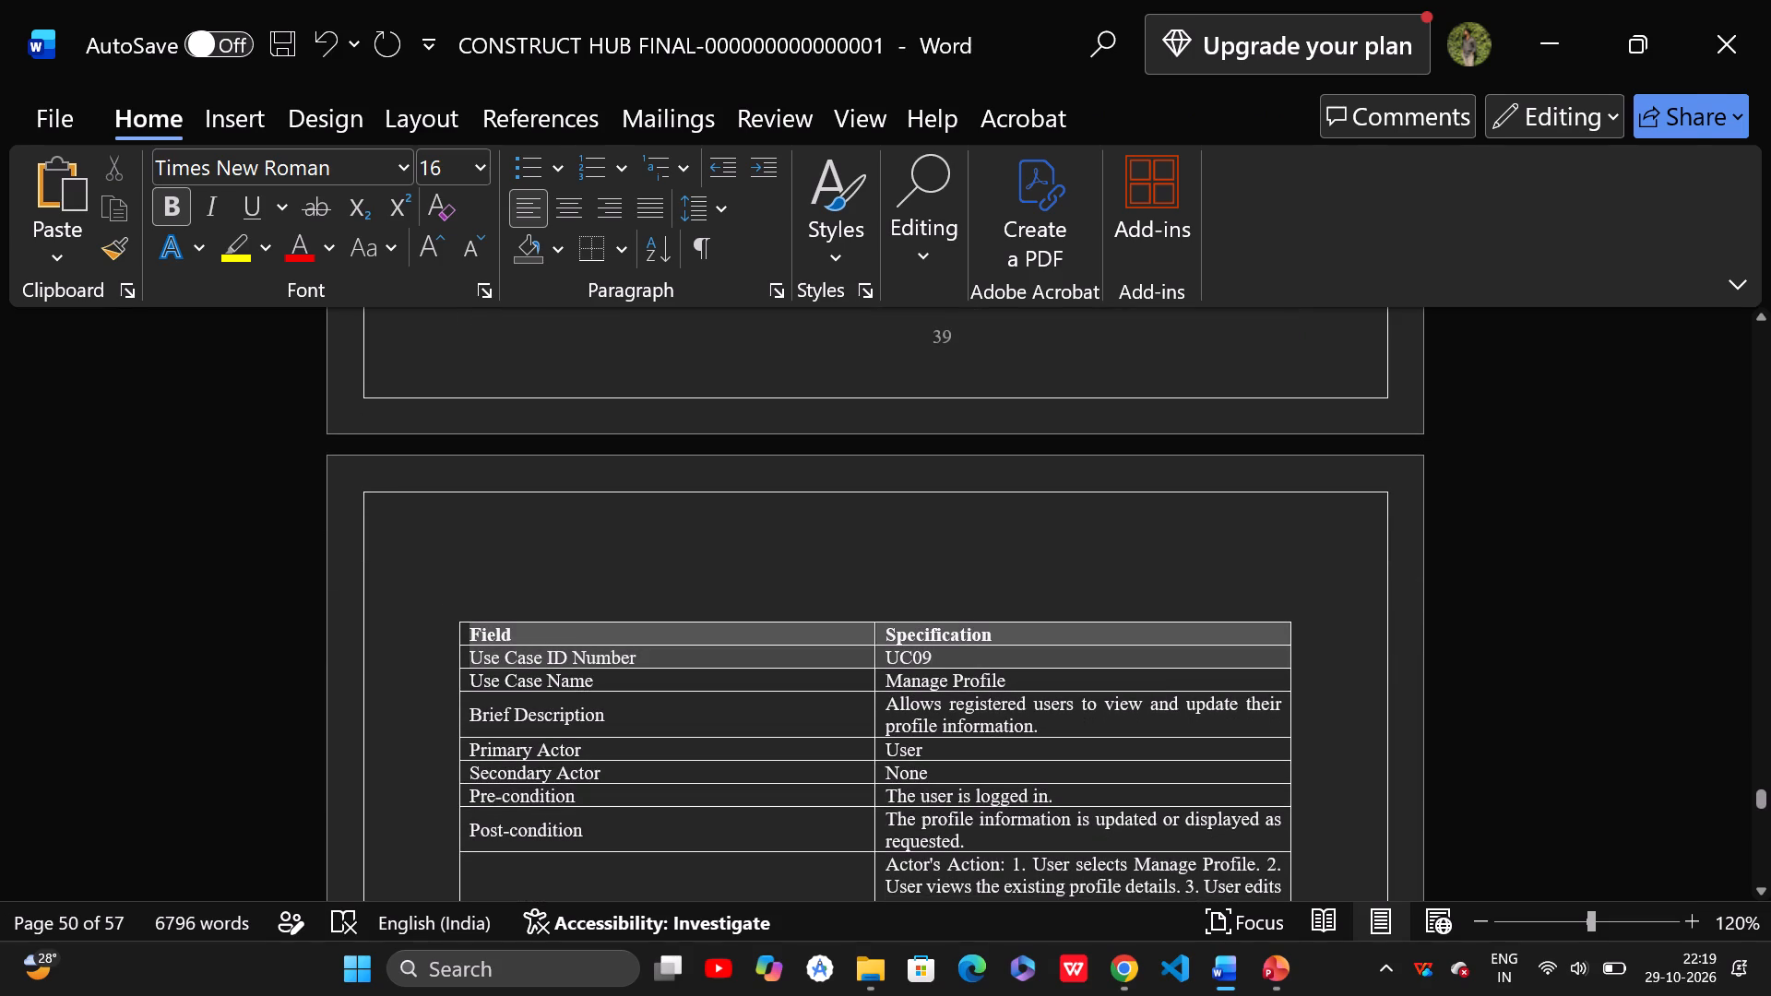
{"action": "left_click_drag", "start_coordinate": [574, 634], "coordinate": [566, 634]}
{"action": "right_click", "coordinate": [711, 633]}
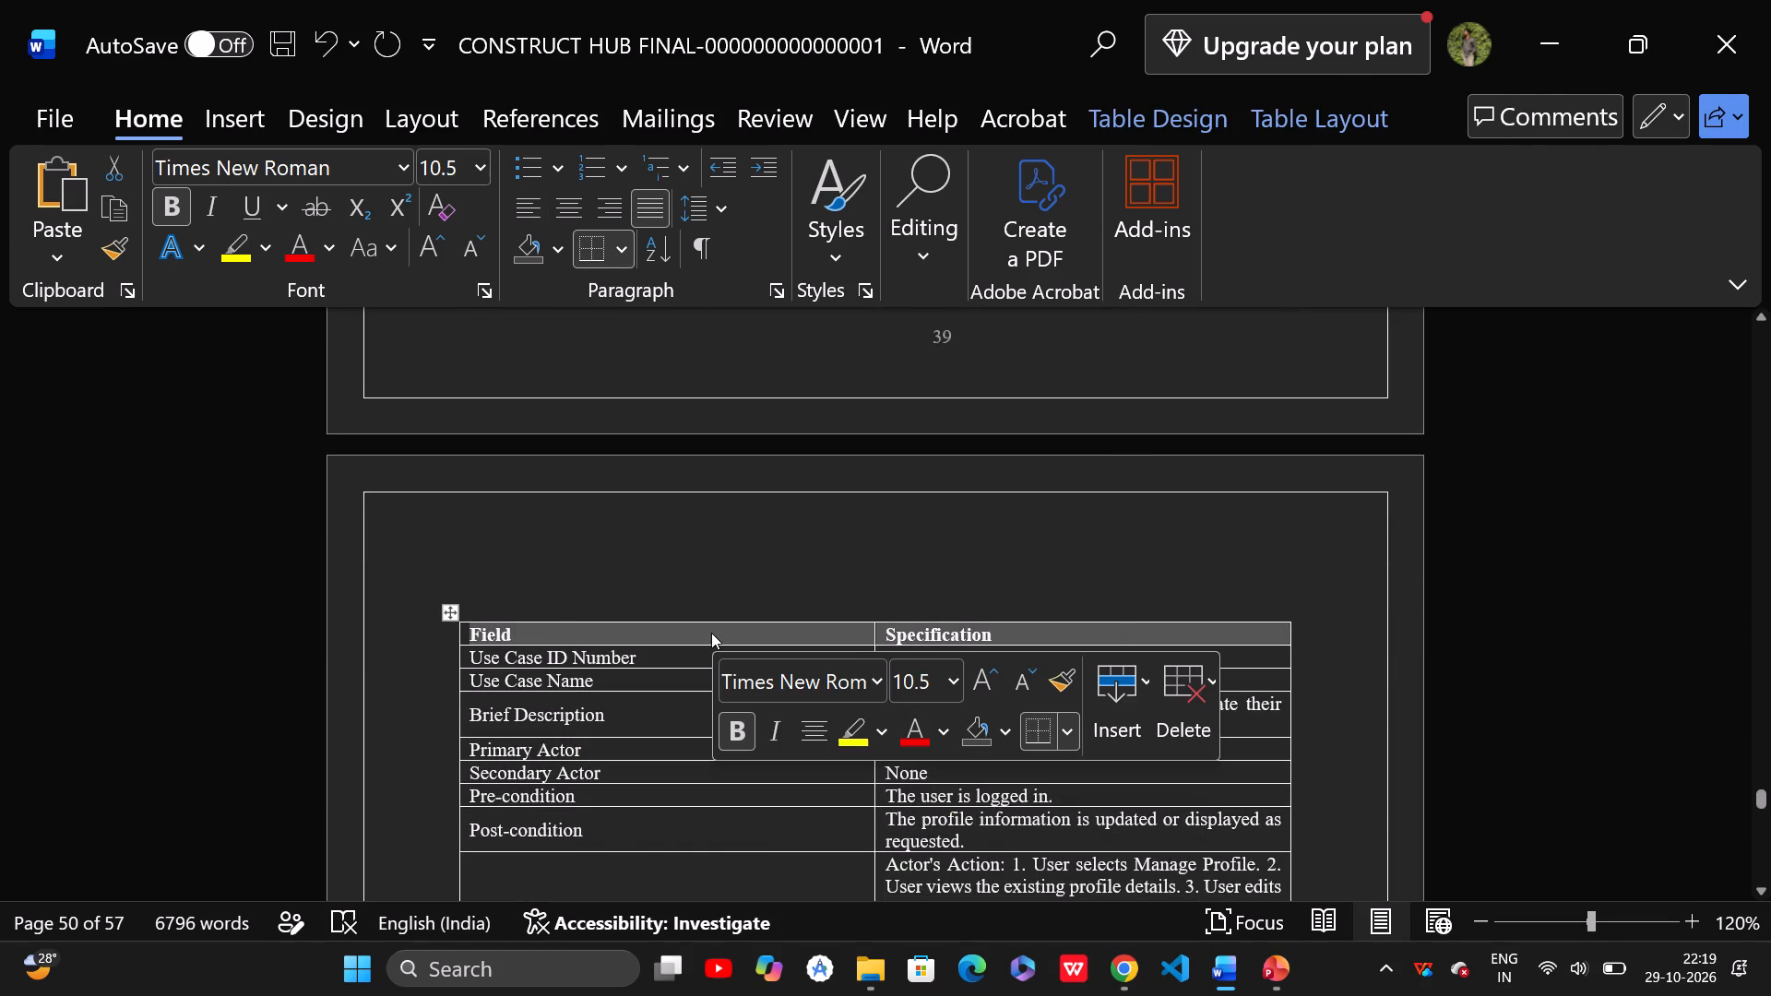
{"action": "left_click", "coordinate": [919, 681]}
{"action": "key", "text": "1"}
{"action": "type", "text": "64"}
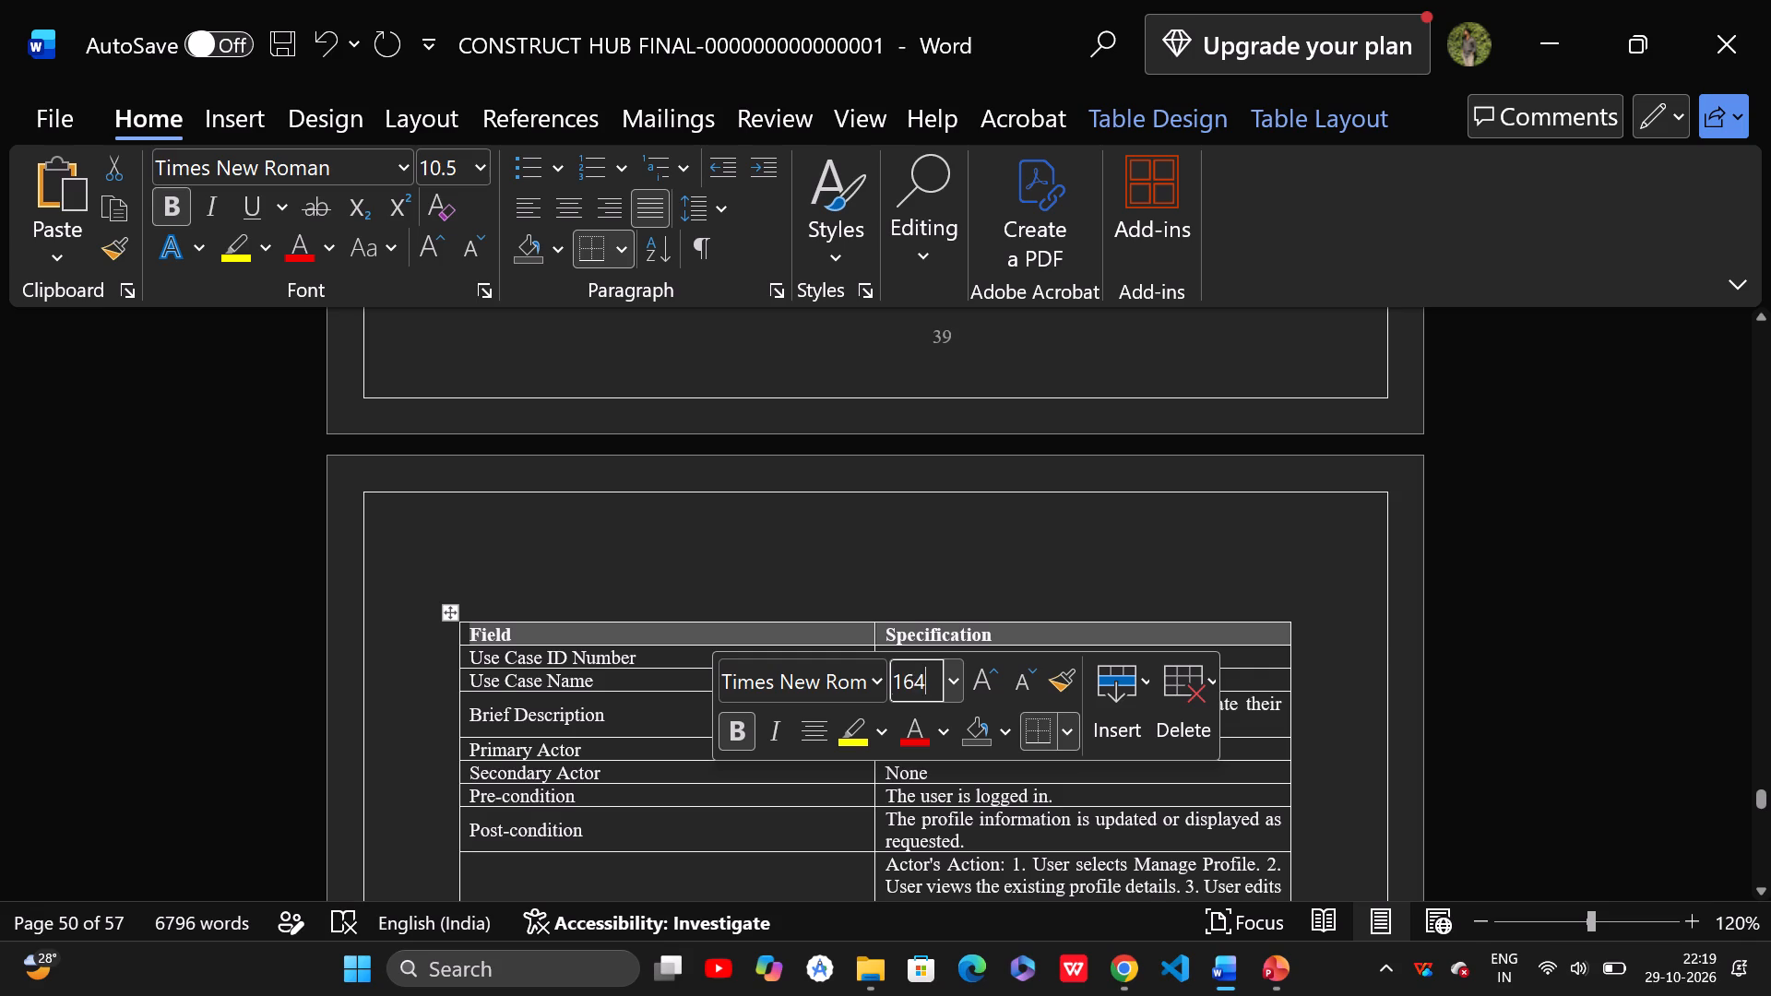
{"action": "key", "text": "Return"}
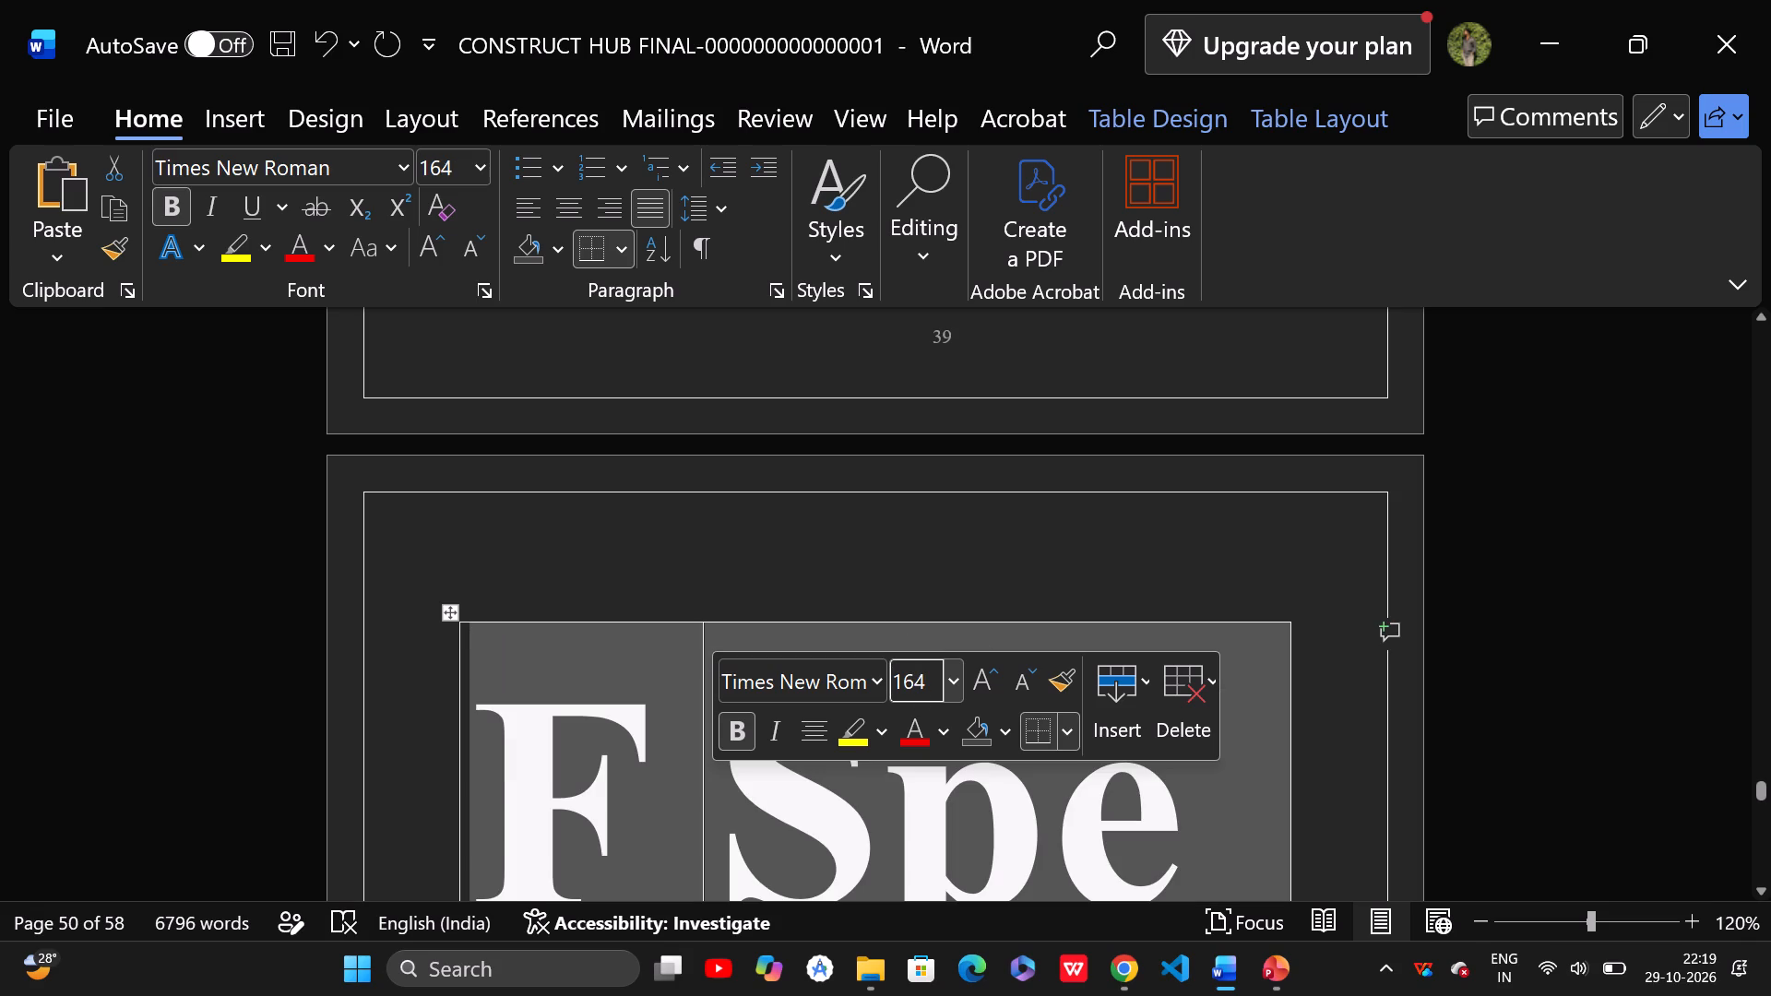
{"action": "left_click", "coordinate": [923, 684]}
{"action": "key", "text": "BackSpace"}
{"action": "key", "text": "Return"}
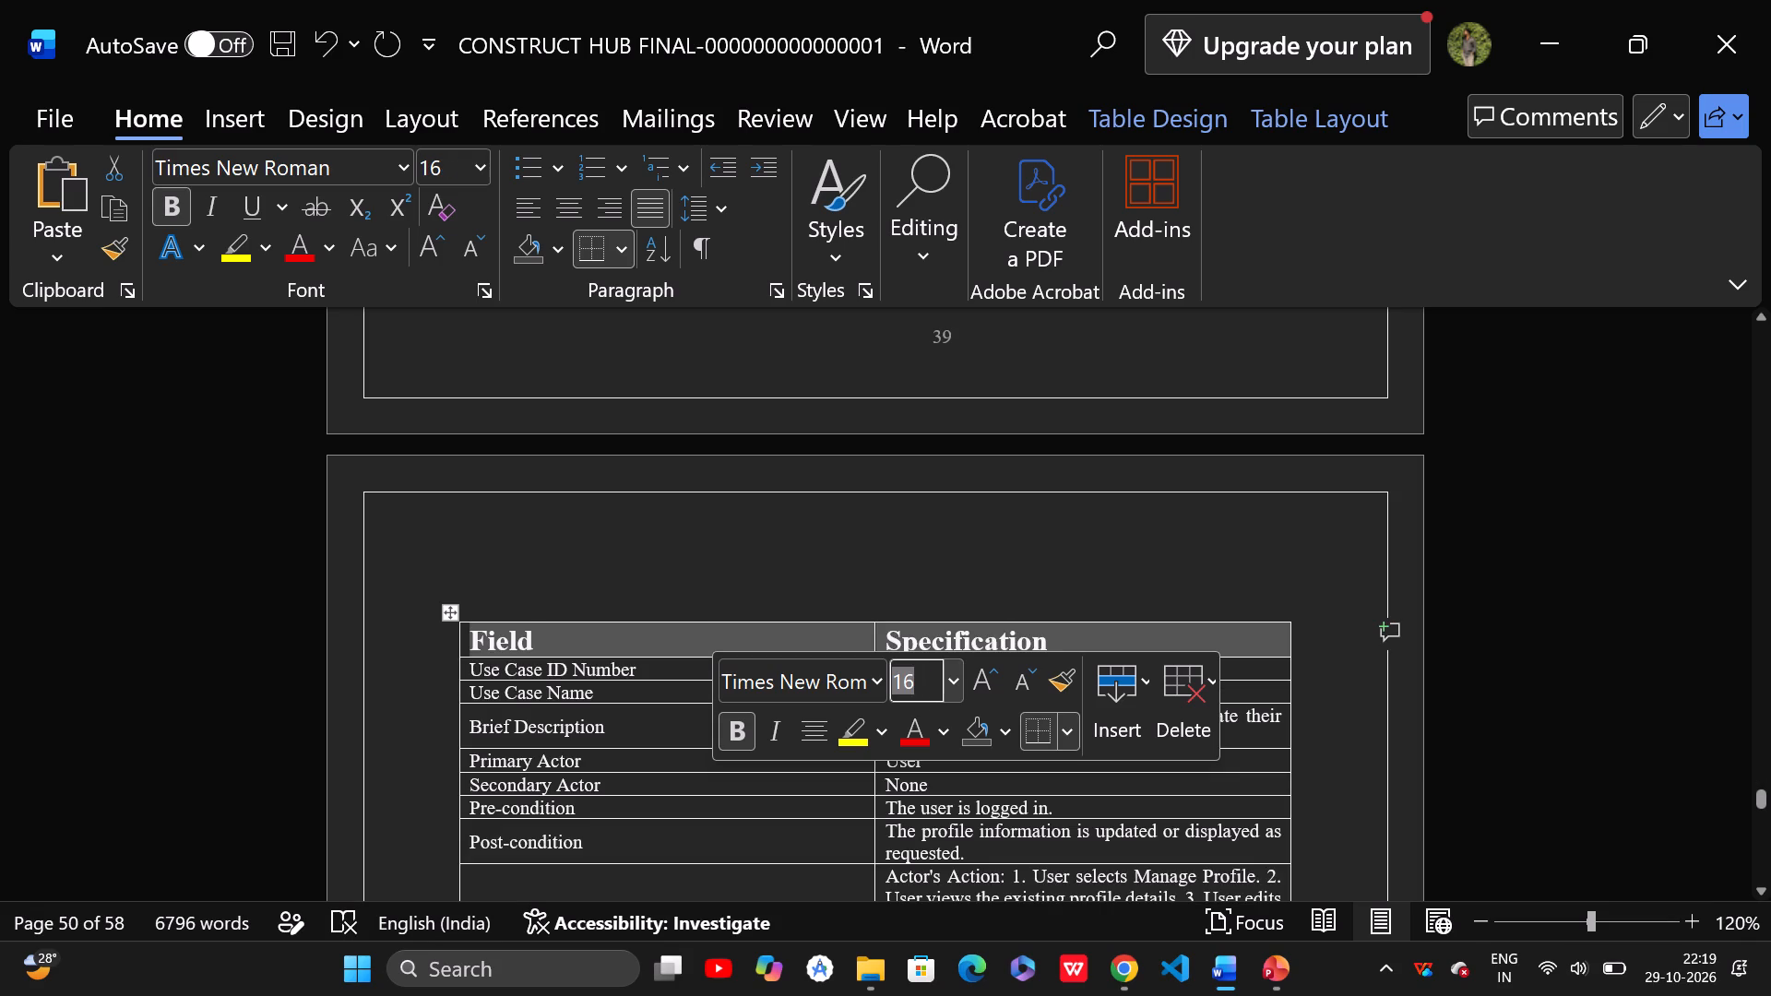
Set all UC09 table rows from Use Case ID Number through Extension Points to 13 pt.
{"action": "left_click", "coordinate": [473, 669]}
{"action": "left_click_drag", "start_coordinate": [473, 669], "coordinate": [676, 746]}
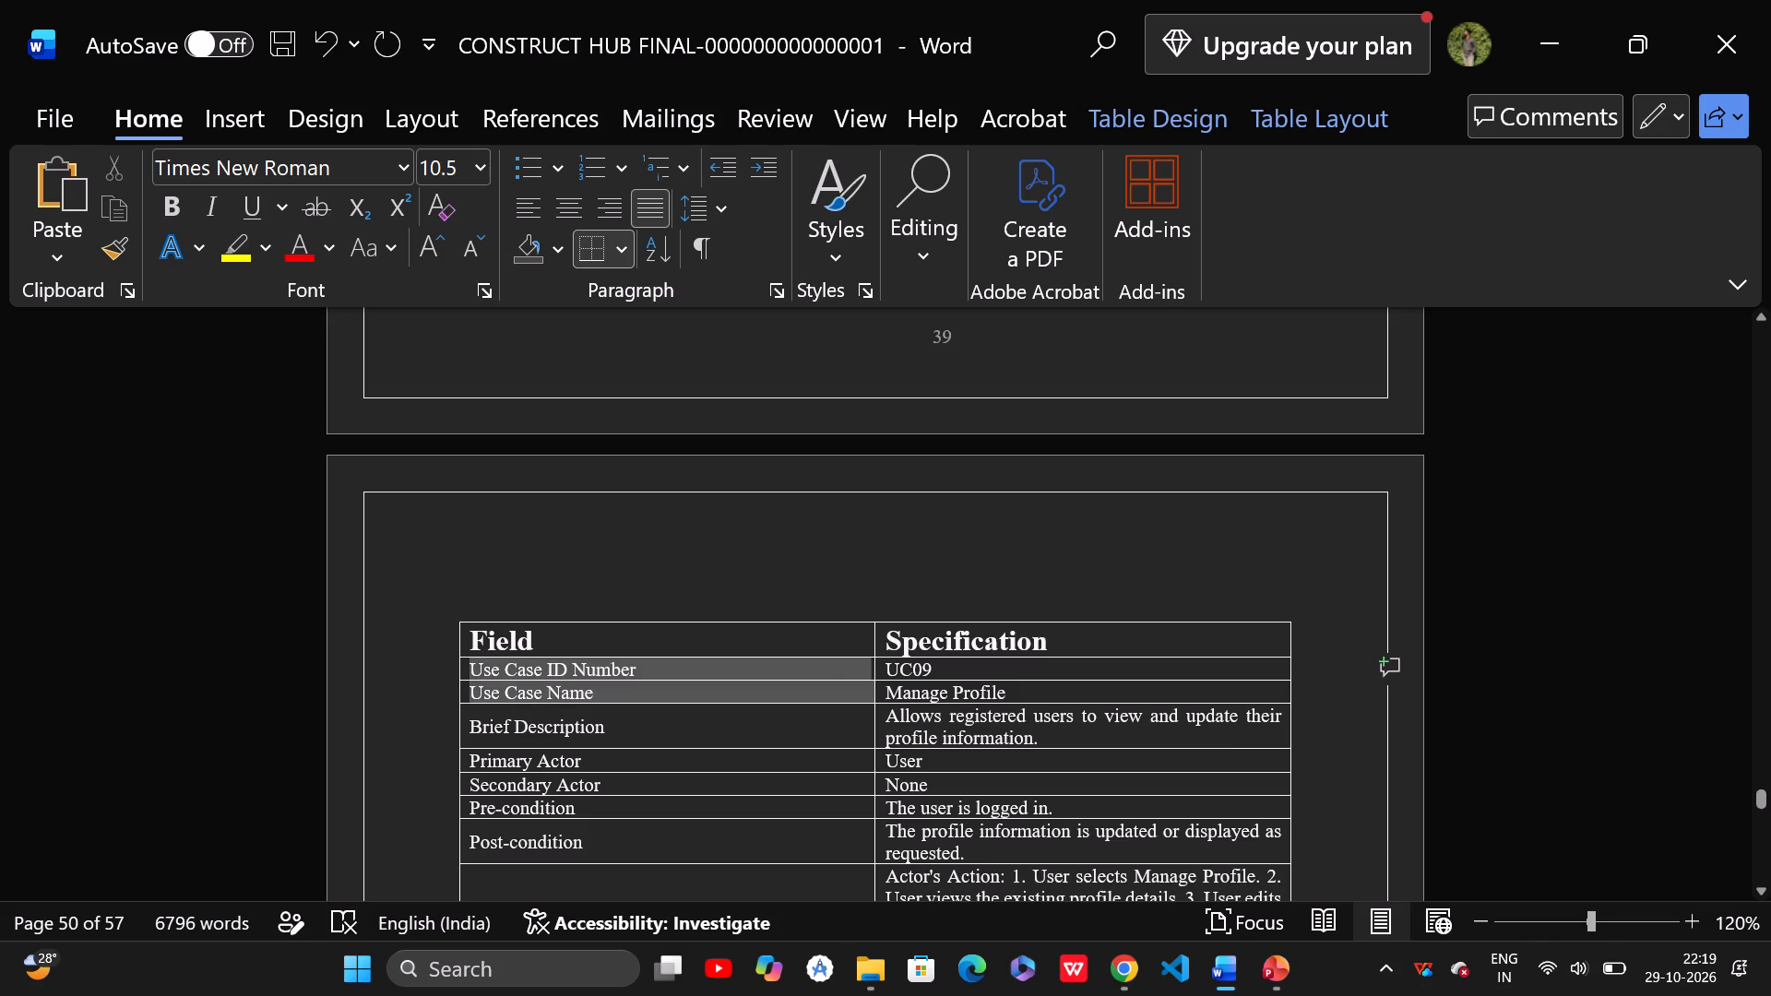
{"action": "left_click_drag", "start_coordinate": [676, 746], "coordinate": [1100, 814]}
{"action": "scroll", "coordinate": [895, 835], "scroll_direction": "down", "scroll_amount": 3}
{"action": "scroll", "coordinate": [1098, 824], "scroll_direction": "down", "scroll_amount": 1}
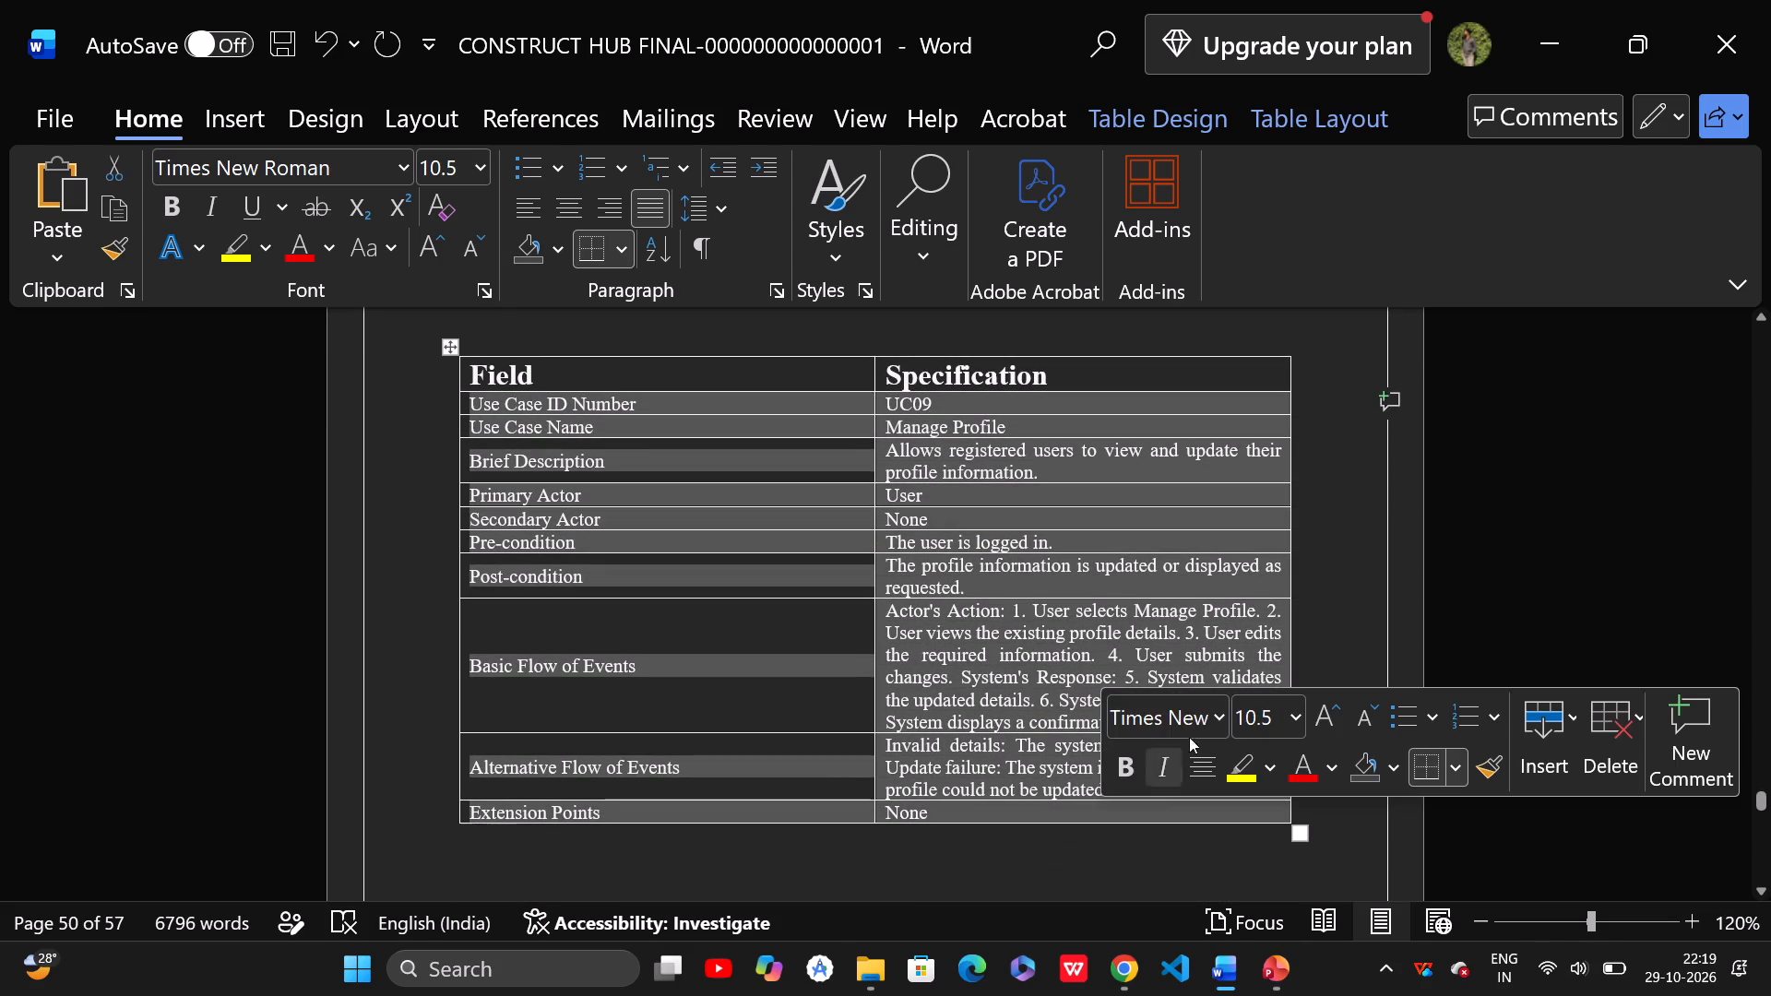
{"action": "left_click", "coordinate": [1244, 717]}
{"action": "type", "text": "13"}
{"action": "key", "text": "Return"}
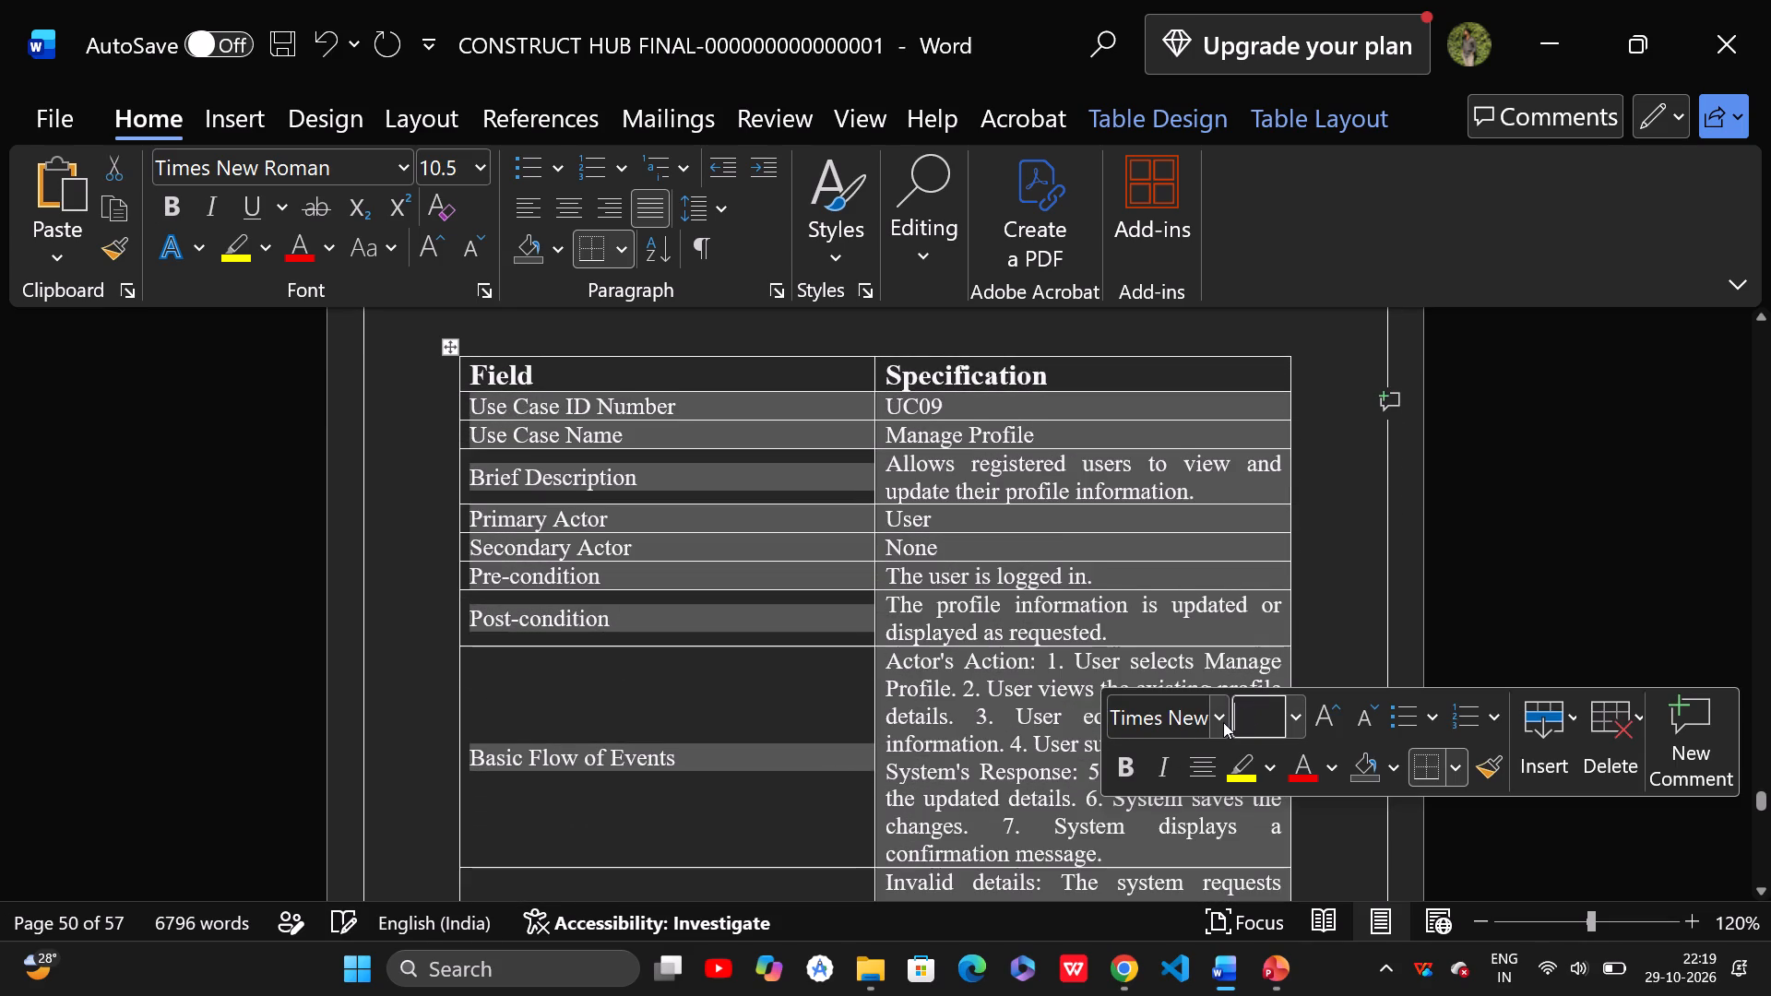
Set the Field and Specification header row of the UC10 Administration and Resource Management table to 16 pt.
{"action": "scroll", "coordinate": [991, 564], "scroll_direction": "down", "scroll_amount": 8}
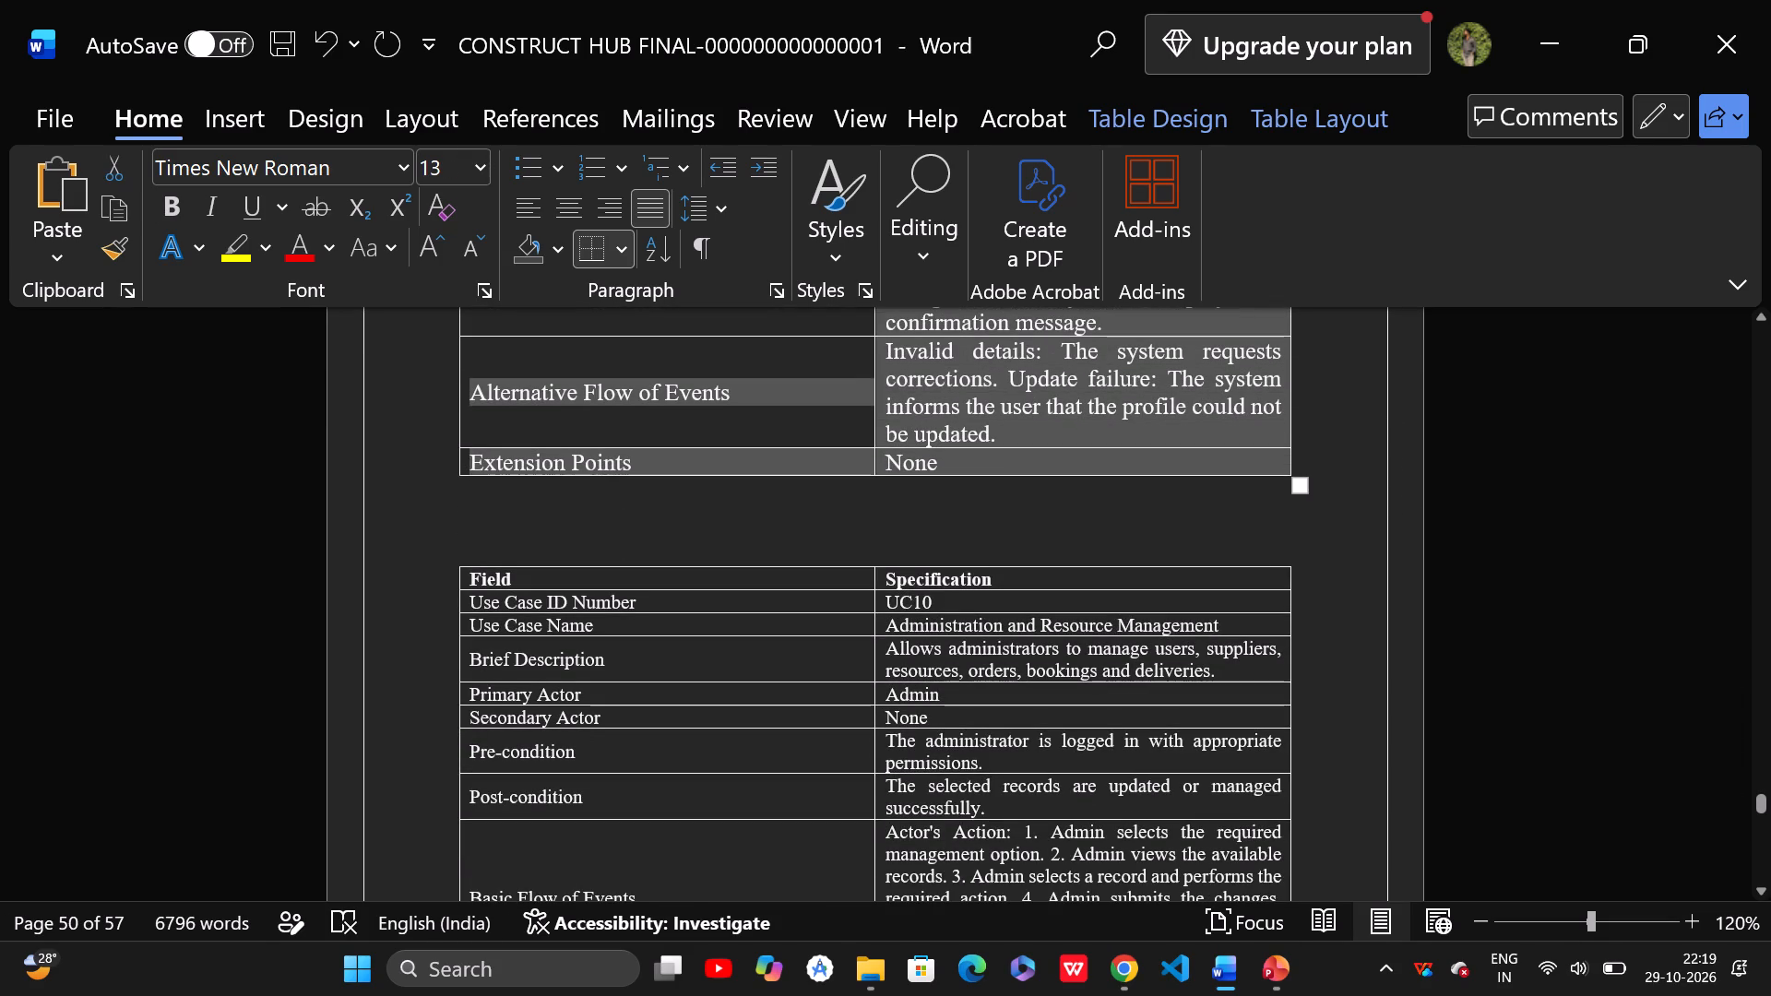
{"action": "left_click_drag", "start_coordinate": [1021, 578], "coordinate": [523, 569]}
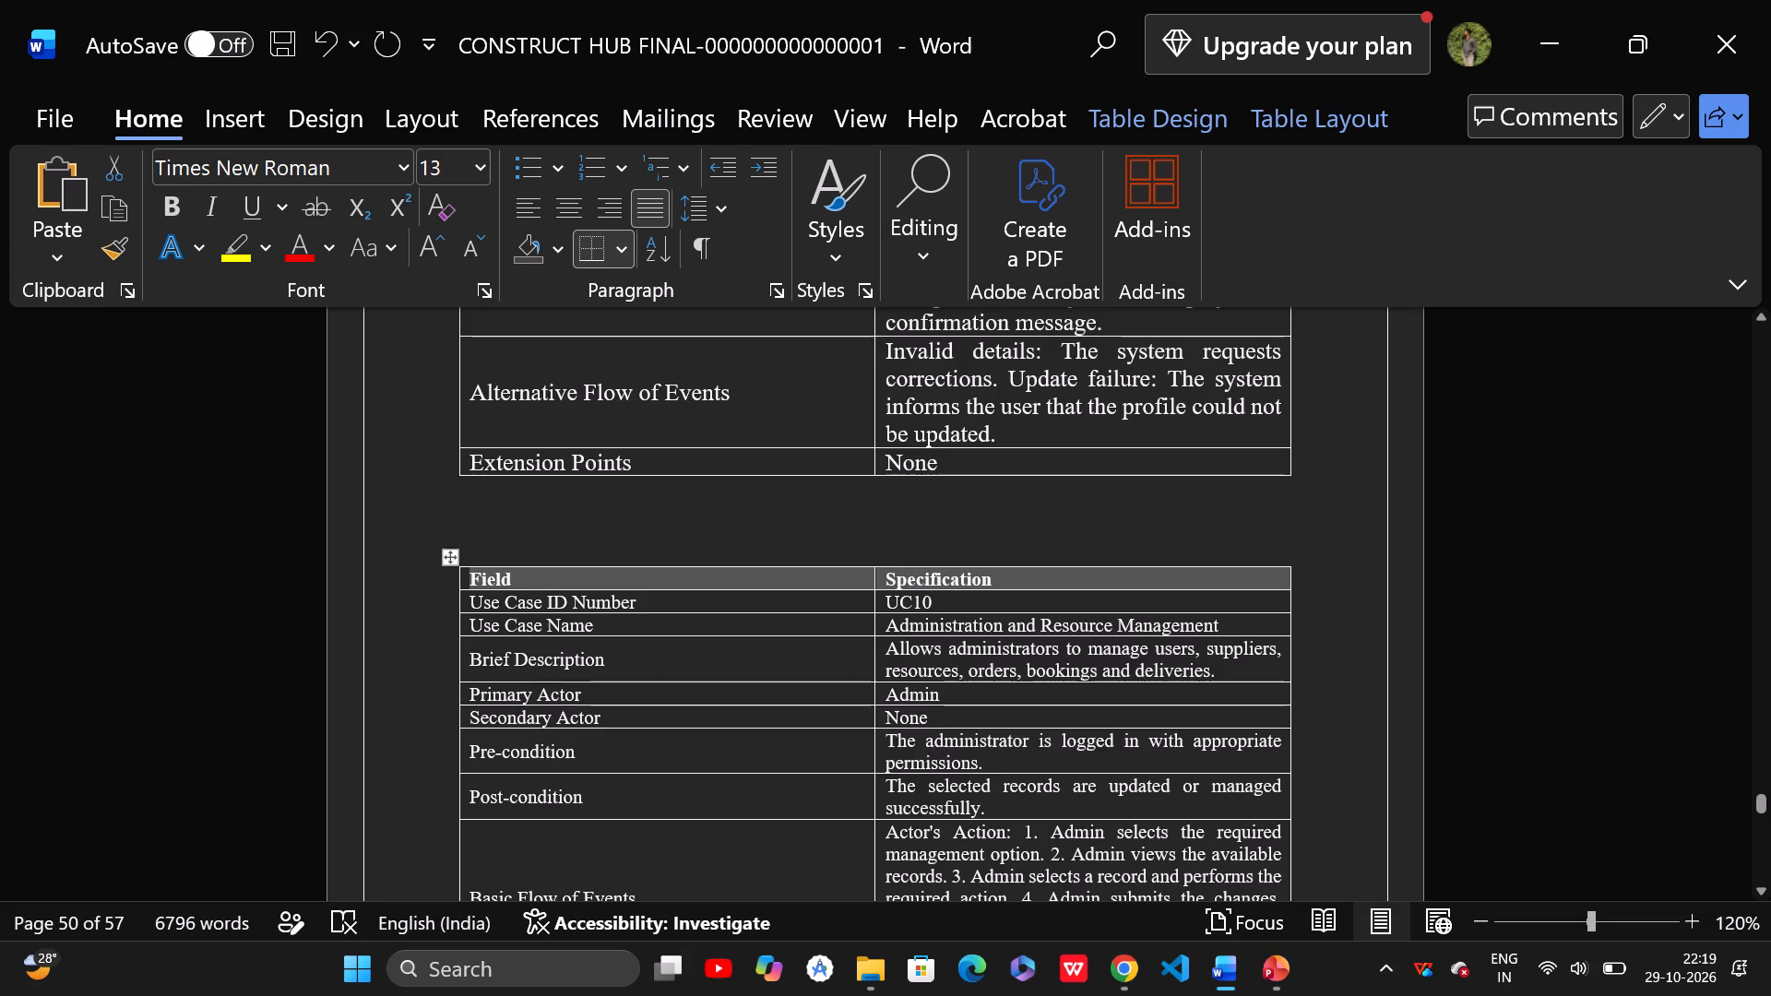
{"action": "left_click", "coordinate": [691, 687]}
{"action": "type", "text": "16"}
{"action": "key", "text": "Return"}
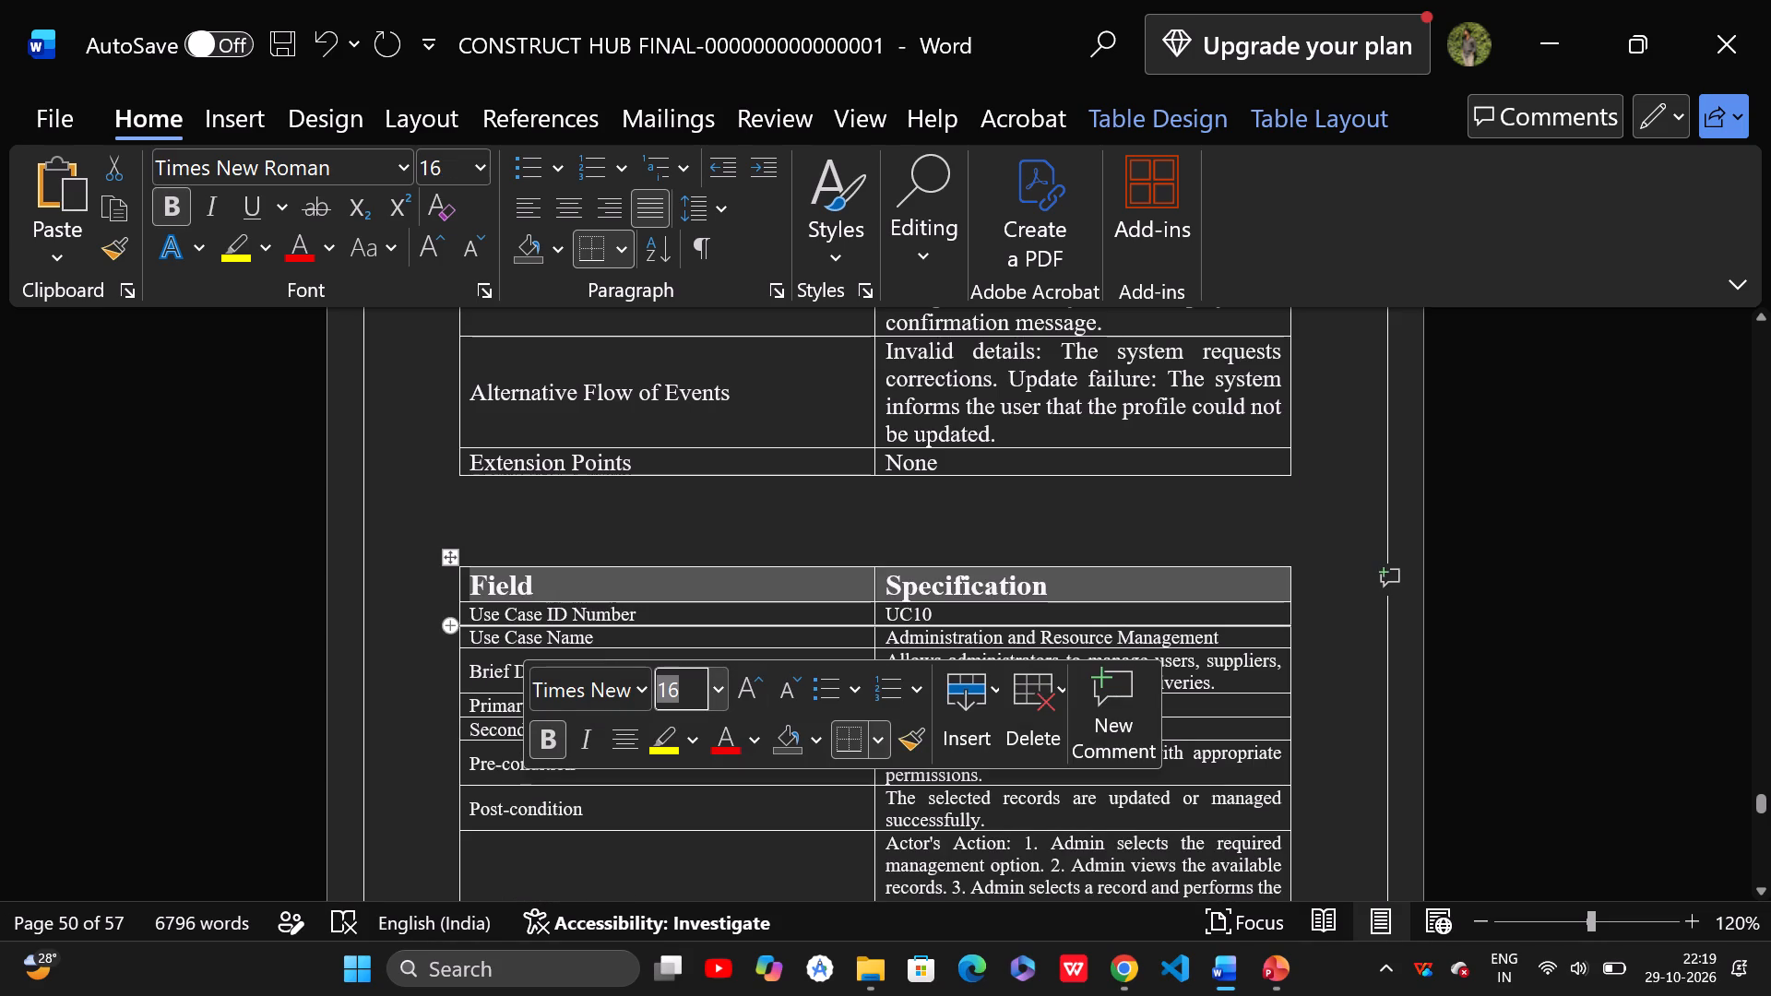
Set all UC10 table rows from Use Case ID Number through Extension Points to 13 pt.
{"action": "left_click_drag", "start_coordinate": [469, 624], "coordinate": [525, 626]}
{"action": "left_click", "coordinate": [474, 615]}
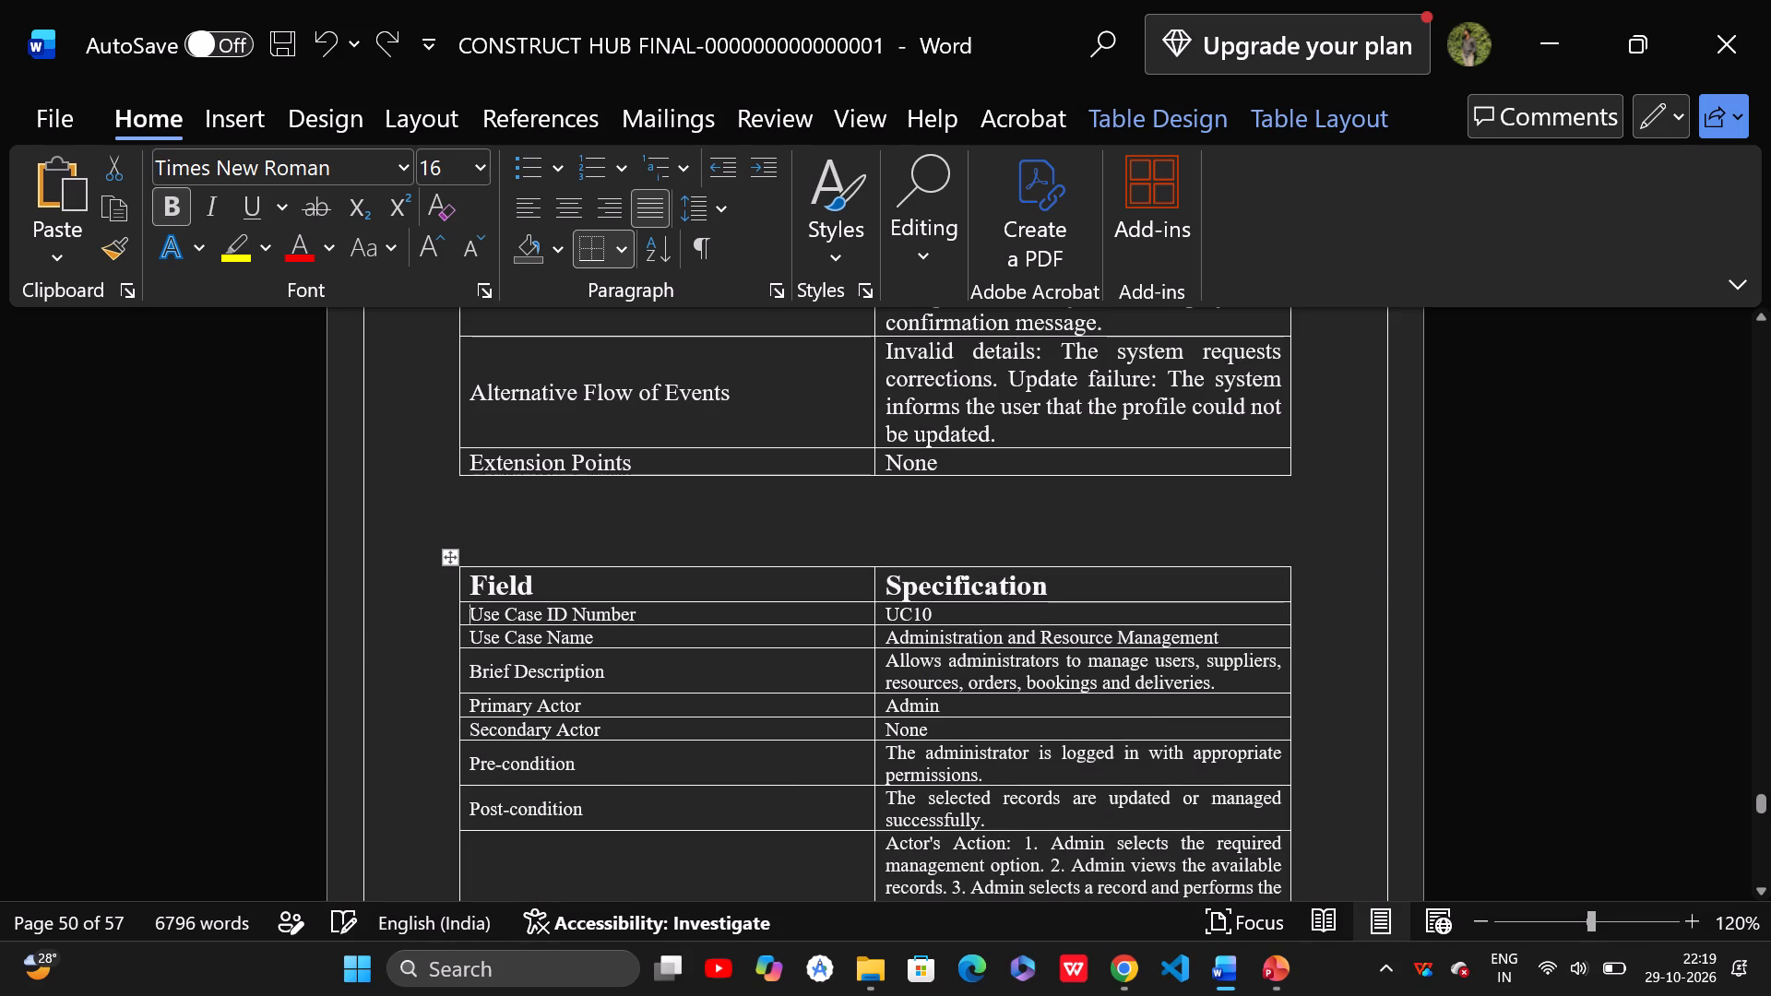
{"action": "left_click_drag", "start_coordinate": [474, 615], "coordinate": [1037, 779]}
{"action": "scroll", "coordinate": [899, 758], "scroll_direction": "down", "scroll_amount": 5}
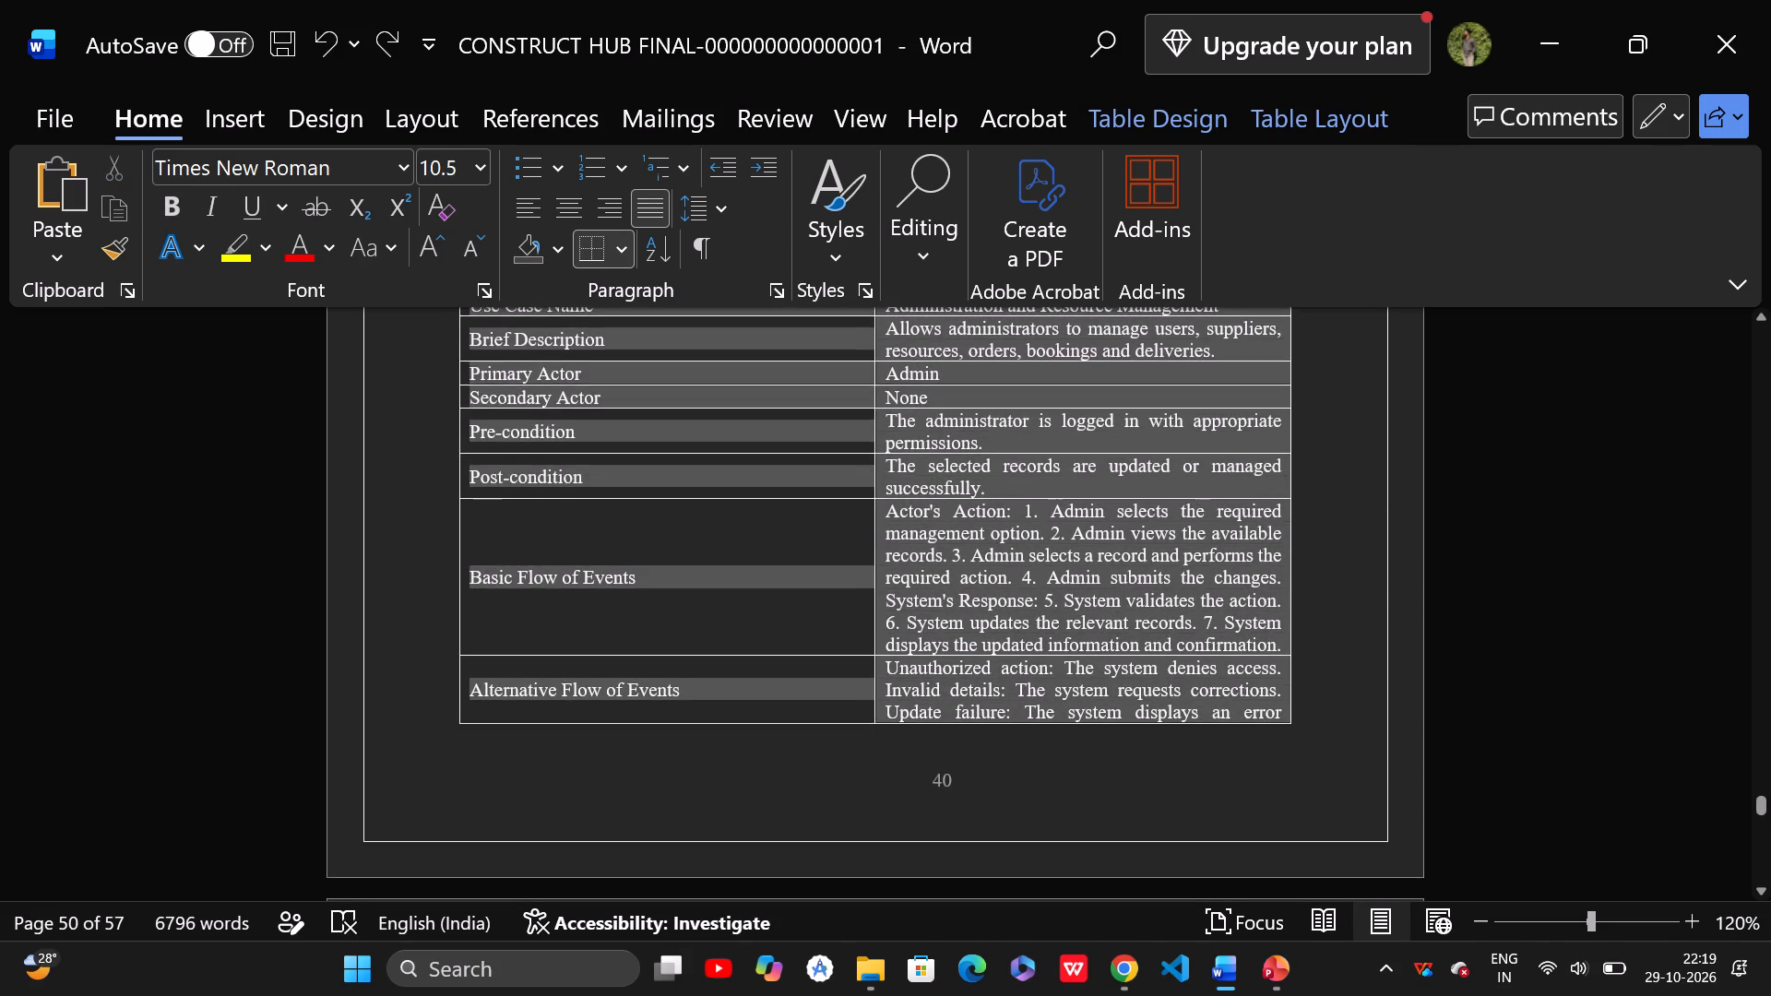
{"action": "left_click_drag", "start_coordinate": [1037, 779], "coordinate": [1014, 838]}
{"action": "scroll", "coordinate": [1032, 797], "scroll_direction": "down", "scroll_amount": 4}
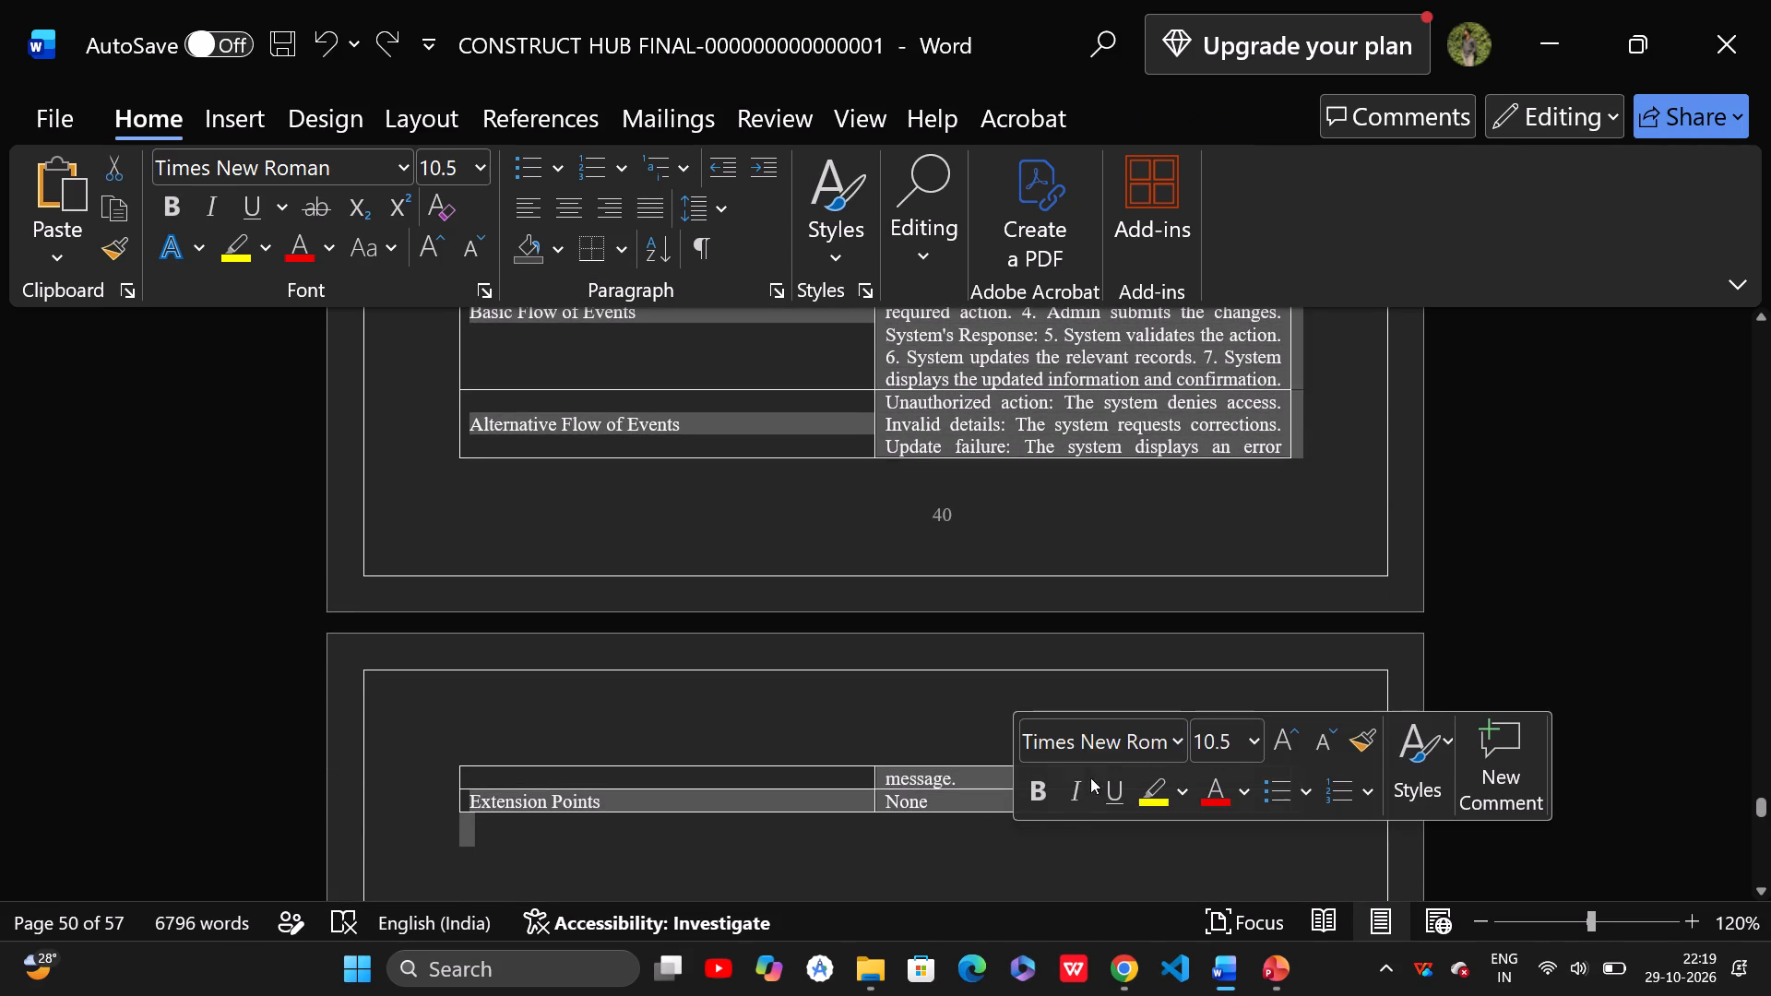
{"action": "left_click", "coordinate": [1200, 737]}
{"action": "type", "text": "13"}
{"action": "key", "text": "Return"}
Review the font sizes and page layout of the use case tables from UC10 back to UC01.
{"action": "scroll", "coordinate": [1071, 603], "scroll_direction": "down", "scroll_amount": 12}
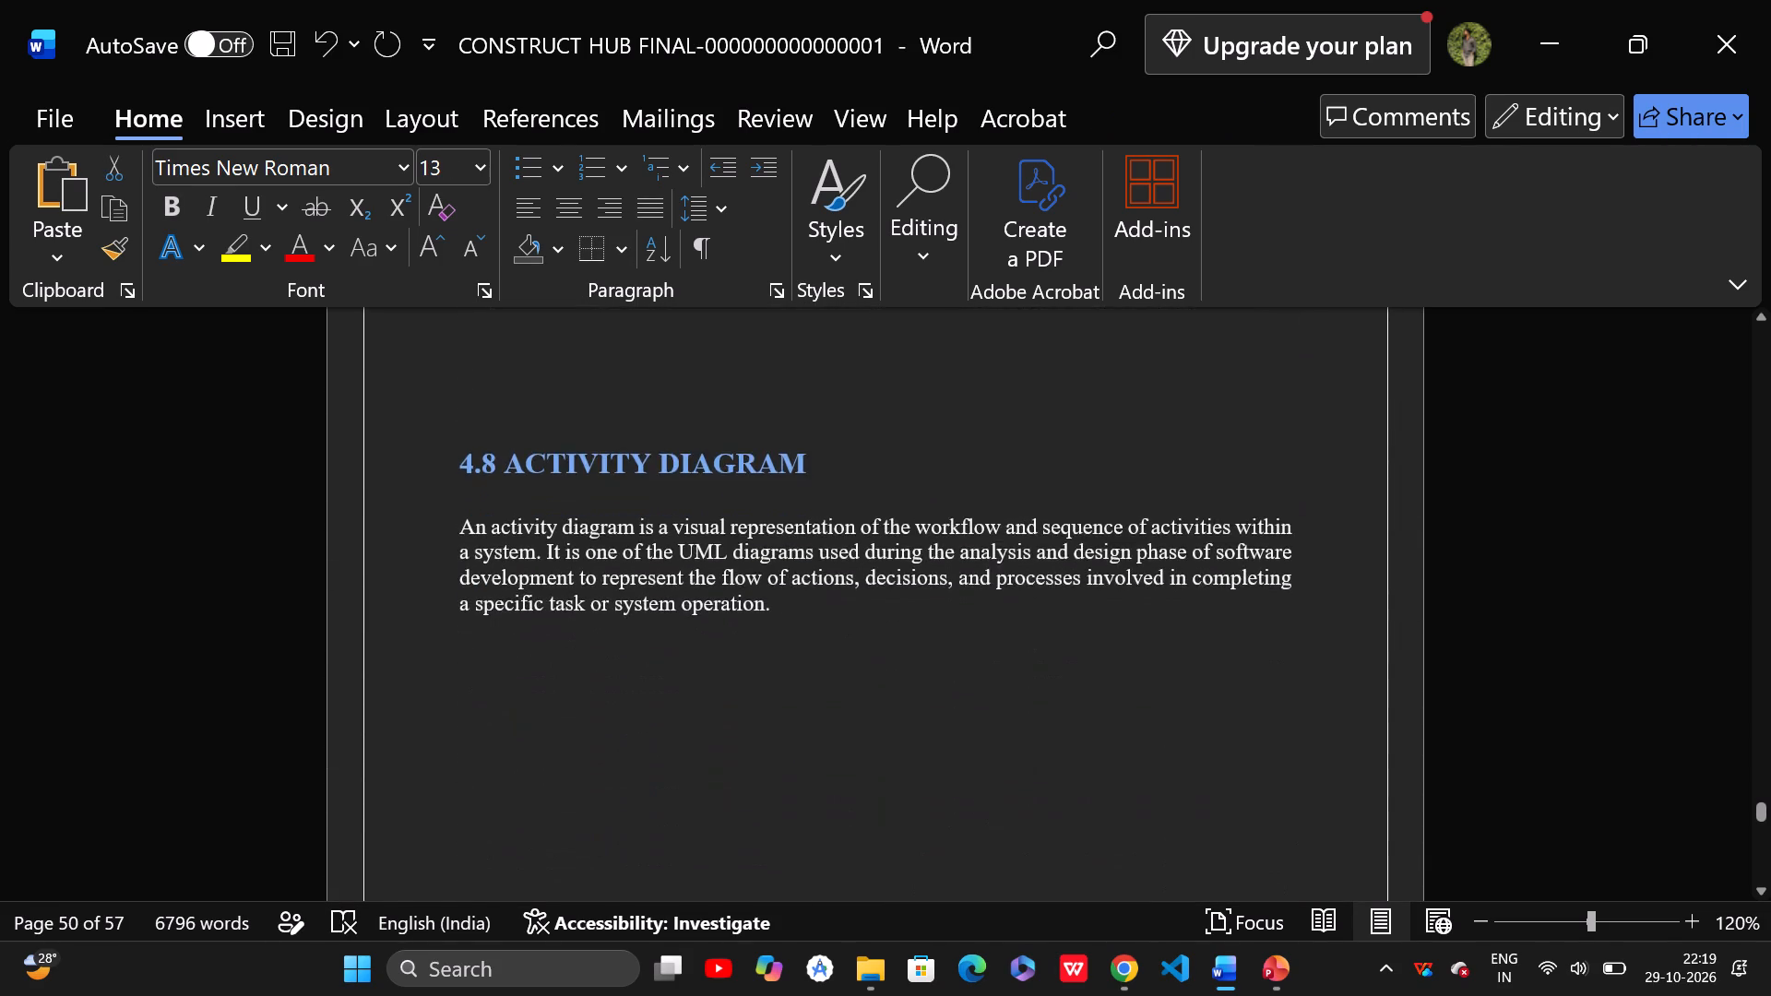
{"action": "scroll", "coordinate": [864, 659], "scroll_direction": "up", "scroll_amount": 9}
{"action": "scroll", "coordinate": [861, 669], "scroll_direction": "up", "scroll_amount": 13}
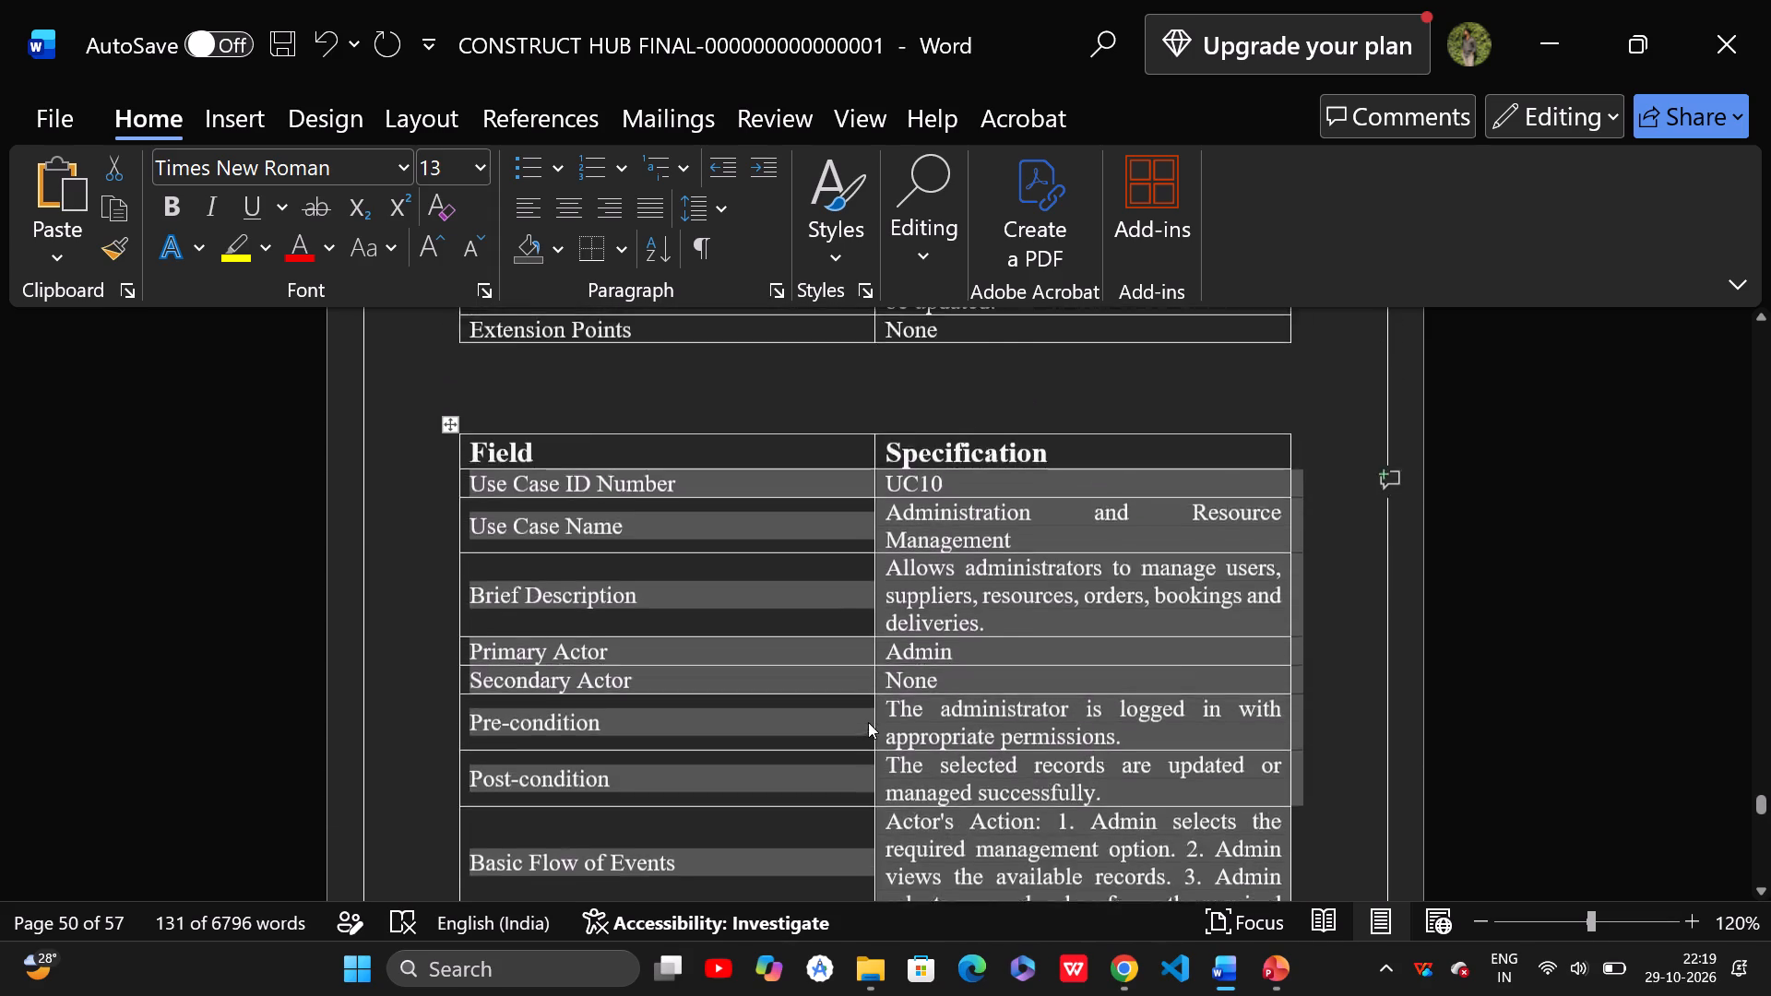
{"action": "scroll", "coordinate": [868, 722], "scroll_direction": "up", "scroll_amount": 1}
{"action": "scroll", "coordinate": [627, 669], "scroll_direction": "up", "scroll_amount": 20}
{"action": "scroll", "coordinate": [627, 669], "scroll_direction": "up", "scroll_amount": 8}
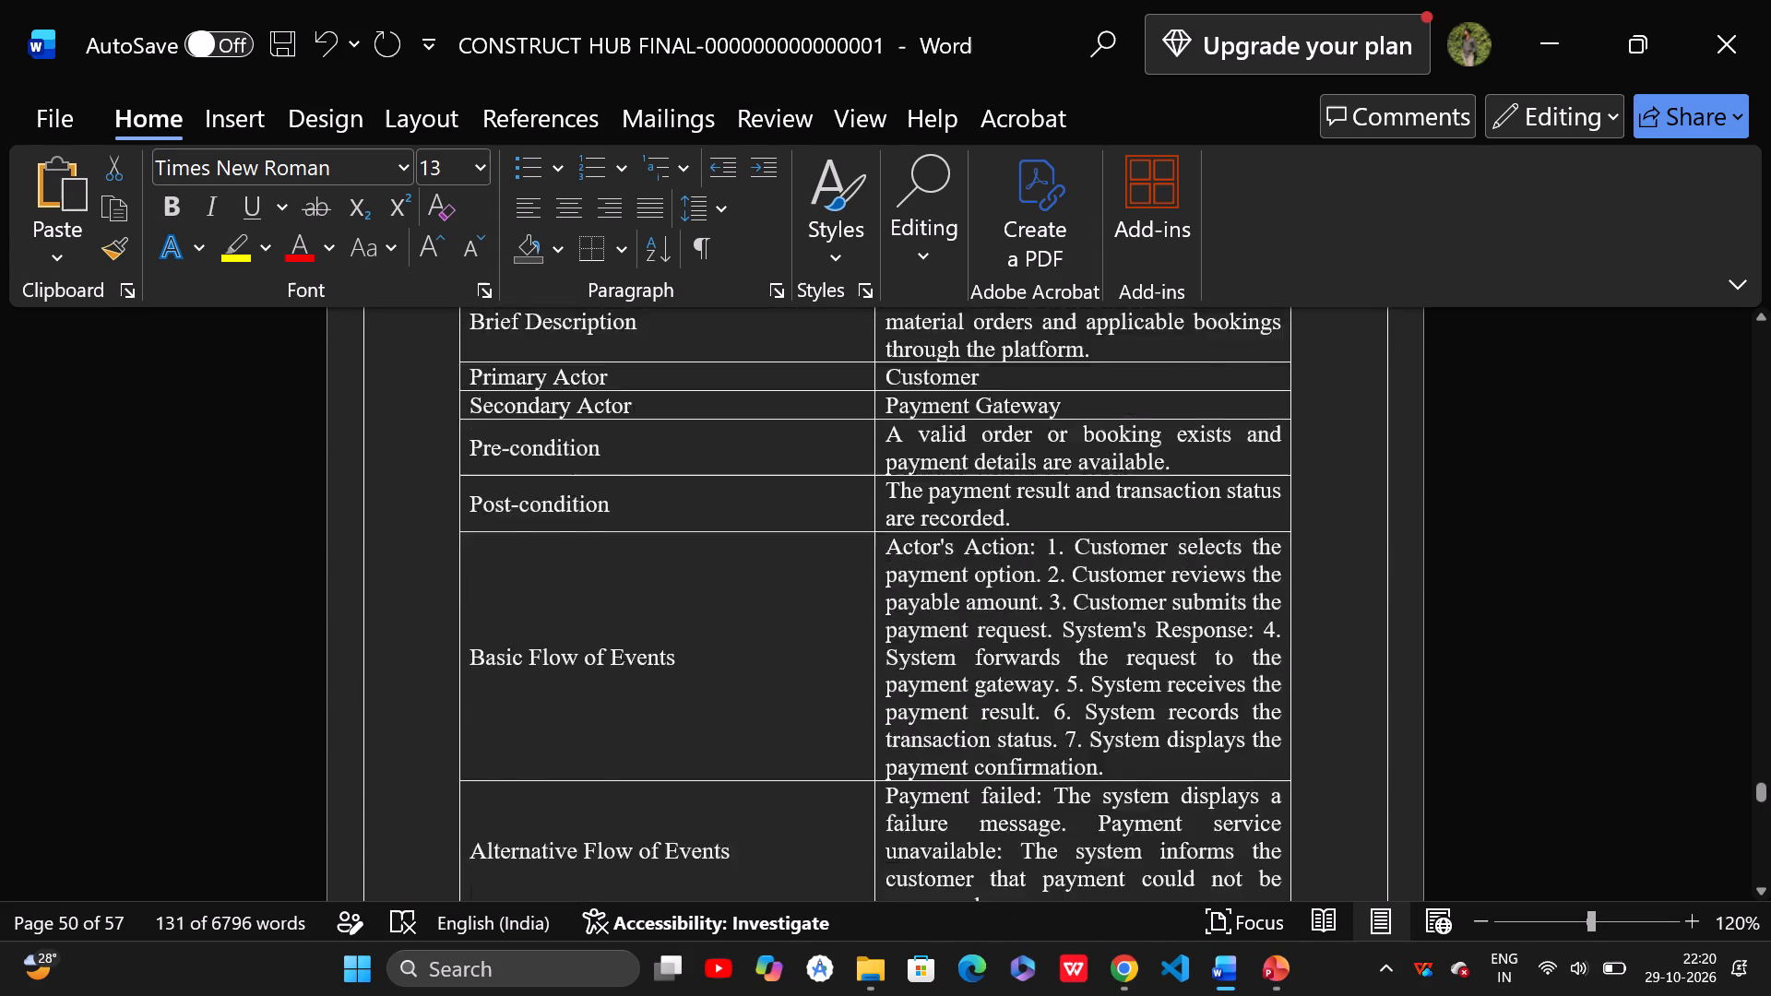
{"action": "scroll", "coordinate": [630, 693], "scroll_direction": "up", "scroll_amount": 20}
{"action": "scroll", "coordinate": [630, 693], "scroll_direction": "up", "scroll_amount": 20}
{"action": "scroll", "coordinate": [630, 693], "scroll_direction": "up", "scroll_amount": 2}
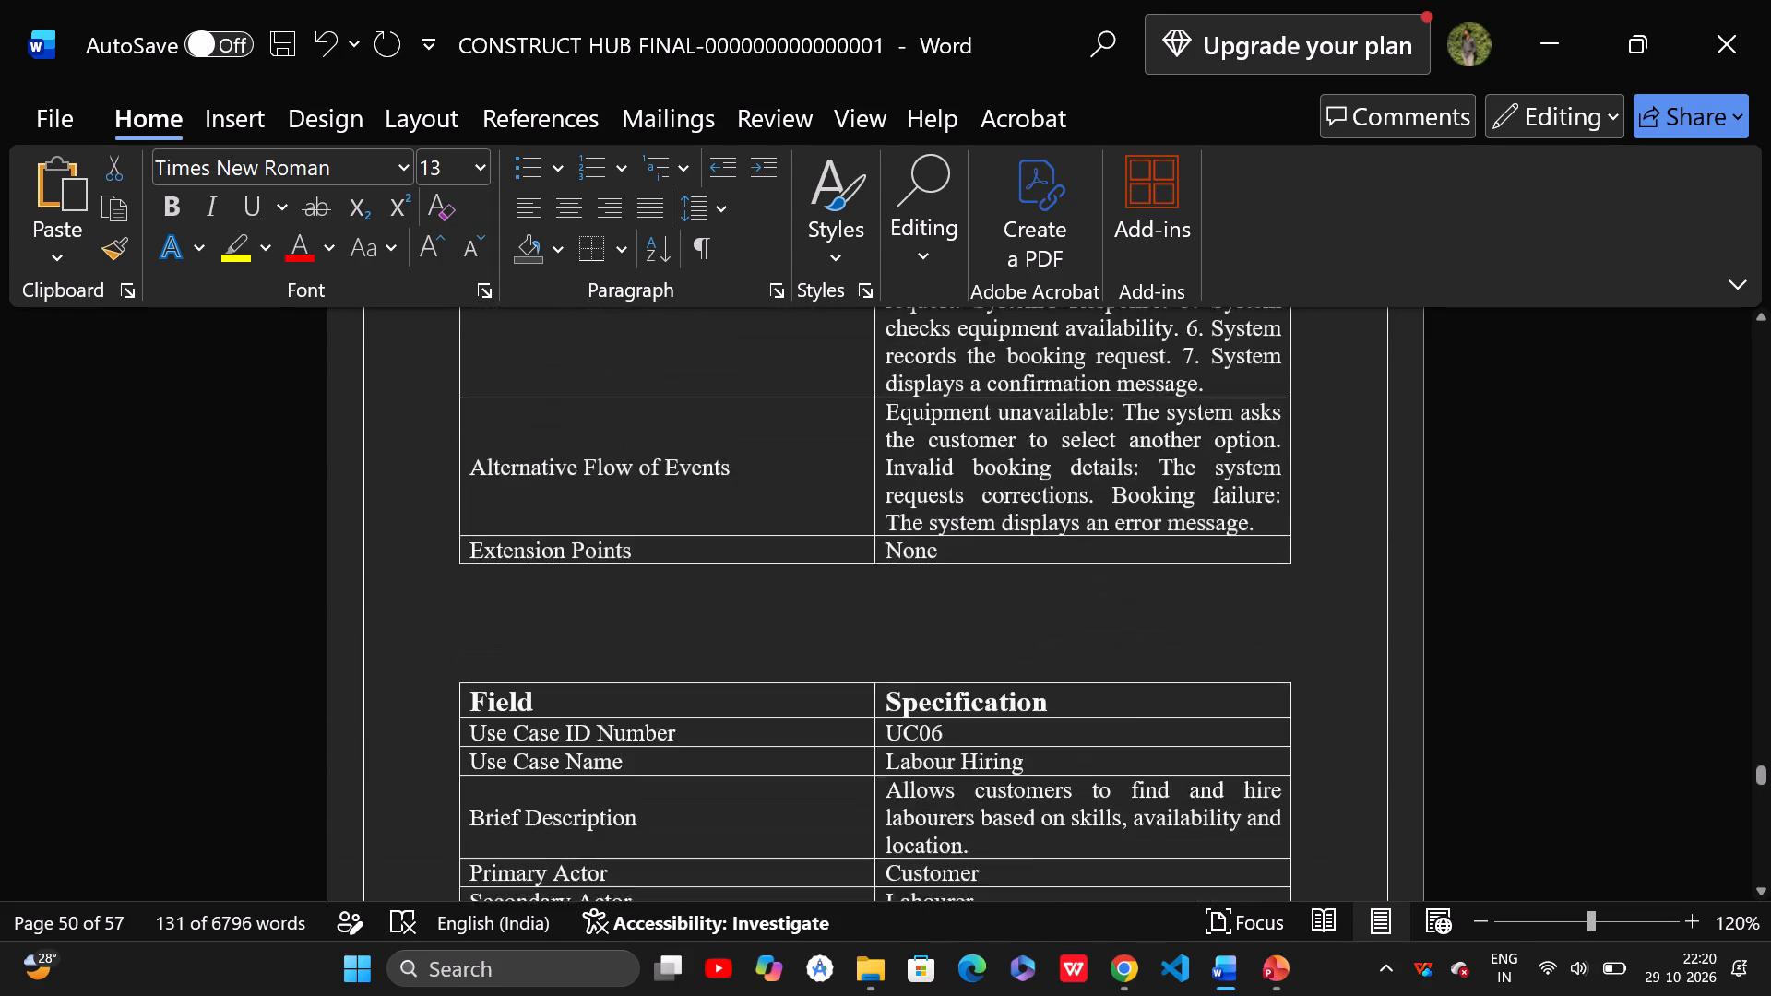
{"action": "scroll", "coordinate": [642, 724], "scroll_direction": "down", "scroll_amount": 6}
{"action": "scroll", "coordinate": [637, 707], "scroll_direction": "up", "scroll_amount": 20}
{"action": "scroll", "coordinate": [637, 707], "scroll_direction": "up", "scroll_amount": 8}
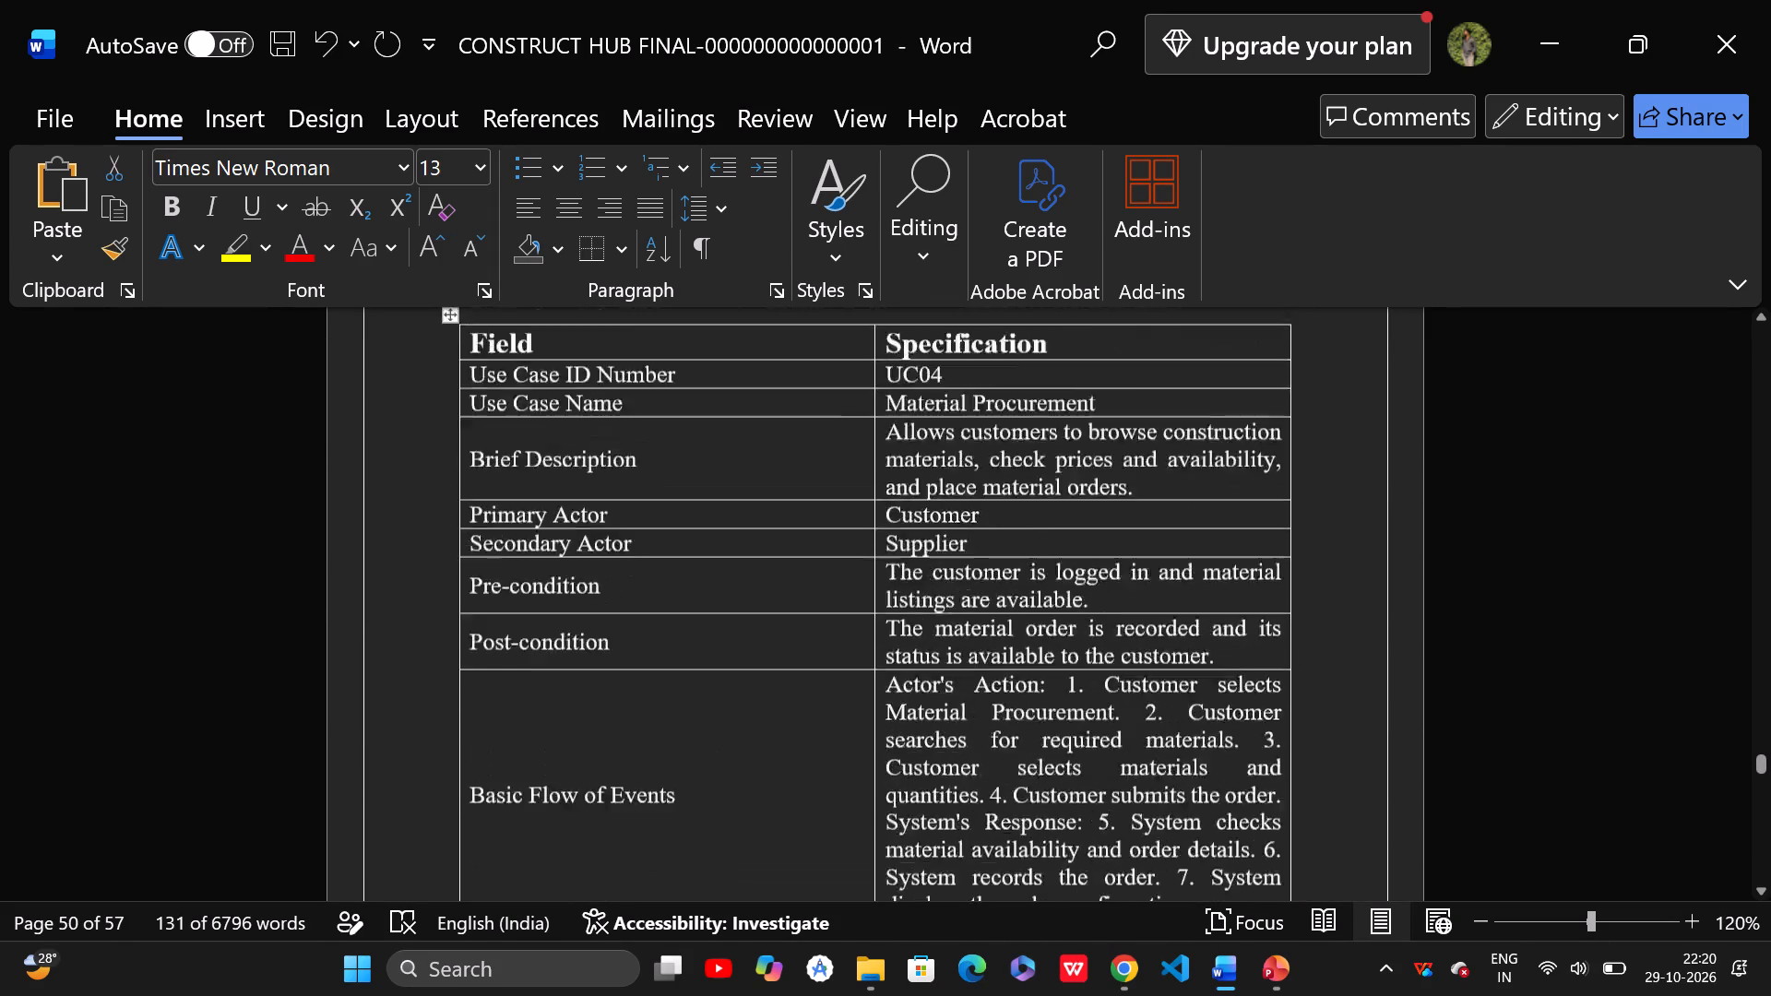
{"action": "scroll", "coordinate": [636, 706], "scroll_direction": "up", "scroll_amount": 20}
{"action": "scroll", "coordinate": [636, 706], "scroll_direction": "up", "scroll_amount": 17}
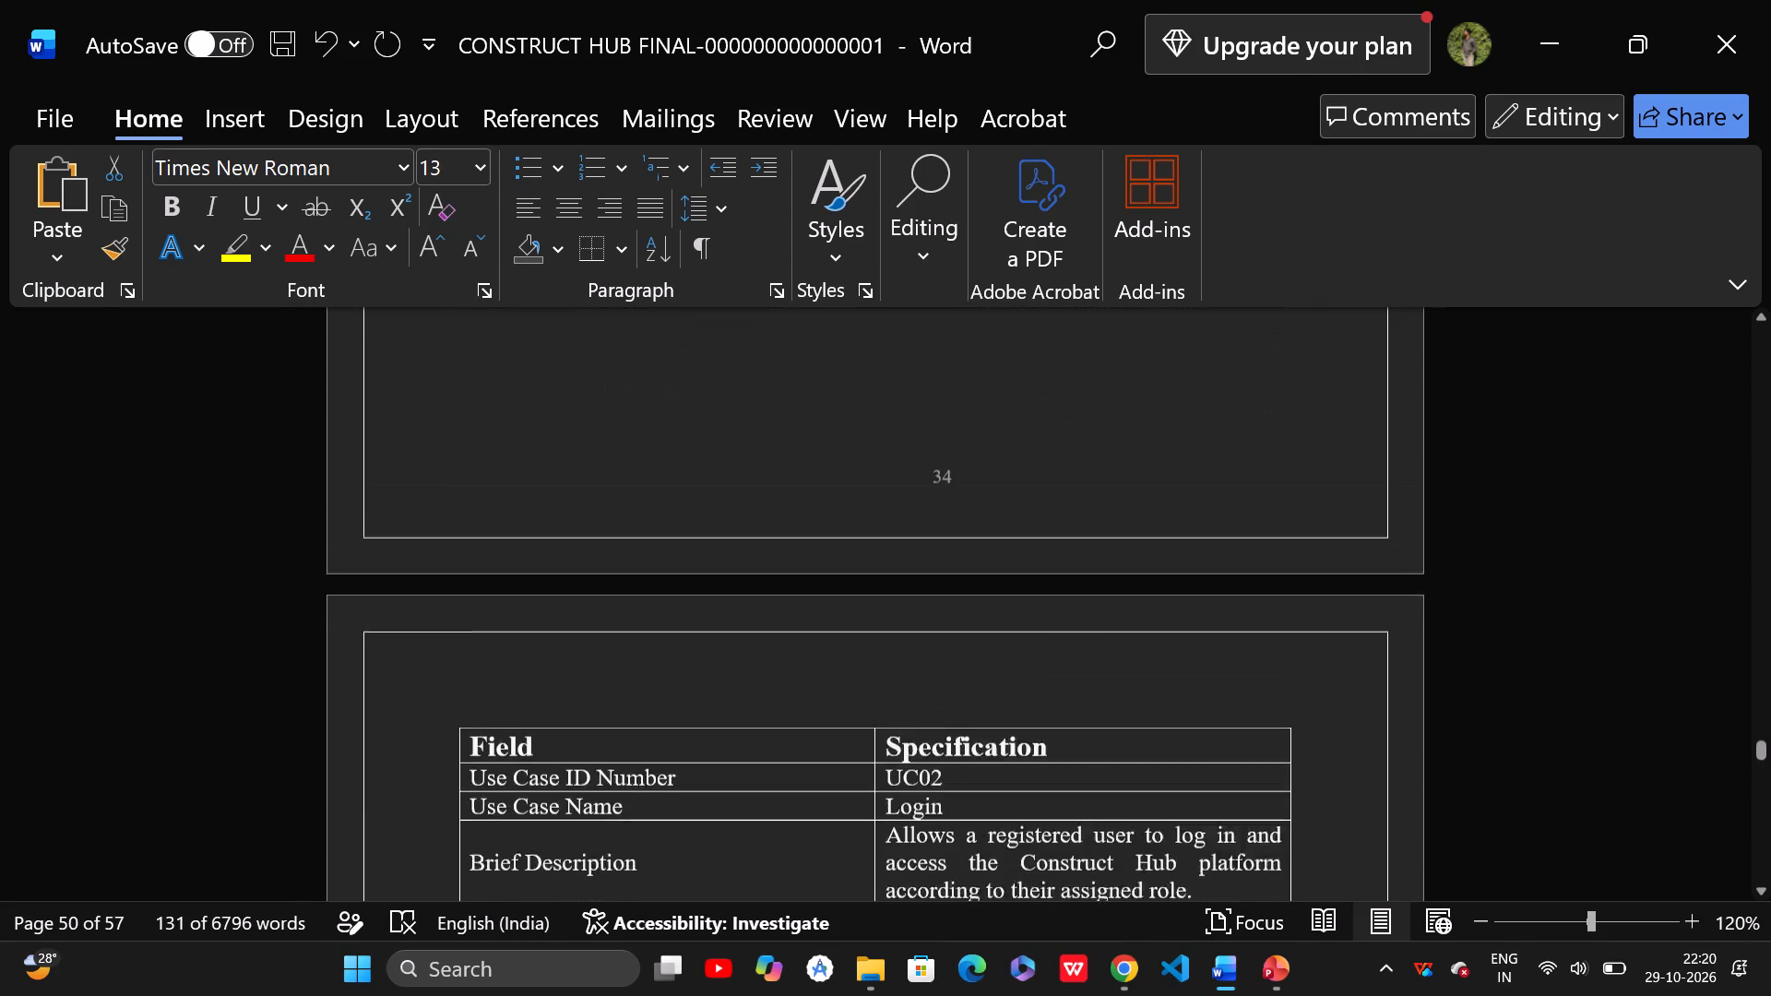
{"action": "scroll", "coordinate": [636, 706], "scroll_direction": "up", "scroll_amount": 20}
{"action": "scroll", "coordinate": [636, 706], "scroll_direction": "up", "scroll_amount": 6}
{"action": "scroll", "coordinate": [636, 706], "scroll_direction": "down", "scroll_amount": 4}
Insert a blank line between the USE CASE SPECIFICATION heading and the UC01 table.
{"action": "left_click", "coordinate": [1029, 532]}
{"action": "key", "text": "Return"}
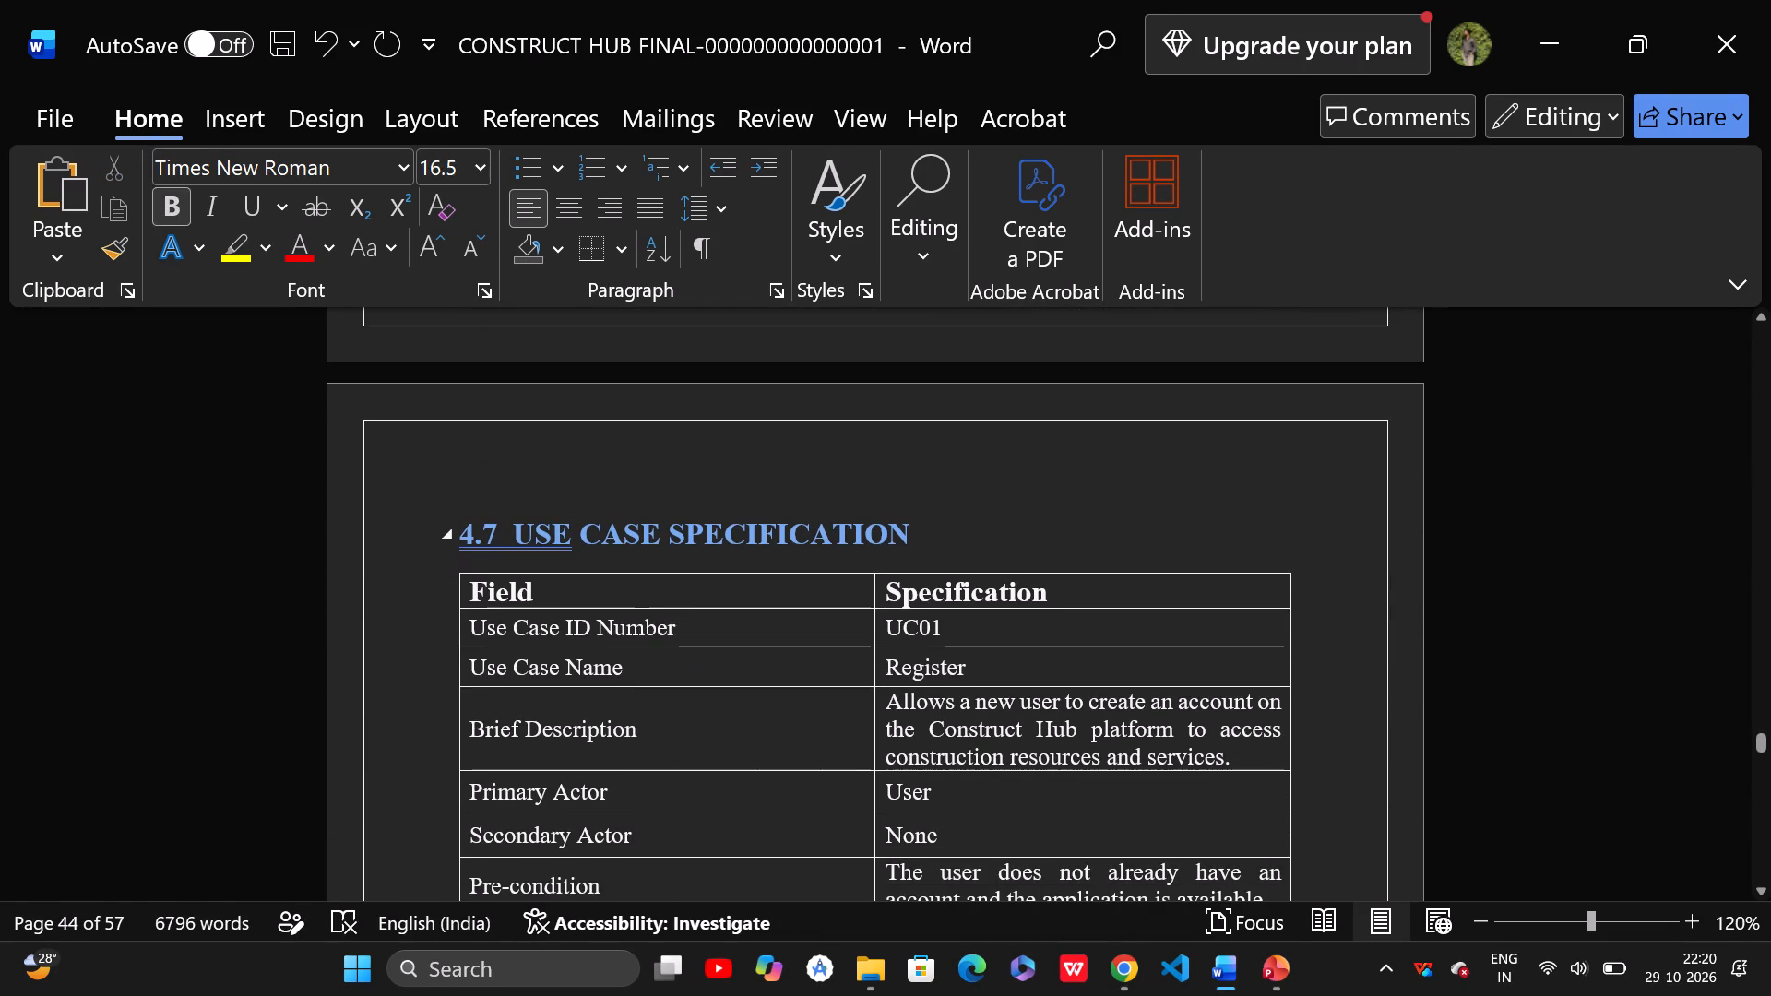
{"action": "key", "text": "Return"}
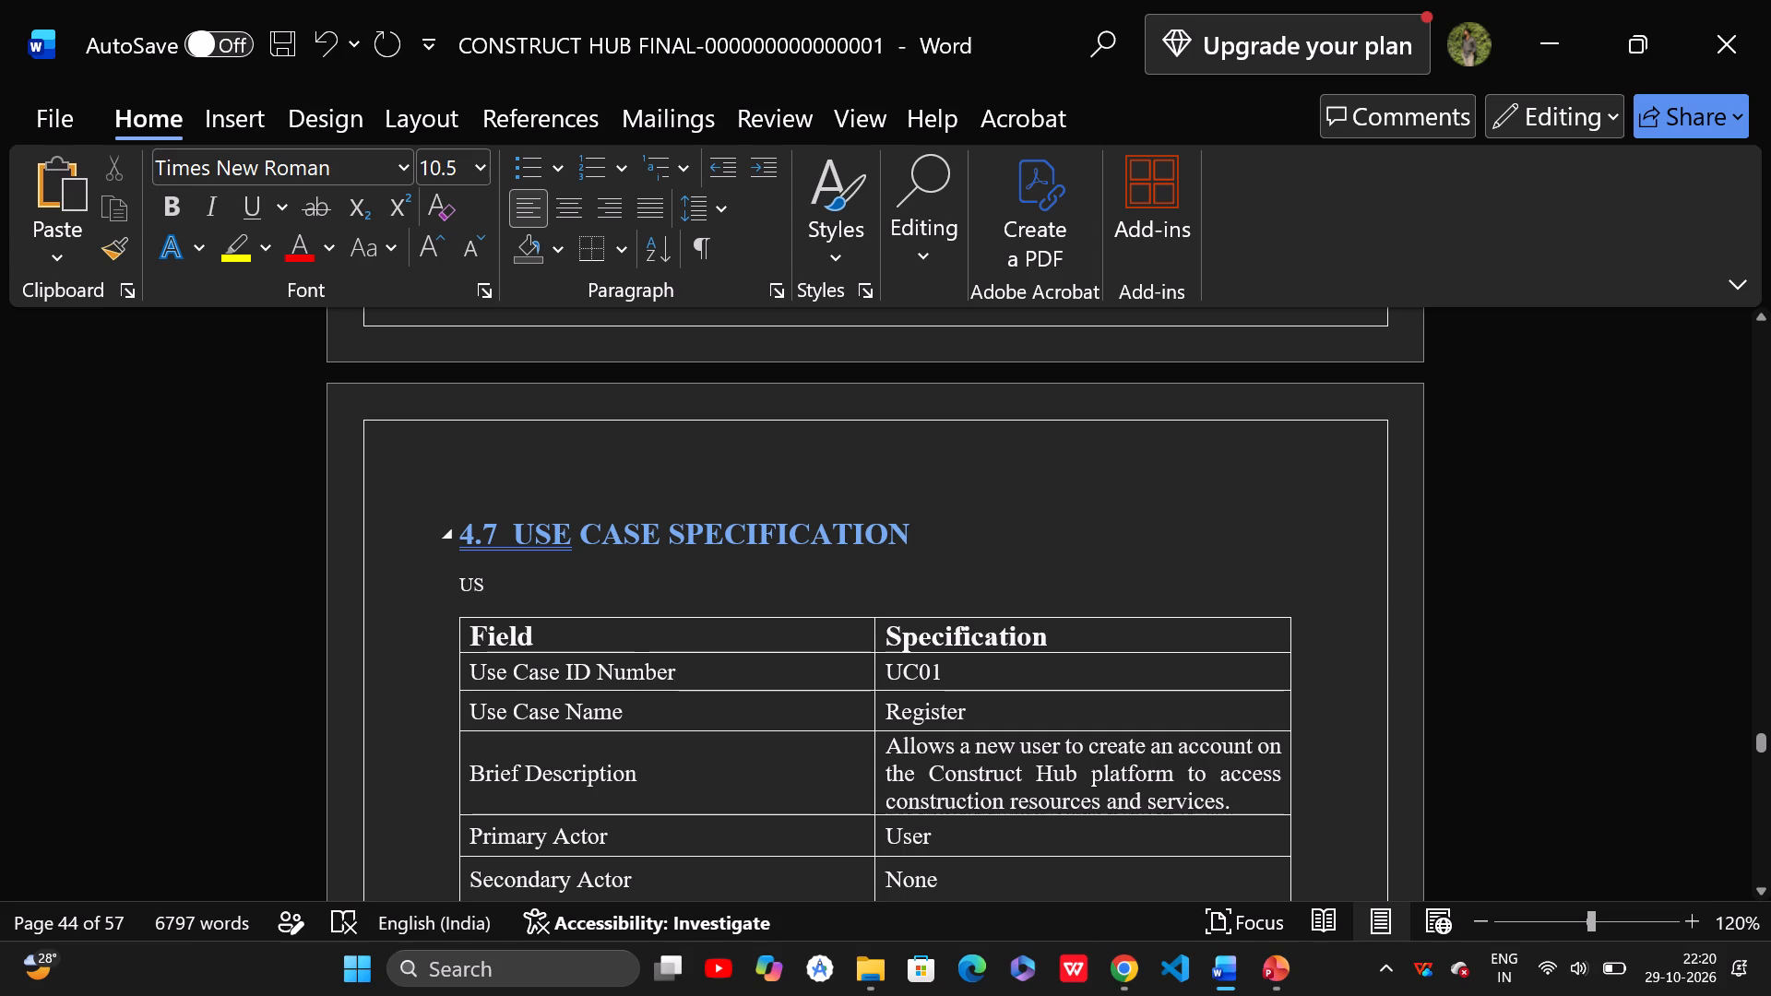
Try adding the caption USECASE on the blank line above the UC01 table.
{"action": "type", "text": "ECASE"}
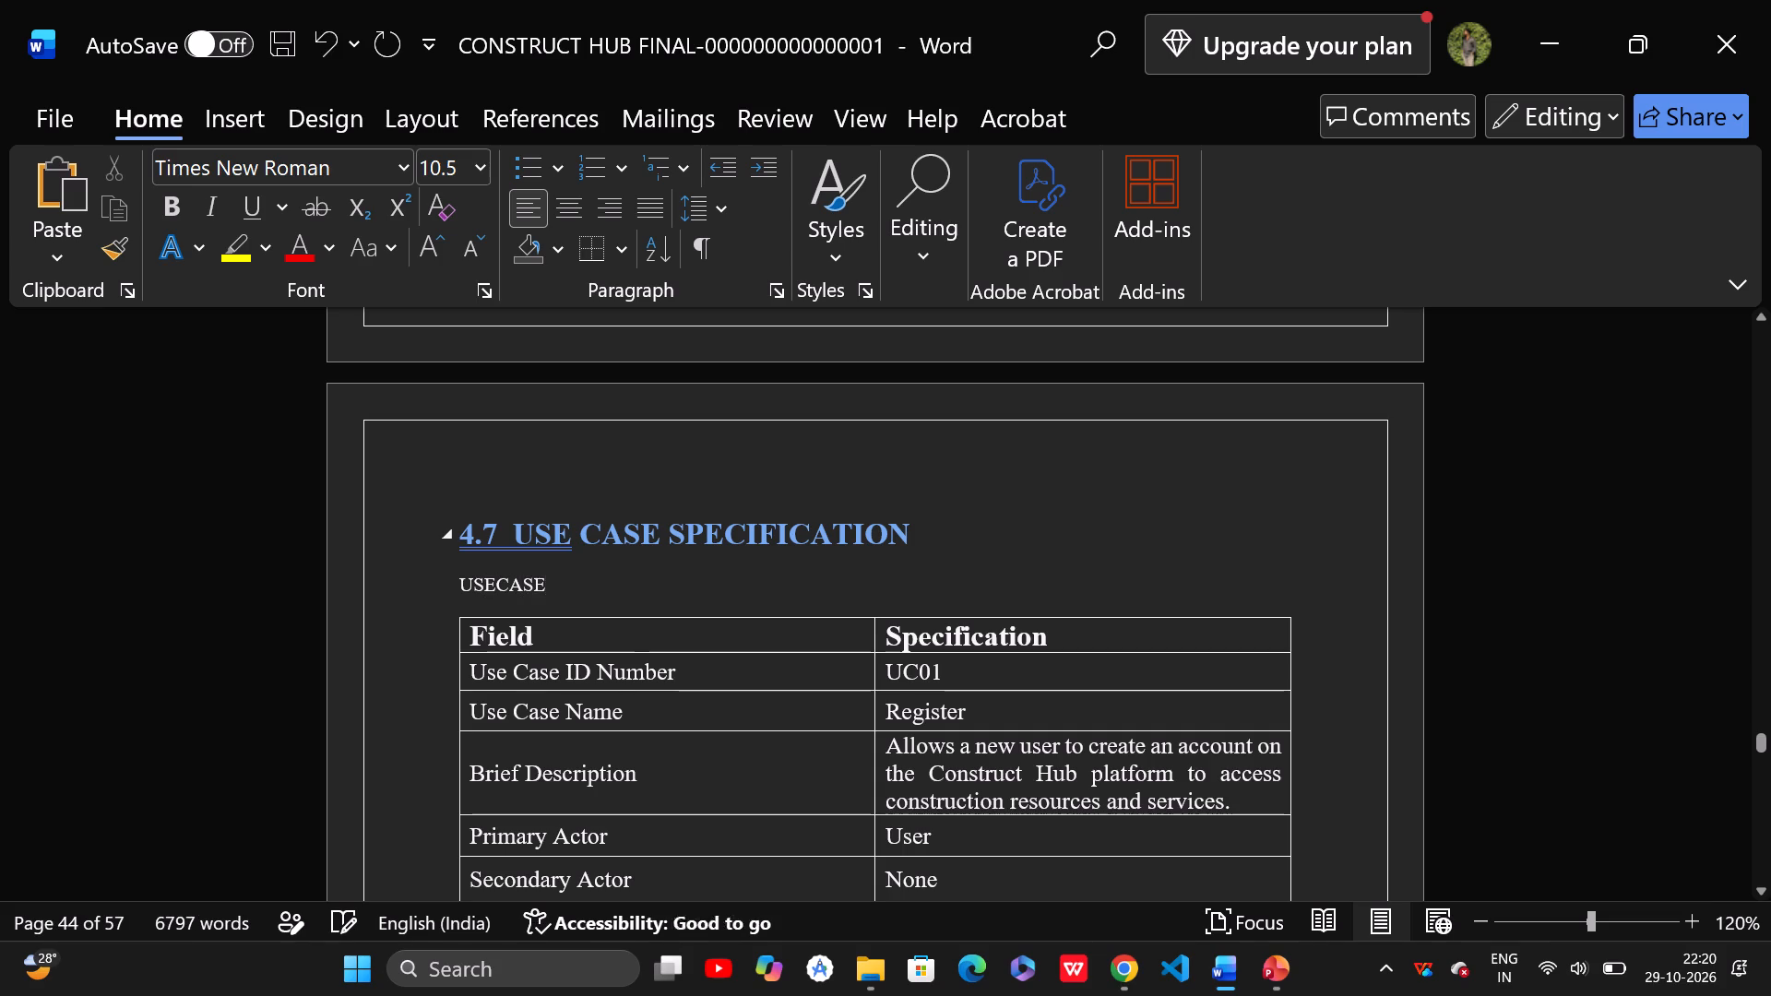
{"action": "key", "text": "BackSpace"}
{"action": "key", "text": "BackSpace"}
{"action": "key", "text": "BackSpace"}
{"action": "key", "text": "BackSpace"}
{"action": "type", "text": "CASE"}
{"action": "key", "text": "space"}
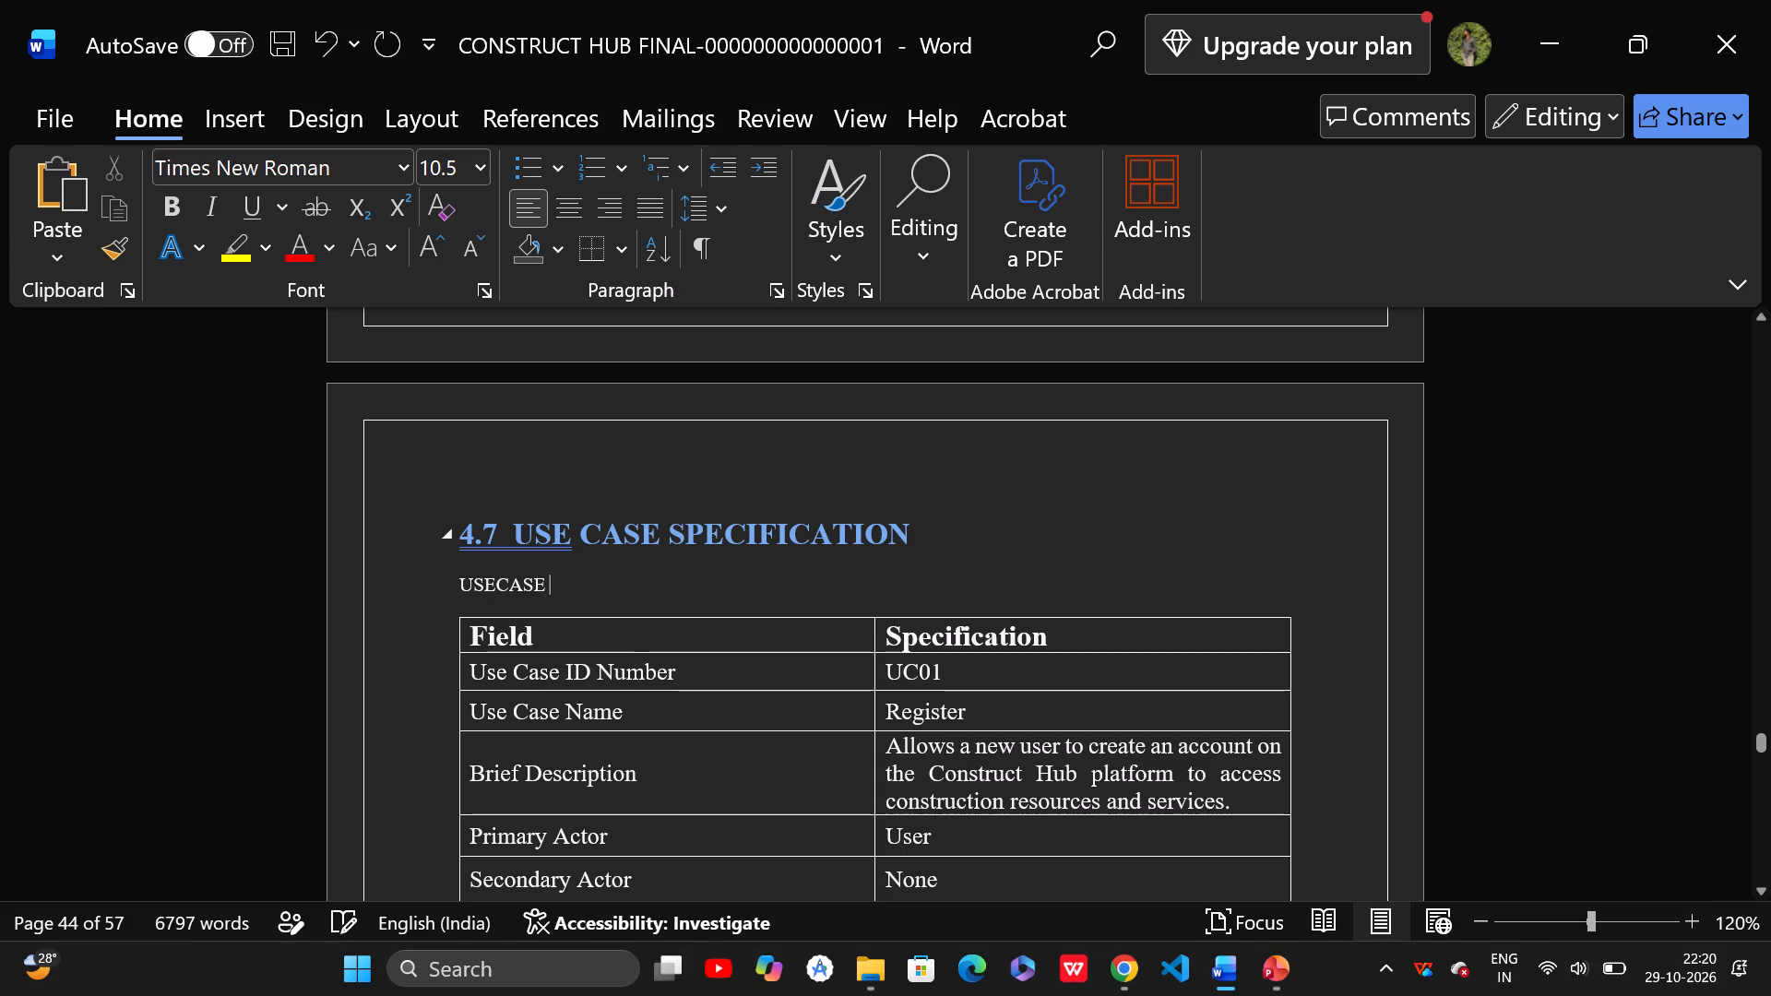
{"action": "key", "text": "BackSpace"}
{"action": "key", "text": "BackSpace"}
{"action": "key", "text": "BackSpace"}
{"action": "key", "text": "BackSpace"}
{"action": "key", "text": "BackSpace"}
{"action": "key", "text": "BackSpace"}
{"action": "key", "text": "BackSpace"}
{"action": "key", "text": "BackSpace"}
Renumber the USE CASE SPECIFICATION heading as 4.8.
{"action": "left_click", "coordinate": [504, 547]}
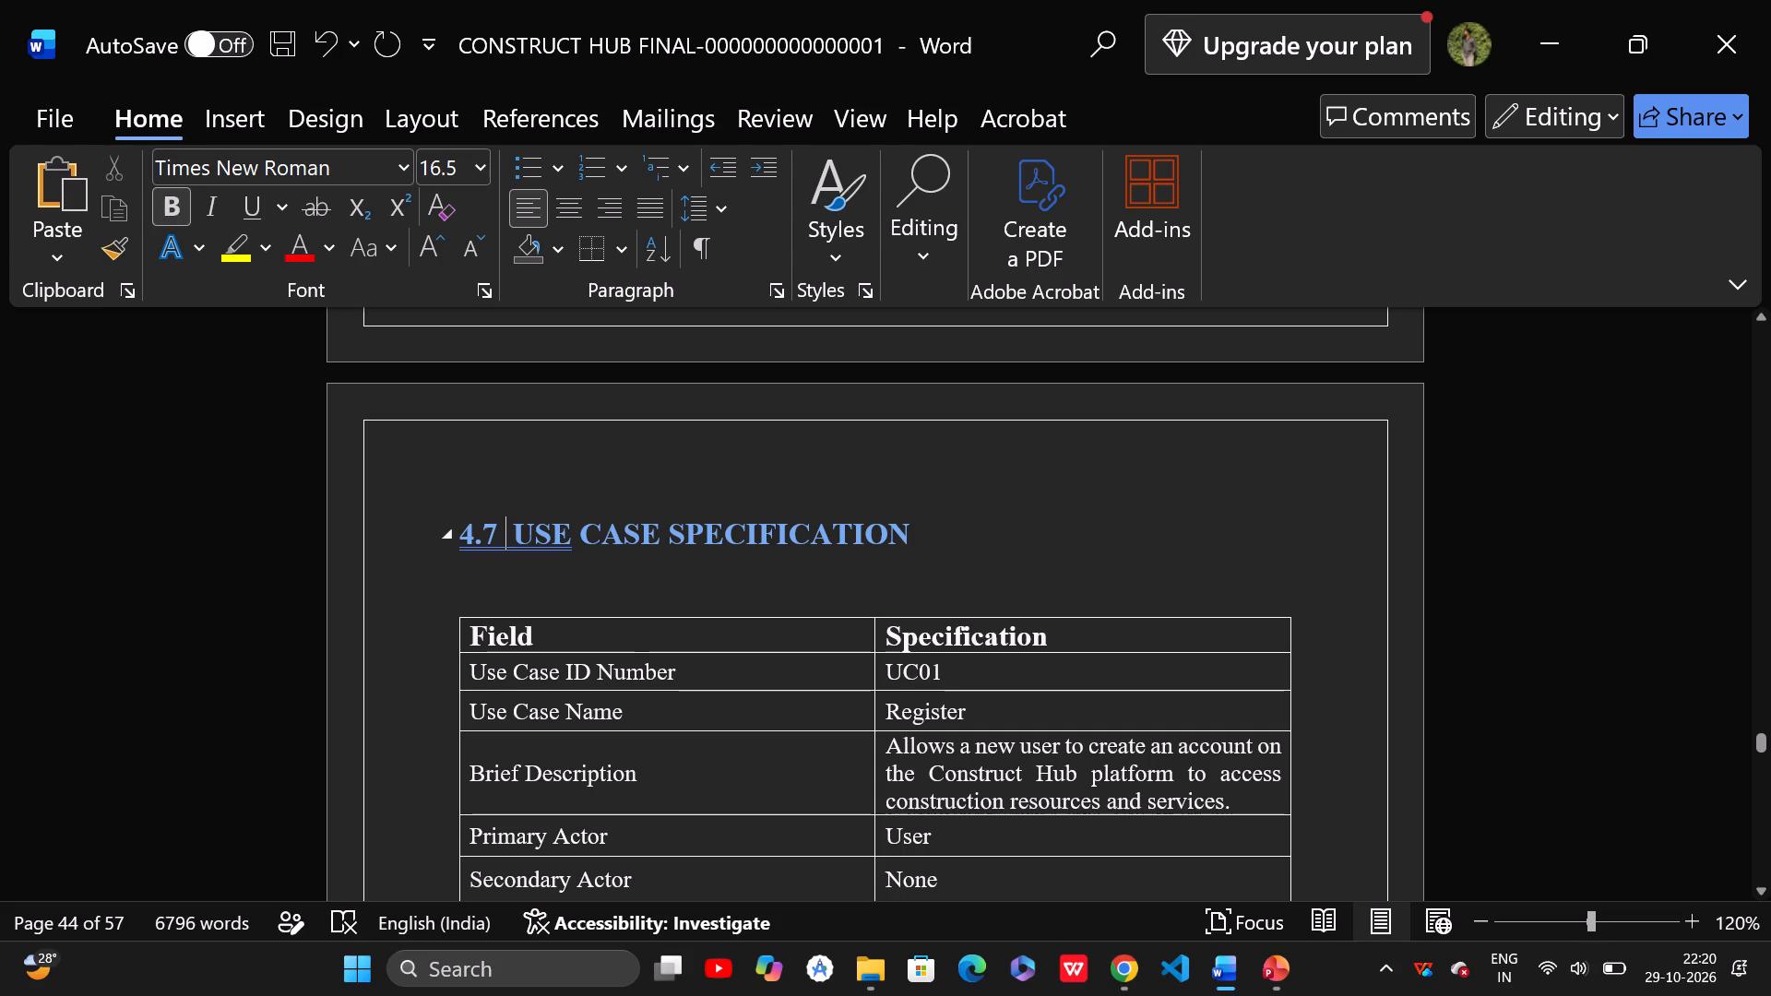
{"action": "key", "text": "BackSpace"}
{"action": "key", "text": "BackSpace"}
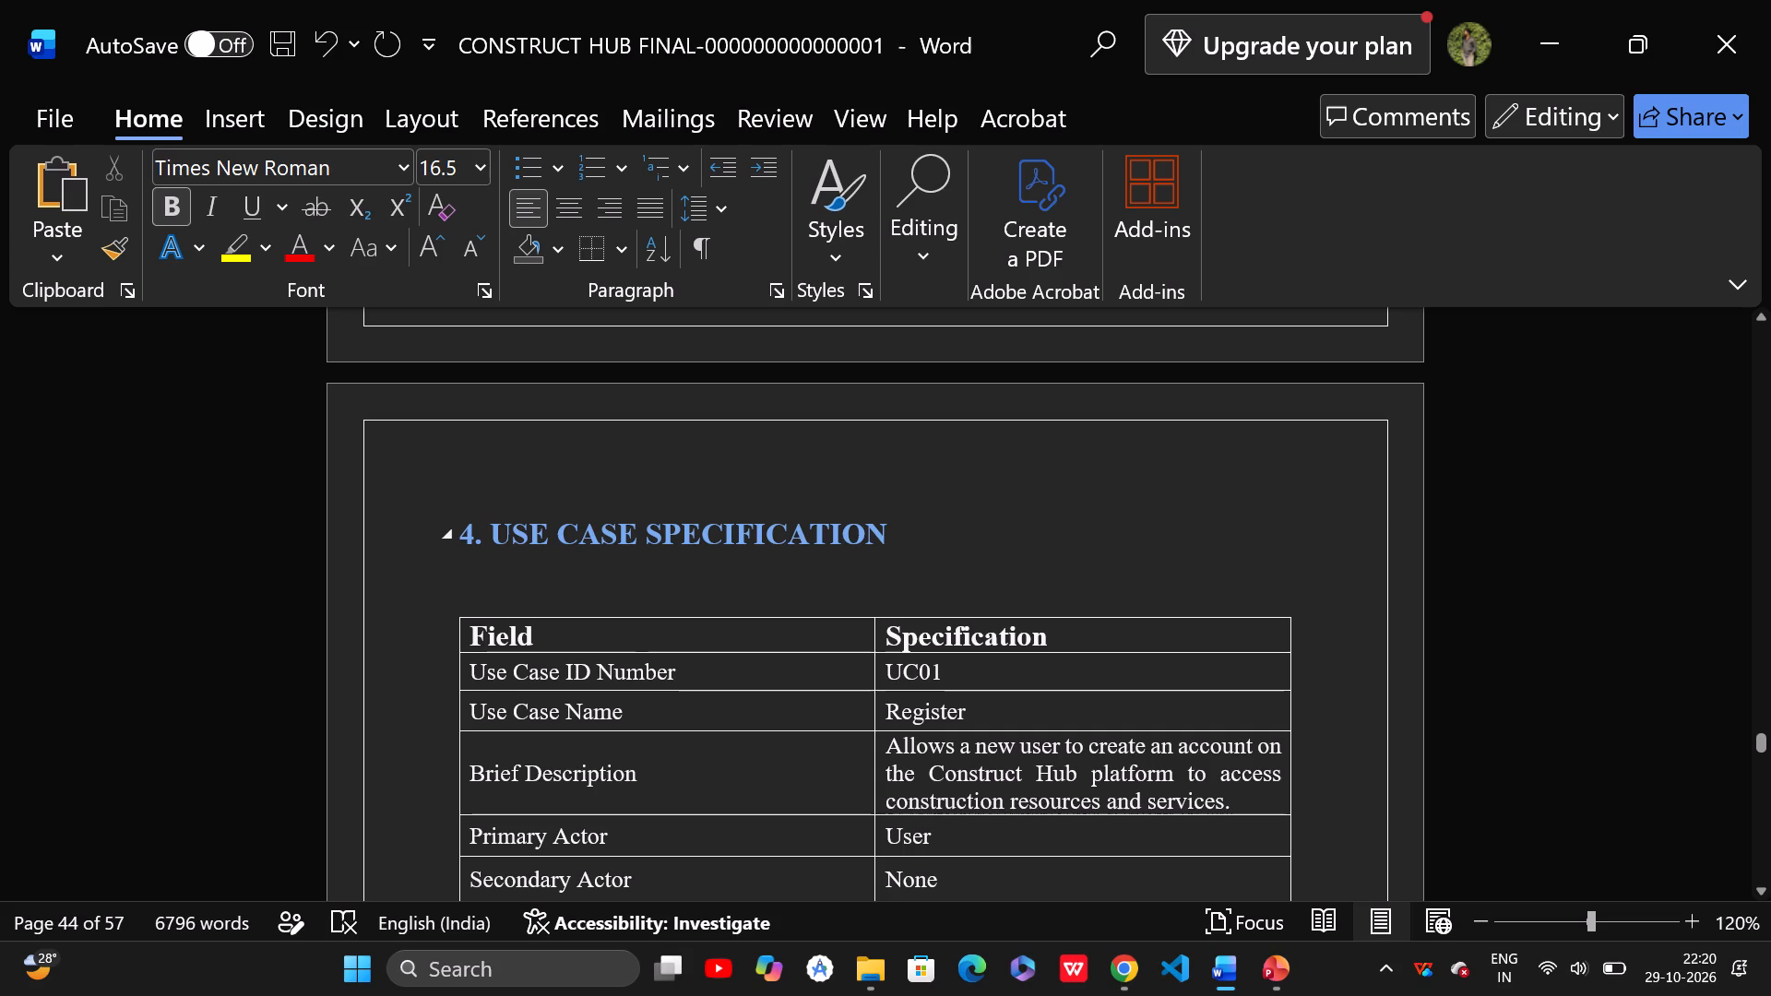
{"action": "key", "text": "8"}
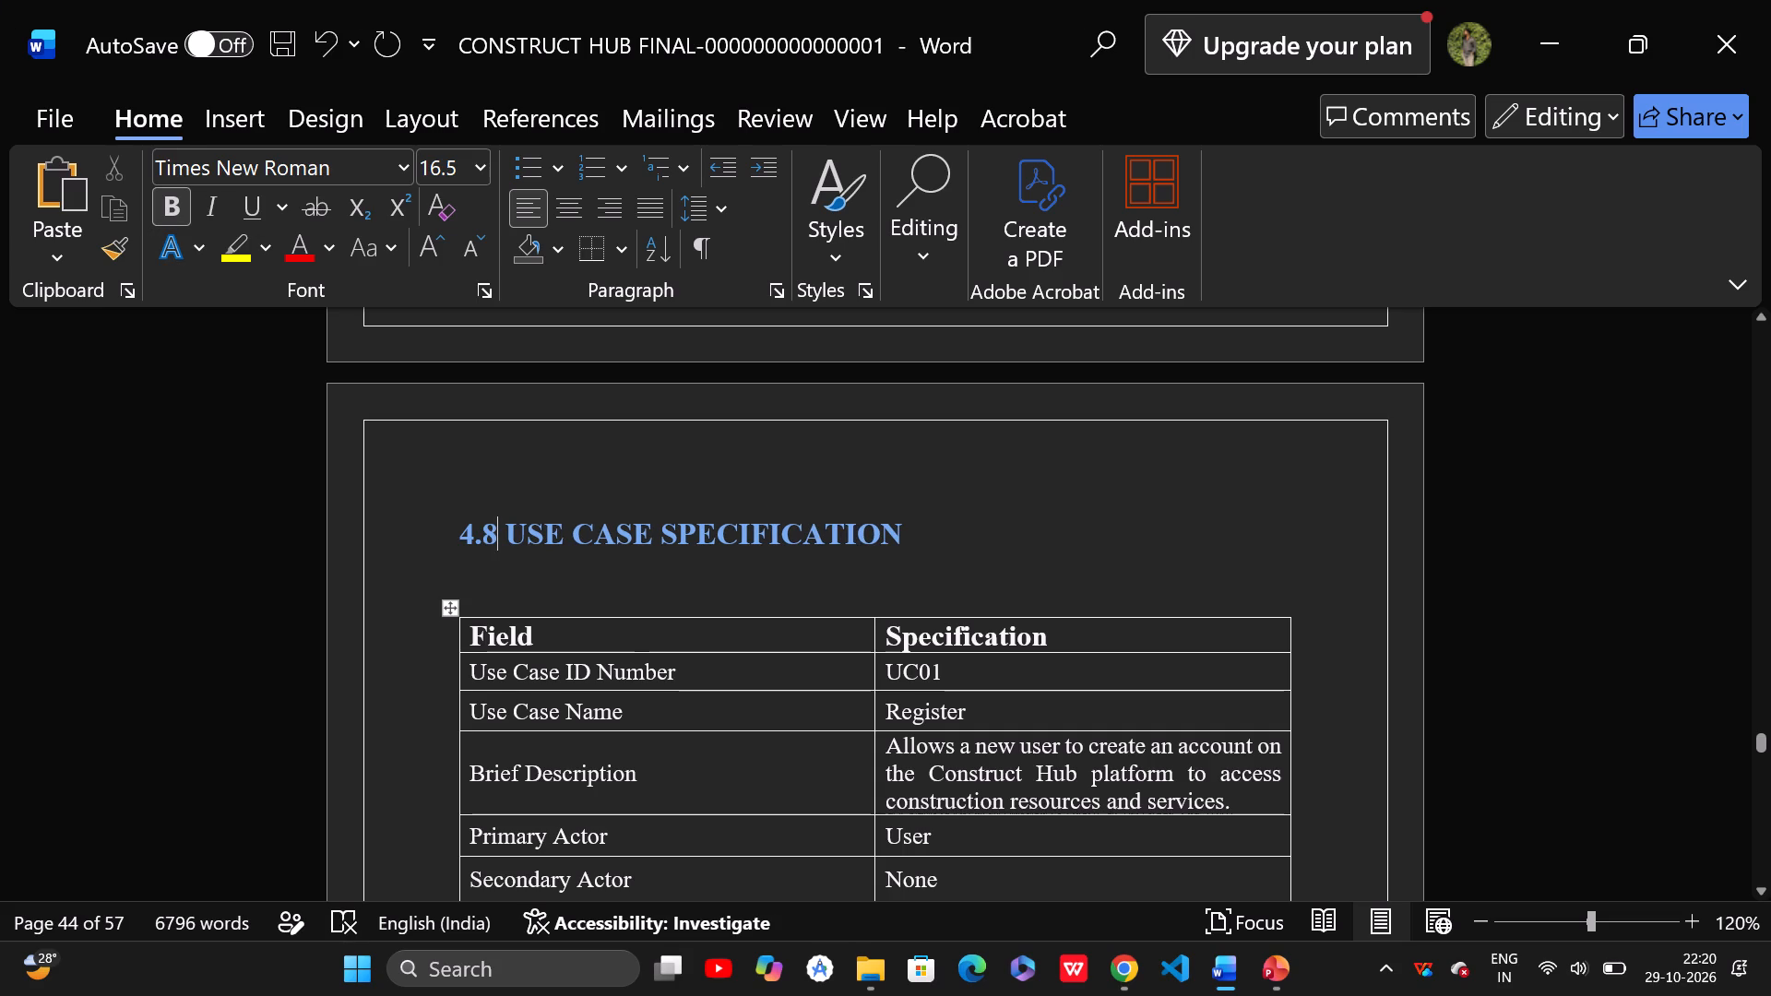
Review the layout of the use case tables from UC01 through UC10 and the Activity Diagram section that follows.
{"action": "scroll", "coordinate": [660, 601], "scroll_direction": "down", "scroll_amount": 1}
{"action": "scroll", "coordinate": [807, 655], "scroll_direction": "down", "scroll_amount": 6}
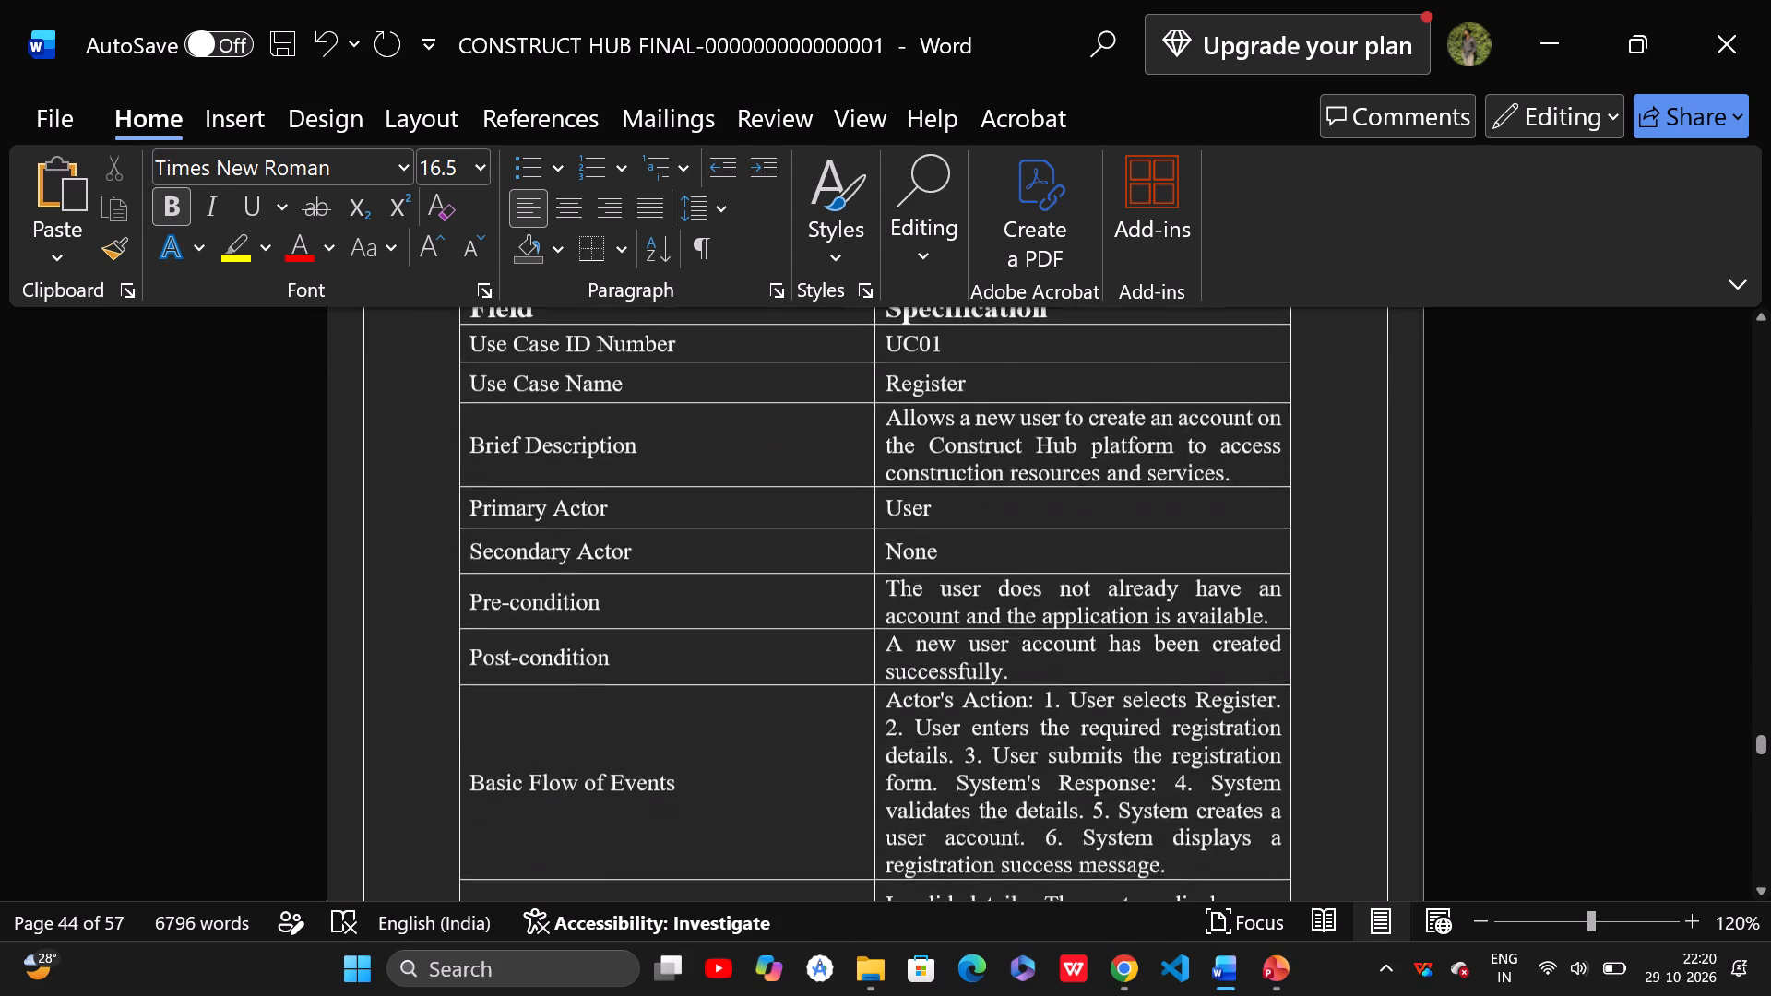
{"action": "scroll", "coordinate": [795, 683], "scroll_direction": "down", "scroll_amount": 16}
{"action": "scroll", "coordinate": [788, 732], "scroll_direction": "up", "scroll_amount": 7}
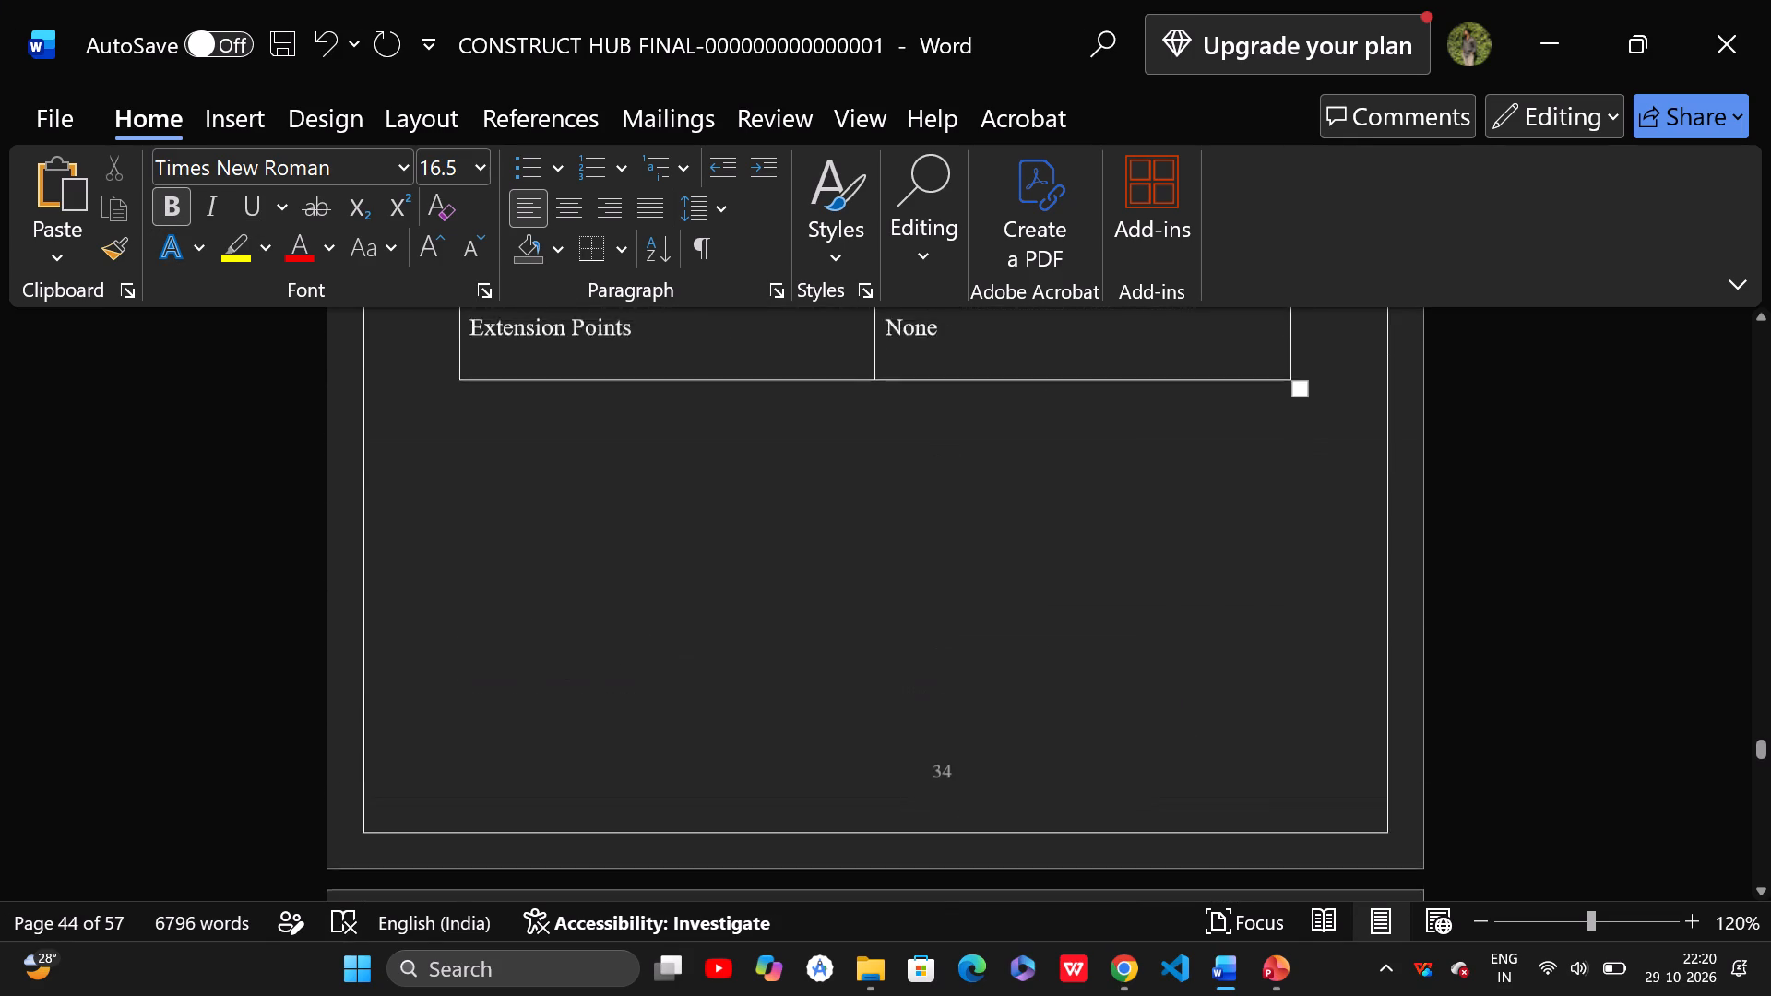
{"action": "scroll", "coordinate": [787, 732], "scroll_direction": "down", "scroll_amount": 9}
{"action": "scroll", "coordinate": [913, 599], "scroll_direction": "down", "scroll_amount": 9}
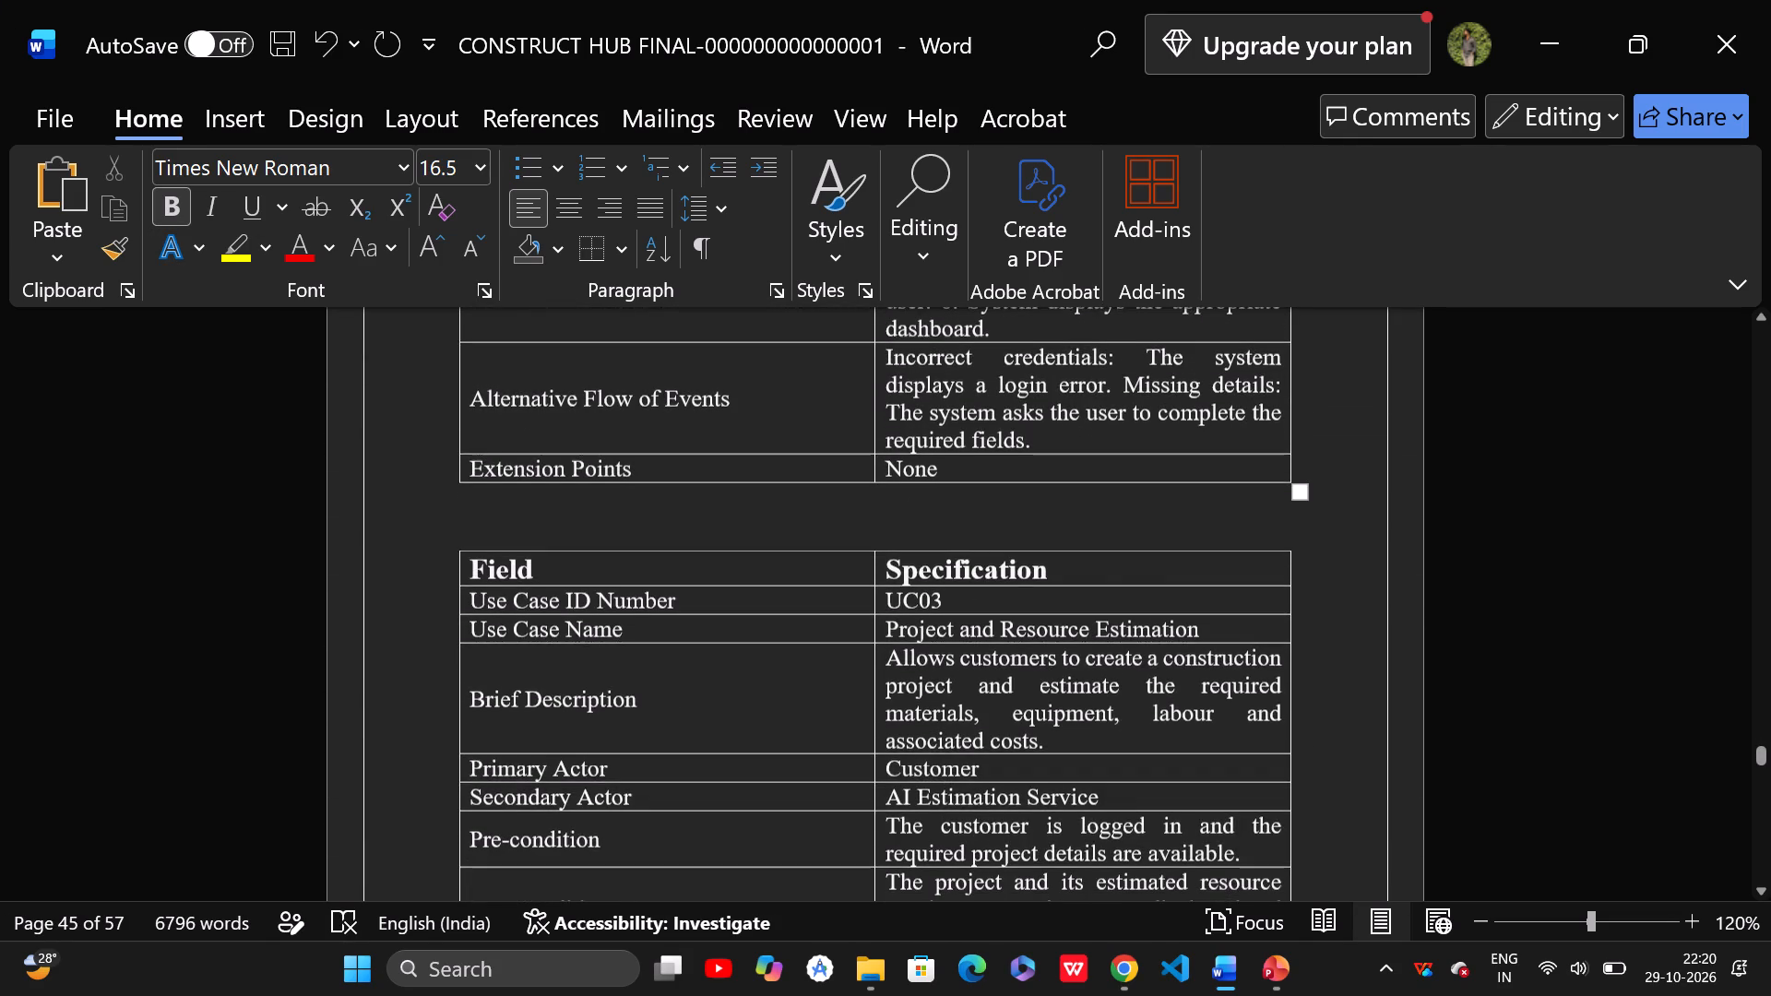
{"action": "scroll", "coordinate": [888, 642], "scroll_direction": "down", "scroll_amount": 19}
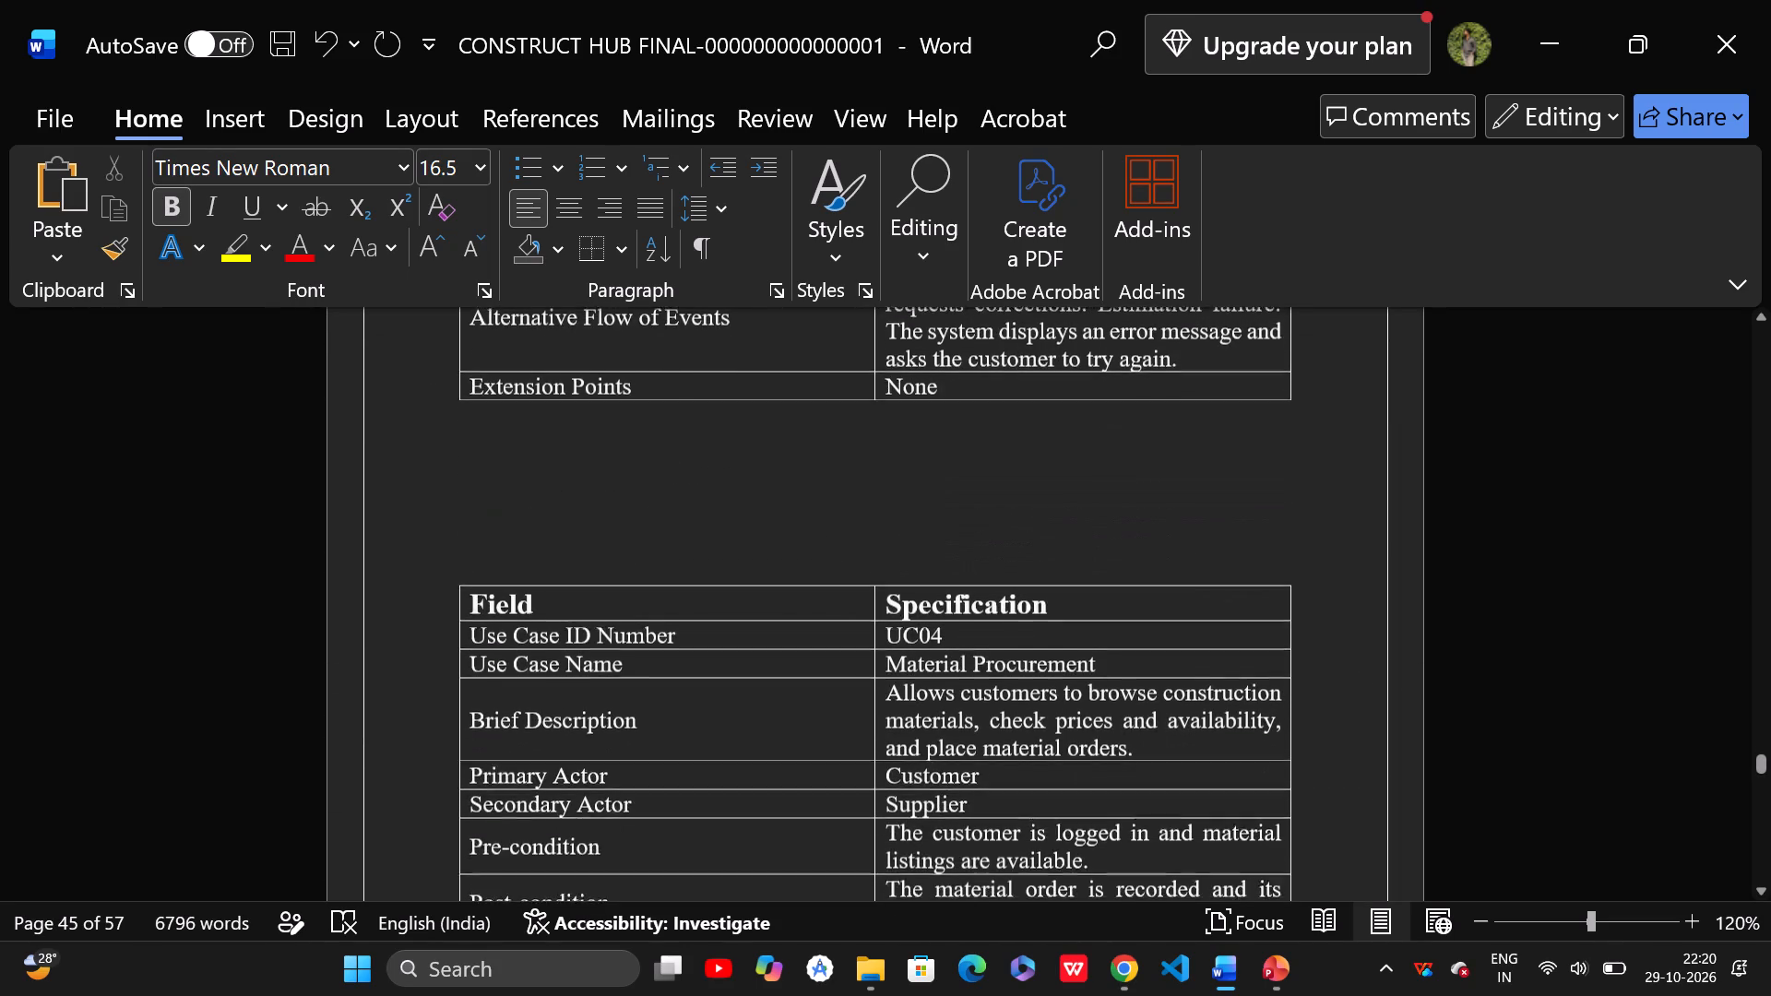
{"action": "scroll", "coordinate": [888, 659], "scroll_direction": "down", "scroll_amount": 10}
{"action": "scroll", "coordinate": [900, 670], "scroll_direction": "down", "scroll_amount": 18}
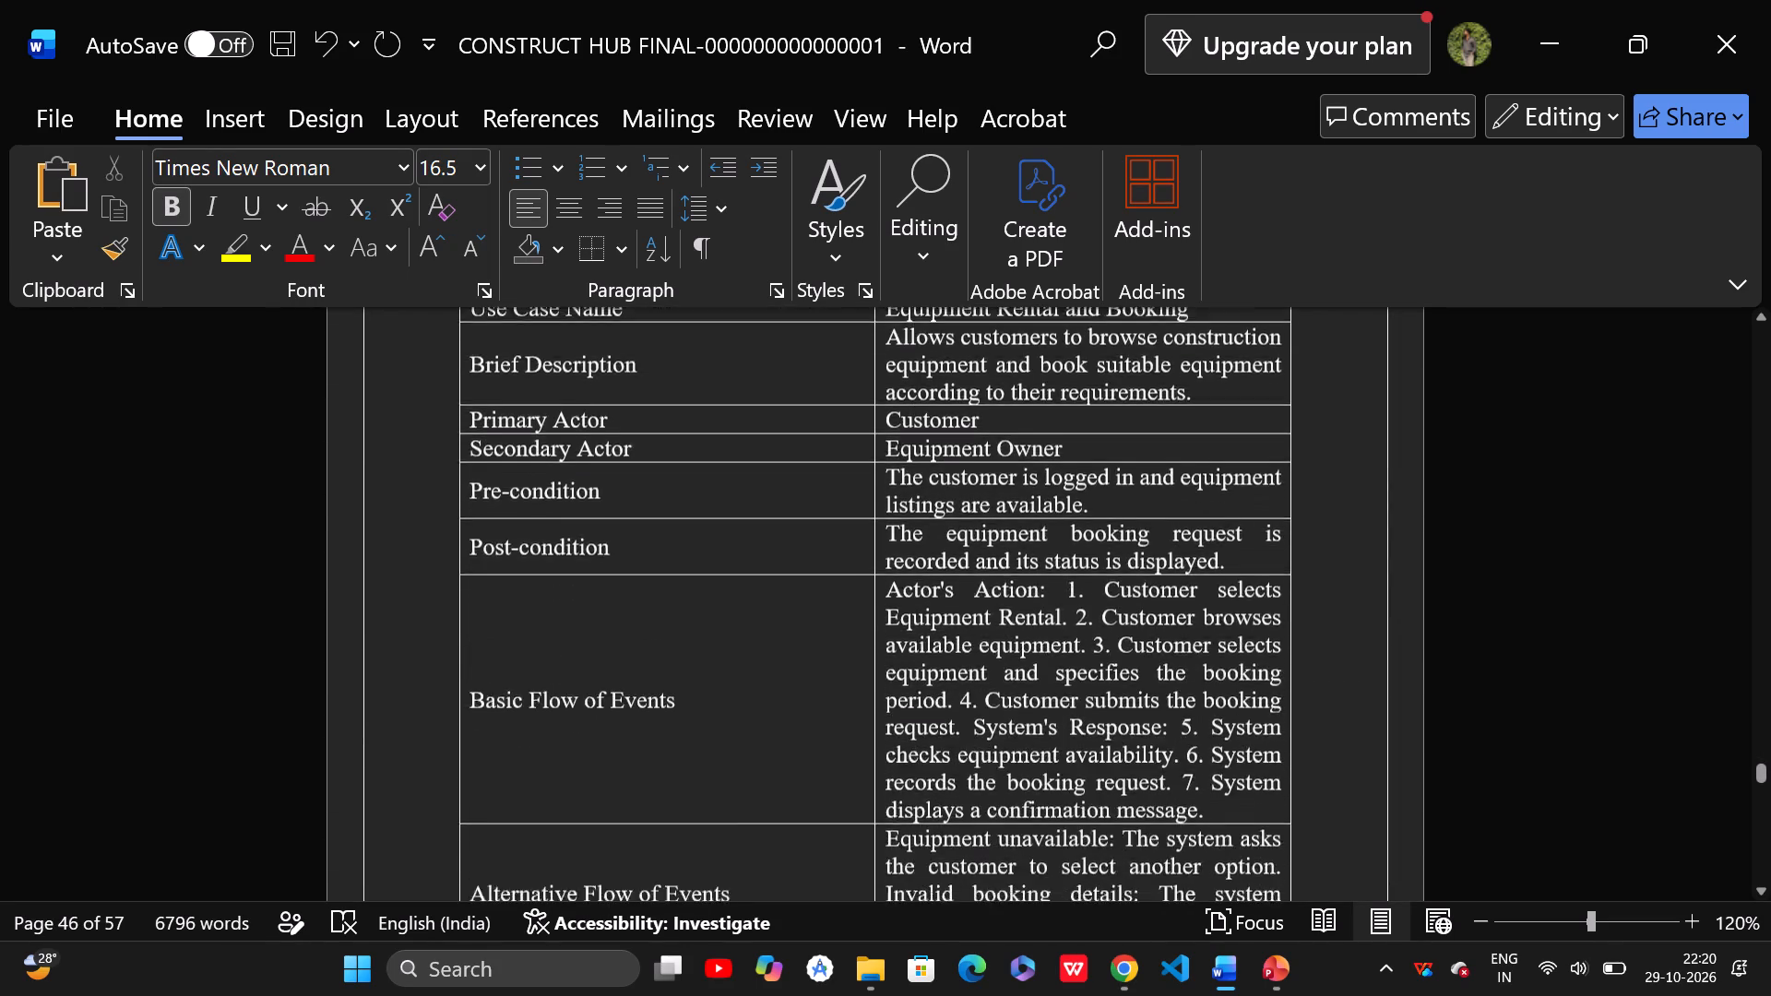
{"action": "scroll", "coordinate": [944, 680], "scroll_direction": "down", "scroll_amount": 20}
{"action": "scroll", "coordinate": [944, 680], "scroll_direction": "down", "scroll_amount": 15}
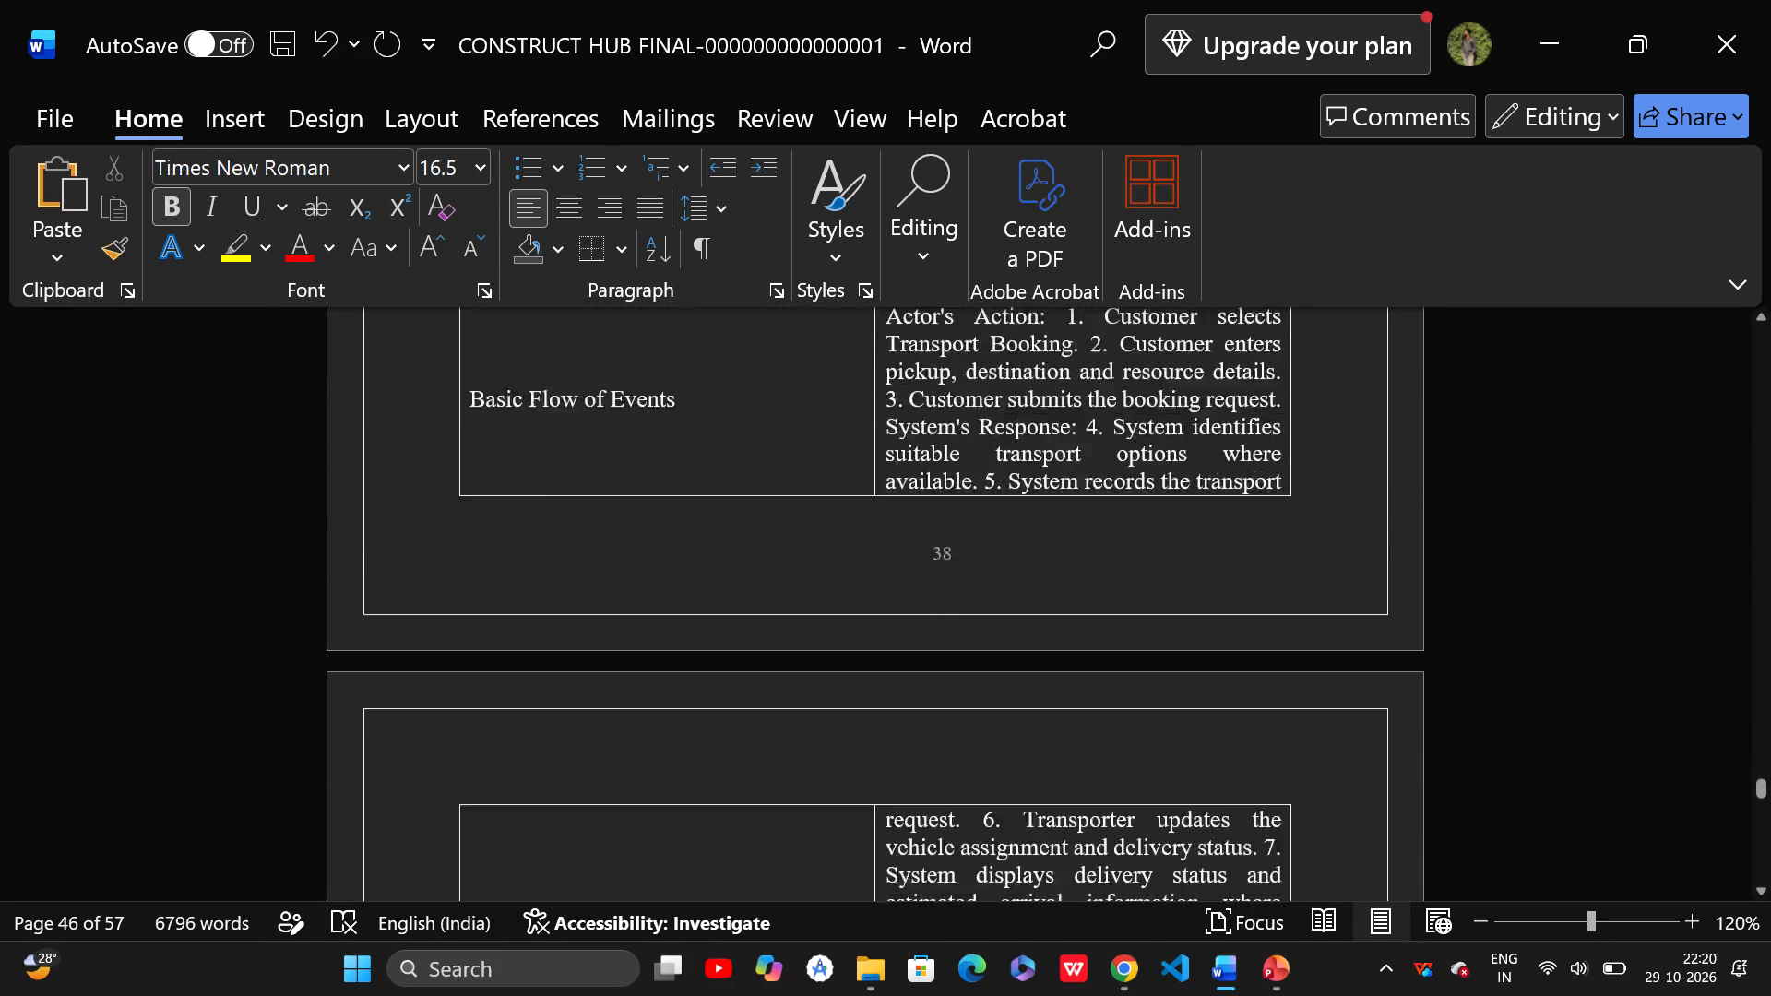
{"action": "scroll", "coordinate": [956, 701], "scroll_direction": "down", "scroll_amount": 20}
{"action": "scroll", "coordinate": [956, 701], "scroll_direction": "down", "scroll_amount": 6}
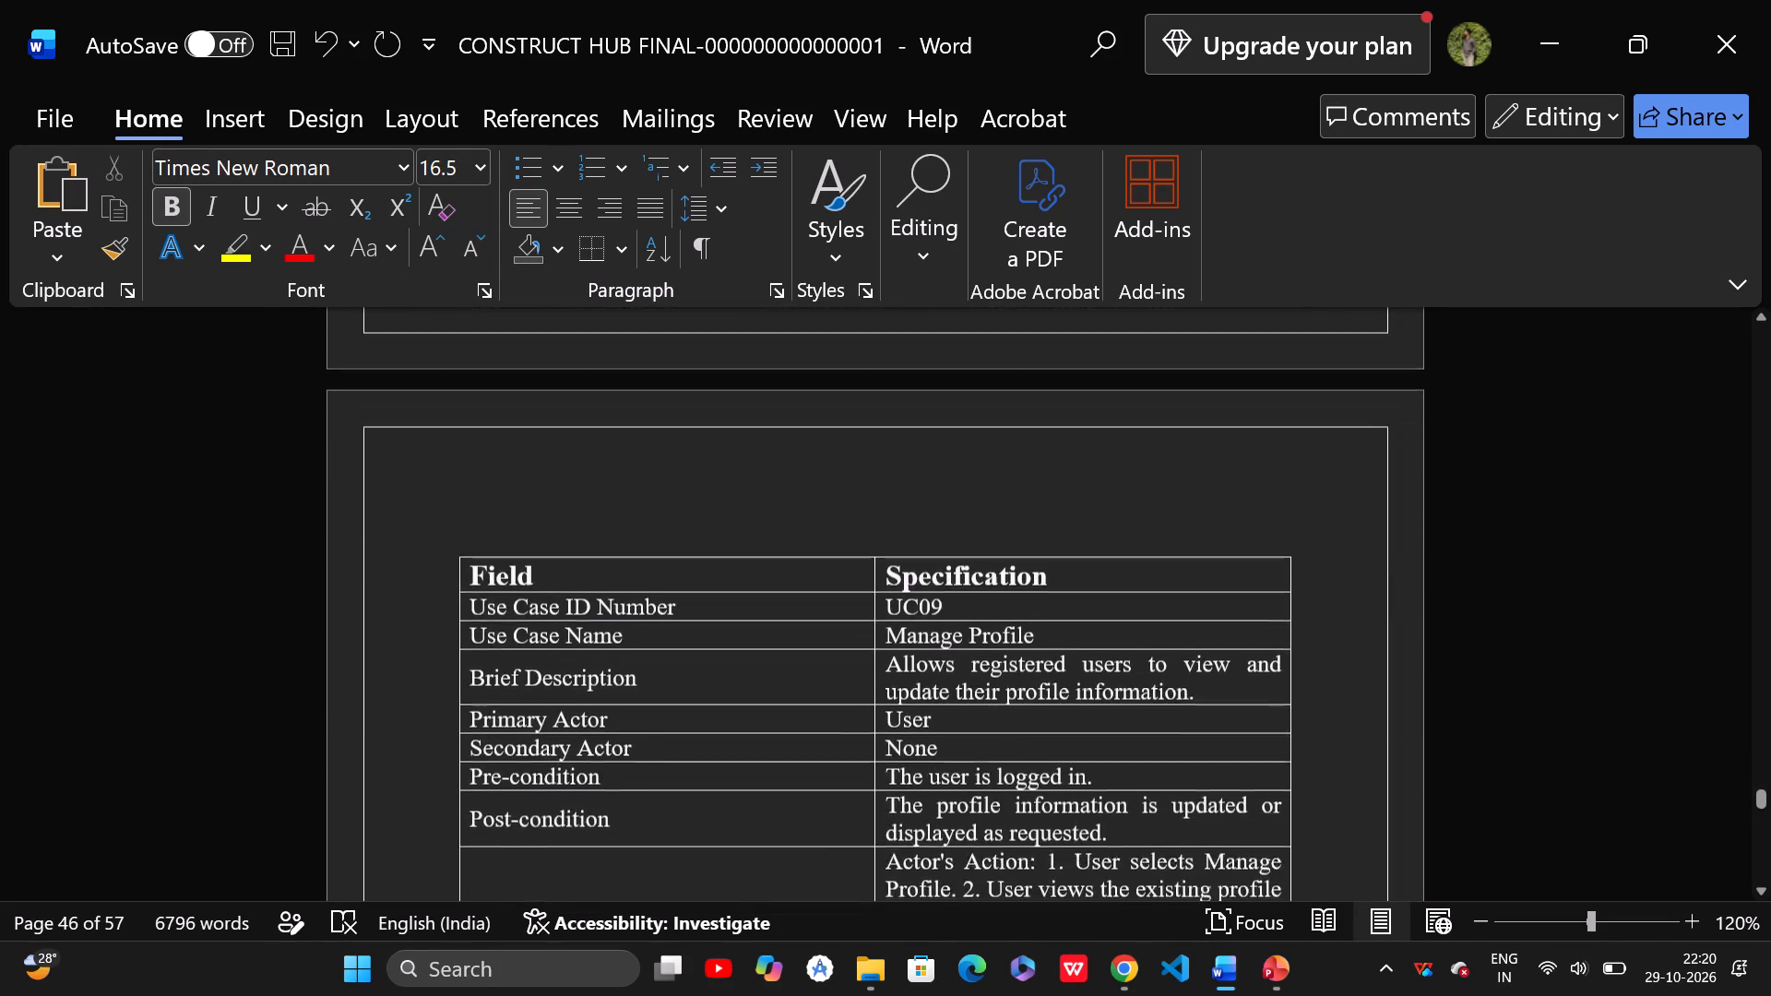
{"action": "scroll", "coordinate": [991, 705], "scroll_direction": "down", "scroll_amount": 19}
{"action": "scroll", "coordinate": [991, 705], "scroll_direction": "down", "scroll_amount": 16}
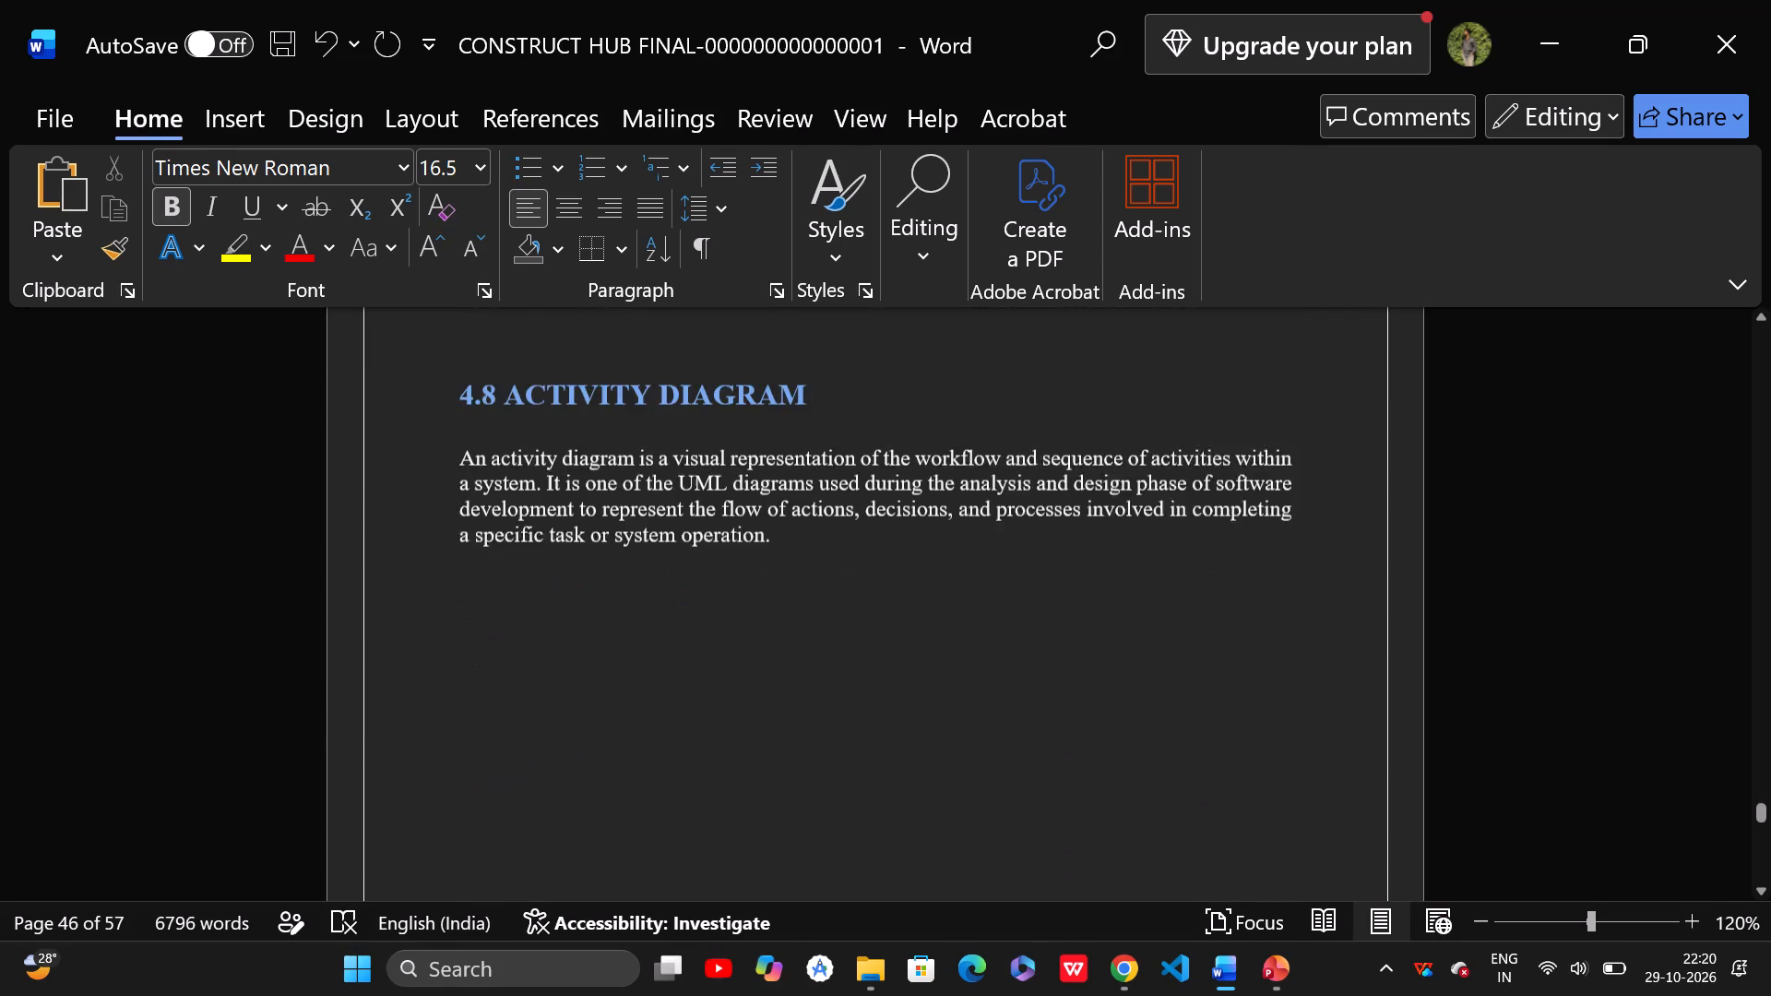
{"action": "scroll", "coordinate": [991, 705], "scroll_direction": "up", "scroll_amount": 5}
{"action": "scroll", "coordinate": [698, 649], "scroll_direction": "down", "scroll_amount": 4}
{"action": "scroll", "coordinate": [519, 590], "scroll_direction": "down", "scroll_amount": 6}
{"action": "scroll", "coordinate": [600, 646], "scroll_direction": "down", "scroll_amount": 5}
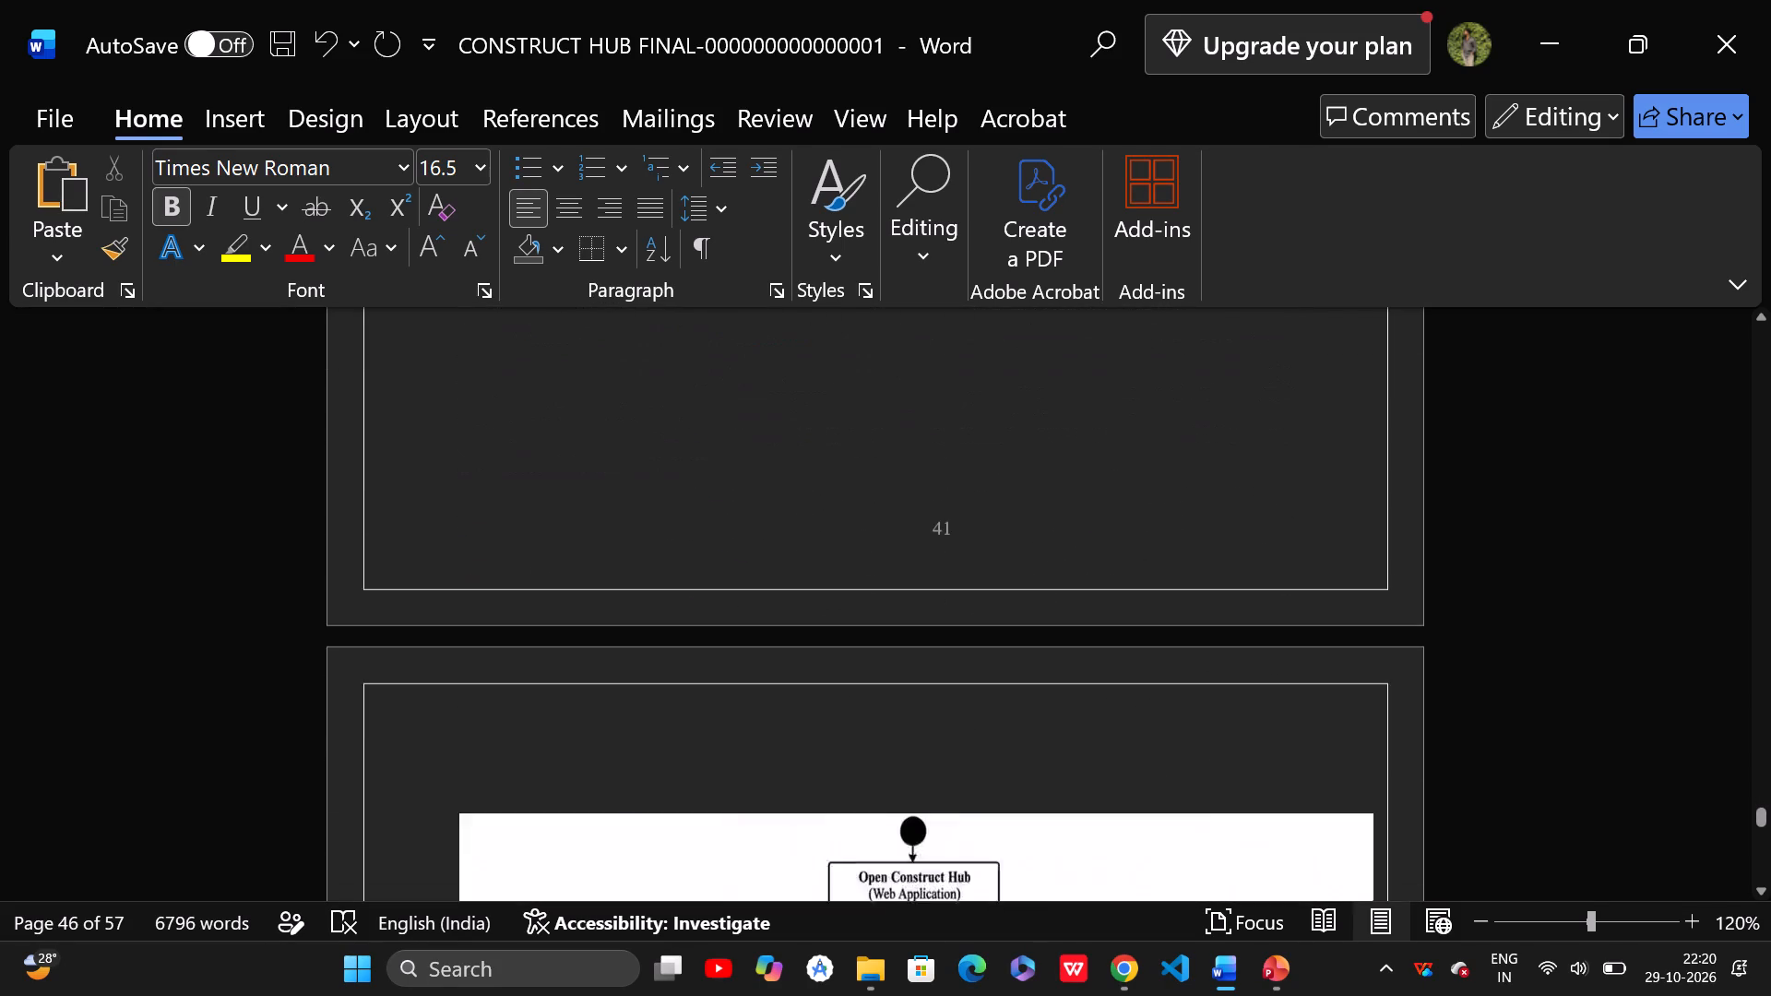
Insert blank lines below the UC10 table to push the ACTIVITY DIAGRAM heading and its paragraph onto a new page.
{"action": "scroll", "coordinate": [637, 654], "scroll_direction": "up", "scroll_amount": 17}
{"action": "left_click", "coordinate": [624, 666]}
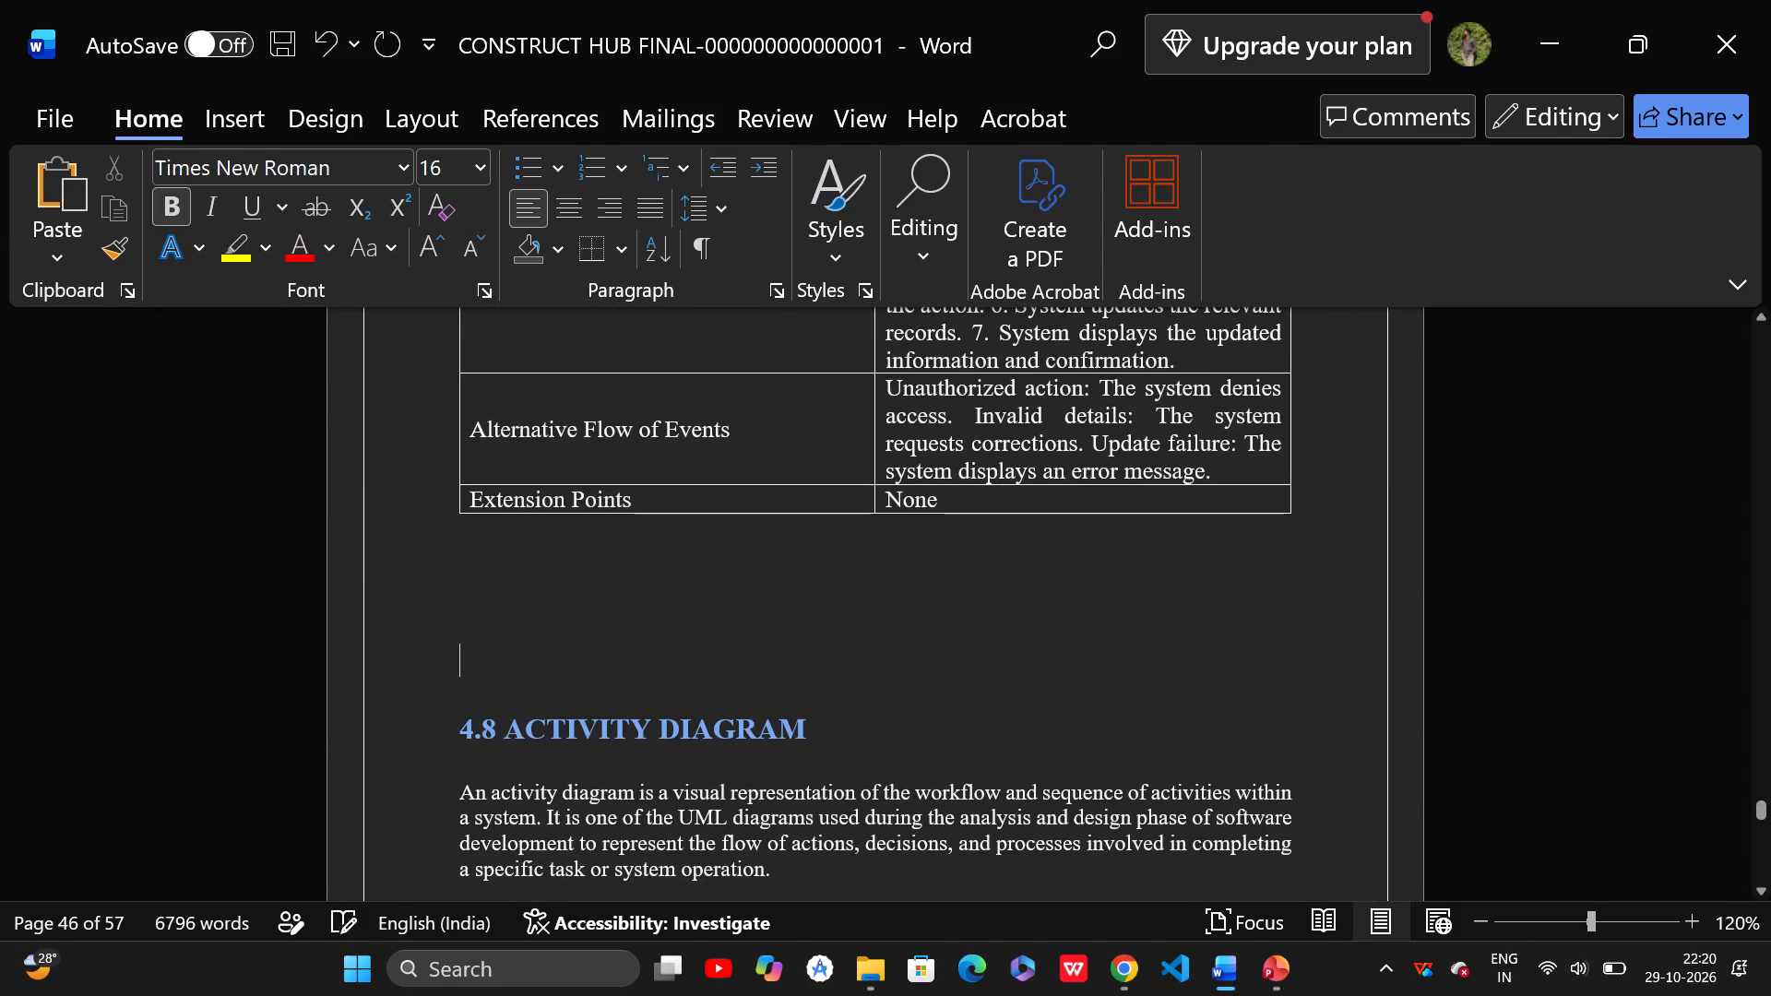
{"action": "left_click", "coordinate": [642, 698]}
{"action": "key", "text": "Return"}
{"action": "key", "text": "Return"}
{"action": "key", "text": "Return"}
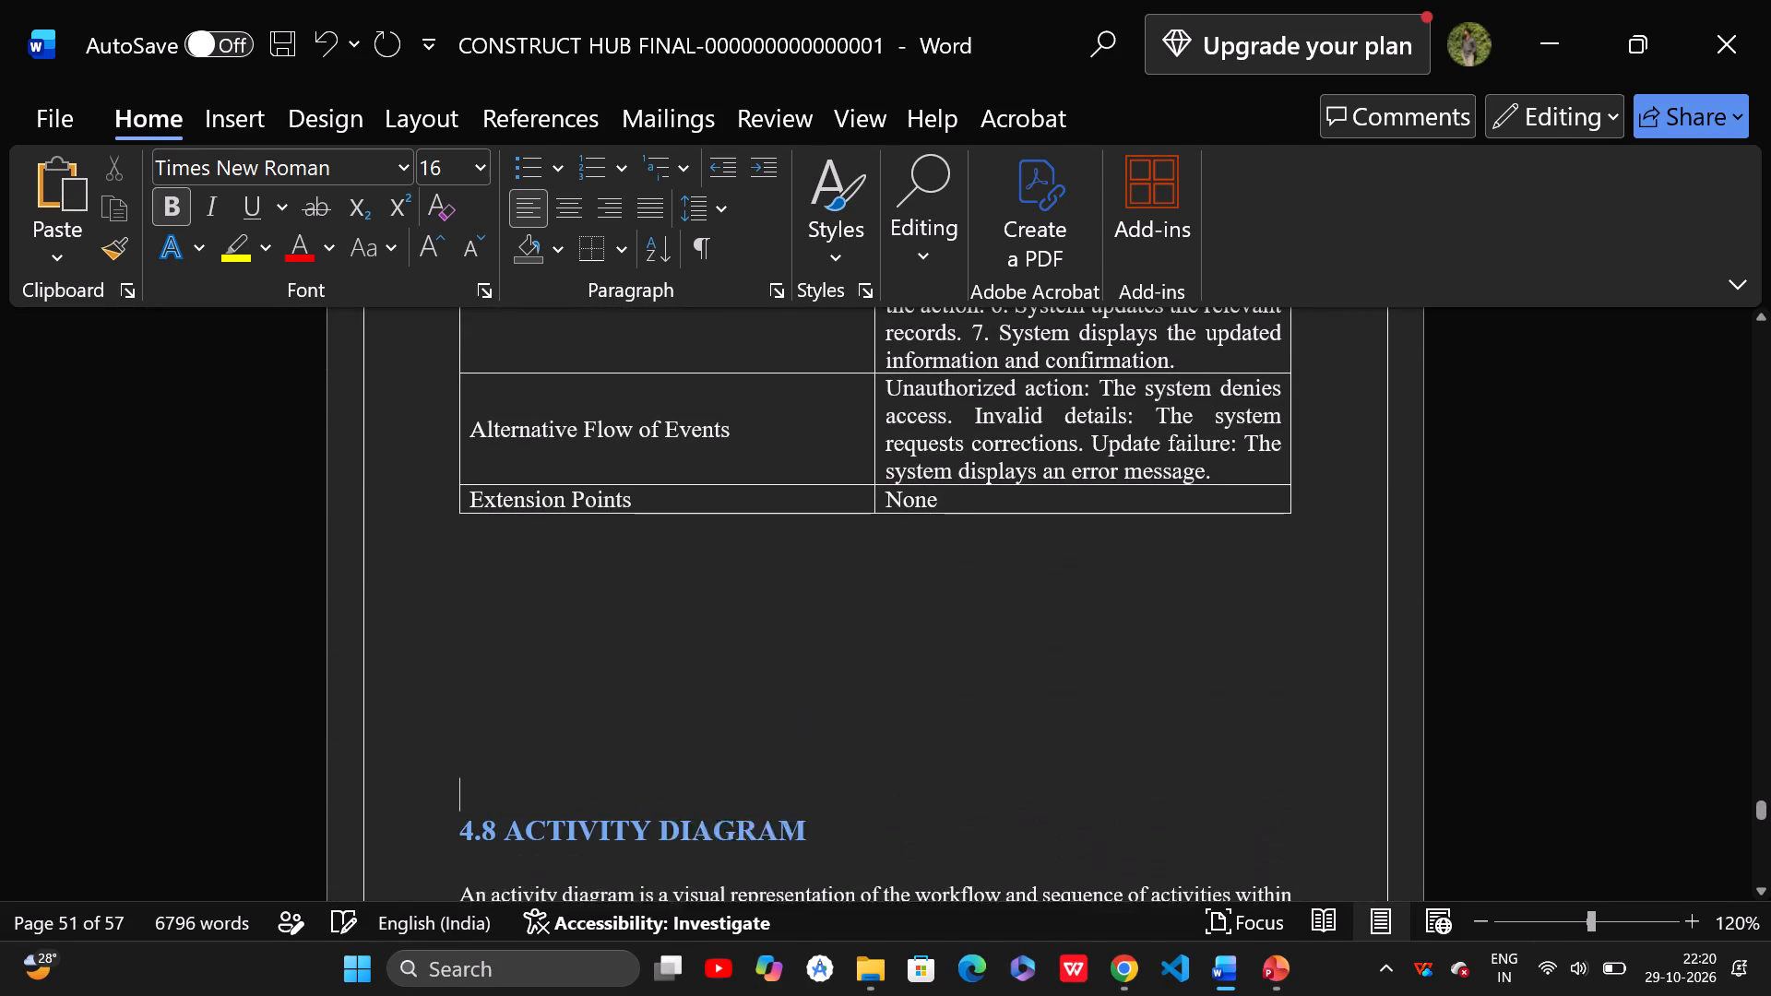
{"action": "key", "text": "Return"}
{"action": "scroll", "coordinate": [642, 698], "scroll_direction": "down", "scroll_amount": 2}
{"action": "key", "text": "Return"}
{"action": "key", "text": "Return"}
{"action": "key", "text": "Return"}
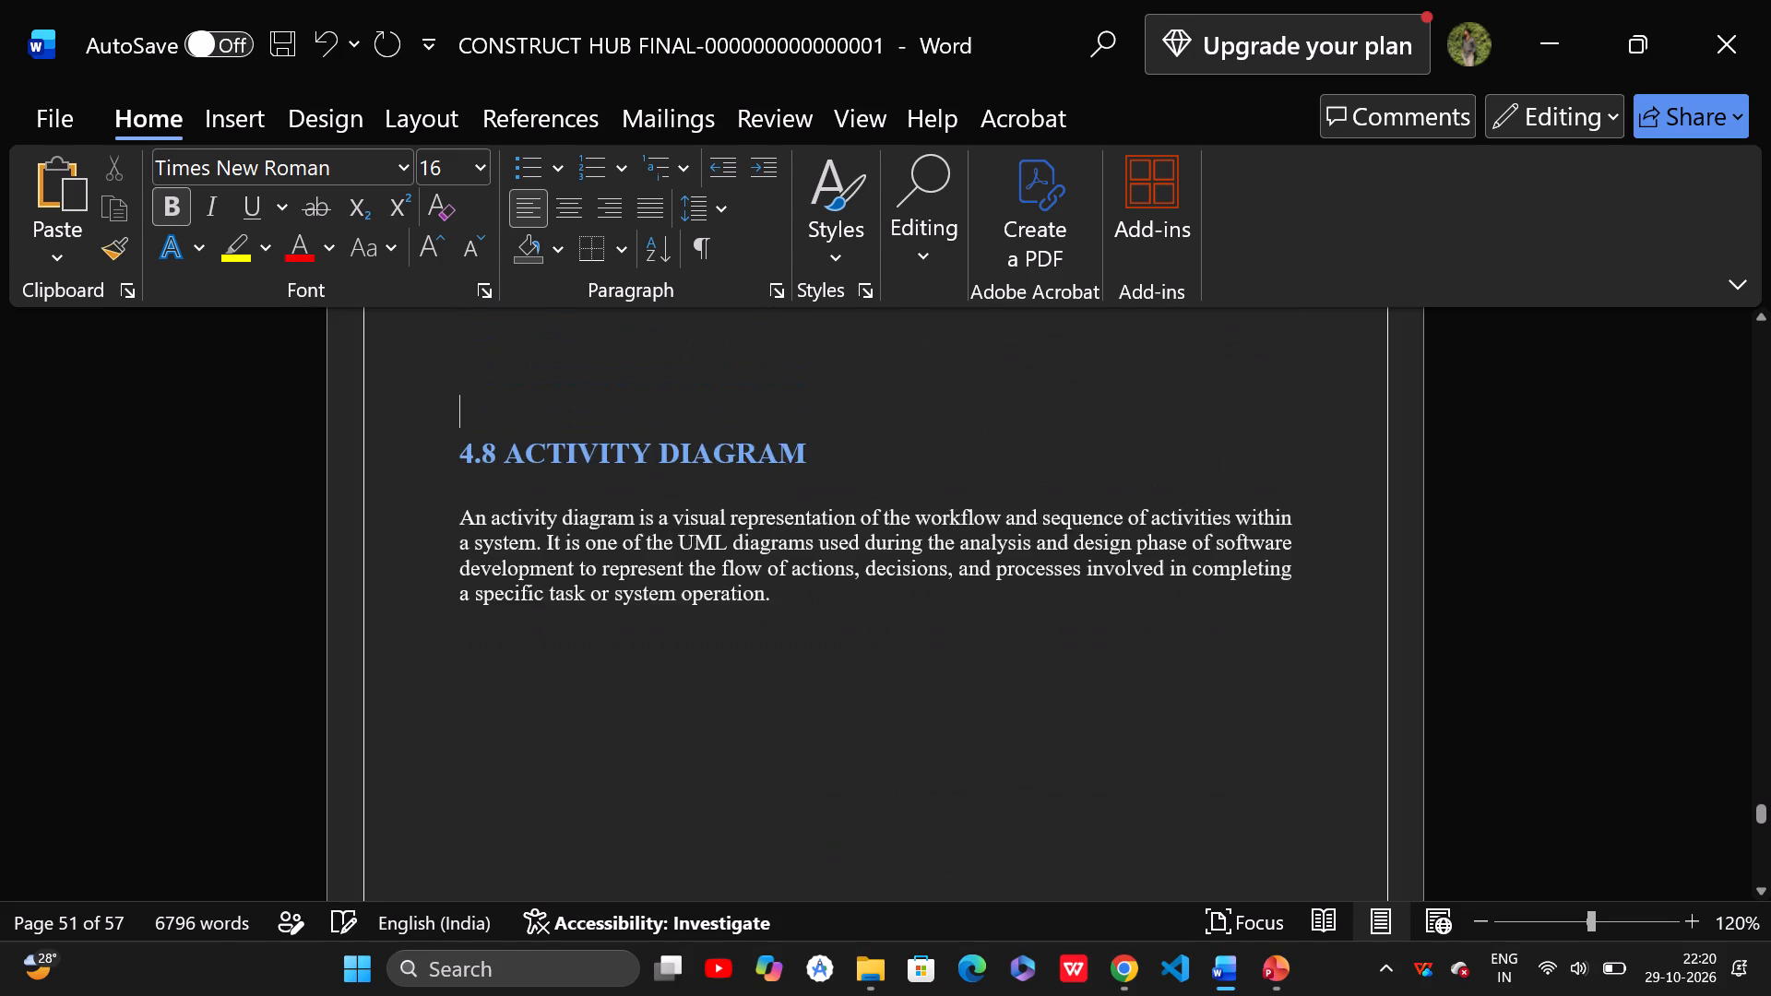
{"action": "key", "text": "Return"}
{"action": "key", "text": "Return"}
{"action": "key", "text": "Return"}
{"action": "key", "text": "Return"}
{"action": "key", "text": "Return"}
{"action": "key", "text": "Return"}
{"action": "scroll", "coordinate": [642, 698], "scroll_direction": "down", "scroll_amount": 1}
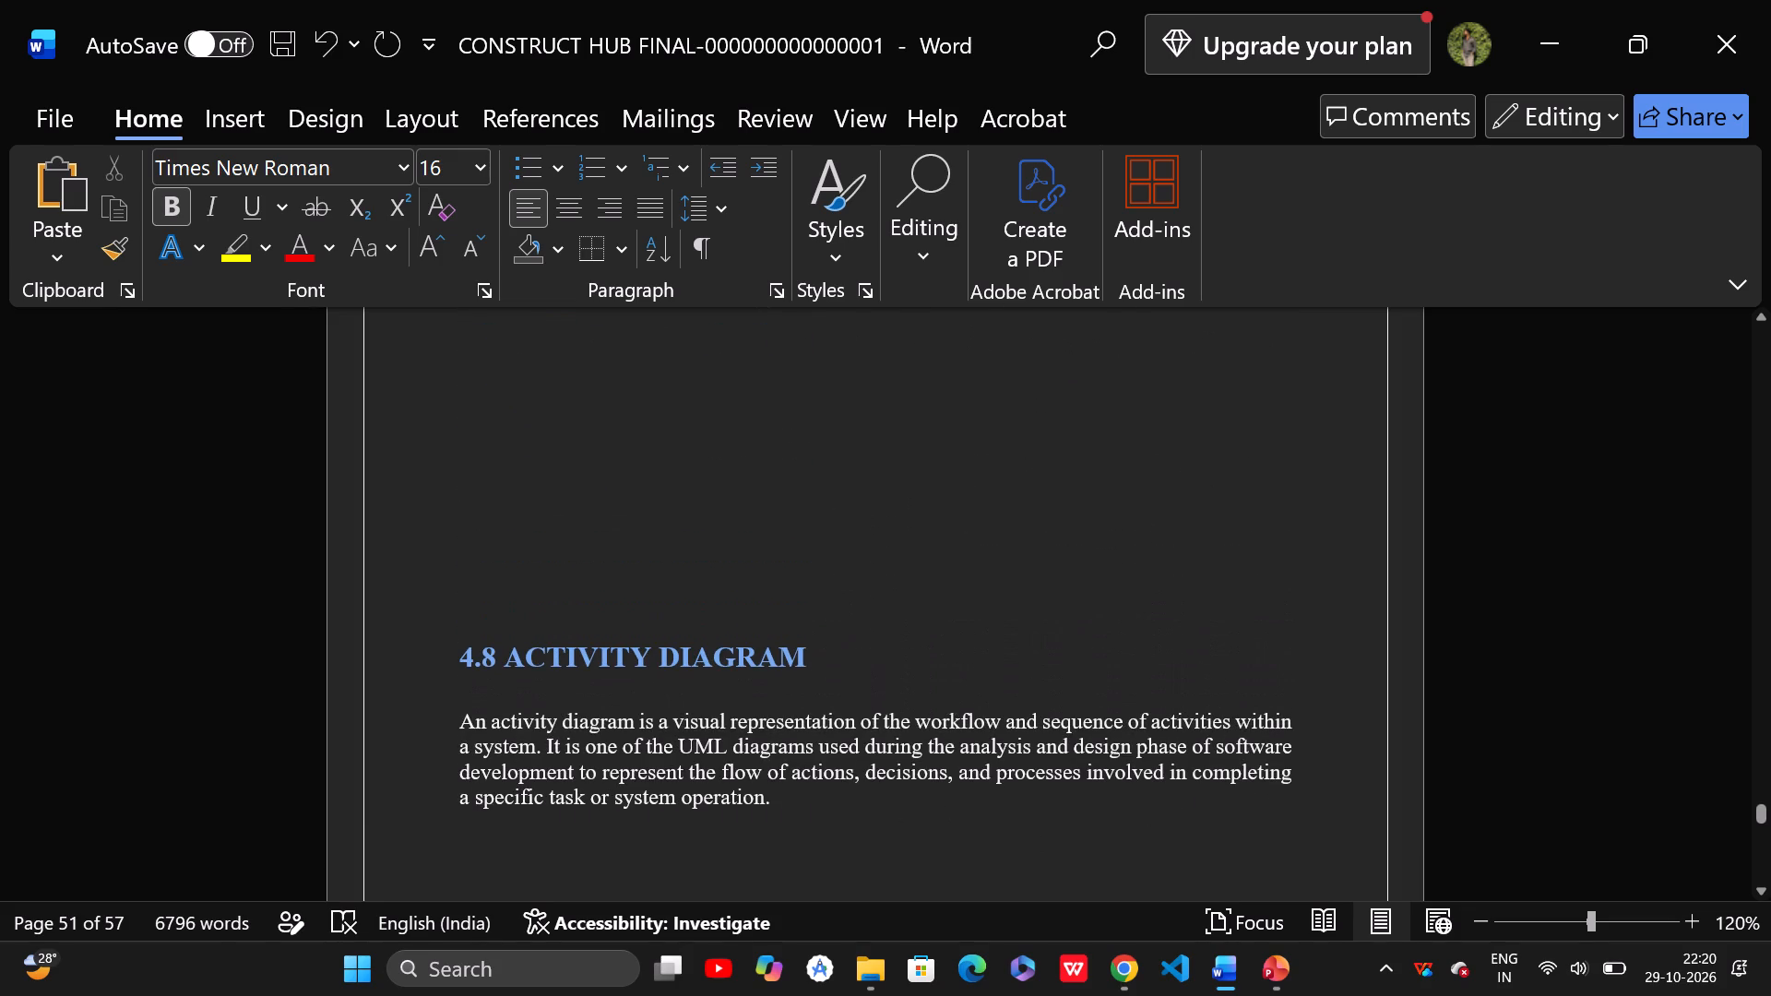
{"action": "scroll", "coordinate": [642, 698], "scroll_direction": "down", "scroll_amount": 1}
{"action": "key", "text": "Return"}
{"action": "key", "text": "Return"}
{"action": "key", "text": "Return"}
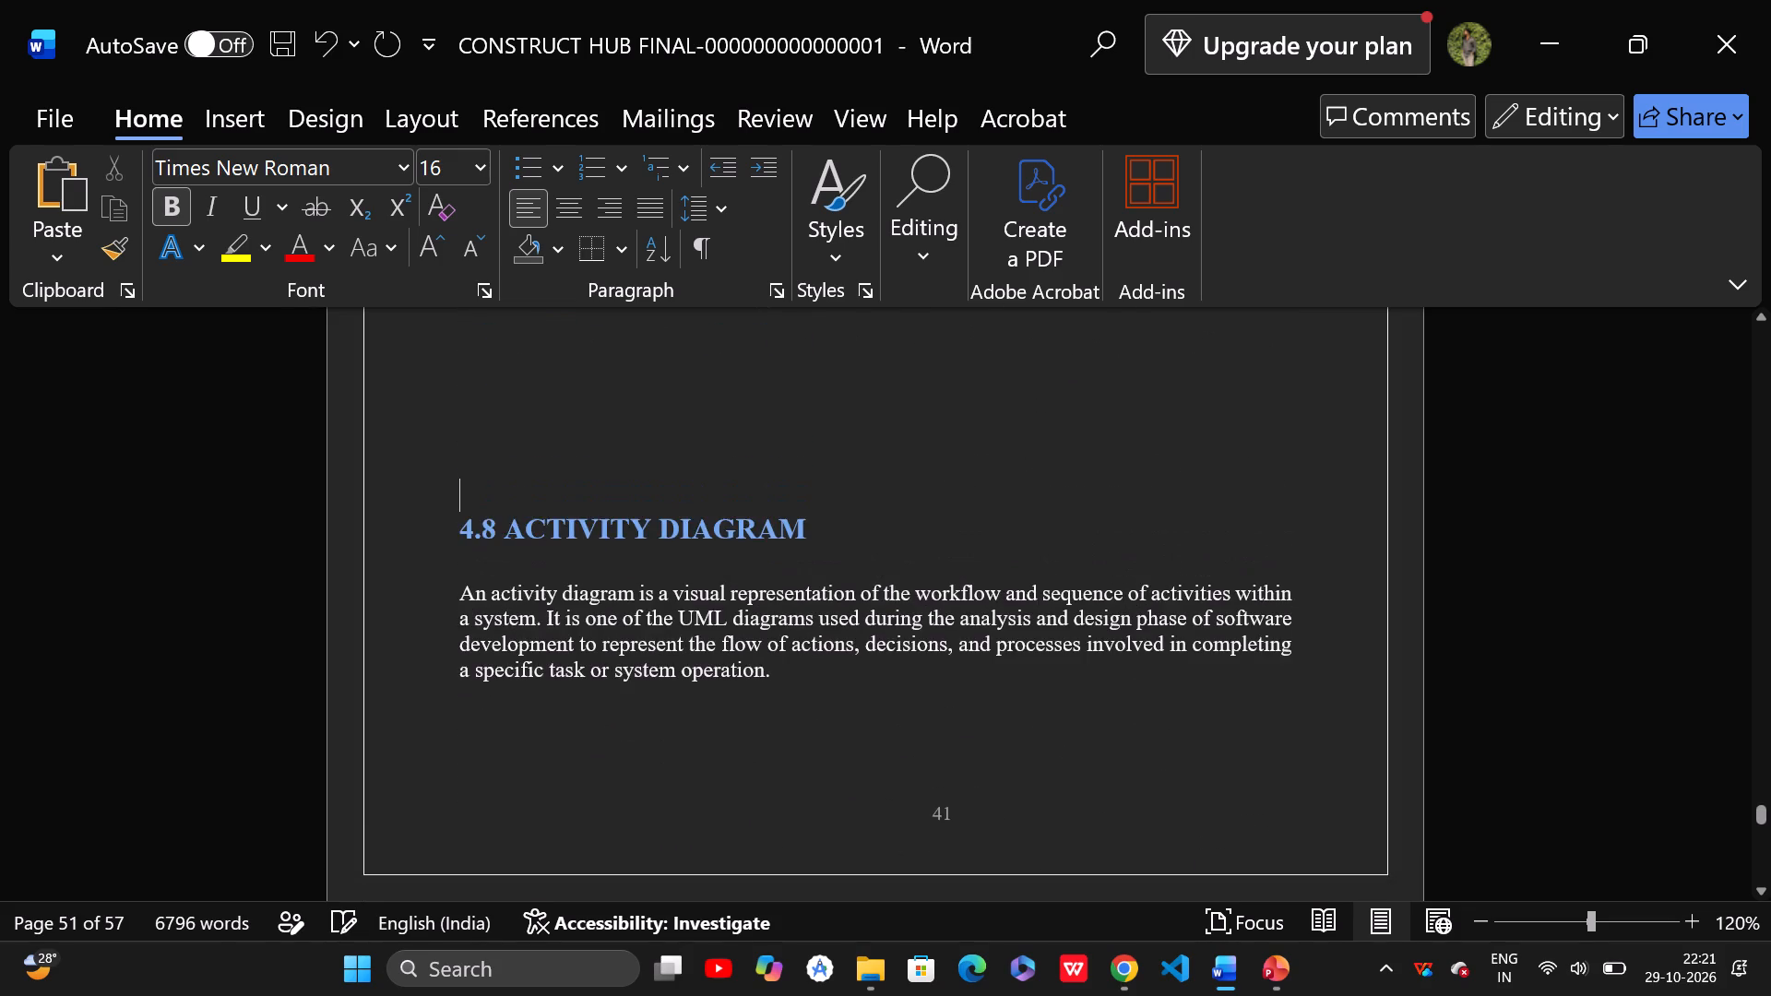
{"action": "key", "text": "Return"}
{"action": "key", "text": "Return"}
{"action": "key", "text": "Return"}
{"action": "key", "text": "Return"}
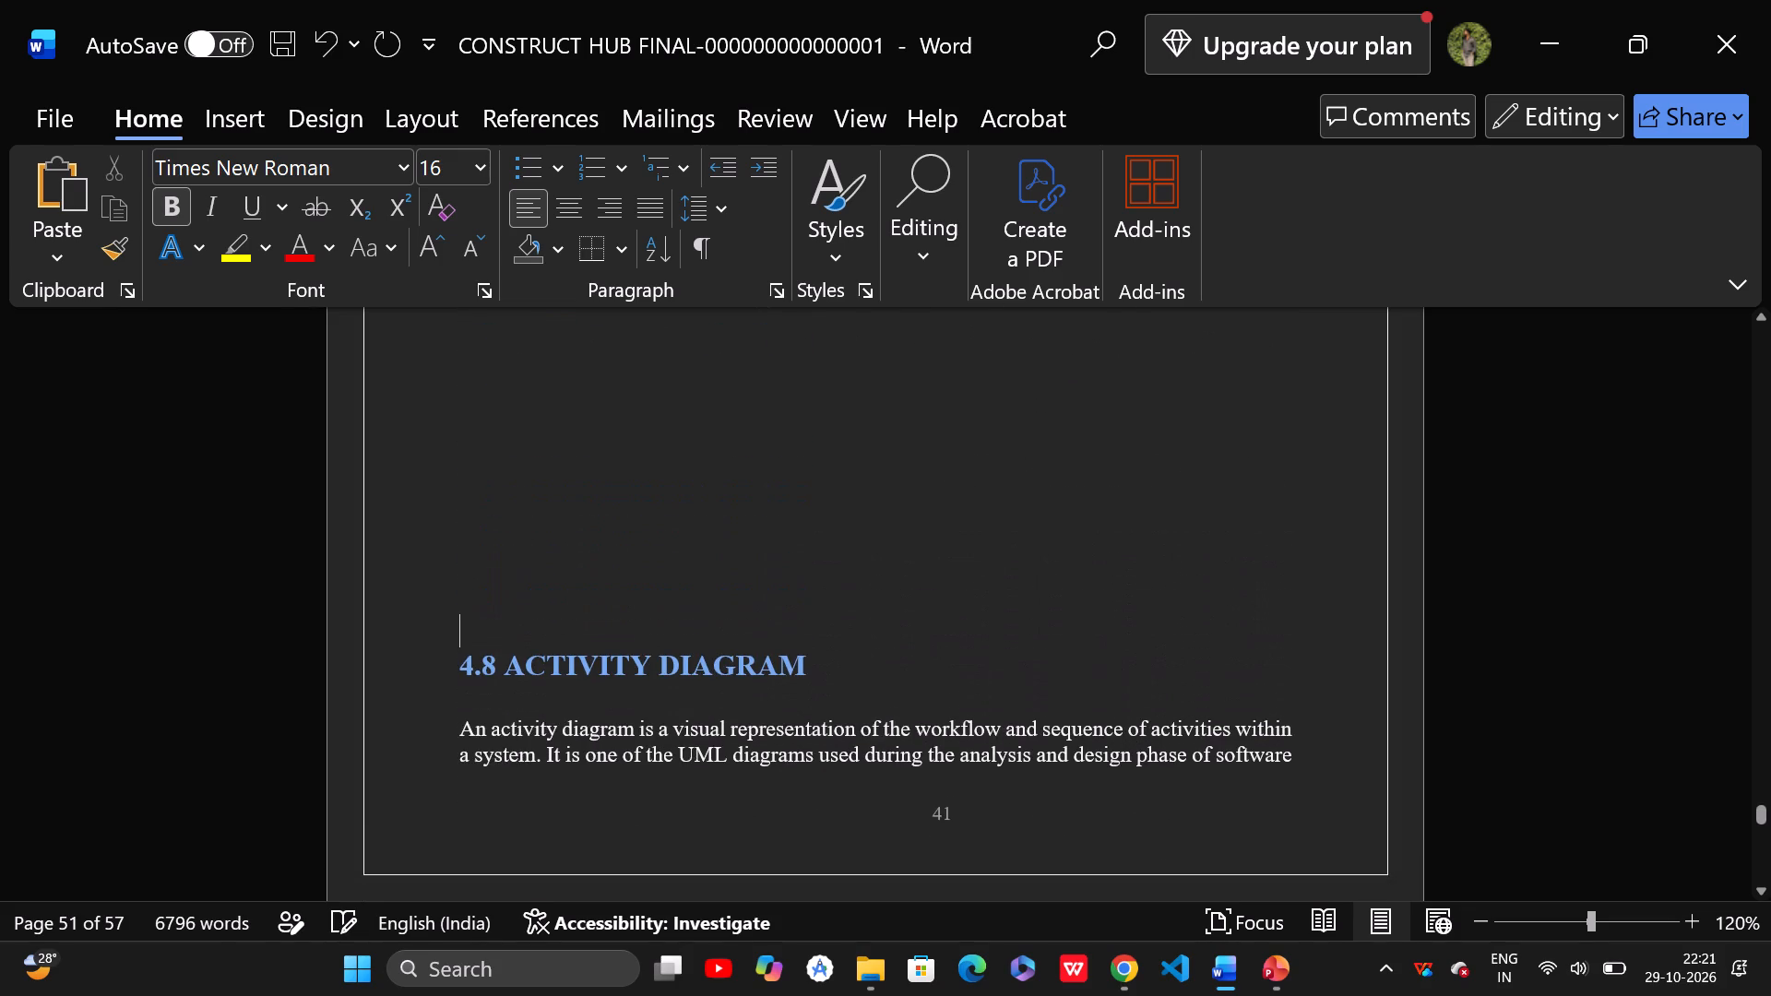
{"action": "key", "text": "Return"}
{"action": "key", "text": "Return"}
{"action": "key", "text": "Return"}
Review the page layout from the ACTIVITY DIAGRAM section through the process, sequence and class diagrams to the references page.
{"action": "scroll", "coordinate": [642, 698], "scroll_direction": "down", "scroll_amount": 1}
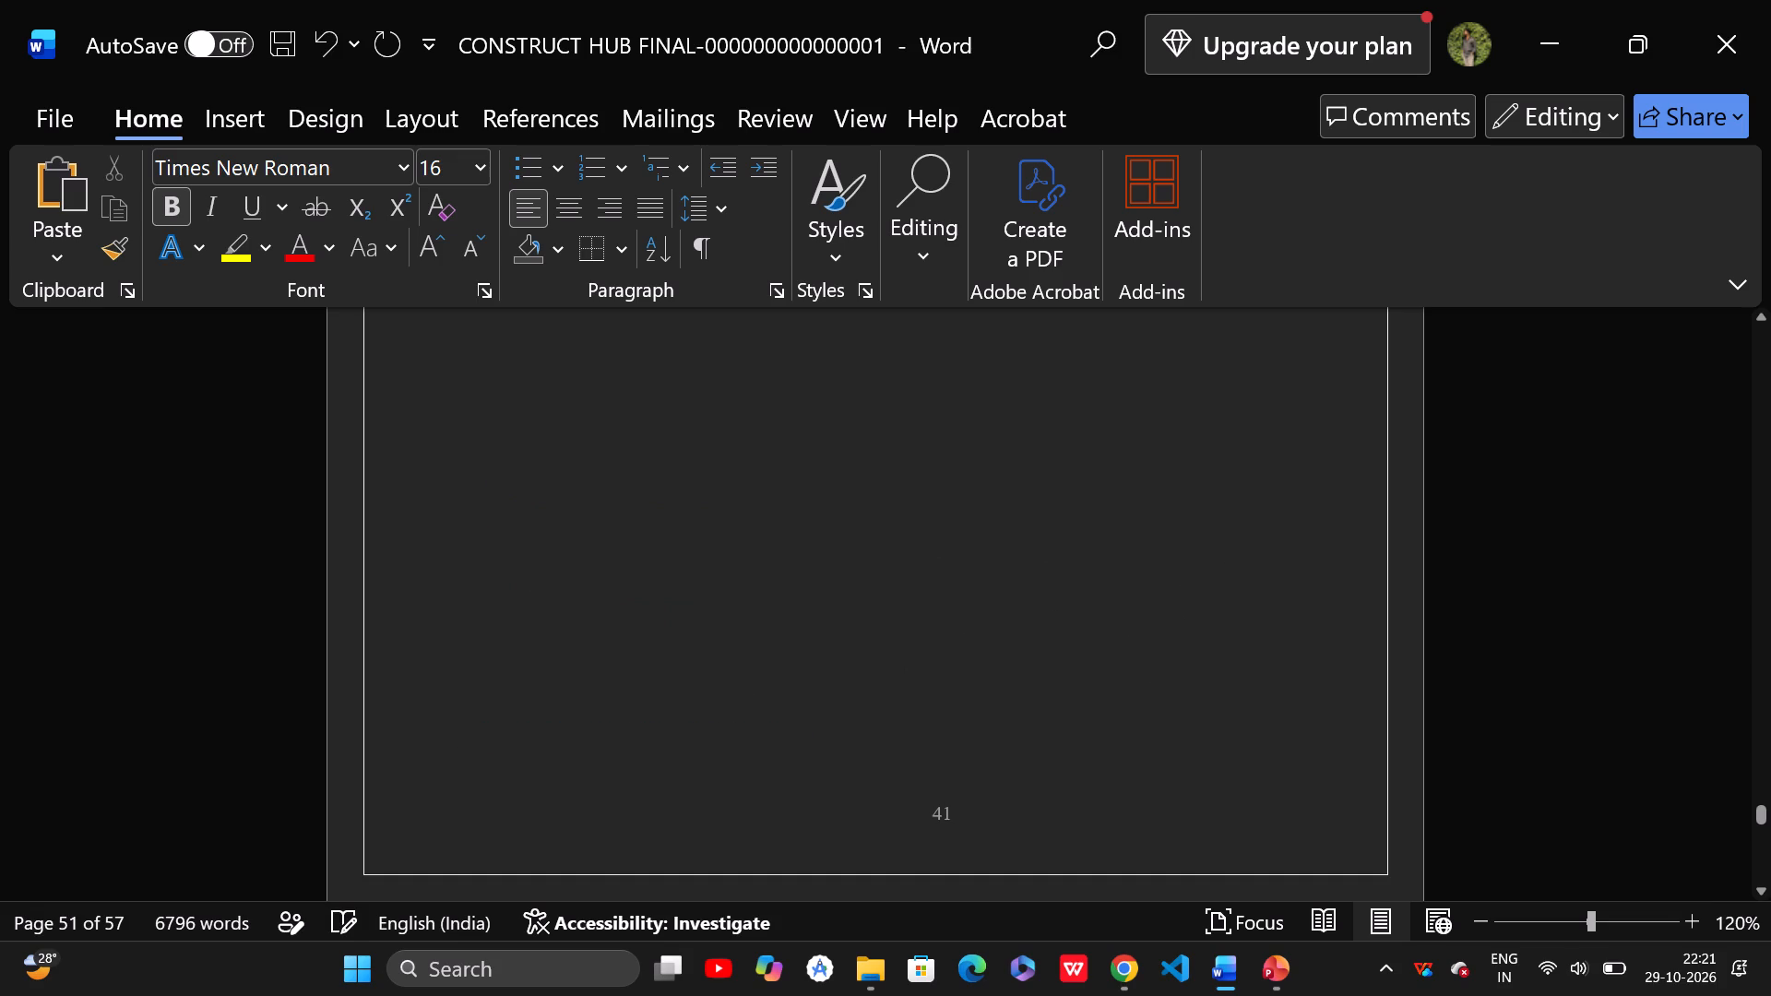
{"action": "scroll", "coordinate": [642, 698], "scroll_direction": "down", "scroll_amount": 6}
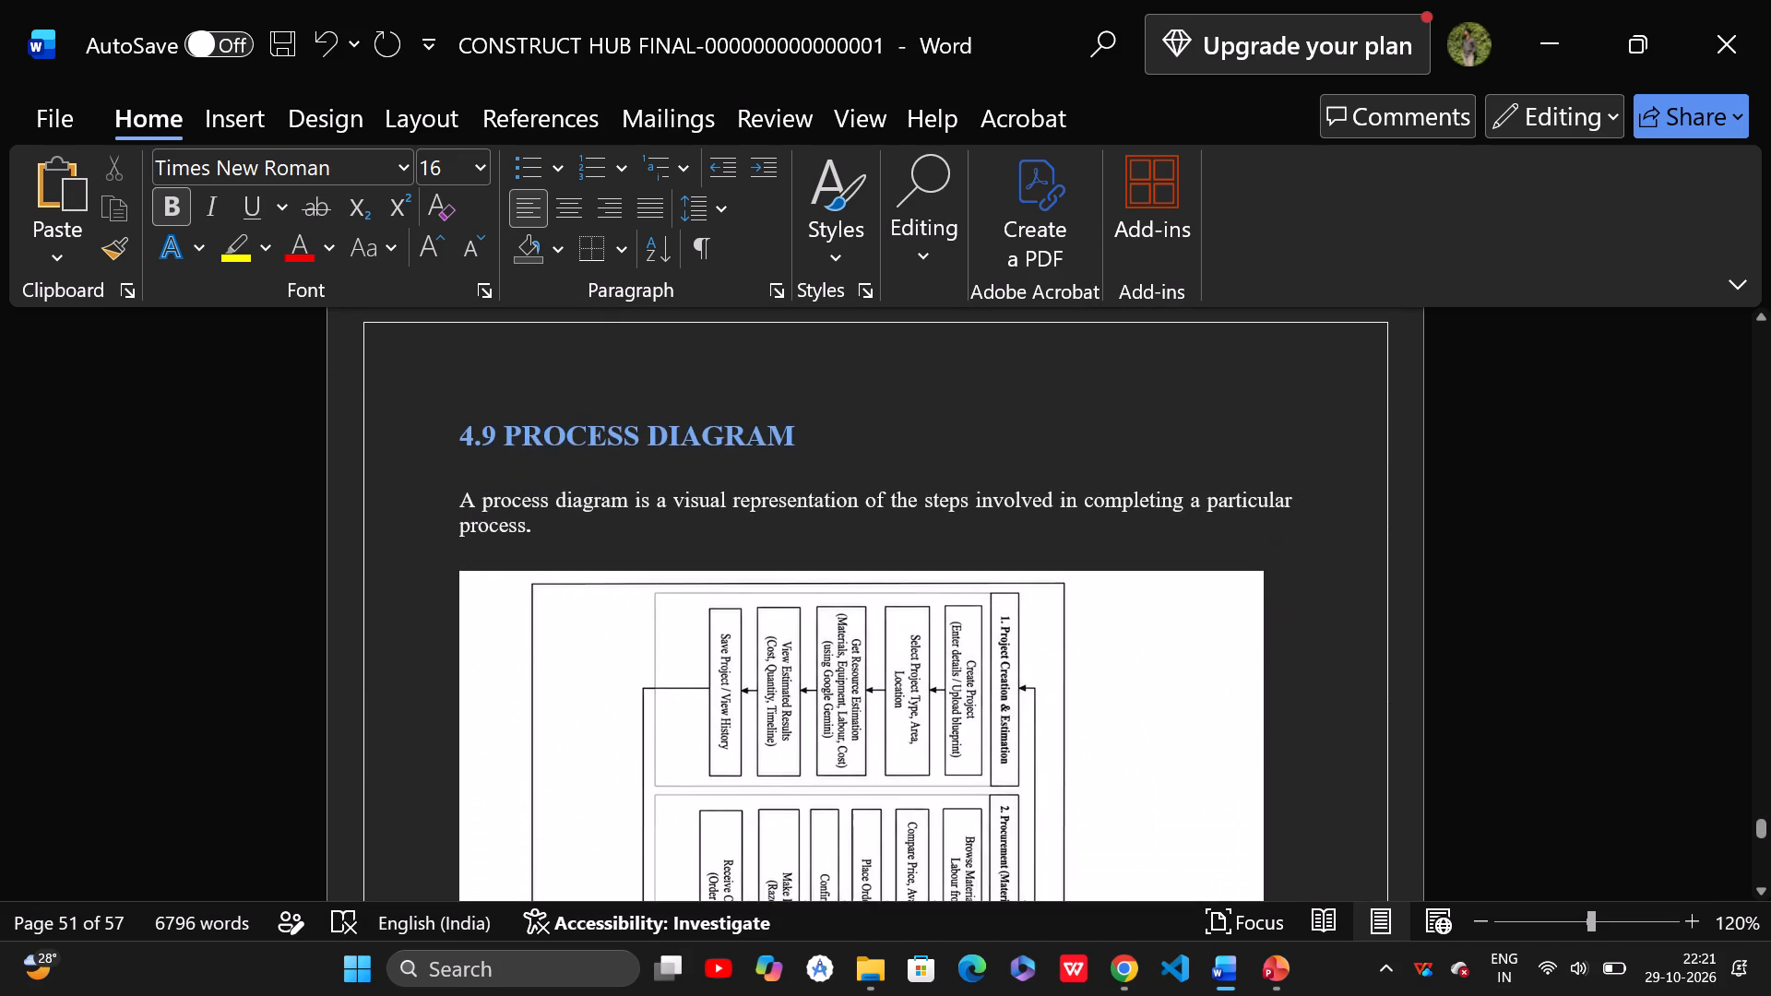
{"action": "scroll", "coordinate": [628, 801], "scroll_direction": "down", "scroll_amount": 20}
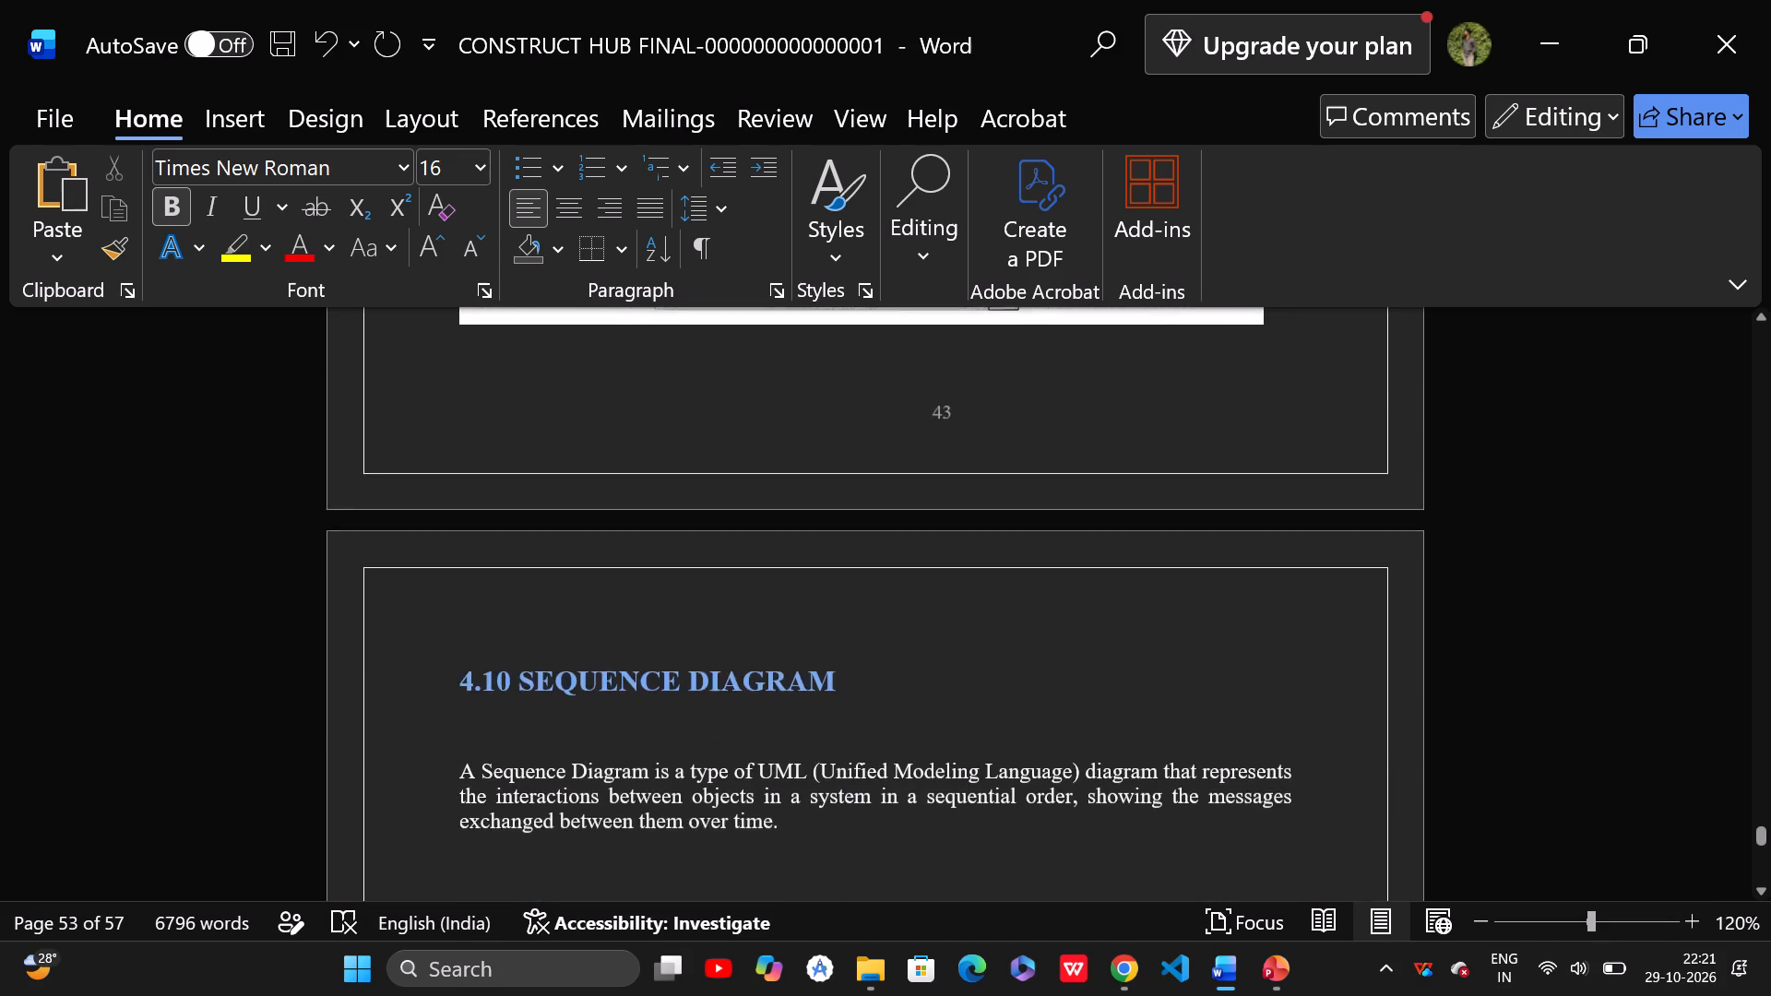
{"action": "scroll", "coordinate": [623, 724], "scroll_direction": "down", "scroll_amount": 6}
{"action": "scroll", "coordinate": [620, 724], "scroll_direction": "down", "scroll_amount": 5, "text": "ctrl"}
{"action": "scroll", "coordinate": [620, 724], "scroll_direction": "down", "scroll_amount": 3}
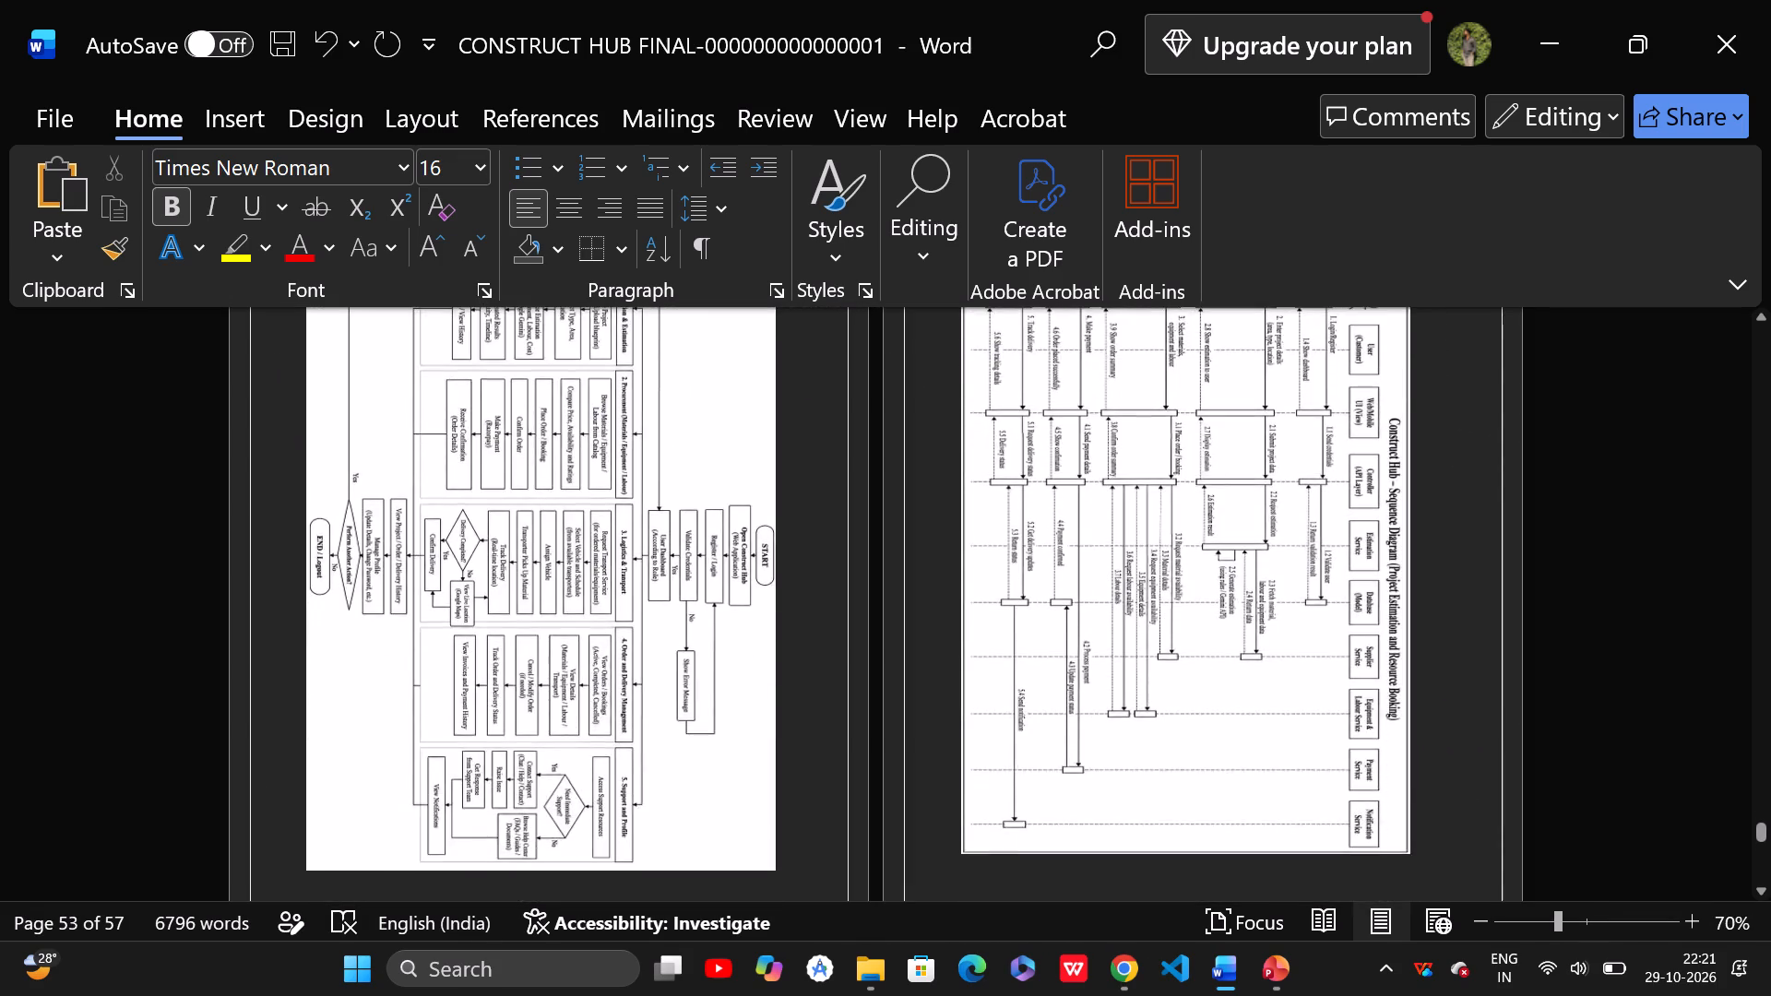
{"action": "scroll", "coordinate": [620, 724], "scroll_direction": "down", "scroll_amount": 15}
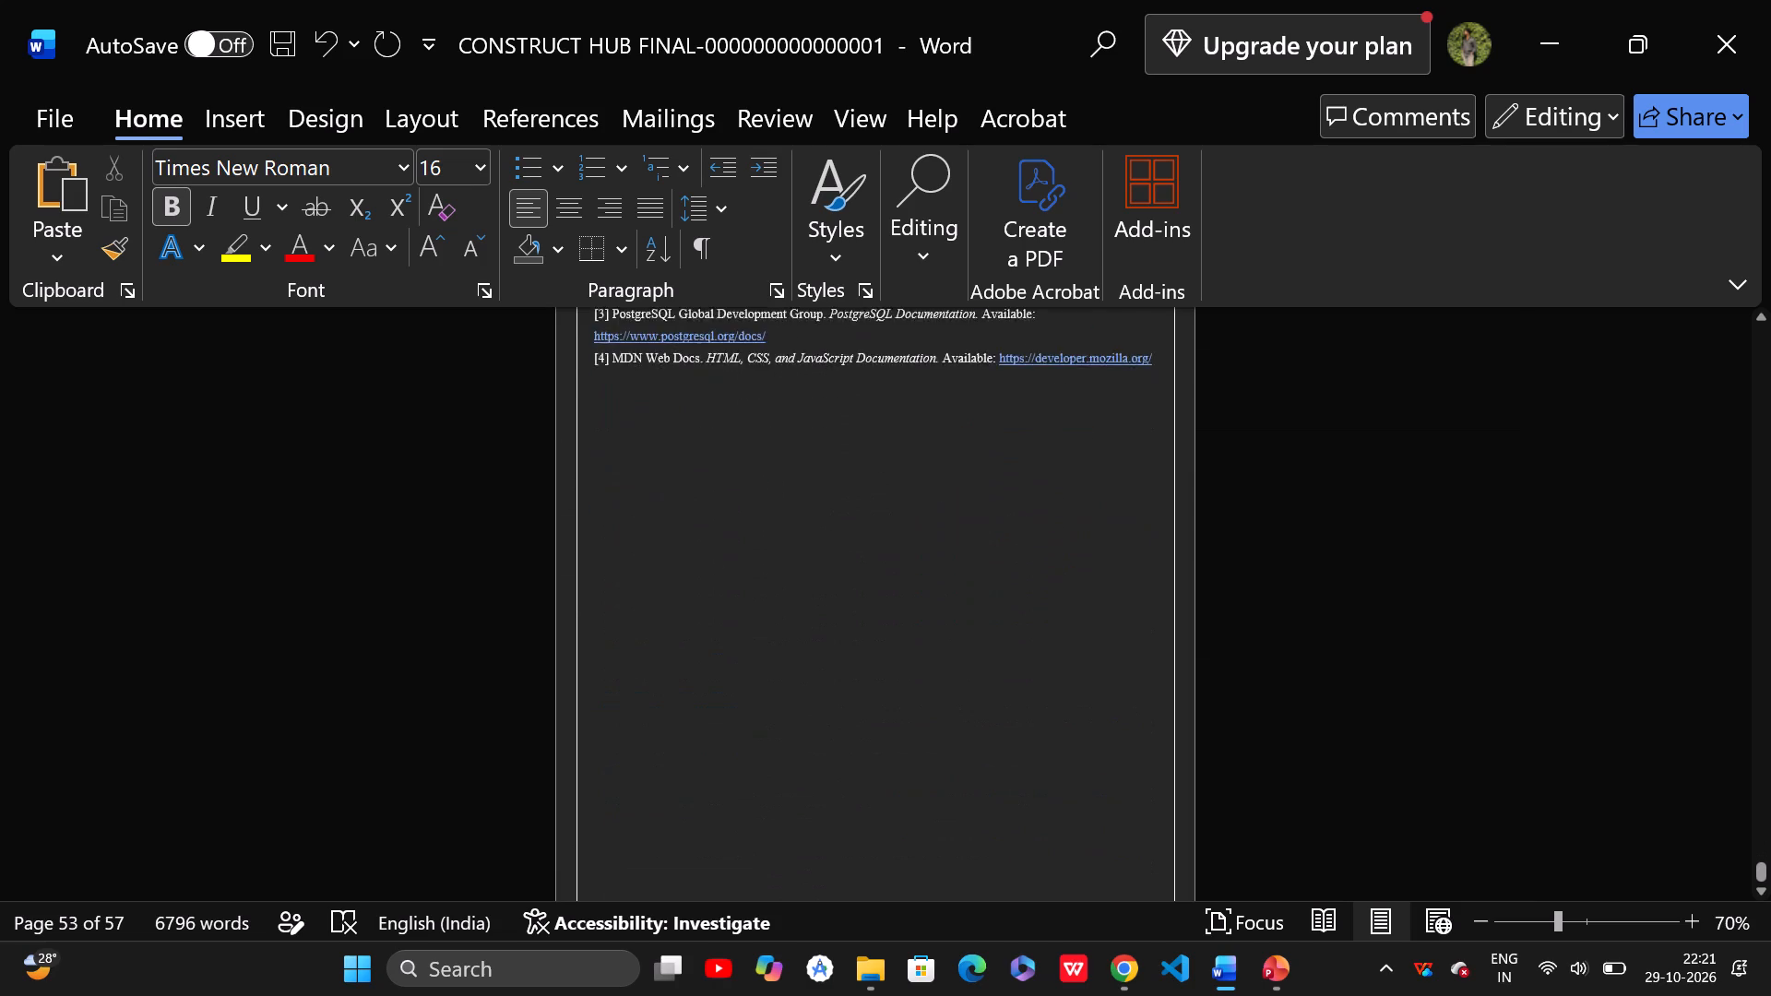
Split the Chapter 5 REFERENCES AND CITATIONS title into two lines after "Chapter 5".
{"action": "scroll", "coordinate": [620, 724], "scroll_direction": "up", "scroll_amount": 6}
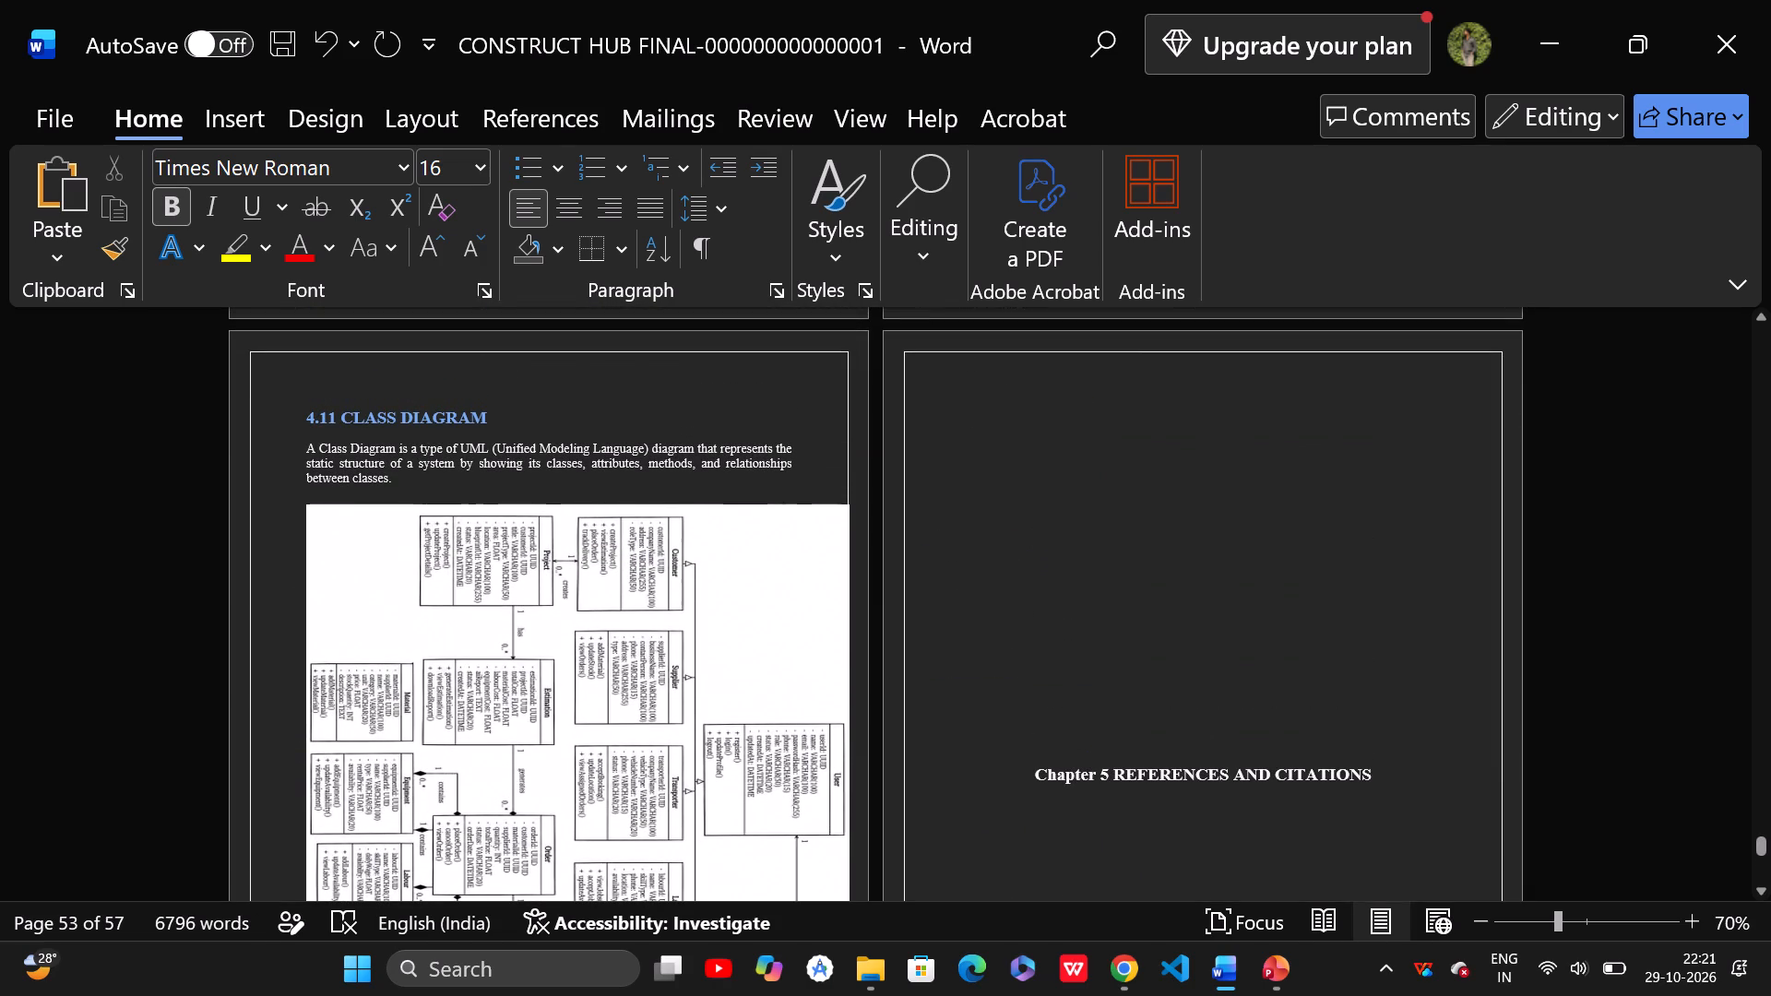
{"action": "left_click", "coordinate": [1118, 775]}
{"action": "key", "text": "Return"}
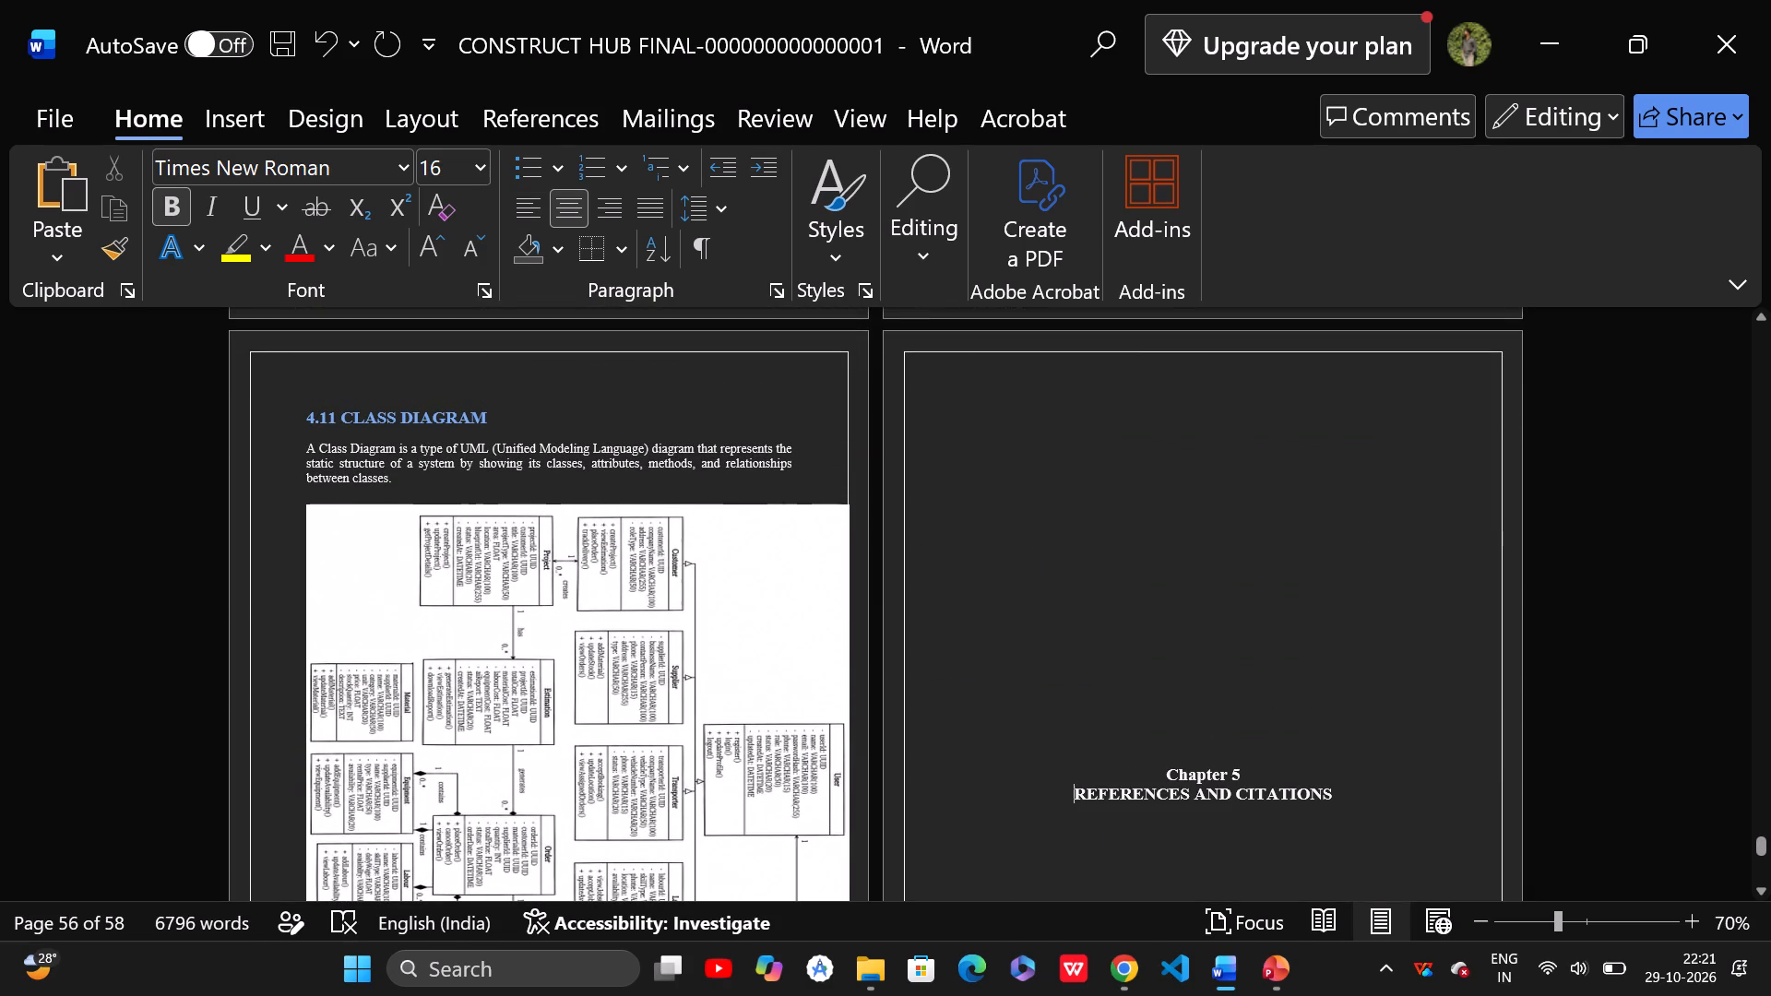
Remove the blank page between the Chapter 5 title page and the 5 REFERENCES AND CITATIONS page.
{"action": "scroll", "coordinate": [1150, 746], "scroll_direction": "down", "scroll_amount": 12}
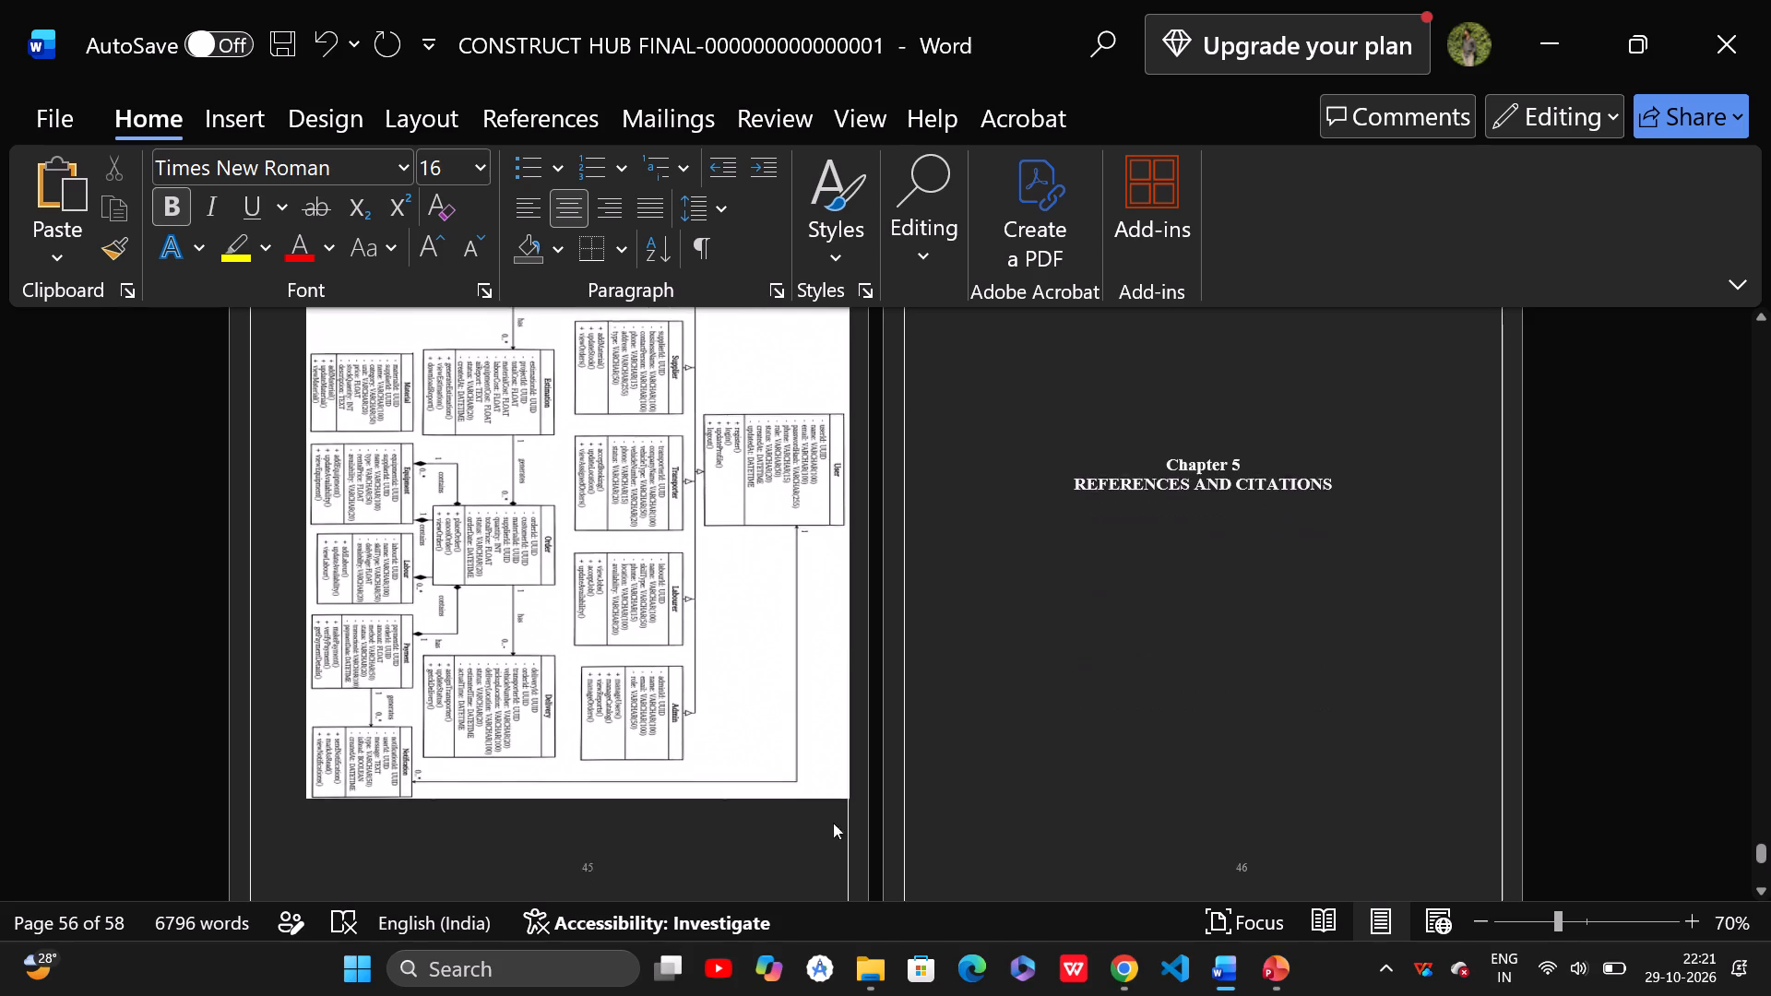
{"action": "scroll", "coordinate": [833, 823], "scroll_direction": "down", "scroll_amount": 3}
{"action": "scroll", "coordinate": [786, 763], "scroll_direction": "down", "scroll_amount": 10}
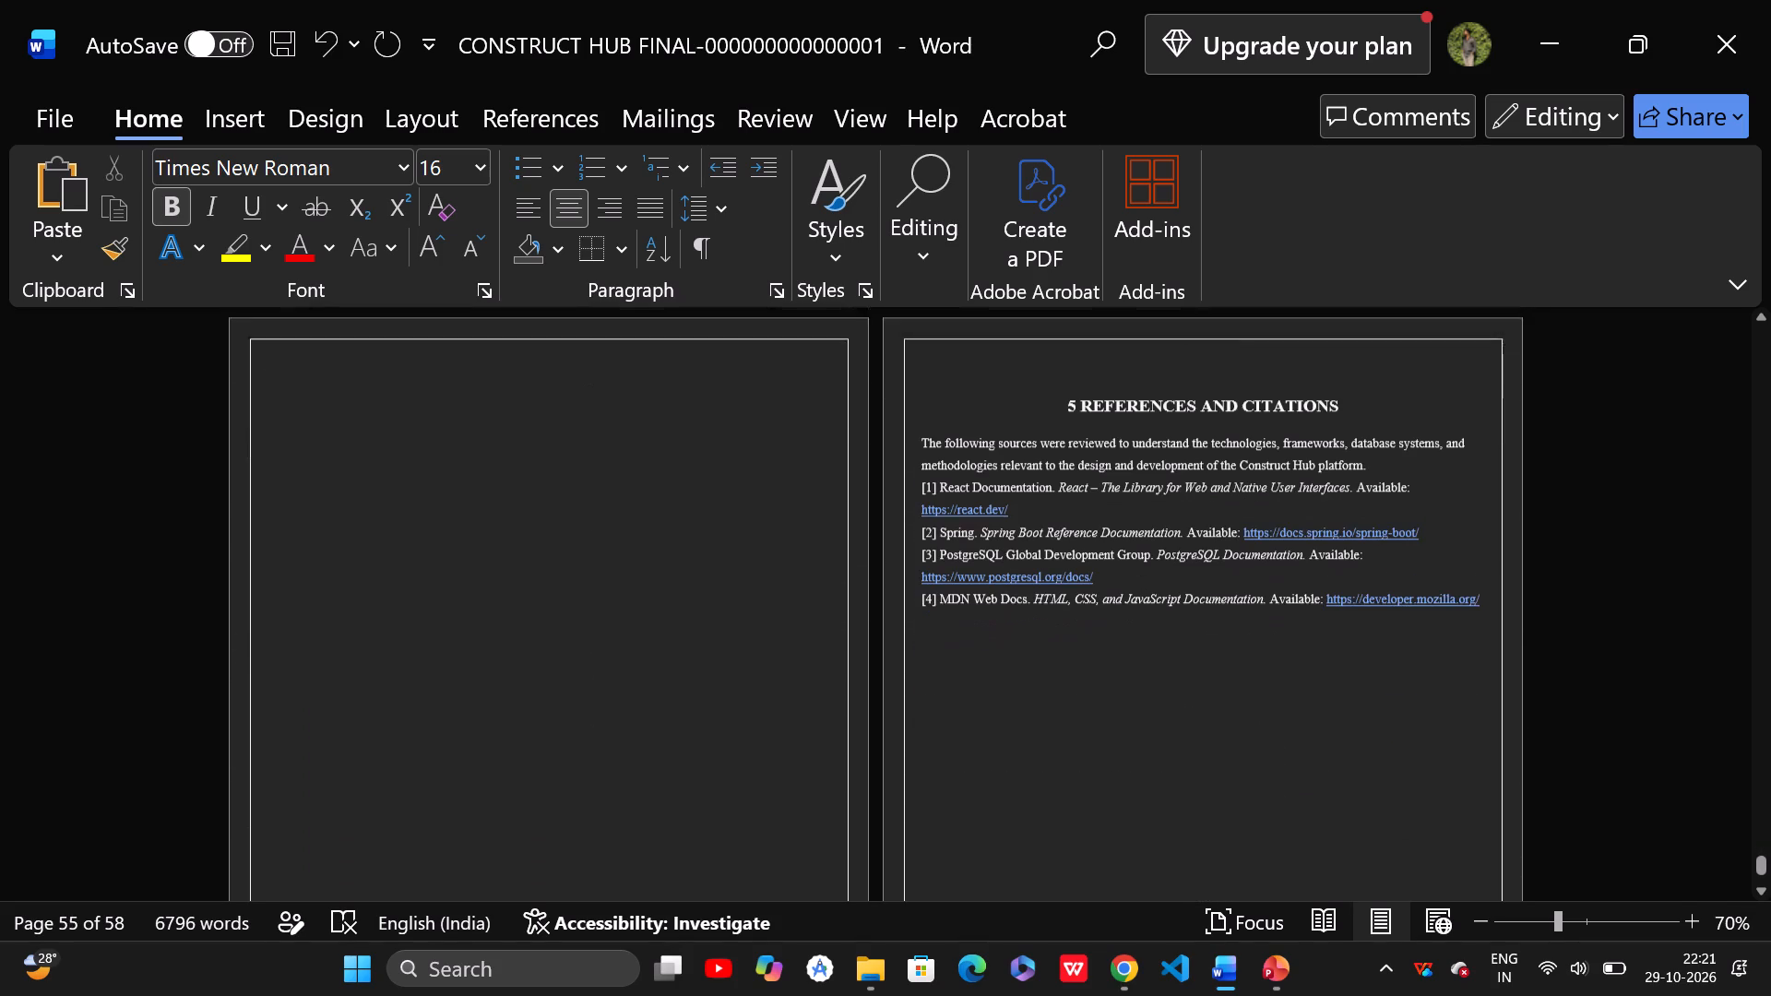
{"action": "left_click", "coordinate": [622, 772]}
{"action": "scroll", "coordinate": [626, 763], "scroll_direction": "down", "scroll_amount": 9}
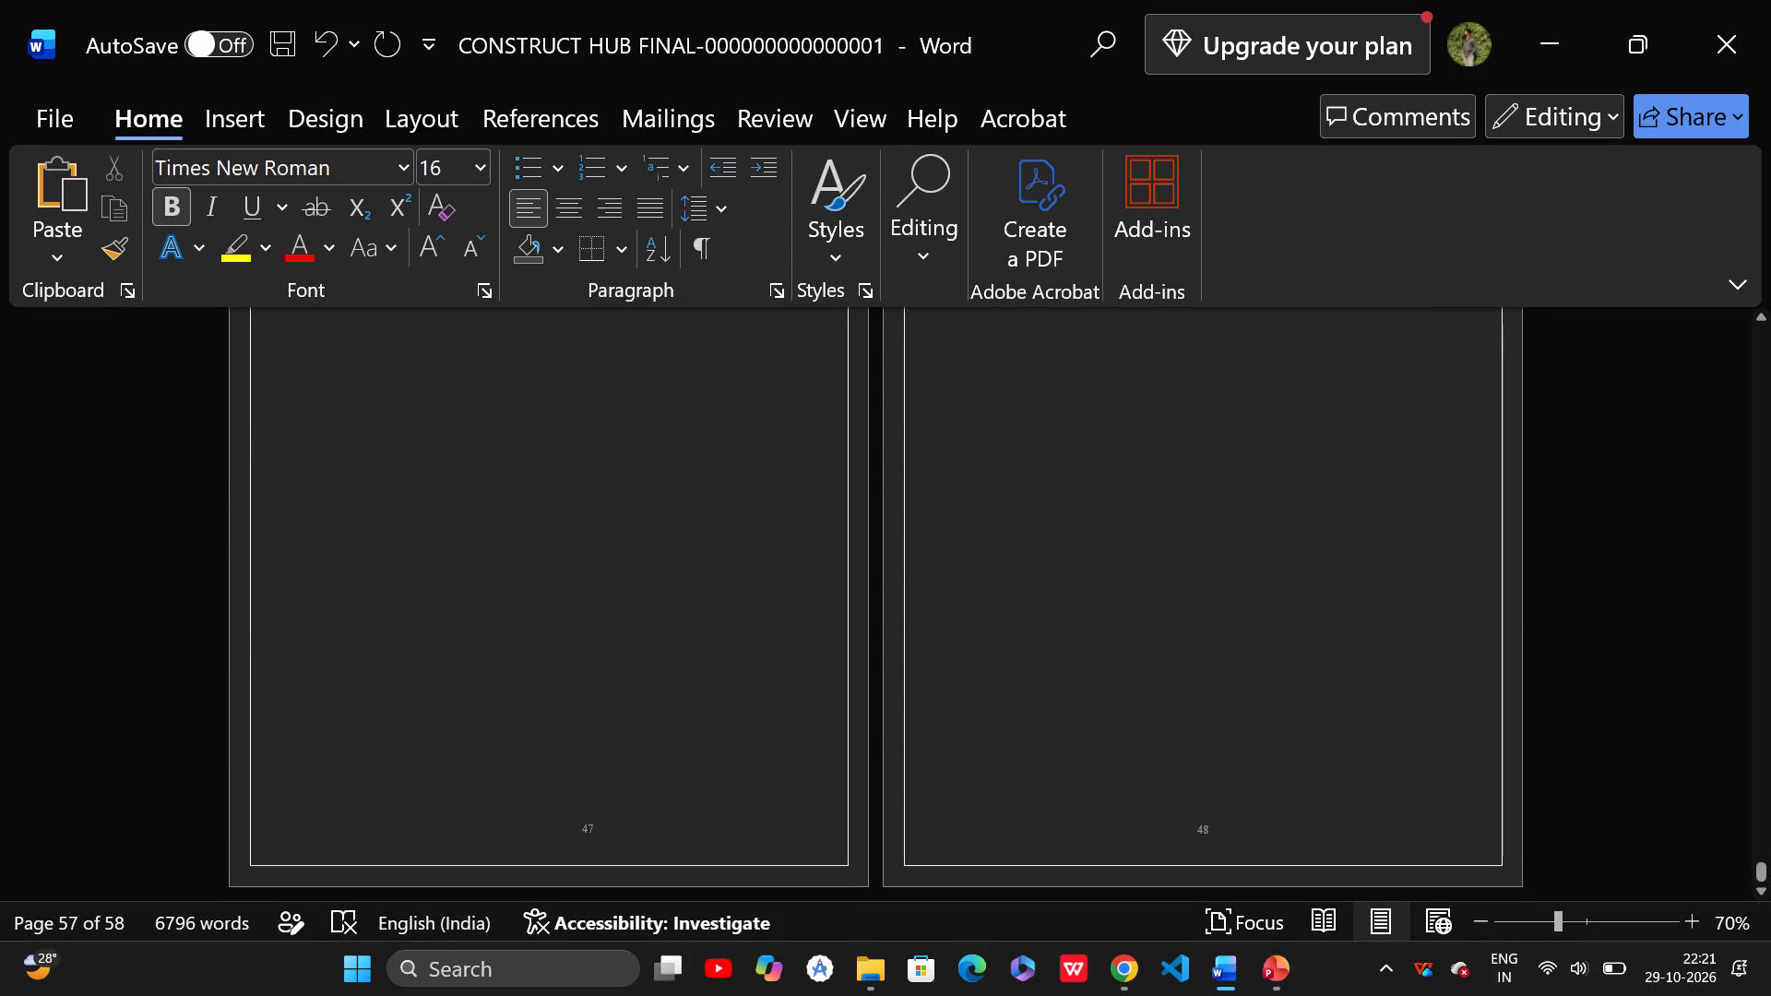
{"action": "scroll", "coordinate": [622, 731], "scroll_direction": "down", "scroll_amount": 2}
{"action": "scroll", "coordinate": [638, 805], "scroll_direction": "up", "scroll_amount": 5}
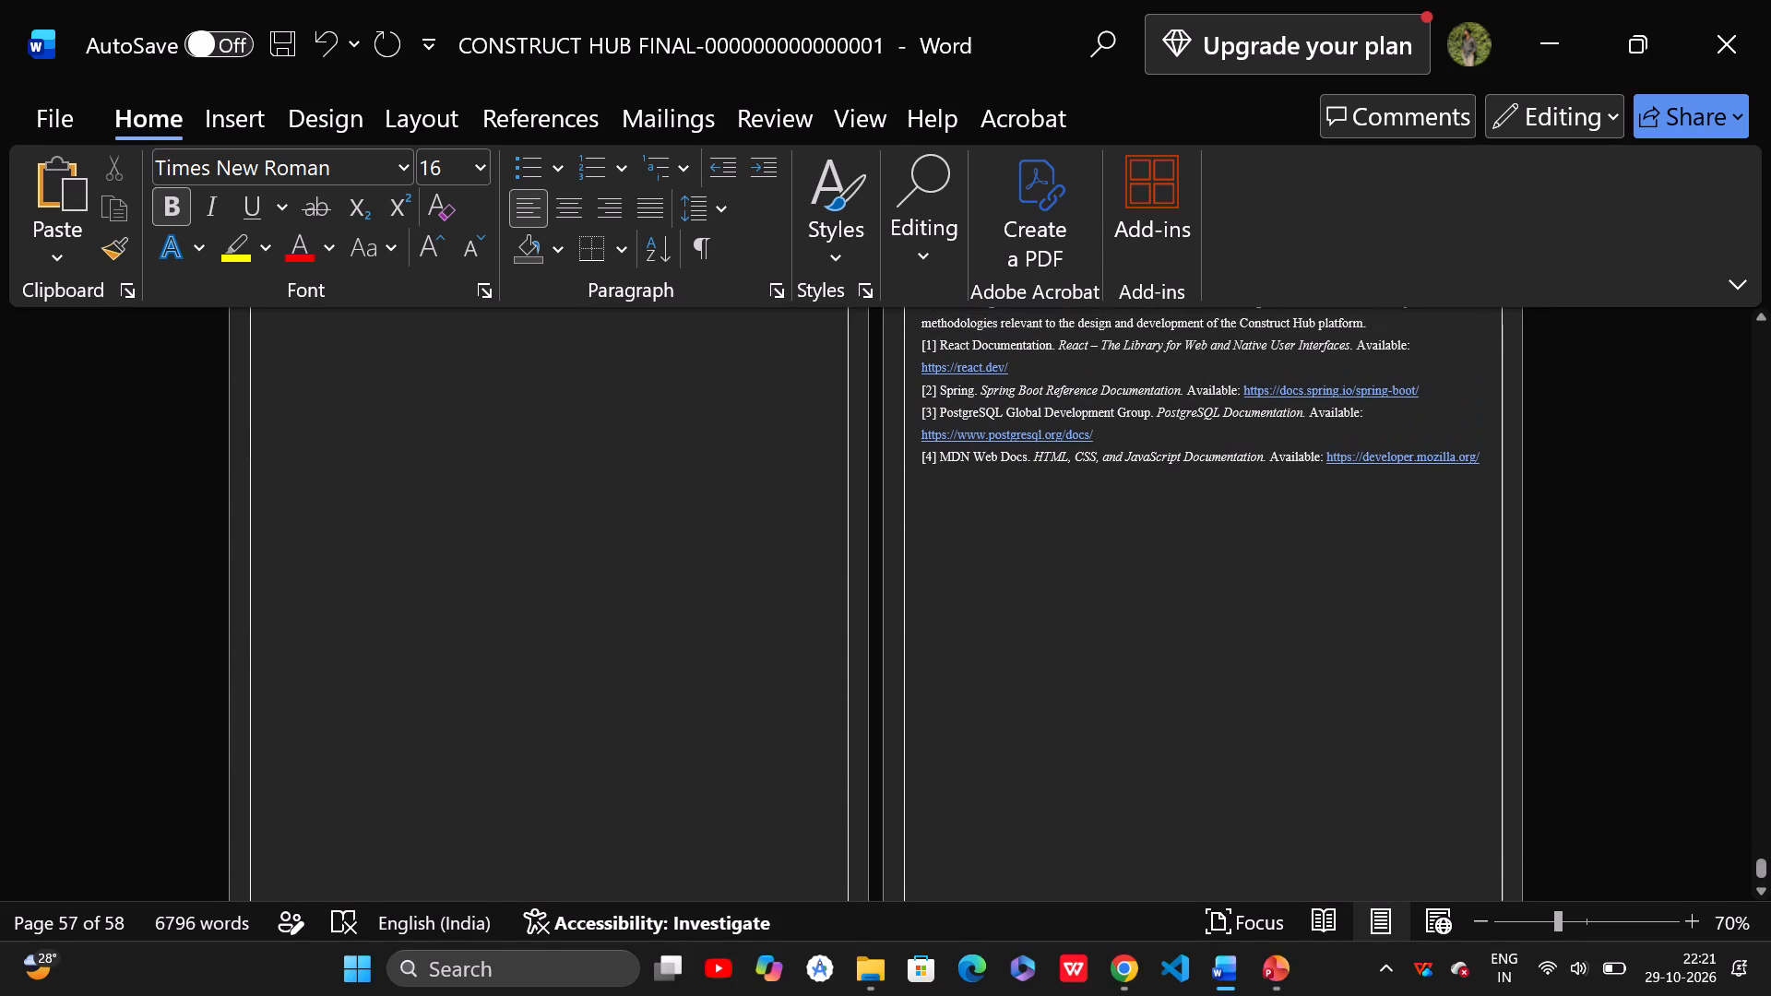
{"action": "right_click", "coordinate": [614, 739]}
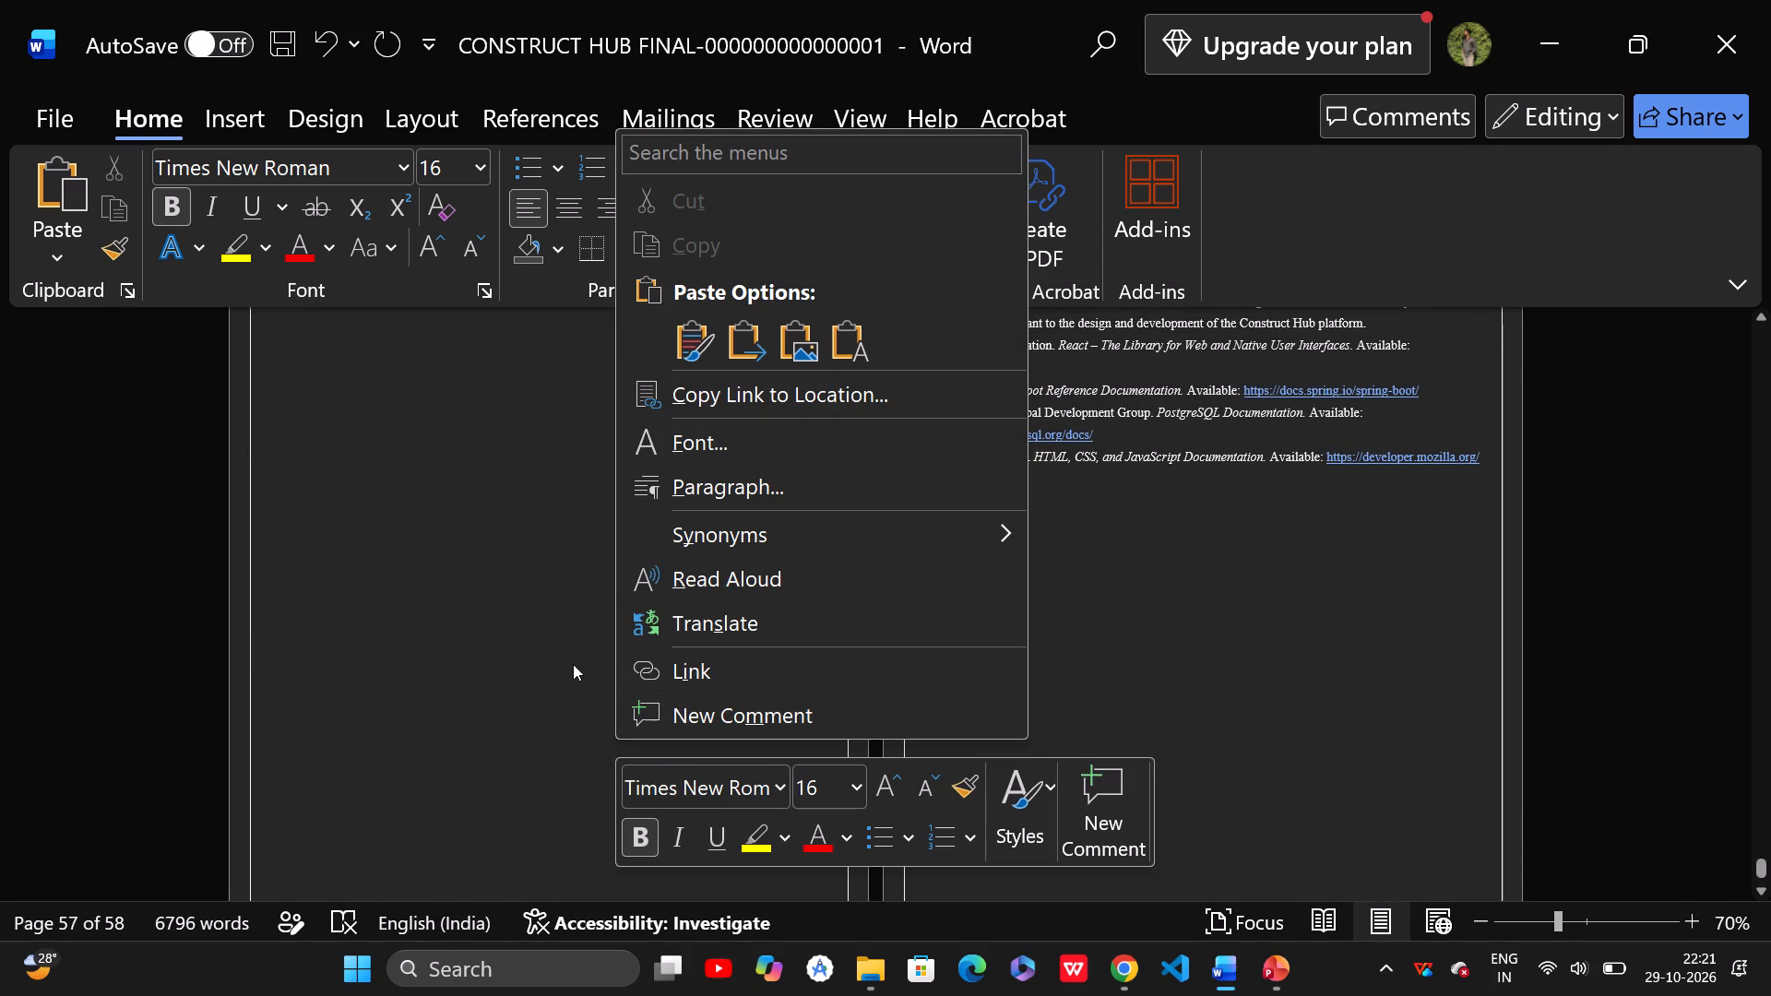
{"action": "left_click", "coordinate": [573, 664]}
{"action": "left_click", "coordinate": [573, 664]}
{"action": "key", "text": "BackSpace"}
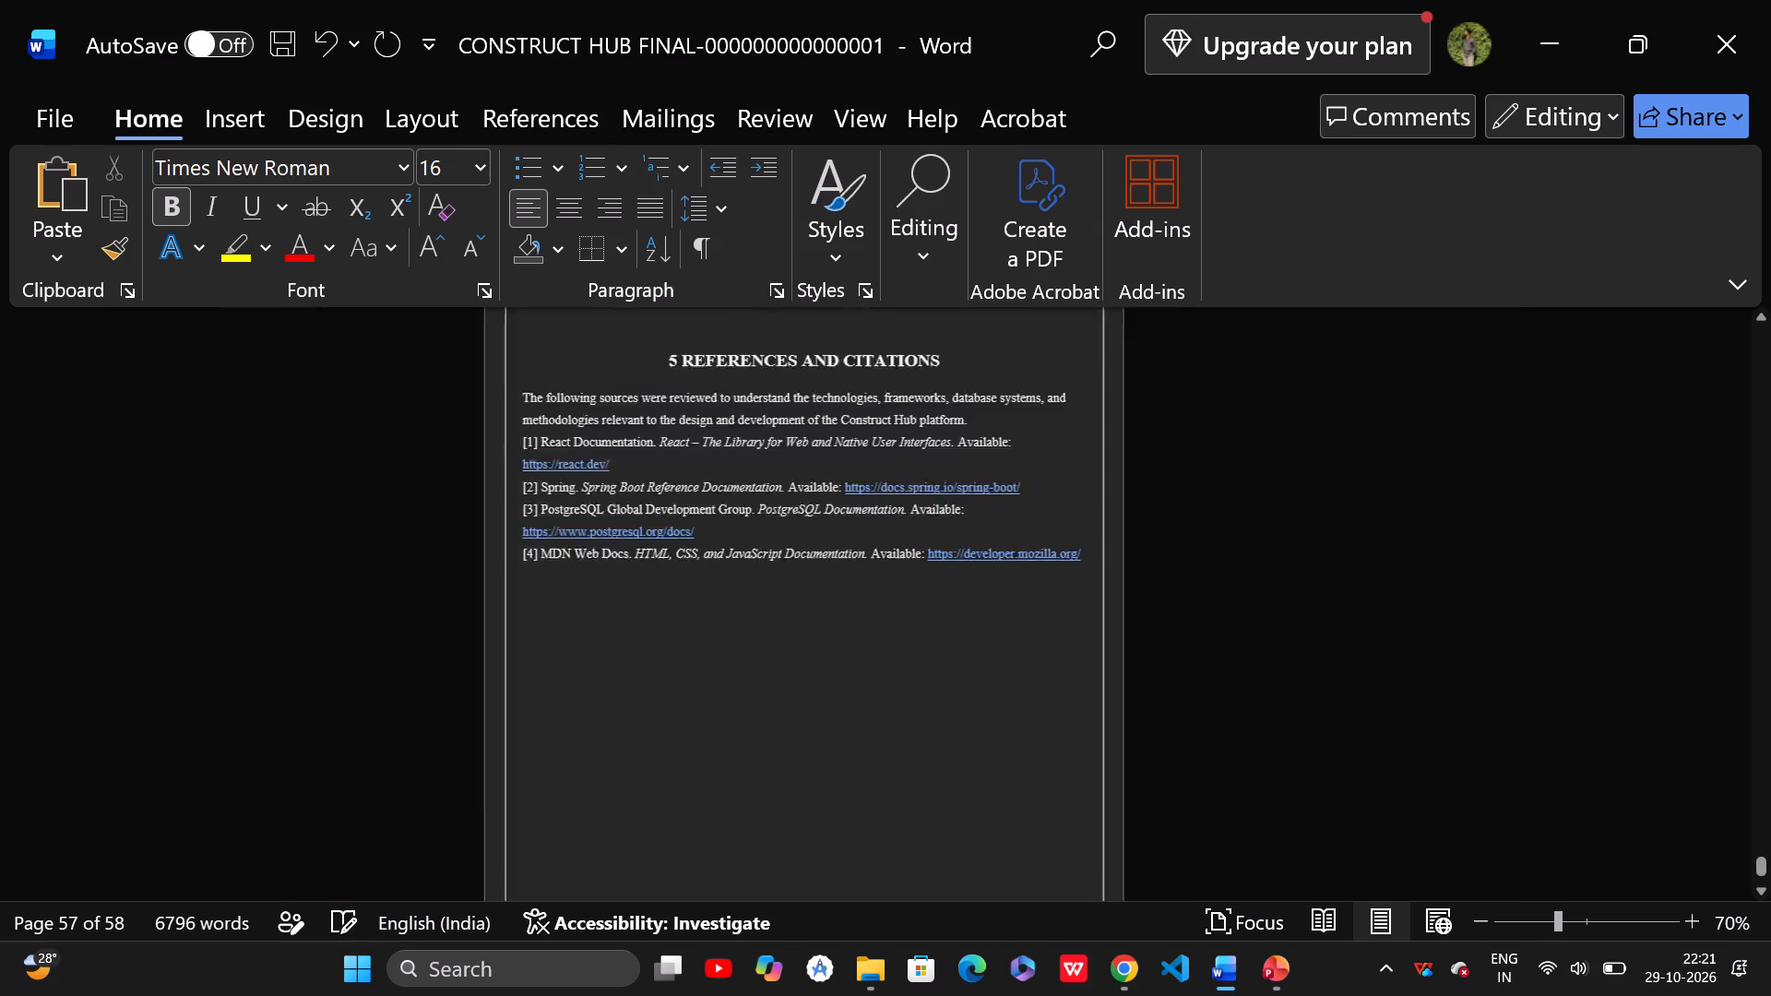
Check the closing pages' layout and look back through the report to the front matter and Contents page.
{"action": "scroll", "coordinate": [600, 679], "scroll_direction": "up", "scroll_amount": 3}
{"action": "scroll", "coordinate": [1123, 605], "scroll_direction": "up", "scroll_amount": 9}
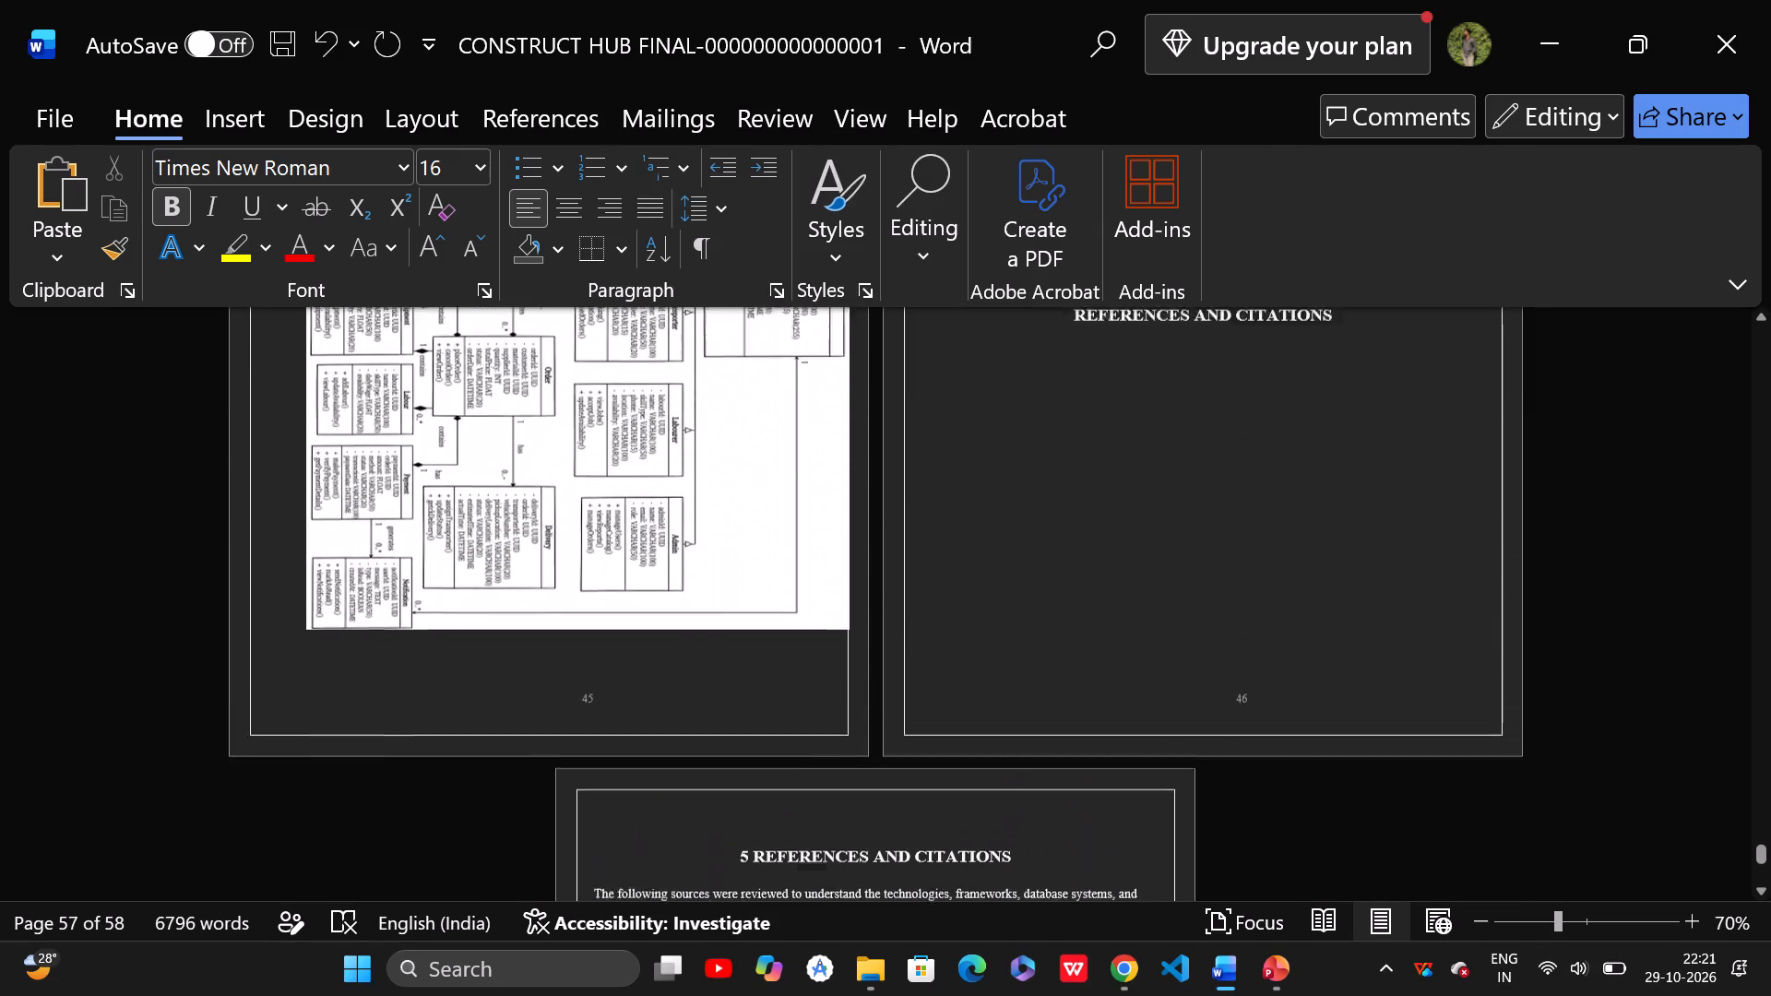
{"action": "scroll", "coordinate": [1118, 630], "scroll_direction": "up", "scroll_amount": 1}
{"action": "scroll", "coordinate": [1177, 670], "scroll_direction": "down", "scroll_amount": 8}
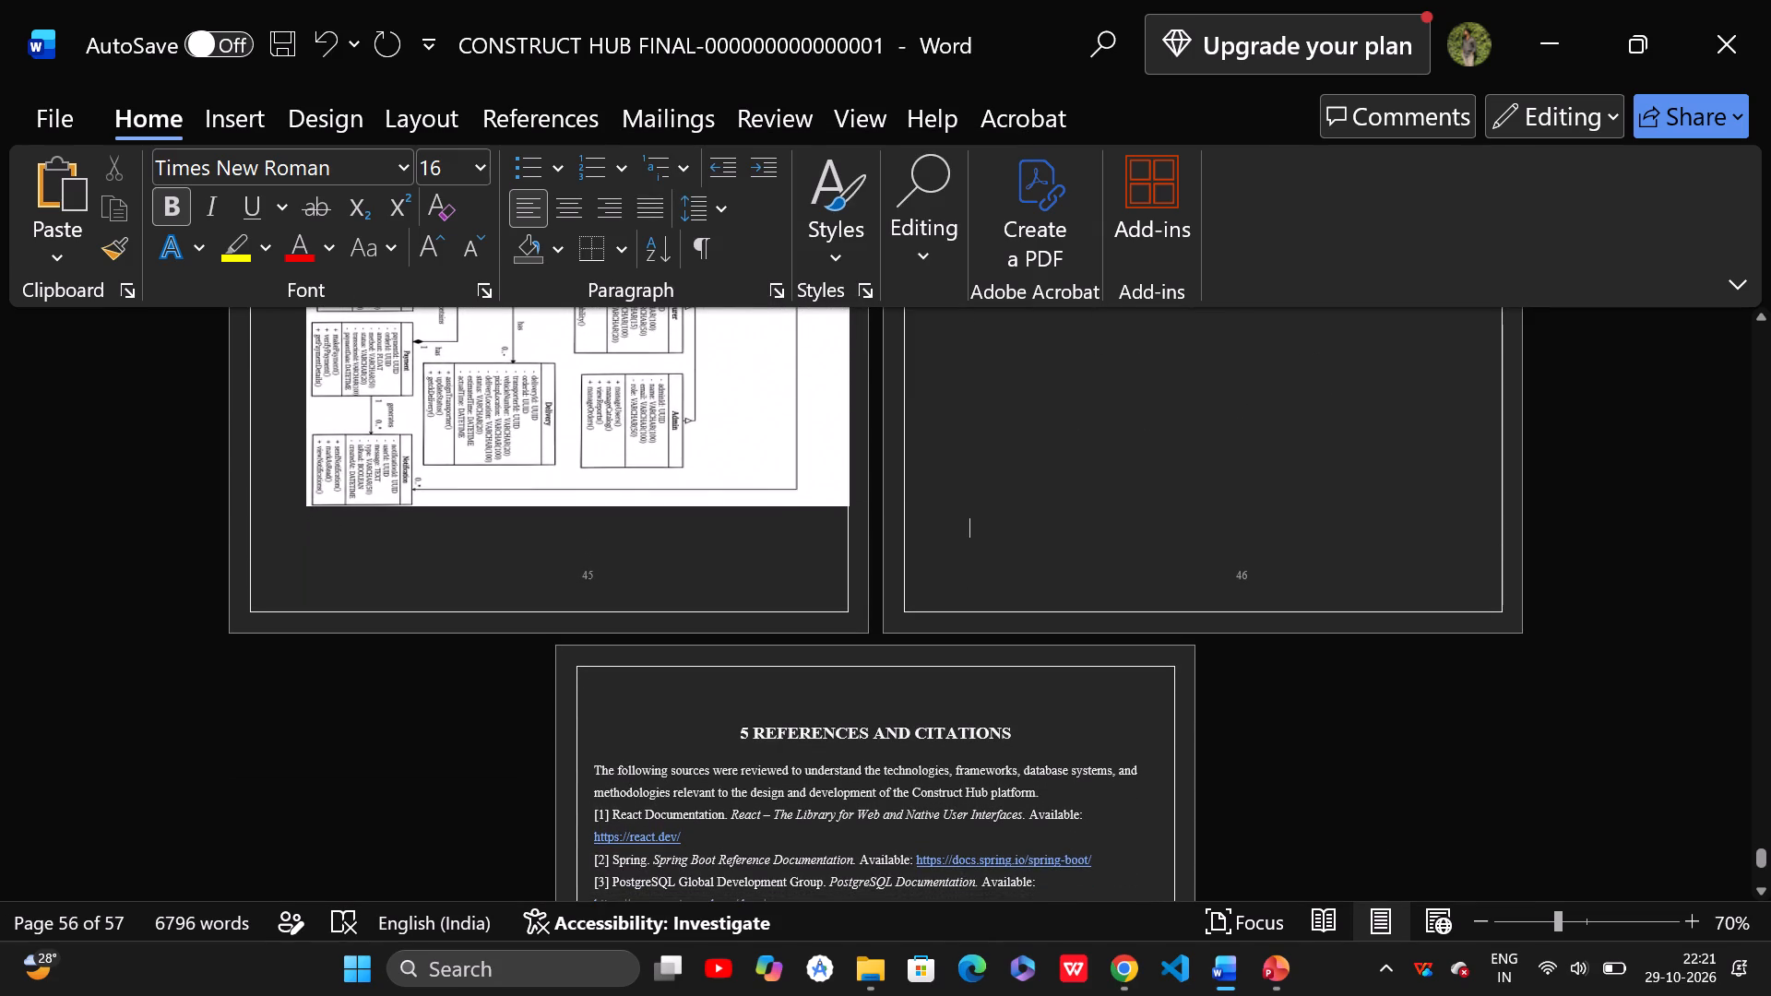
{"action": "scroll", "coordinate": [851, 673], "scroll_direction": "down", "scroll_amount": 5}
{"action": "scroll", "coordinate": [851, 673], "scroll_direction": "up", "scroll_amount": 7}
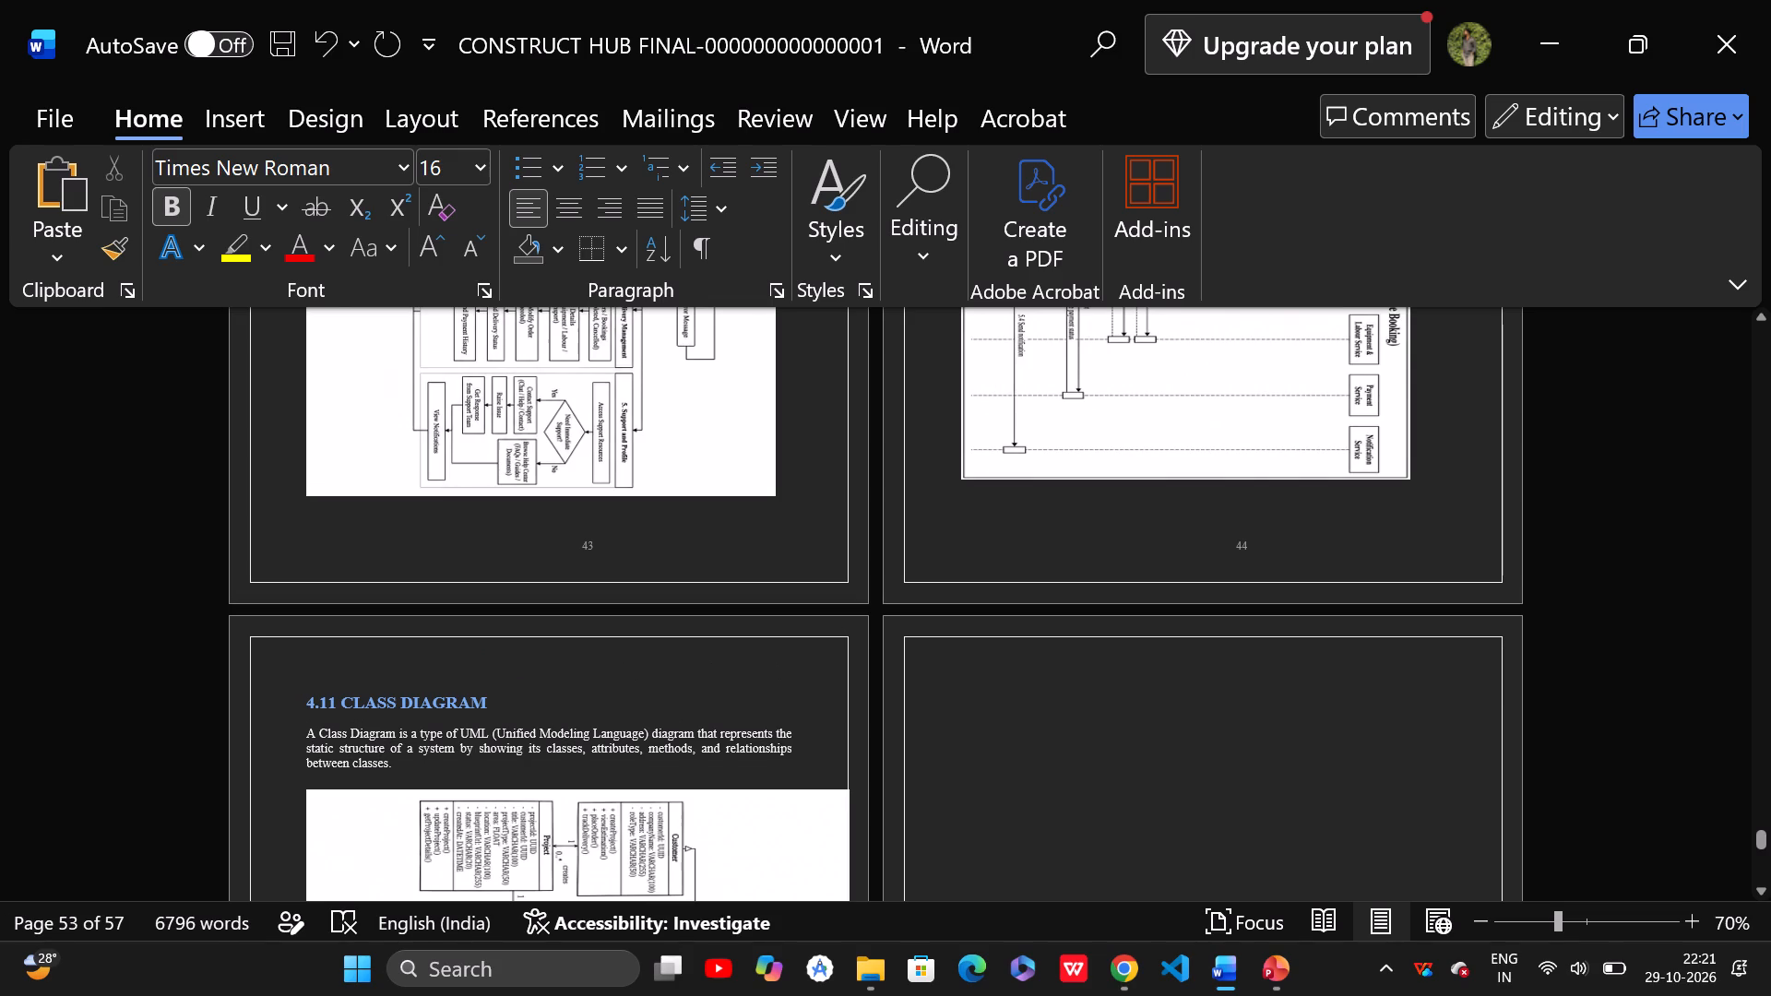
{"action": "scroll", "coordinate": [1183, 582], "scroll_direction": "up", "scroll_amount": 4}
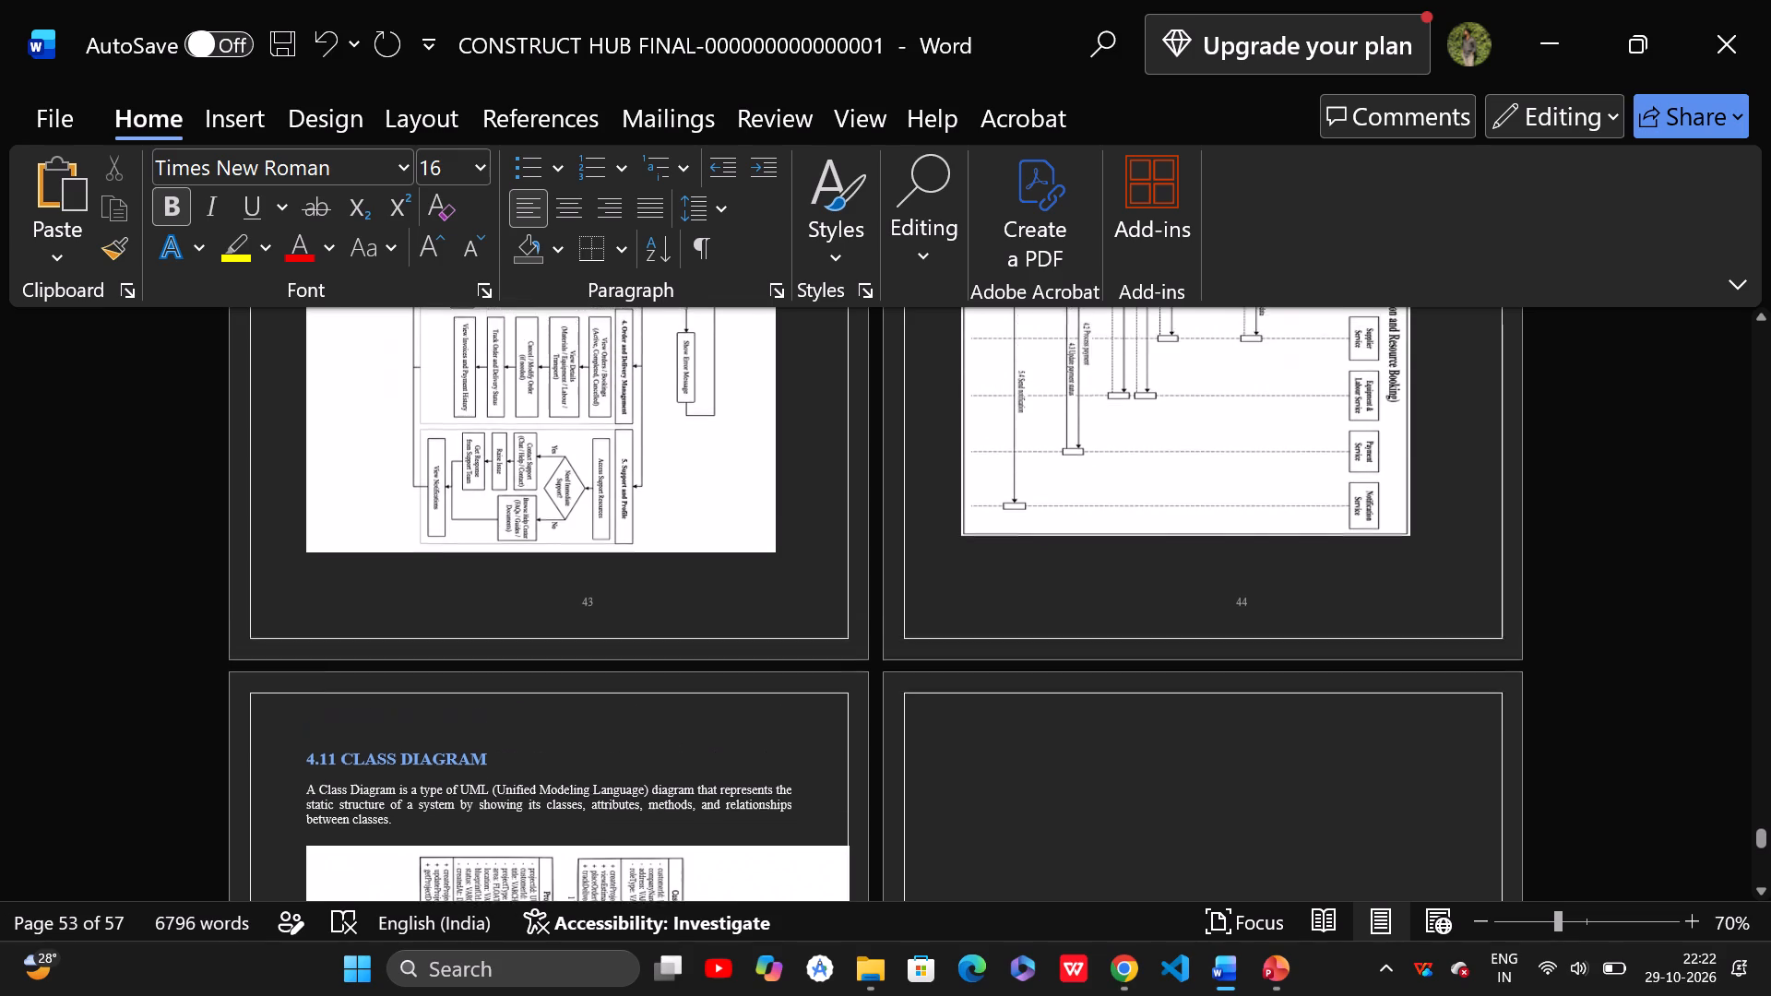
{"action": "scroll", "coordinate": [1173, 494], "scroll_direction": "up", "scroll_amount": 7}
{"action": "scroll", "coordinate": [1157, 496], "scroll_direction": "up", "scroll_amount": 20}
{"action": "scroll", "coordinate": [1157, 496], "scroll_direction": "up", "scroll_amount": 20}
{"action": "scroll", "coordinate": [1157, 496], "scroll_direction": "up", "scroll_amount": 20}
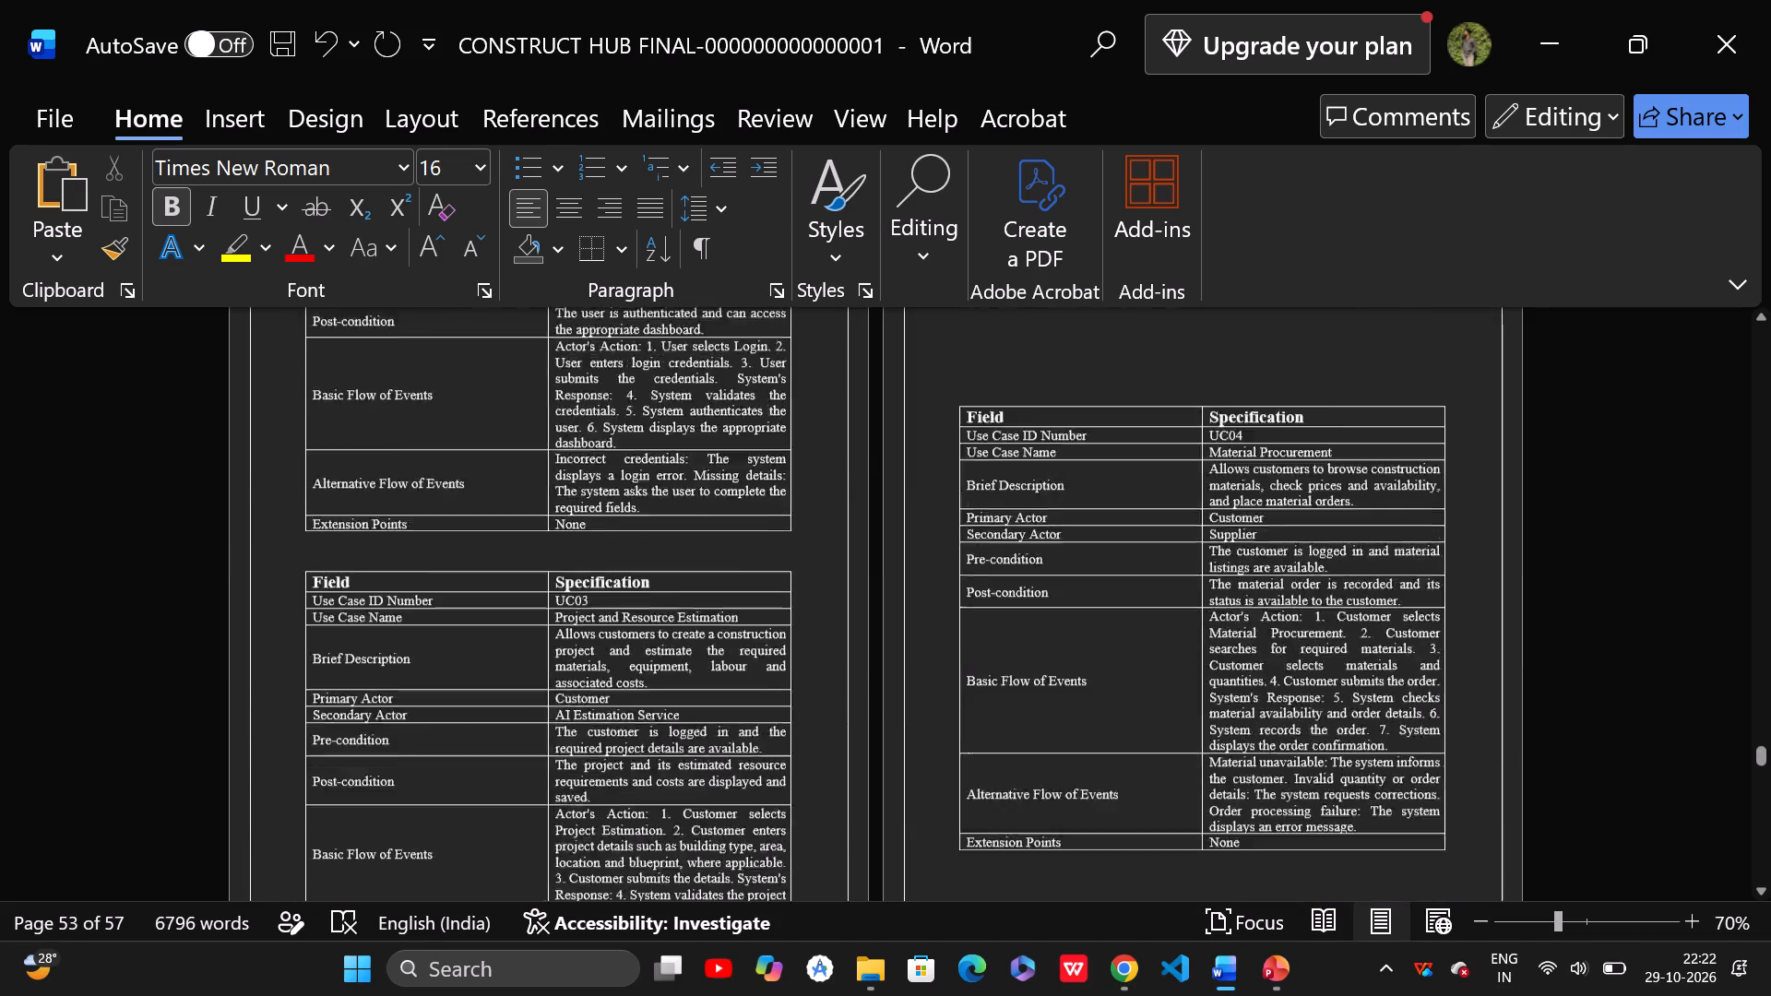
{"action": "scroll", "coordinate": [1157, 496], "scroll_direction": "up", "scroll_amount": 20}
{"action": "scroll", "coordinate": [1157, 496], "scroll_direction": "up", "scroll_amount": 20}
{"action": "scroll", "coordinate": [1157, 496], "scroll_direction": "up", "scroll_amount": 20}
{"action": "scroll", "coordinate": [1157, 496], "scroll_direction": "right", "scroll_amount": 1}
{"action": "scroll", "coordinate": [1157, 496], "scroll_direction": "up", "scroll_amount": 1}
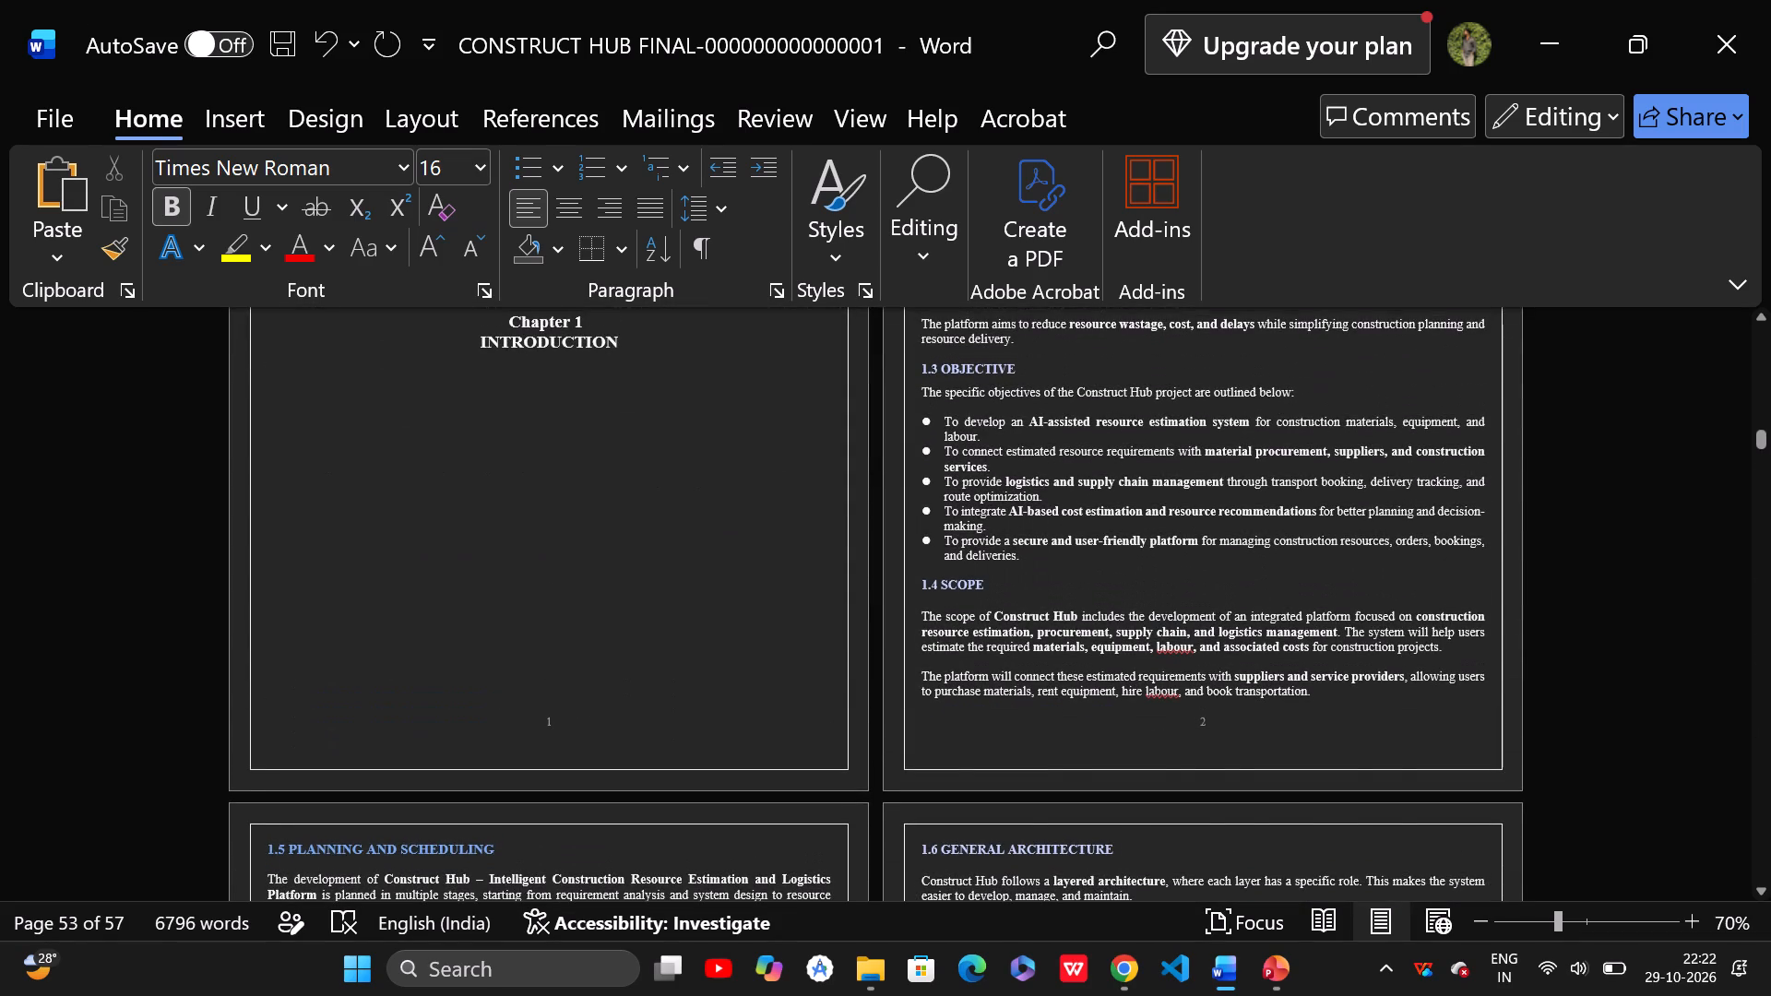
{"action": "scroll", "coordinate": [1157, 496], "scroll_direction": "up", "scroll_amount": 20}
{"action": "scroll", "coordinate": [1157, 496], "scroll_direction": "up", "scroll_amount": 15}
{"action": "scroll", "coordinate": [897, 532], "scroll_direction": "down", "scroll_amount": 1}
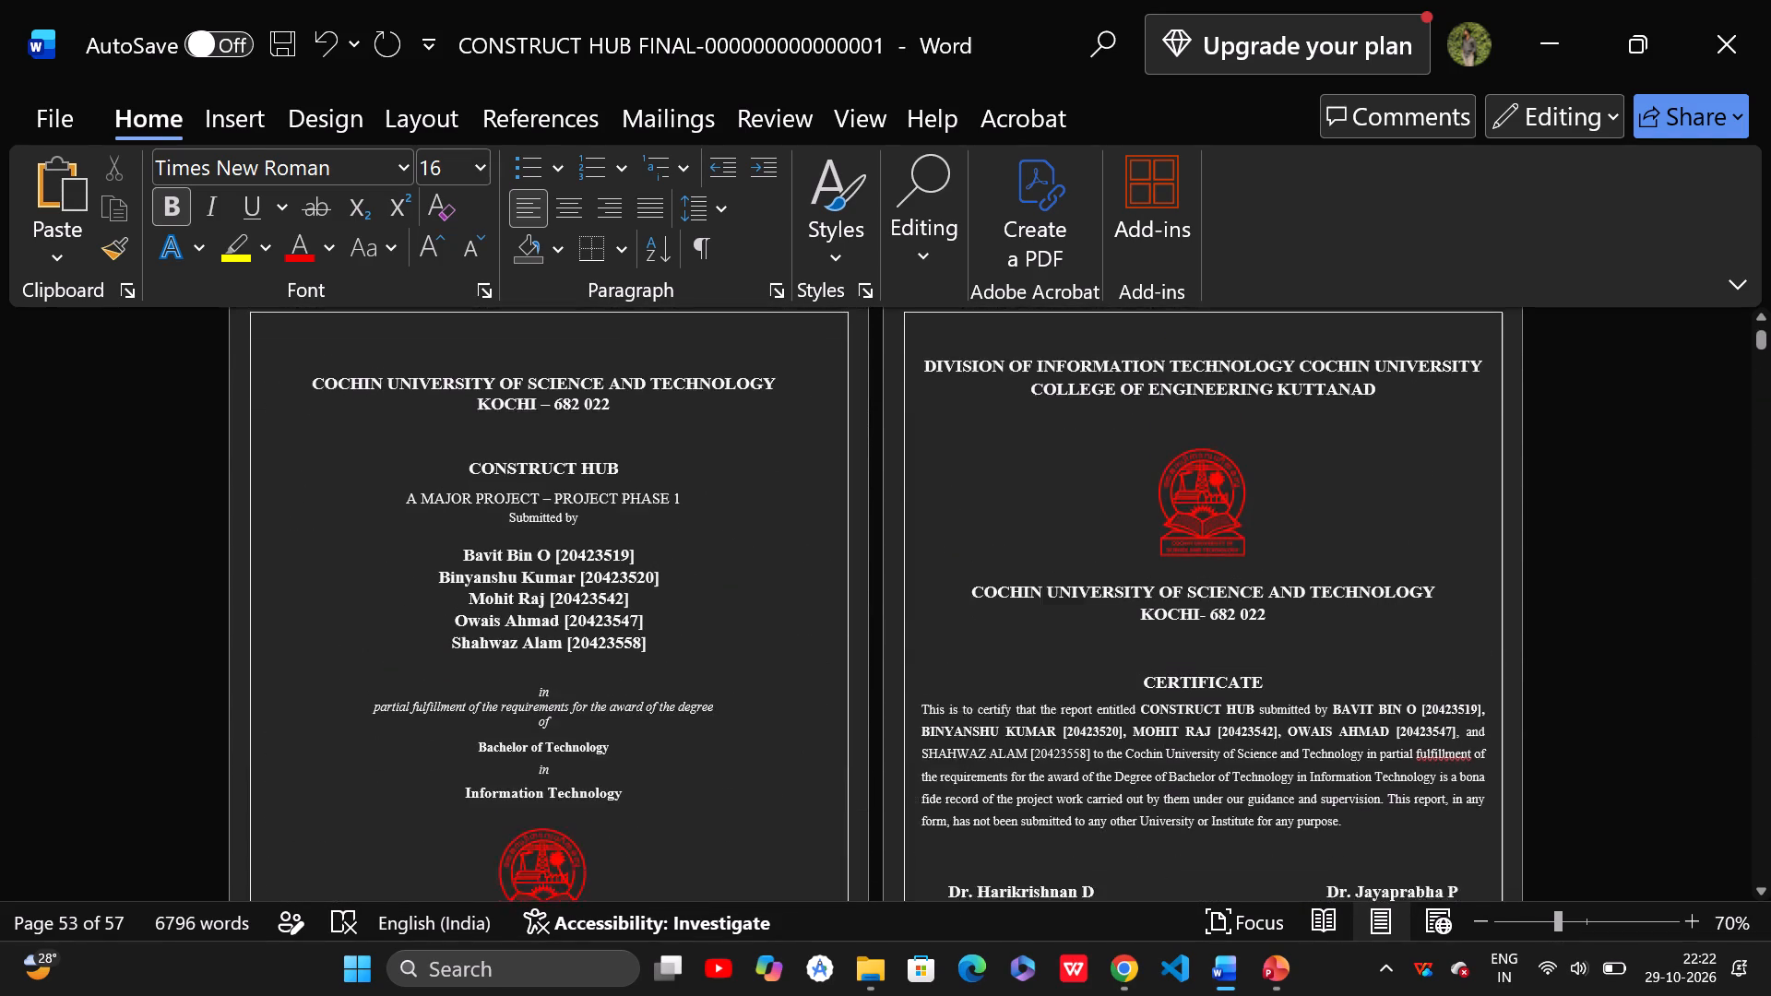
{"action": "scroll", "coordinate": [897, 532], "scroll_direction": "down", "scroll_amount": 10}
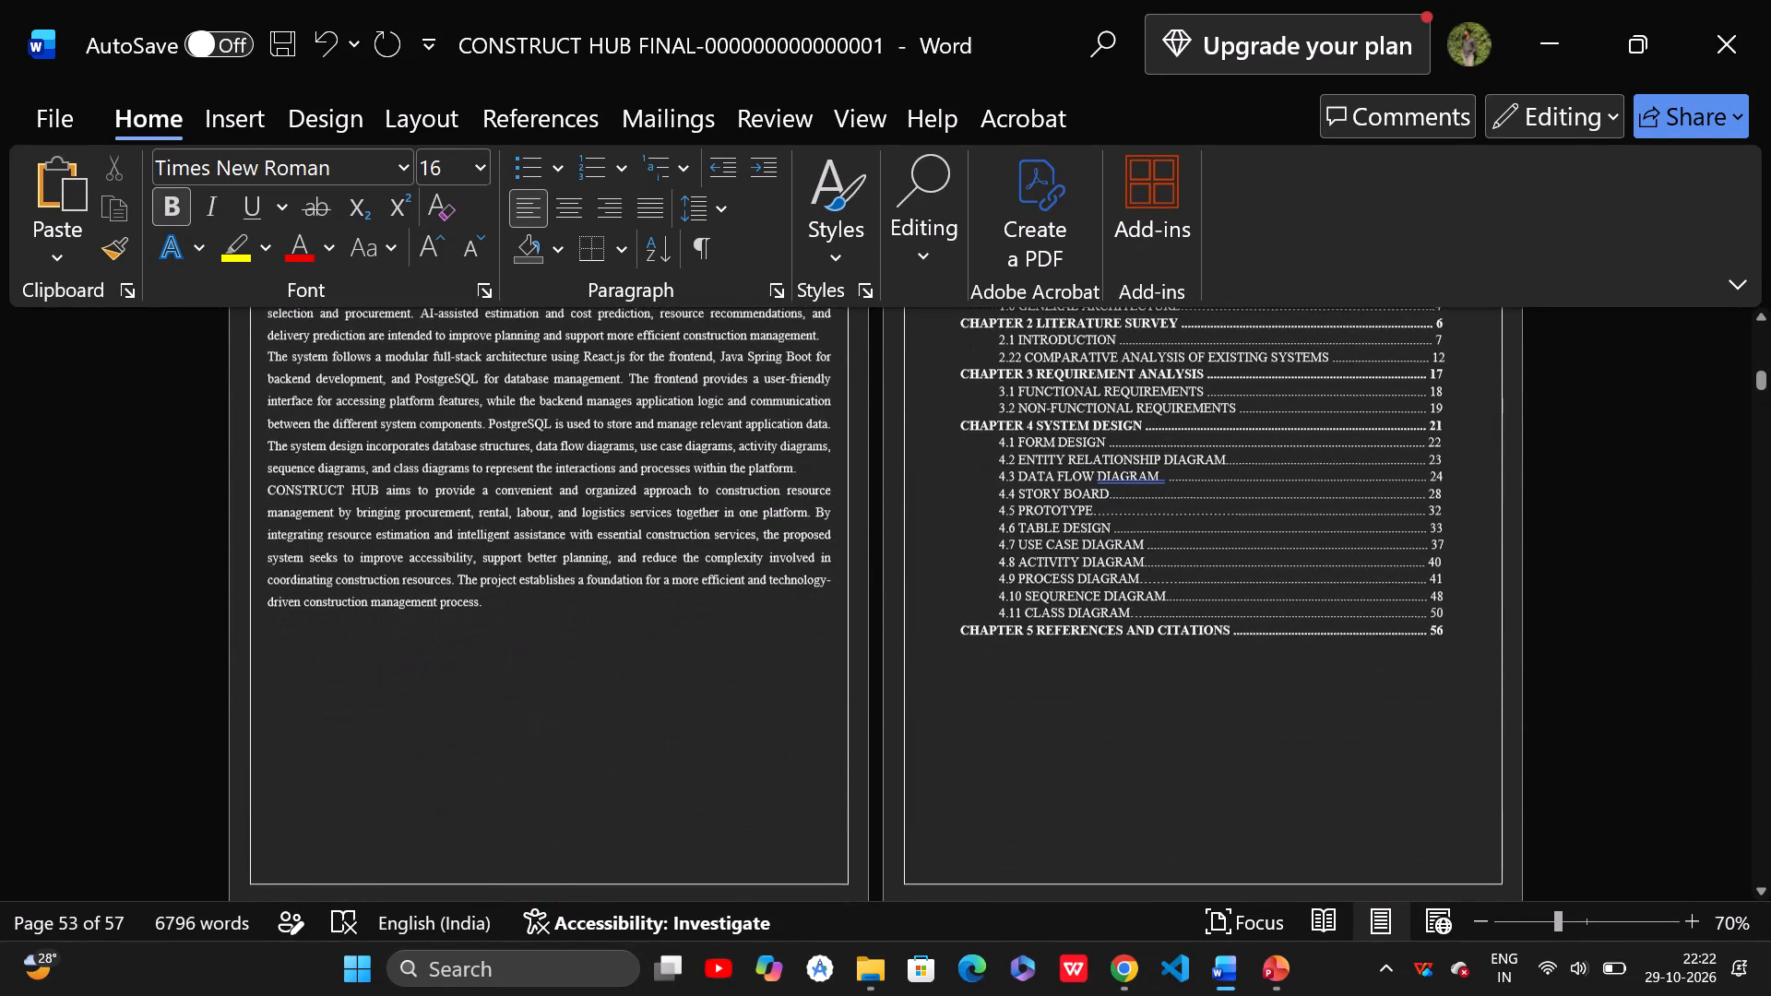
{"action": "scroll", "coordinate": [1207, 512], "scroll_direction": "up", "scroll_amount": 3, "text": "ctrl"}
{"action": "scroll", "coordinate": [1207, 512], "scroll_direction": "left", "scroll_amount": 3}
{"action": "scroll", "coordinate": [1207, 512], "scroll_direction": "up", "scroll_amount": 3}
{"action": "scroll", "coordinate": [1207, 512], "scroll_direction": "down", "scroll_amount": 5, "text": "ctrl"}
{"action": "scroll", "coordinate": [1207, 512], "scroll_direction": "up", "scroll_amount": 1}
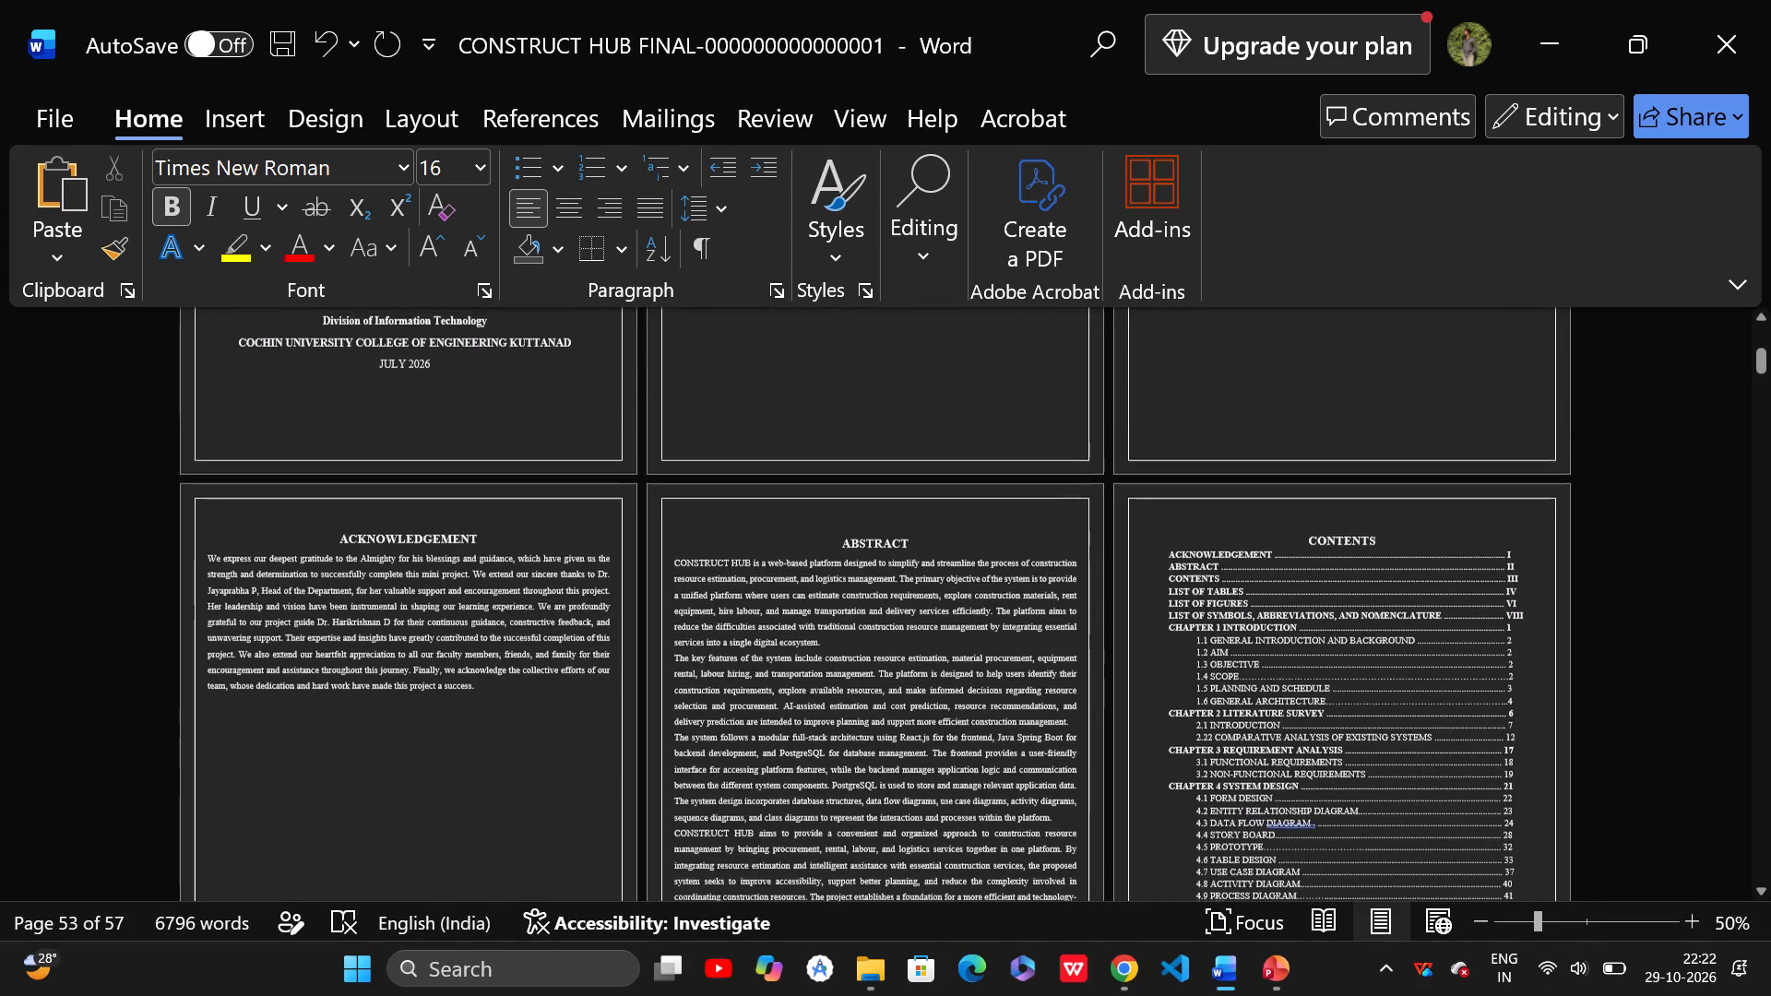
{"action": "scroll", "coordinate": [1492, 842], "scroll_direction": "up", "scroll_amount": 3, "text": "ctrl"}
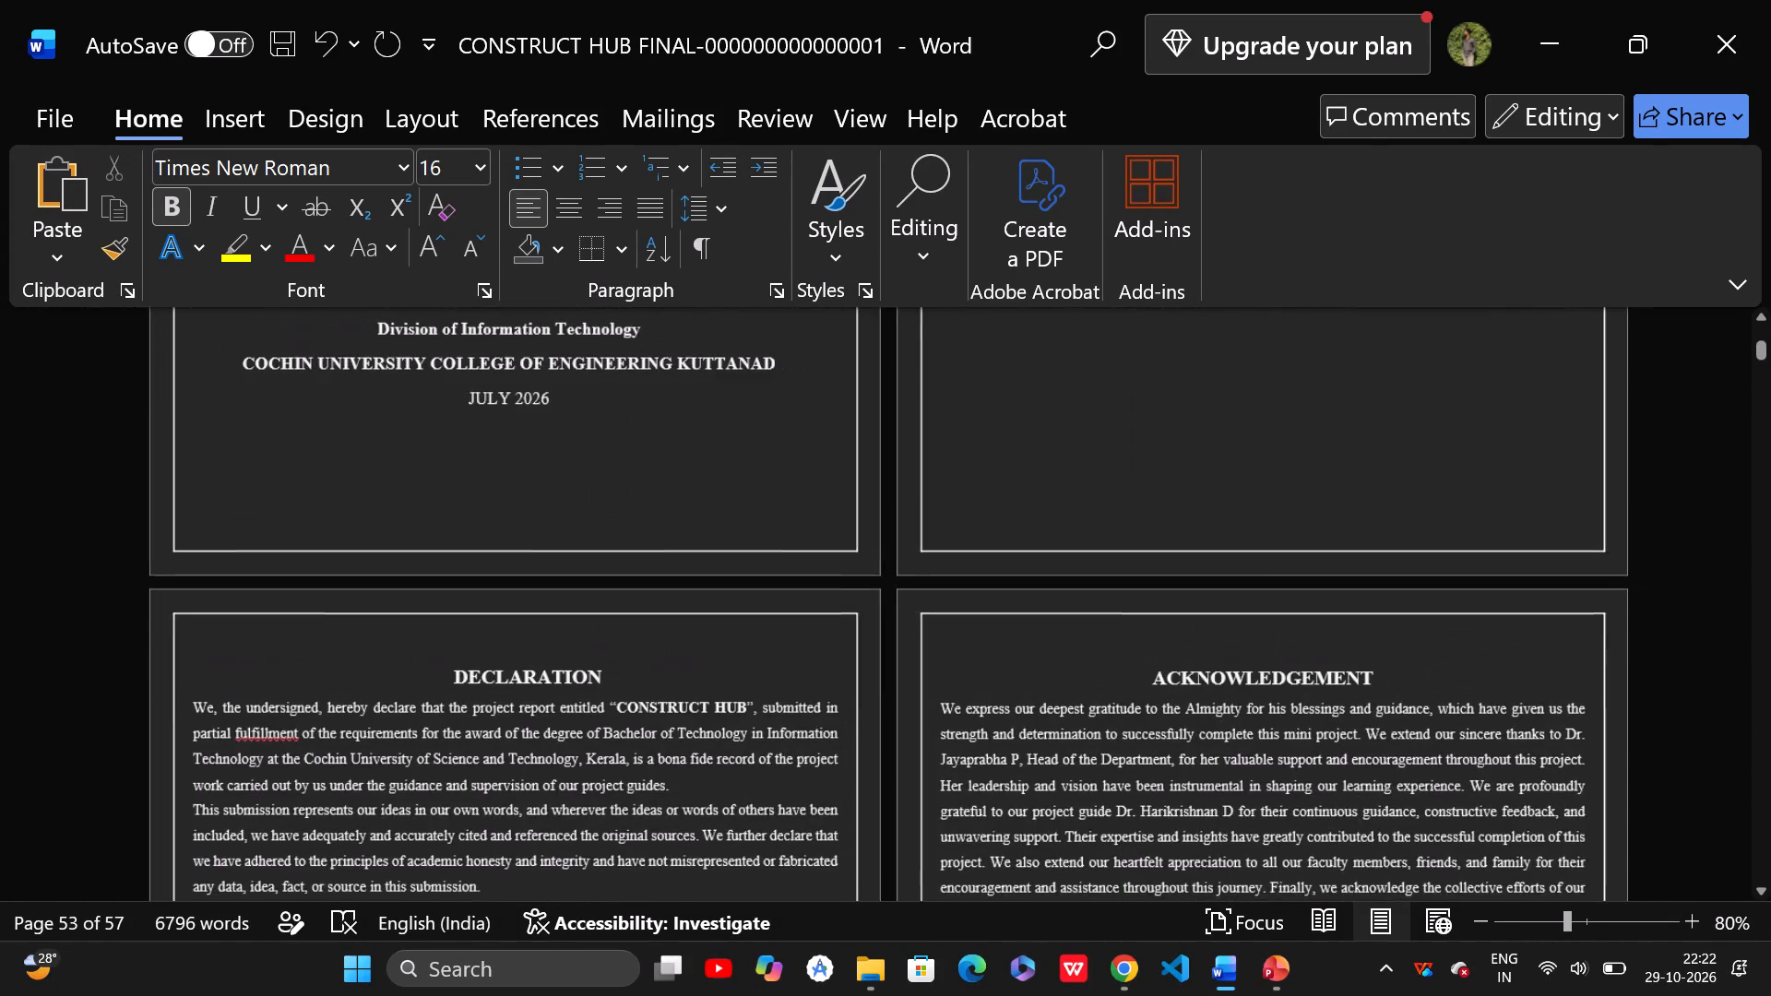
{"action": "scroll", "coordinate": [1233, 795], "scroll_direction": "down", "scroll_amount": 3}
{"action": "scroll", "coordinate": [1233, 795], "scroll_direction": "up", "scroll_amount": 3, "text": "ctrl"}
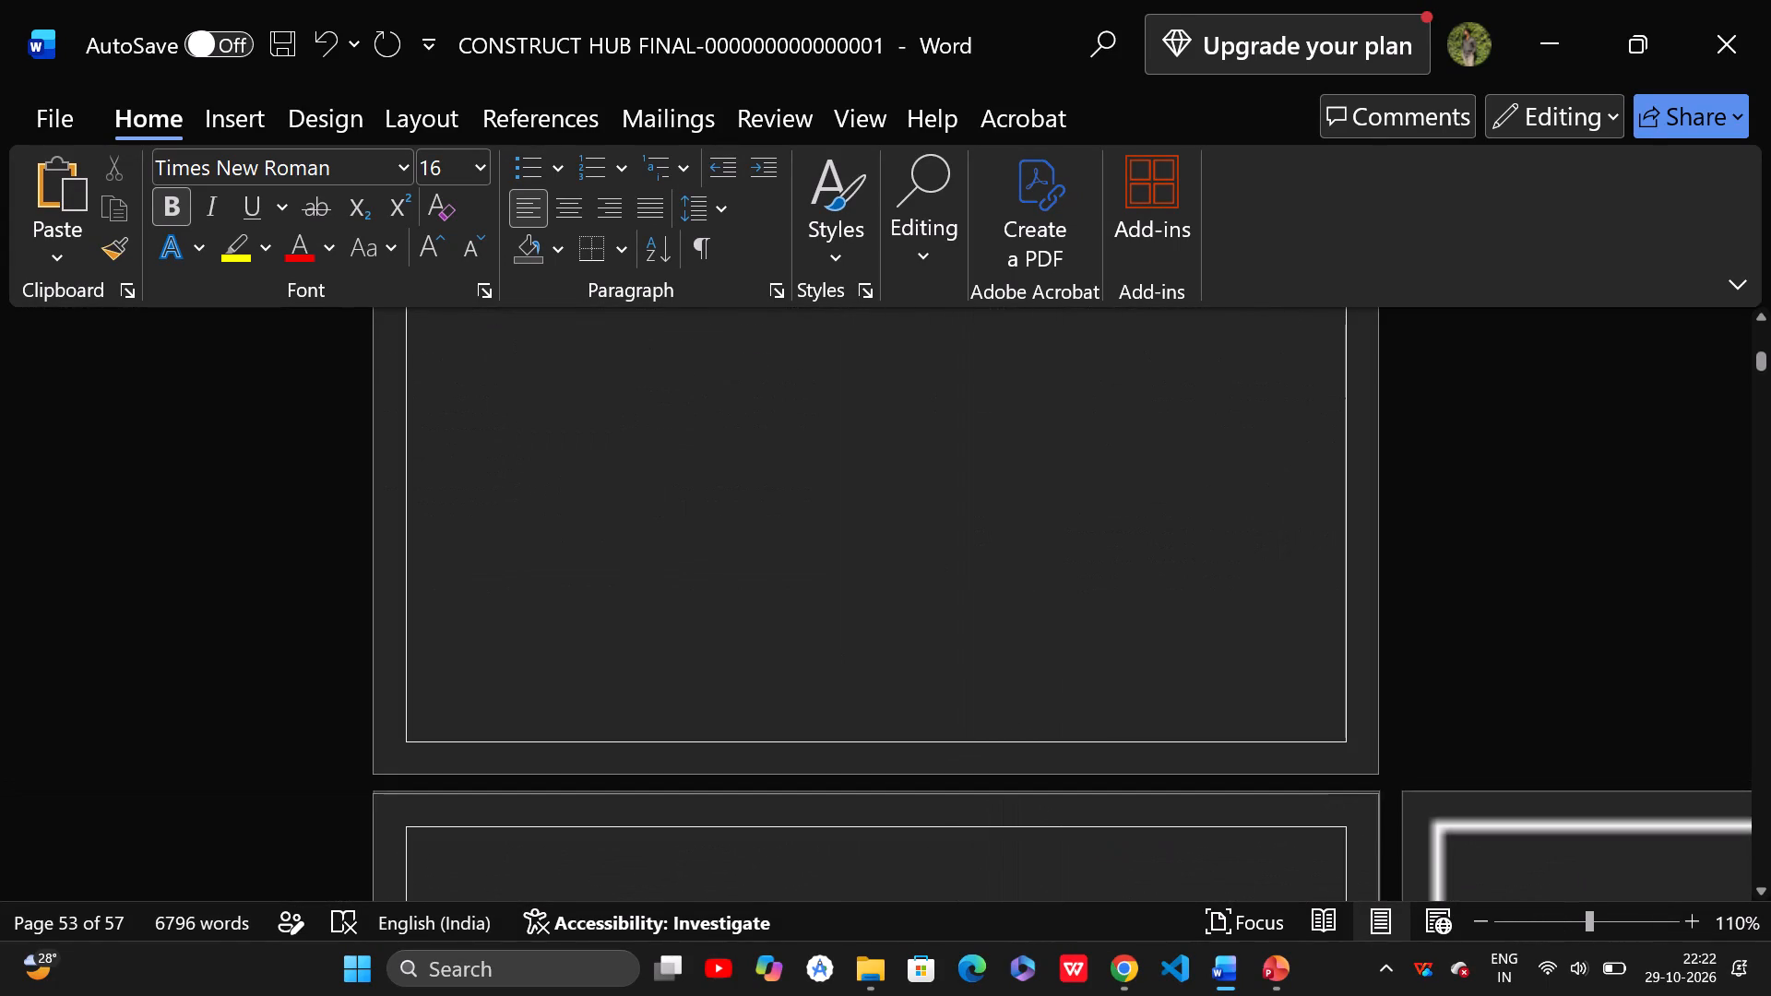
Replace ACTIVITY DIAGRAM with USE CASE SPECIFICATION in the 4.8 entry of the Contents page.
{"action": "scroll", "coordinate": [1233, 795], "scroll_direction": "down", "scroll_amount": 11}
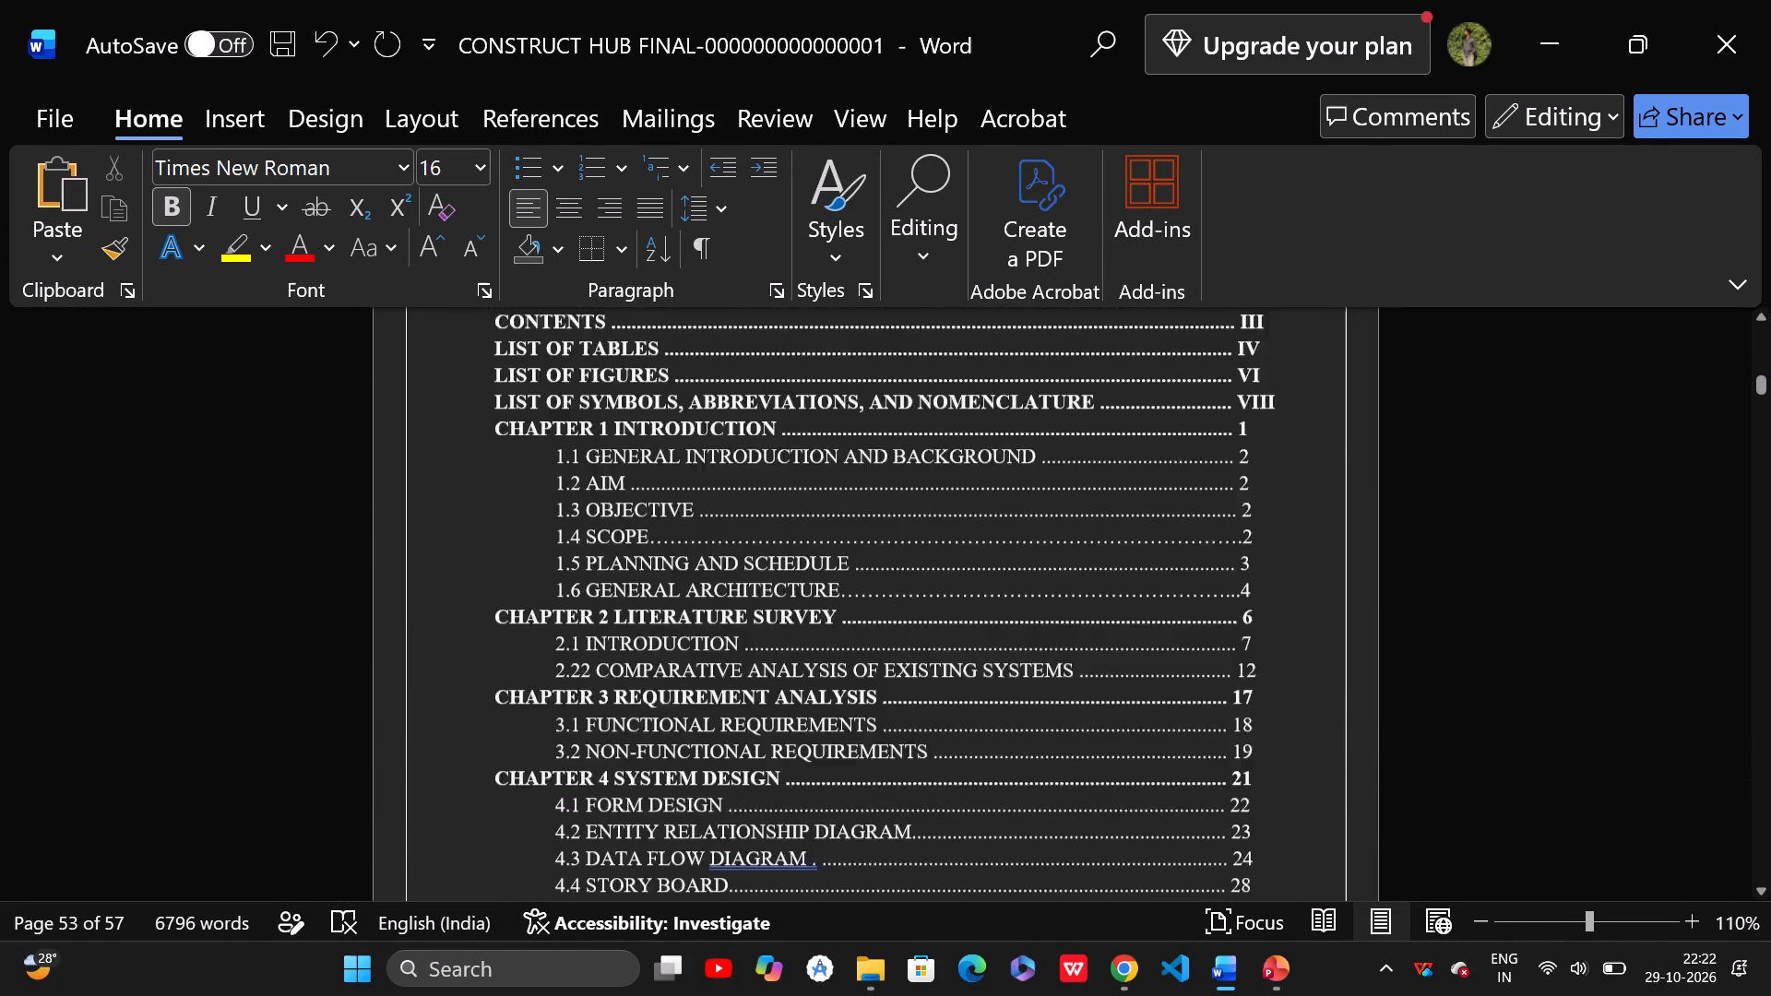
{"action": "scroll", "coordinate": [1233, 795], "scroll_direction": "down", "scroll_amount": 1}
{"action": "scroll", "coordinate": [849, 954], "scroll_direction": "down", "scroll_amount": 1}
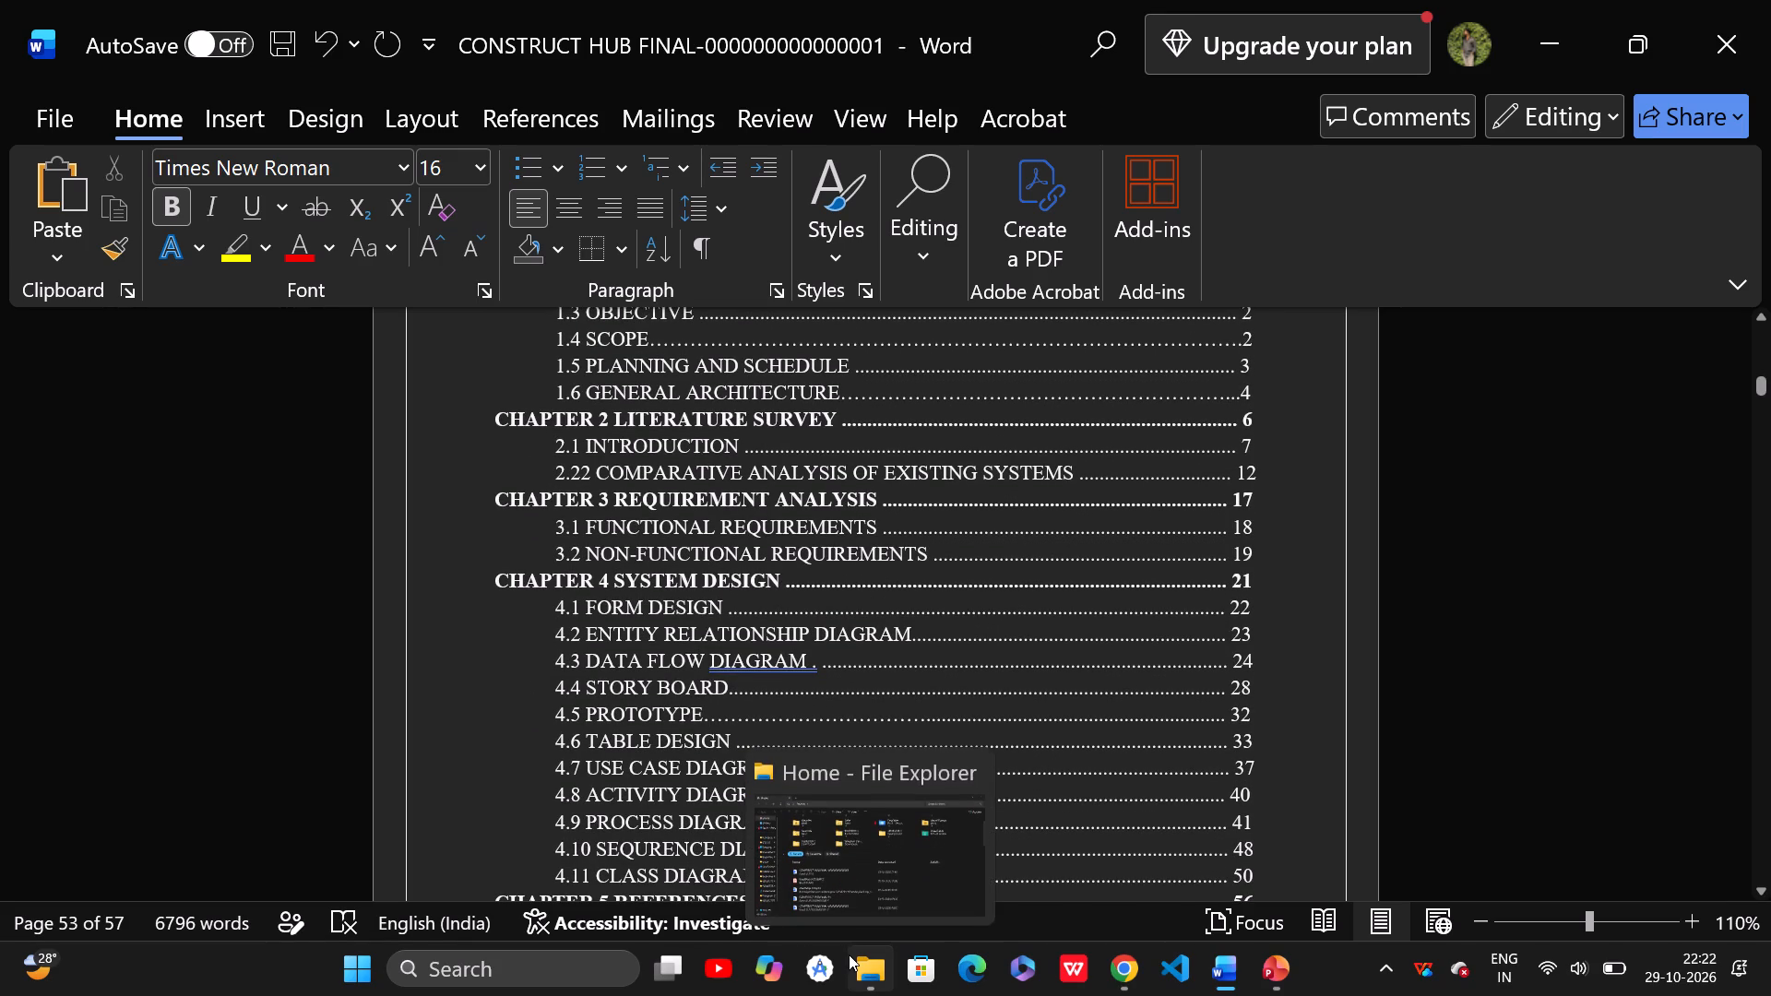
{"action": "scroll", "coordinate": [884, 685], "scroll_direction": "down", "scroll_amount": 1}
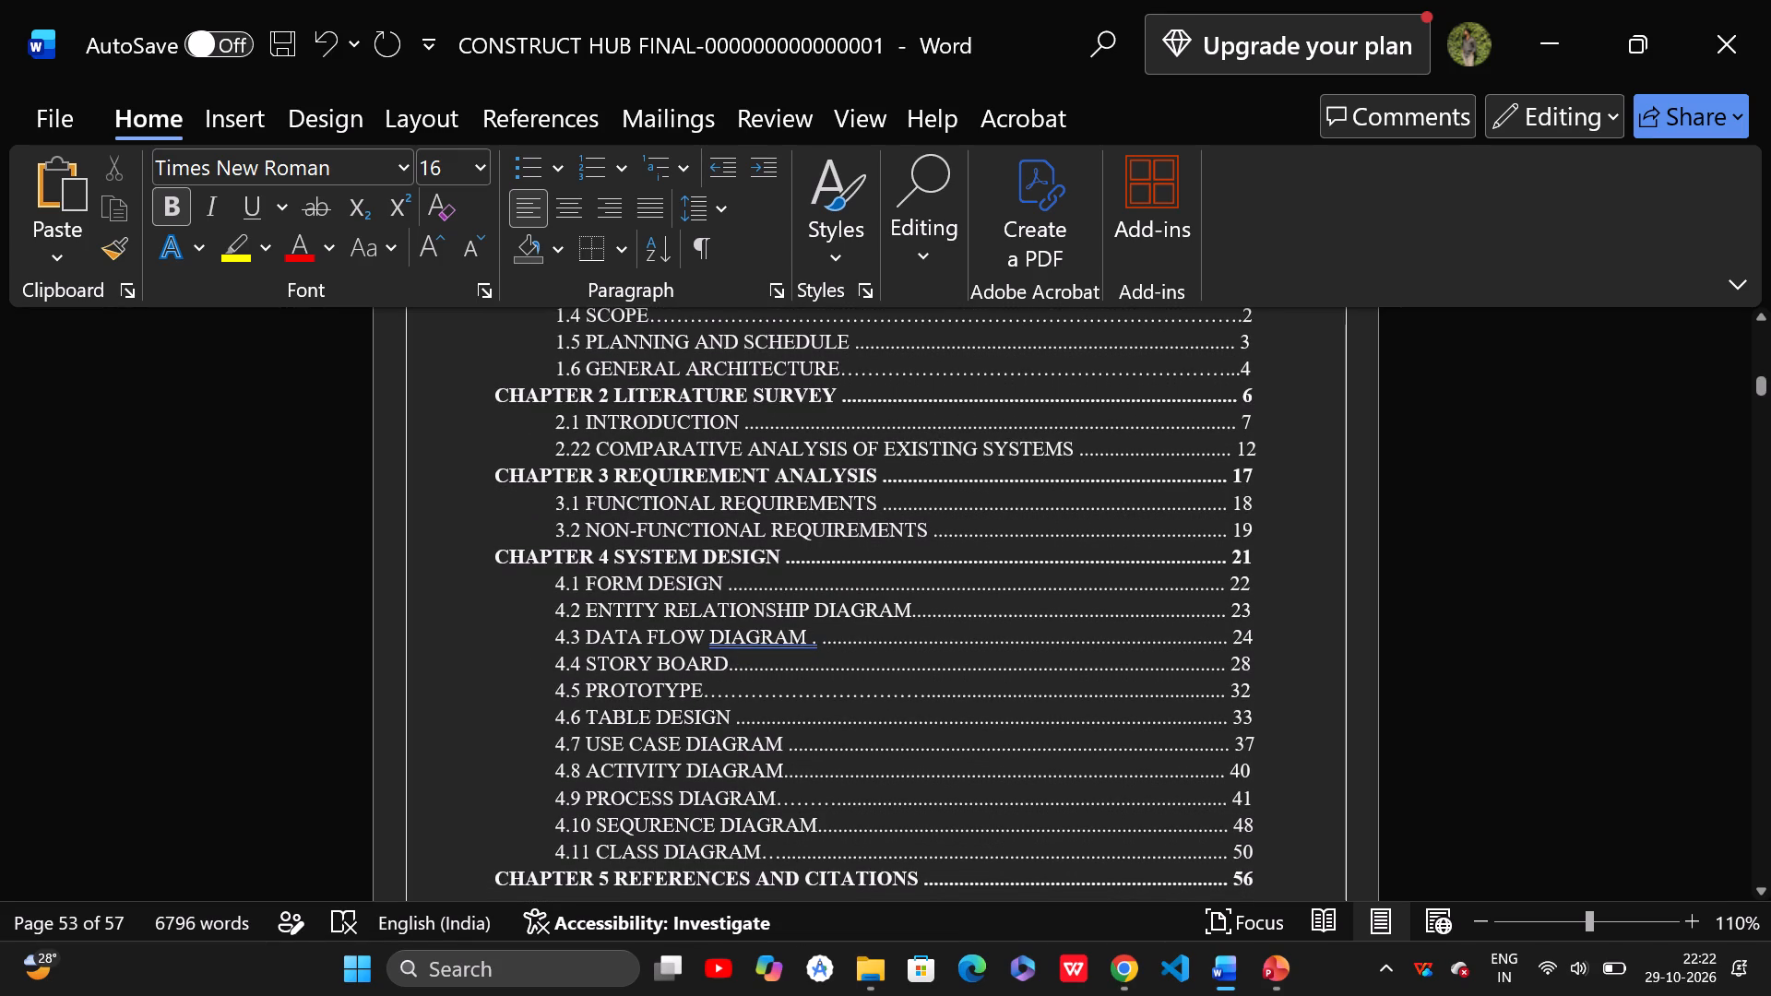
{"action": "left_click", "coordinate": [780, 776]}
{"action": "key", "text": "BackSpace"}
{"action": "key", "text": "BackSpace"}
{"action": "key", "text": "BackSpace"}
{"action": "key", "text": "BackSpace"}
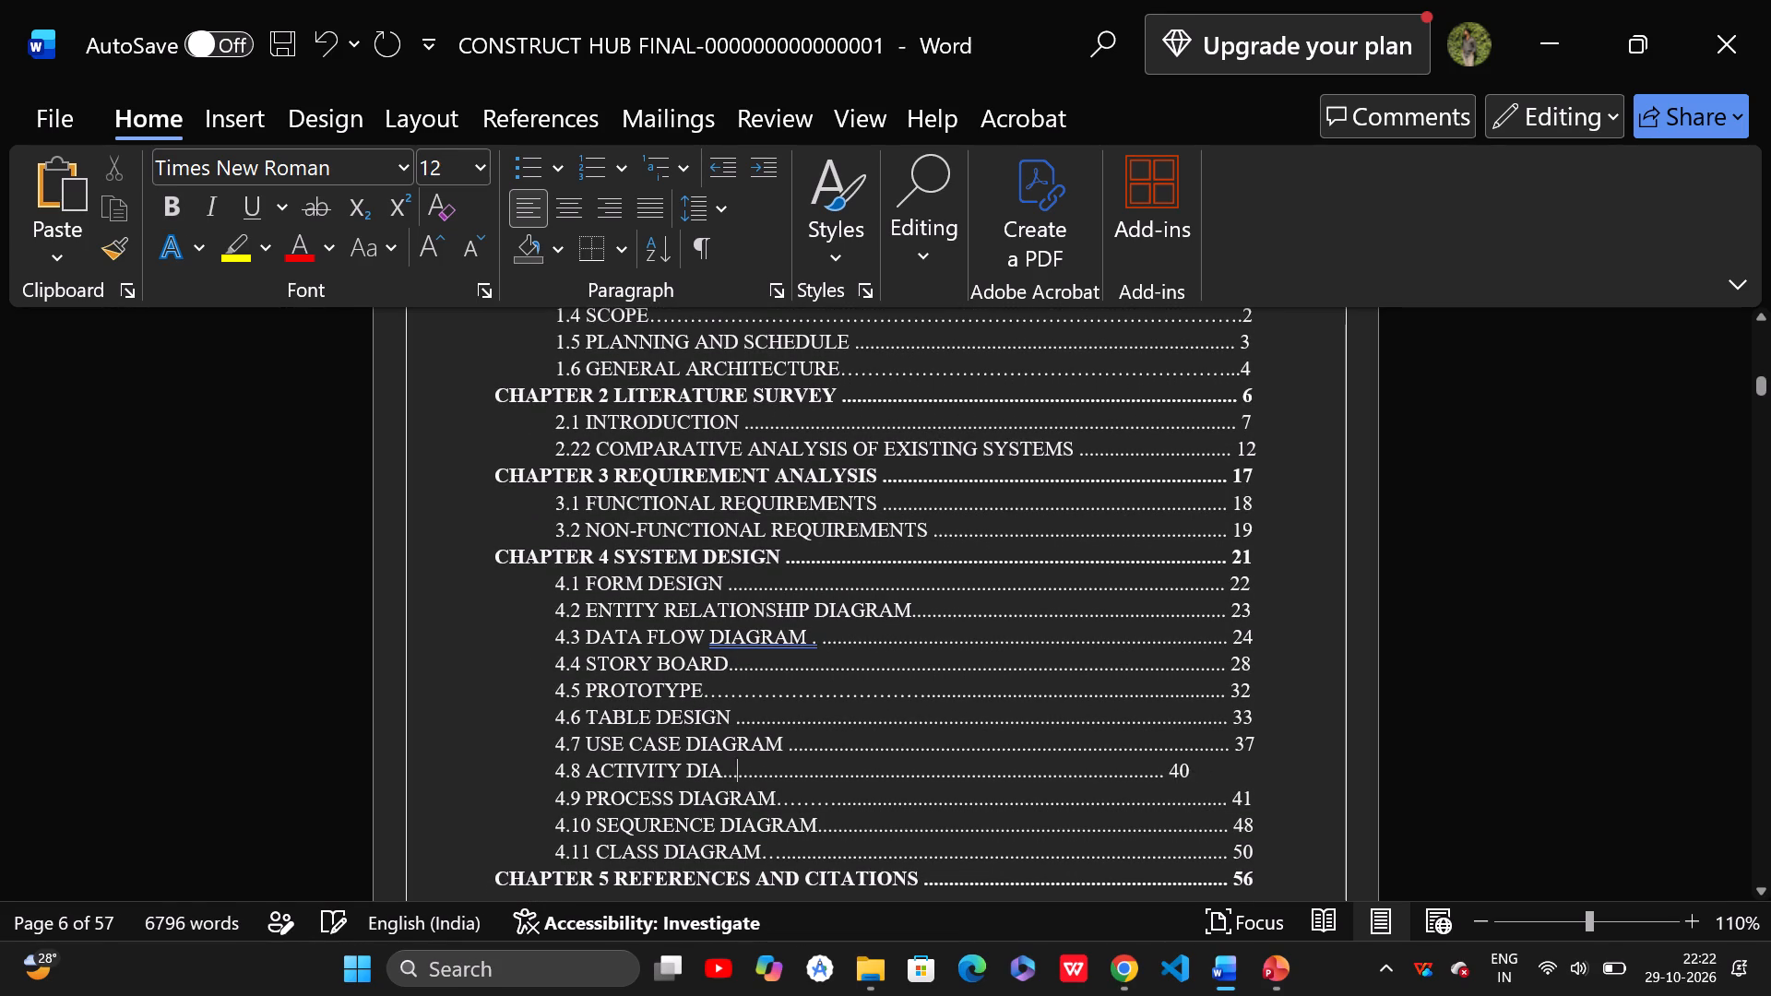
{"action": "key", "text": "BackSpace"}
{"action": "key", "text": "BackSpace"}
{"action": "key", "text": "BackSpace"}
{"action": "key", "text": "BackSpace"}
{"action": "key", "text": "BackSpace"}
{"action": "key", "text": "BackSpace"}
{"action": "key", "text": "BackSpace"}
{"action": "key", "text": "BackSpace"}
{"action": "key", "text": "BackSpace"}
{"action": "key", "text": "BackSpace"}
{"action": "key", "text": "BackSpace"}
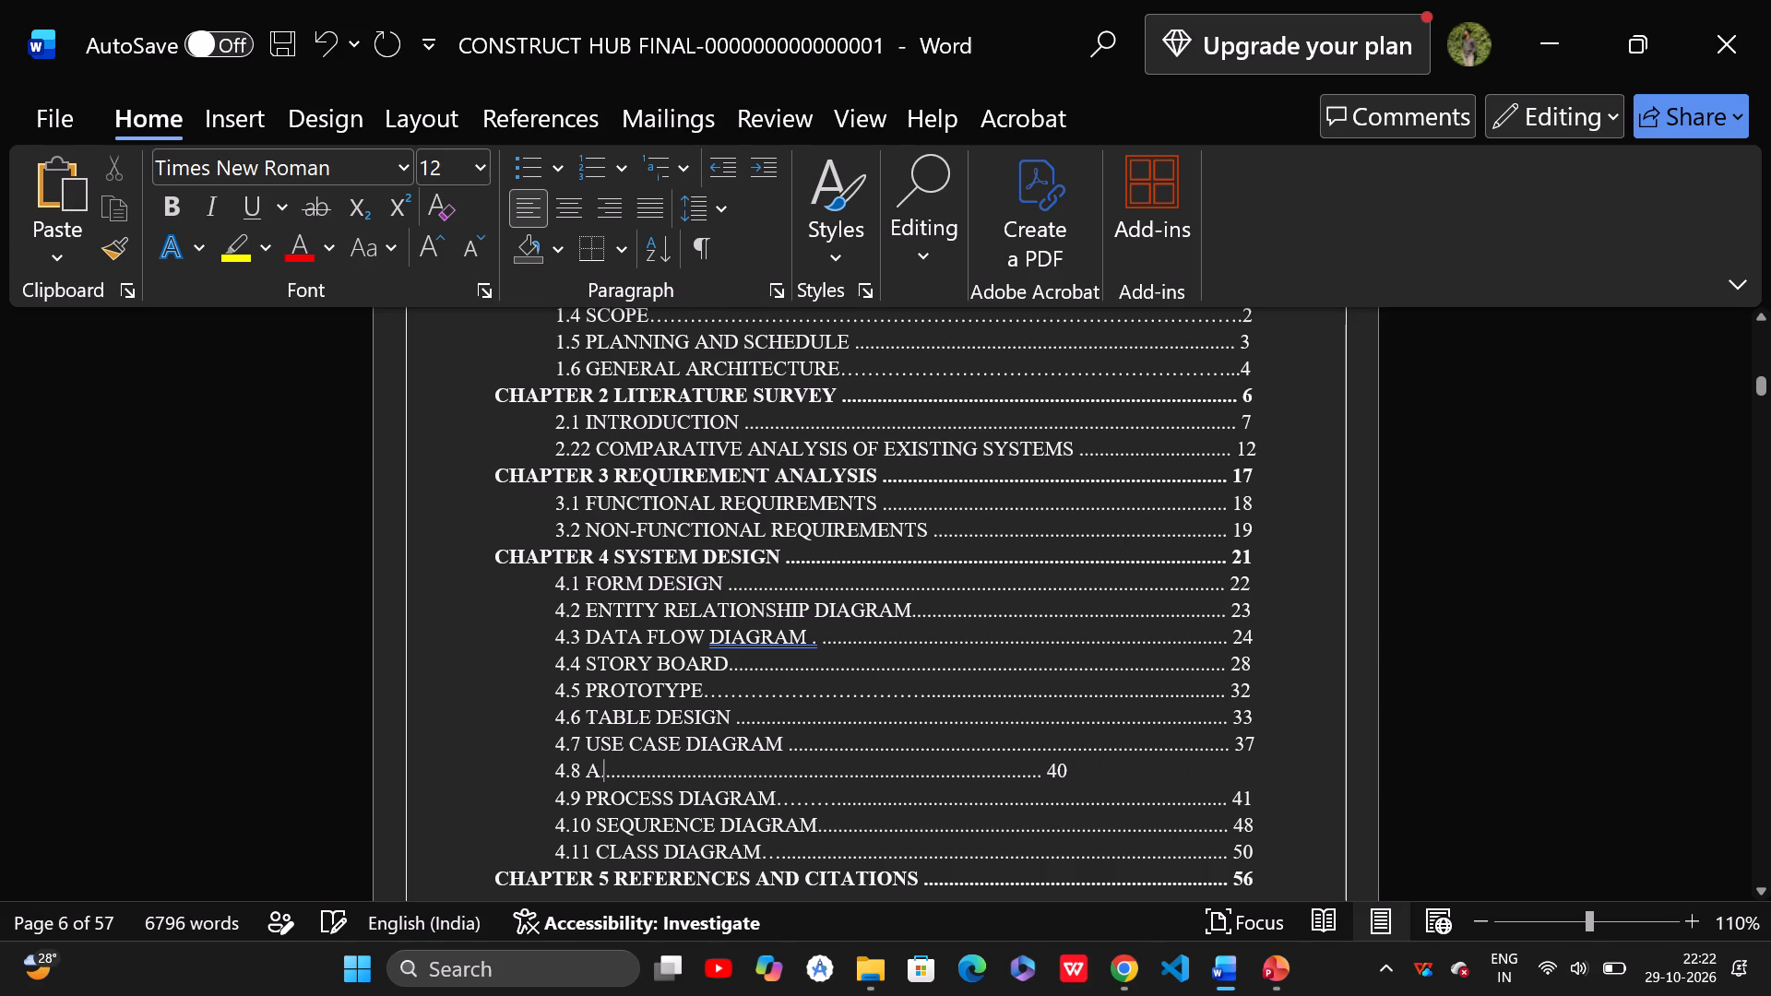
{"action": "key", "text": "BackSpace"}
{"action": "type", "text": "SE CAA"}
{"action": "key", "text": "BackSpace"}
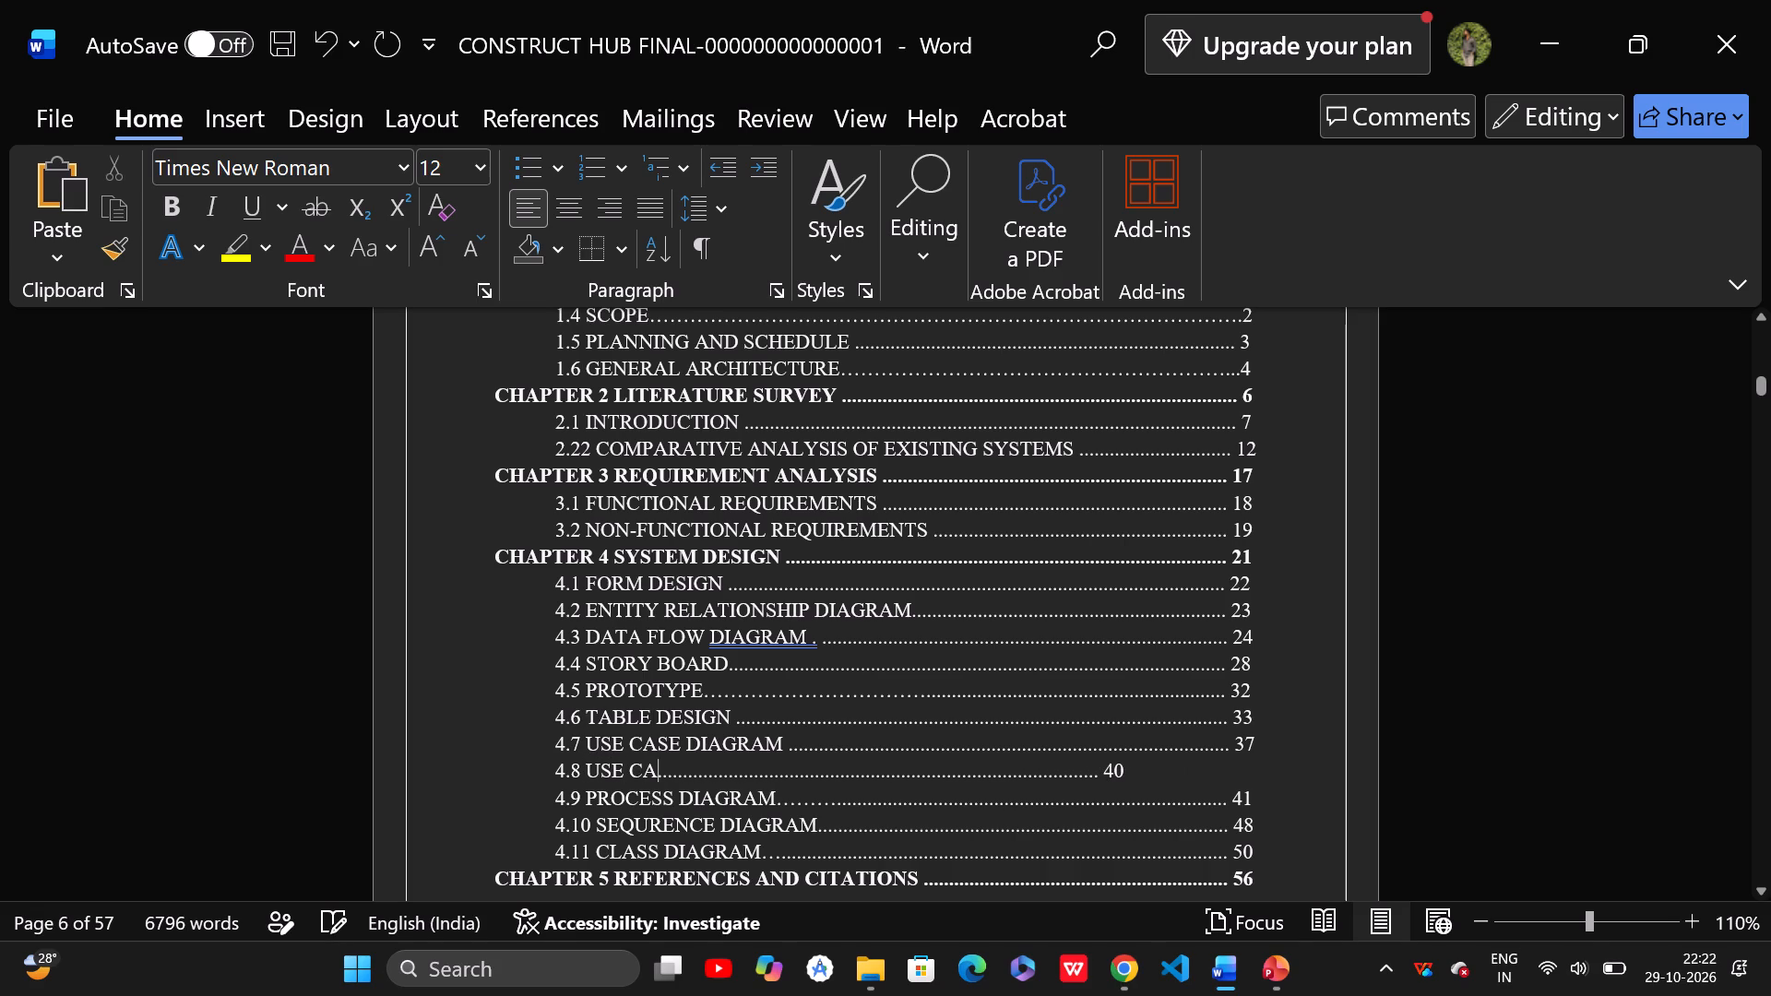
{"action": "type", "text": "SE S"}
{"action": "type", "text": "PEC"}
{"action": "type", "text": "IFIC"}
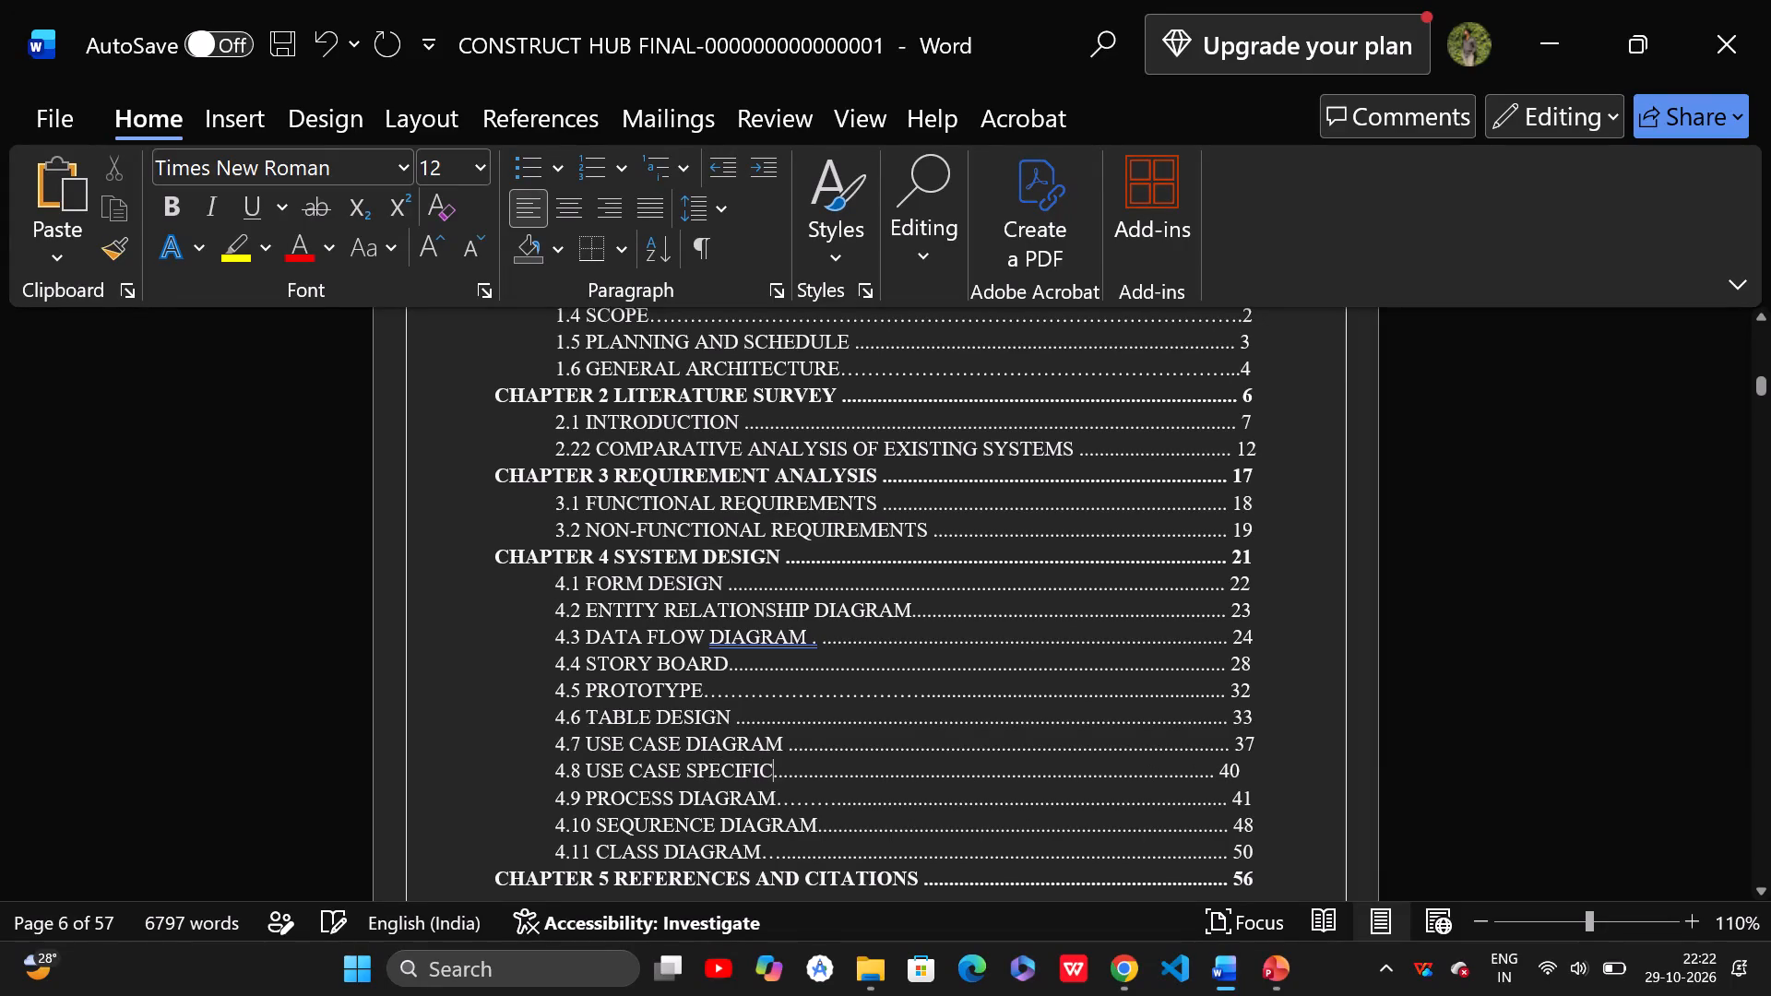
{"action": "type", "text": "ATION"}
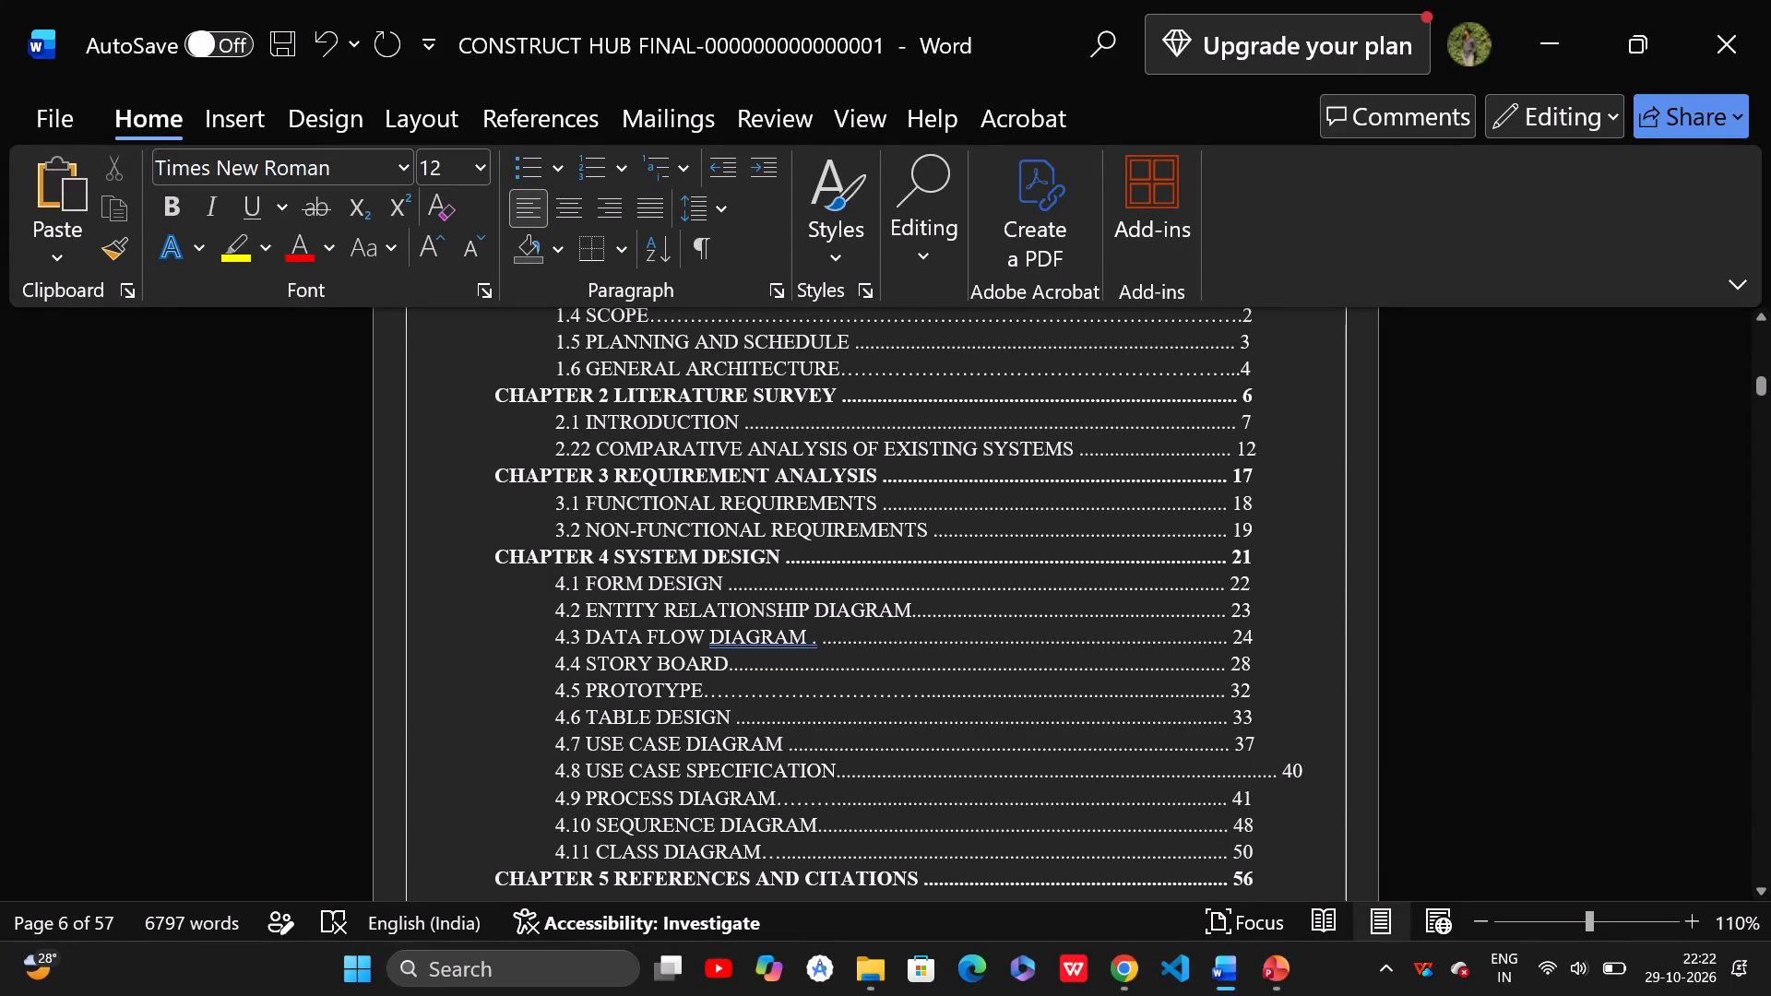
Shorten the dot leader of the 4.8 USE CASE SPECIFICATION entry to align its page number with the neighbouring entries.
{"action": "key", "text": "Right"}
{"action": "key", "text": "Right"}
{"action": "key", "text": "Right"}
{"action": "key", "text": "Right"}
{"action": "key", "text": "Right"}
{"action": "key", "text": "Right"}
{"action": "key", "text": "Right"}
{"action": "key", "text": "Right"}
{"action": "key", "text": "Right"}
{"action": "key", "text": "Right"}
{"action": "key", "text": "Right"}
{"action": "key", "text": "Right"}
{"action": "key", "text": "Right"}
{"action": "key", "text": "Right"}
{"action": "key", "text": "Right"}
{"action": "key", "text": "Right"}
{"action": "key", "text": "Right"}
{"action": "key", "text": "Right"}
{"action": "key", "text": "Right"}
{"action": "key", "text": "Right"}
{"action": "key", "text": "BackSpace"}
{"action": "key", "text": "BackSpace"}
{"action": "key", "text": "BackSpace"}
{"action": "key", "text": "BackSpace"}
{"action": "key", "text": "BackSpace"}
{"action": "key", "text": "BackSpace"}
{"action": "key", "text": "BackSpace"}
{"action": "key", "text": "BackSpace"}
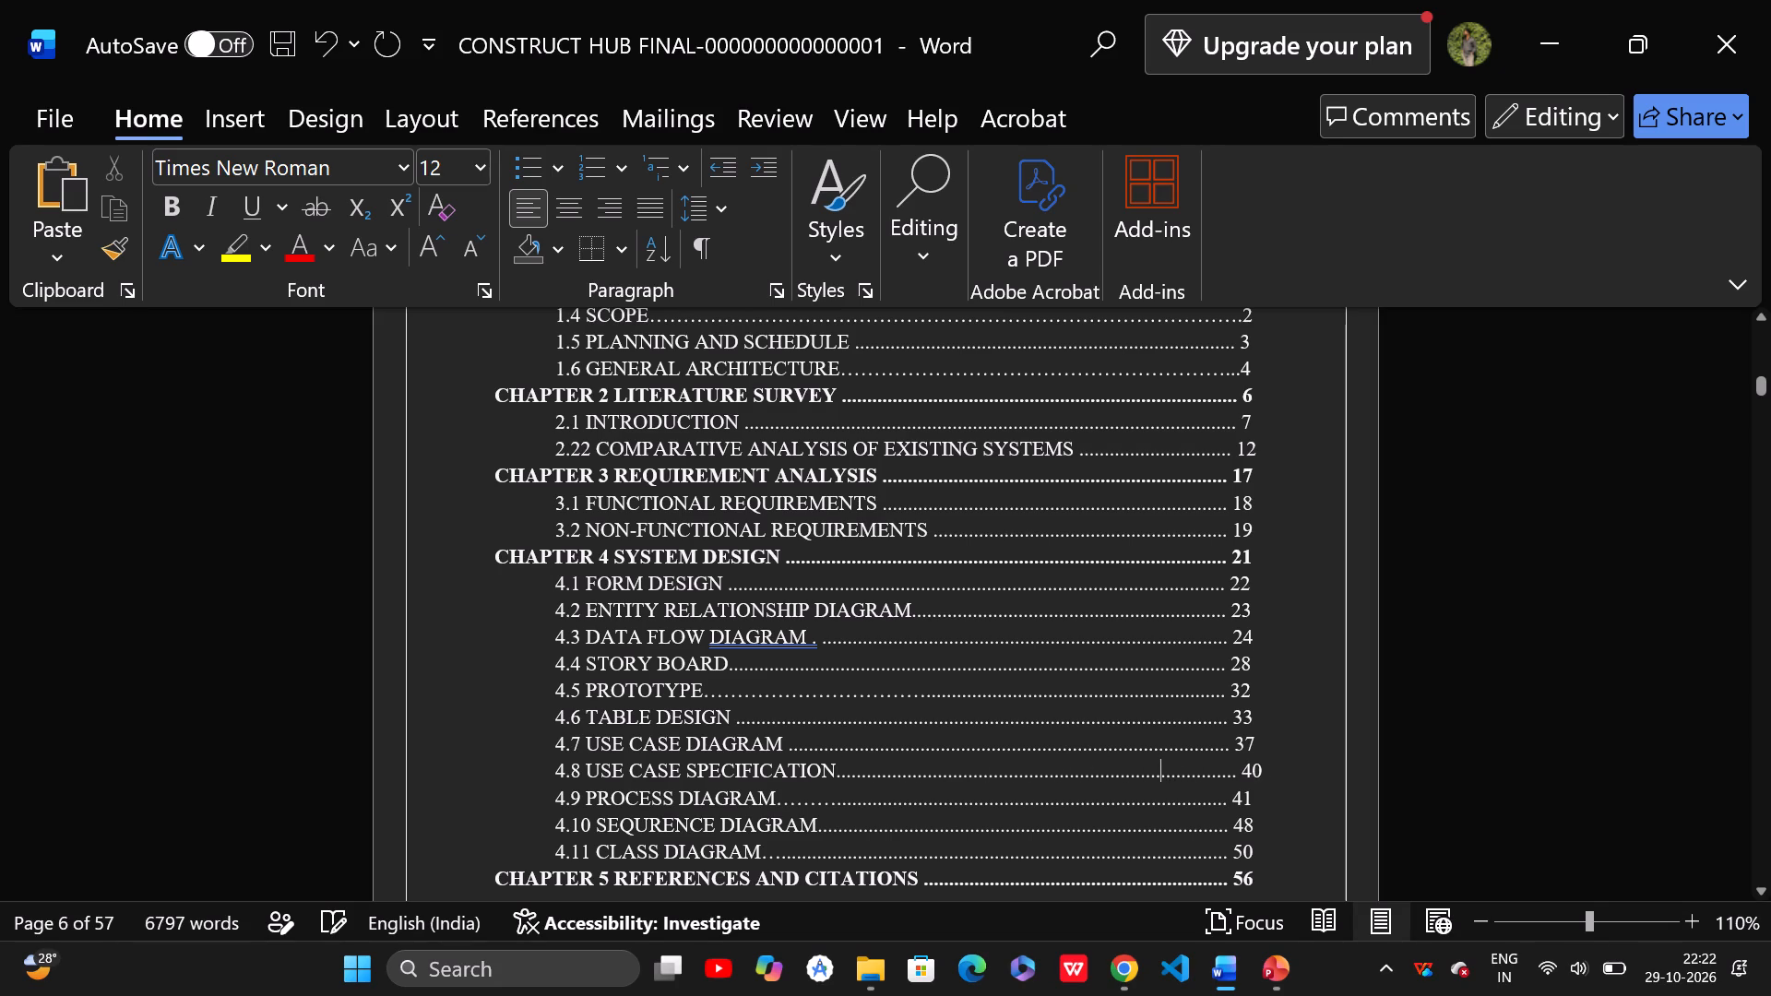
{"action": "key", "text": "BackSpace"}
{"action": "key", "text": "BackSpace"}
{"action": "scroll", "coordinate": [780, 776], "scroll_direction": "down", "scroll_amount": 1}
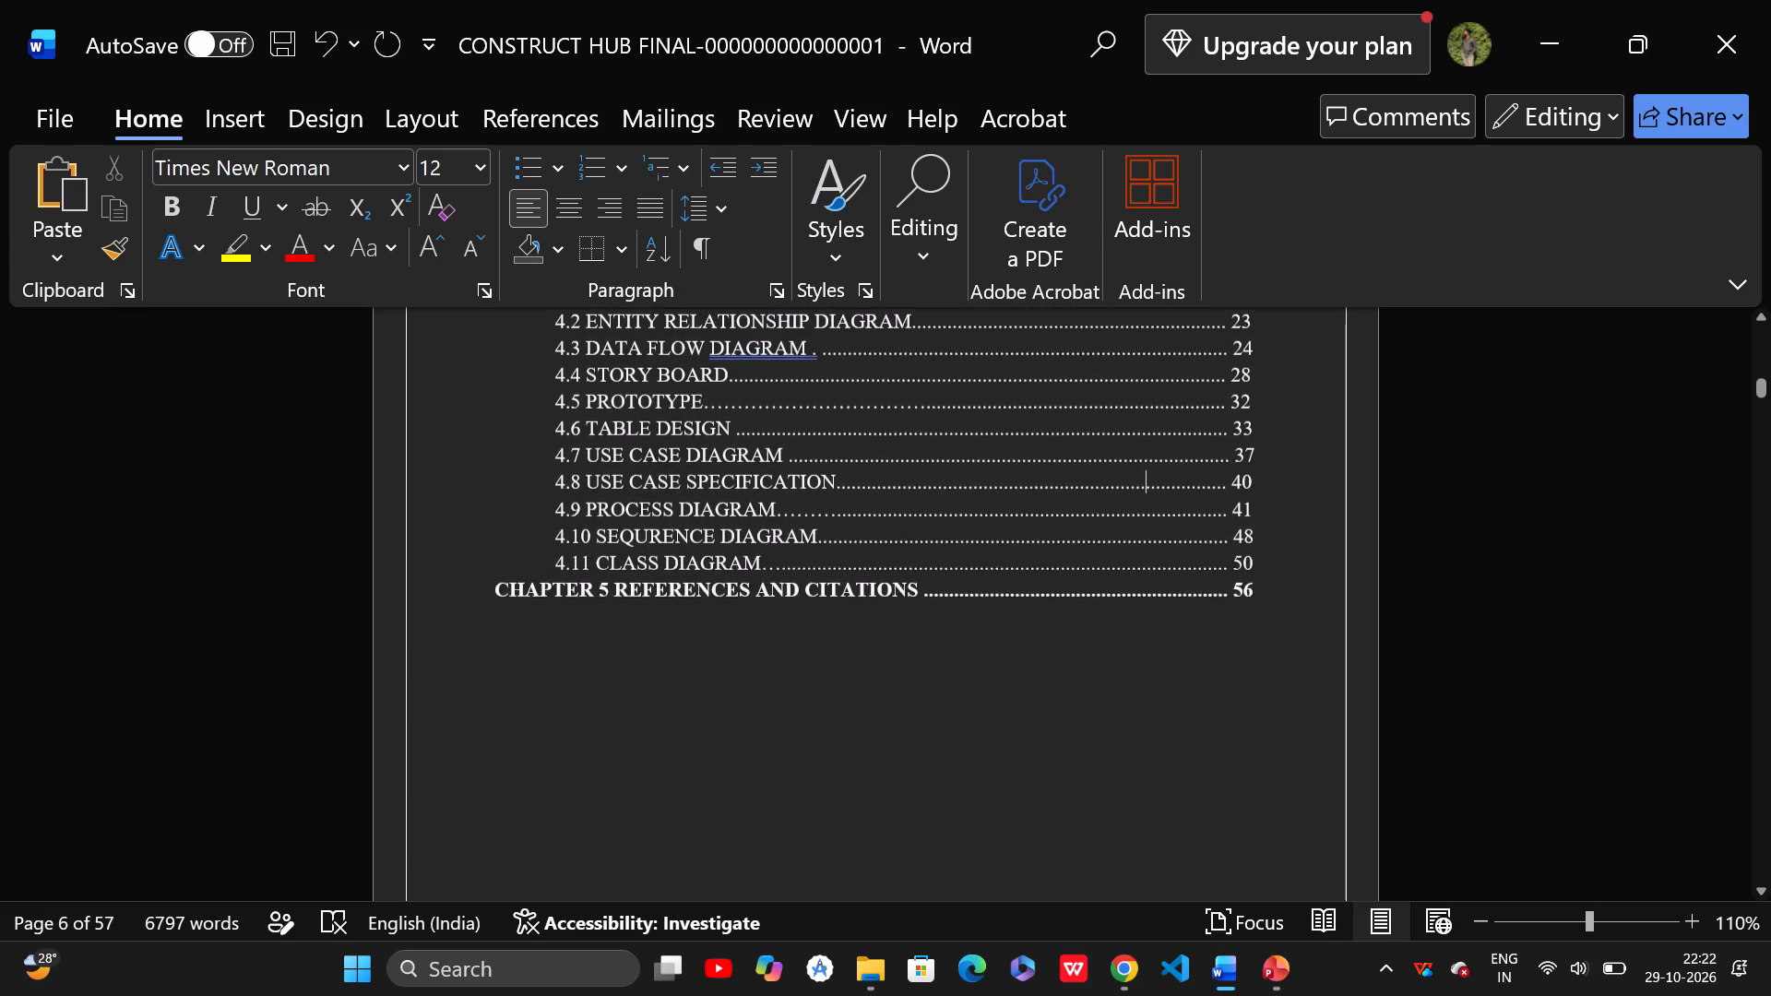
{"action": "scroll", "coordinate": [780, 776], "scroll_direction": "down", "scroll_amount": 1}
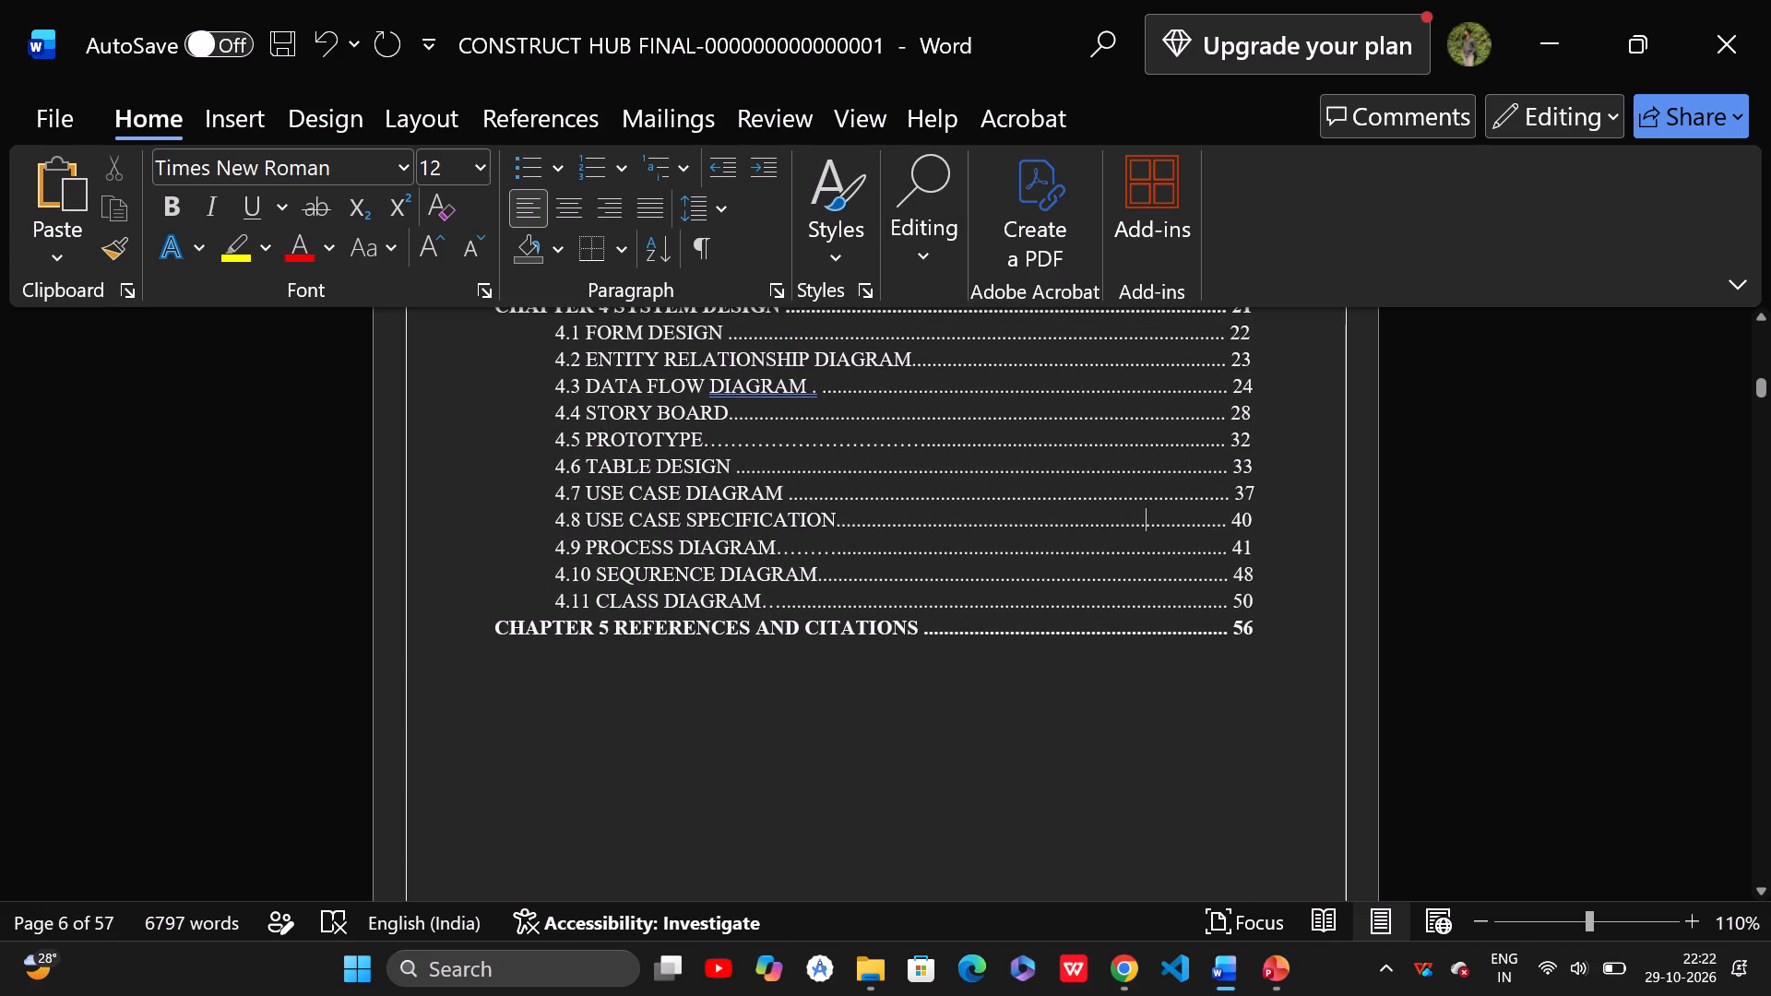
{"action": "key", "text": "period"}
{"action": "left_click", "coordinate": [863, 520]}
{"action": "key", "text": "BackSpace"}
Insert a new 4.9 ACTIVITY DIAGRAM line below the 4.8 entry on the Contents page.
{"action": "left_click", "coordinate": [578, 546]}
{"action": "left_click", "coordinate": [1261, 513]}
{"action": "key", "text": "Return"}
{"action": "key", "text": "4"}
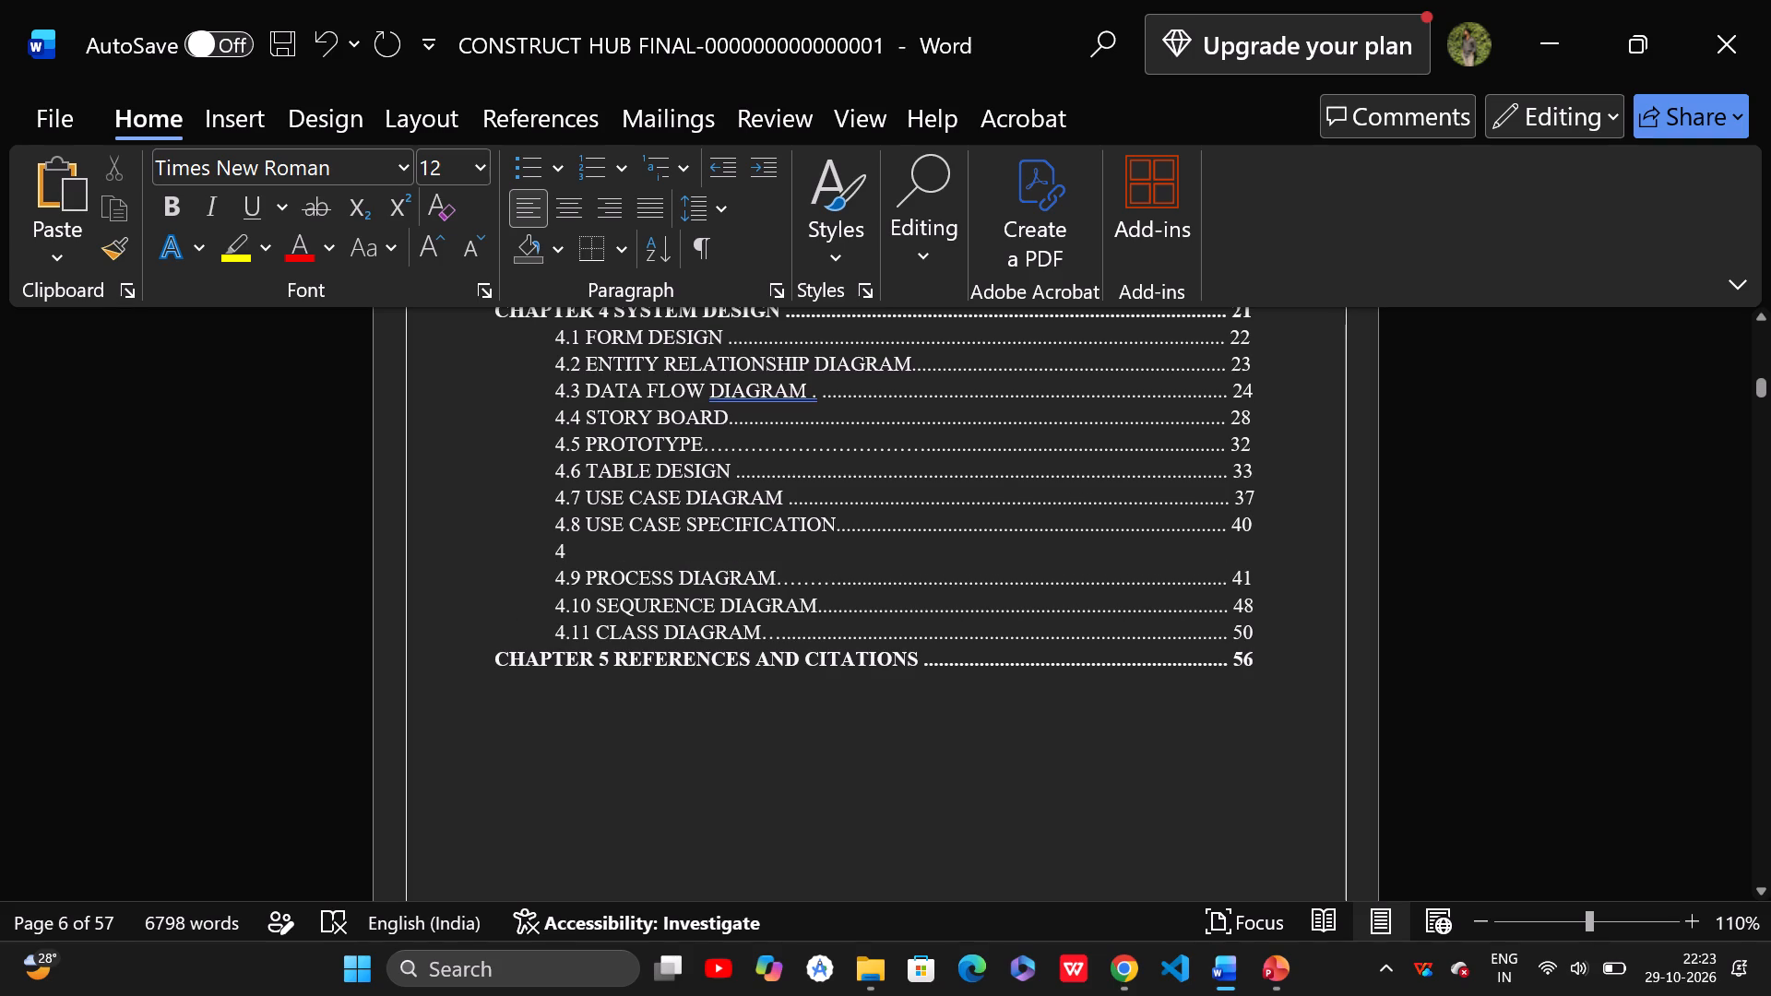
{"action": "key", "text": "period"}
{"action": "key", "text": "9"}
{"action": "key", "text": "space"}
{"action": "key", "text": "a"}
{"action": "type", "text": "CT"}
{"action": "type", "text": "IVITY D"}
{"action": "key", "text": "i"}
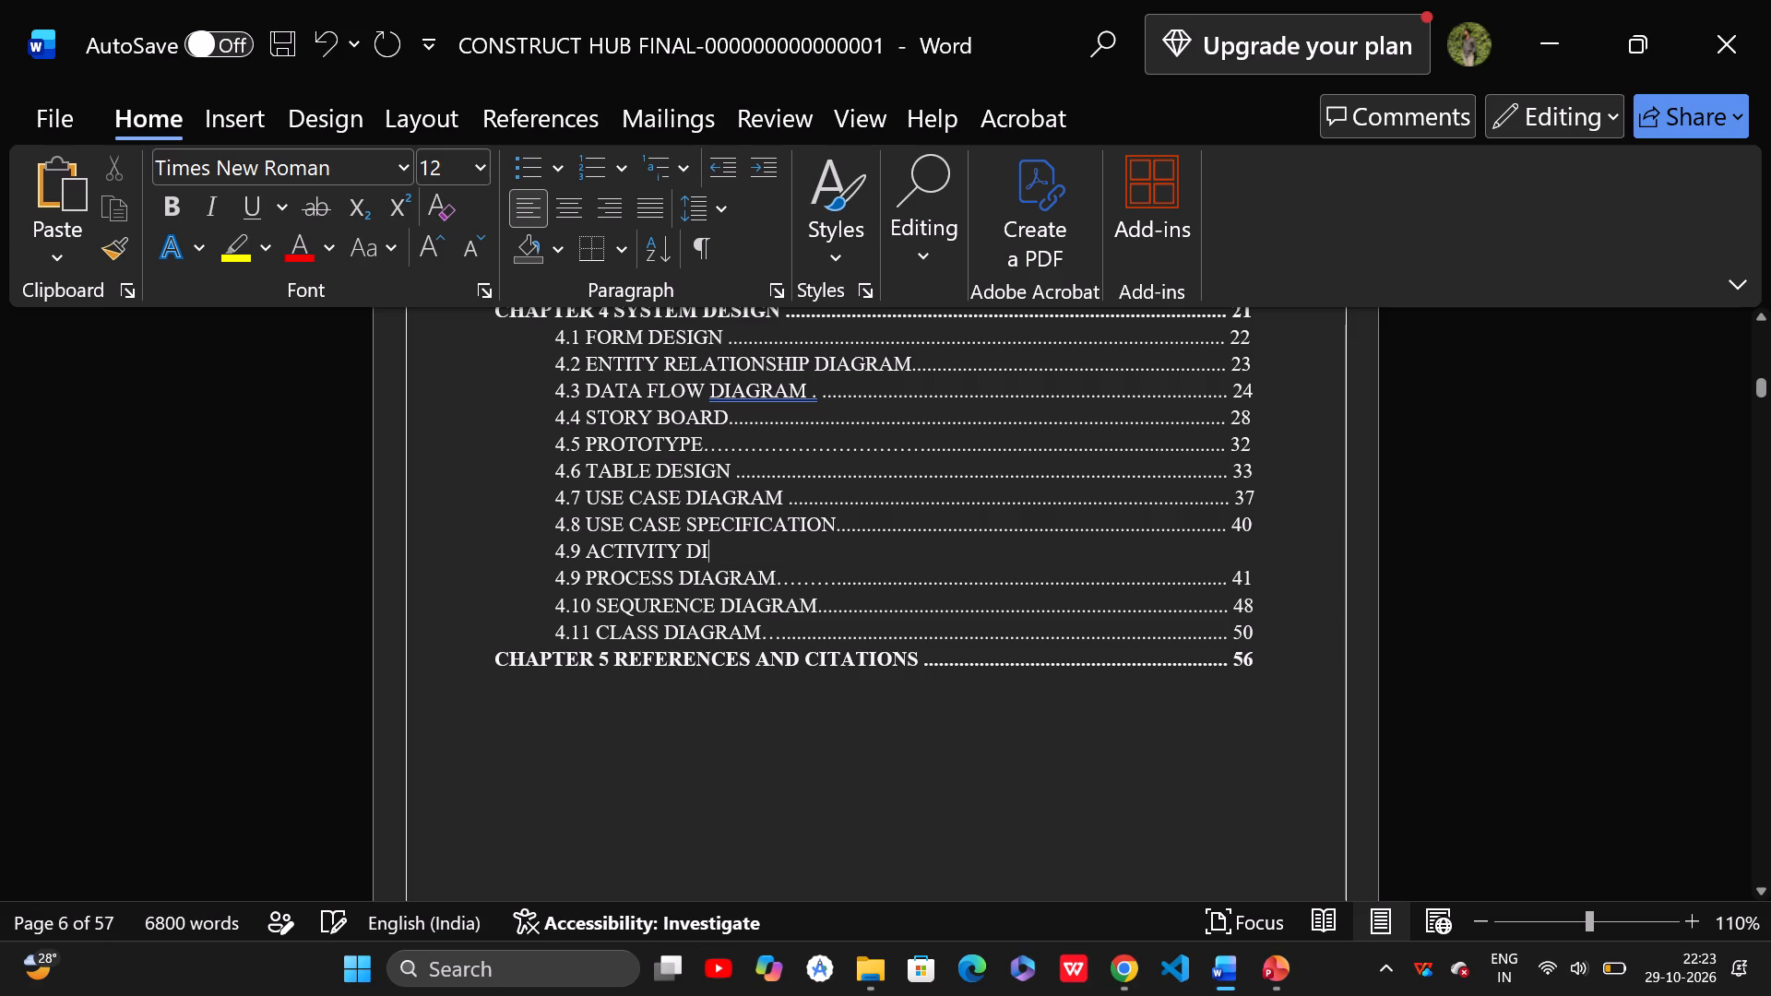
{"action": "type", "text": "AGRA"}
{"action": "key", "text": "m"}
Complete the new 4.9 ACTIVITY DIAGRAM entry with a dot leader and page number 41.
{"action": "type", "text": "///"}
{"action": "key", "text": "BackSpace"}
{"action": "key", "text": "BackSpace"}
{"action": "key", "text": "BackSpace"}
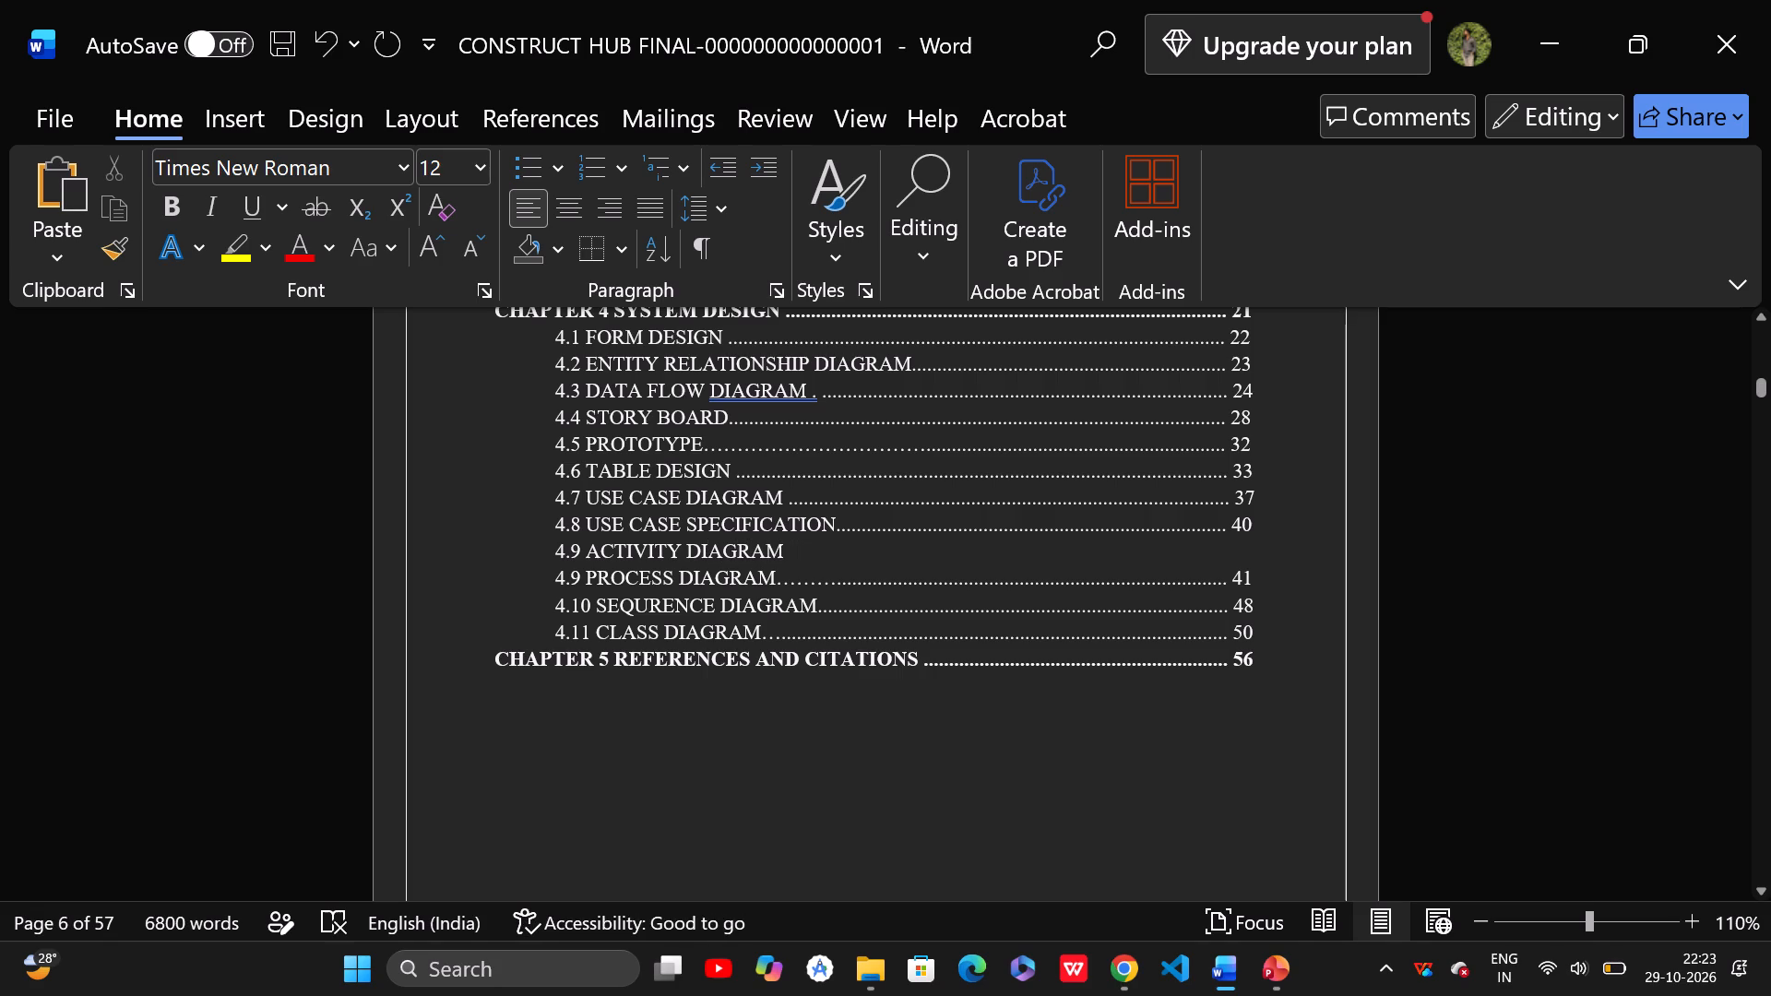
{"action": "type", "text": "..."}
{"action": "type", "text": "........"}
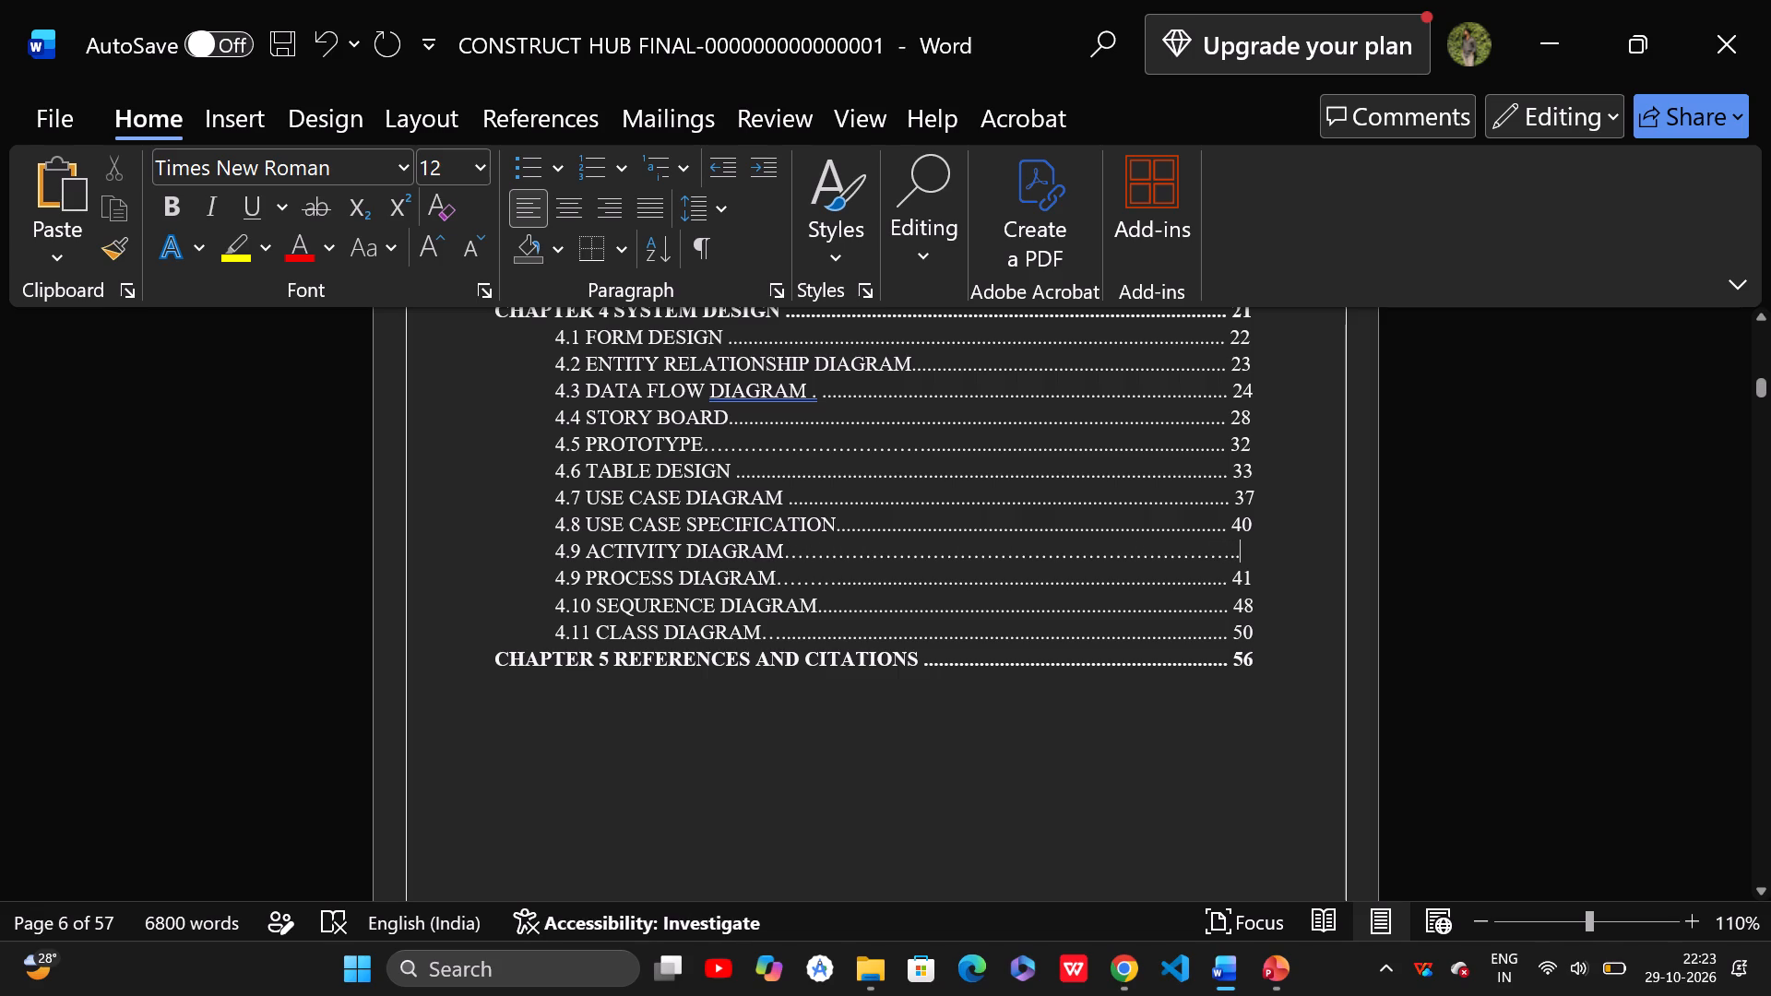
{"action": "key", "text": "BackSpace"}
{"action": "type", "text": "41"}
Renumber the process, sequence and class diagram entries on the Contents page as 4.10, 4.11 and 4.12.
{"action": "left_click", "coordinate": [586, 582]}
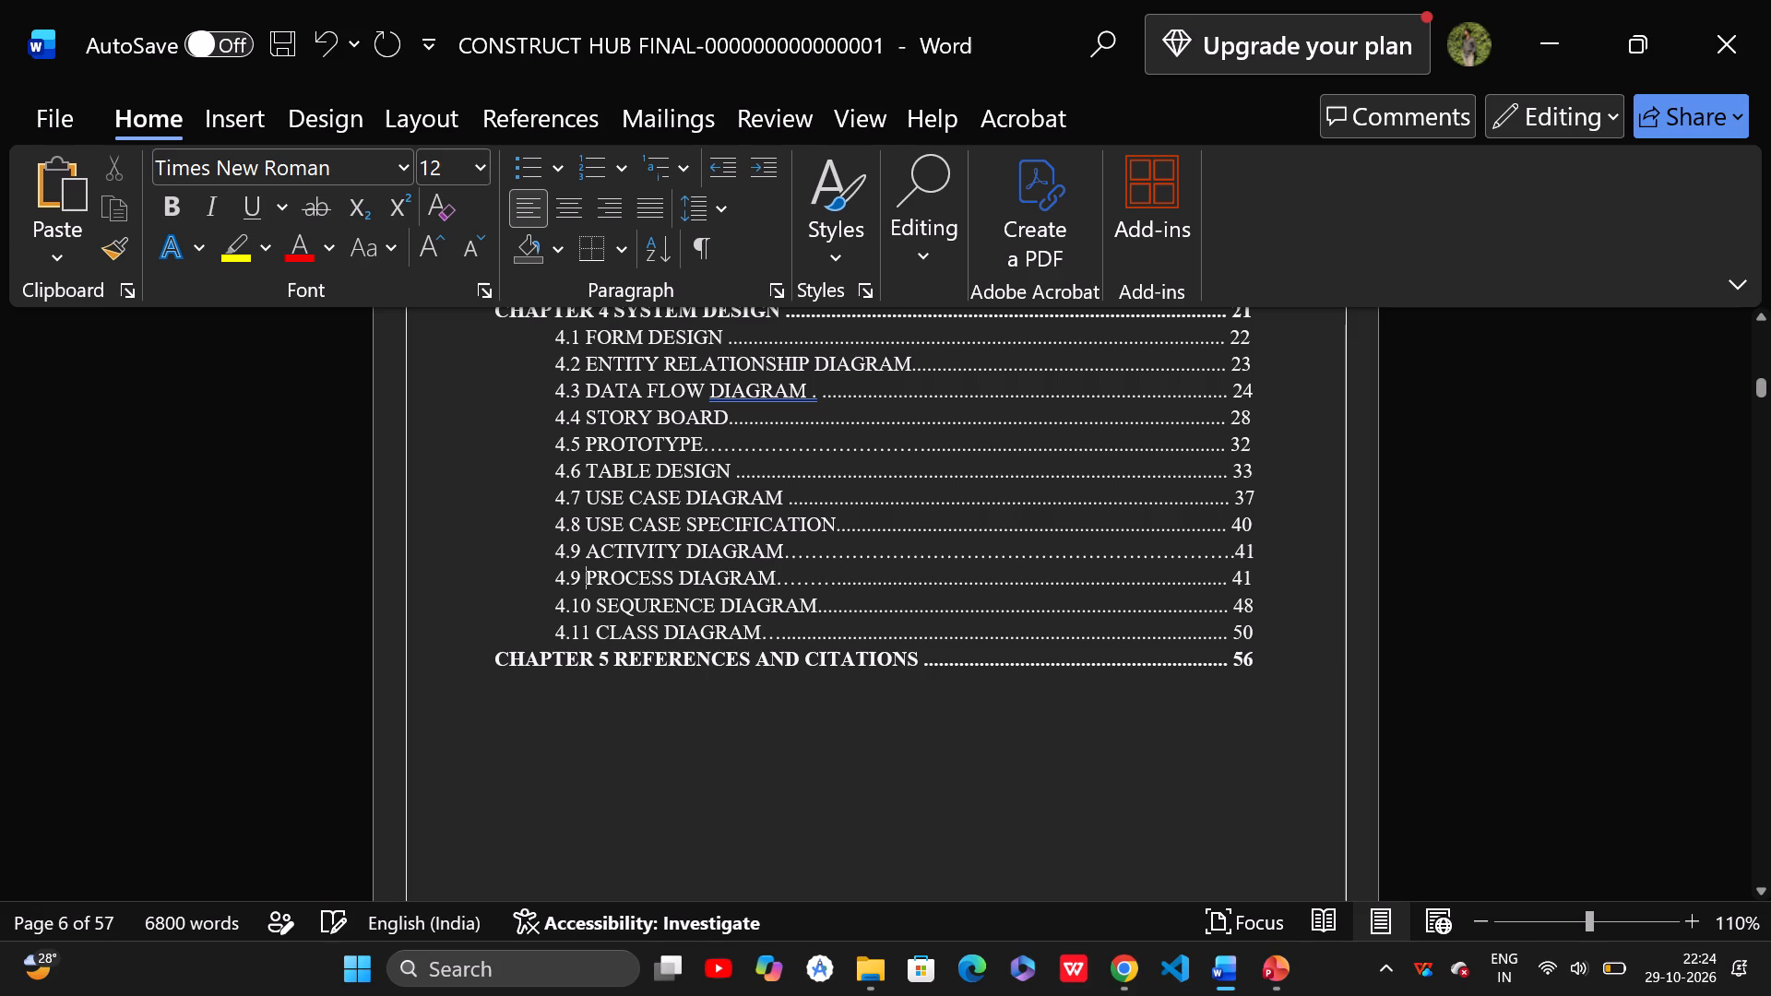
{"action": "key", "text": "BackSpace"}
{"action": "key", "text": "BackSpace"}
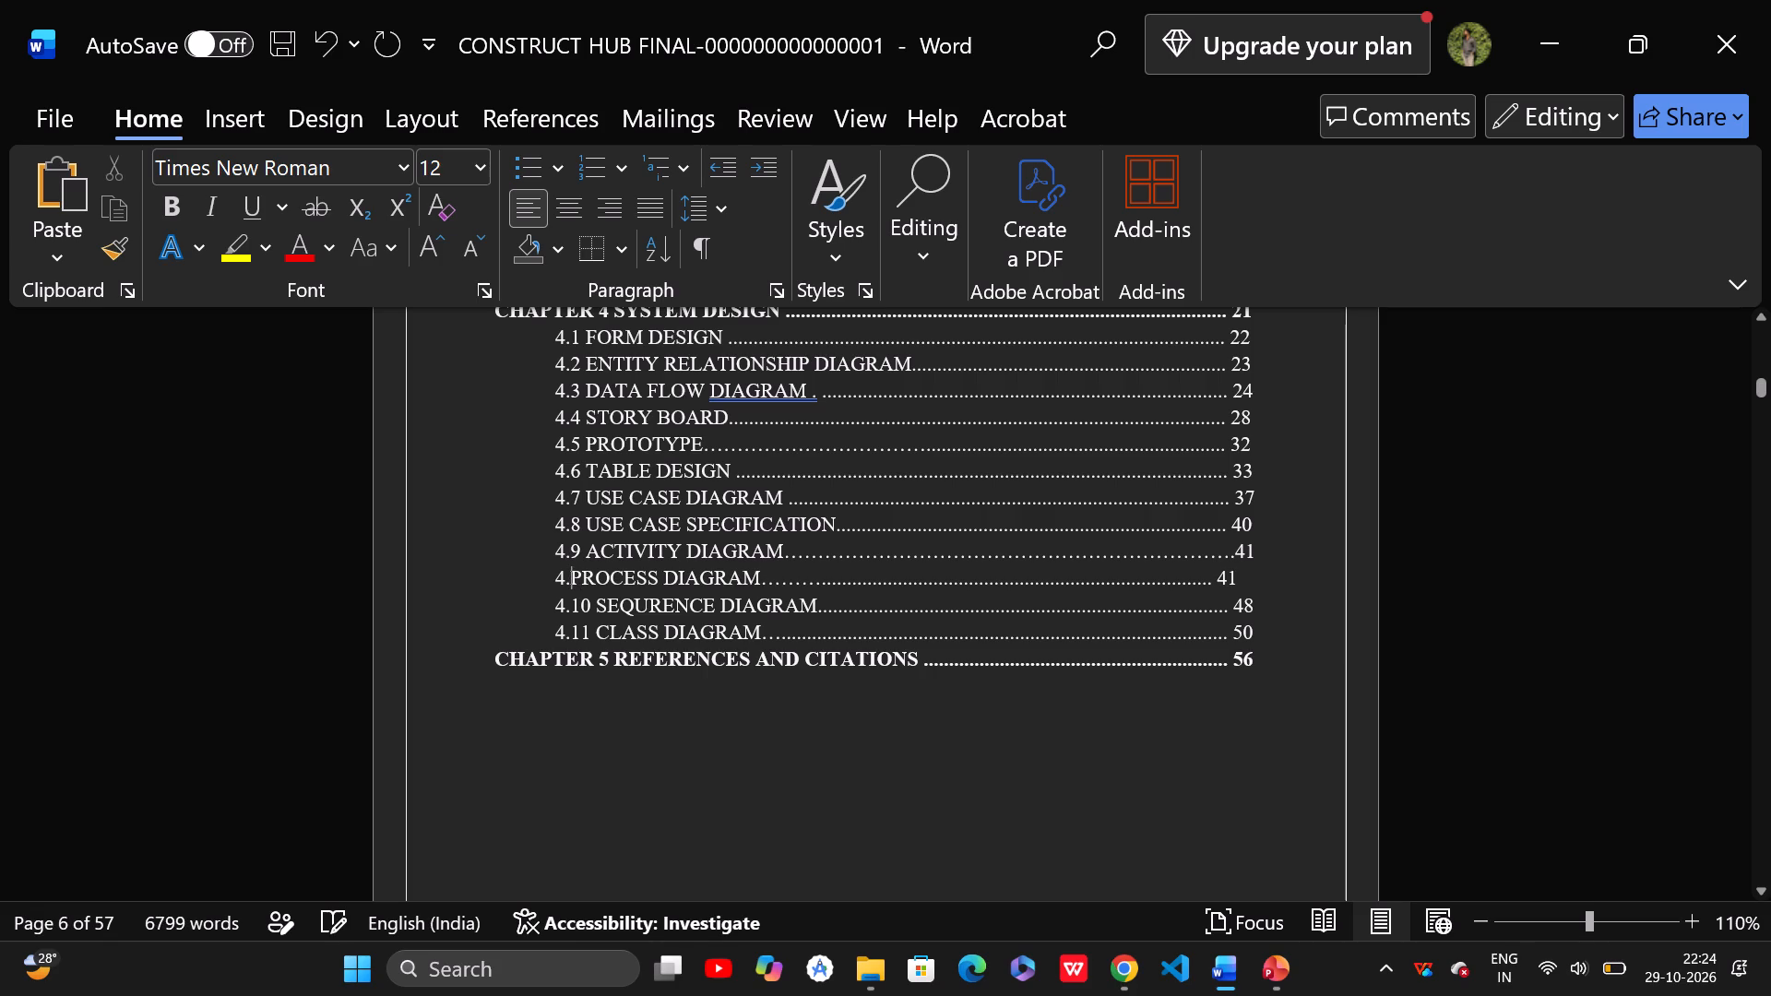
{"action": "type", "text": "10"}
{"action": "key", "text": "Down"}
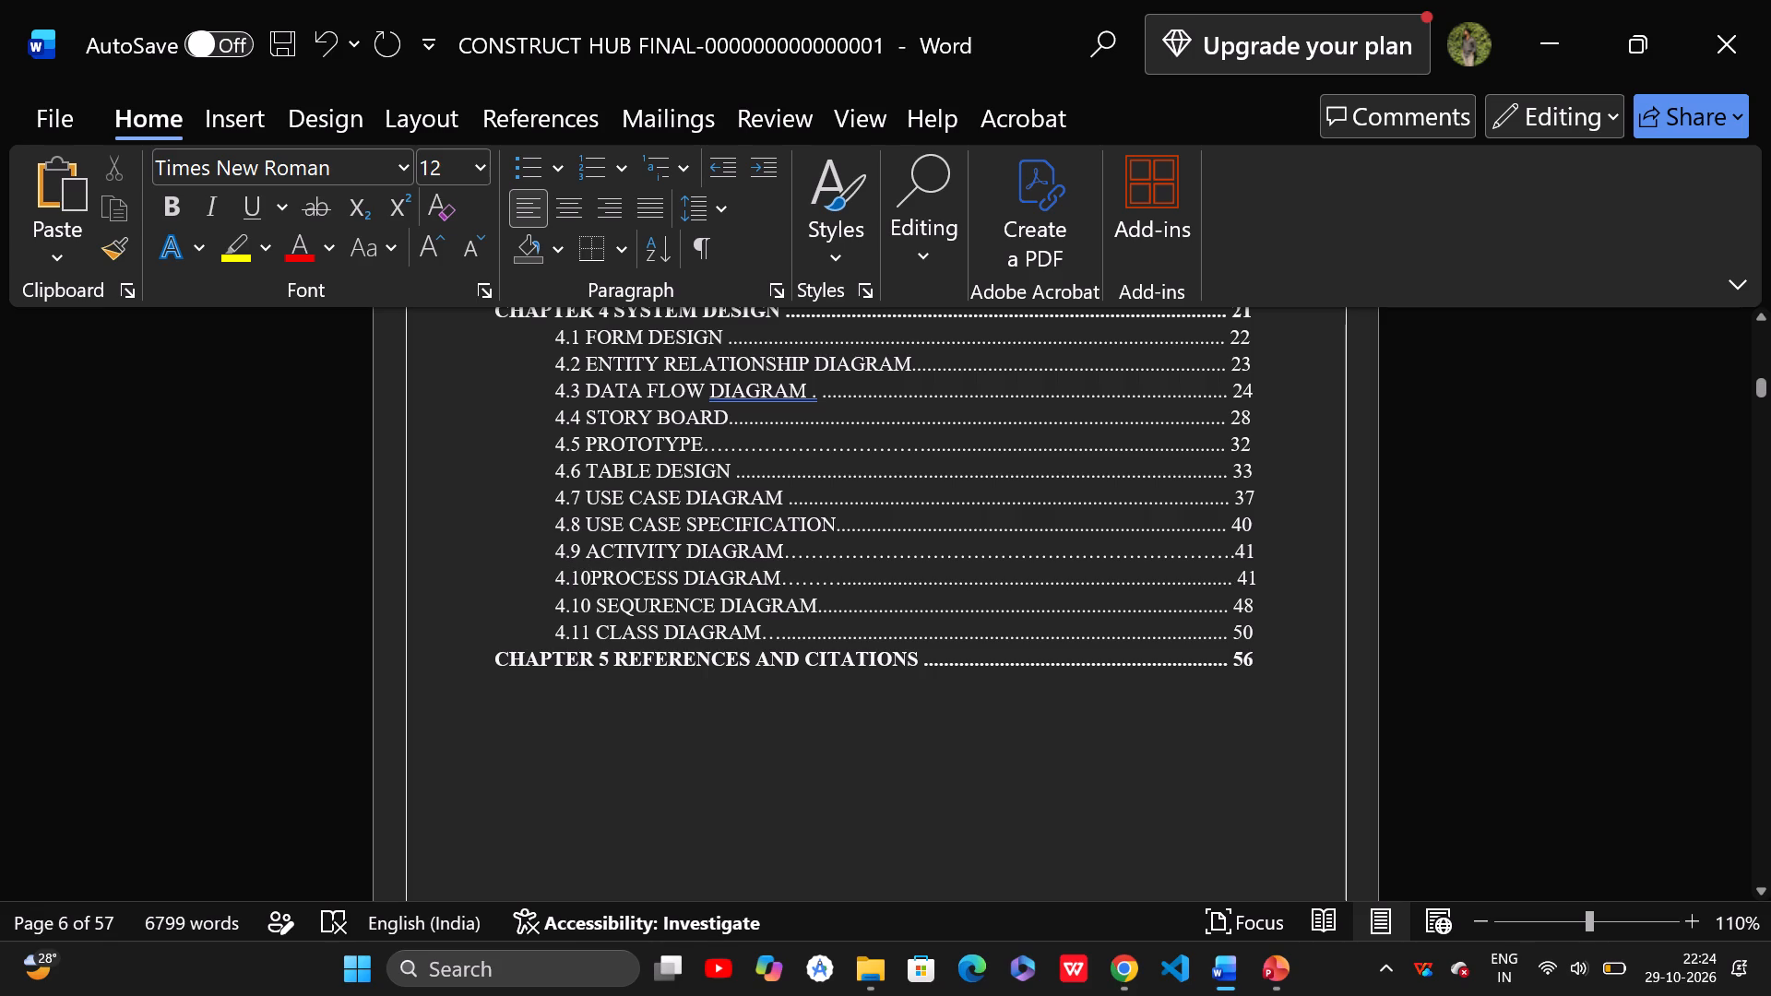
{"action": "key", "text": "BackSpace"}
{"action": "key", "text": "BackSpace"}
{"action": "type", "text": "11"}
{"action": "key", "text": "Down"}
{"action": "key", "text": "BackSpace"}
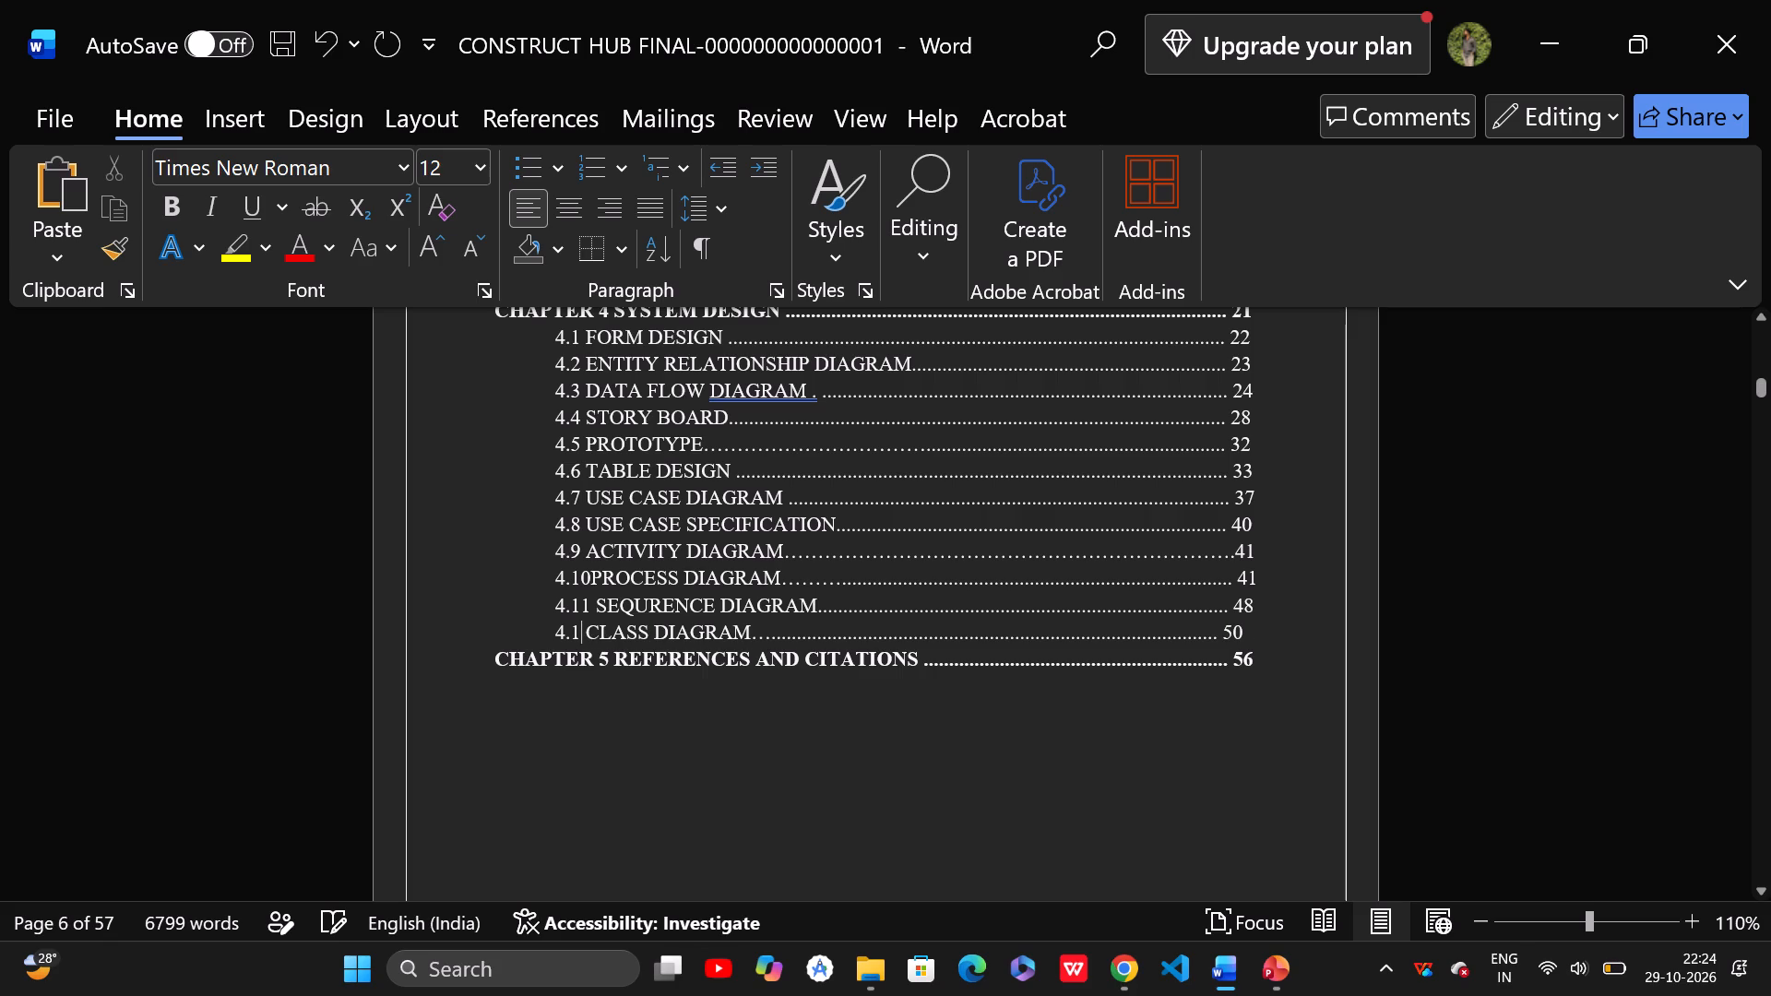
{"action": "key", "text": "2"}
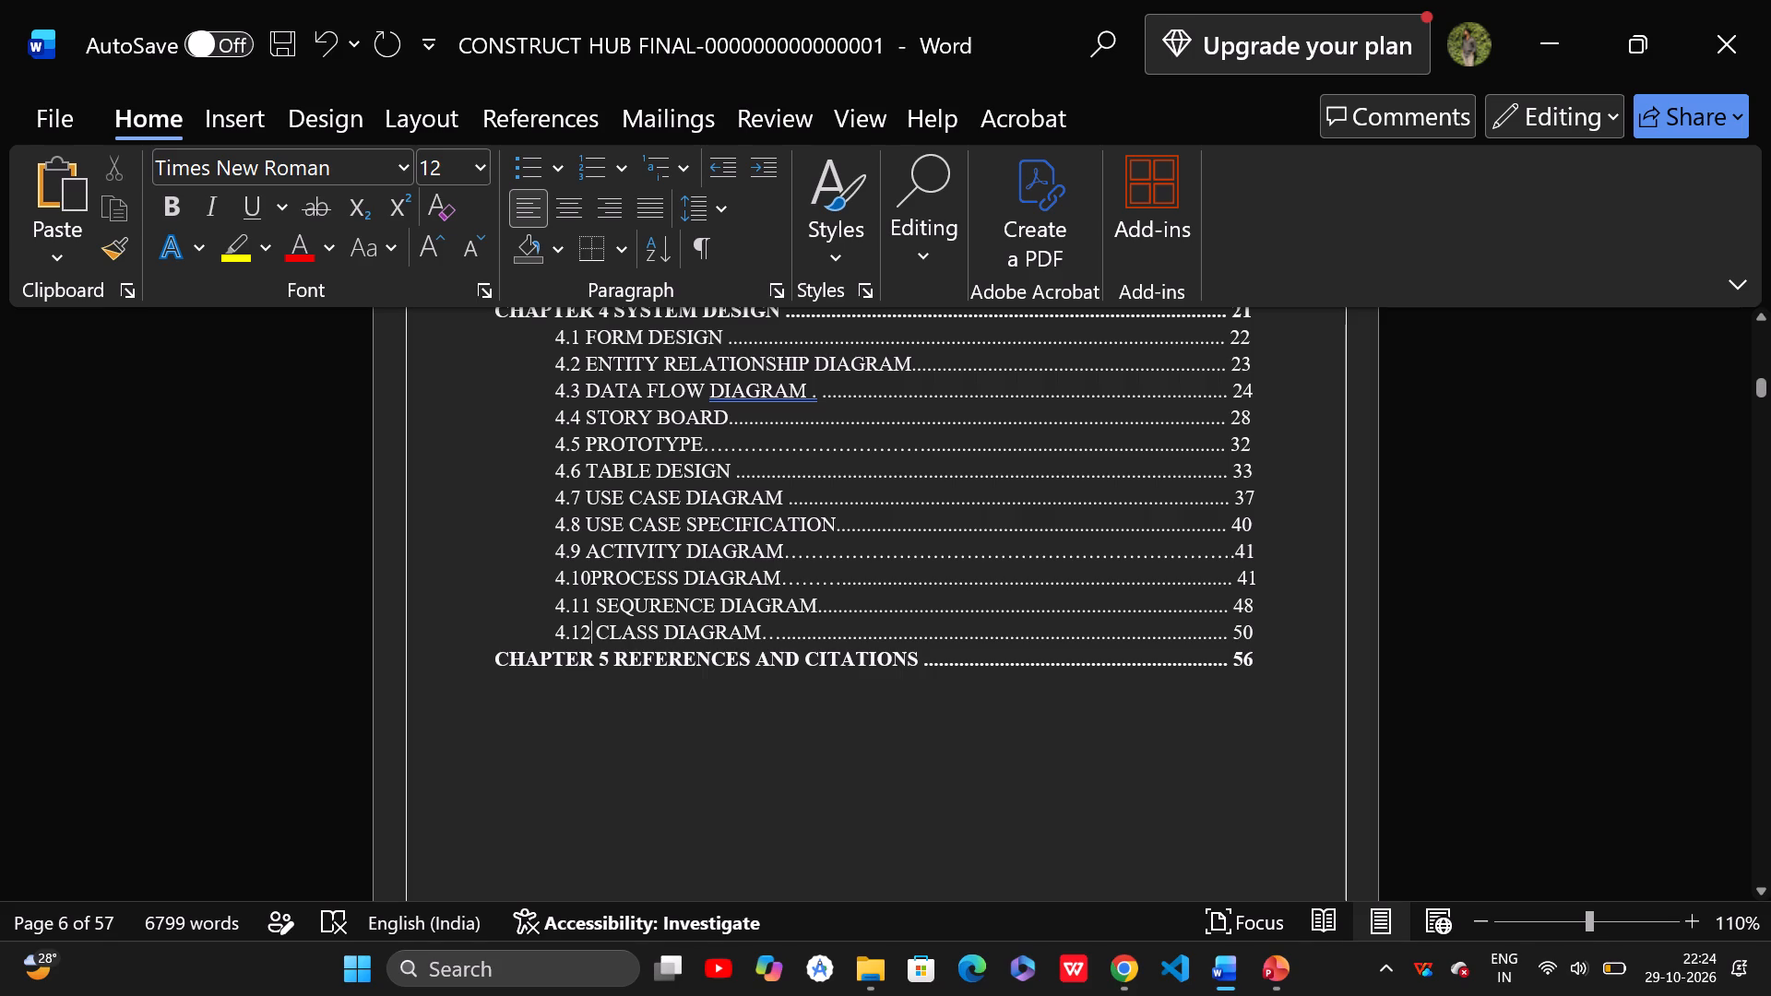
Review the chapter entries on the Contents page and the numbering in the lists of tables and figures.
{"action": "scroll", "coordinate": [609, 665], "scroll_direction": "up", "scroll_amount": 4}
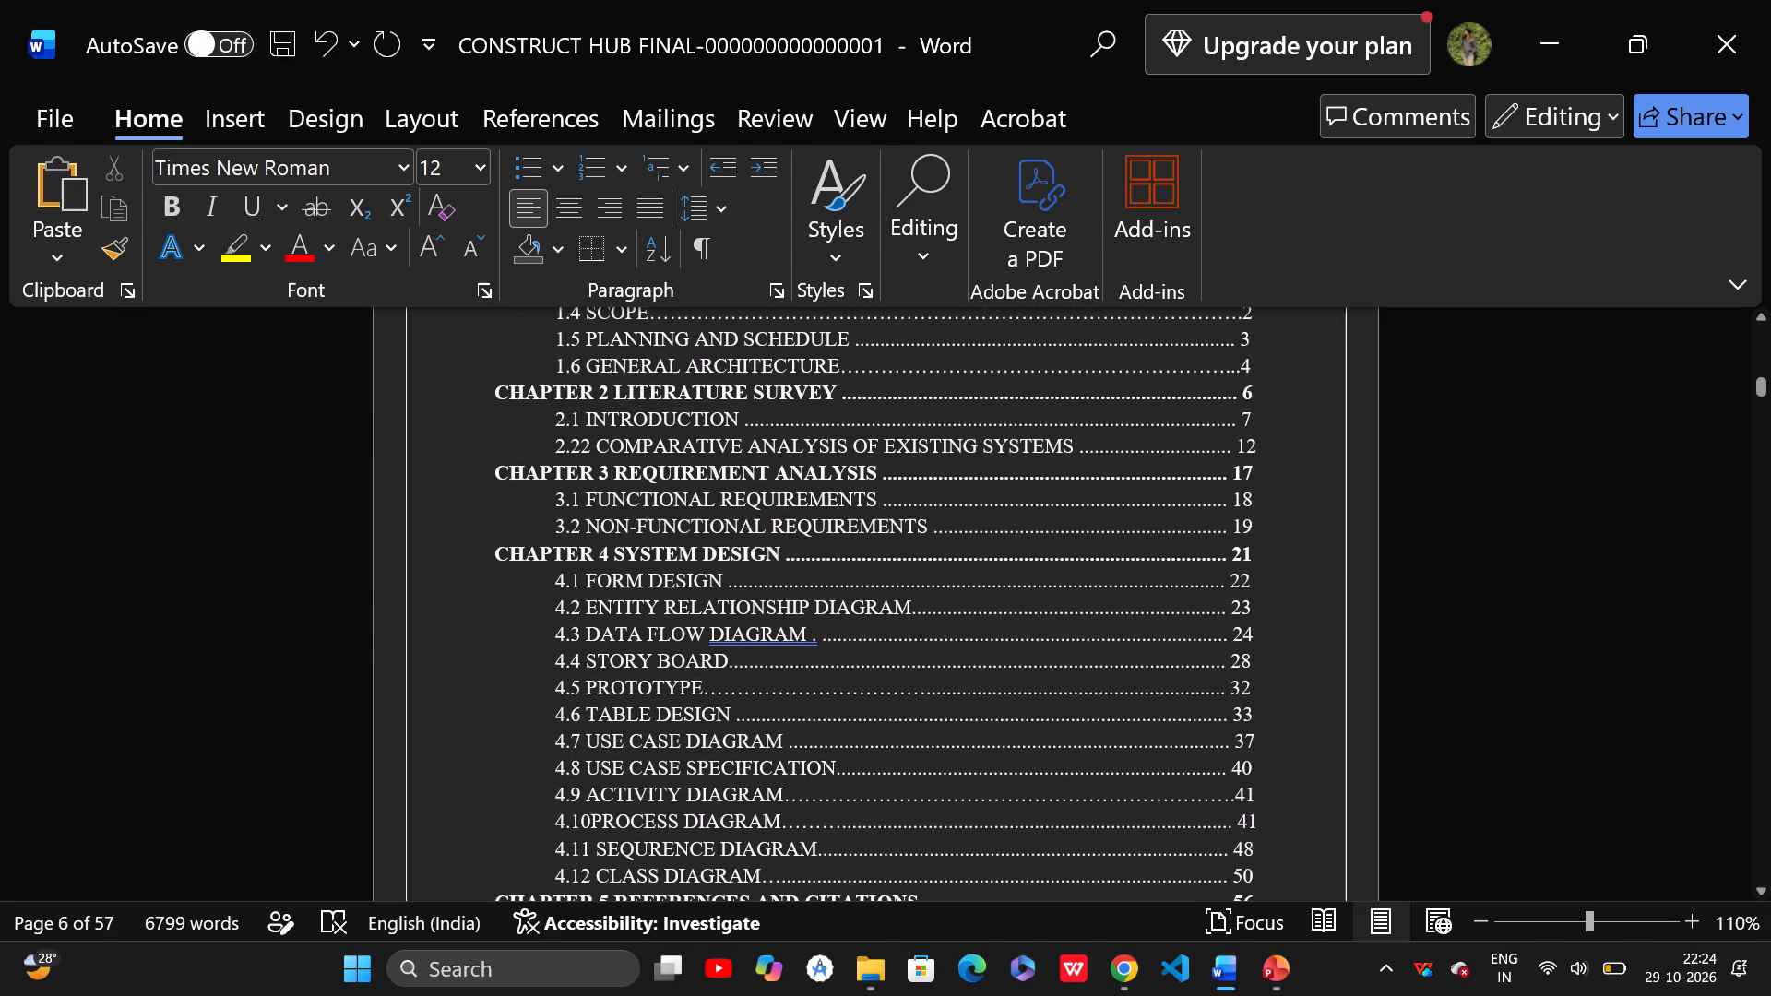
{"action": "scroll", "coordinate": [725, 557], "scroll_direction": "down", "scroll_amount": 19}
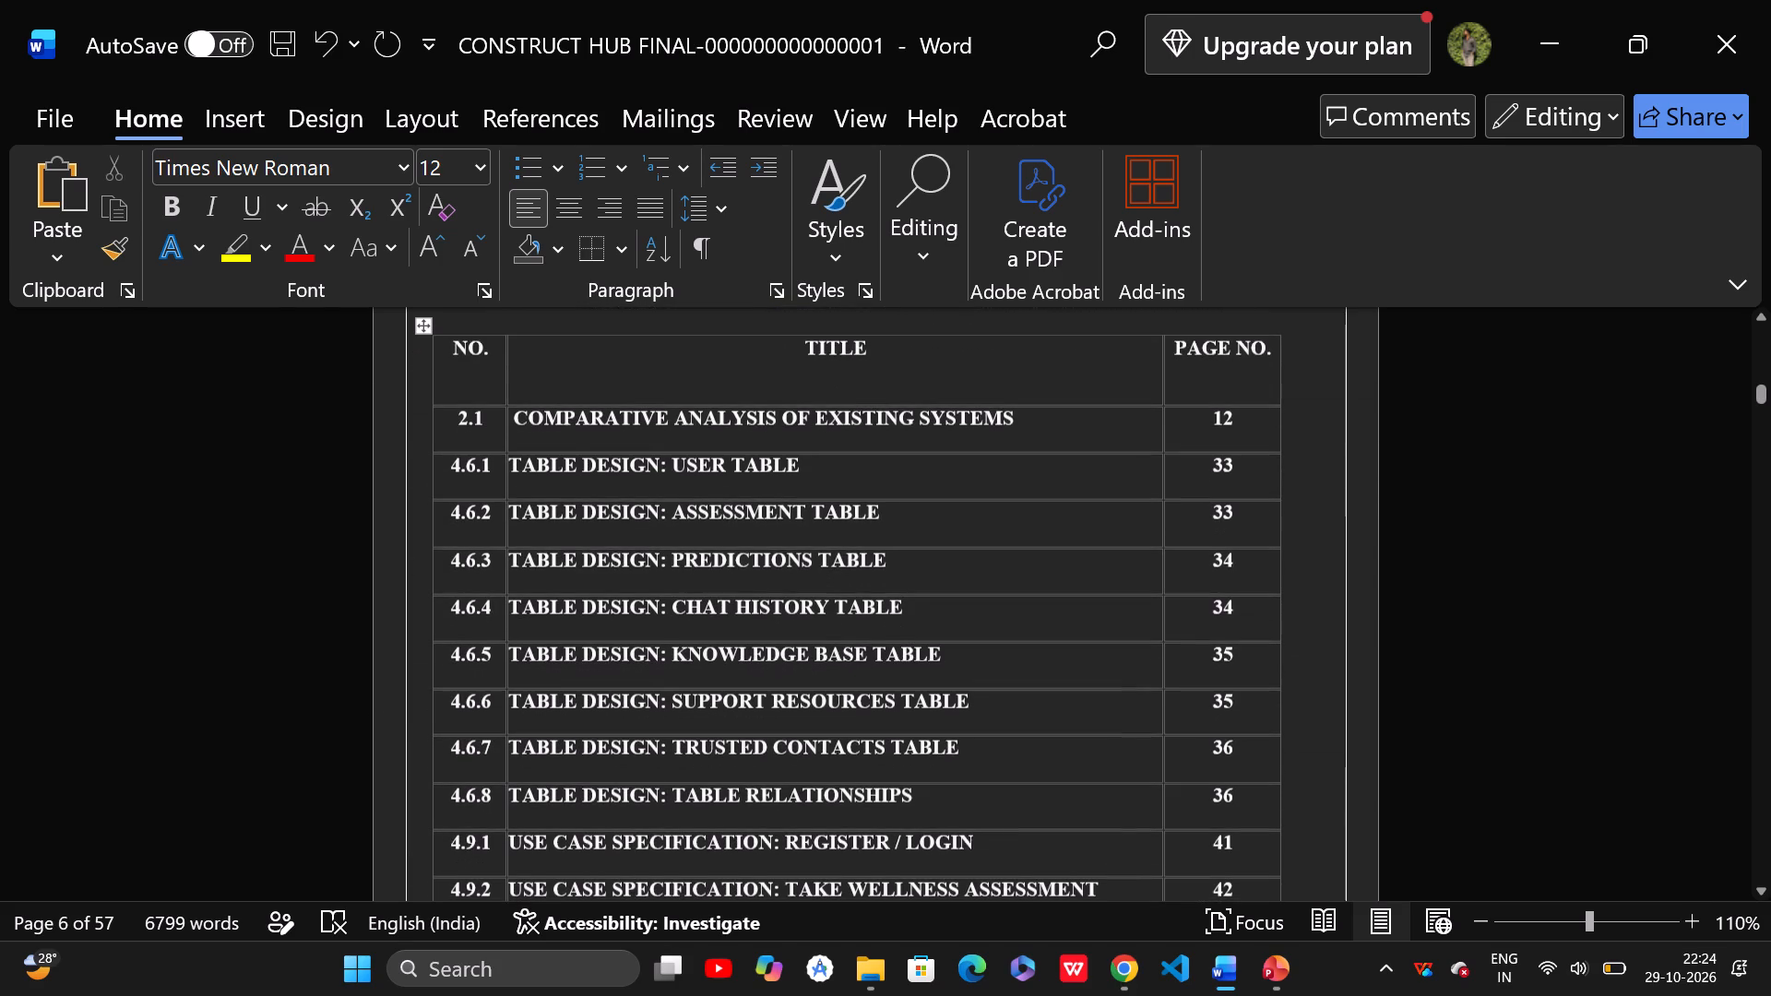
{"action": "scroll", "coordinate": [835, 702], "scroll_direction": "down", "scroll_amount": 6}
{"action": "scroll", "coordinate": [835, 702], "scroll_direction": "up", "scroll_amount": 3}
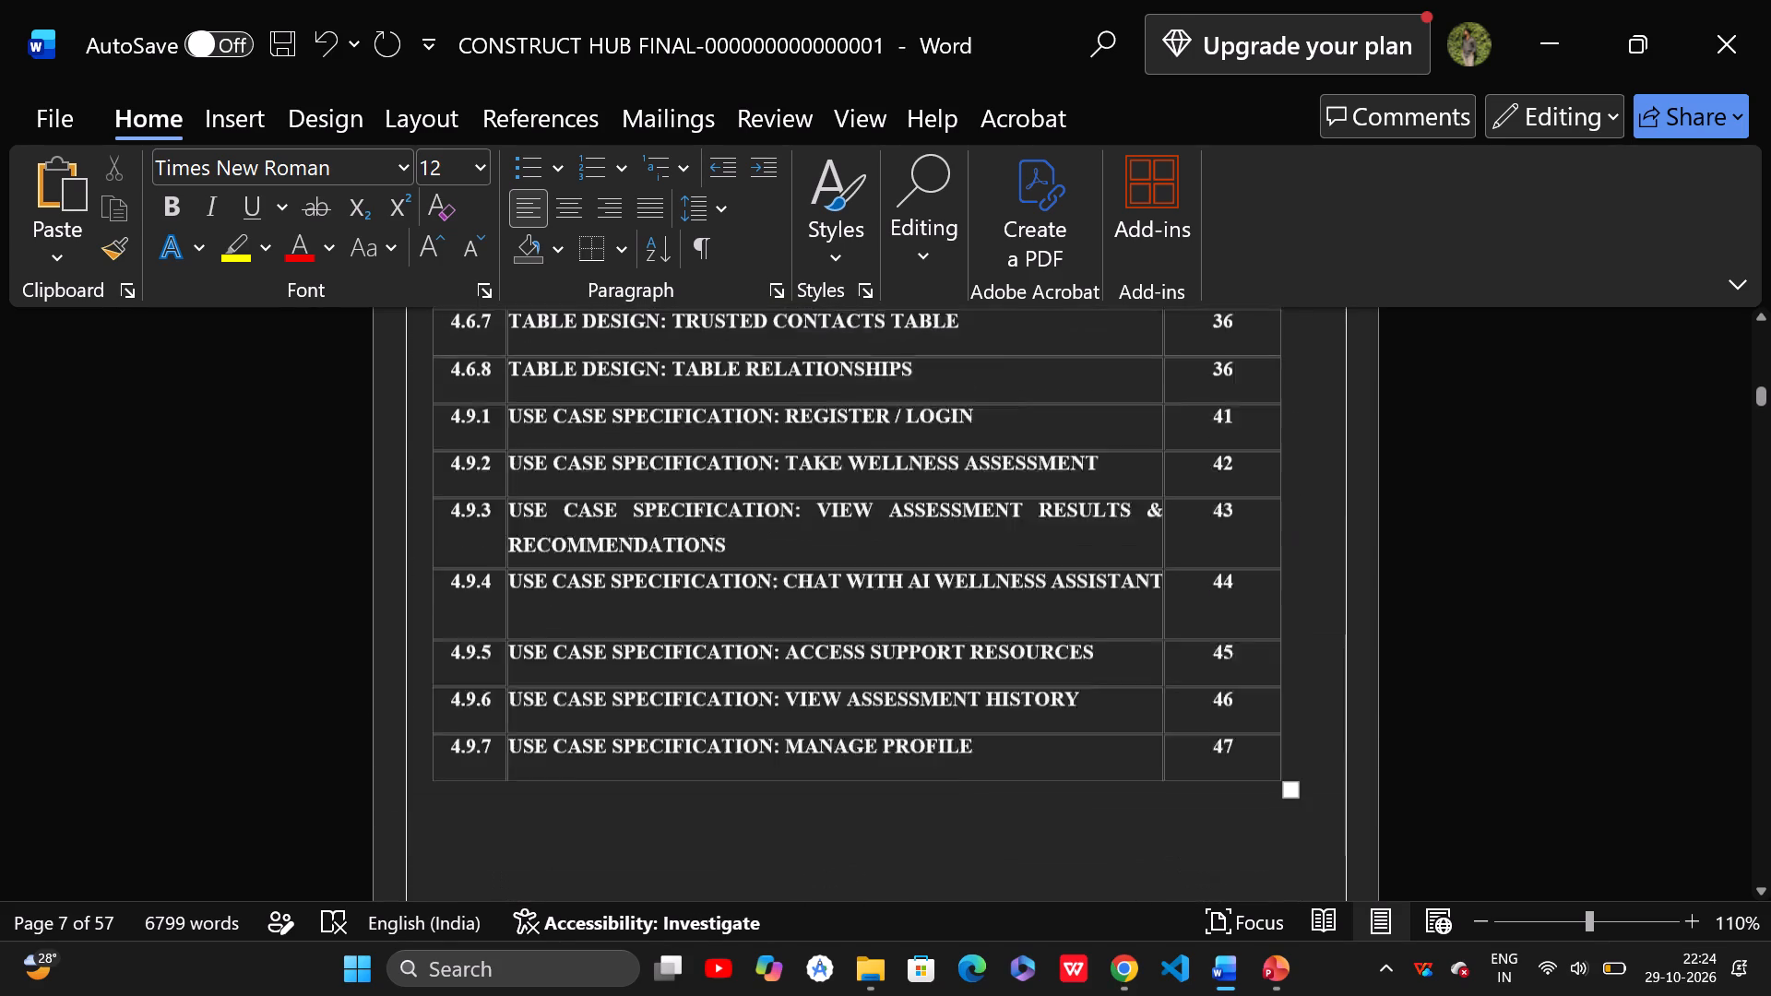
{"action": "scroll", "coordinate": [835, 702], "scroll_direction": "down", "scroll_amount": 7}
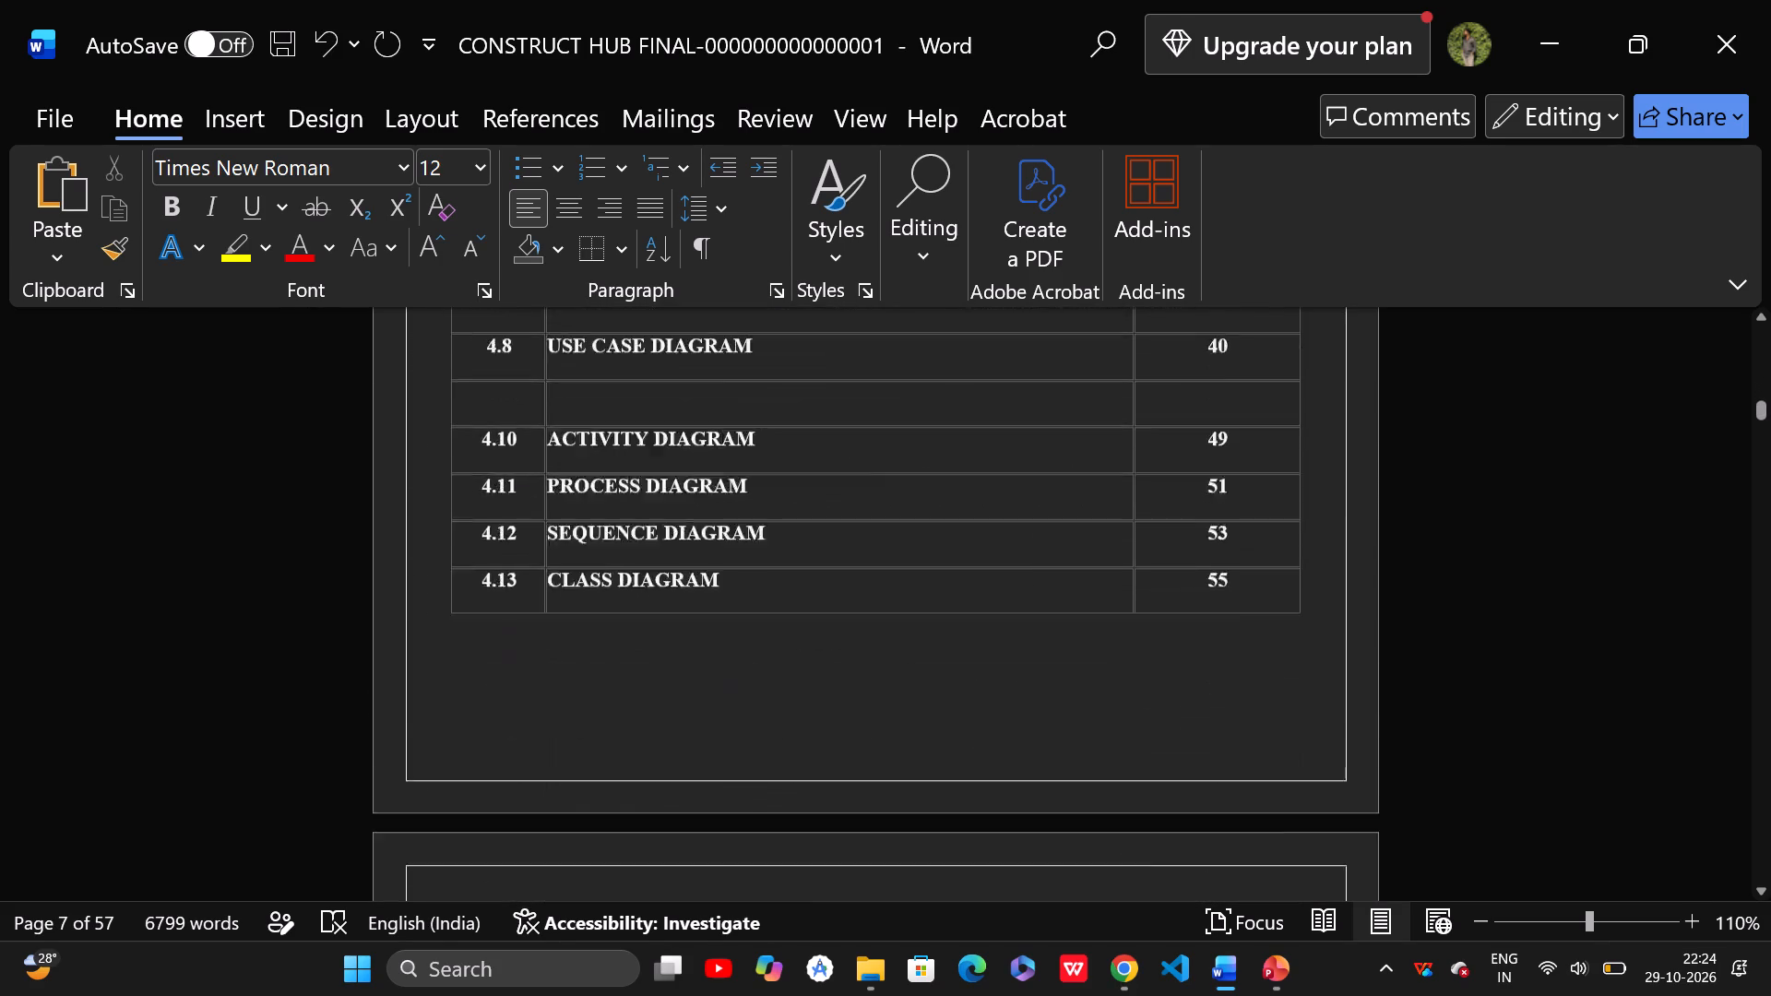
Look through the report body from the story board panels and the 4.6 table specifications to section 4.6.17 Table Relationships.
{"action": "scroll", "coordinate": [835, 702], "scroll_direction": "down", "scroll_amount": 8}
{"action": "scroll", "coordinate": [835, 702], "scroll_direction": "down", "scroll_amount": 20}
{"action": "scroll", "coordinate": [835, 702], "scroll_direction": "down", "scroll_amount": 20}
{"action": "scroll", "coordinate": [835, 702], "scroll_direction": "down", "scroll_amount": 9}
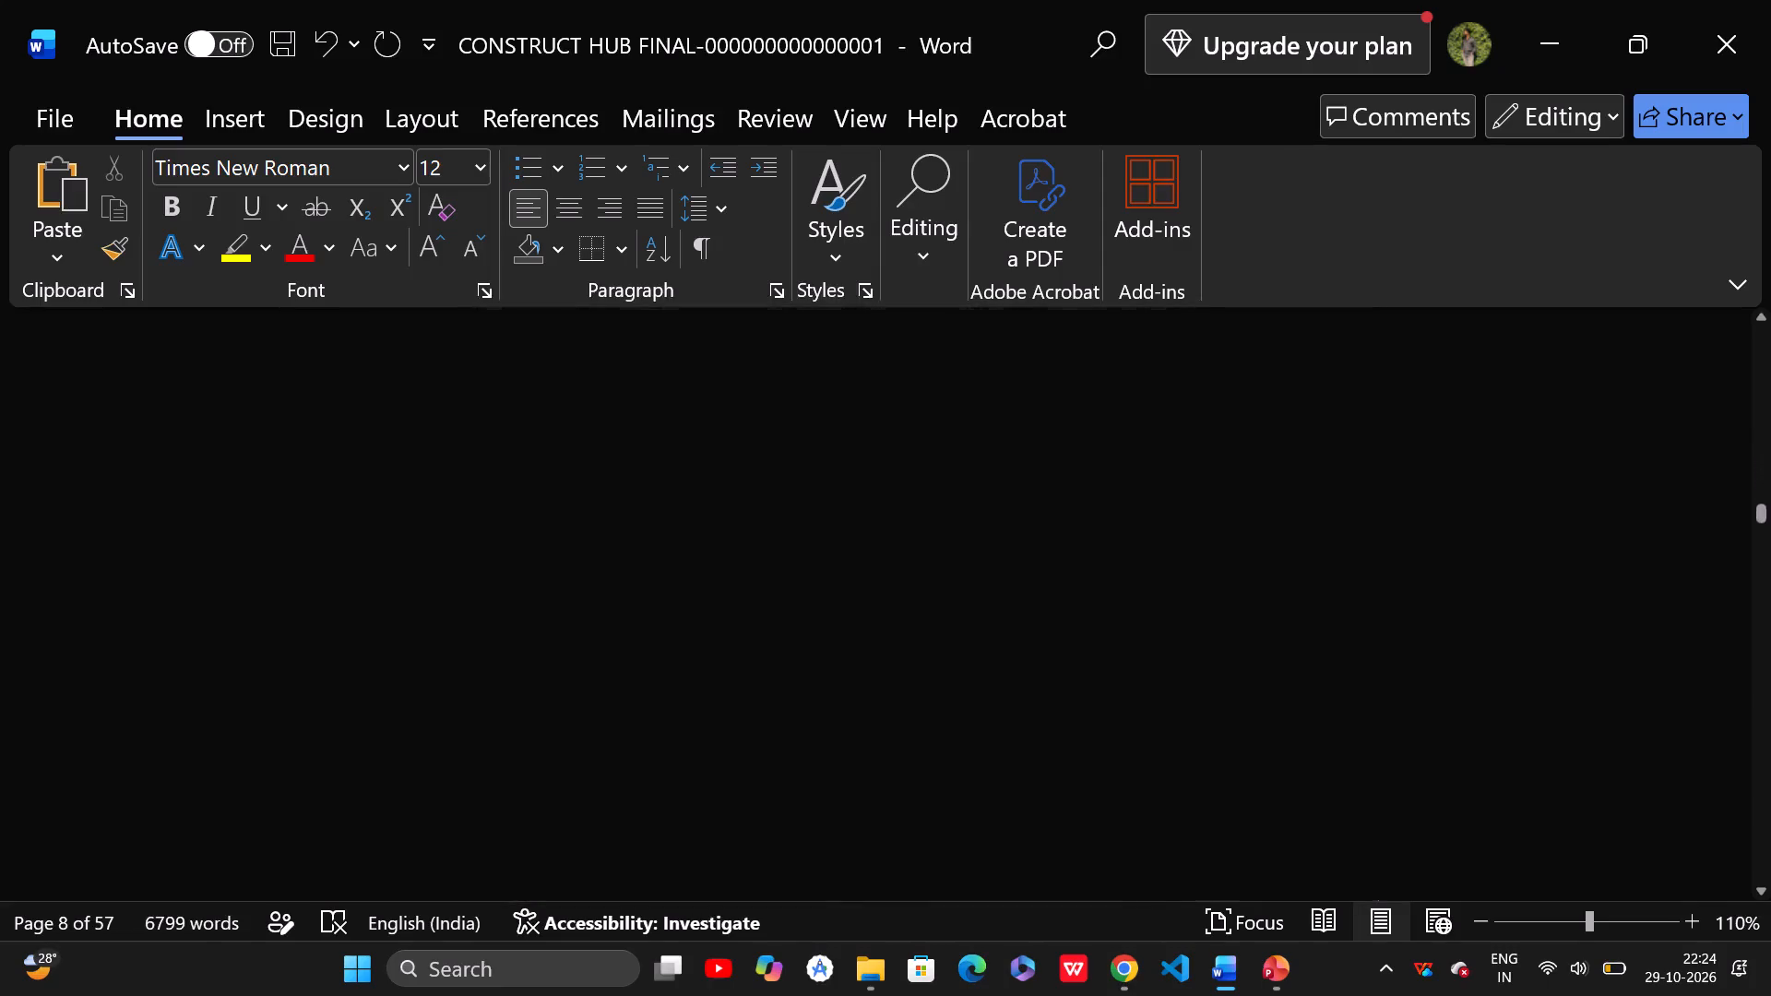
{"action": "scroll", "coordinate": [835, 702], "scroll_direction": "down", "scroll_amount": 20}
{"action": "scroll", "coordinate": [835, 702], "scroll_direction": "down", "scroll_amount": 20}
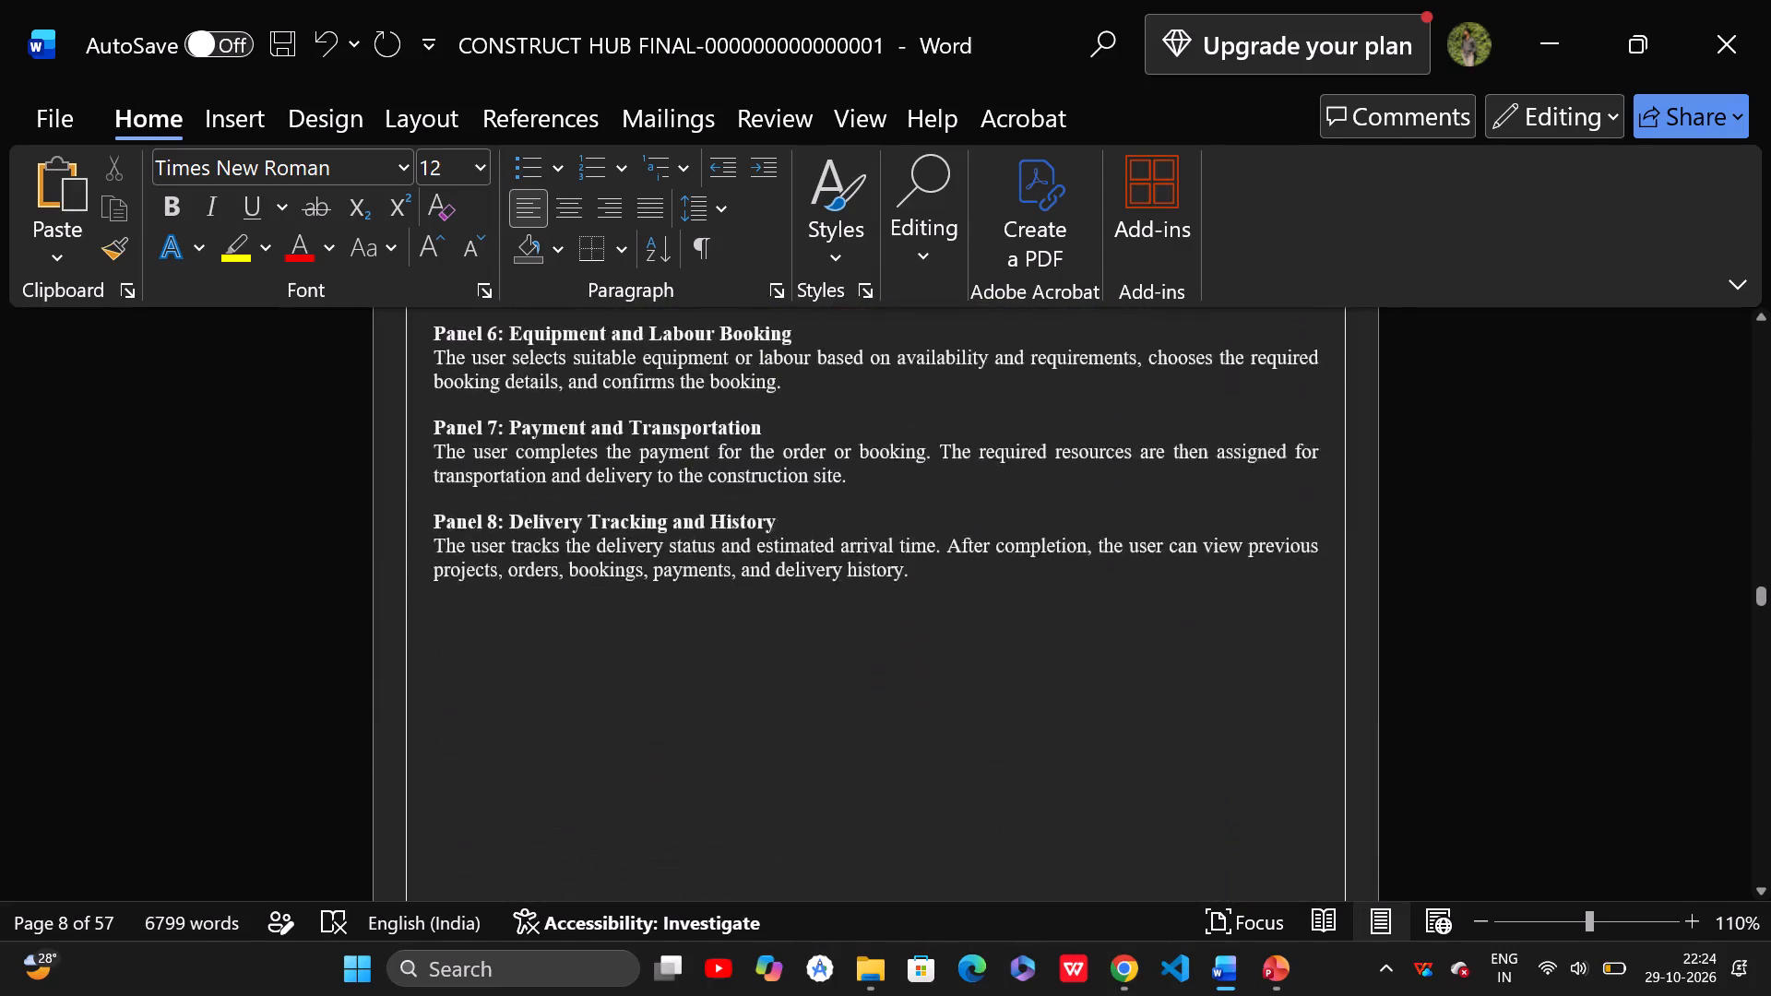
{"action": "scroll", "coordinate": [835, 702], "scroll_direction": "down", "scroll_amount": 14}
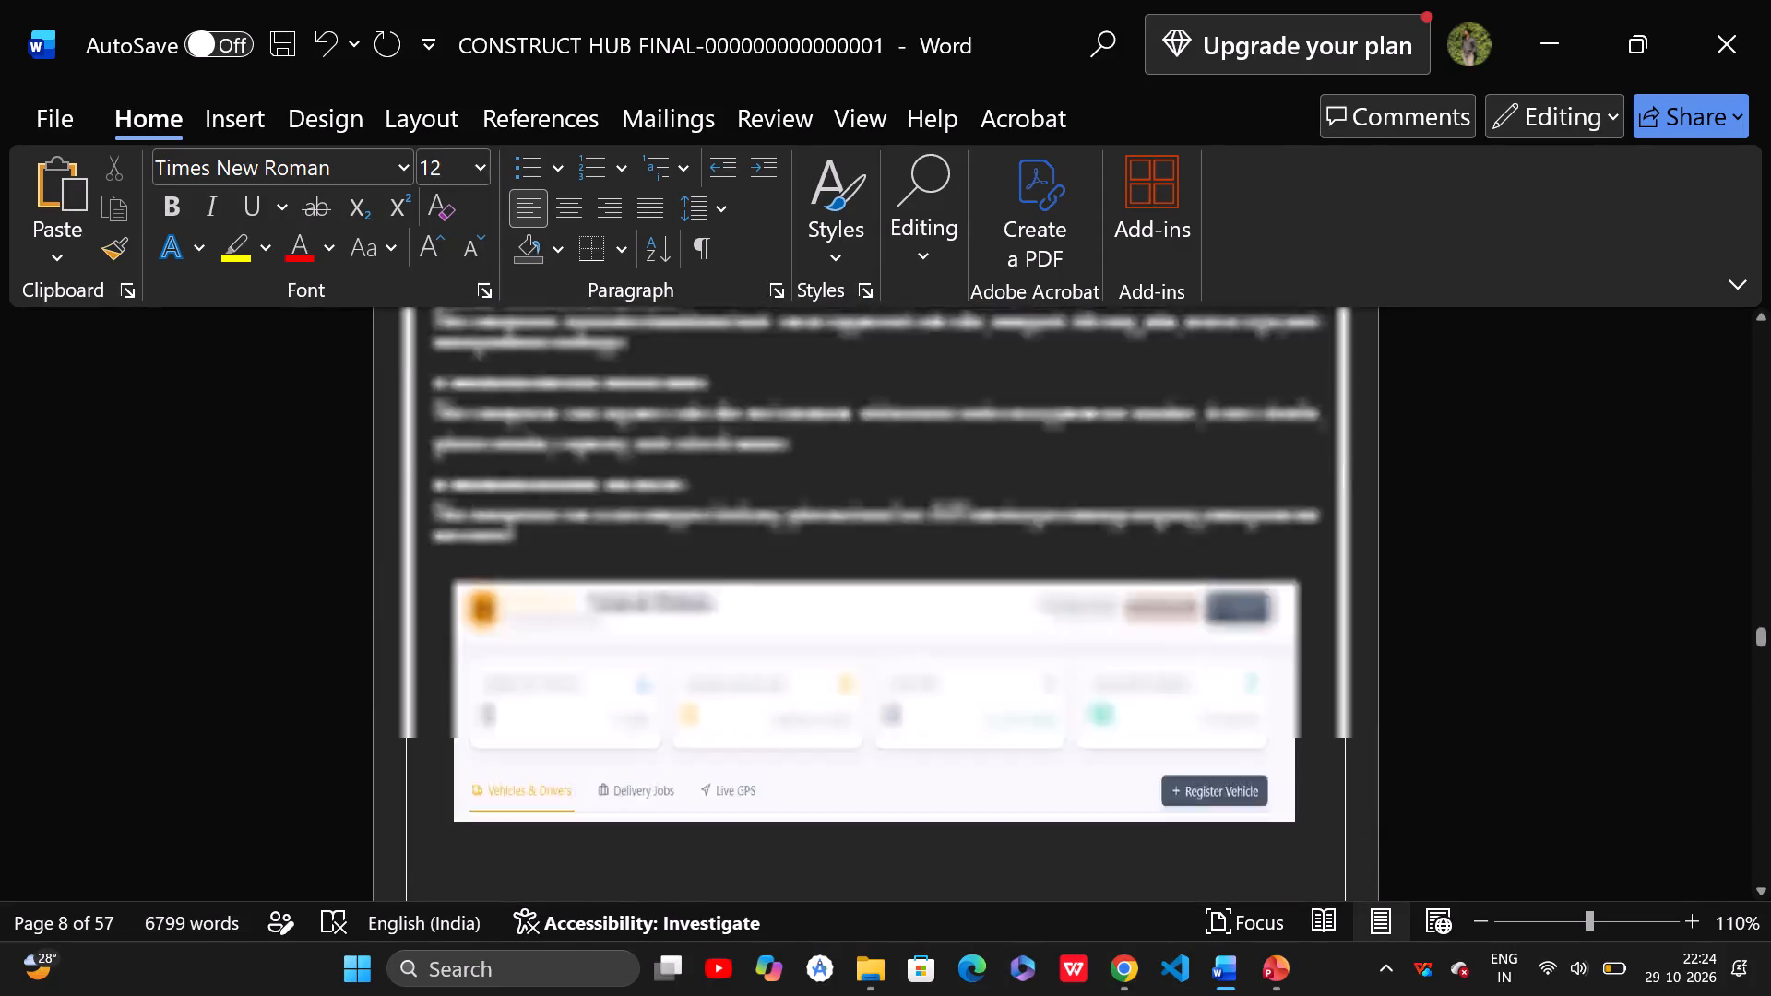
{"action": "scroll", "coordinate": [835, 702], "scroll_direction": "down", "scroll_amount": 9}
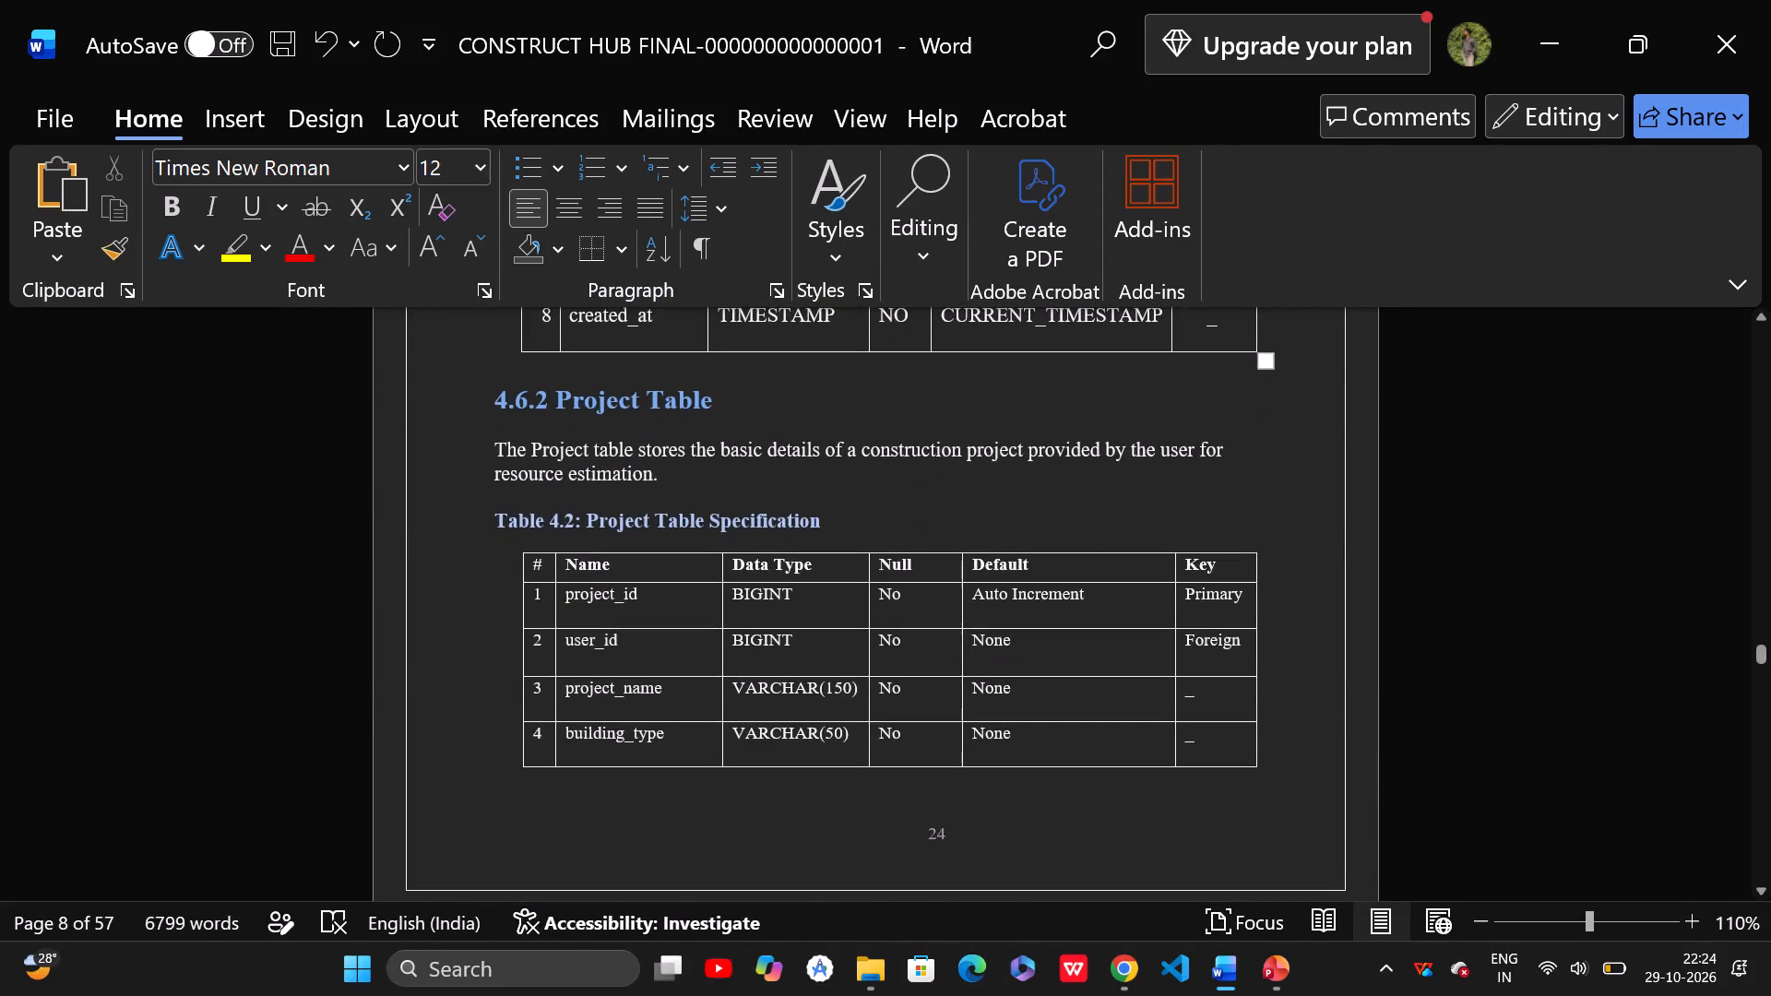
{"action": "scroll", "coordinate": [835, 702], "scroll_direction": "down", "scroll_amount": 1}
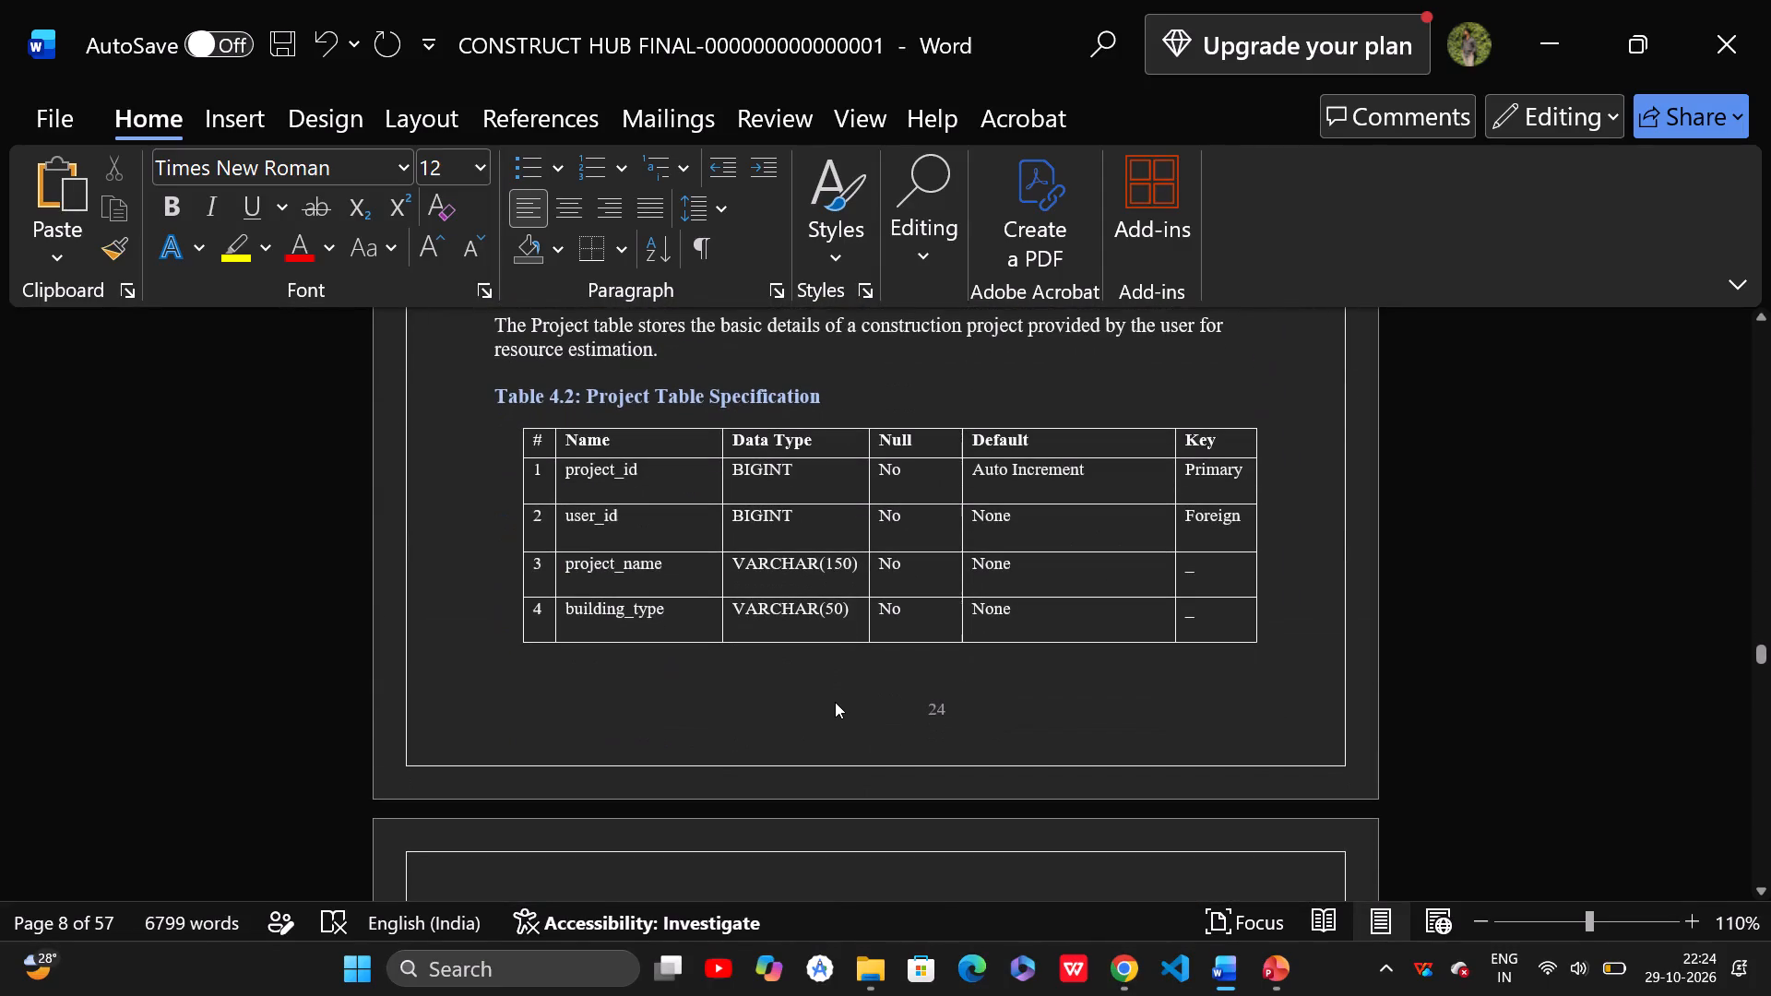
{"action": "scroll", "coordinate": [835, 702], "scroll_direction": "down", "scroll_amount": 3}
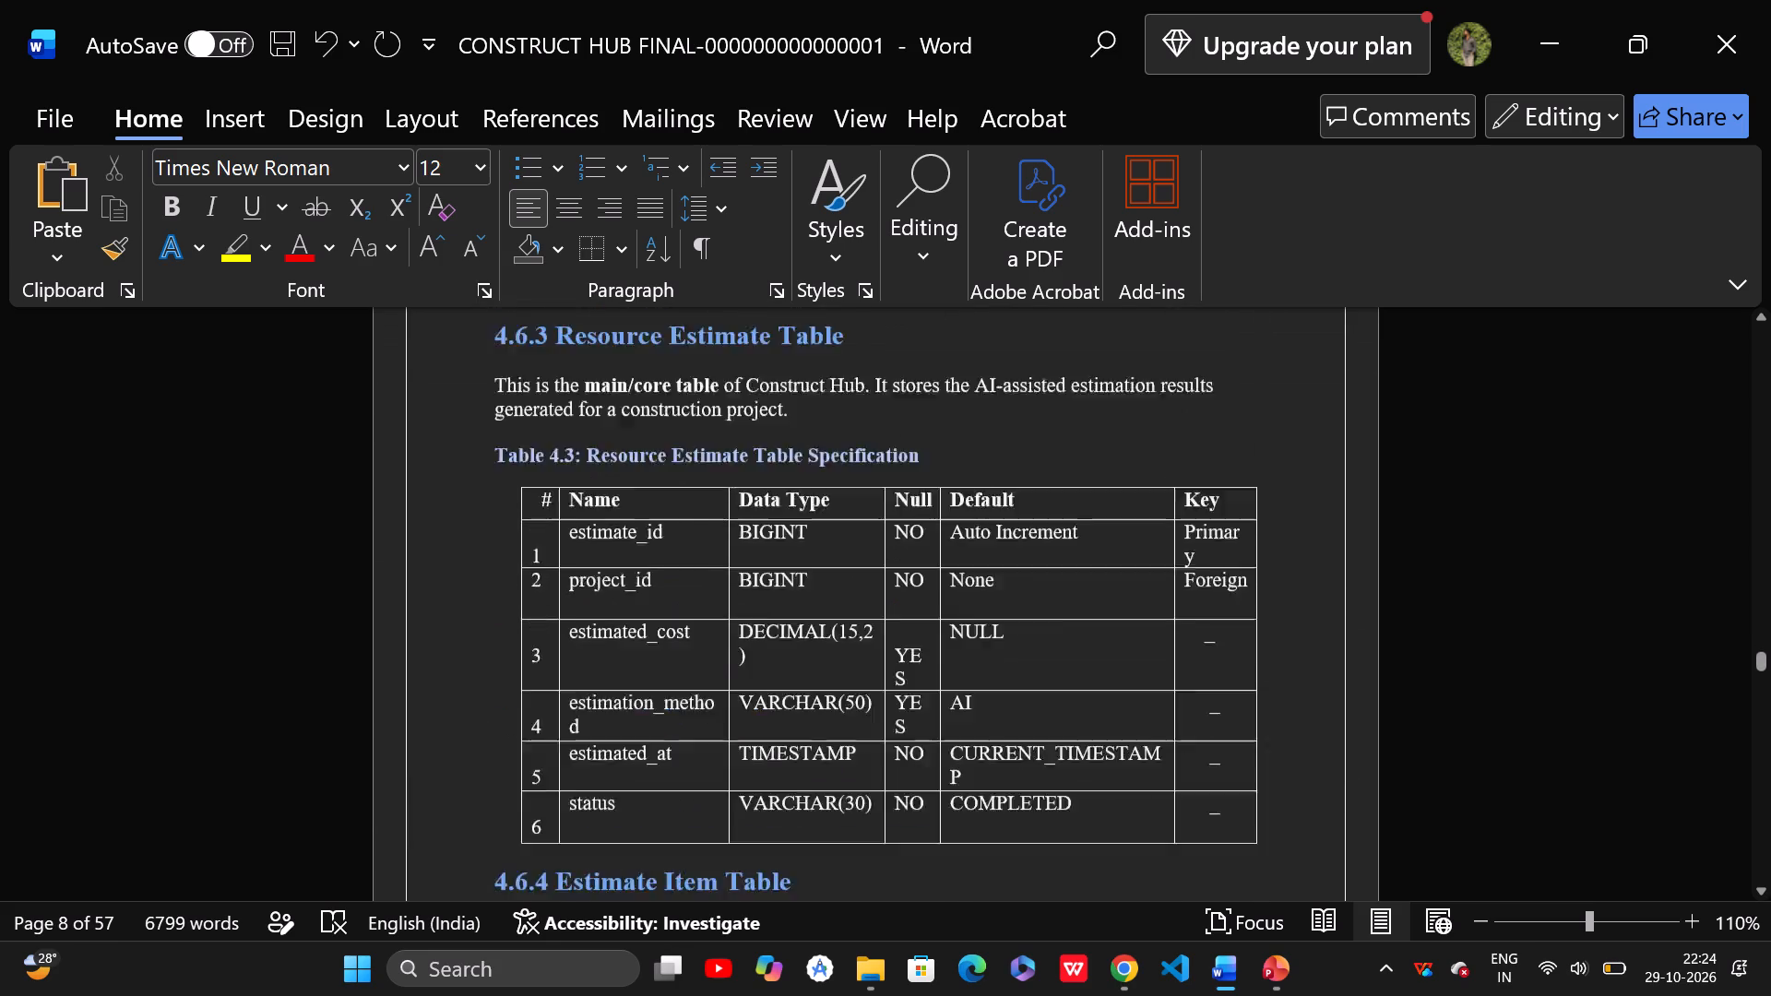
{"action": "scroll", "coordinate": [835, 702], "scroll_direction": "down", "scroll_amount": 2}
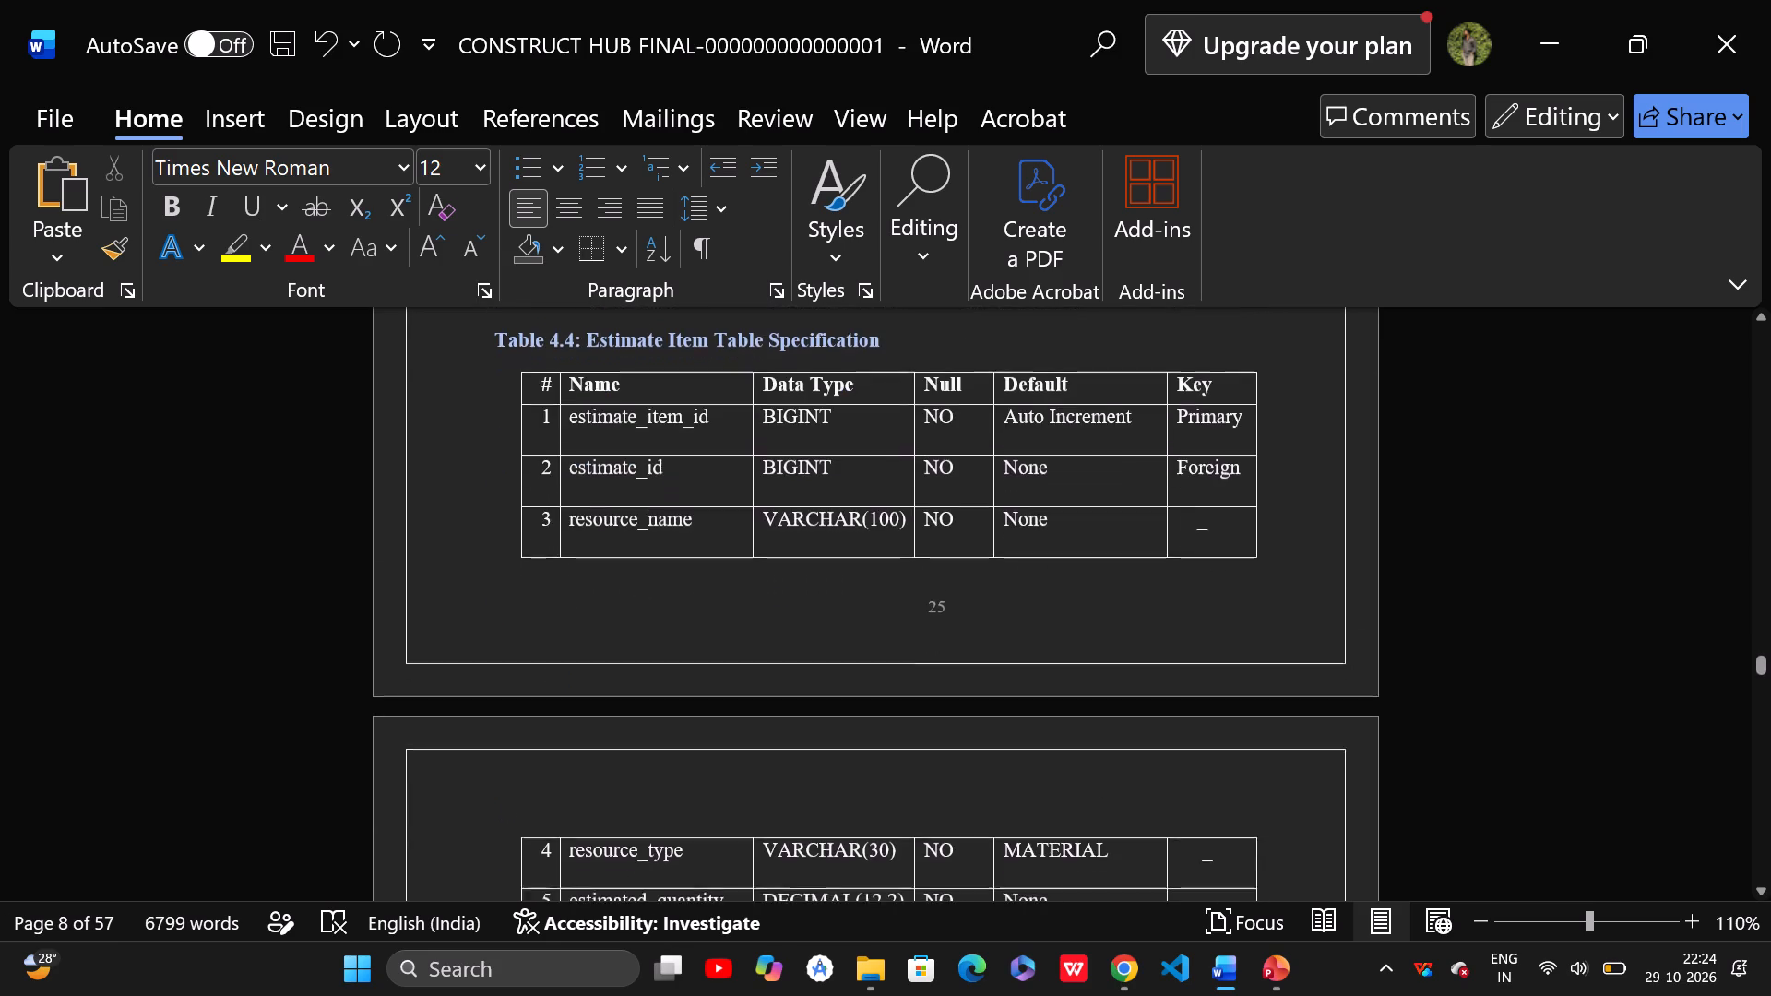
{"action": "scroll", "coordinate": [835, 702], "scroll_direction": "down", "scroll_amount": 1}
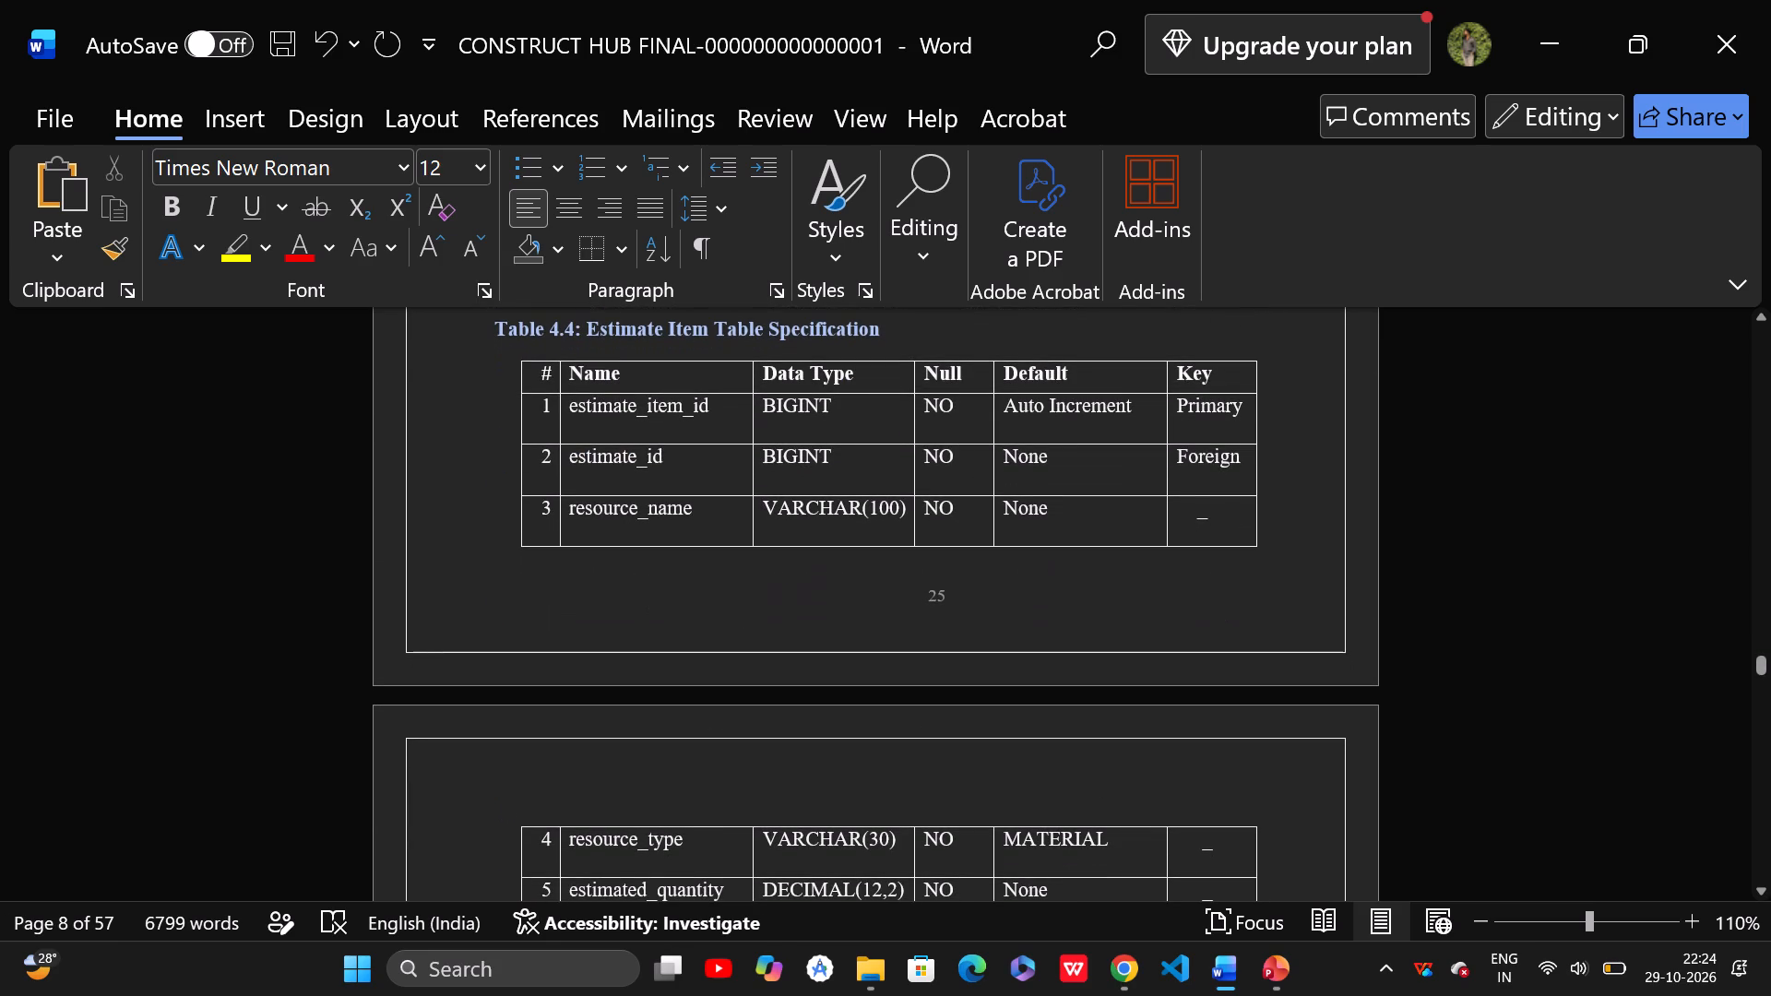
{"action": "scroll", "coordinate": [835, 702], "scroll_direction": "down", "scroll_amount": 1}
{"action": "triple_click", "coordinate": [850, 702]}
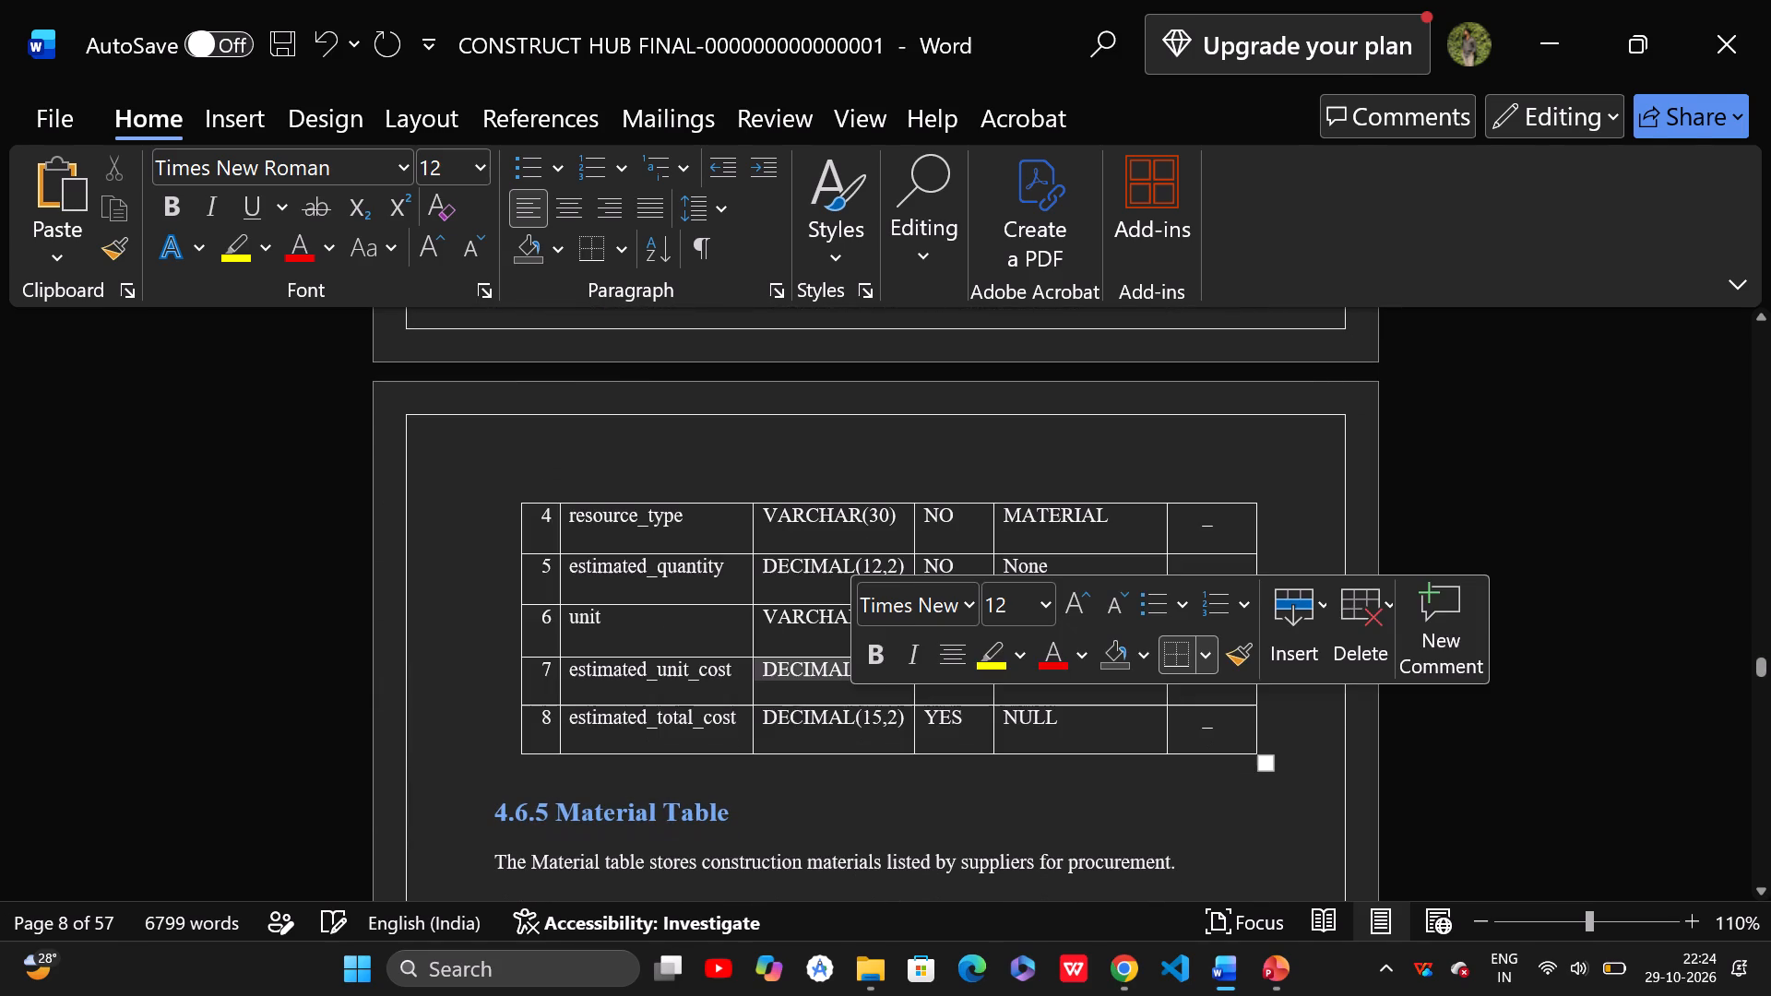
{"action": "left_click", "coordinate": [1004, 807]}
{"action": "scroll", "coordinate": [1004, 807], "scroll_direction": "down", "scroll_amount": 17}
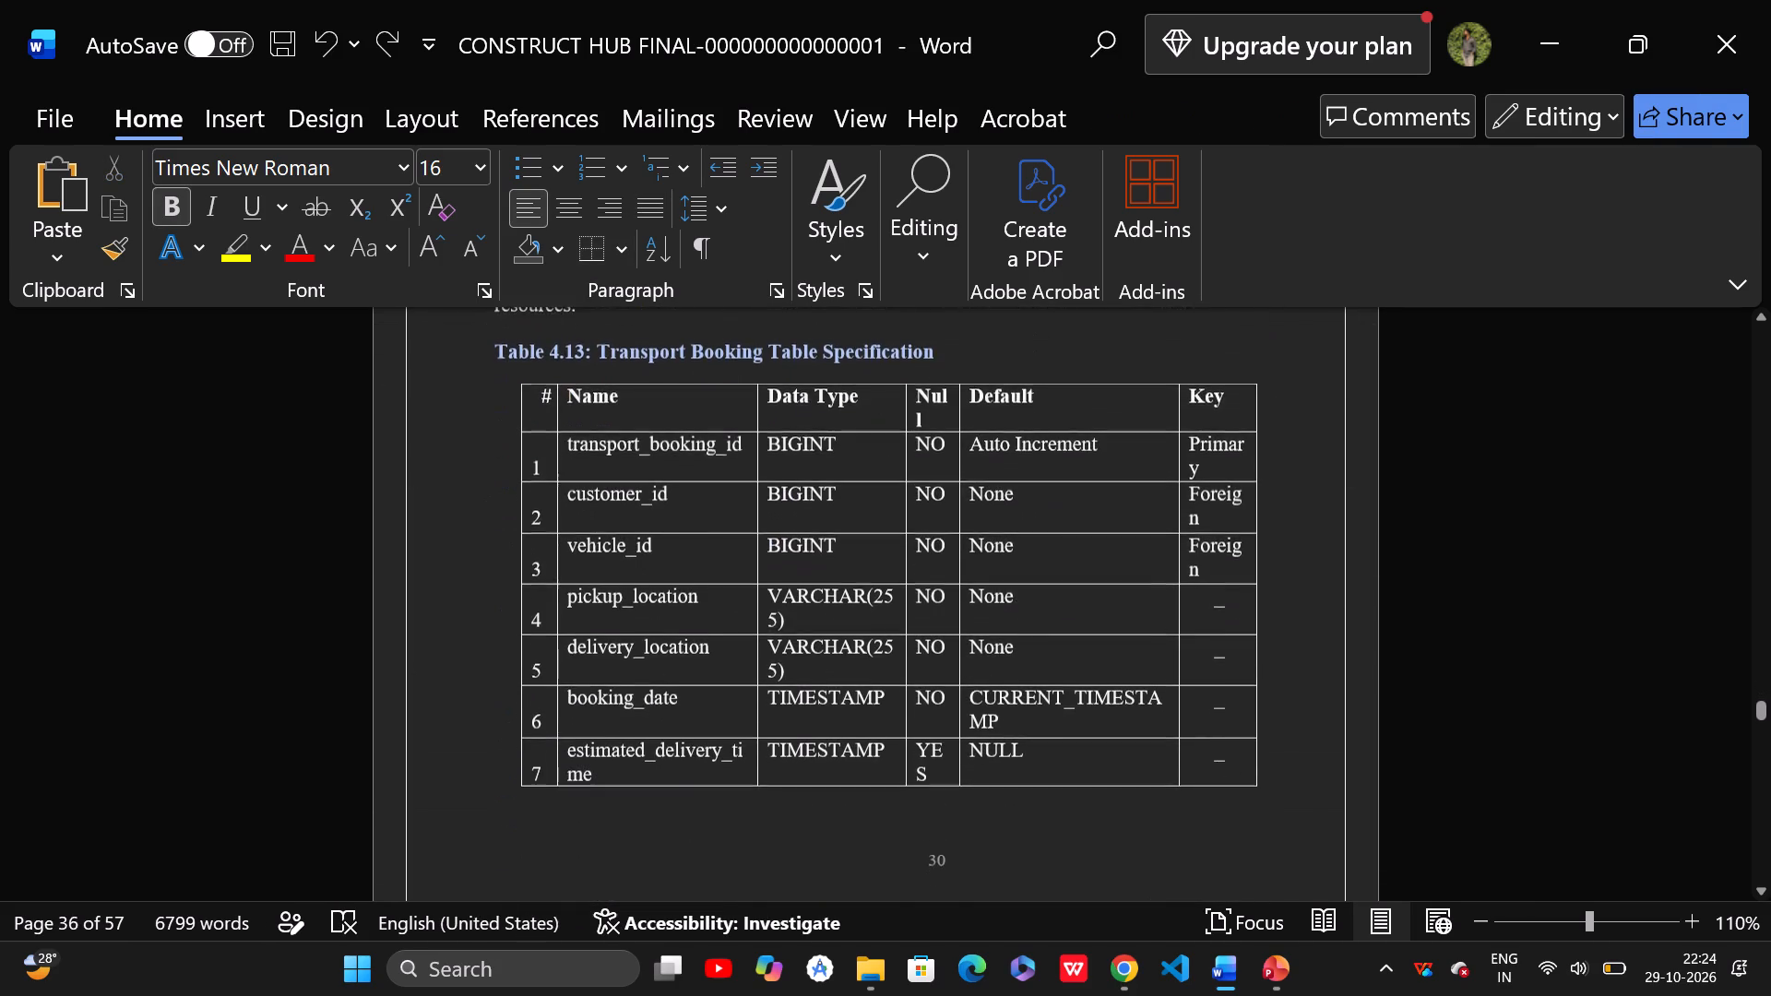
{"action": "scroll", "coordinate": [1004, 807], "scroll_direction": "down", "scroll_amount": 7}
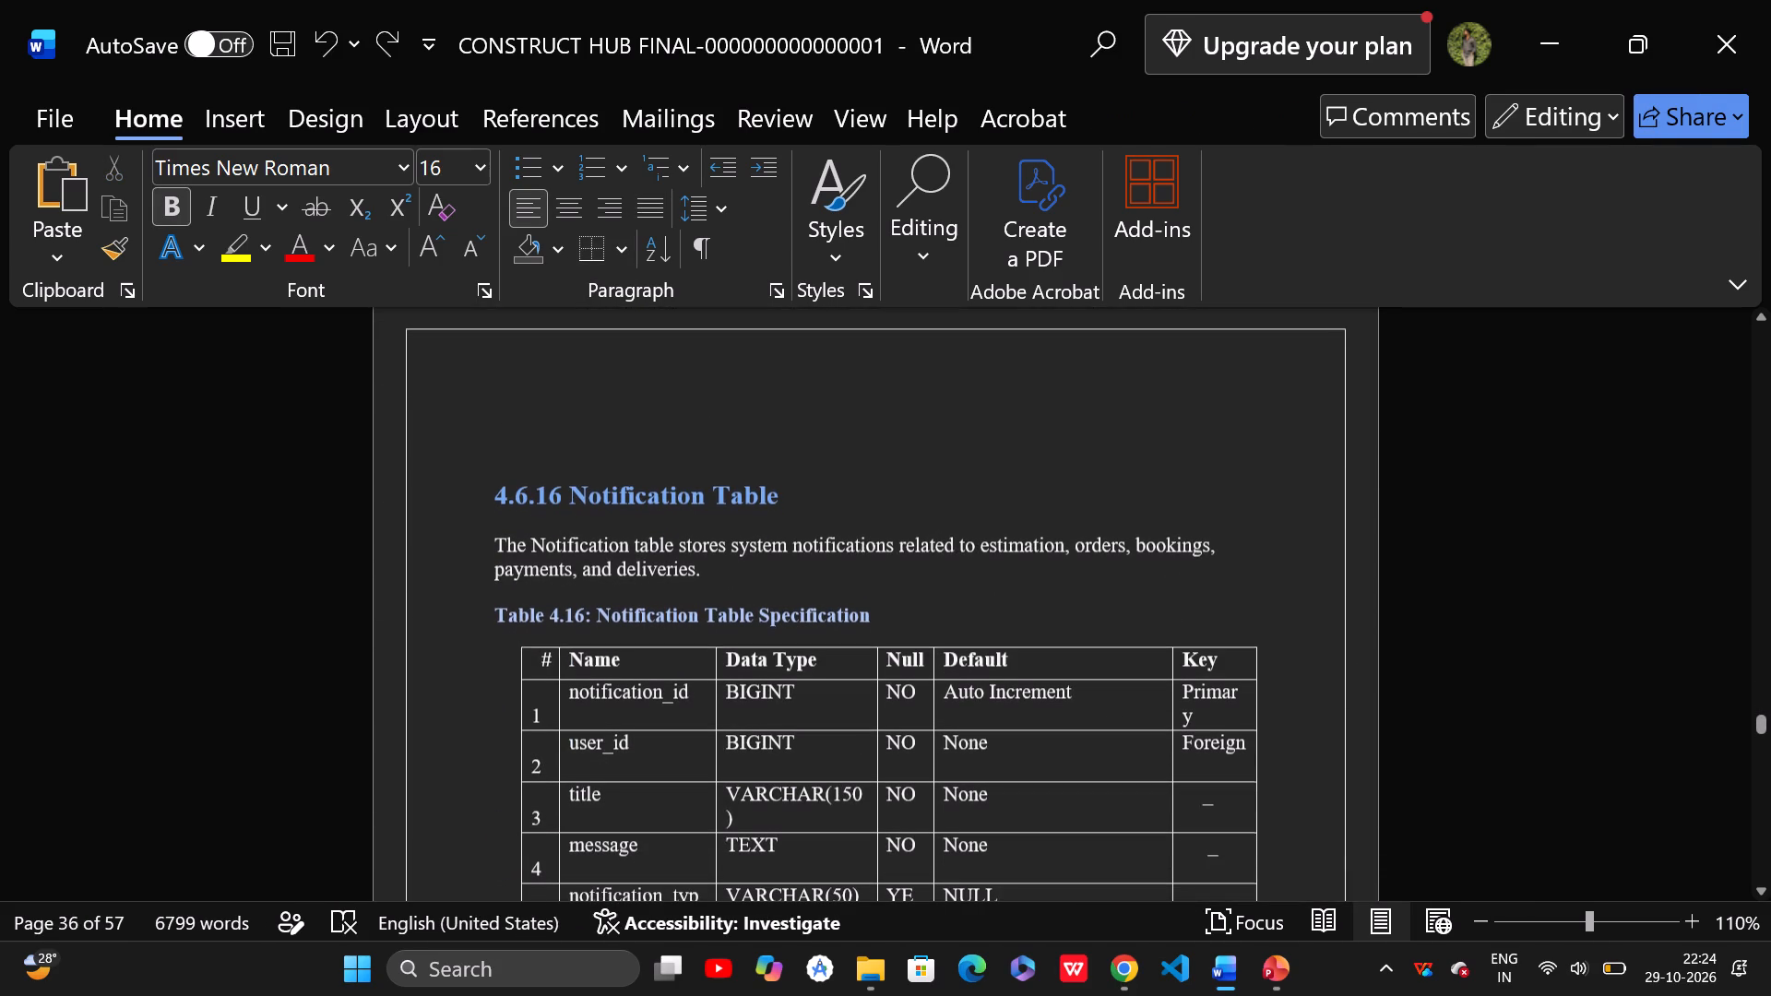
{"action": "scroll", "coordinate": [1004, 807], "scroll_direction": "down", "scroll_amount": 3}
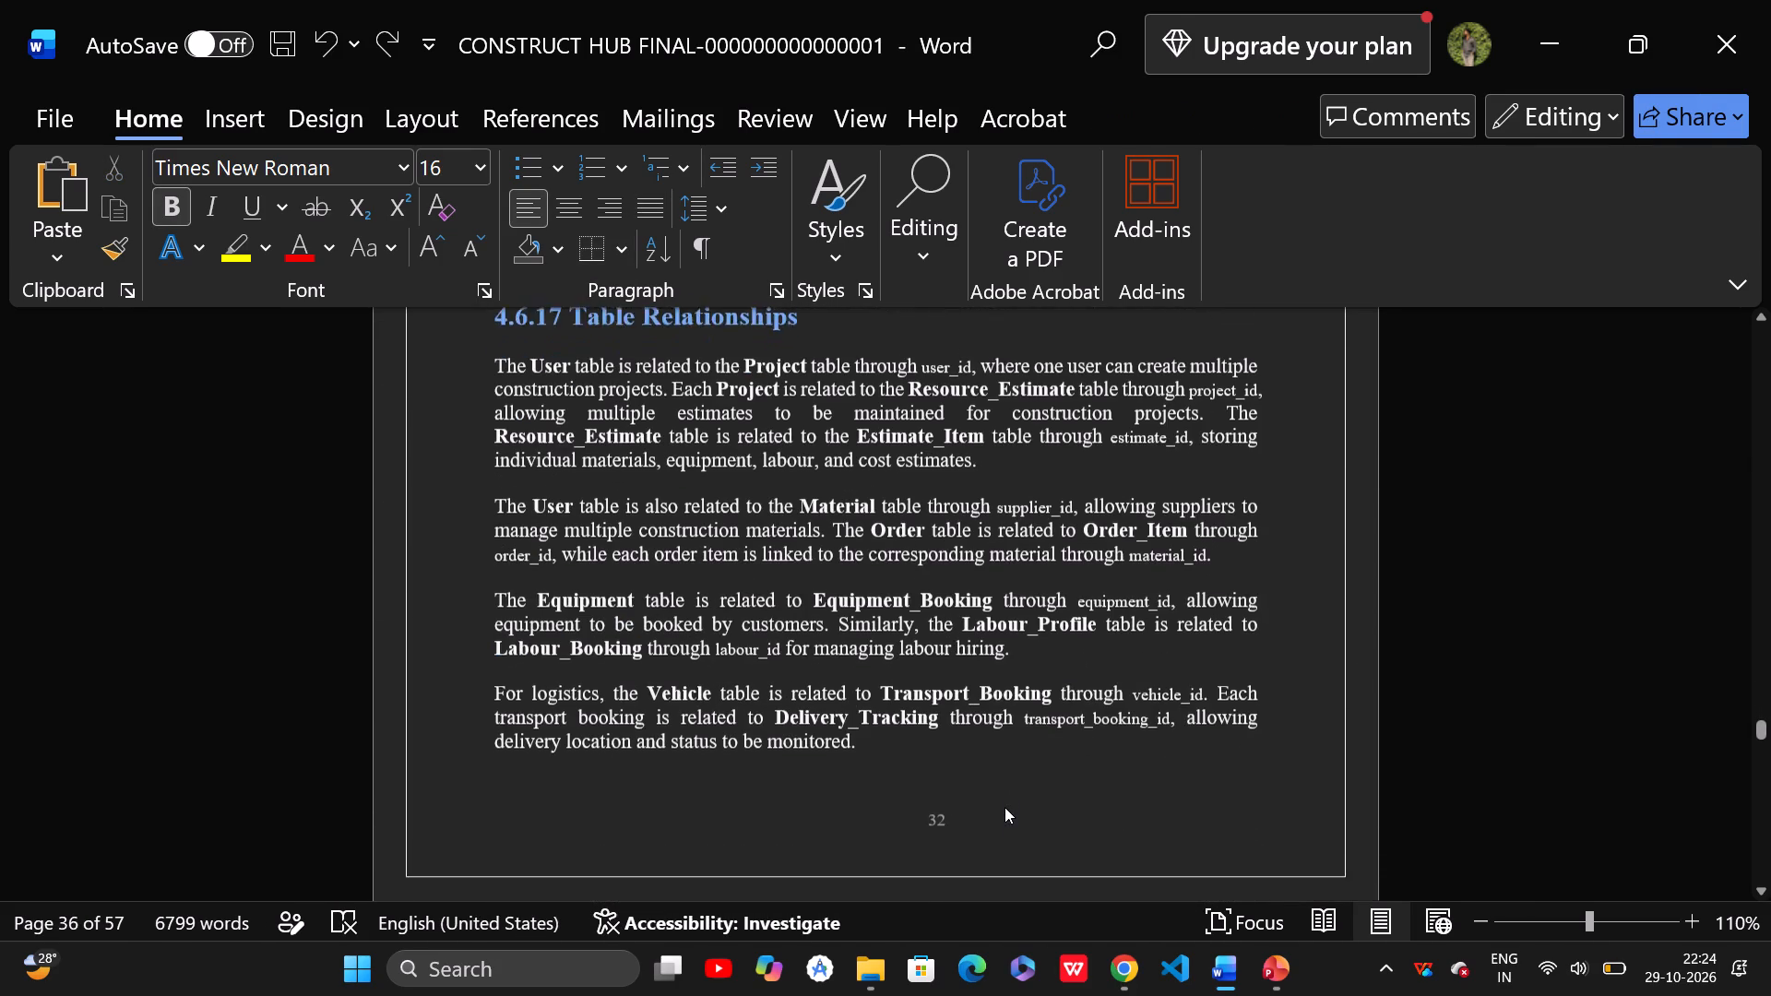
{"action": "triple_click", "coordinate": [915, 720]}
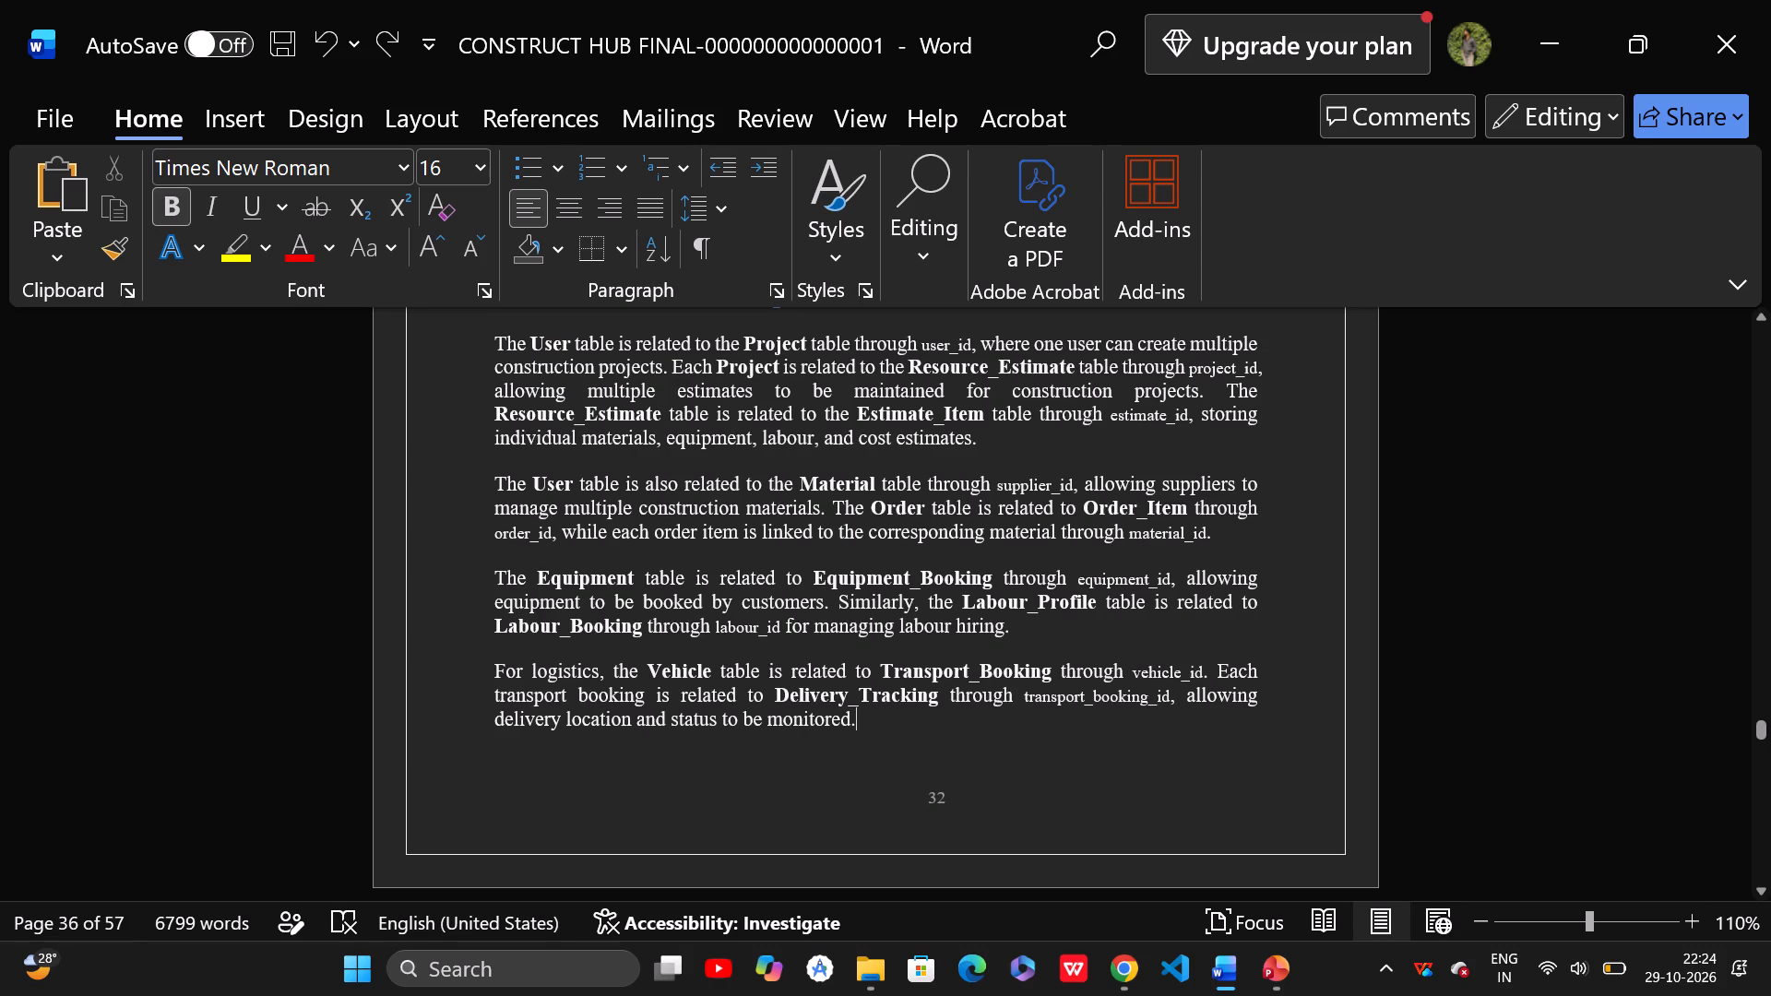
{"action": "left_click", "coordinate": [915, 720]}
{"action": "left_click", "coordinate": [915, 721]}
Examine the use case diagram and the use case specification tables for Register, Login, and Project and Resource Estimation.
{"action": "scroll", "coordinate": [915, 721], "scroll_direction": "up", "scroll_amount": 1}
{"action": "scroll", "coordinate": [915, 721], "scroll_direction": "down", "scroll_amount": 6}
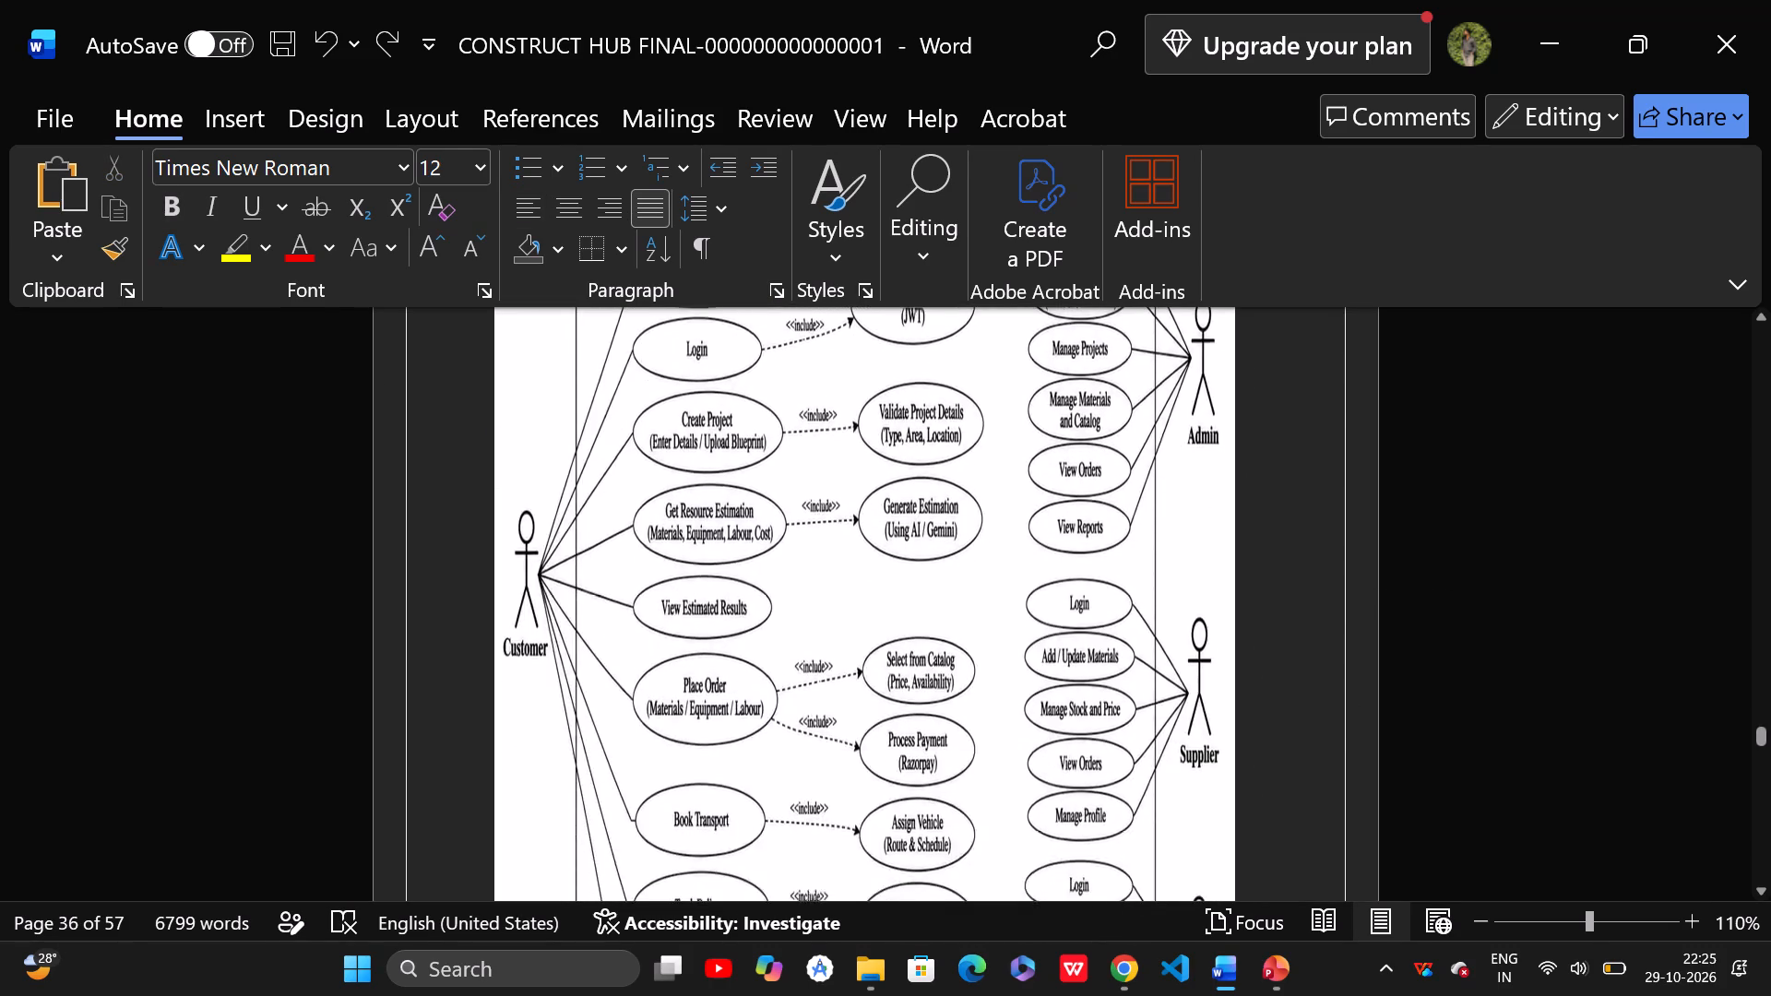
{"action": "scroll", "coordinate": [915, 721], "scroll_direction": "down", "scroll_amount": 3}
{"action": "scroll", "coordinate": [915, 721], "scroll_direction": "up", "scroll_amount": 1}
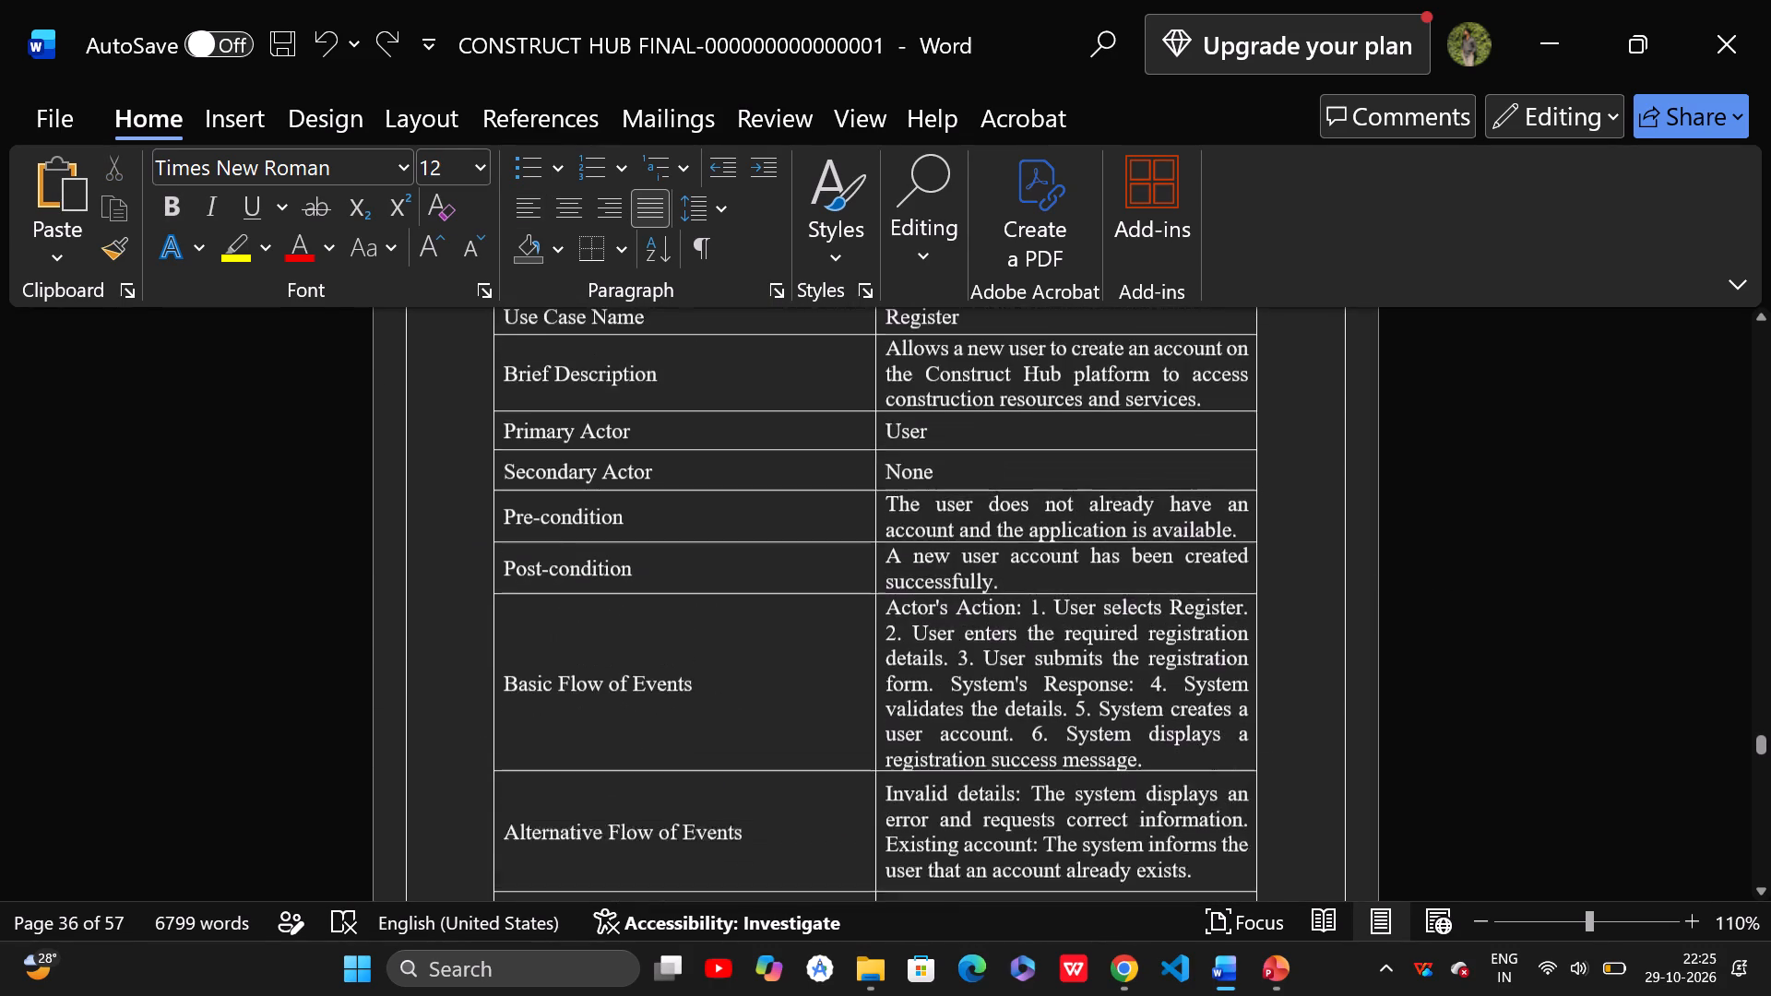
{"action": "scroll", "coordinate": [915, 721], "scroll_direction": "up", "scroll_amount": 1}
{"action": "scroll", "coordinate": [915, 721], "scroll_direction": "down", "scroll_amount": 5}
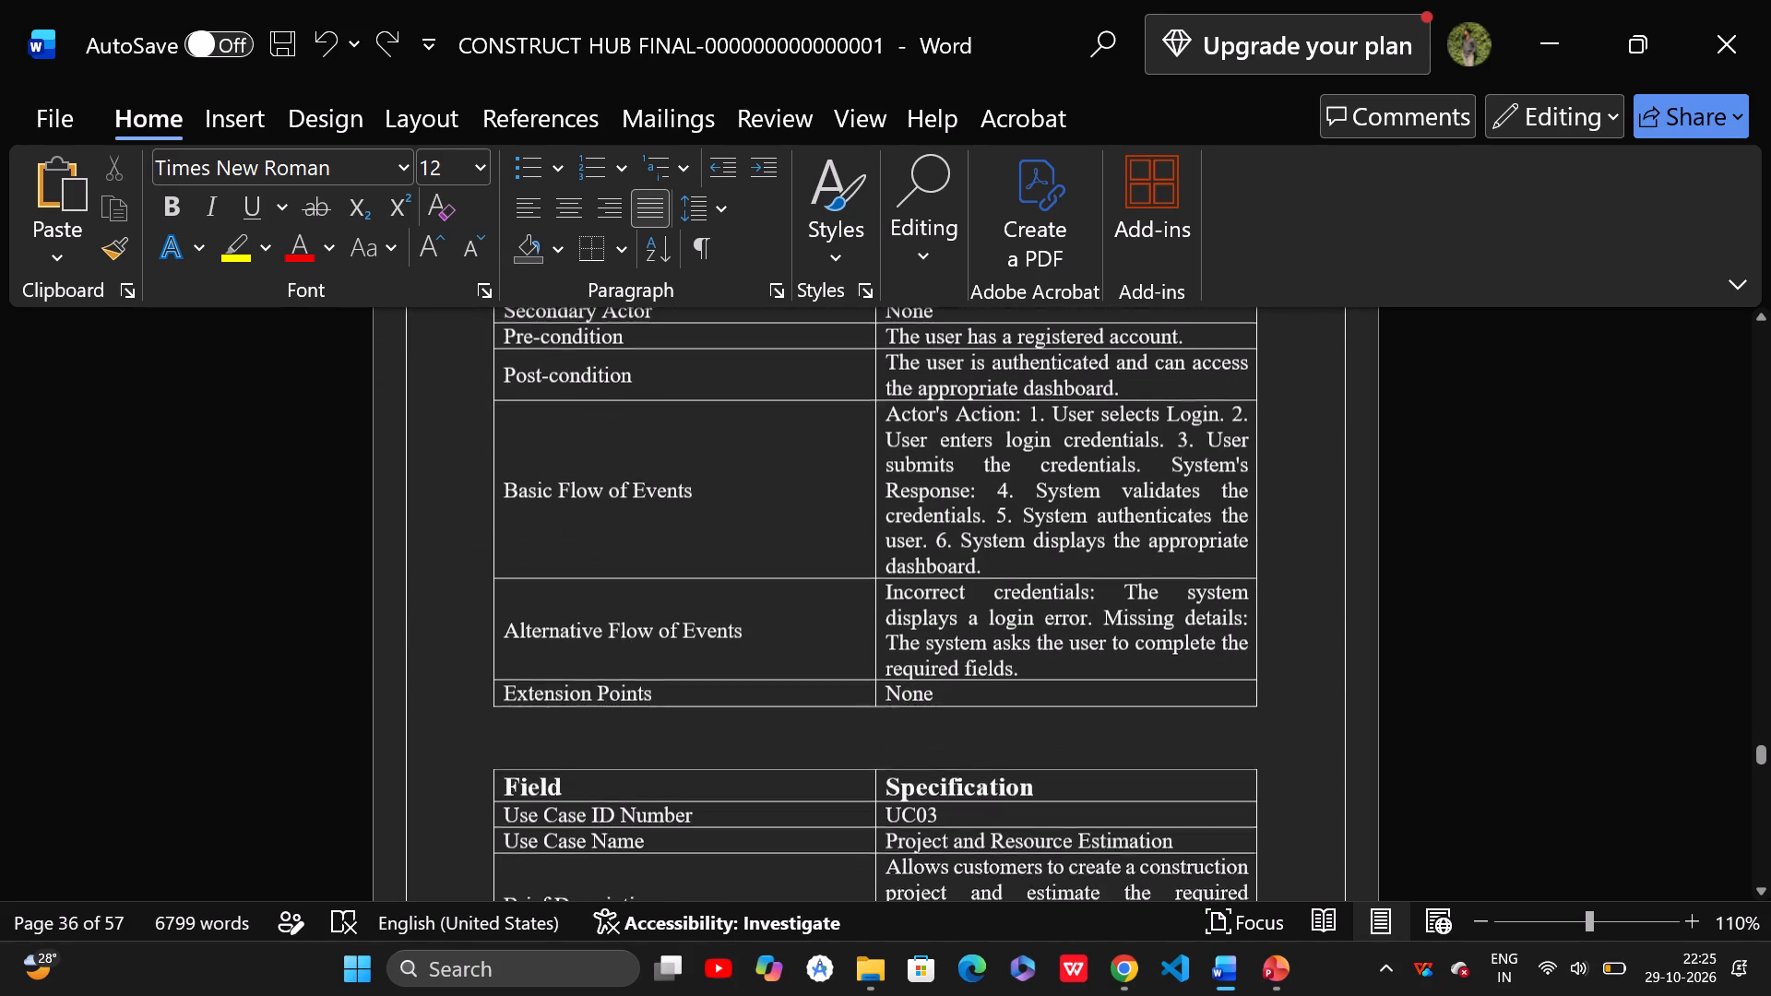
{"action": "triple_click", "coordinate": [946, 689]}
{"action": "left_click", "coordinate": [946, 689]}
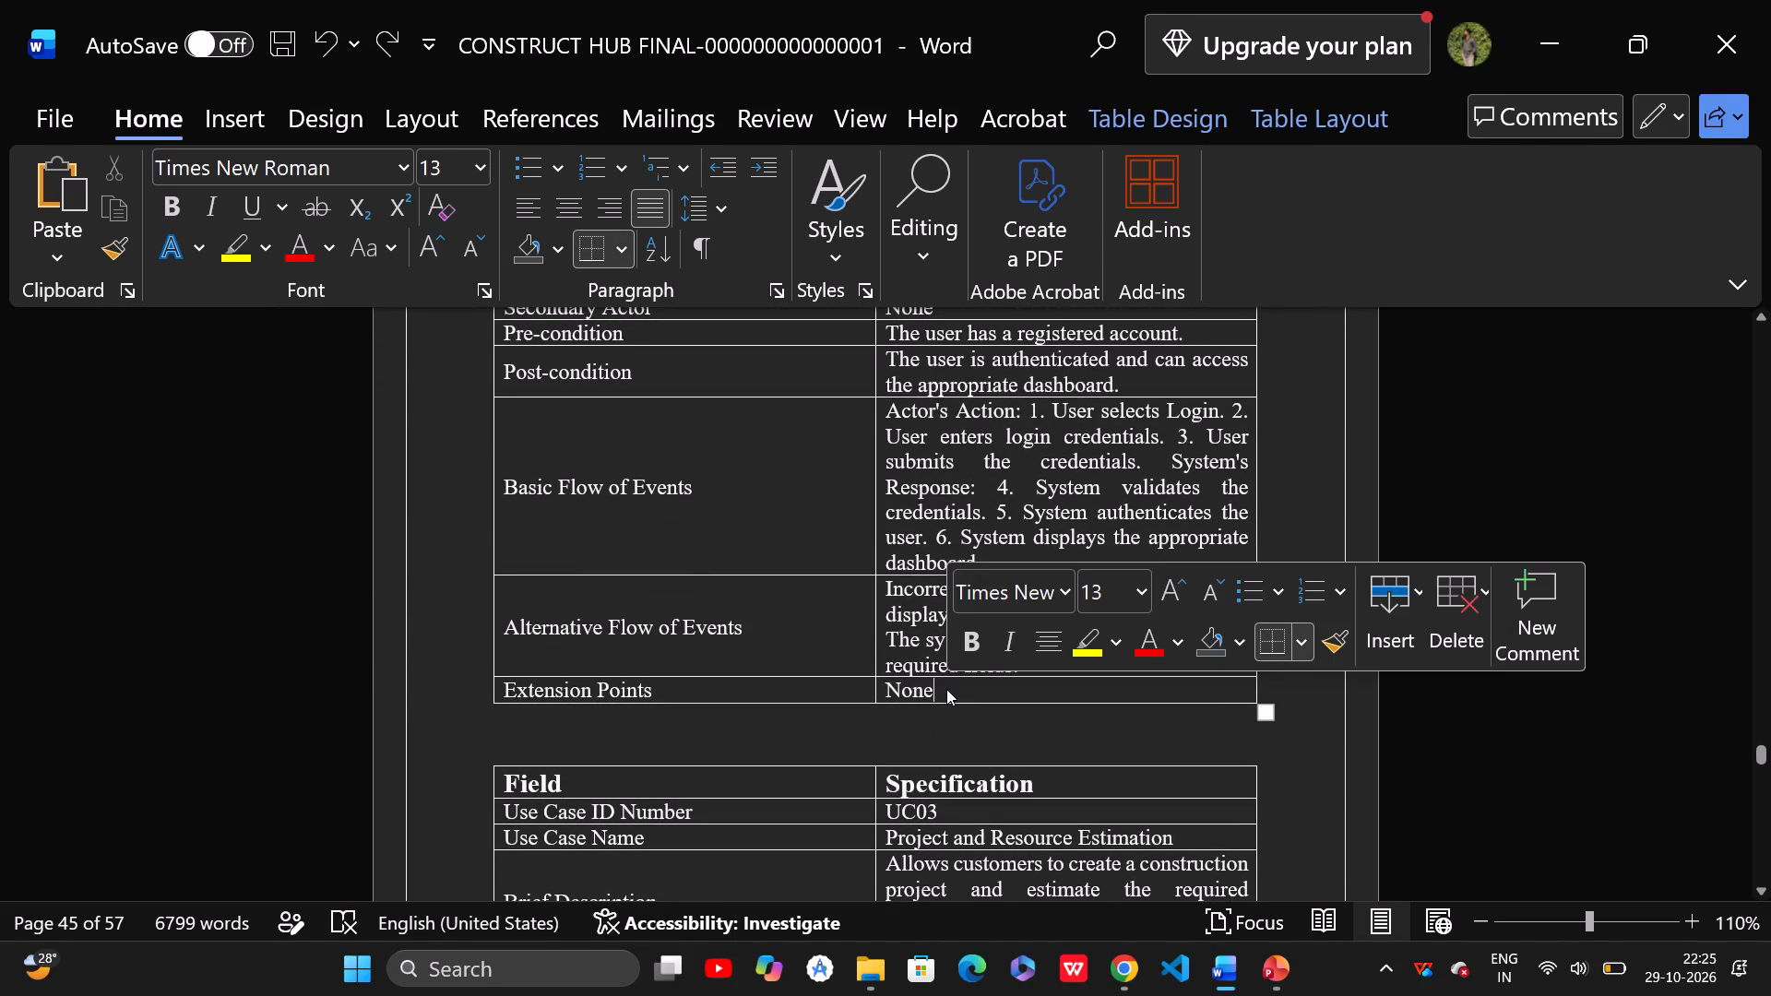
{"action": "left_click", "coordinate": [1071, 706]}
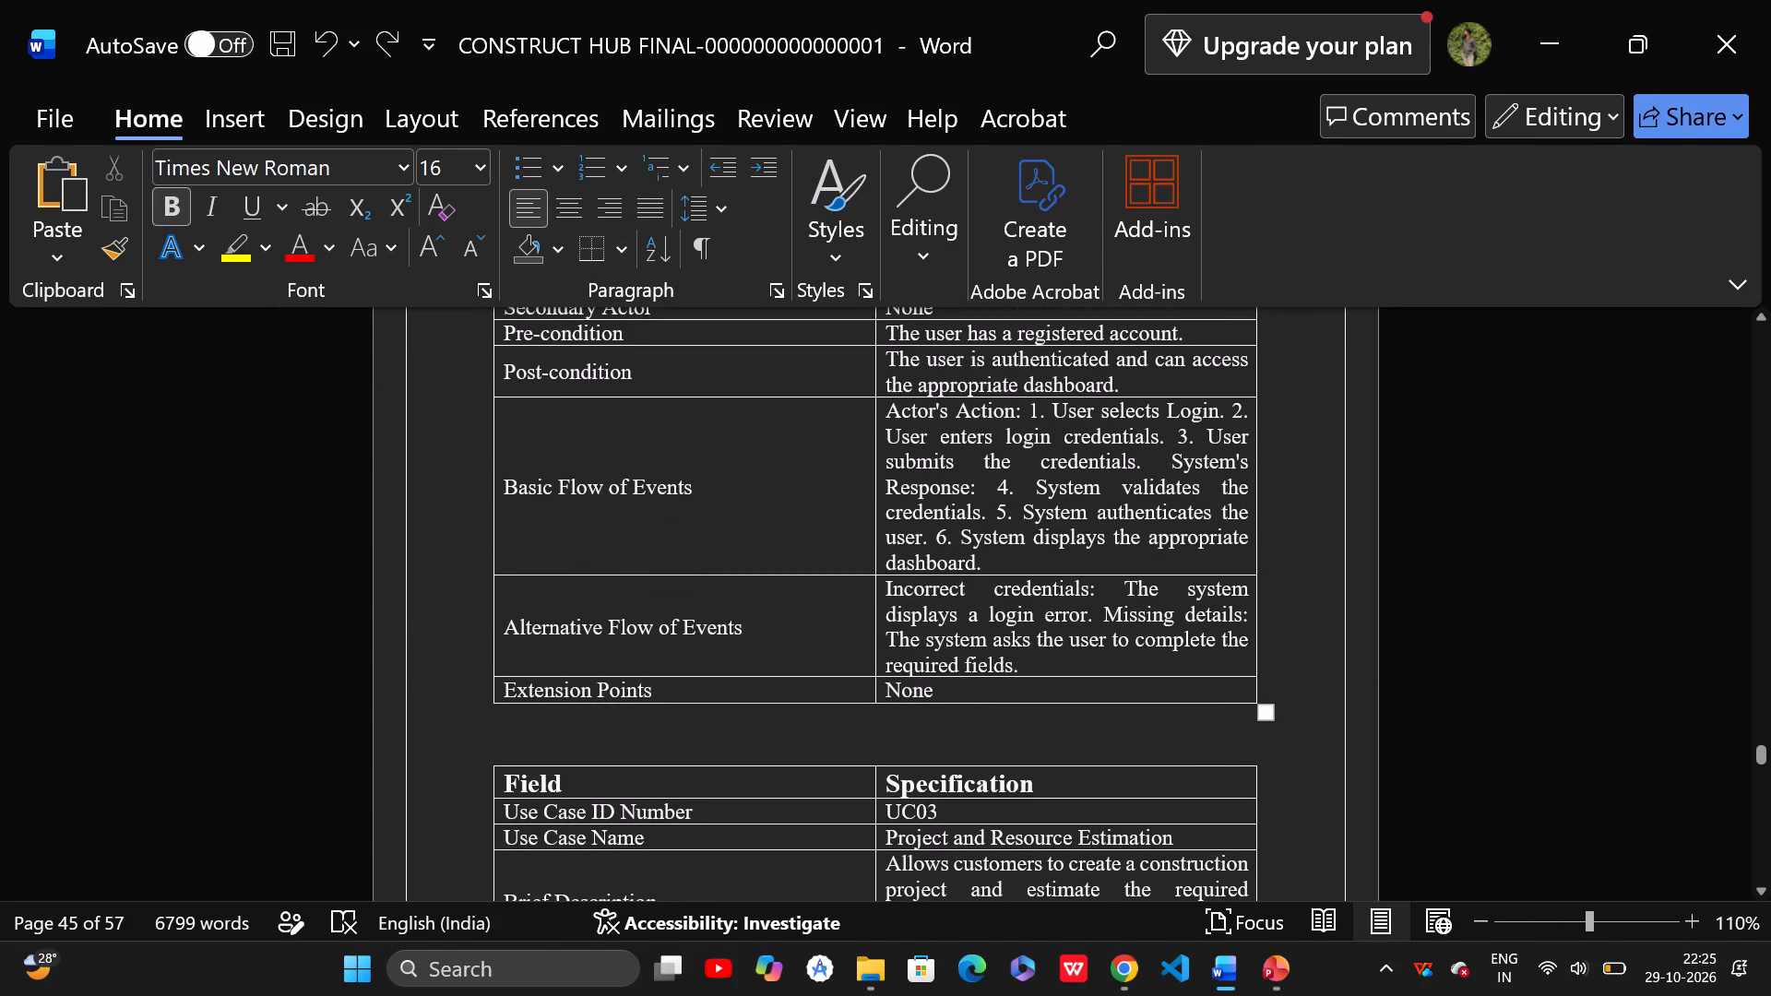
{"action": "scroll", "coordinate": [1083, 587], "scroll_direction": "up", "scroll_amount": 2}
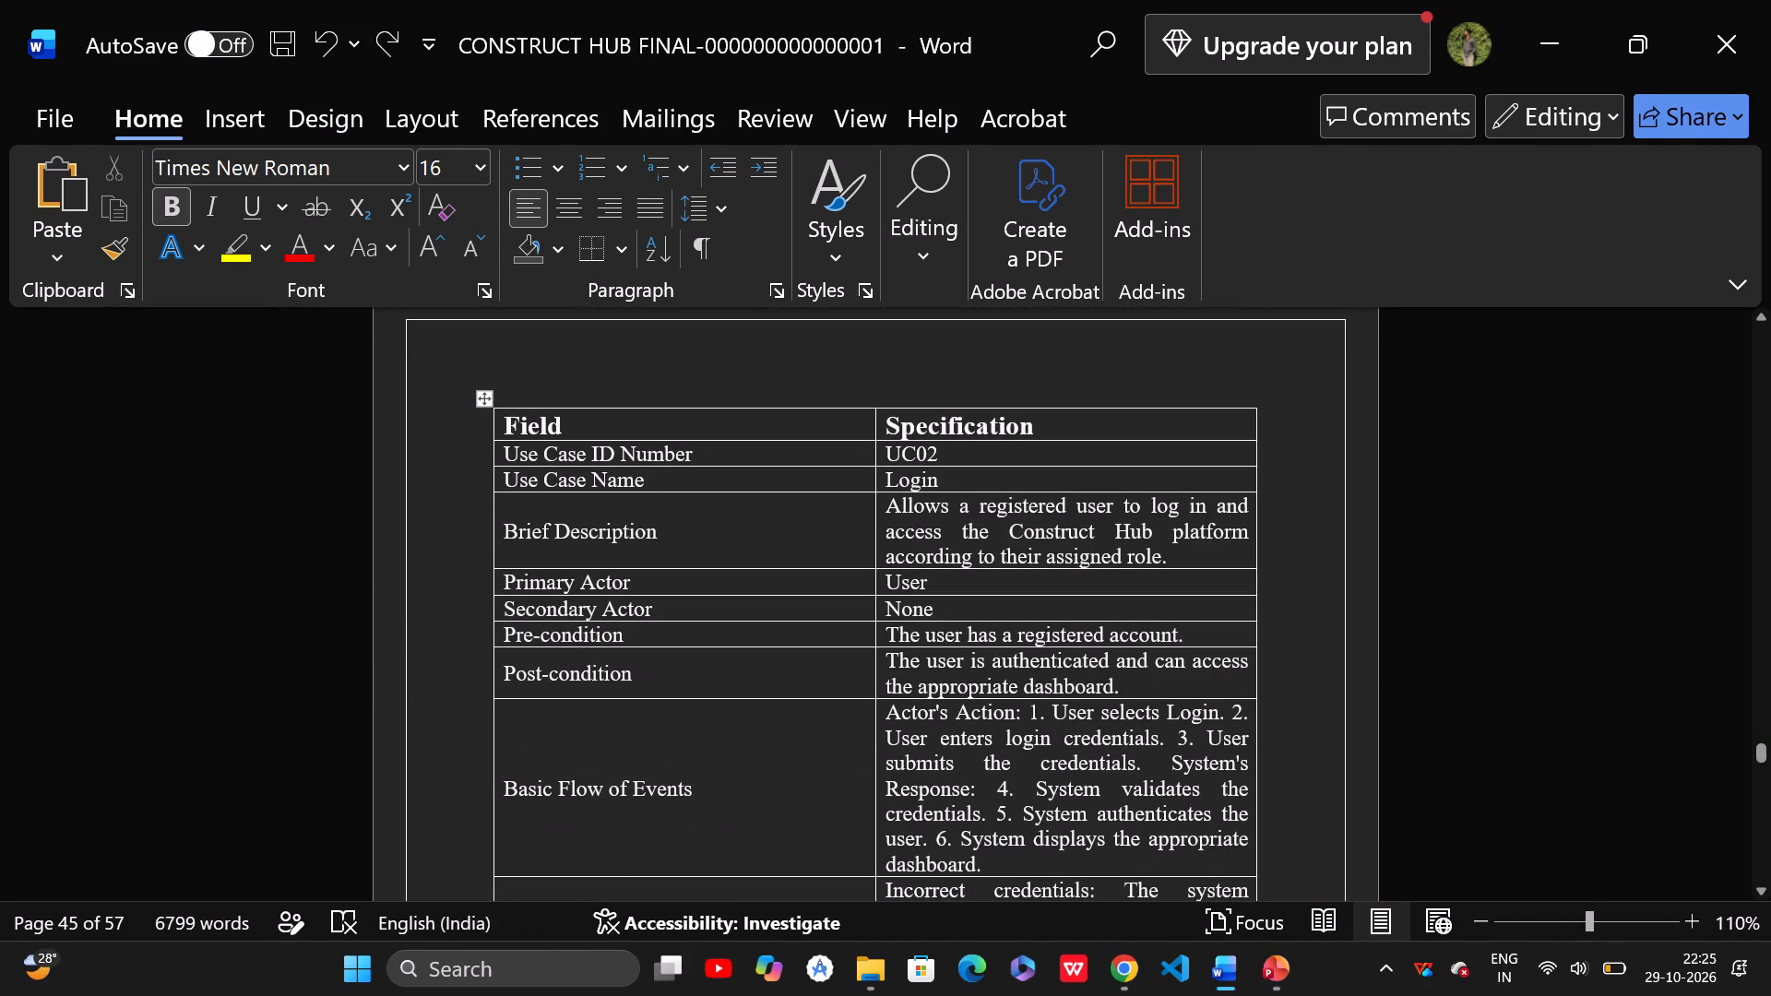
{"action": "scroll", "coordinate": [1083, 587], "scroll_direction": "up", "scroll_amount": 1}
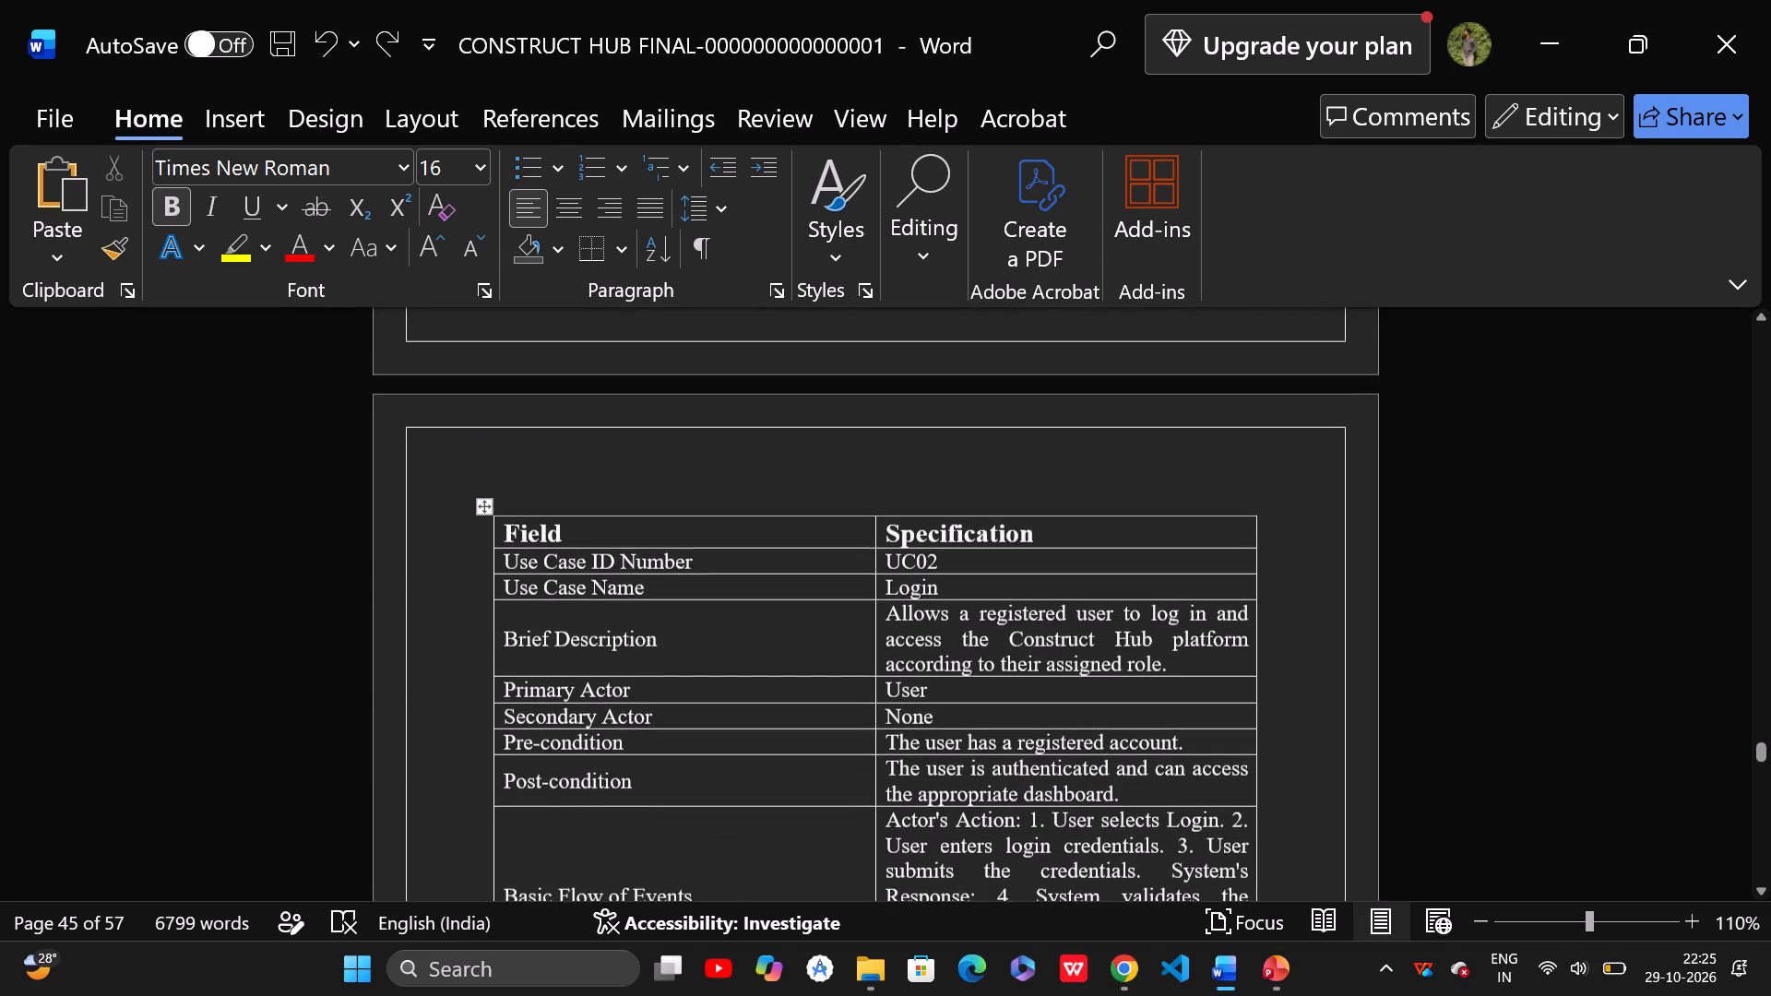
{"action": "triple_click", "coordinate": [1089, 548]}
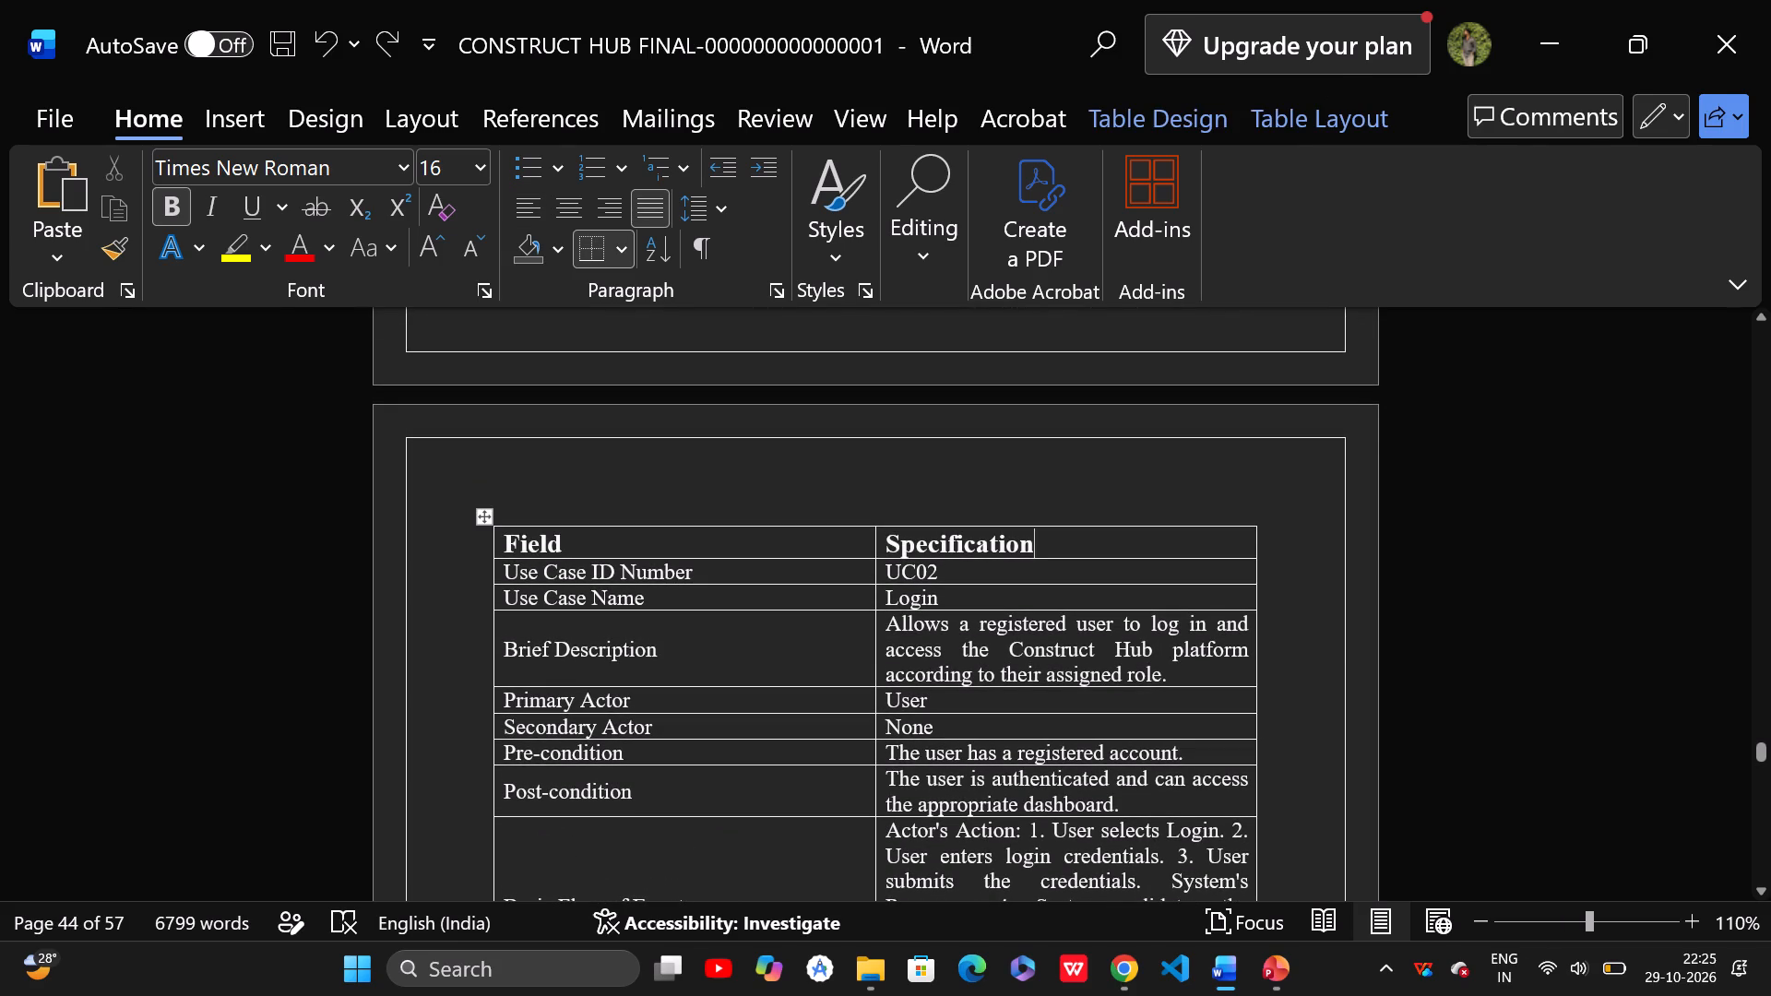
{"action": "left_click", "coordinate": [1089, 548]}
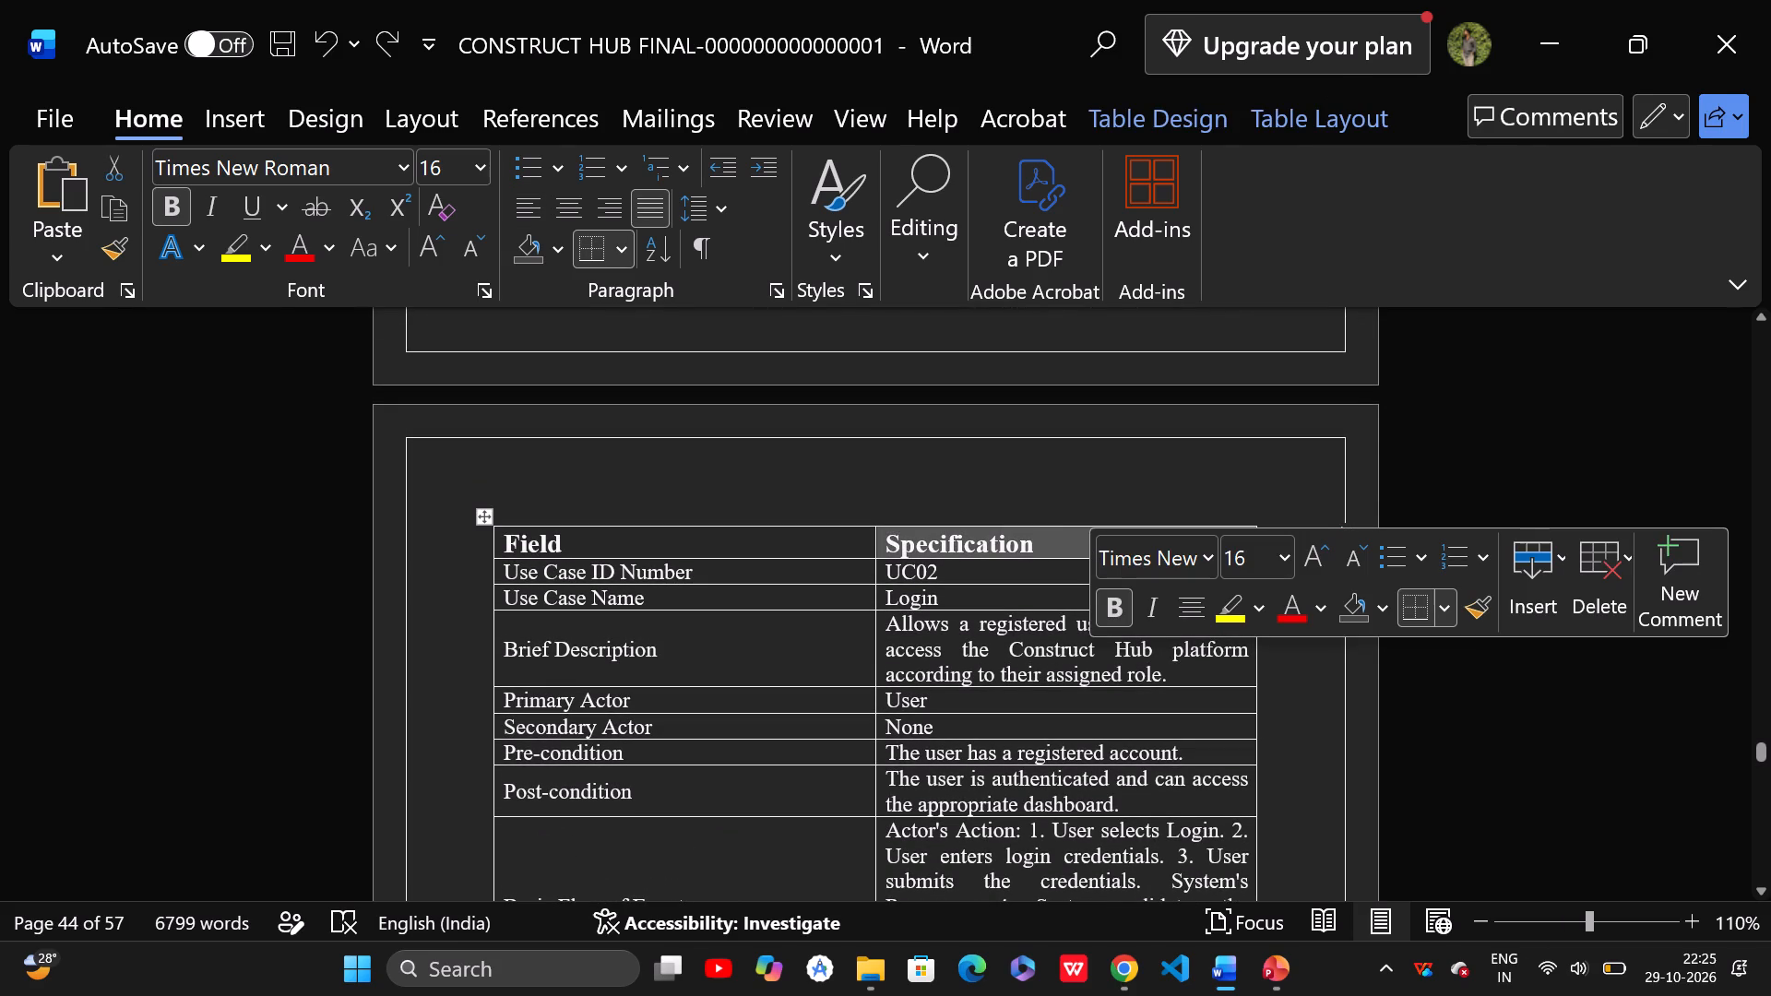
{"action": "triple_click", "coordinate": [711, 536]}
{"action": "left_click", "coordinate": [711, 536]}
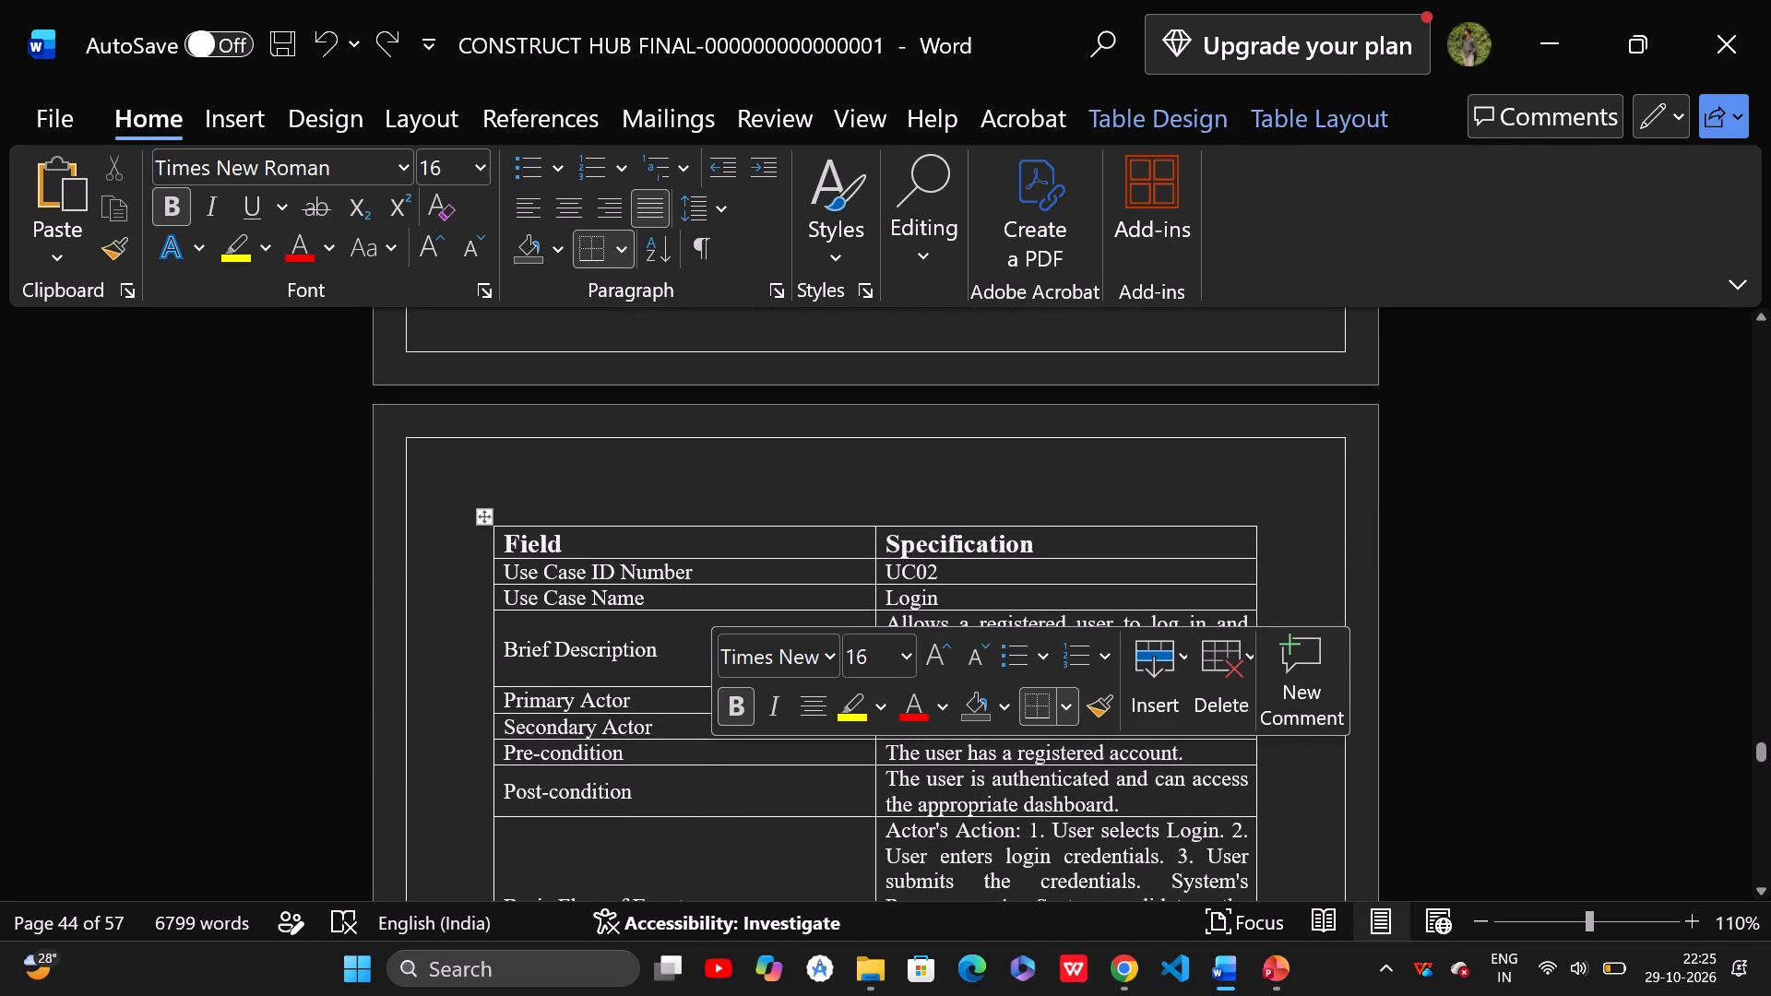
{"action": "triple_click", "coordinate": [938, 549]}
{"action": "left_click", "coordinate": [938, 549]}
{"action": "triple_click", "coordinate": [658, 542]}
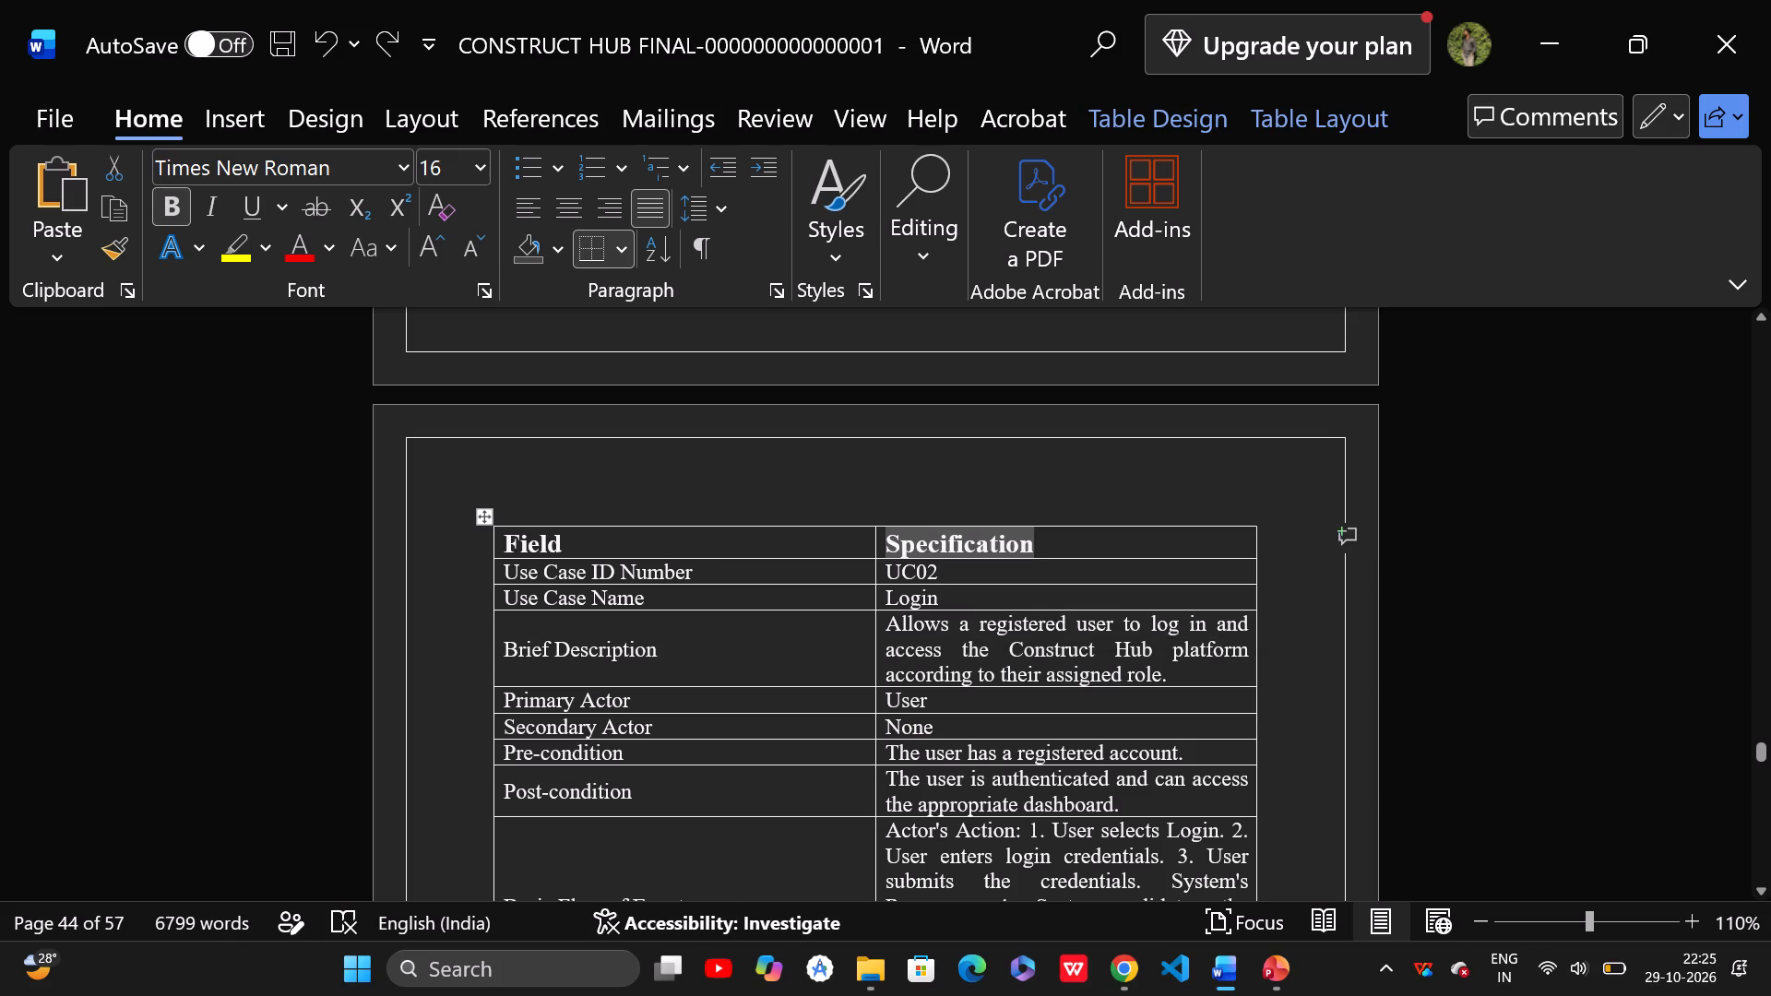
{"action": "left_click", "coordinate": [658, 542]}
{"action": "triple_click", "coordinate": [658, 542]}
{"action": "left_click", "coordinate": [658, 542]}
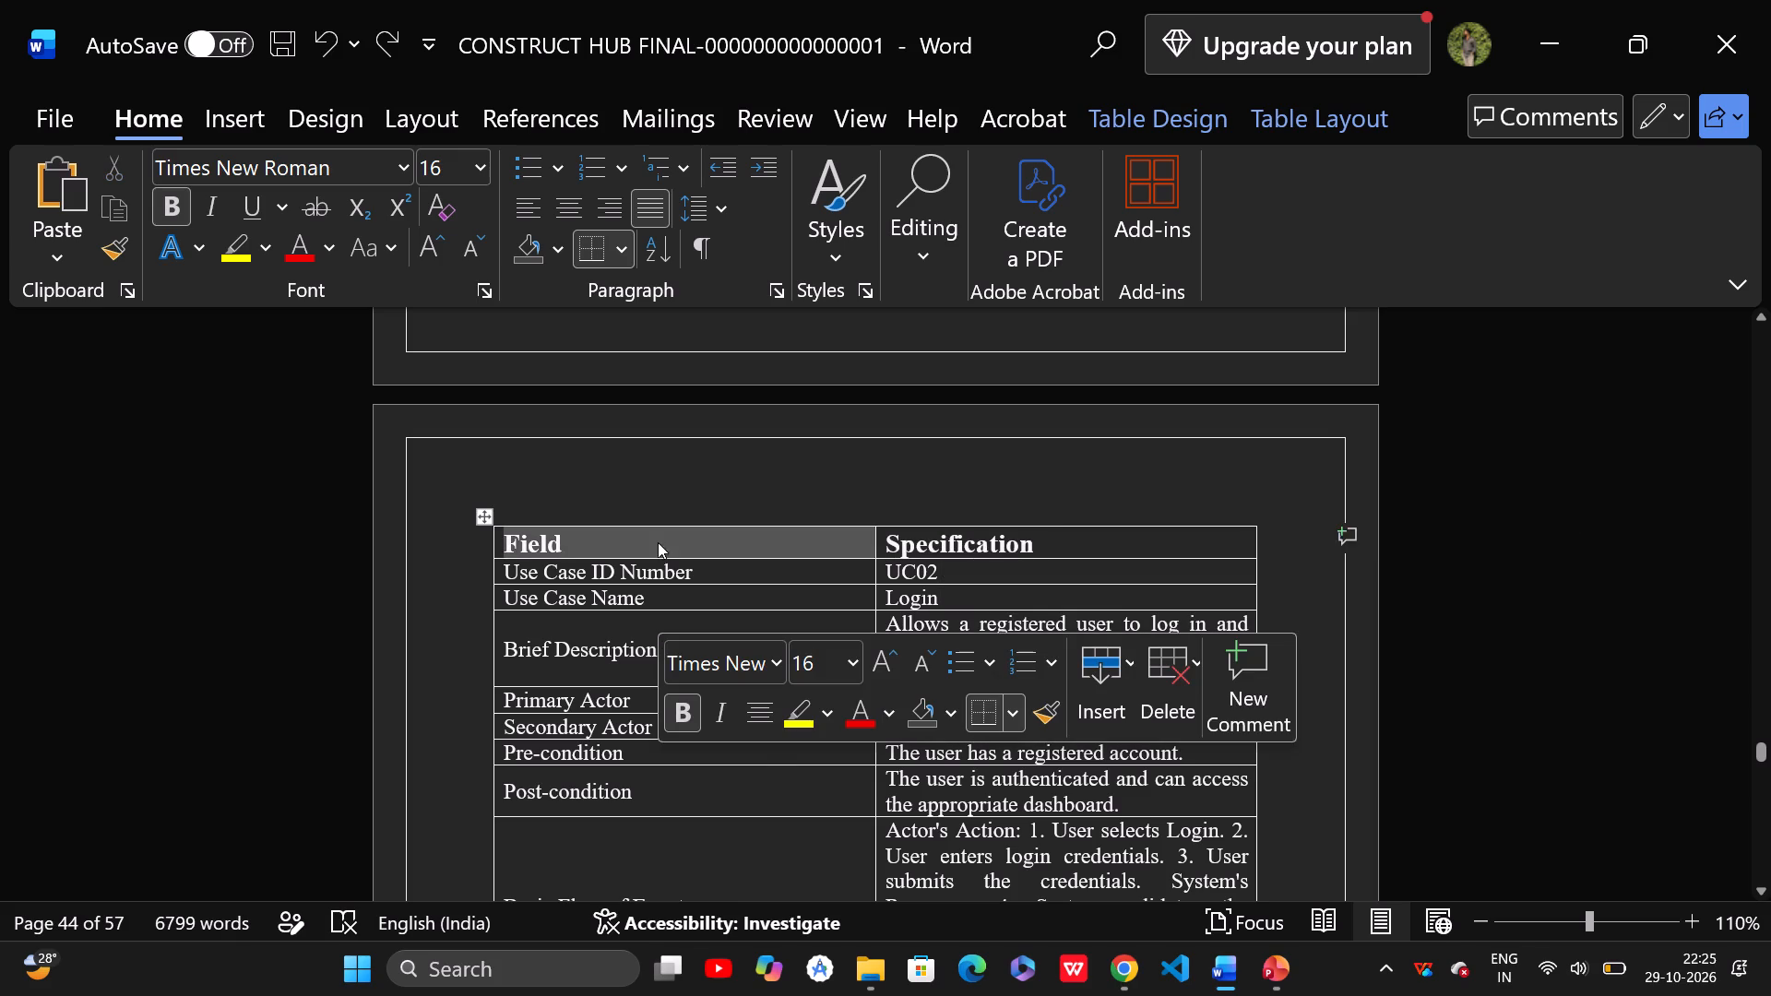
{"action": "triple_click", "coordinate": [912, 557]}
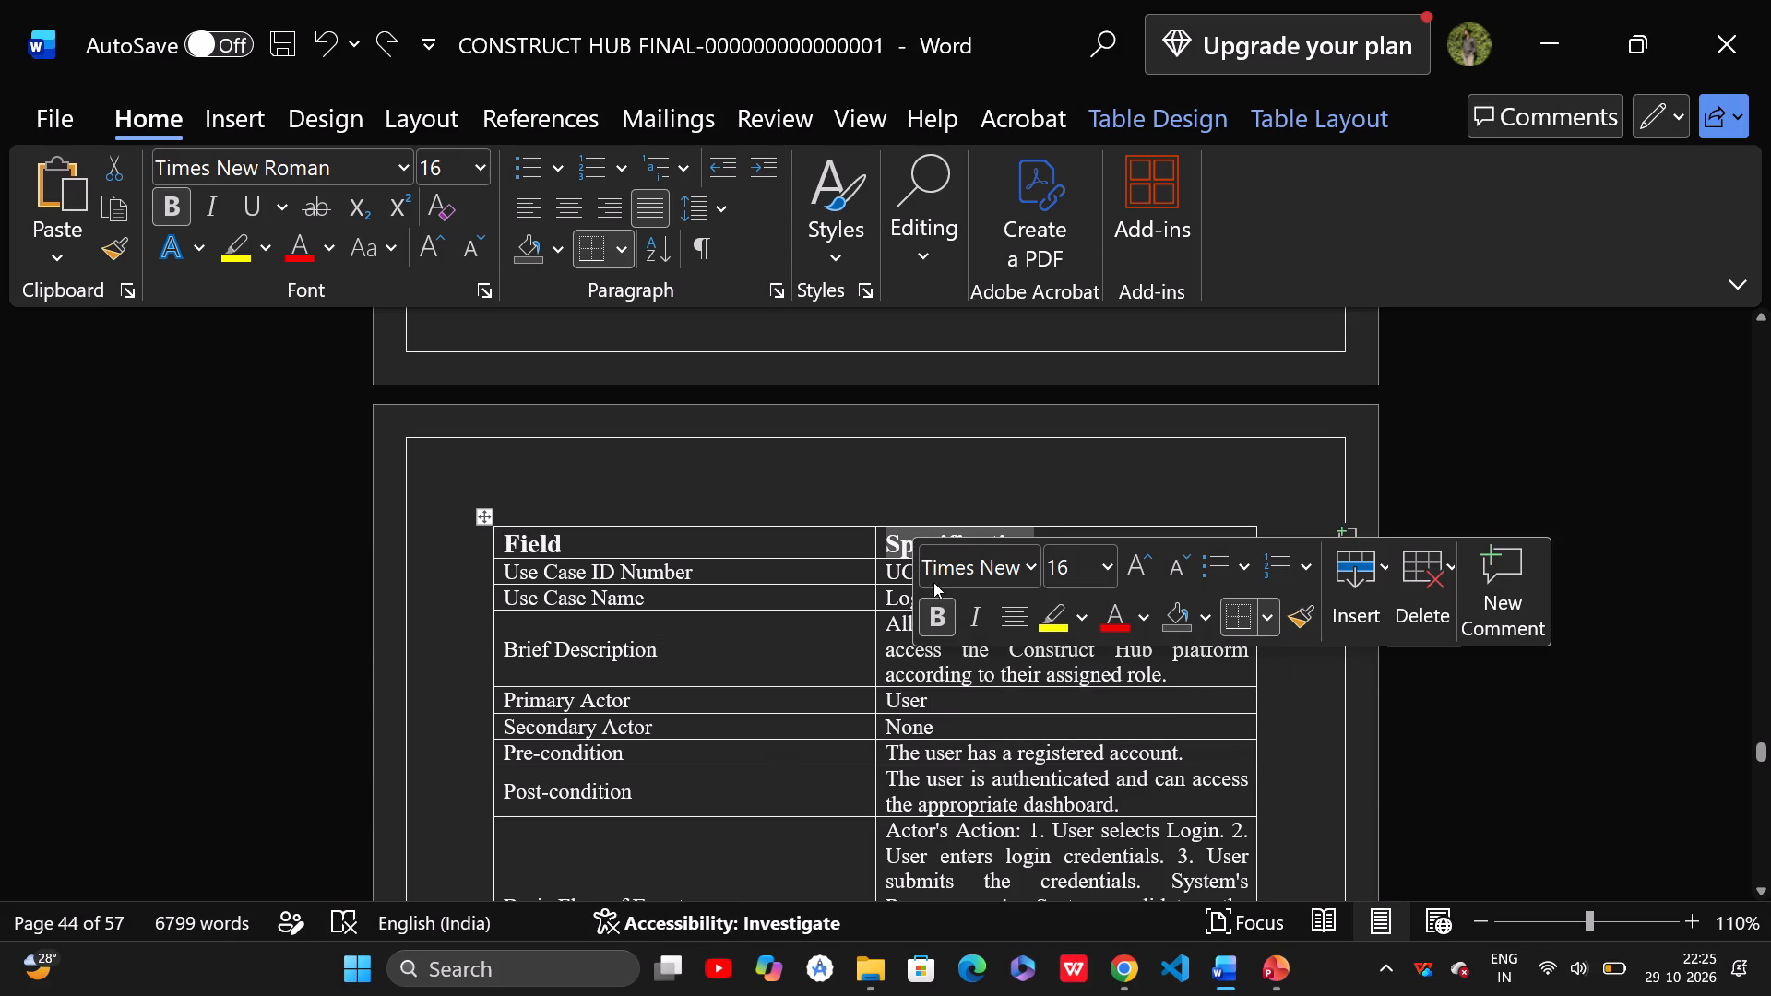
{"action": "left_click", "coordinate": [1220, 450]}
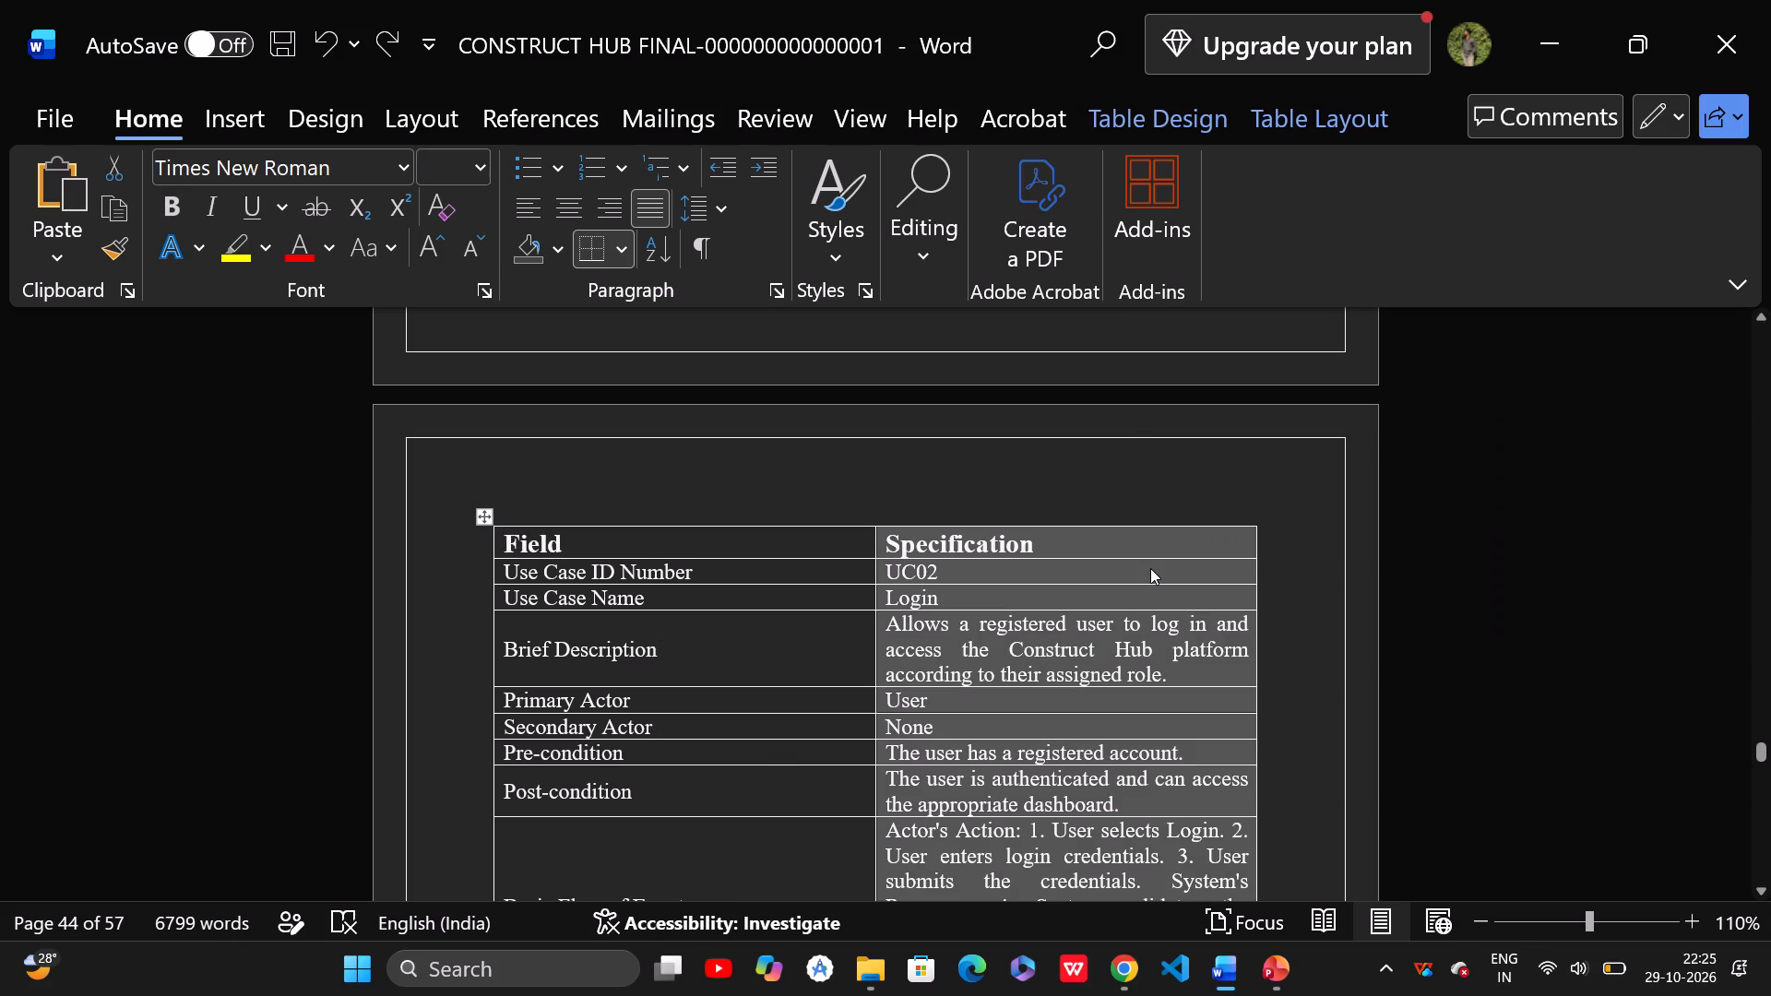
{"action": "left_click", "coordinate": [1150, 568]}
Compare the layout of the UC01 Register table under 4.8 USE CASE SPECIFICATION with the UC02 Login table.
{"action": "scroll", "coordinate": [1150, 568], "scroll_direction": "up", "scroll_amount": 5}
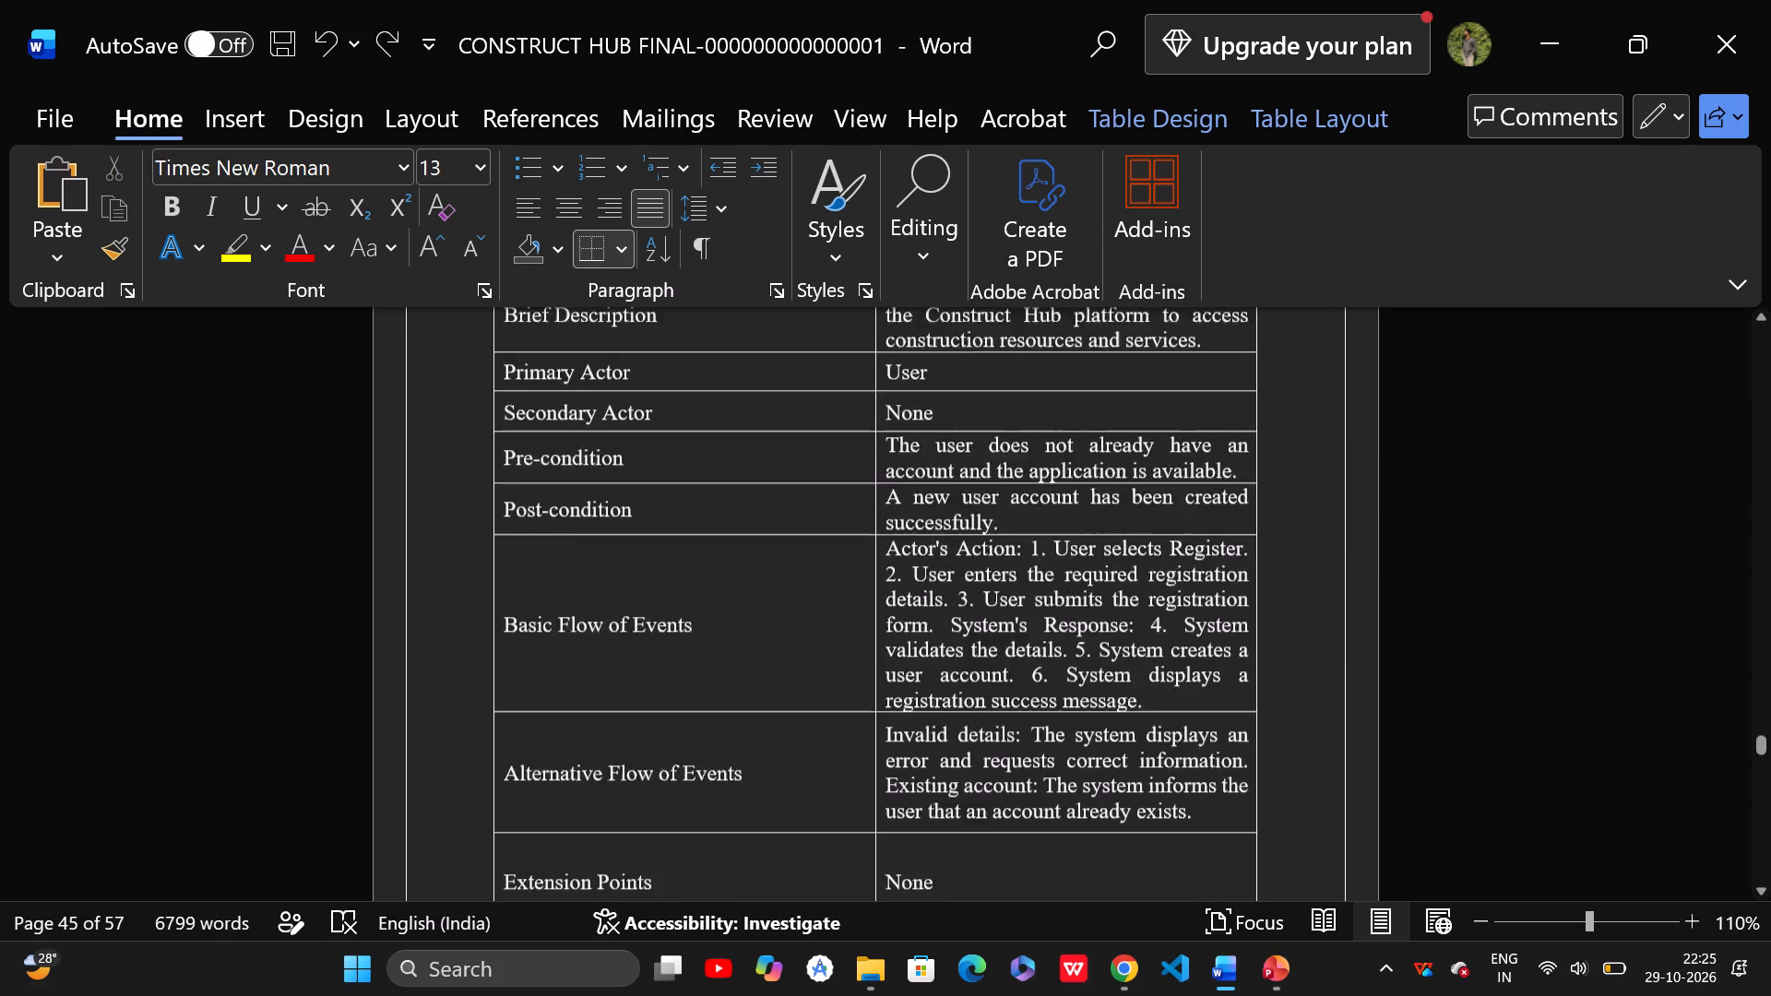
{"action": "scroll", "coordinate": [1150, 568], "scroll_direction": "up", "scroll_amount": 1}
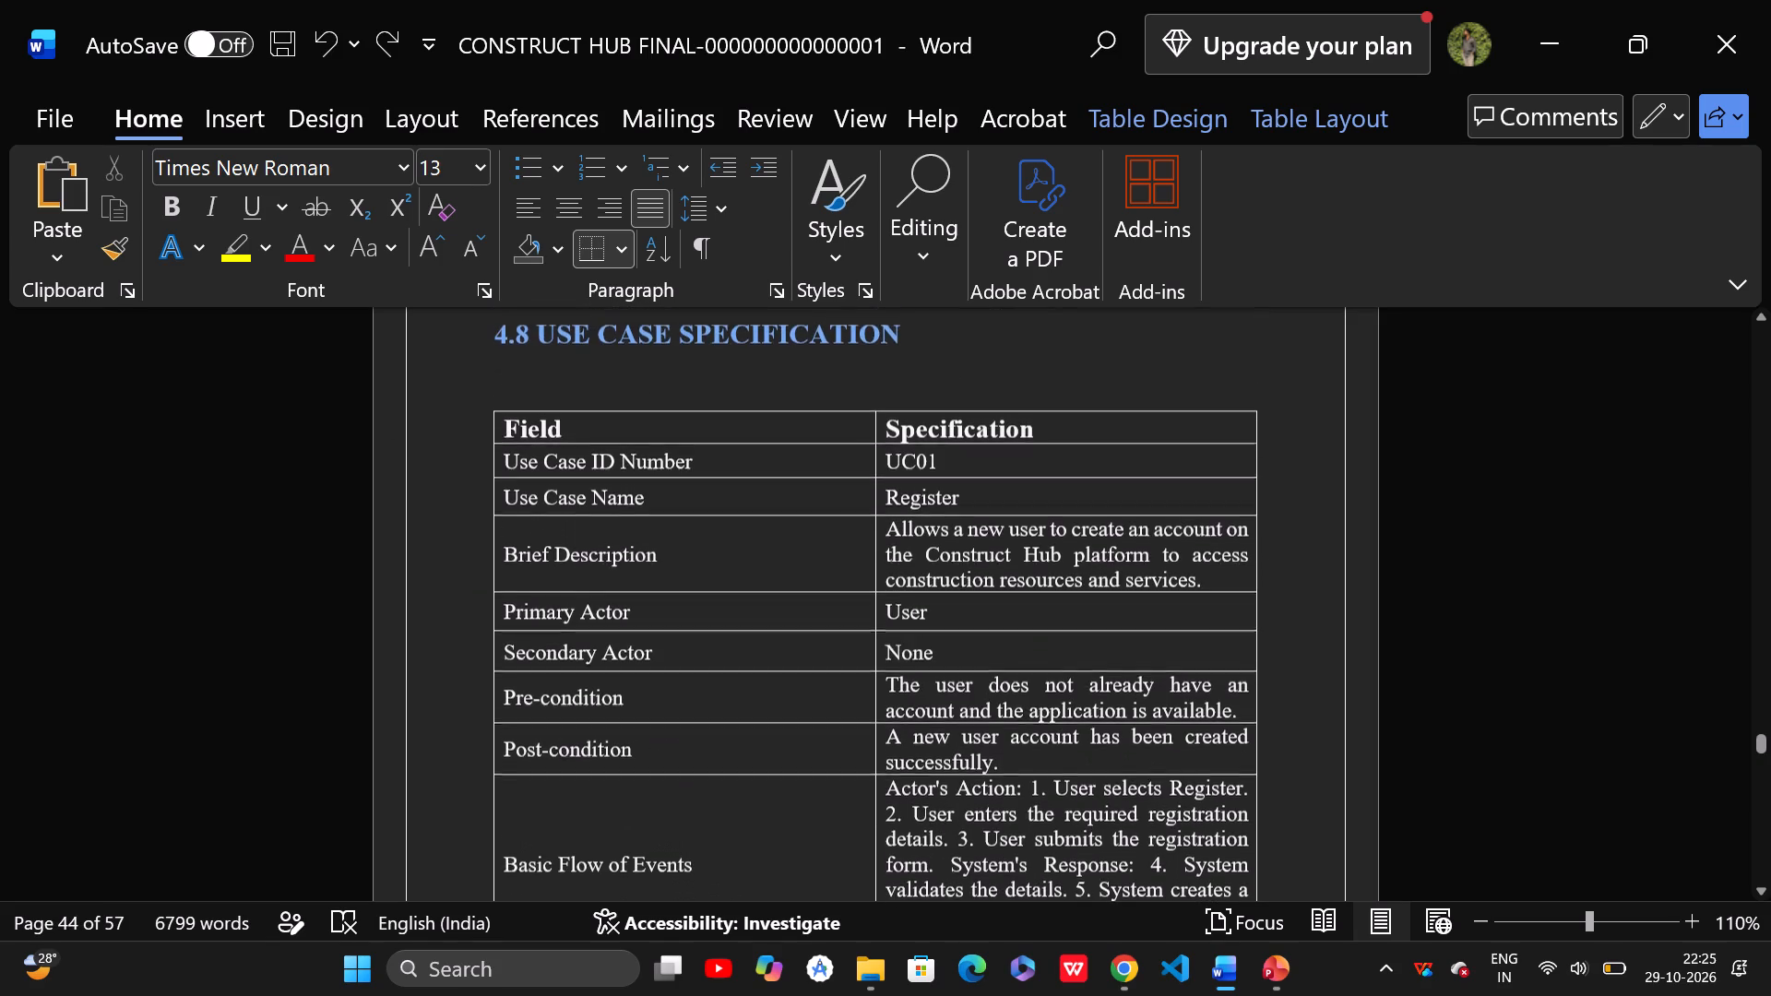
{"action": "scroll", "coordinate": [1150, 568], "scroll_direction": "down", "scroll_amount": 4}
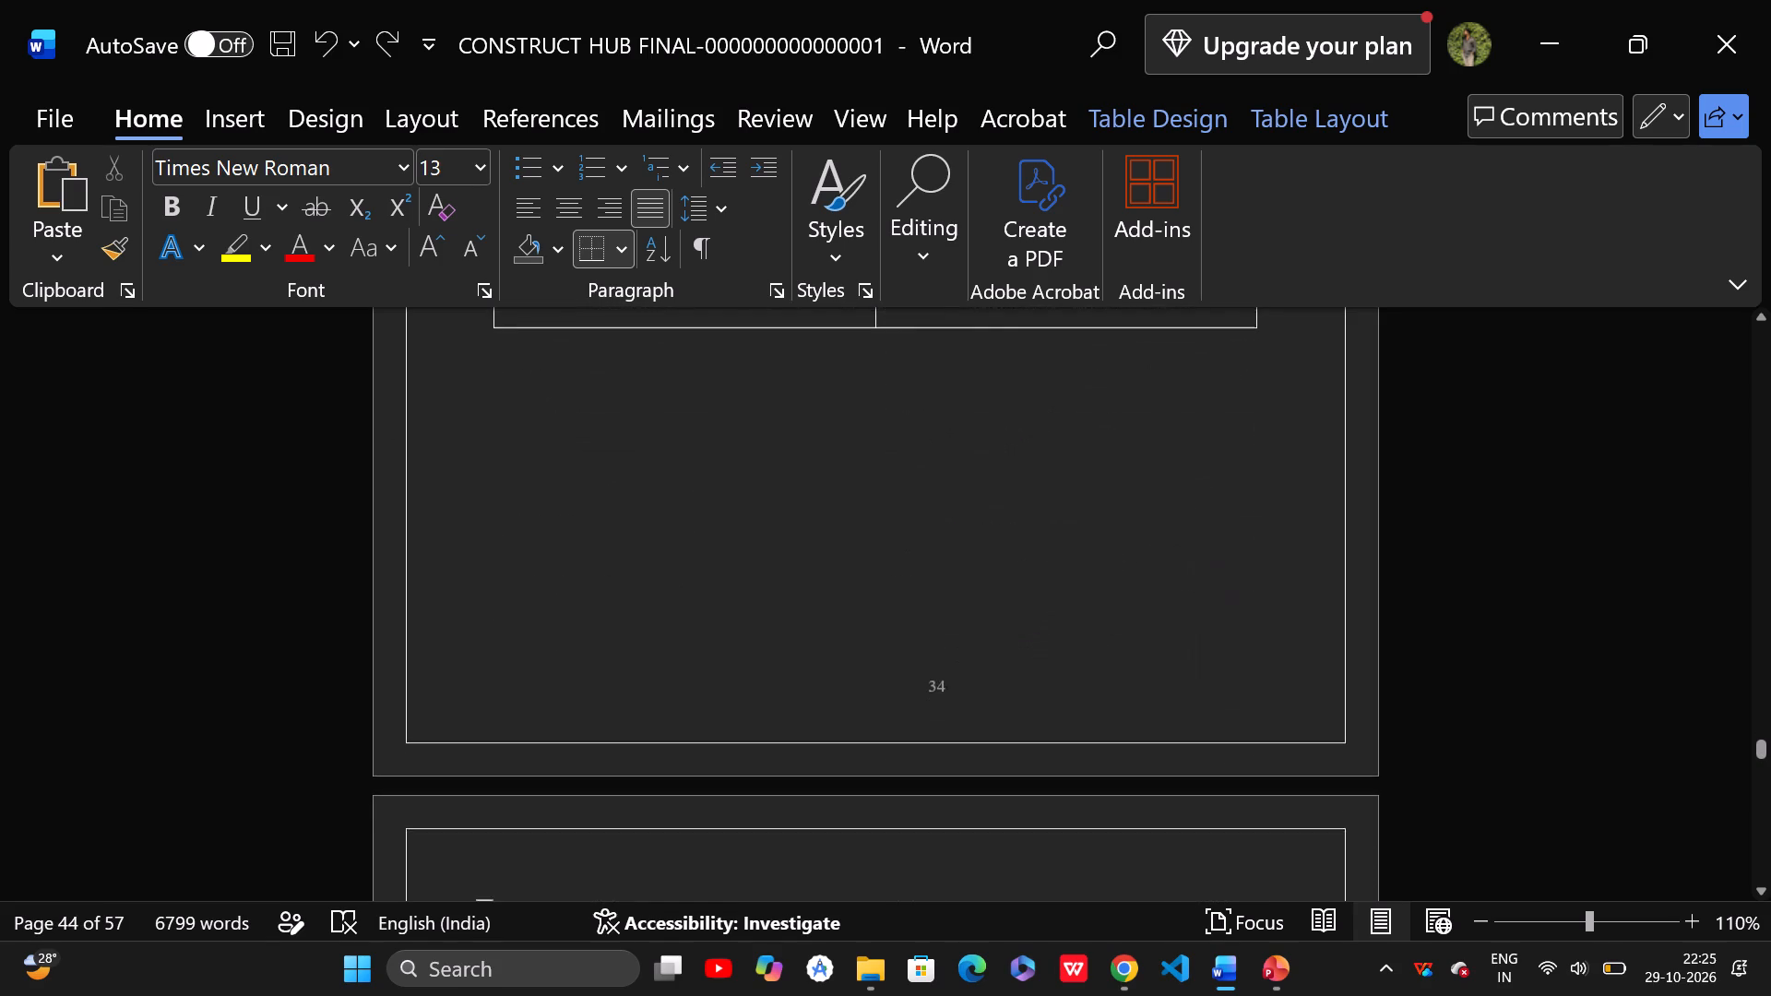
{"action": "scroll", "coordinate": [1150, 568], "scroll_direction": "down", "scroll_amount": 2}
{"action": "triple_click", "coordinate": [1090, 524]}
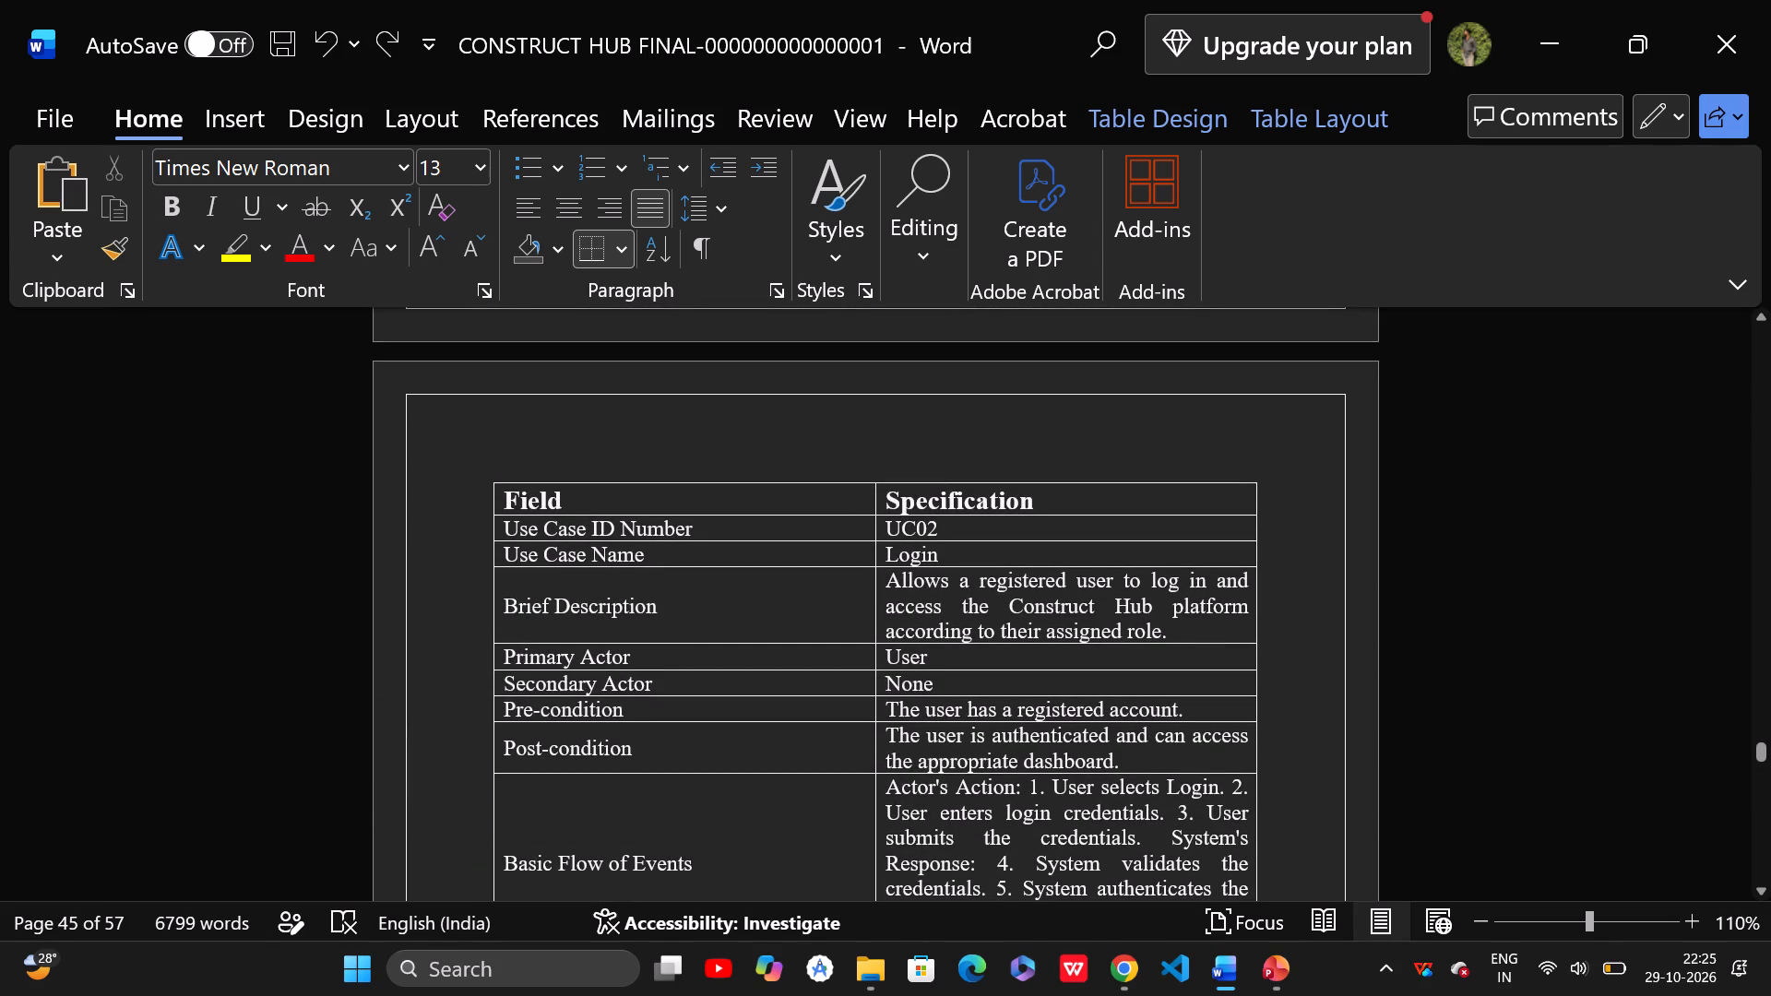
Compare the layout and page breaks of the UC02 Login and UC03 Project and Resource Estimation specification tables.
{"action": "triple_click", "coordinate": [1046, 551]}
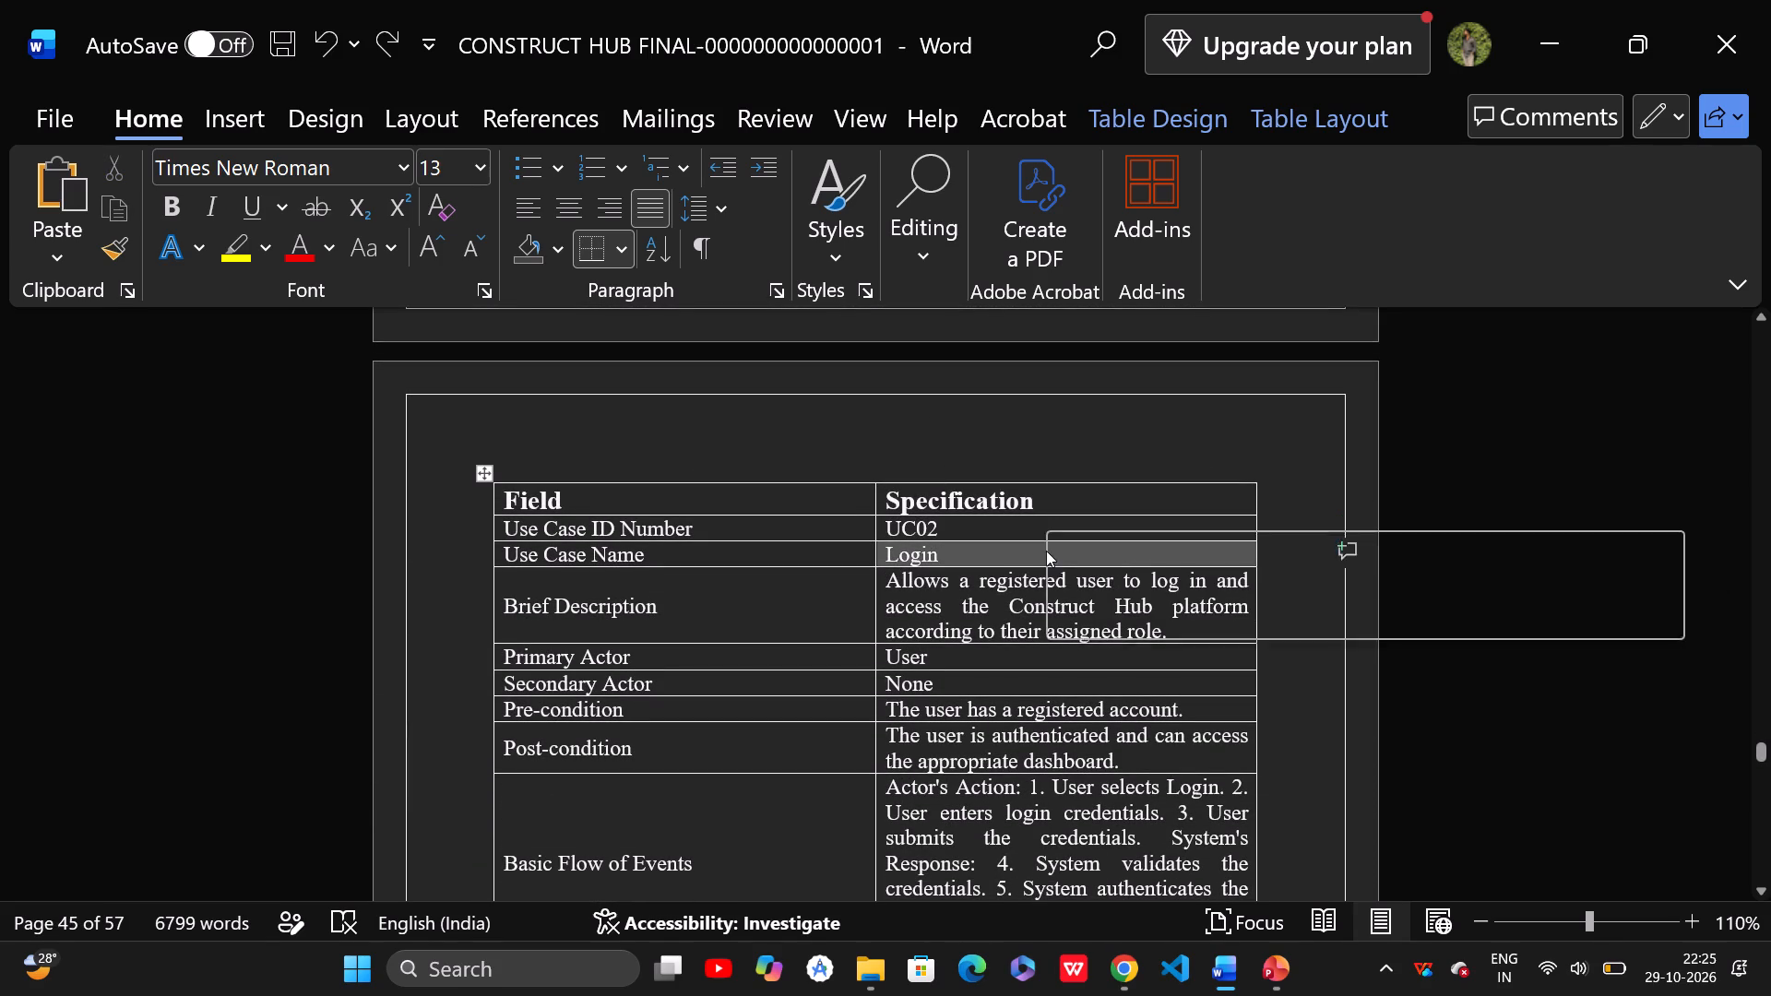
{"action": "left_click", "coordinate": [962, 539]}
{"action": "scroll", "coordinate": [962, 539], "scroll_direction": "up", "scroll_amount": 2}
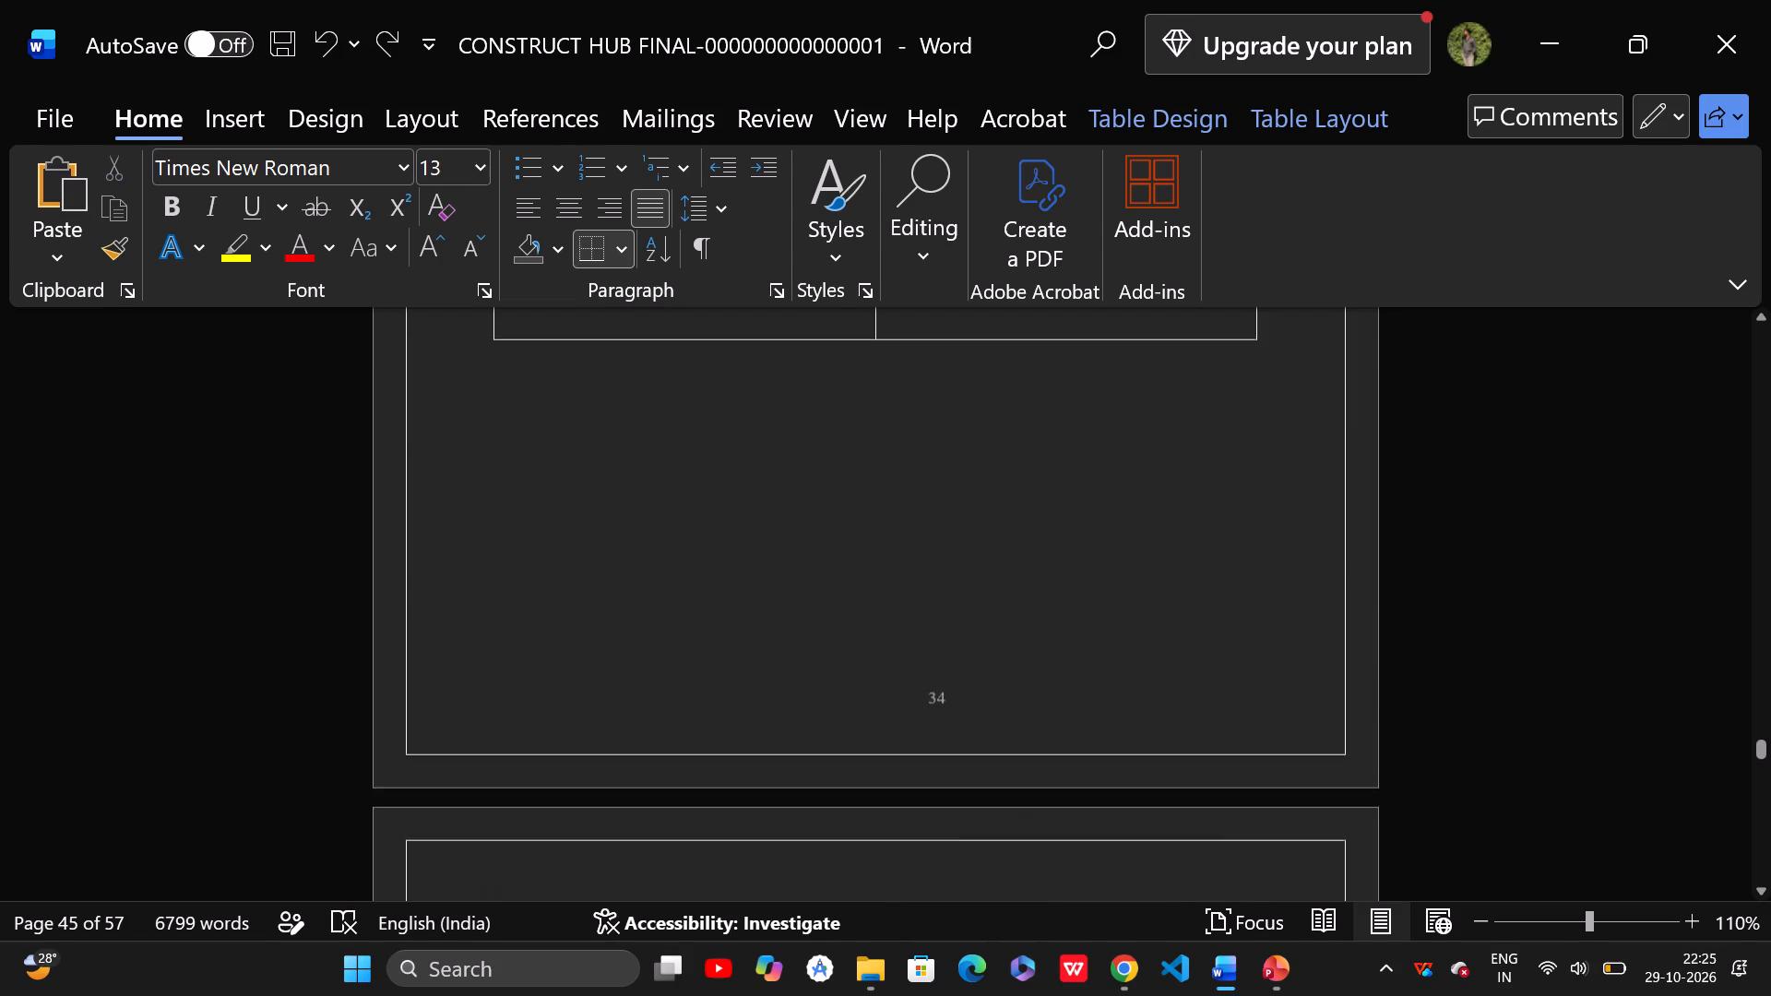
{"action": "scroll", "coordinate": [962, 539], "scroll_direction": "up", "scroll_amount": 2}
{"action": "scroll", "coordinate": [962, 539], "scroll_direction": "down", "scroll_amount": 4}
{"action": "scroll", "coordinate": [962, 539], "scroll_direction": "up", "scroll_amount": 2}
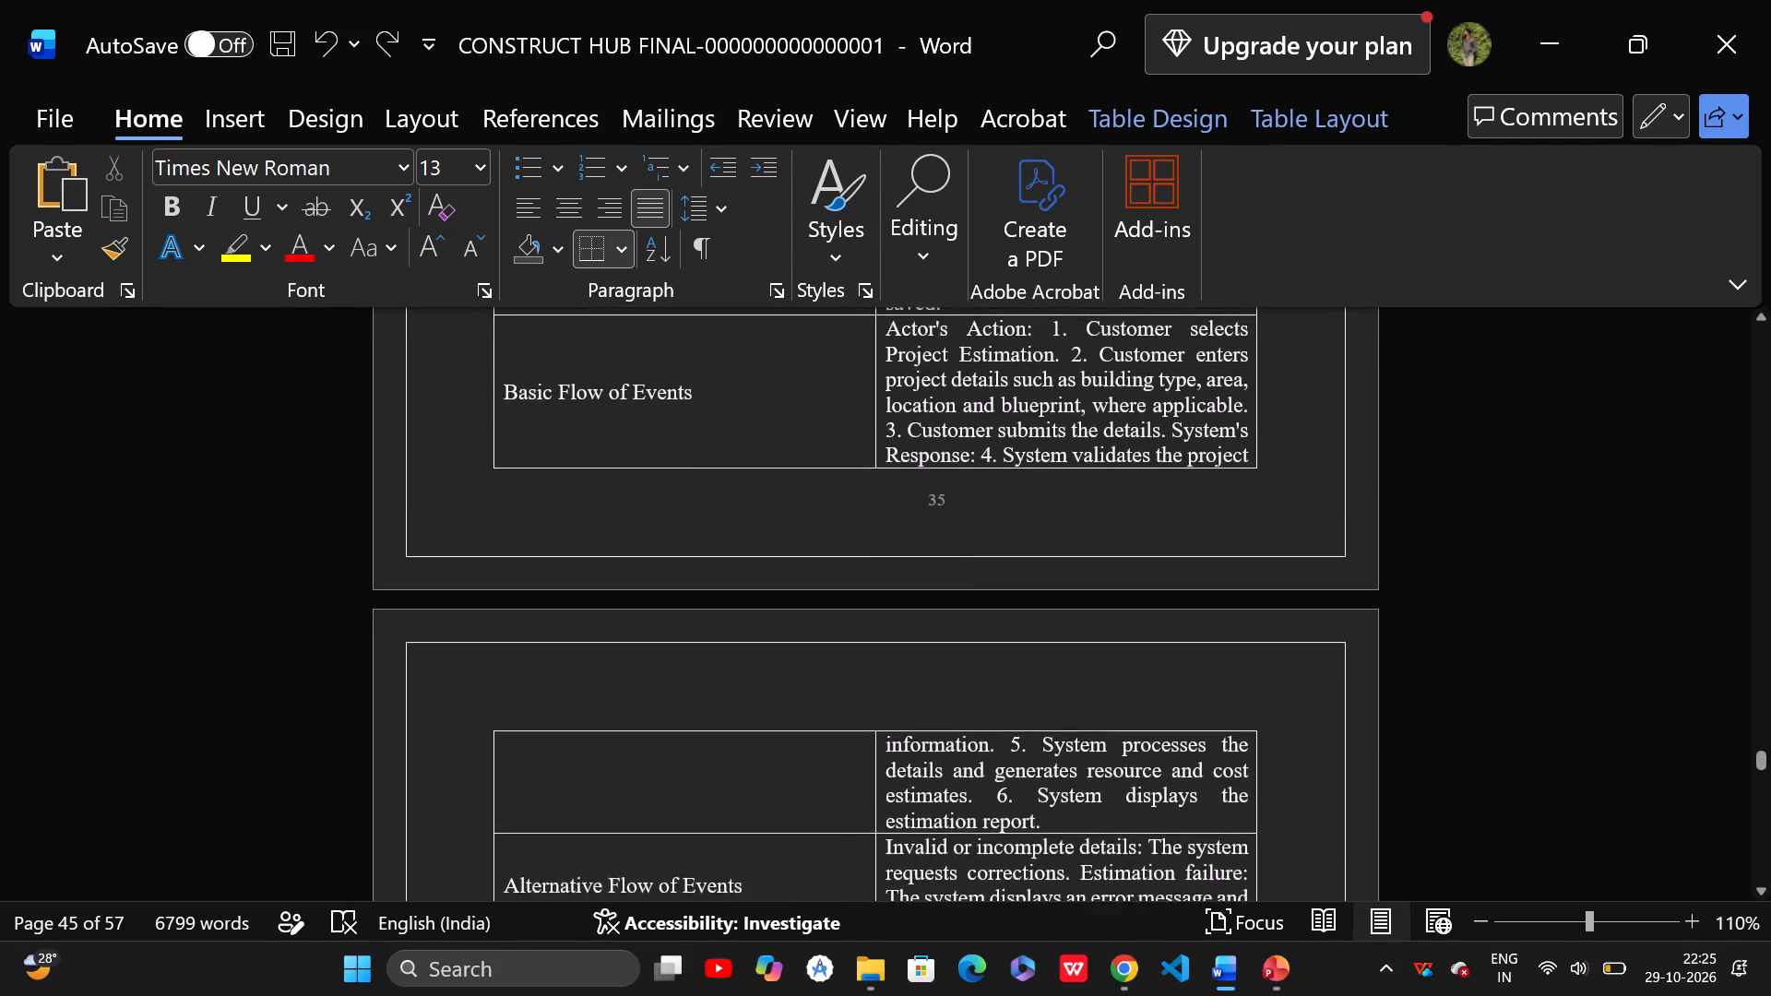
{"action": "scroll", "coordinate": [962, 539], "scroll_direction": "up", "scroll_amount": 3}
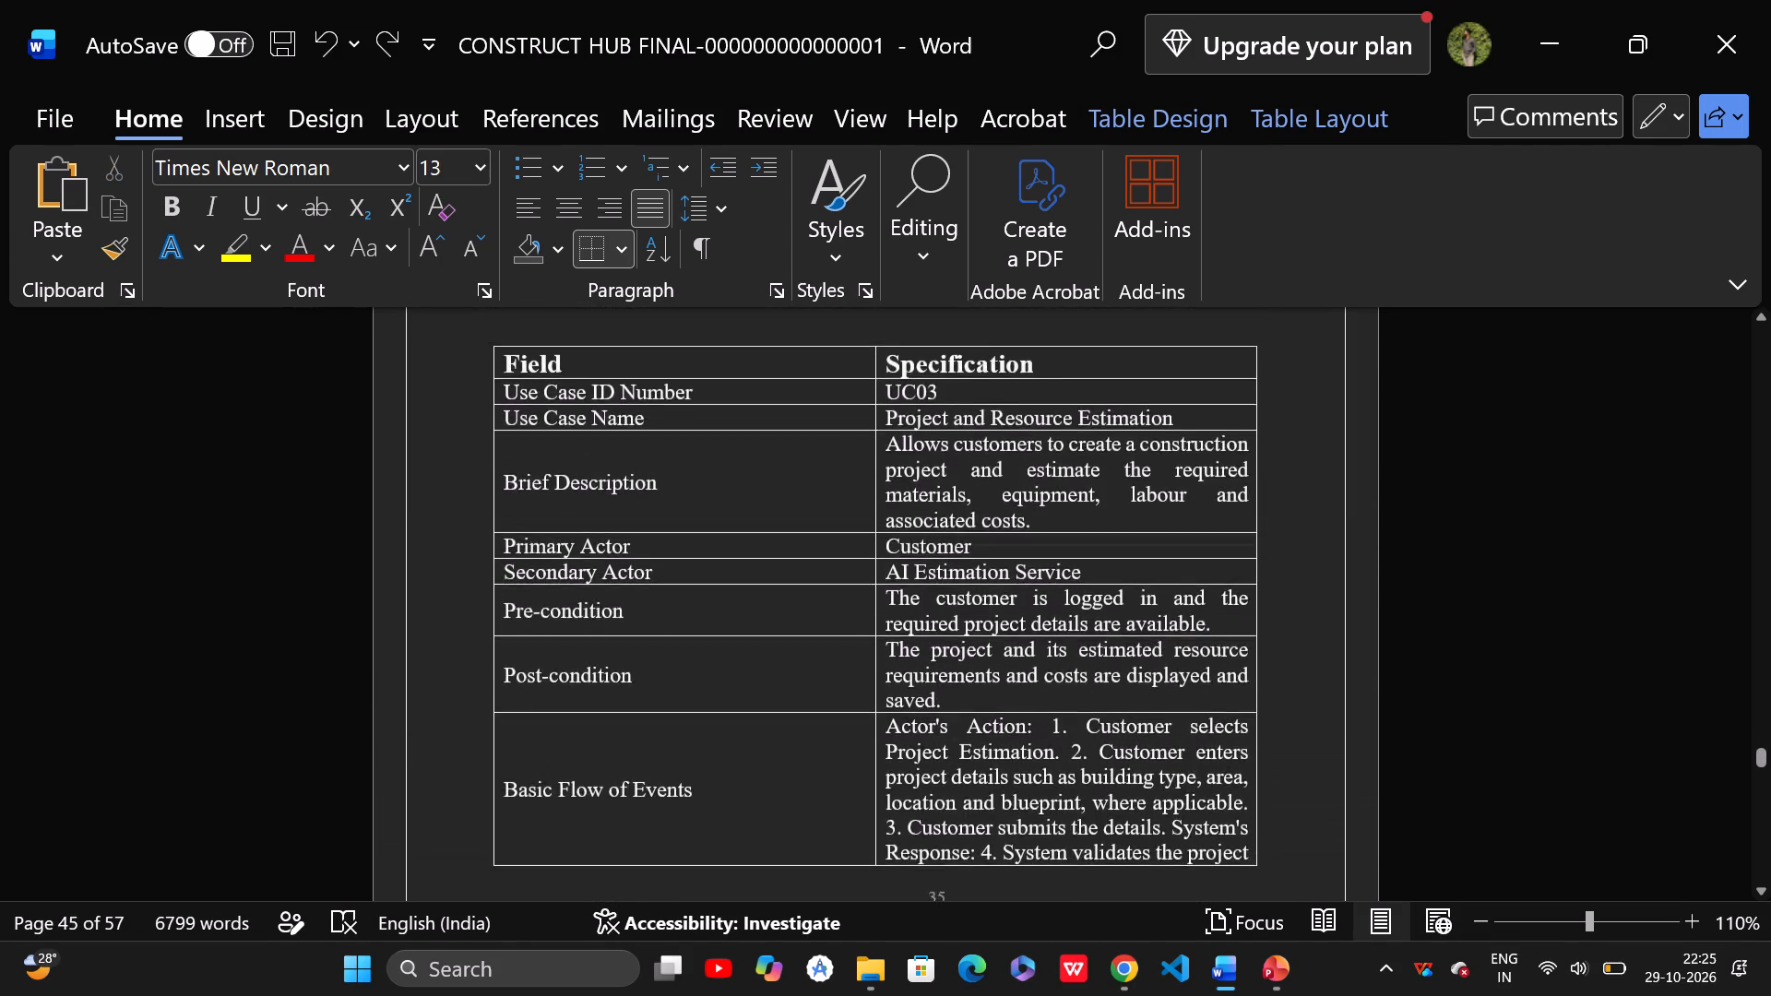
{"action": "scroll", "coordinate": [962, 539], "scroll_direction": "up", "scroll_amount": 1}
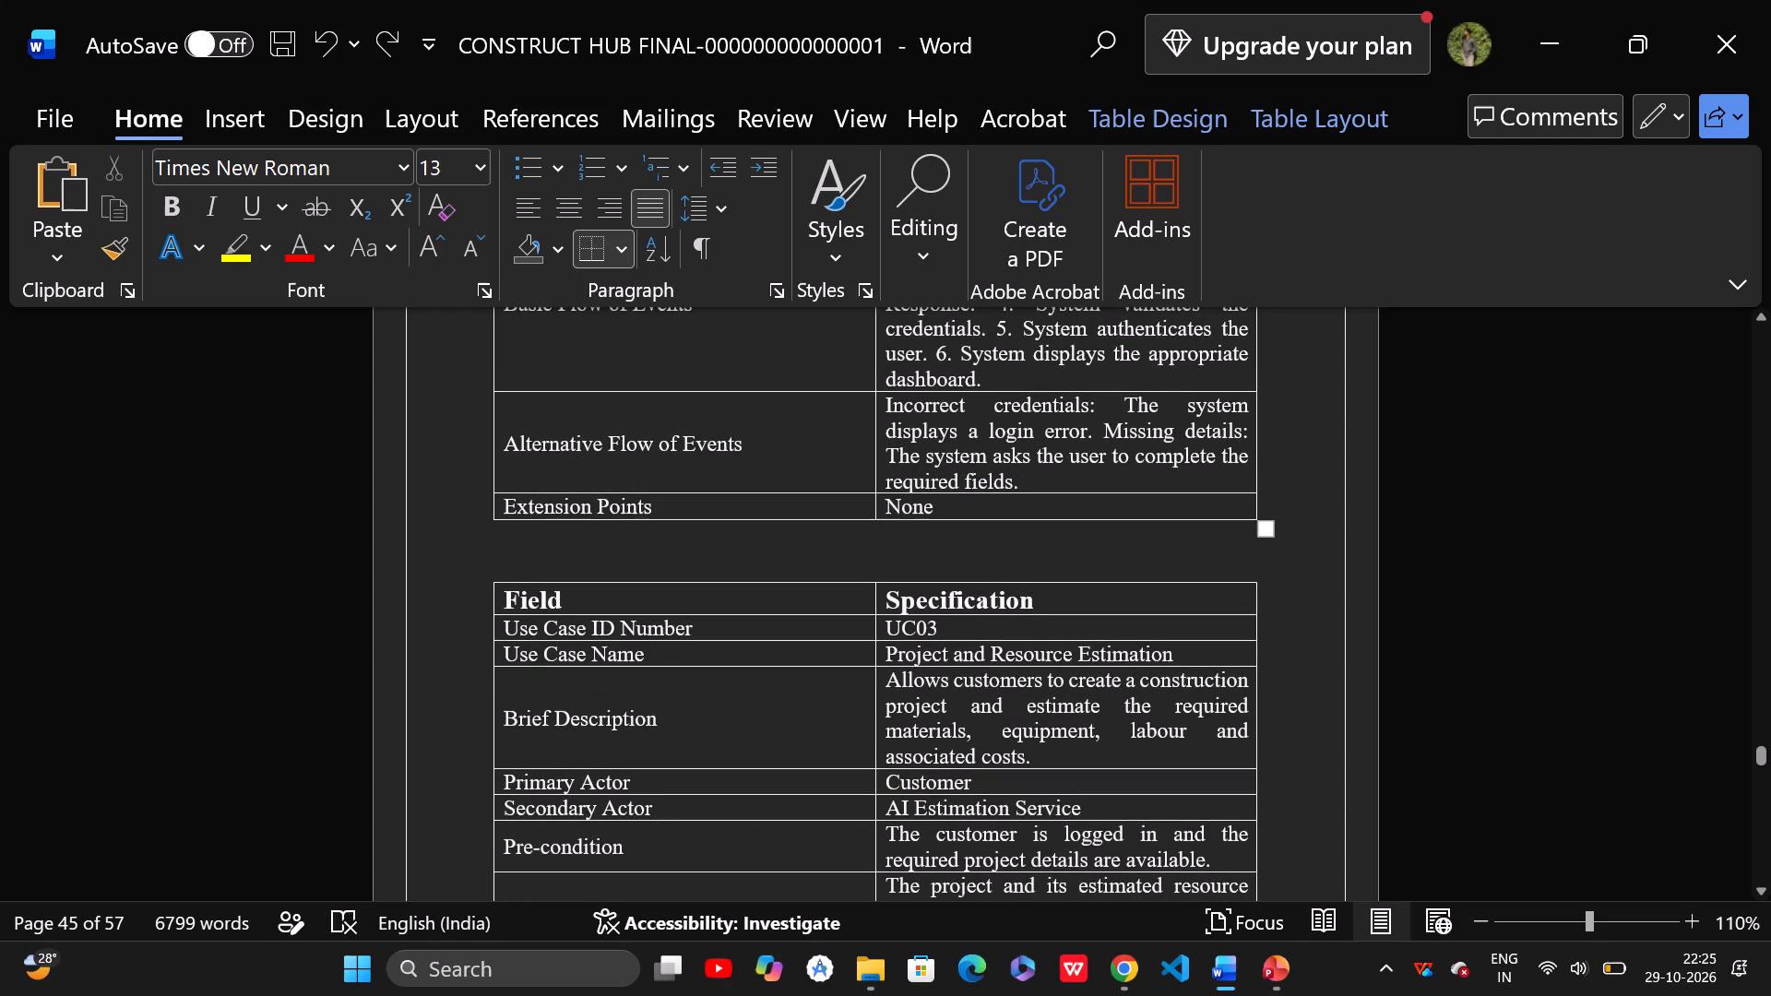
Look through the remaining use case specification tables, from UC03 Project and Resource Estimation to UC10.
{"action": "scroll", "coordinate": [947, 732], "scroll_direction": "down", "scroll_amount": 1}
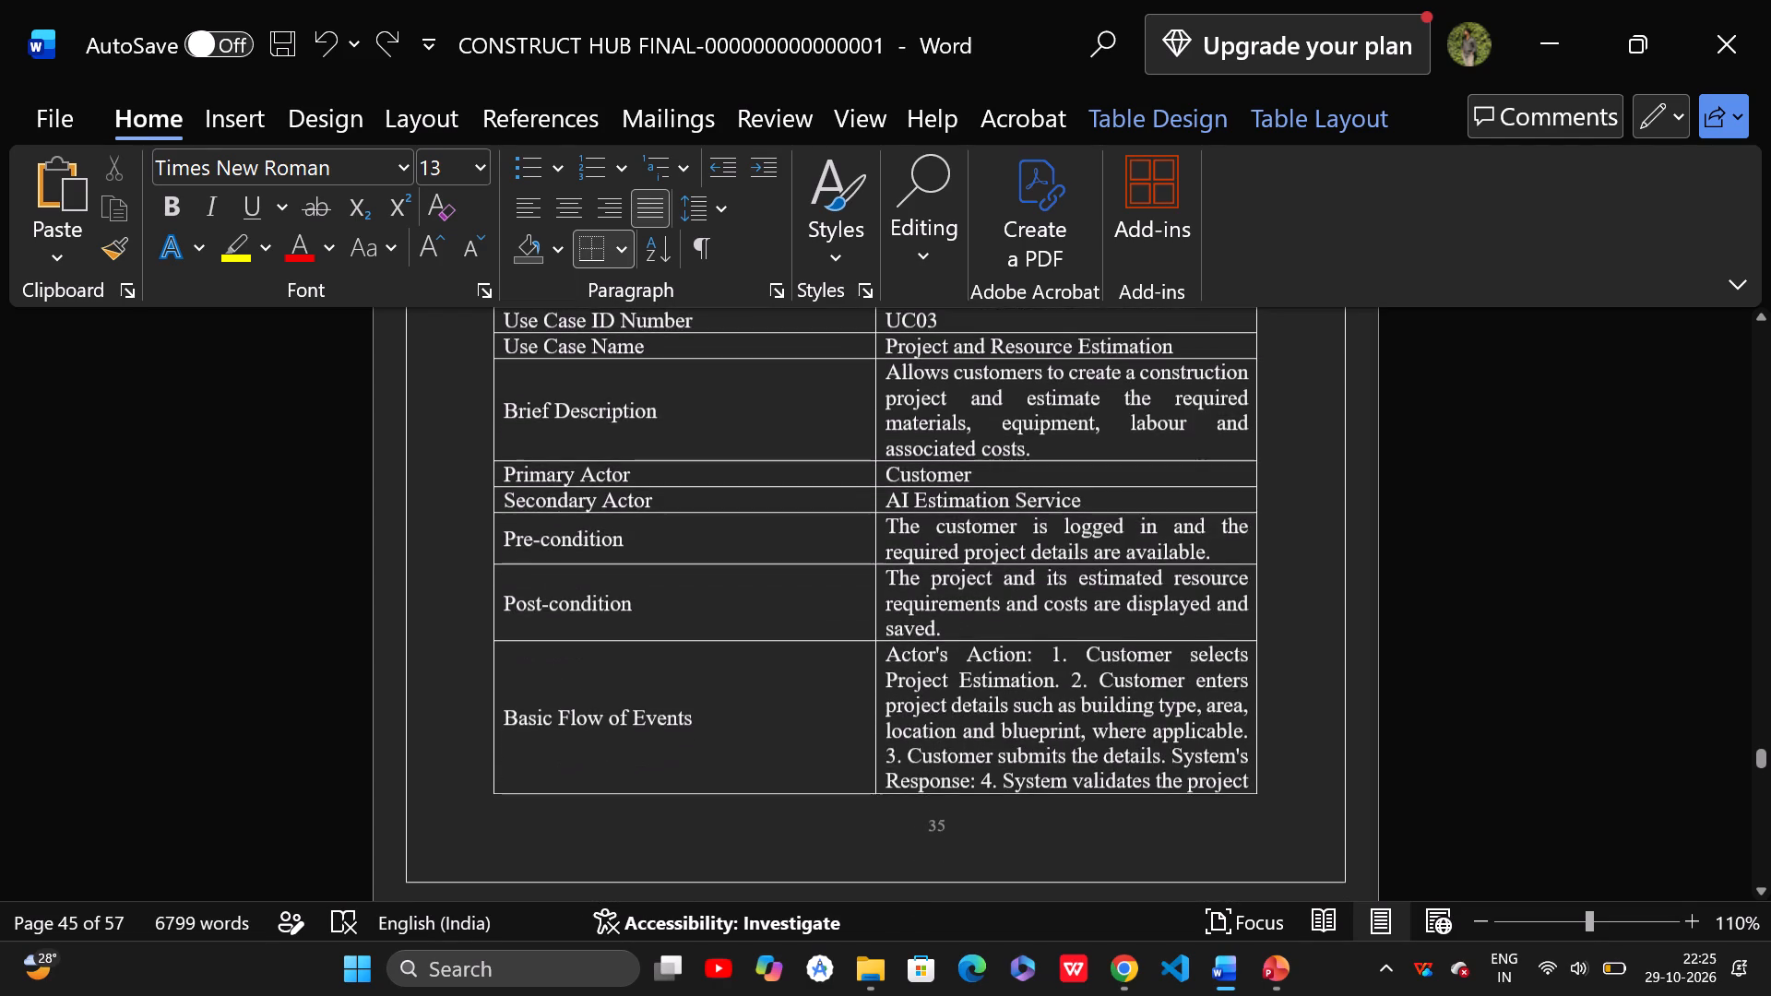
{"action": "scroll", "coordinate": [947, 732], "scroll_direction": "down", "scroll_amount": 3}
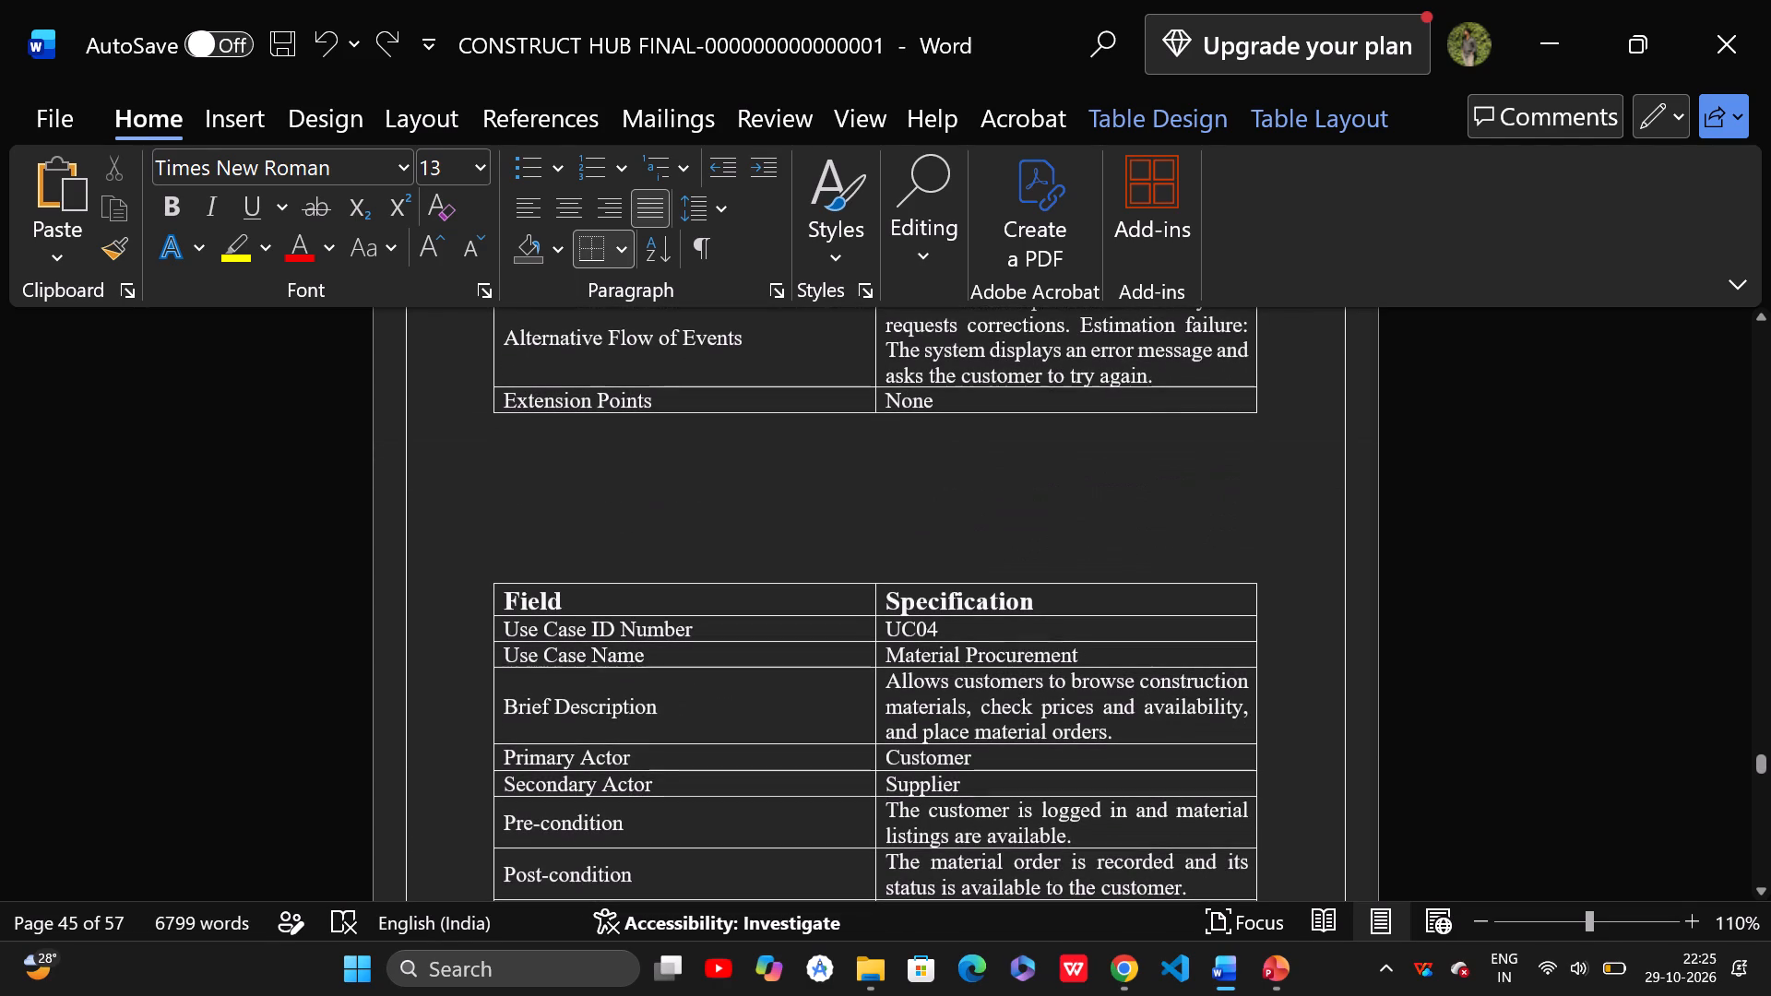
{"action": "scroll", "coordinate": [951, 649], "scroll_direction": "down", "scroll_amount": 2}
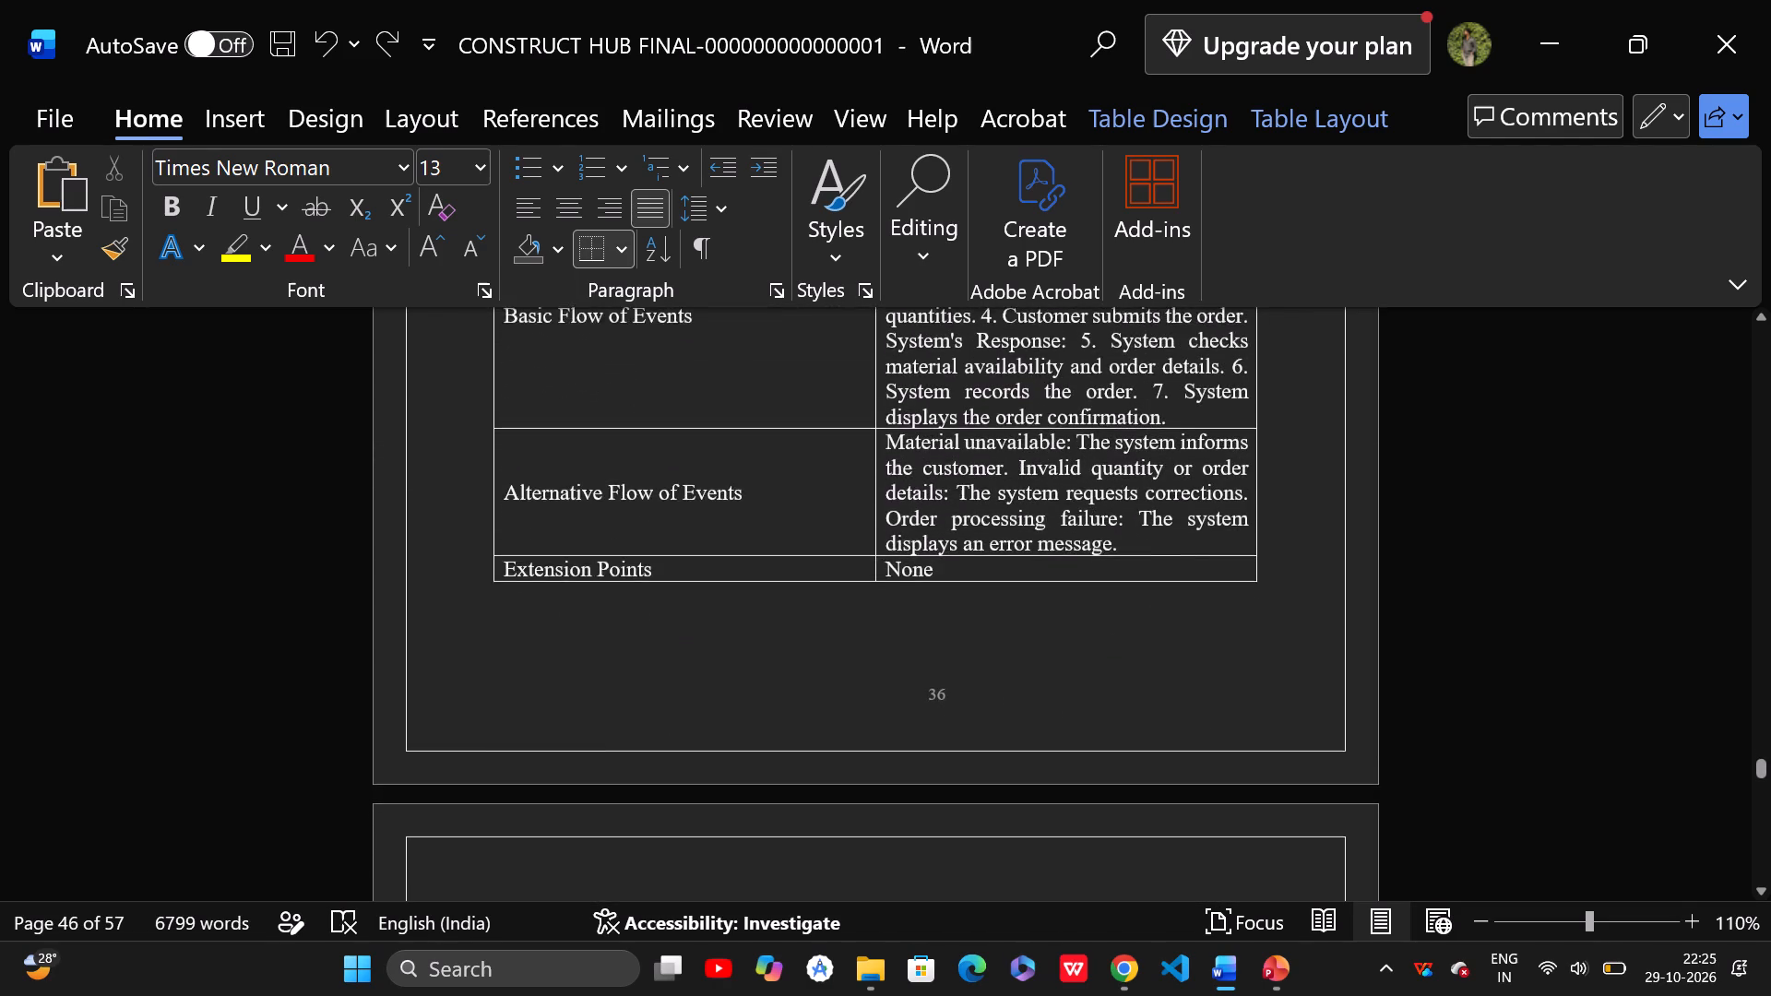
{"action": "scroll", "coordinate": [951, 649], "scroll_direction": "down", "scroll_amount": 6}
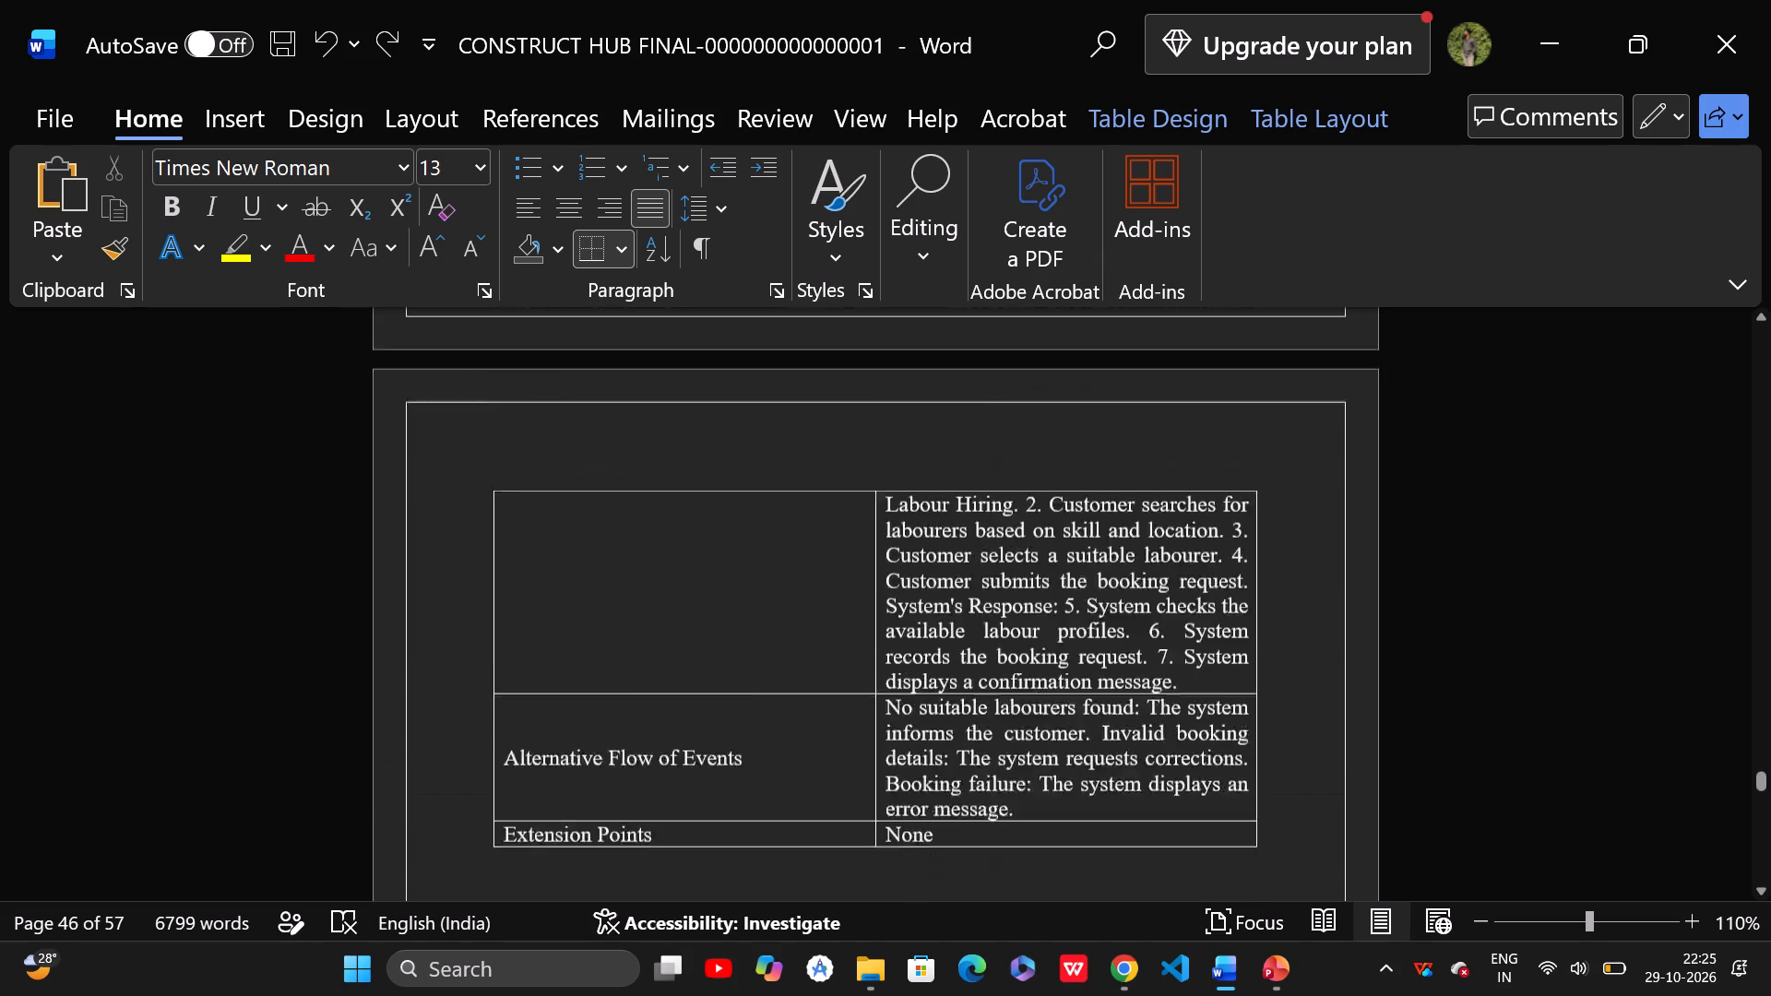
{"action": "scroll", "coordinate": [951, 649], "scroll_direction": "down", "scroll_amount": 3}
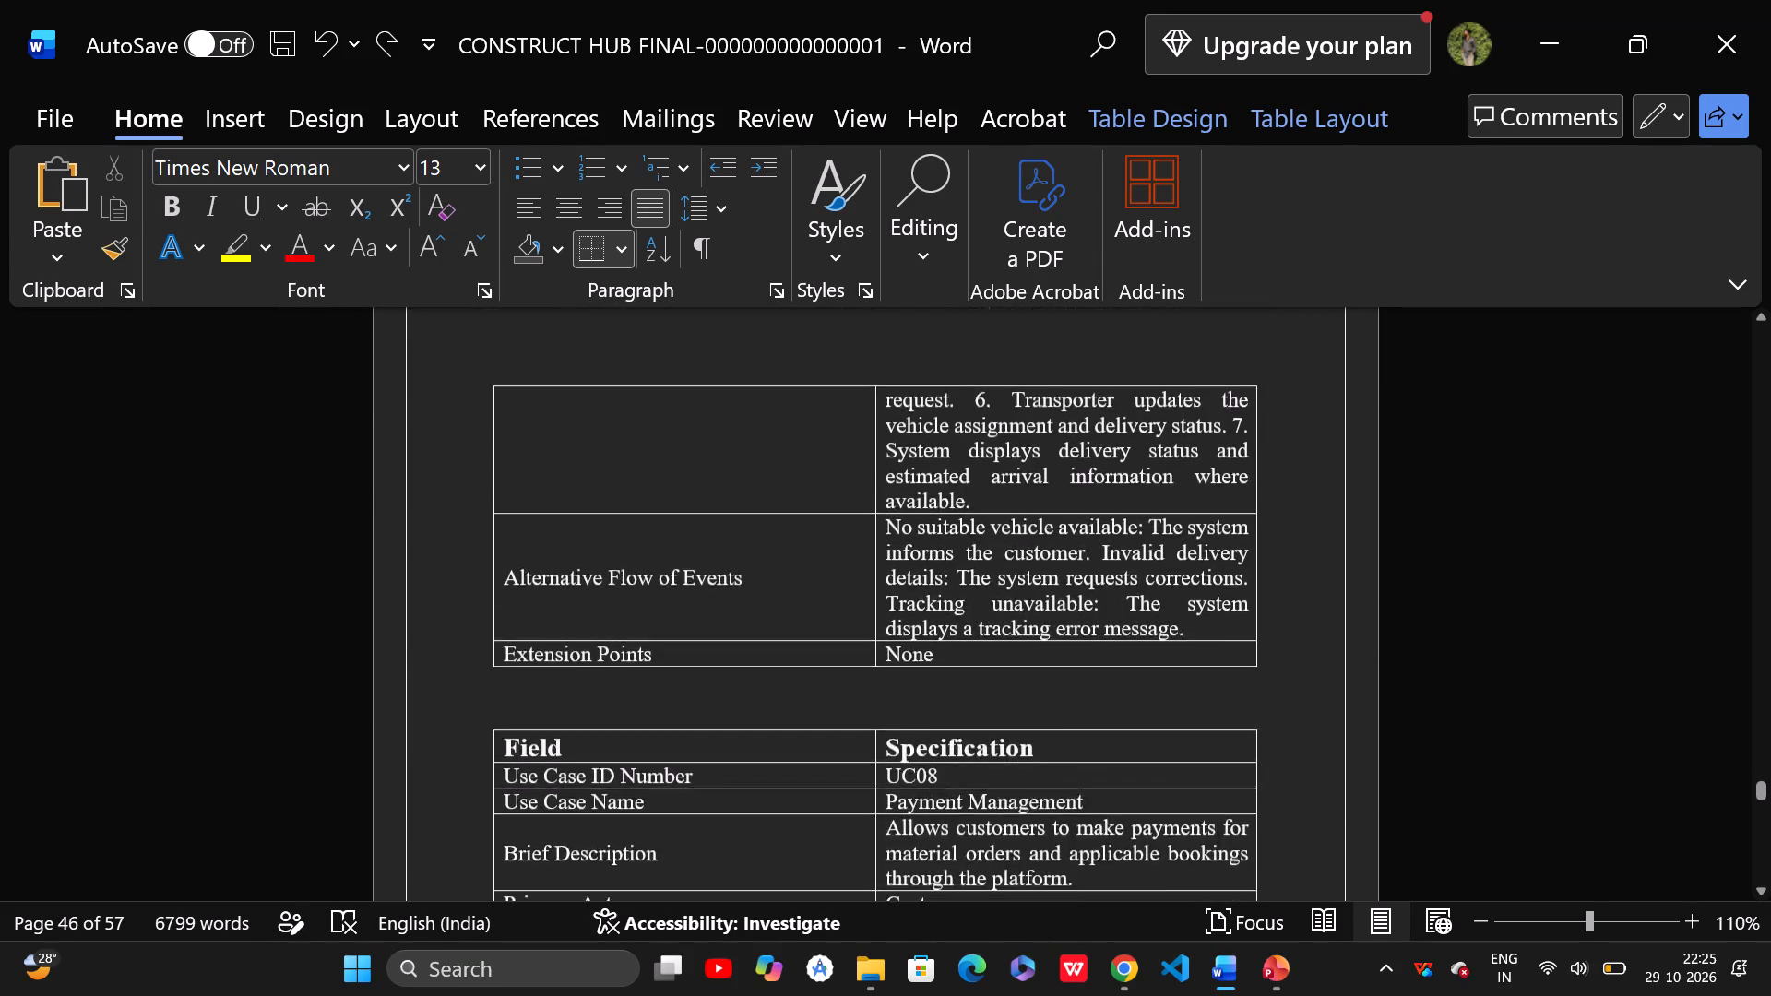
{"action": "scroll", "coordinate": [951, 649], "scroll_direction": "down", "scroll_amount": 5}
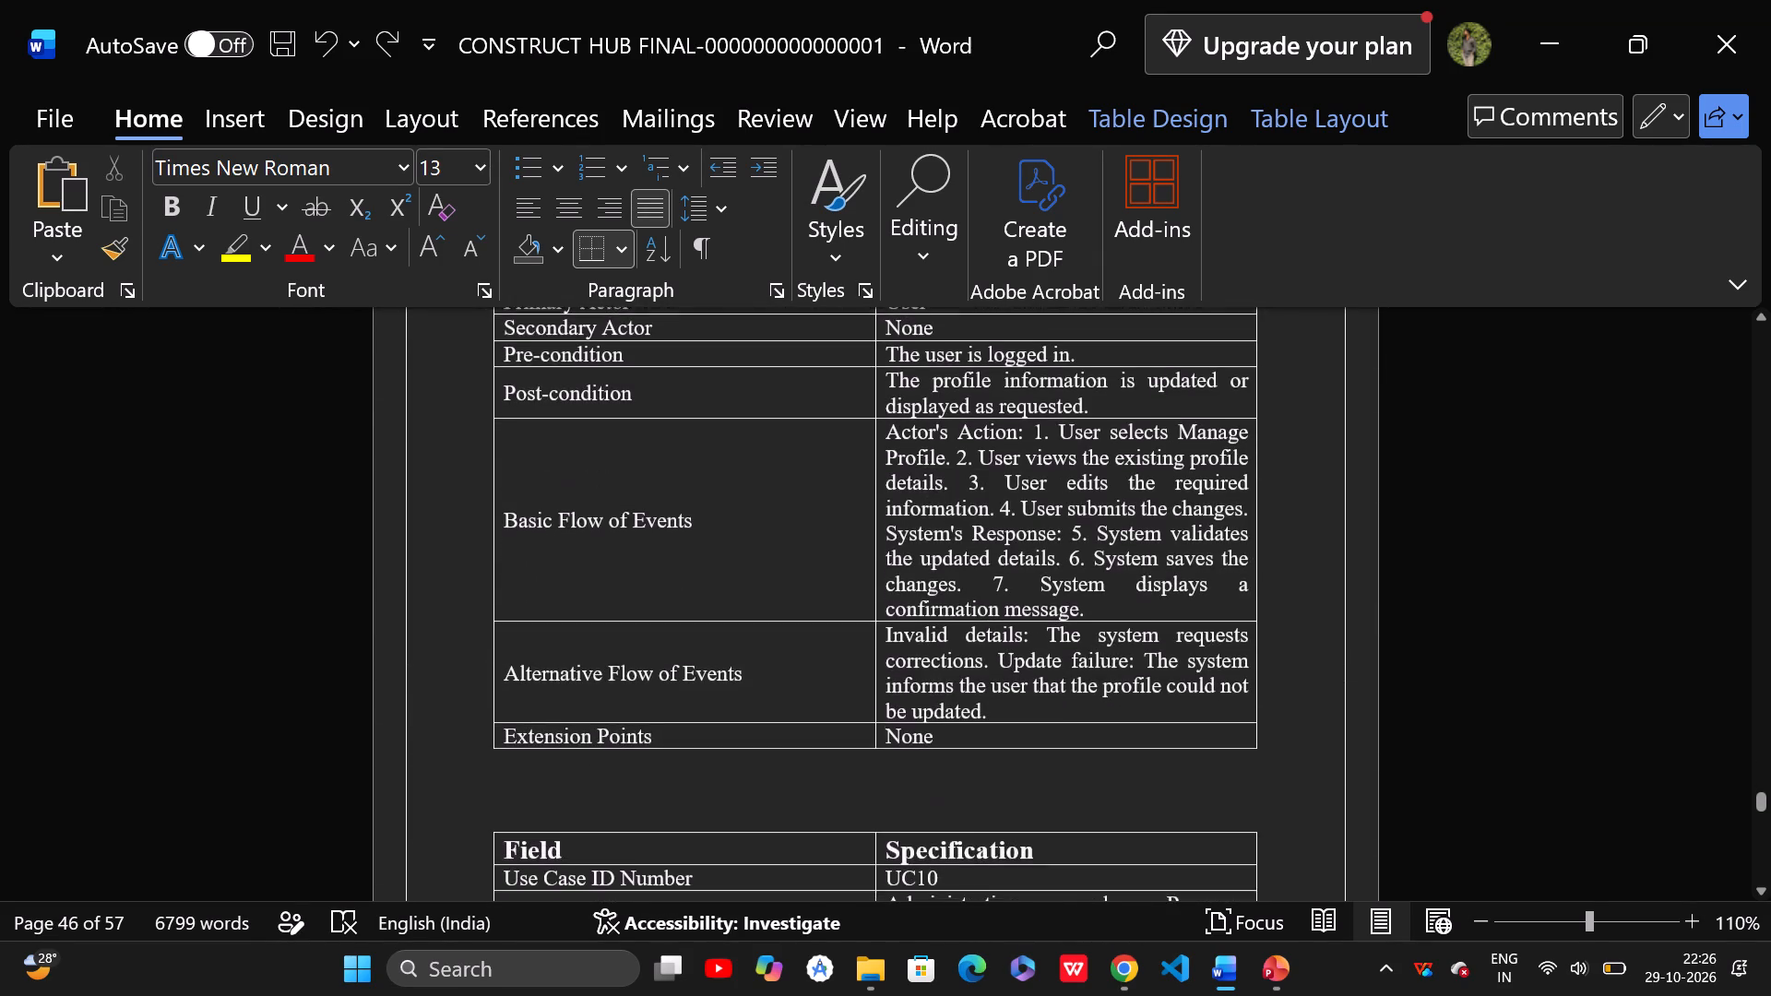
{"action": "scroll", "coordinate": [951, 649], "scroll_direction": "up", "scroll_amount": 1}
{"action": "scroll", "coordinate": [951, 649], "scroll_direction": "down", "scroll_amount": 5}
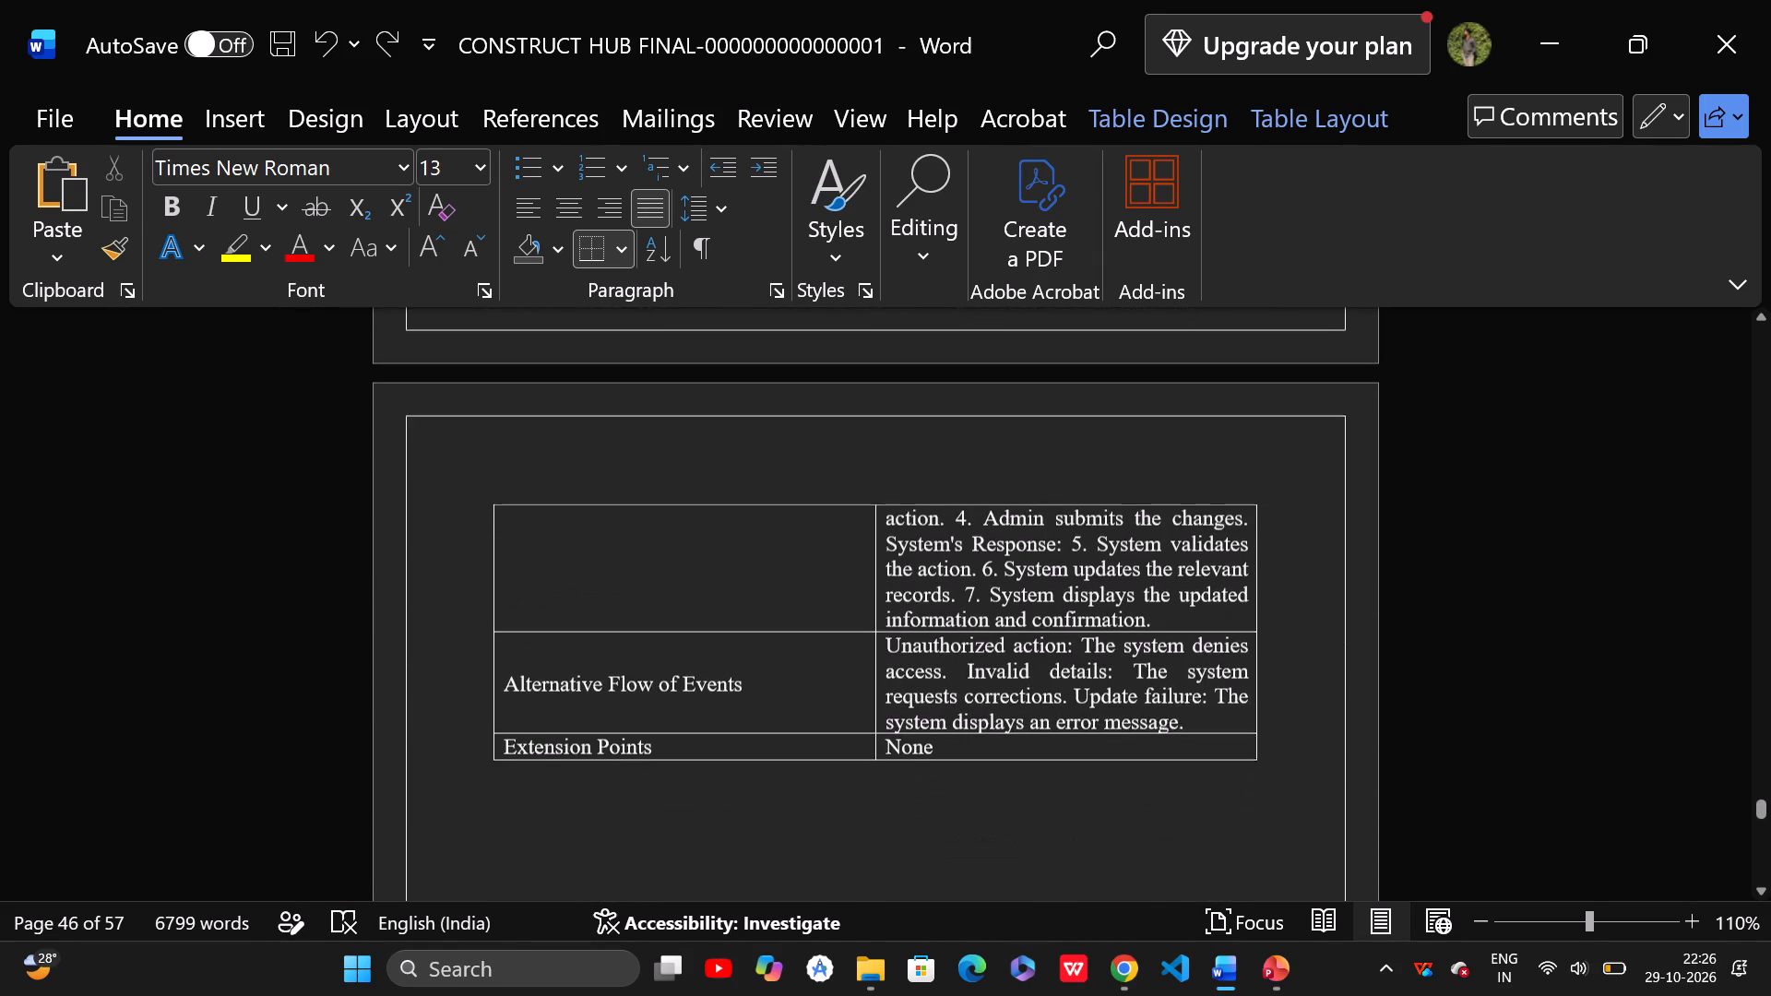
{"action": "scroll", "coordinate": [951, 649], "scroll_direction": "up", "scroll_amount": 1}
{"action": "scroll", "coordinate": [951, 649], "scroll_direction": "down", "scroll_amount": 1}
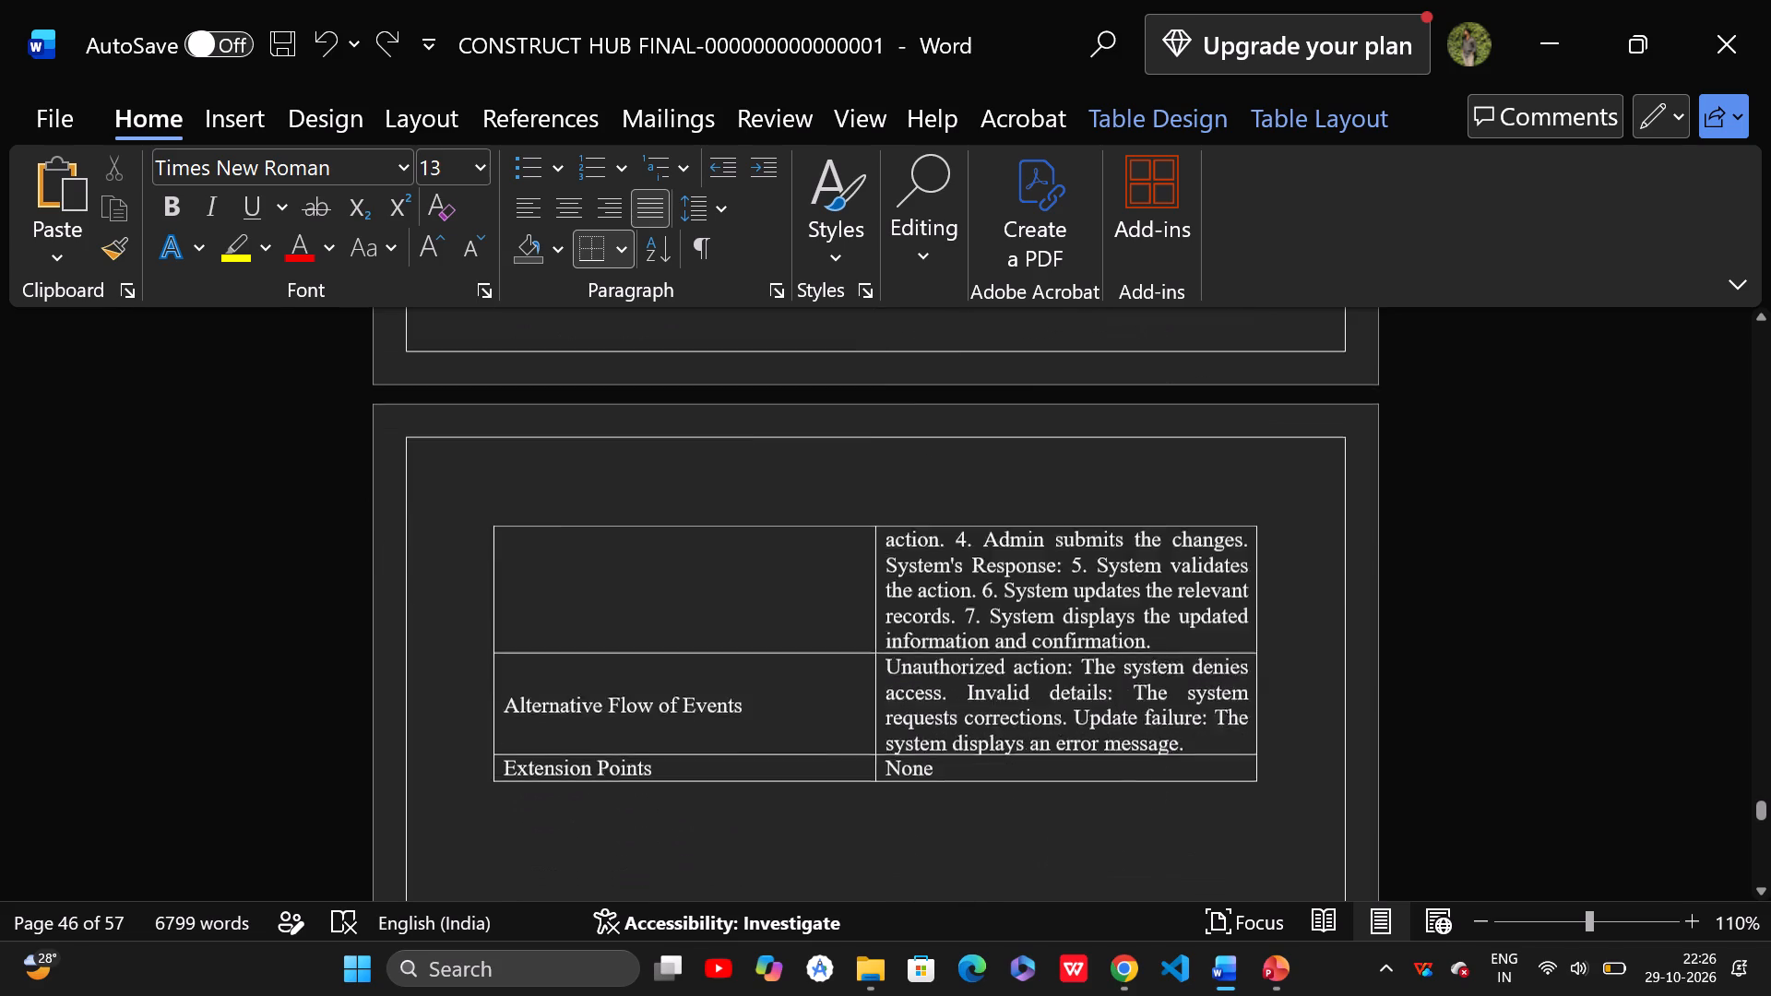
Examine the section numbering and page layout of the activity diagram and process diagram pages.
{"action": "scroll", "coordinate": [951, 649], "scroll_direction": "down", "scroll_amount": 3}
{"action": "scroll", "coordinate": [951, 649], "scroll_direction": "up", "scroll_amount": 2}
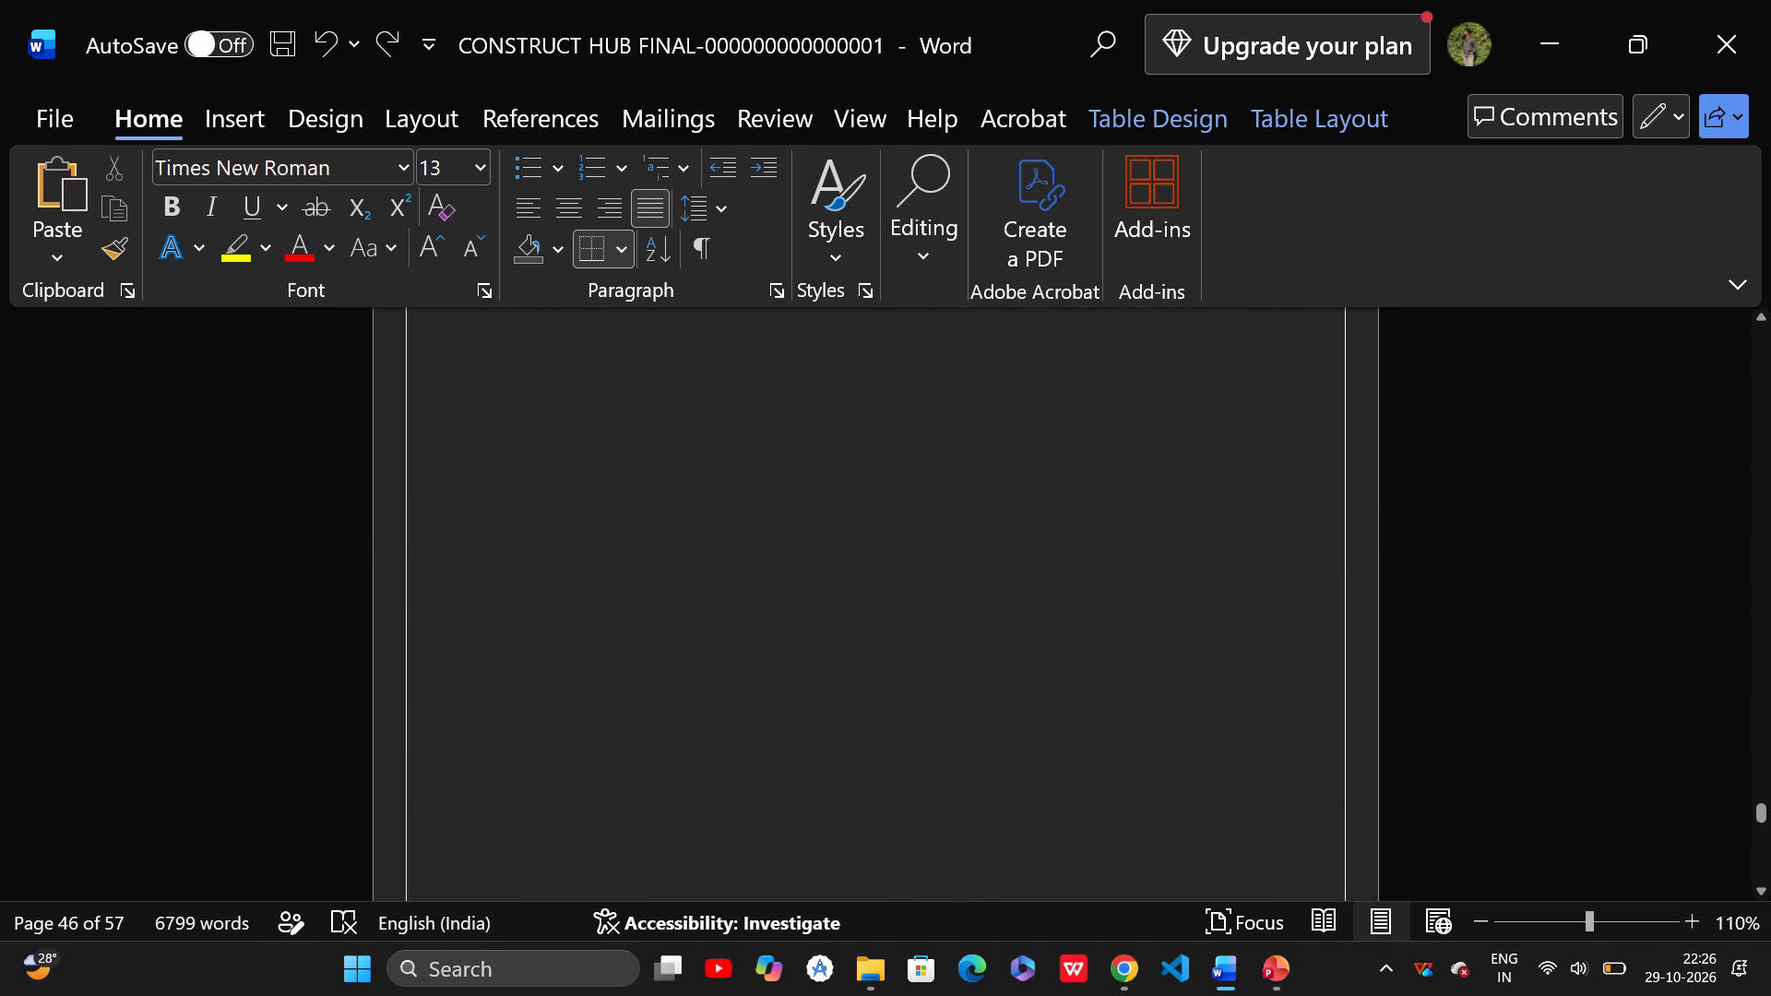
{"action": "scroll", "coordinate": [951, 649], "scroll_direction": "down", "scroll_amount": 5}
{"action": "scroll", "coordinate": [951, 649], "scroll_direction": "up", "scroll_amount": 3}
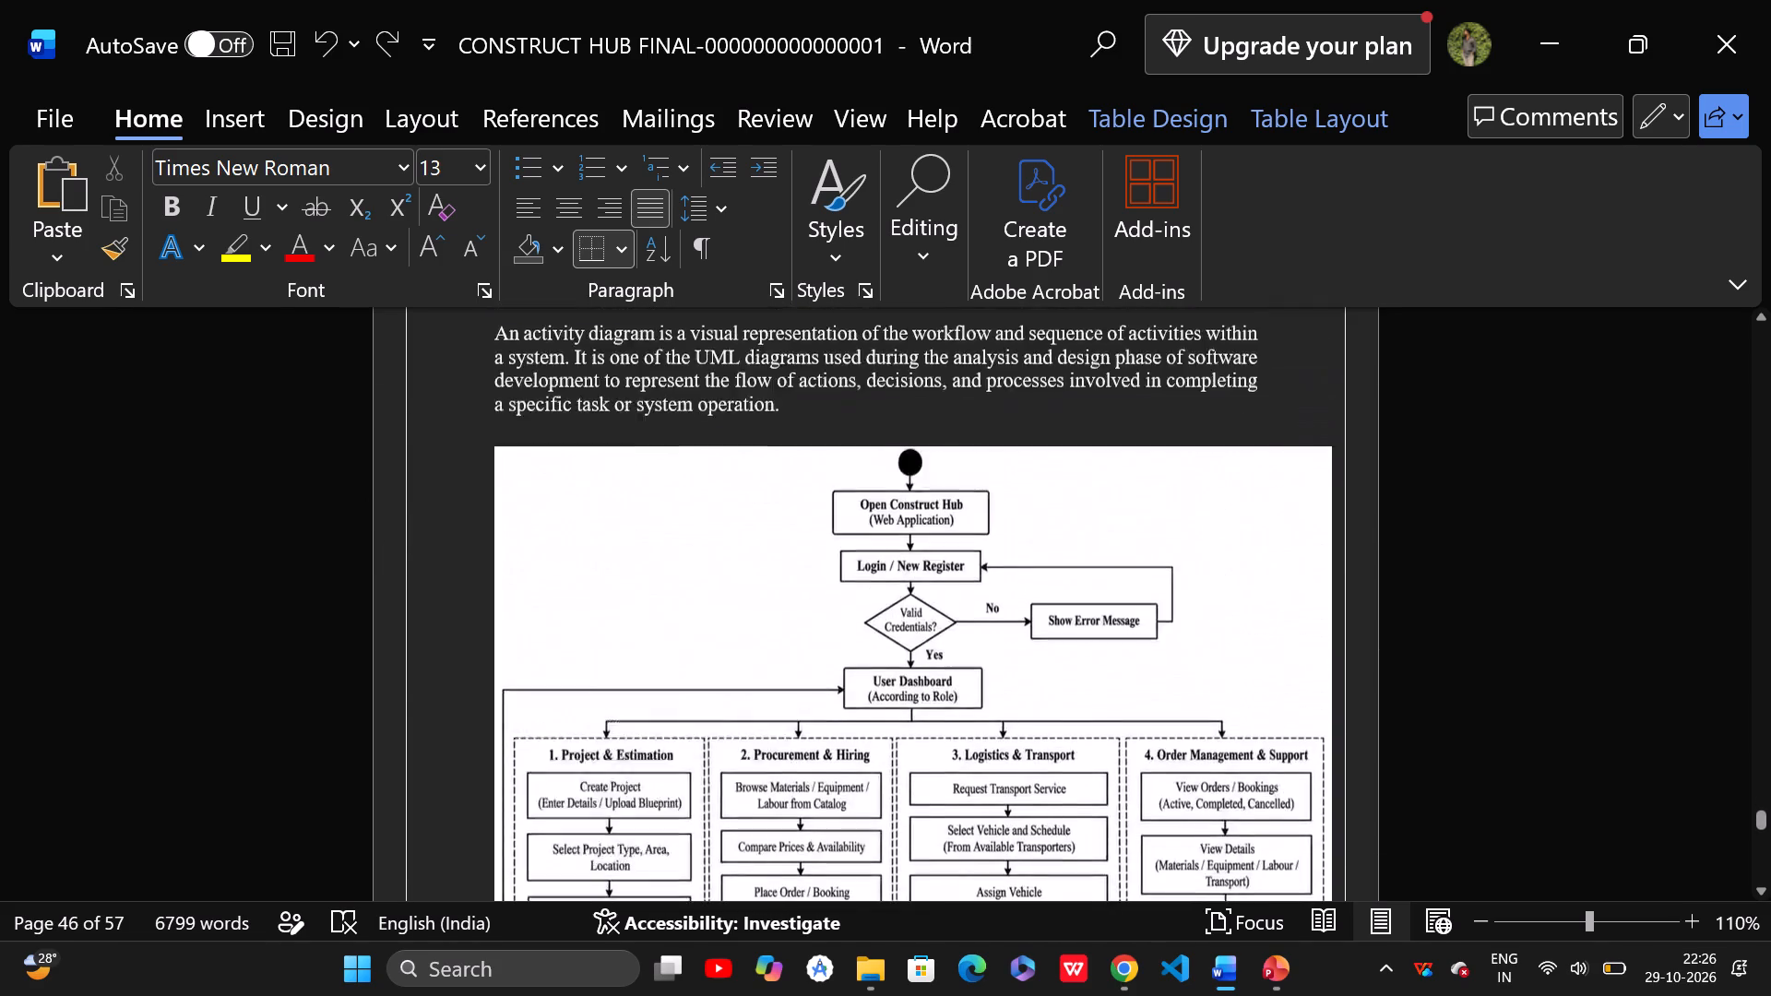
{"action": "scroll", "coordinate": [951, 649], "scroll_direction": "up", "scroll_amount": 1}
{"action": "scroll", "coordinate": [951, 649], "scroll_direction": "down", "scroll_amount": 4}
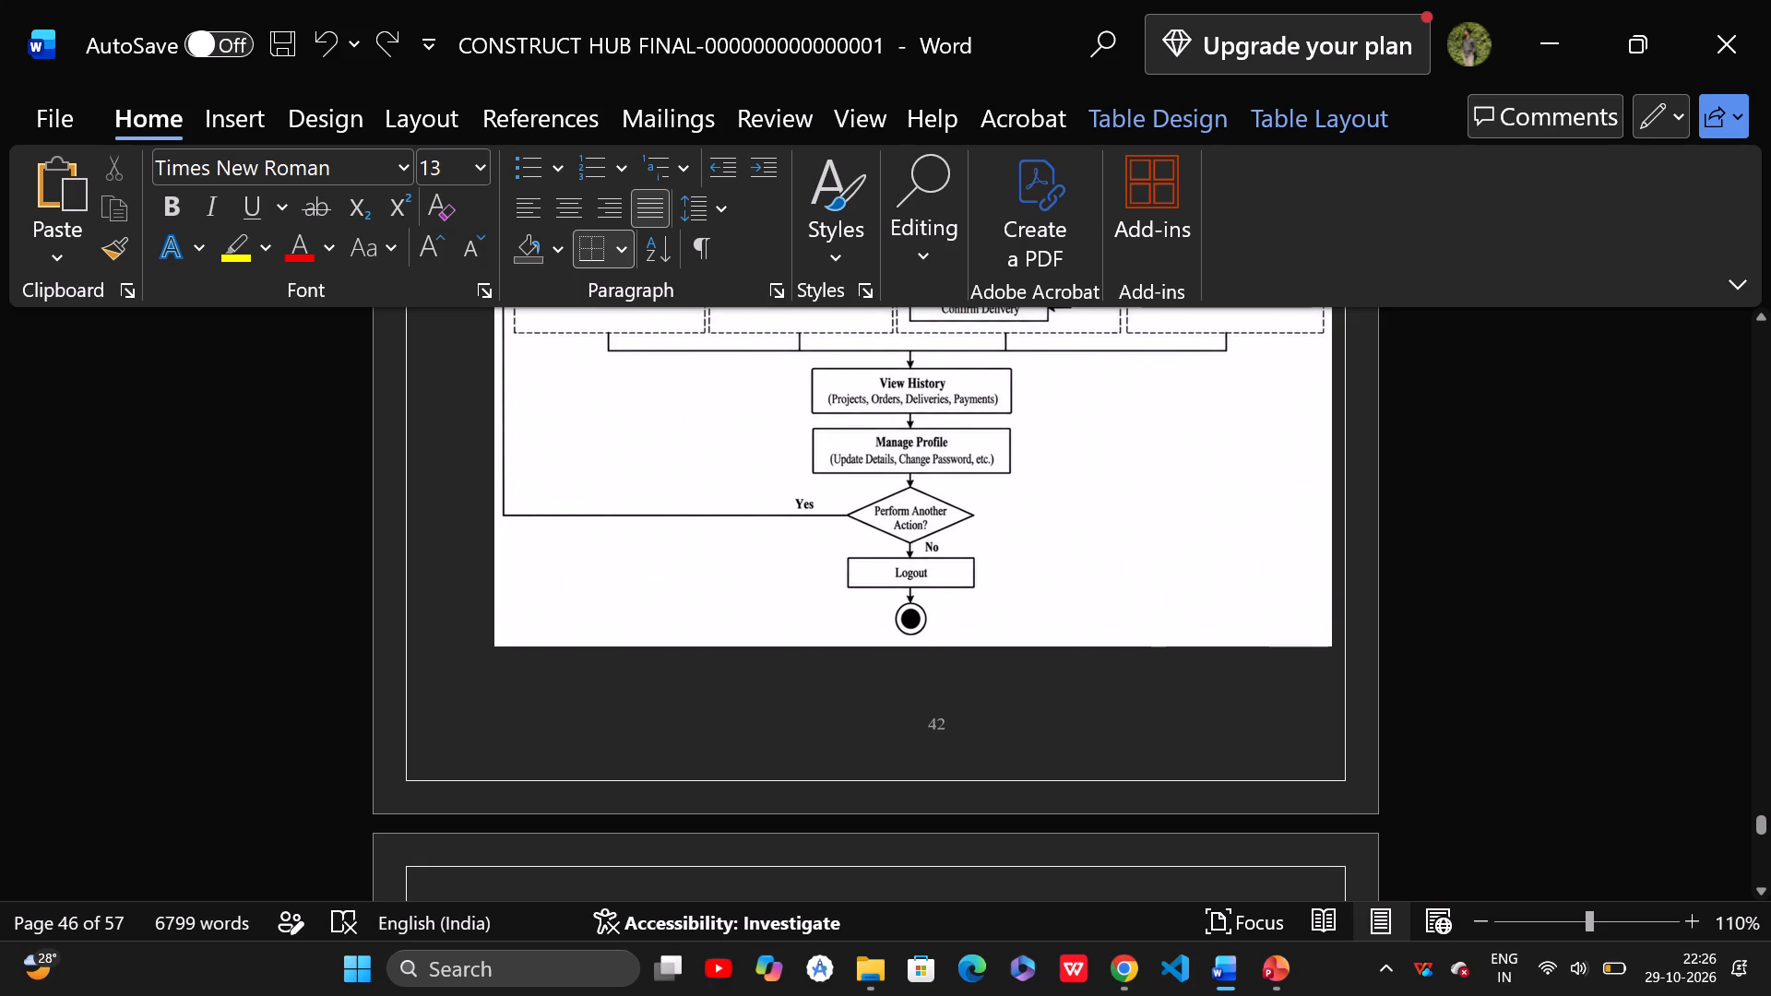
{"action": "scroll", "coordinate": [968, 741], "scroll_direction": "down", "scroll_amount": 3}
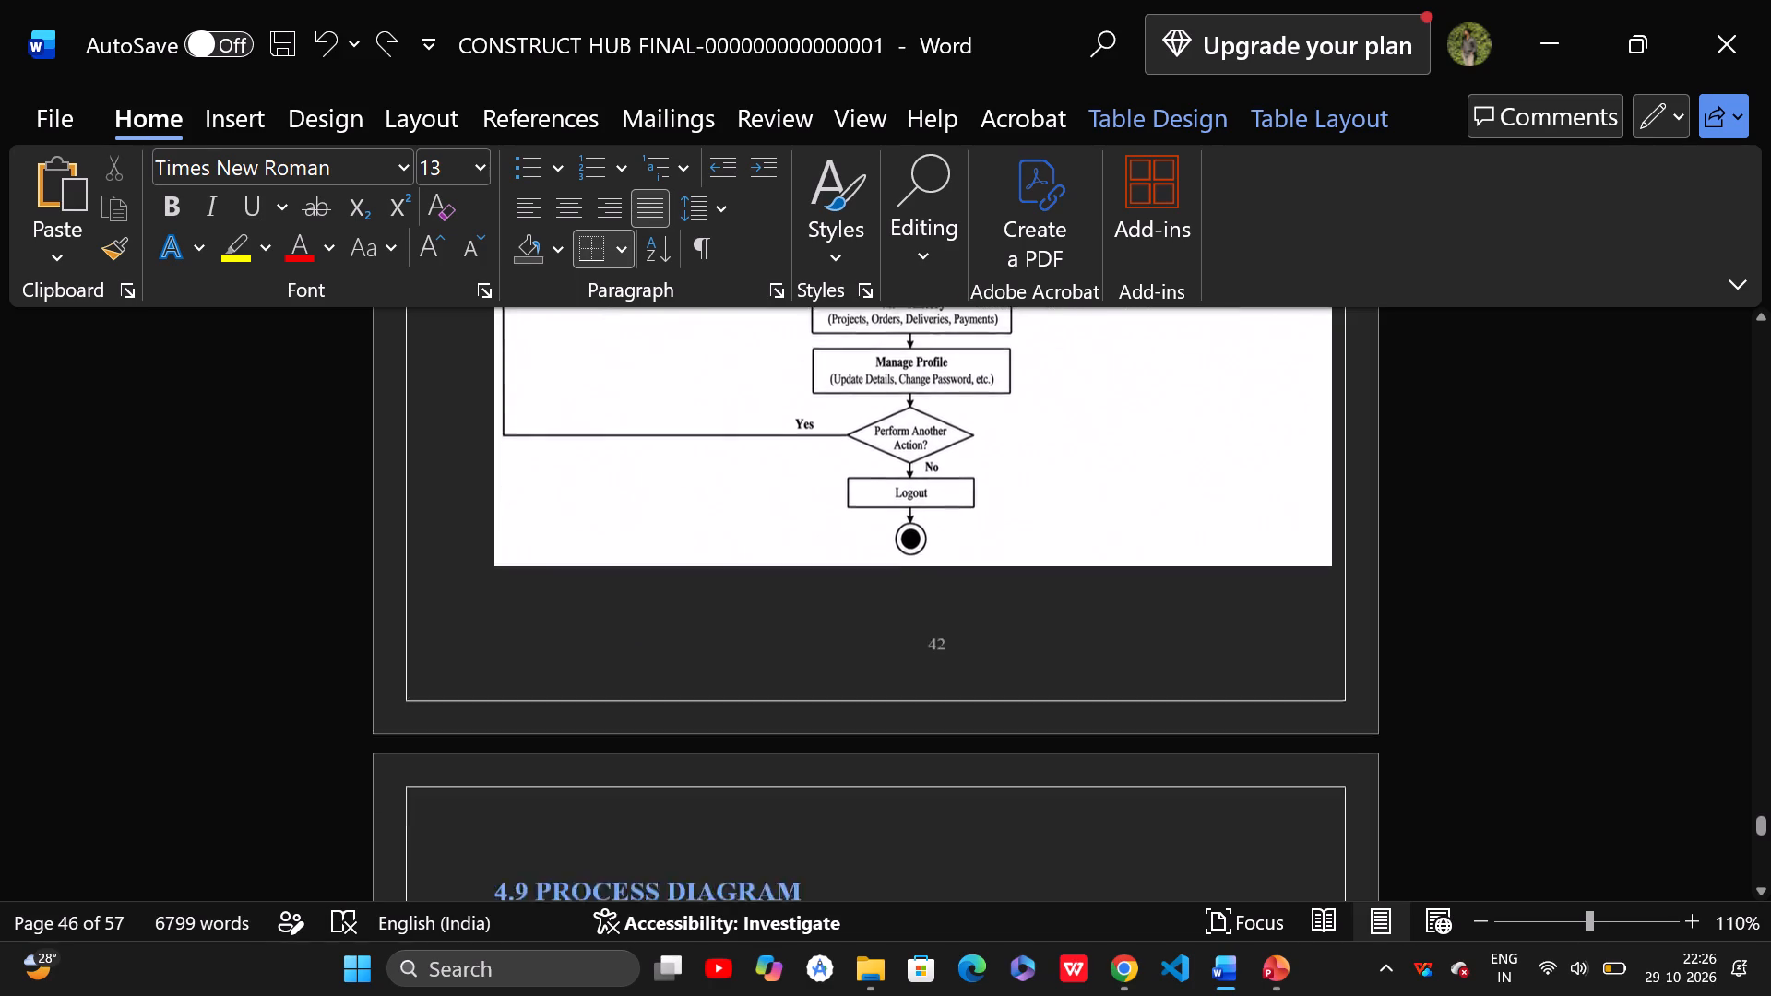
{"action": "scroll", "coordinate": [968, 741], "scroll_direction": "down", "scroll_amount": 7}
{"action": "scroll", "coordinate": [835, 770], "scroll_direction": "down", "scroll_amount": 15}
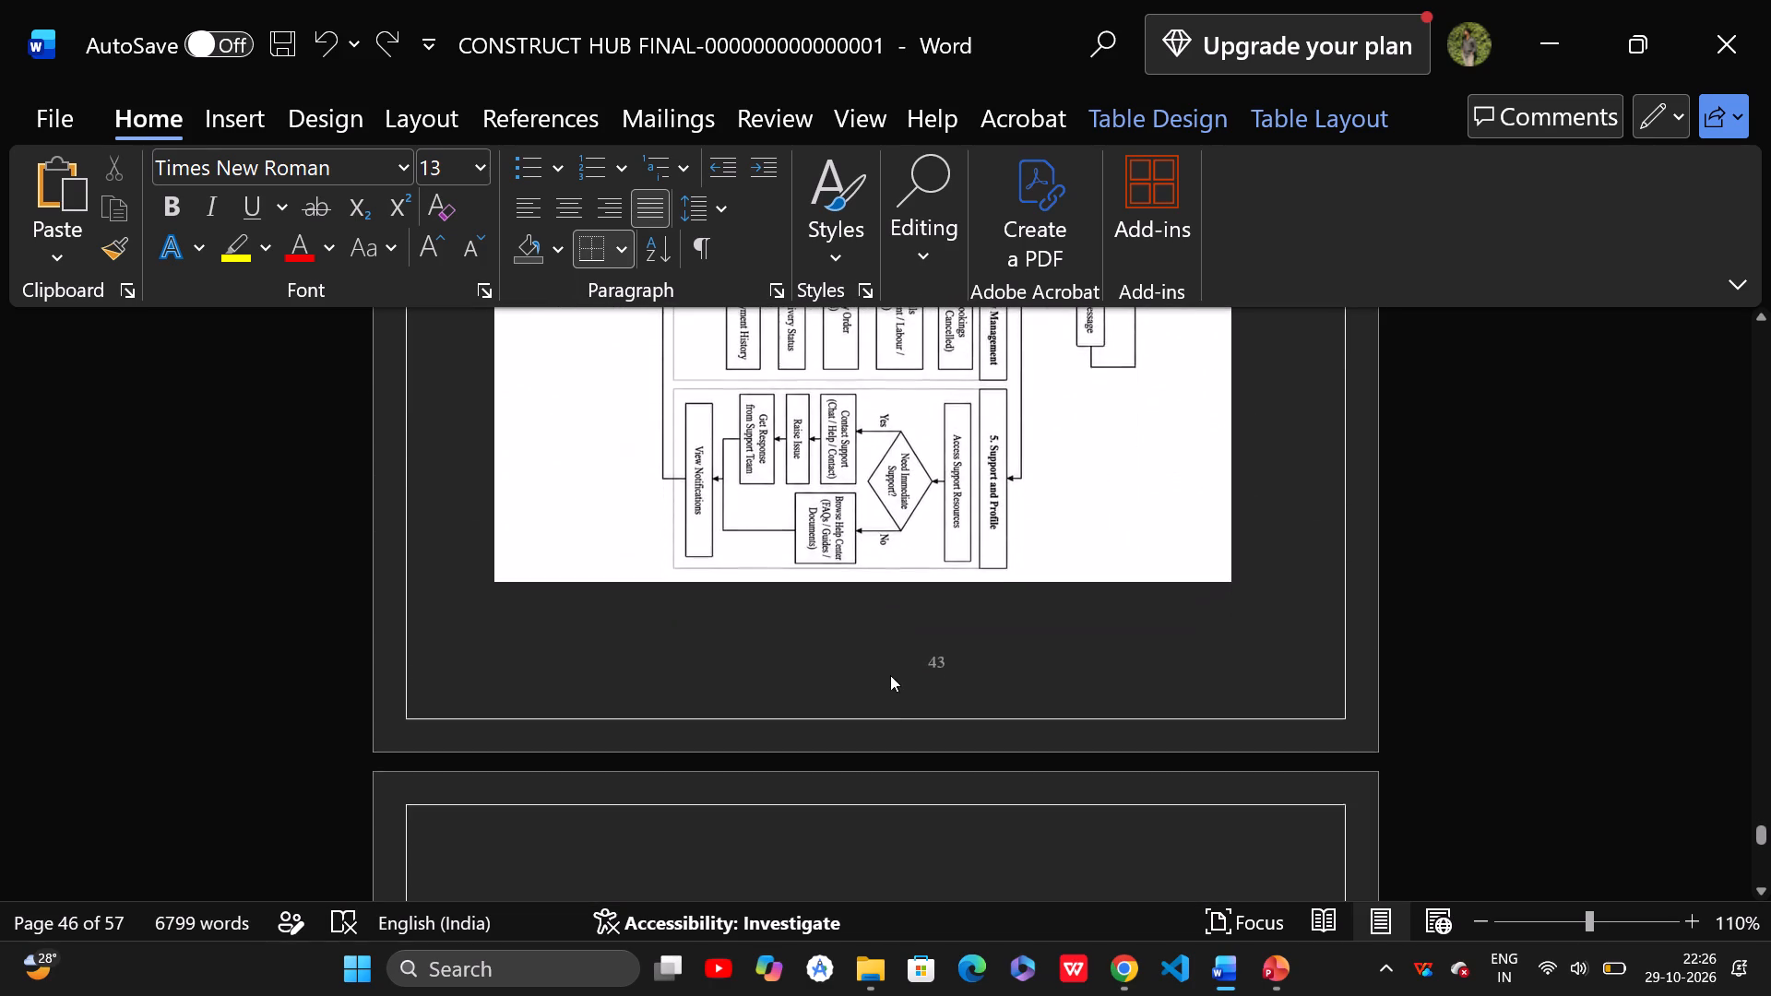
{"action": "scroll", "coordinate": [891, 689], "scroll_direction": "up", "scroll_amount": 14}
{"action": "scroll", "coordinate": [597, 487], "scroll_direction": "up", "scroll_amount": 13}
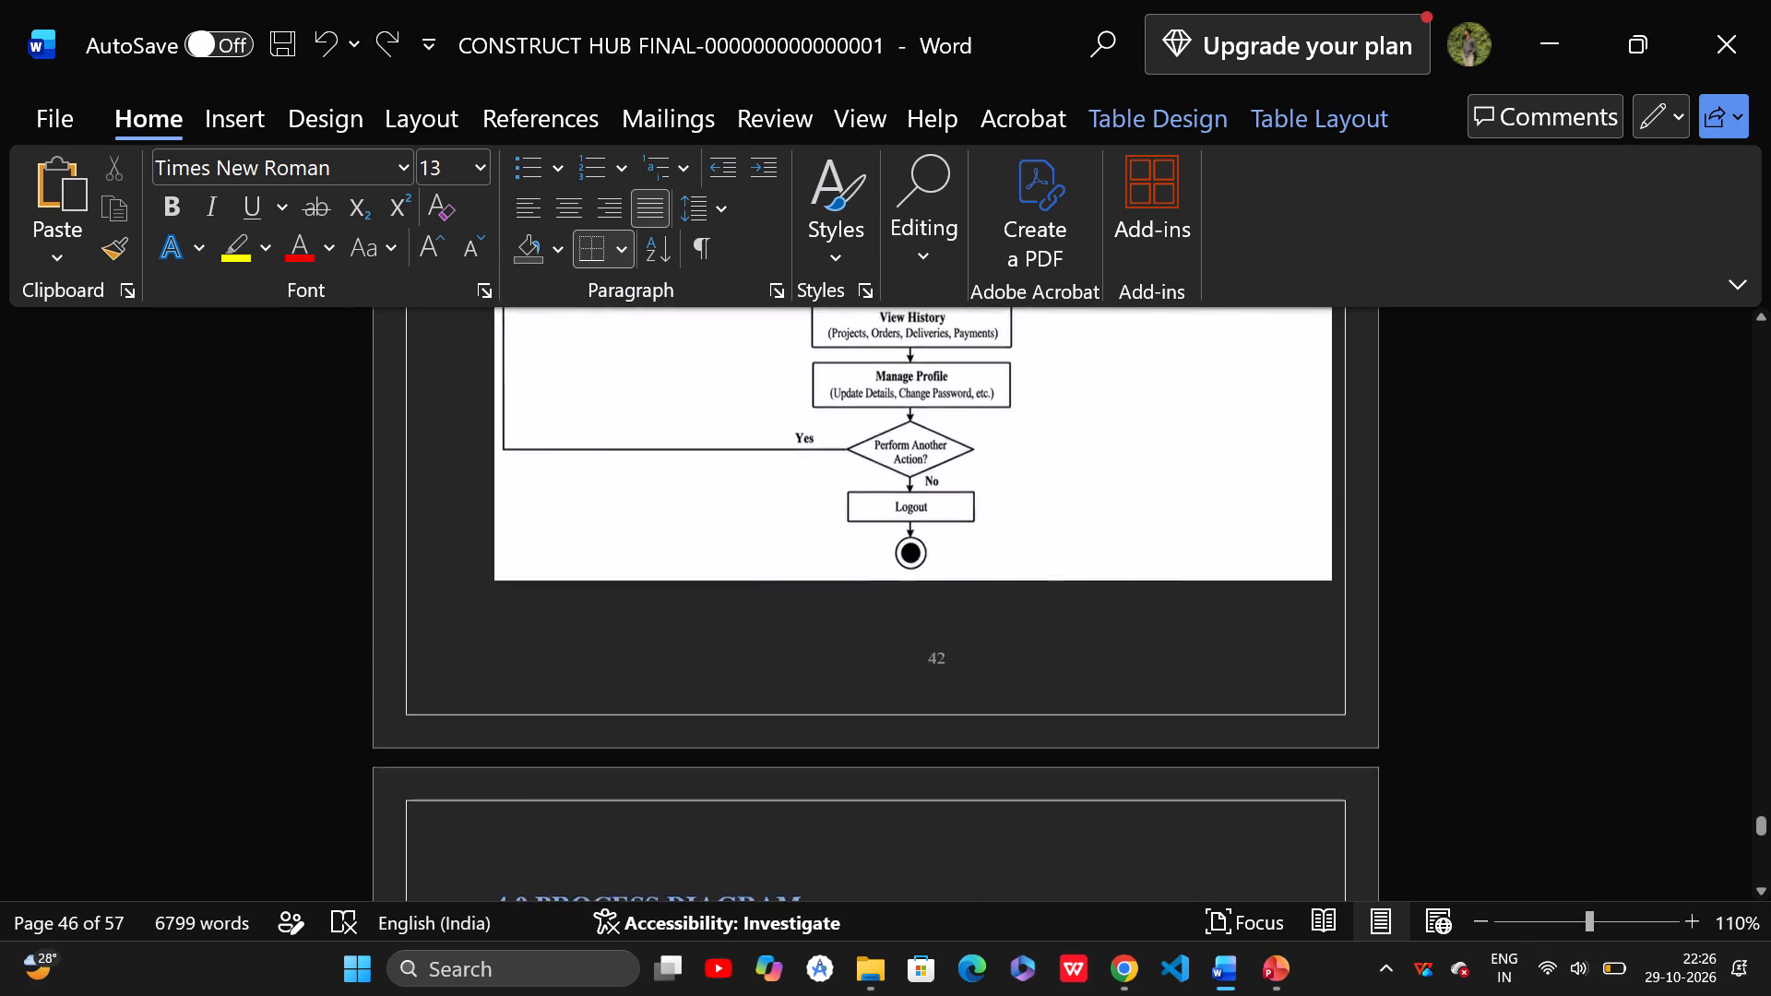
{"action": "scroll", "coordinate": [590, 546], "scroll_direction": "up", "scroll_amount": 17}
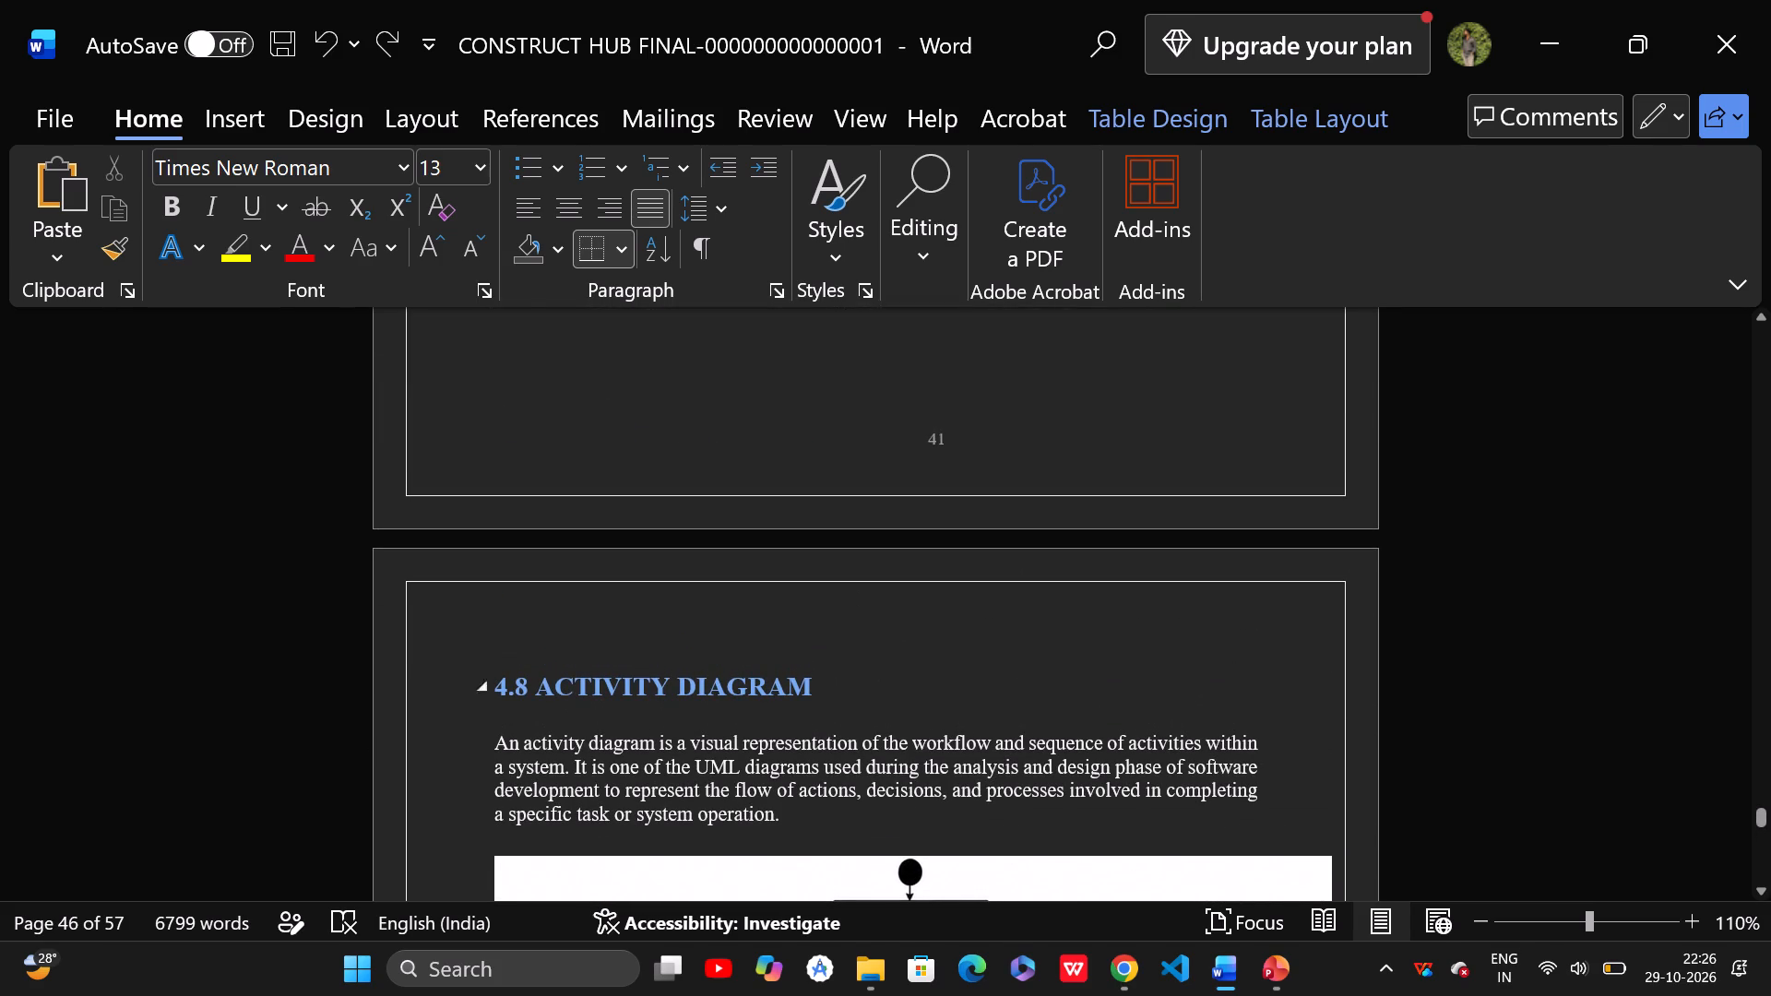
Renumber the ACTIVITY DIAGRAM heading as 4.9.
{"action": "left_click", "coordinate": [524, 692]}
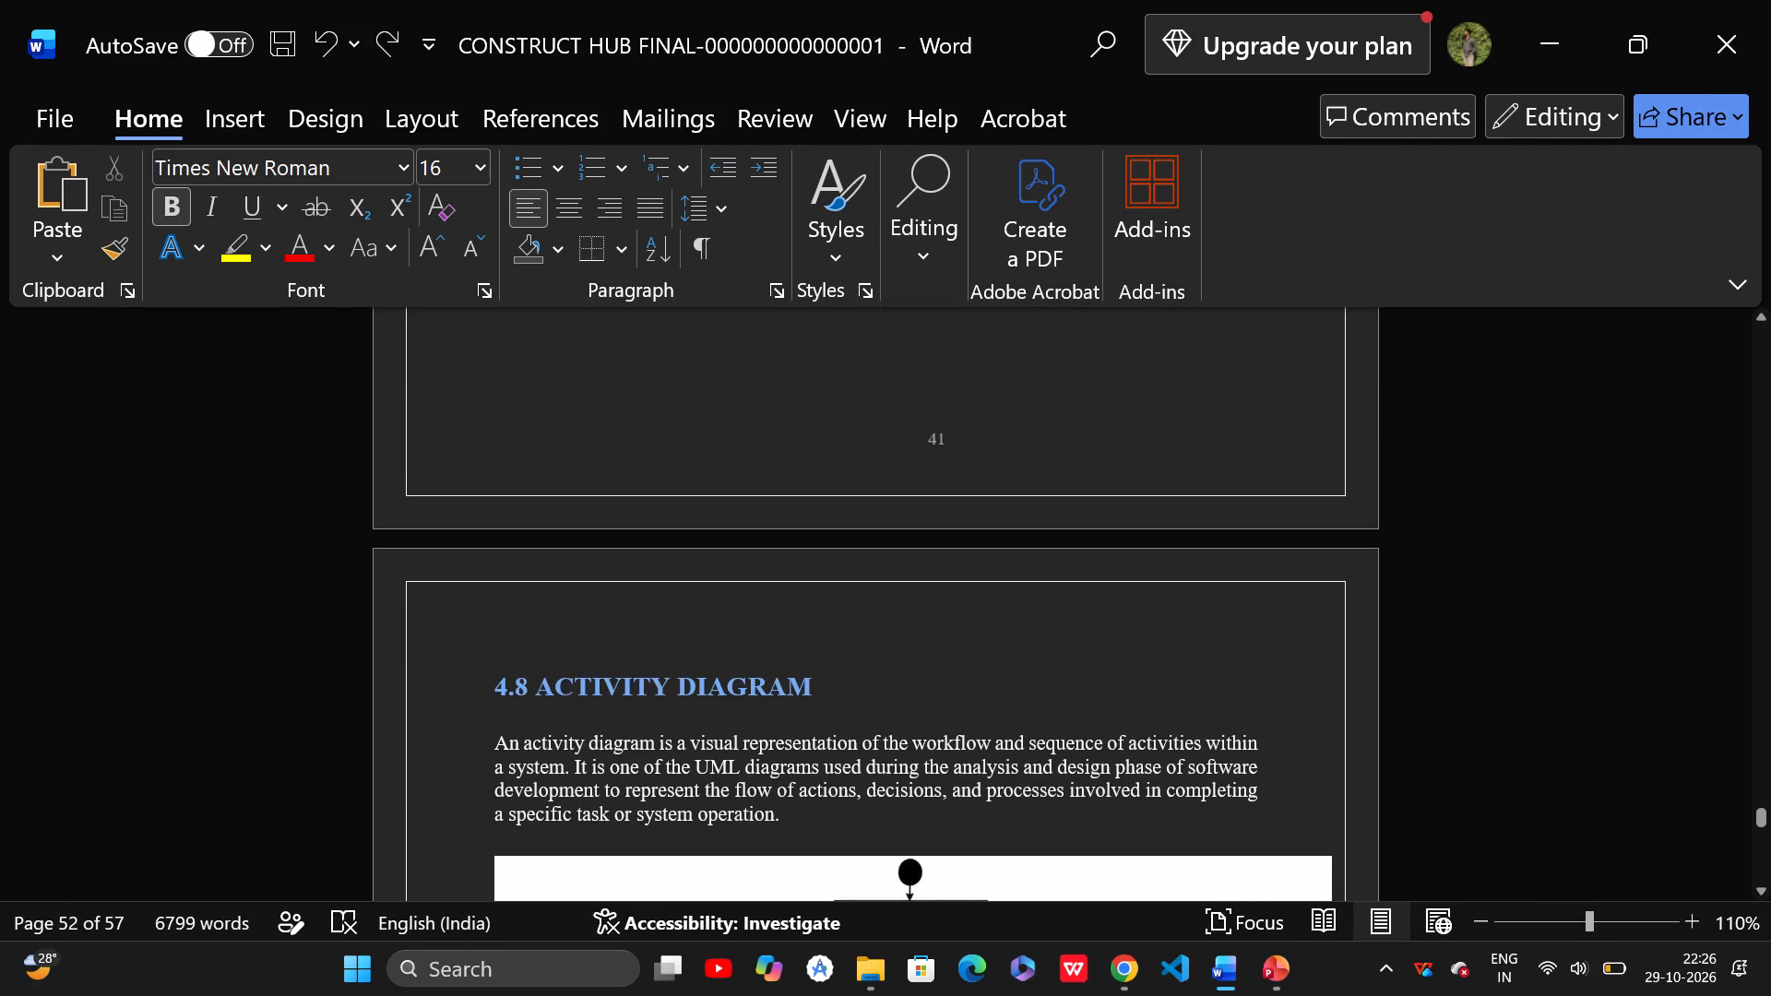
{"action": "key", "text": "BackSpace"}
{"action": "key", "text": "9"}
Renumber the PROCESS DIAGRAM heading as 4.10.
{"action": "scroll", "coordinate": [667, 688], "scroll_direction": "down", "scroll_amount": 6}
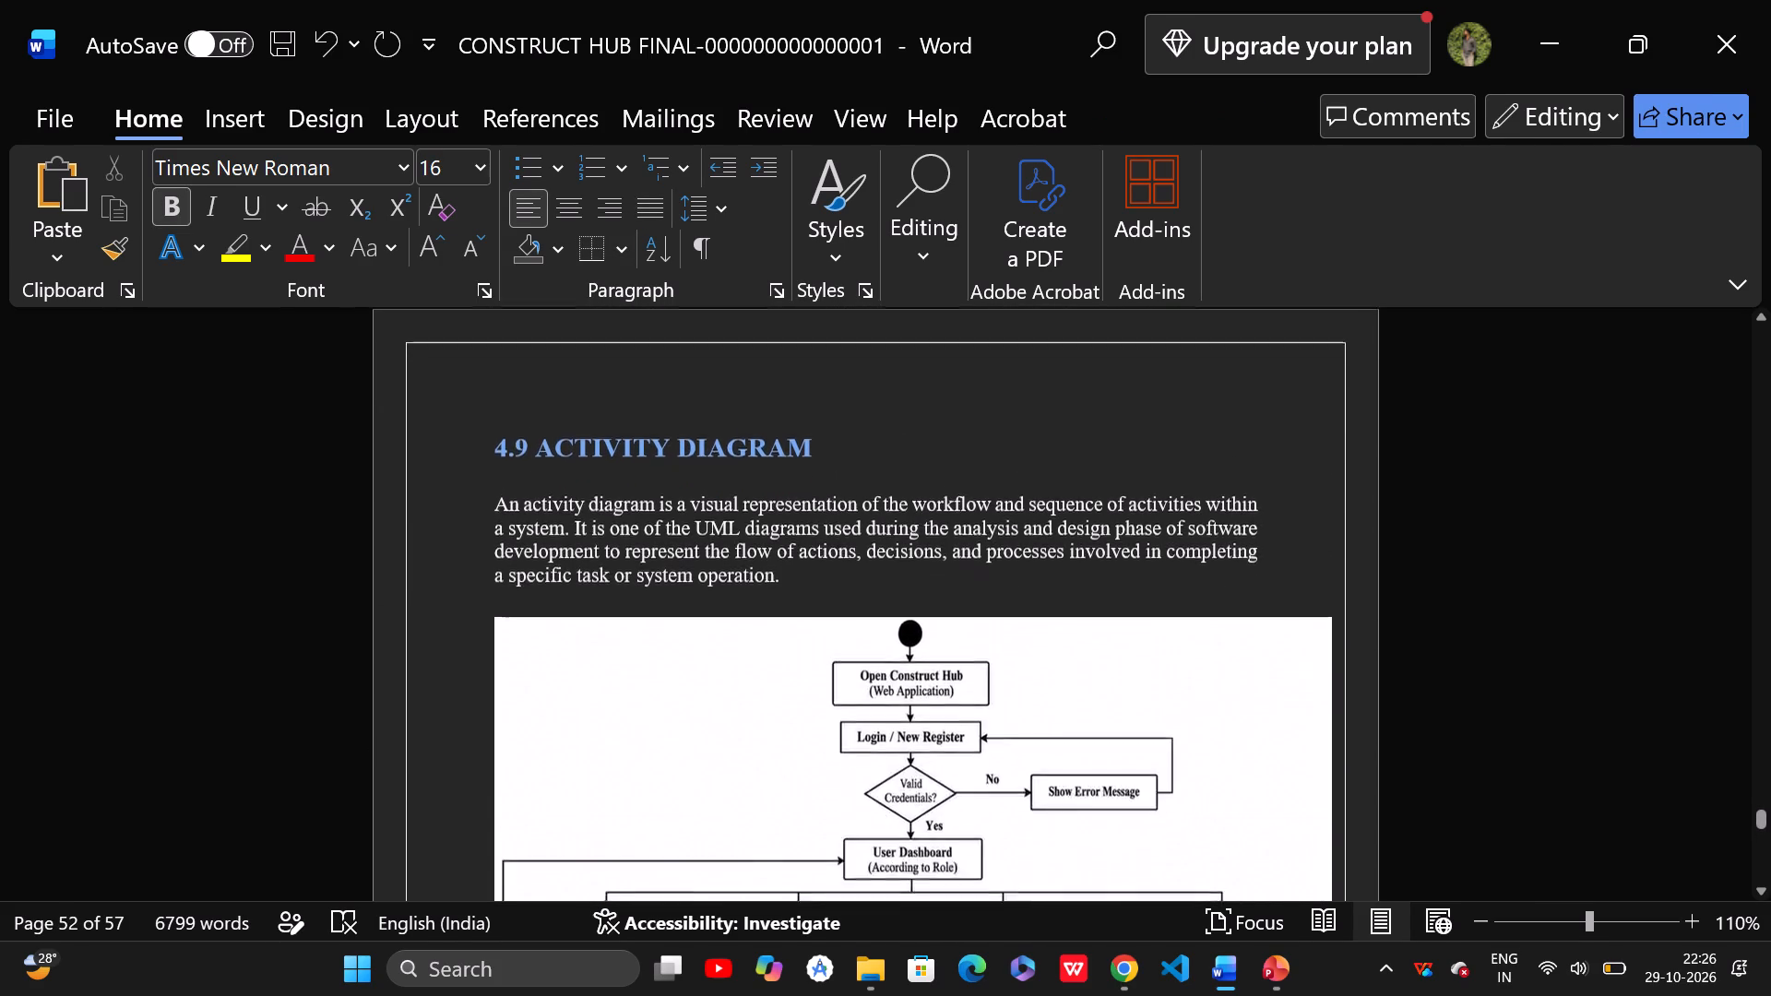
{"action": "scroll", "coordinate": [656, 630], "scroll_direction": "down", "scroll_amount": 19}
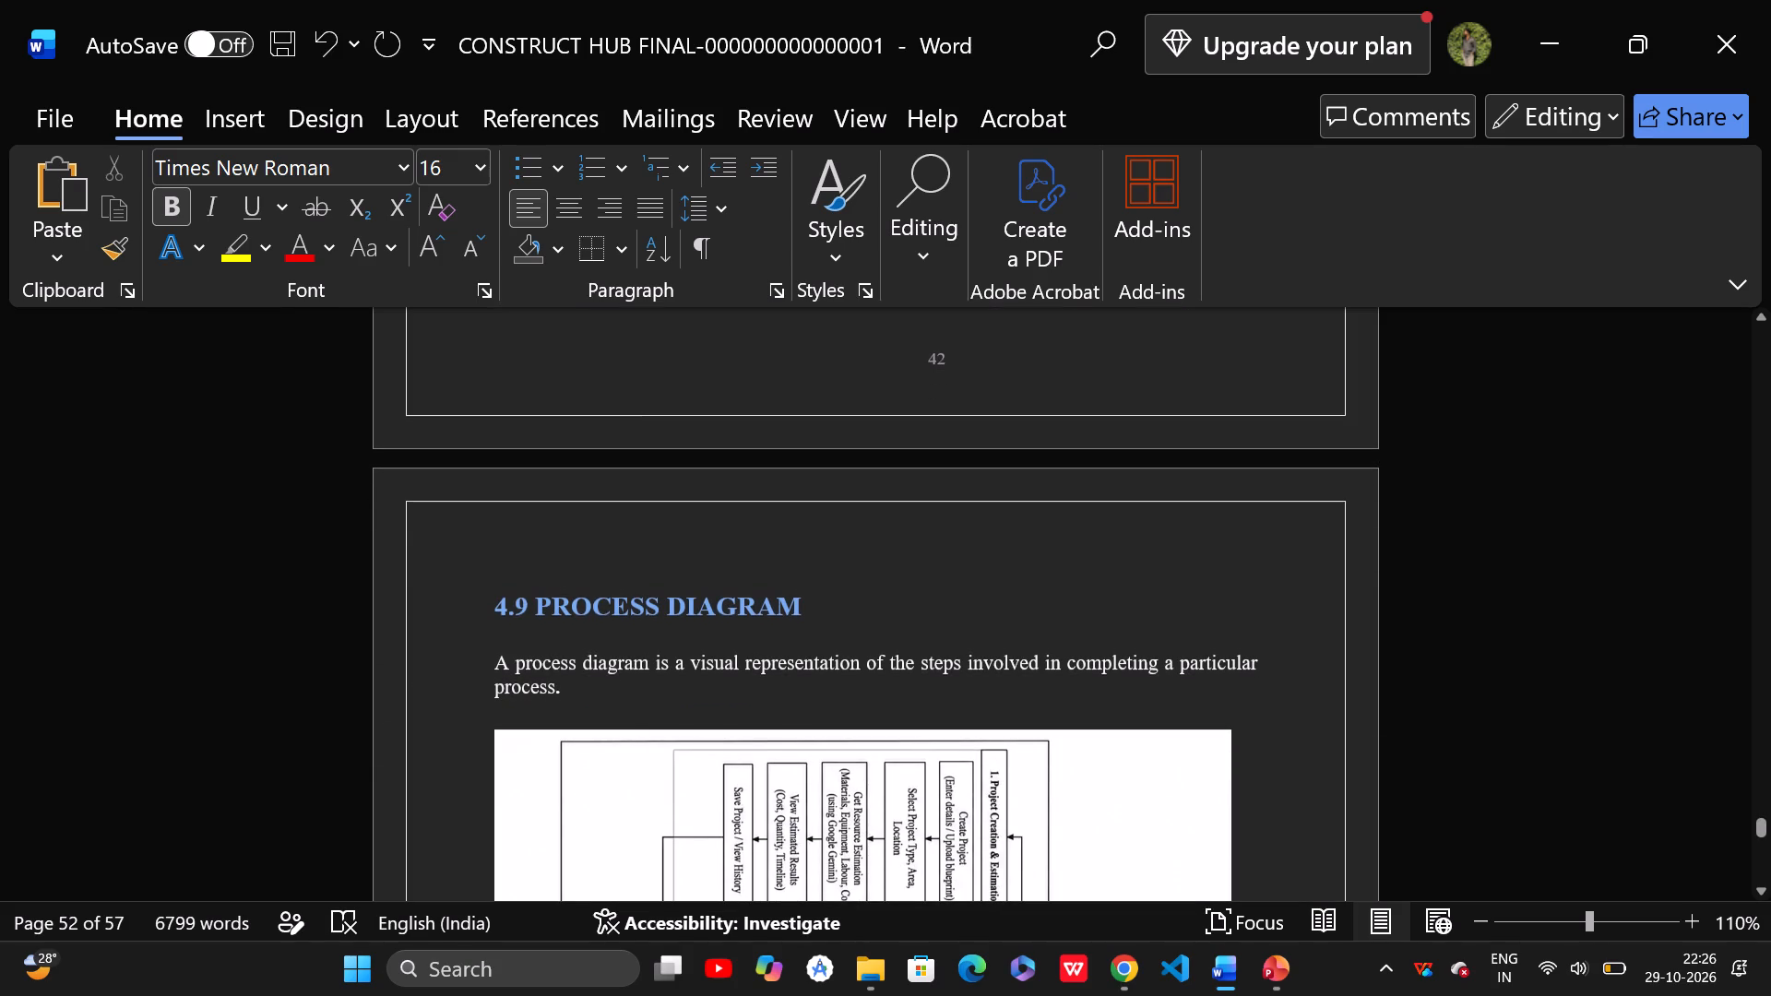
{"action": "left_click", "coordinate": [526, 611]}
{"action": "key", "text": "BackSpace"}
{"action": "type", "text": "10"}
Renumber the SEQUENCE DIAGRAM heading as 4.11.
{"action": "scroll", "coordinate": [587, 660], "scroll_direction": "down", "scroll_amount": 20}
{"action": "scroll", "coordinate": [587, 660], "scroll_direction": "down", "scroll_amount": 1}
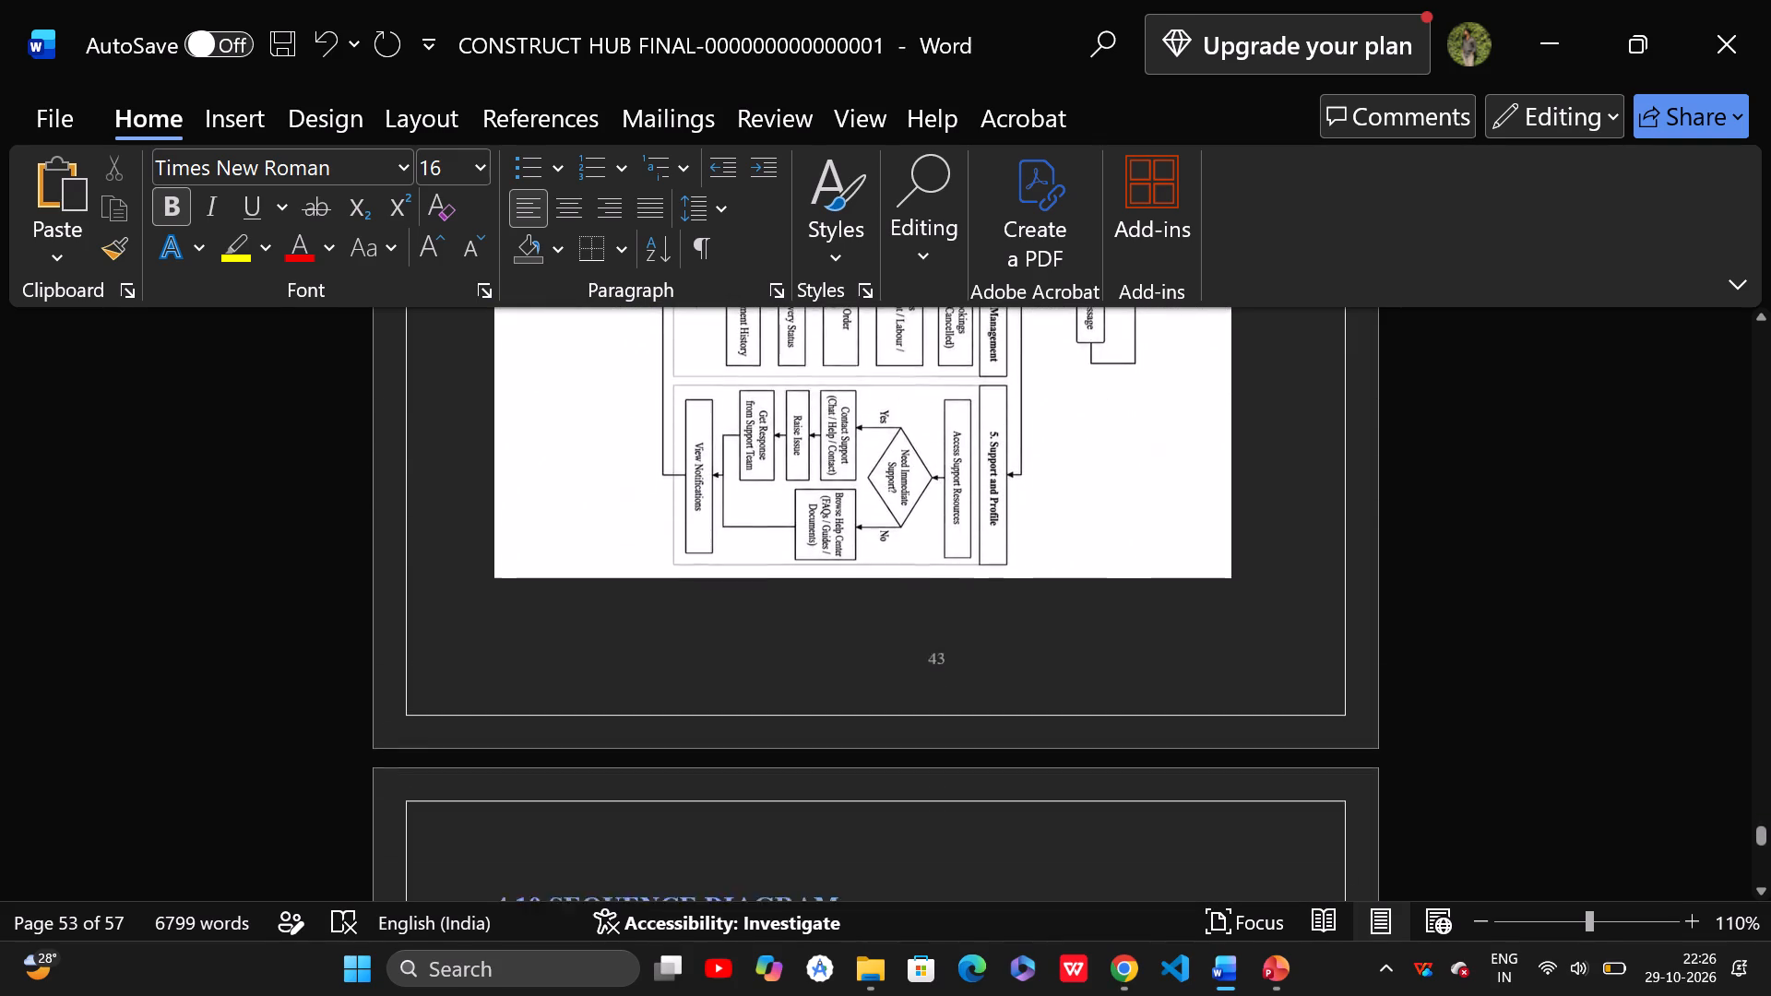
{"action": "scroll", "coordinate": [512, 827], "scroll_direction": "down", "scroll_amount": 1}
{"action": "left_click", "coordinate": [541, 721]}
{"action": "key", "text": "BackSpace"}
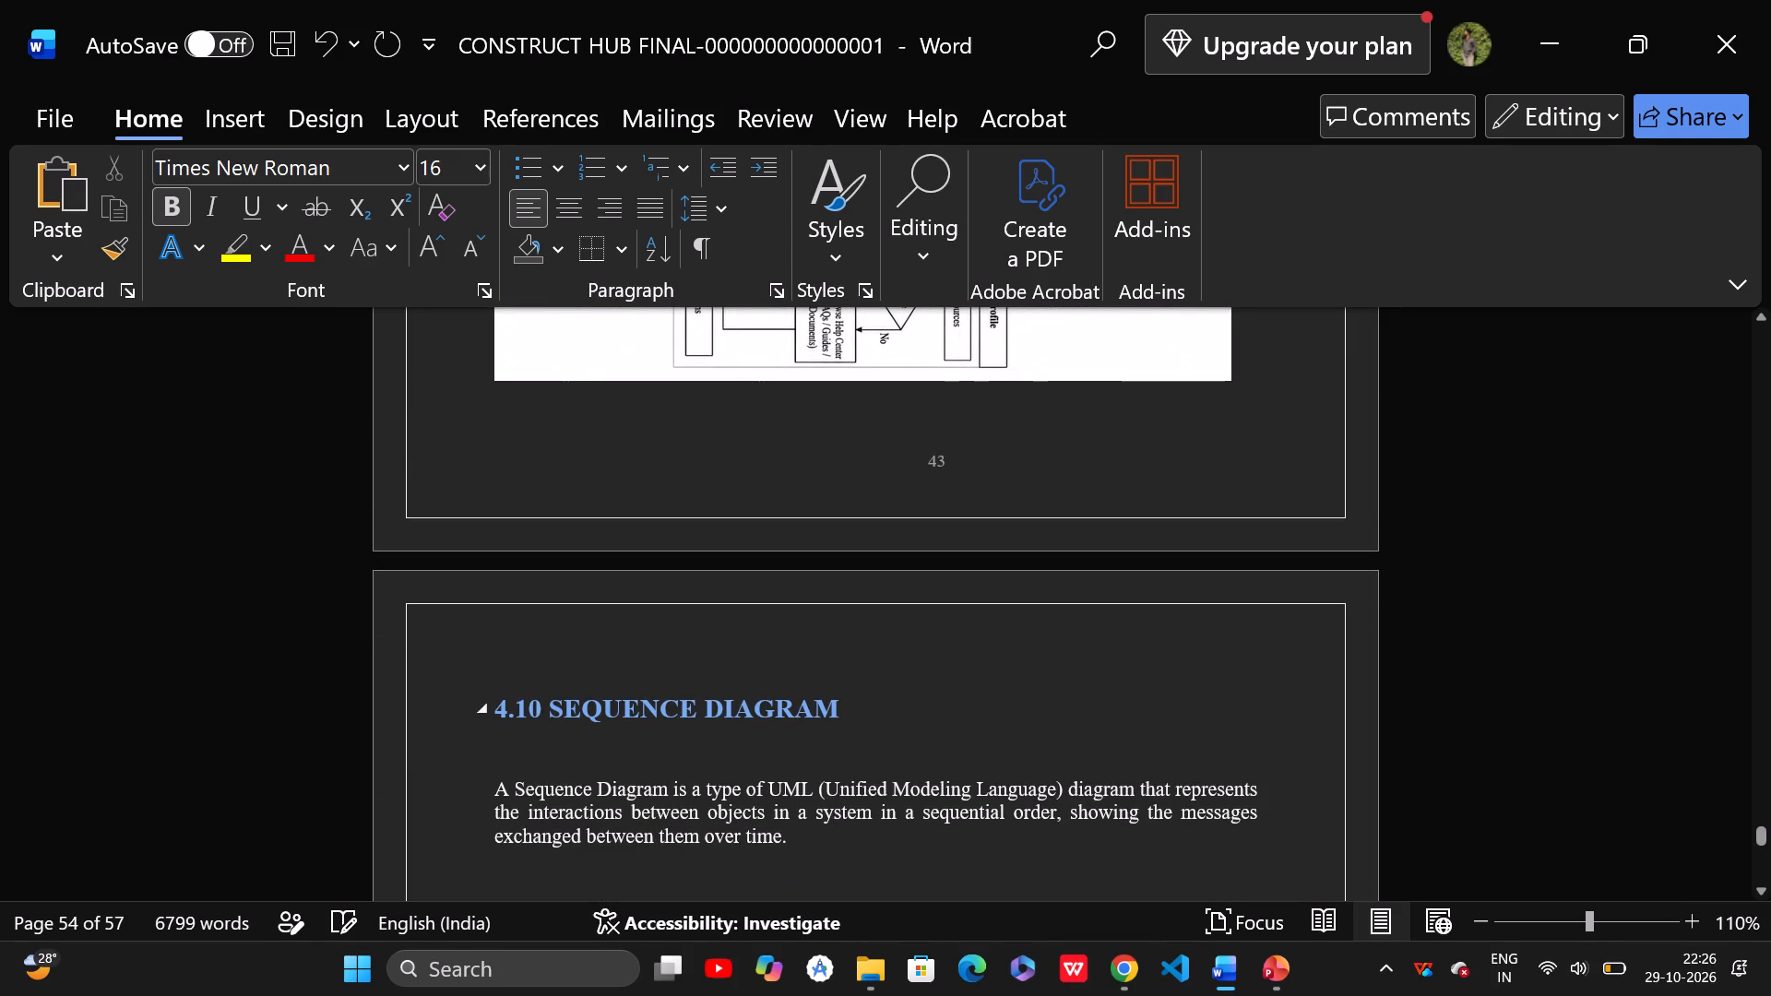
{"action": "key", "text": "1"}
Renumber the CLASS DIAGRAM heading as 4.12.
{"action": "scroll", "coordinate": [771, 804], "scroll_direction": "down", "scroll_amount": 14}
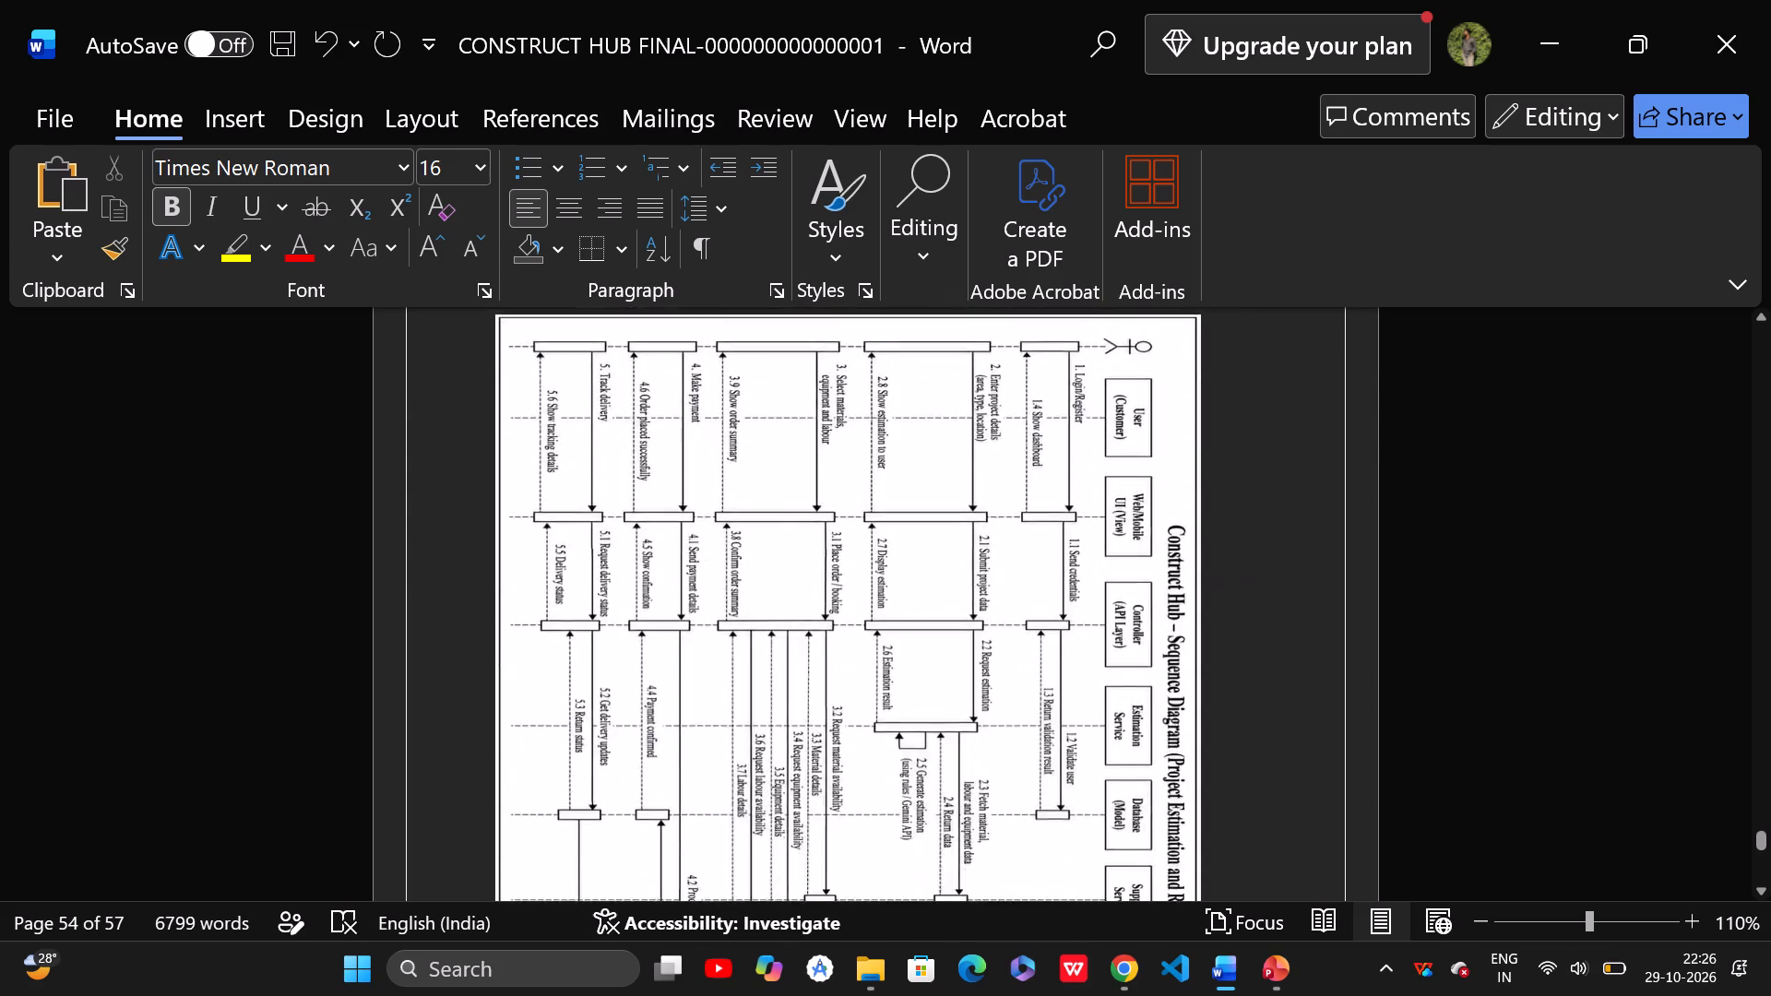
{"action": "scroll", "coordinate": [585, 688], "scroll_direction": "down", "scroll_amount": 11}
{"action": "left_click", "coordinate": [547, 634]}
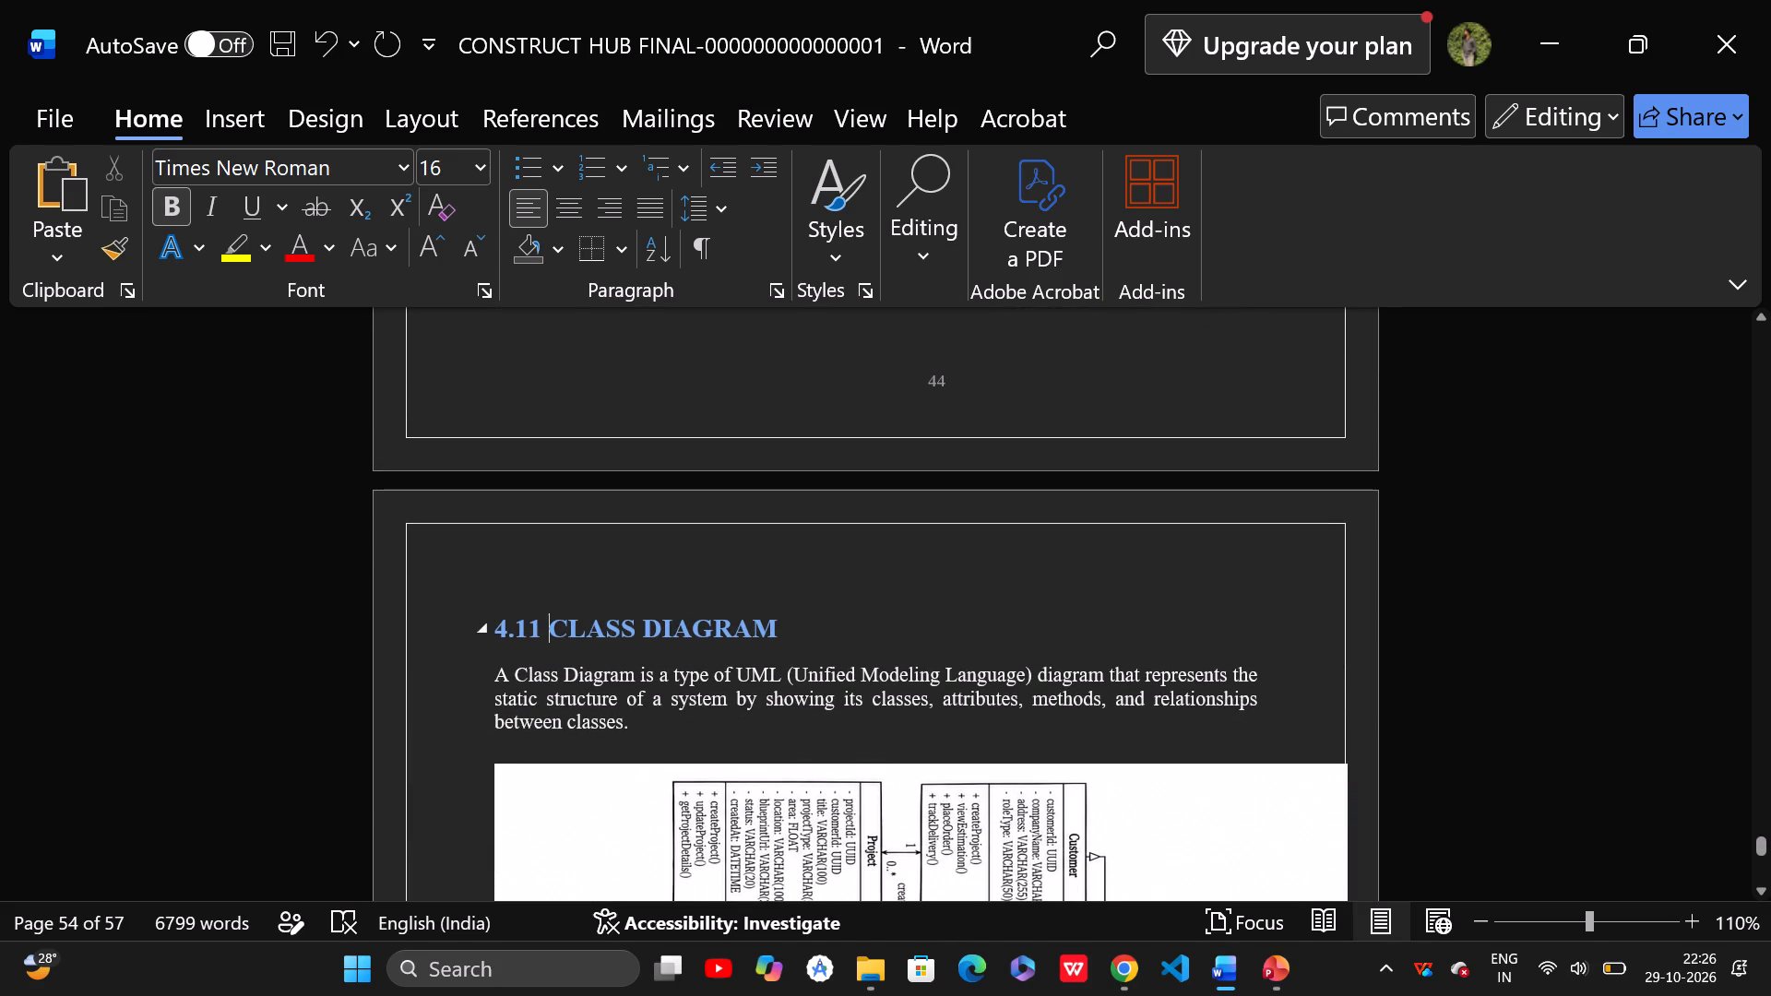
{"action": "key", "text": "Left"}
{"action": "key", "text": "BackSpace"}
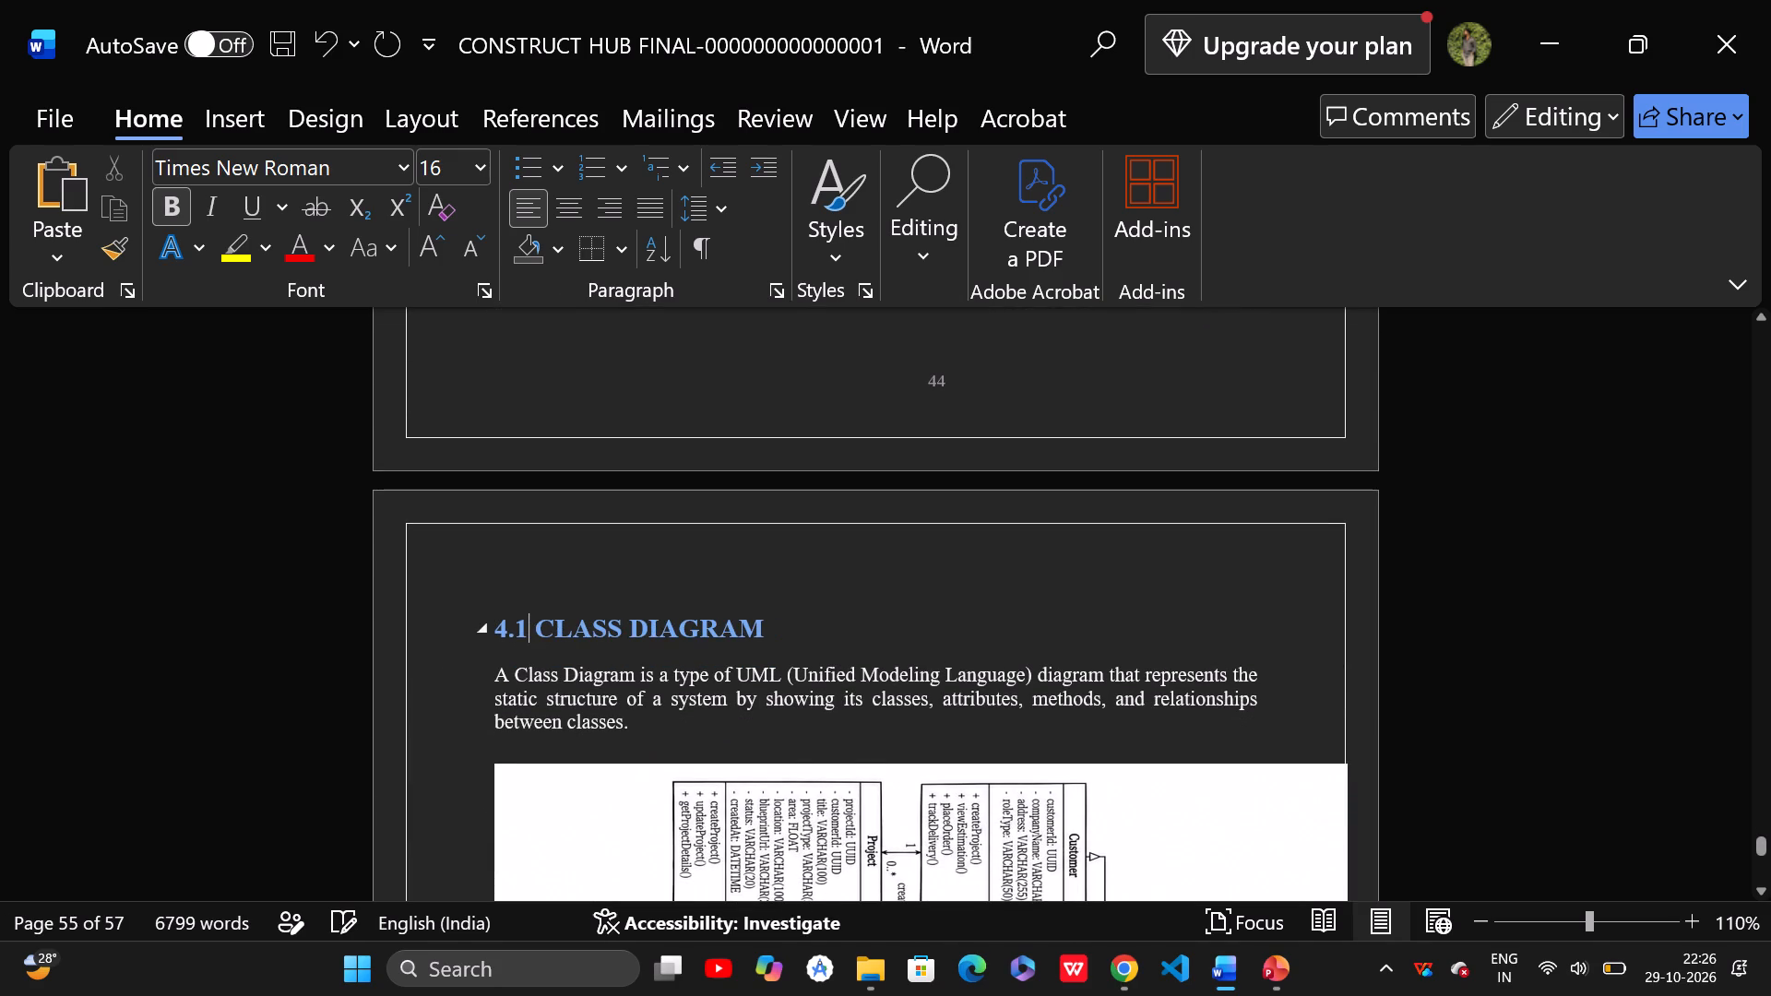
{"action": "key", "text": "2"}
Check the pages from the class diagram to Chapter 5, and review the section and page numbers in the List of Figures.
{"action": "scroll", "coordinate": [517, 571], "scroll_direction": "down", "scroll_amount": 19}
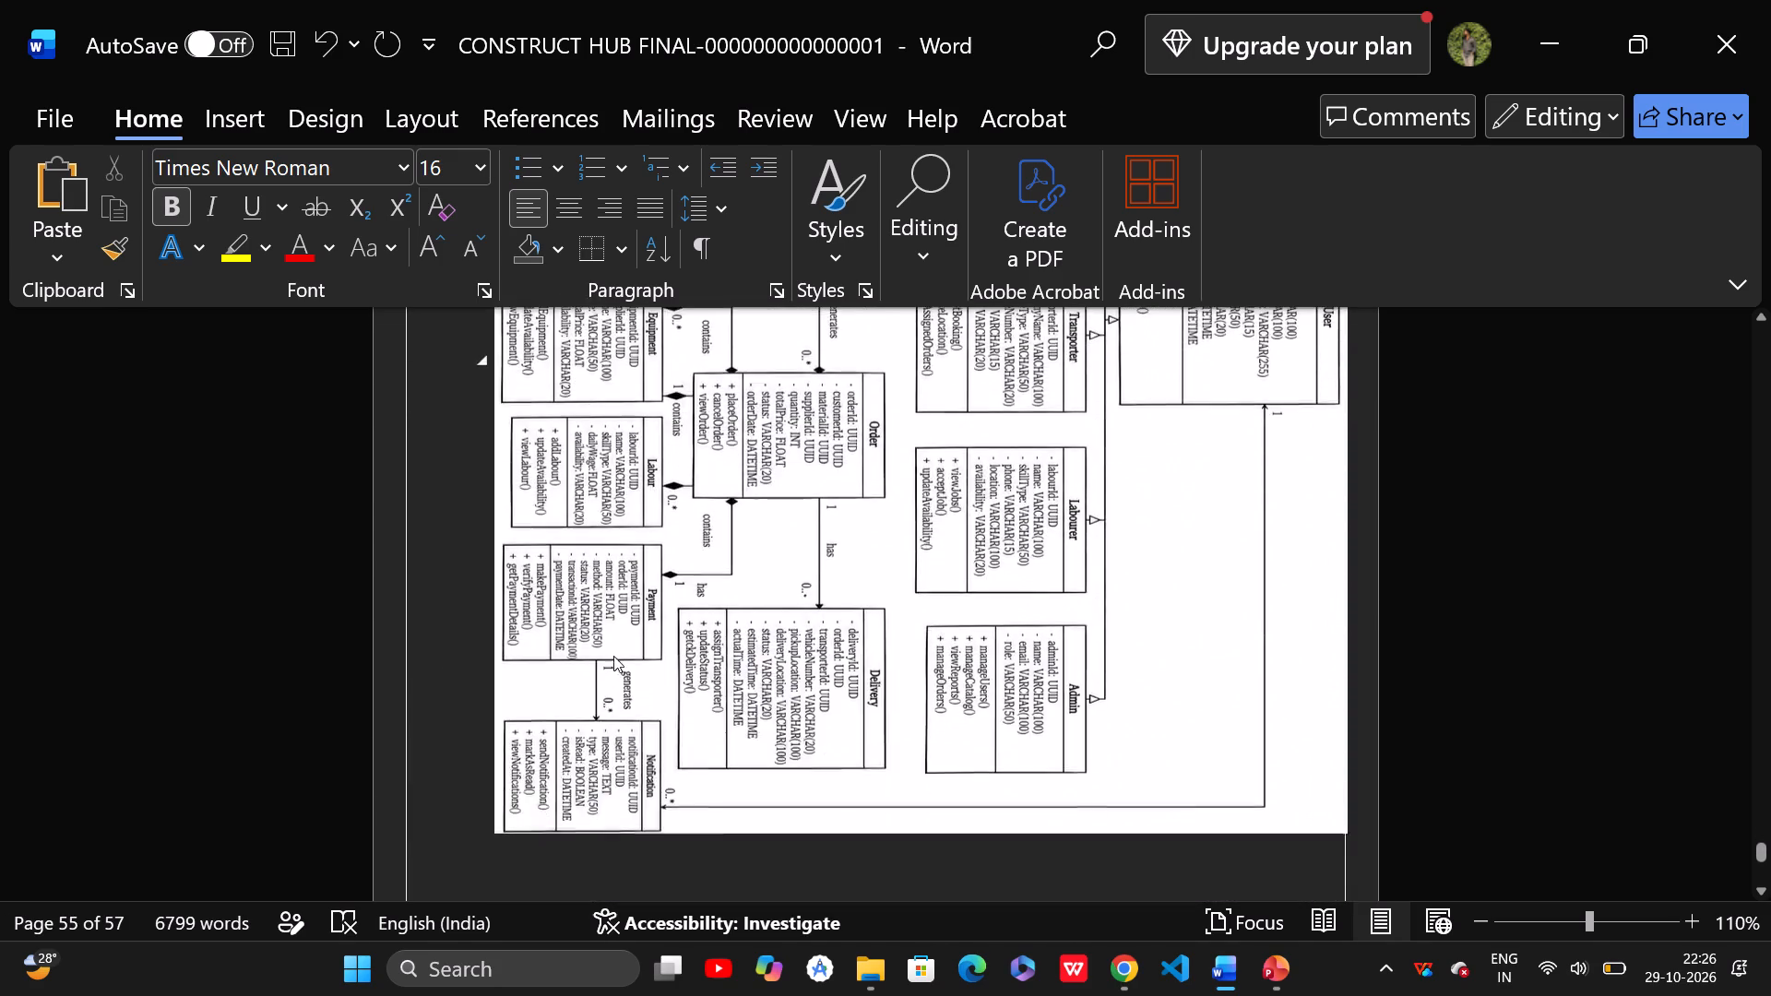
{"action": "scroll", "coordinate": [613, 656], "scroll_direction": "down", "scroll_amount": 1}
{"action": "scroll", "coordinate": [790, 587], "scroll_direction": "down", "scroll_amount": 11}
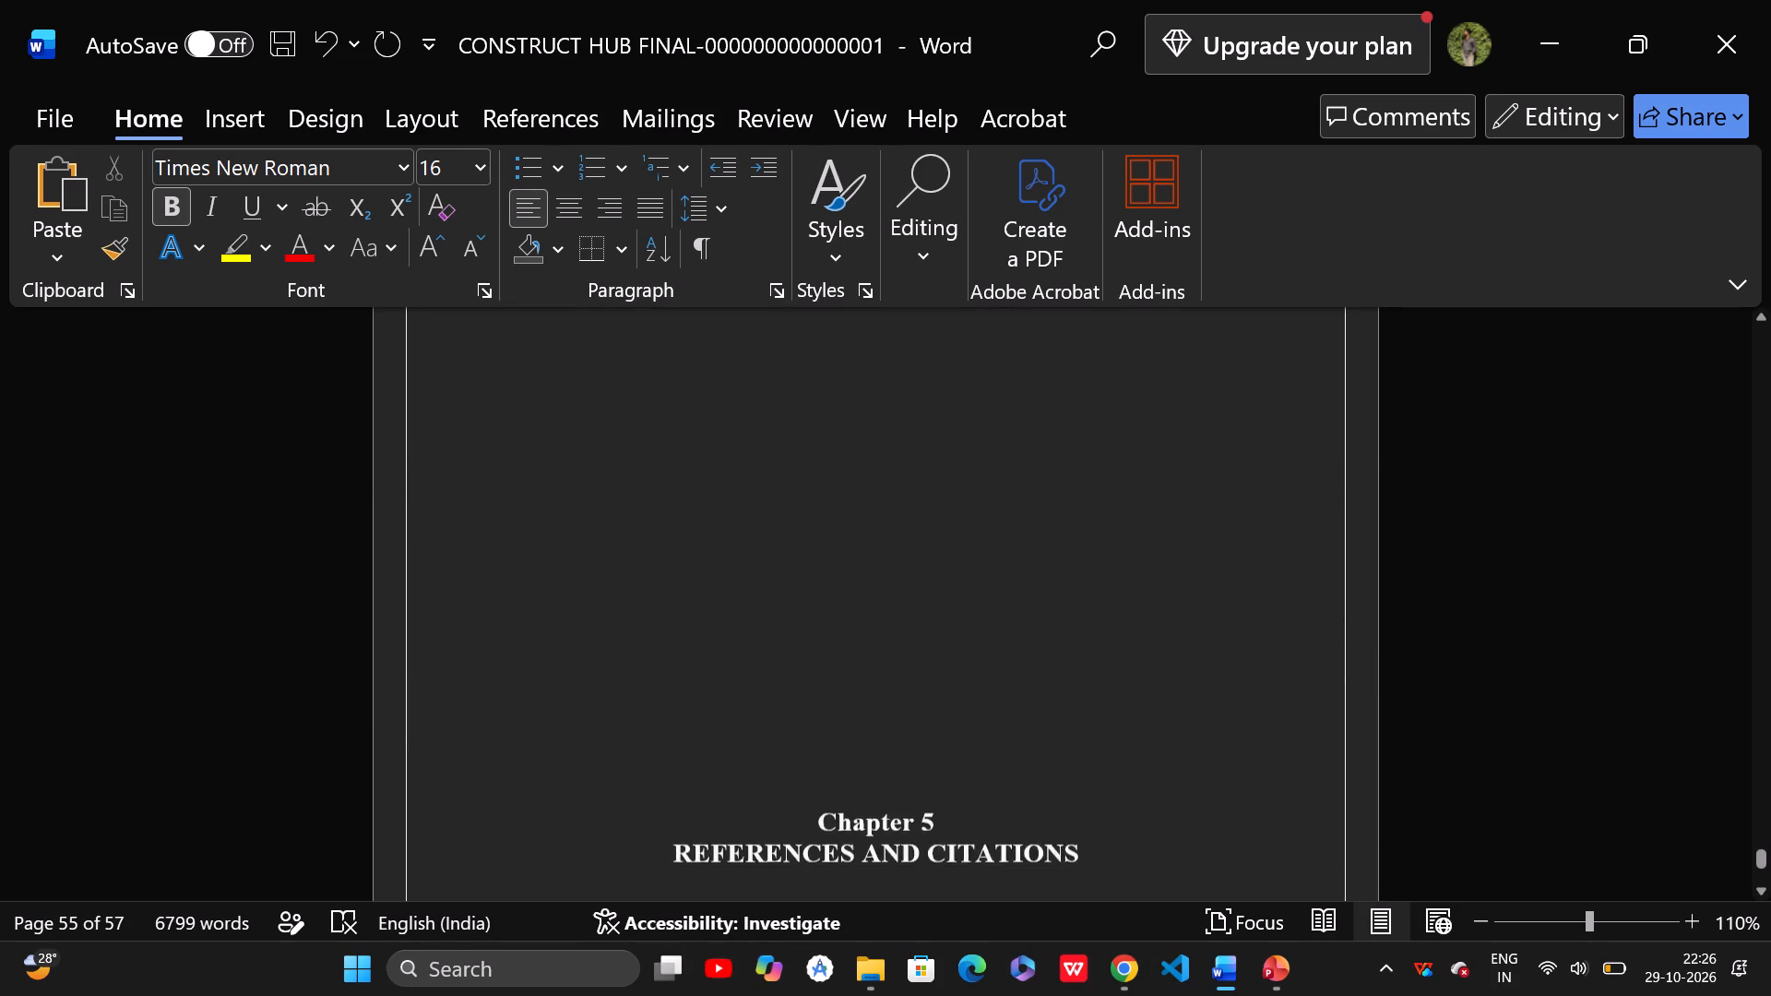
{"action": "scroll", "coordinate": [790, 634], "scroll_direction": "down", "scroll_amount": 4}
{"action": "scroll", "coordinate": [829, 653], "scroll_direction": "up", "scroll_amount": 17}
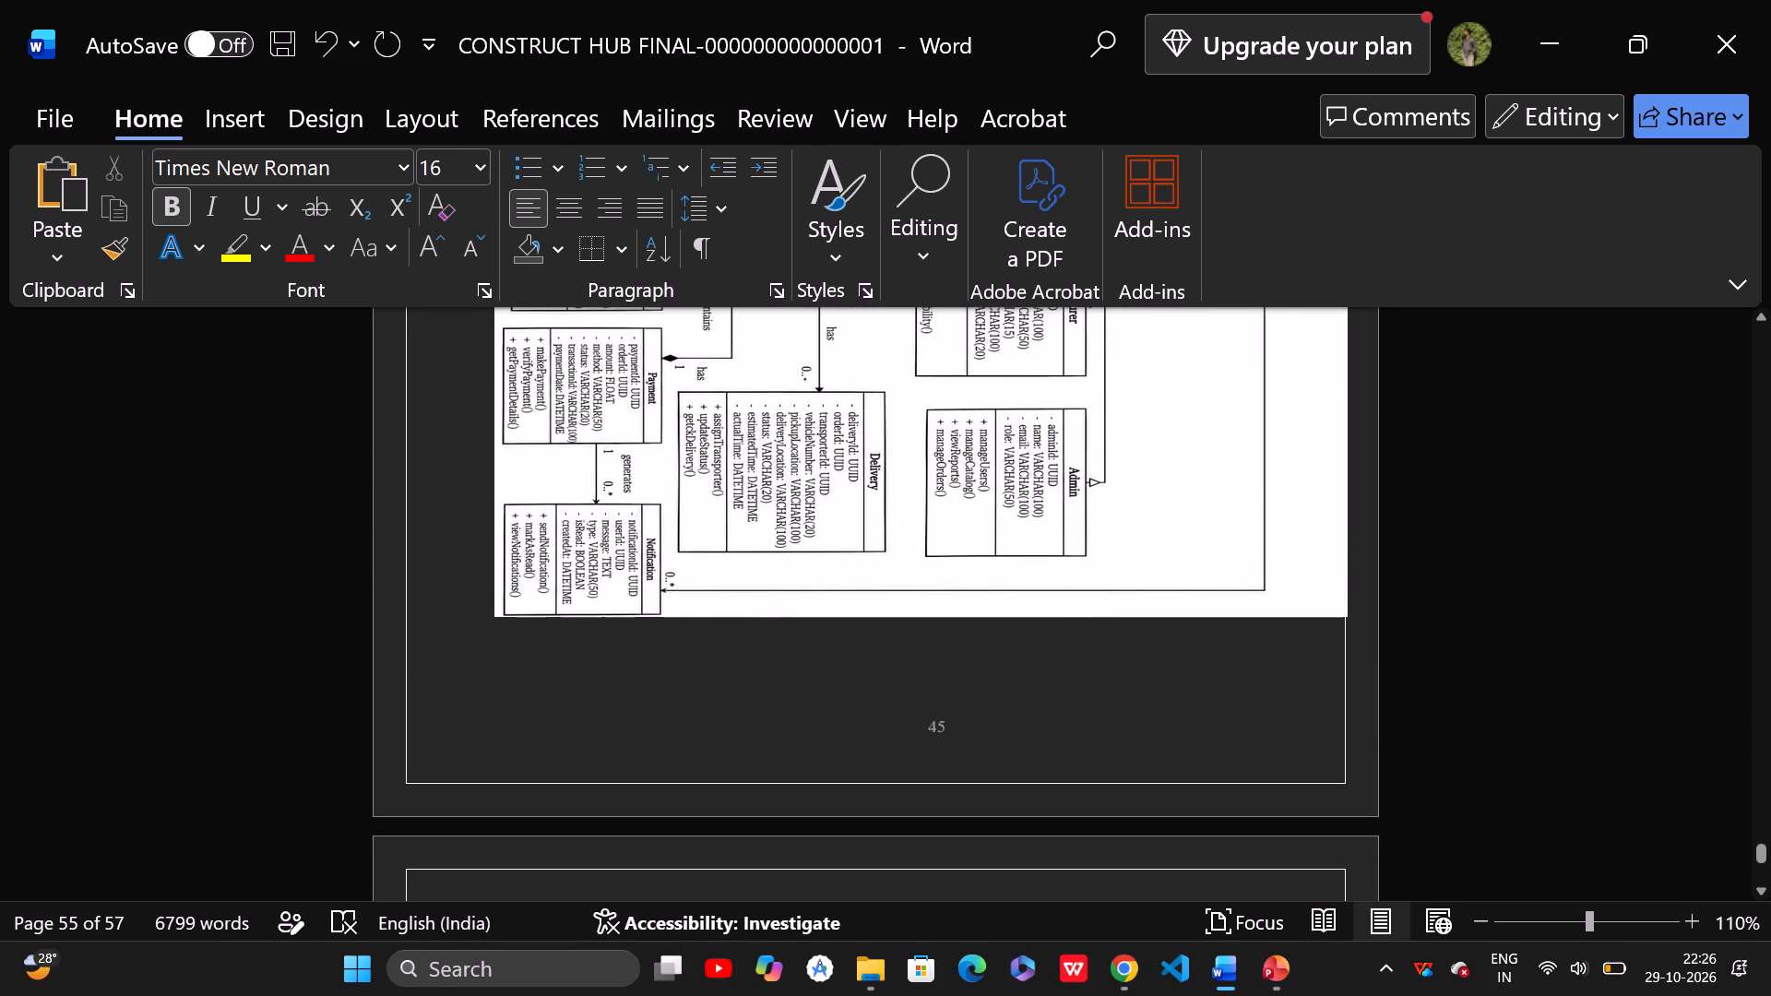
{"action": "left_click_drag", "start_coordinate": [1757, 857], "coordinate": [1765, 416]}
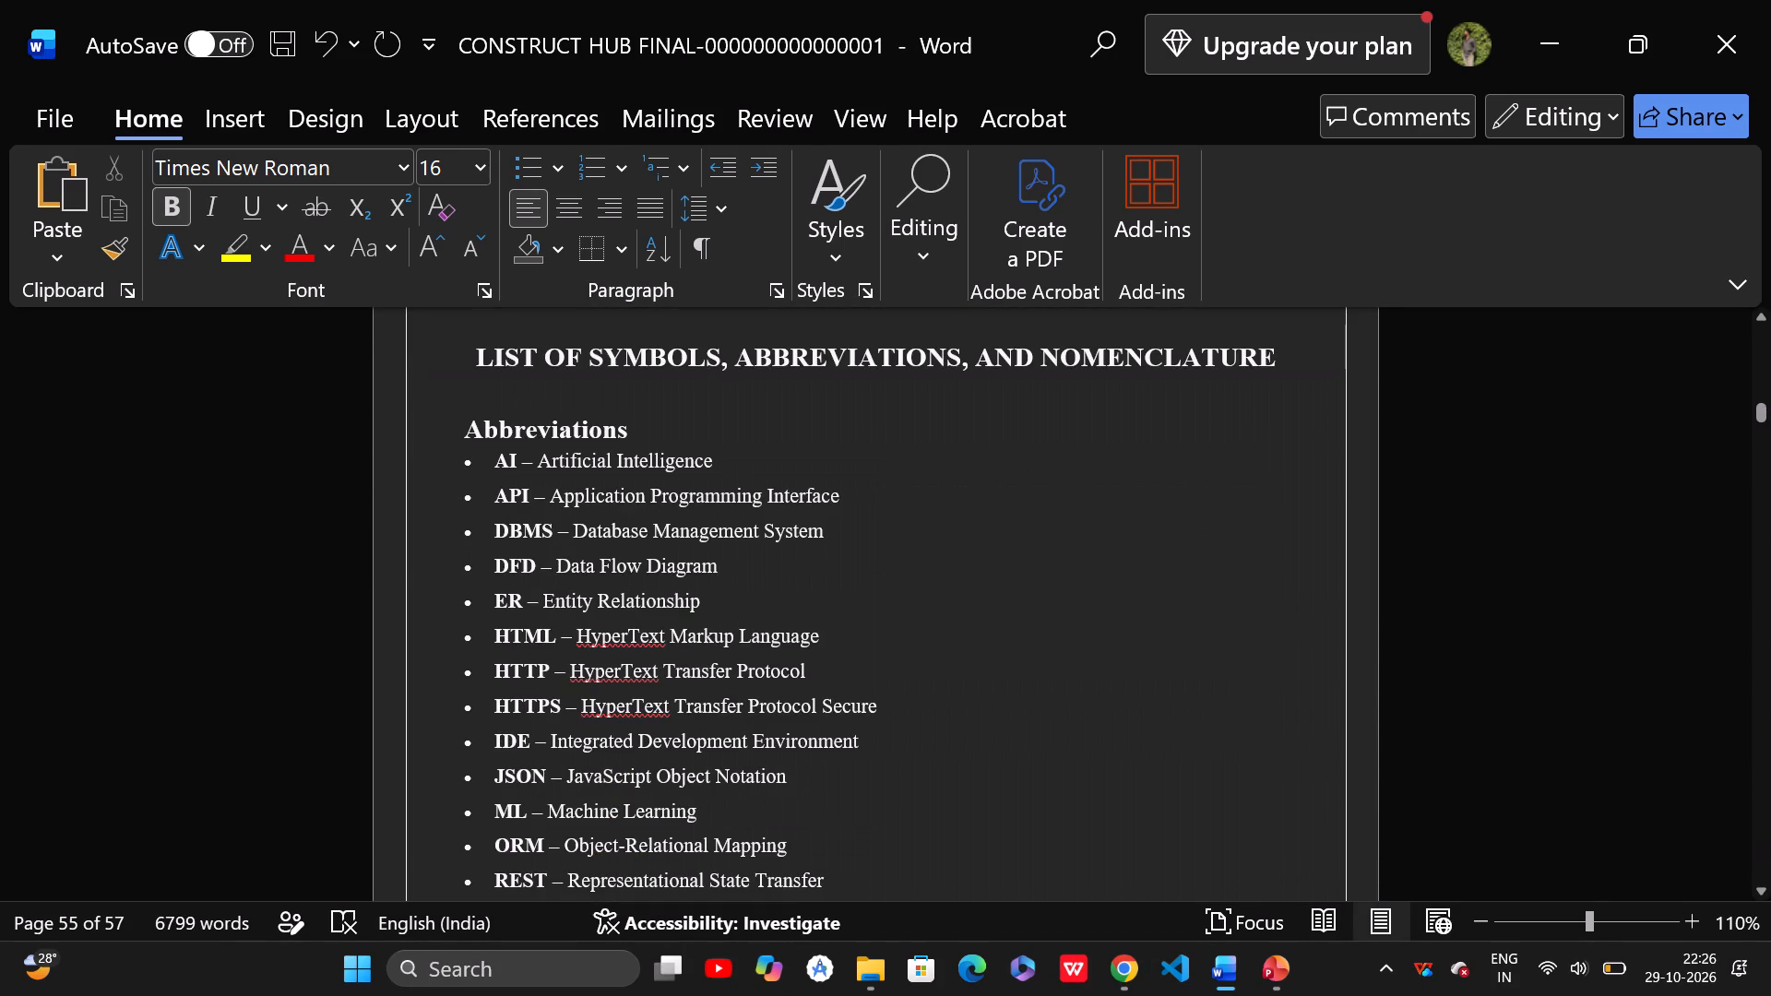
{"action": "scroll", "coordinate": [920, 687], "scroll_direction": "up", "scroll_amount": 17}
{"action": "scroll", "coordinate": [890, 725], "scroll_direction": "up", "scroll_amount": 12}
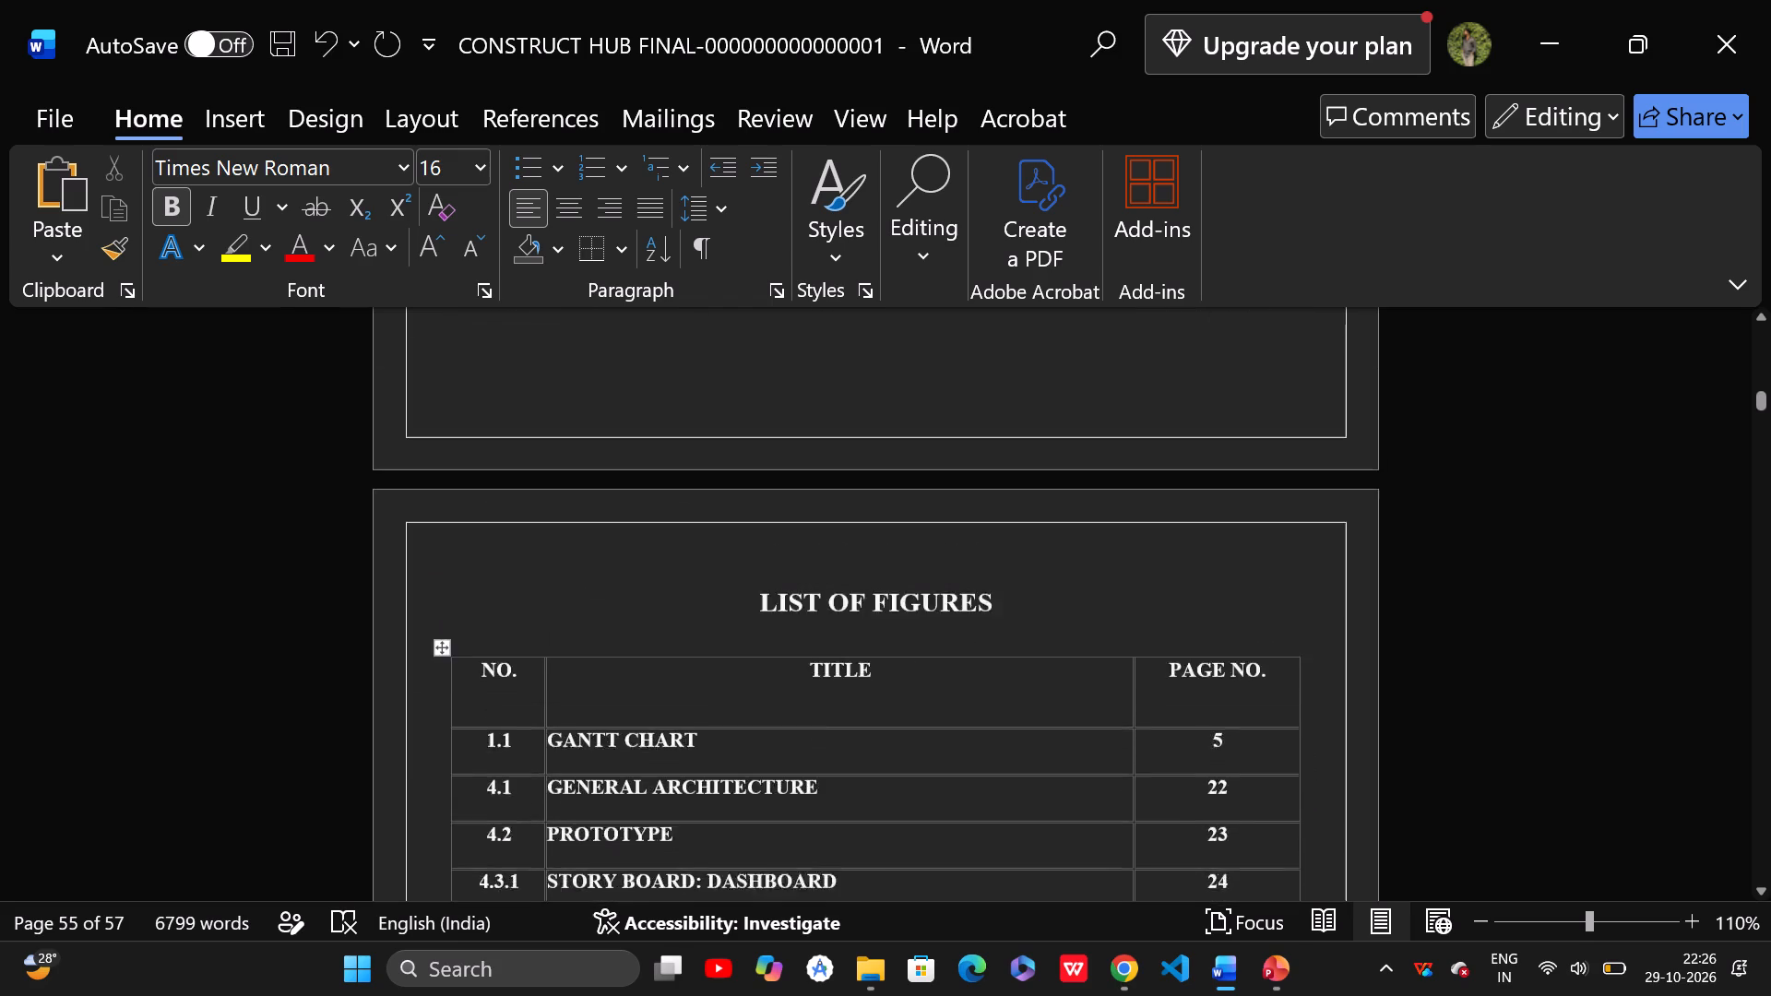
{"action": "scroll", "coordinate": [890, 725], "scroll_direction": "up", "scroll_amount": 4}
{"action": "scroll", "coordinate": [890, 725], "scroll_direction": "down", "scroll_amount": 16}
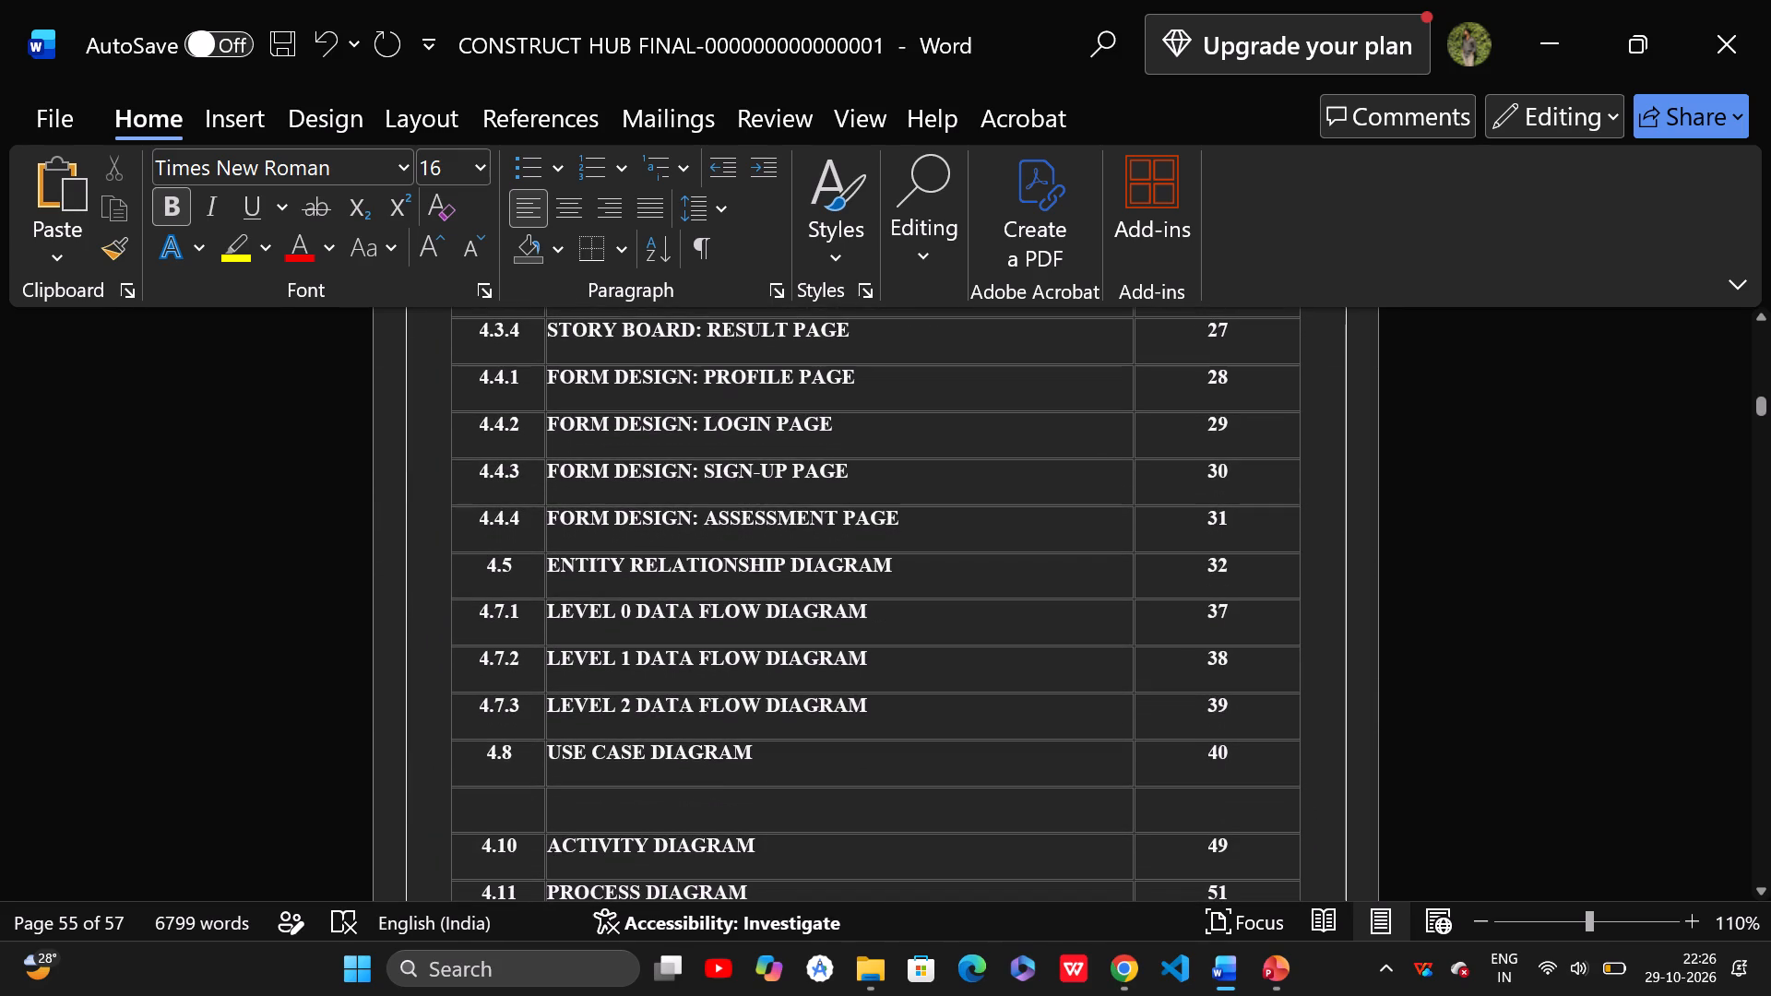
{"action": "scroll", "coordinate": [977, 743], "scroll_direction": "down", "scroll_amount": 3}
{"action": "scroll", "coordinate": [977, 743], "scroll_direction": "up", "scroll_amount": 15}
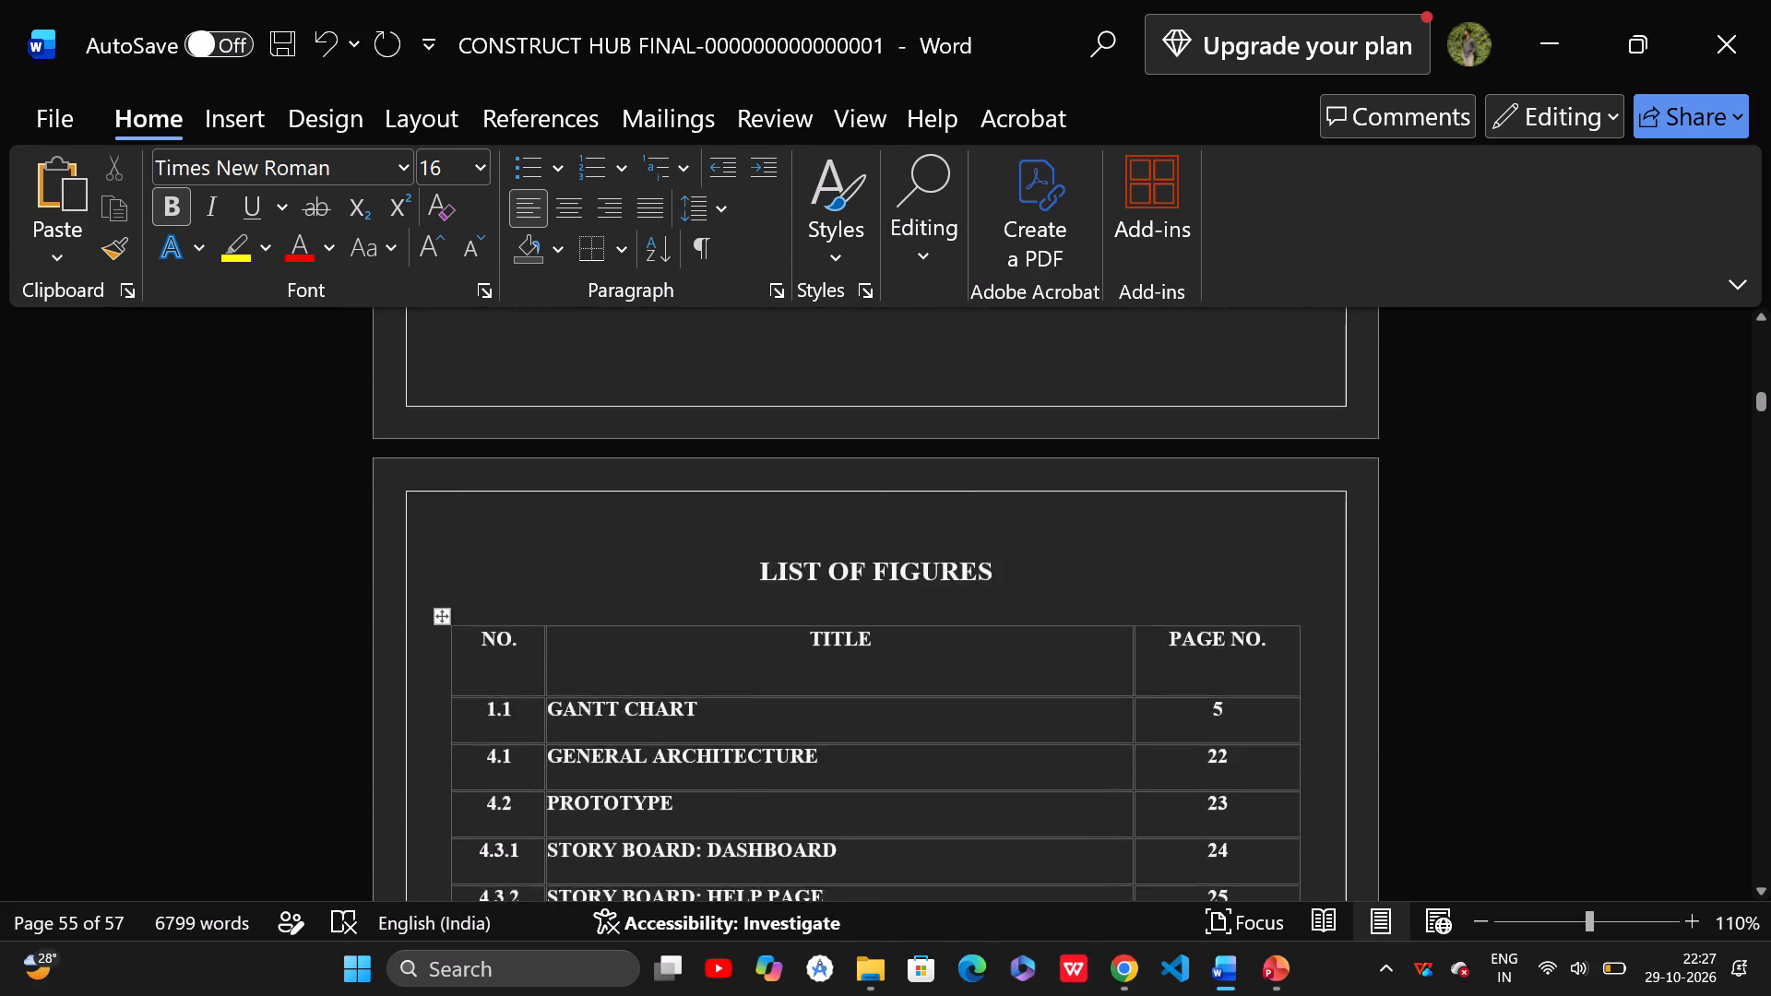
Set the page number of the 4.12 CLASS DIAGRAM entry on the Contents page to 45.
{"action": "scroll", "coordinate": [977, 743], "scroll_direction": "up", "scroll_amount": 19}
{"action": "scroll", "coordinate": [972, 741], "scroll_direction": "up", "scroll_amount": 19}
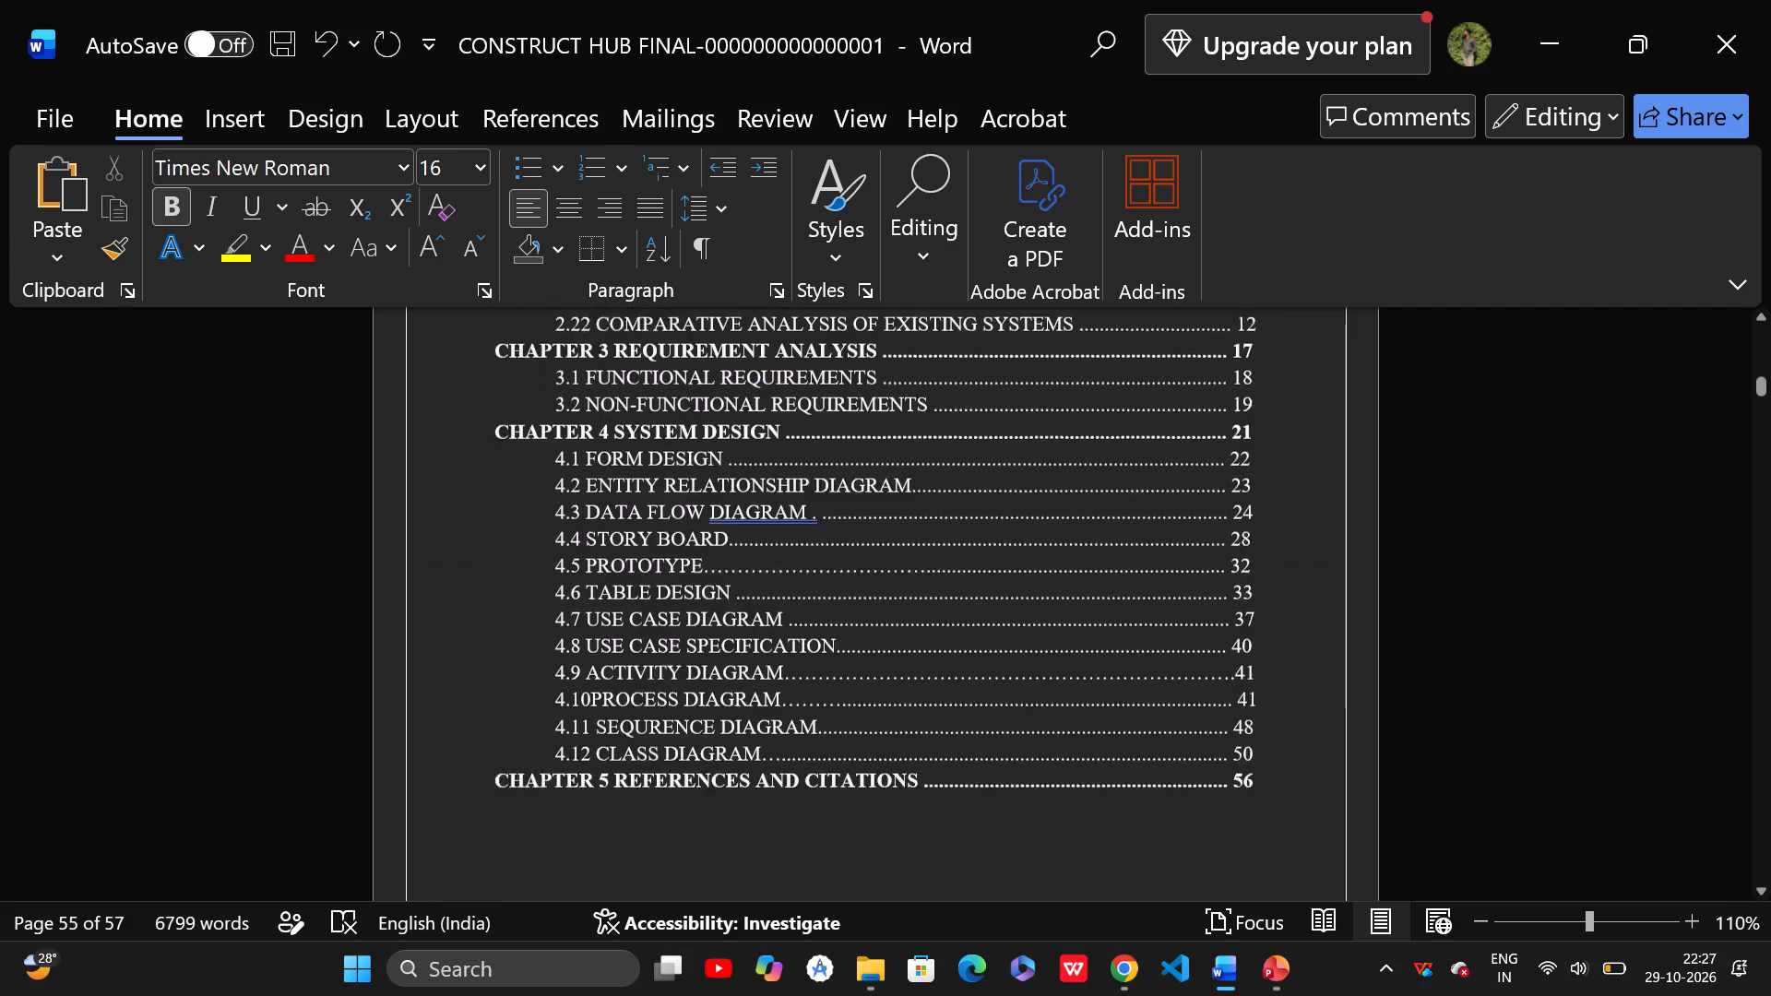
{"action": "scroll", "coordinate": [970, 741], "scroll_direction": "down", "scroll_amount": 1}
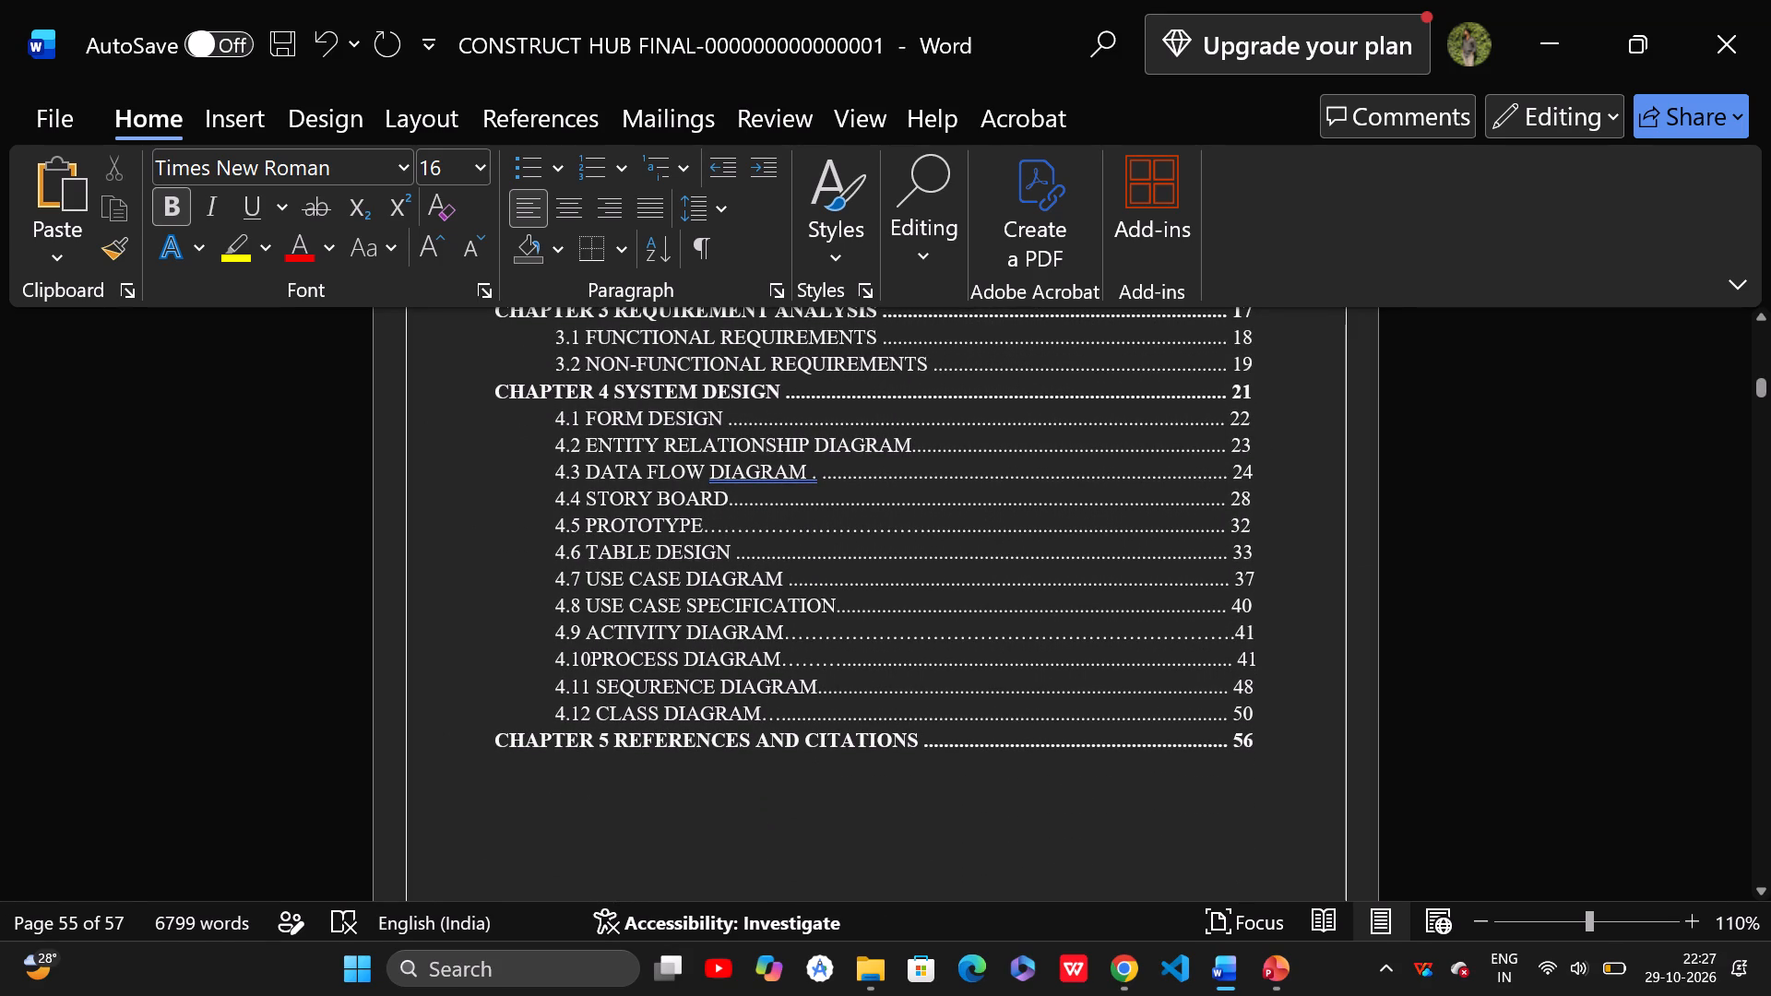
{"action": "left_click", "coordinate": [1255, 718]}
{"action": "key", "text": "BackSpace"}
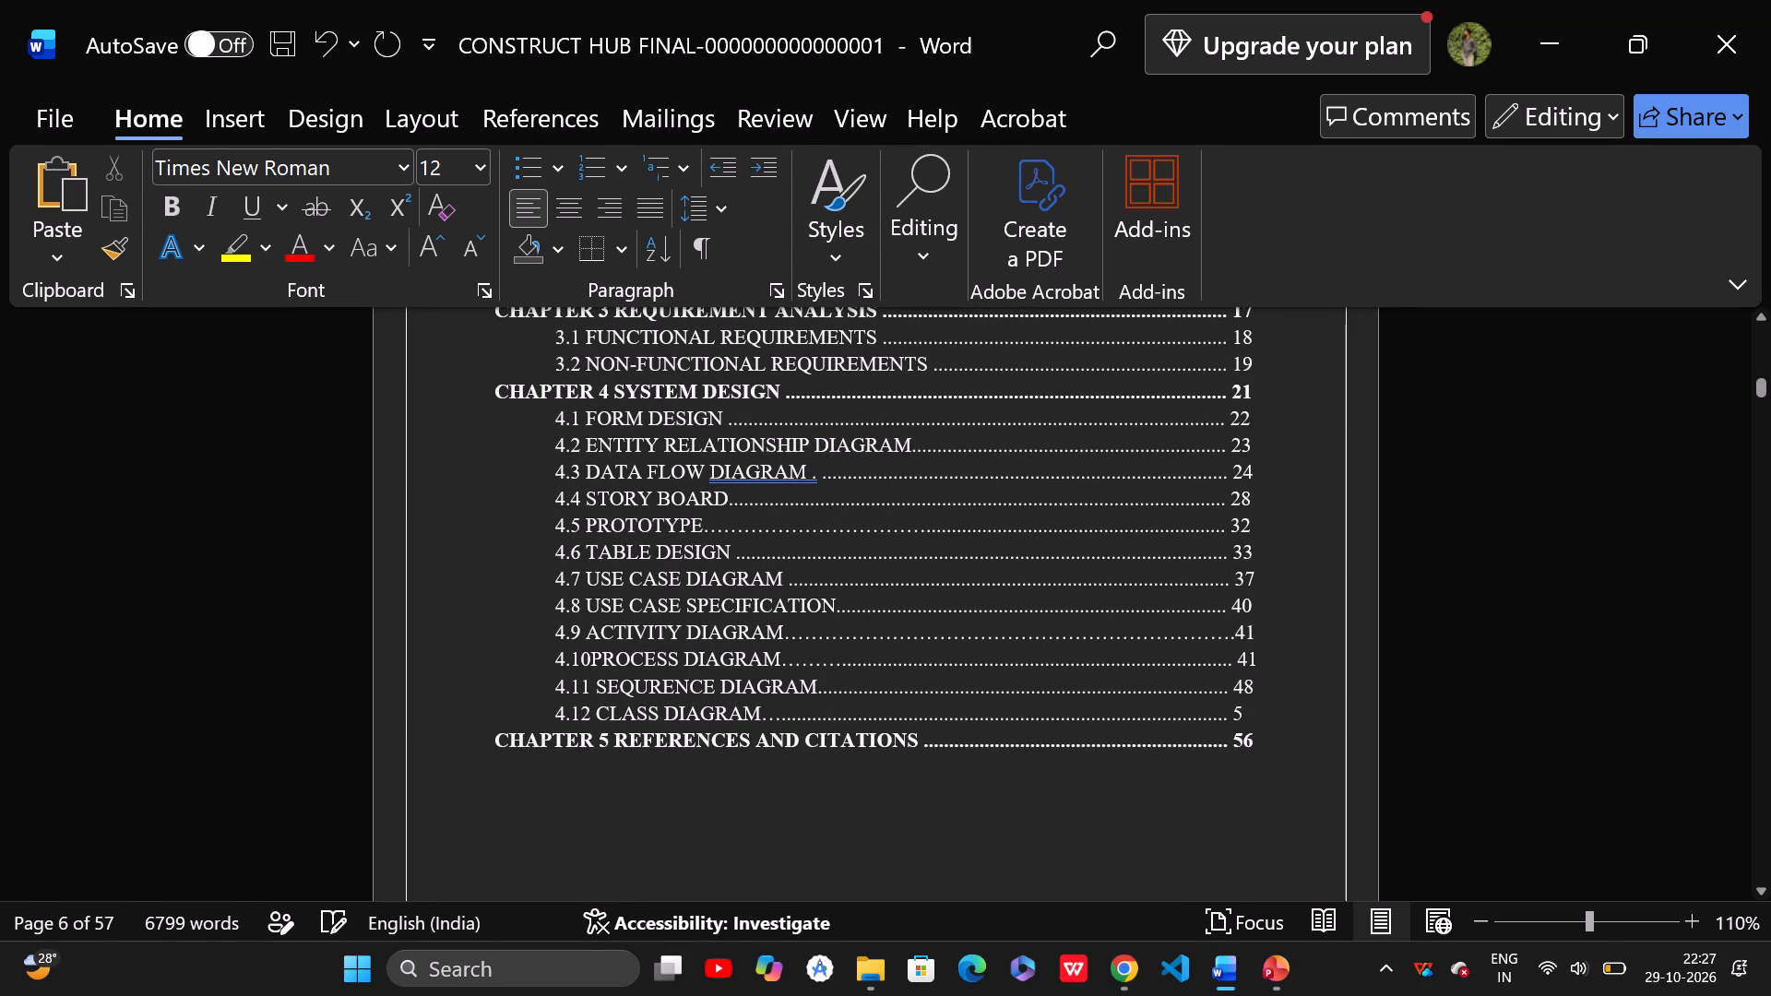
{"action": "key", "text": "BackSpace"}
{"action": "key", "text": "1"}
{"action": "key", "text": "BackSpace"}
{"action": "type", "text": "45"}
Check which pages the class, sequence, process and activity diagram sections of Chapter 4 fall on.
{"action": "scroll", "coordinate": [1652, 616], "scroll_direction": "down", "scroll_amount": 5}
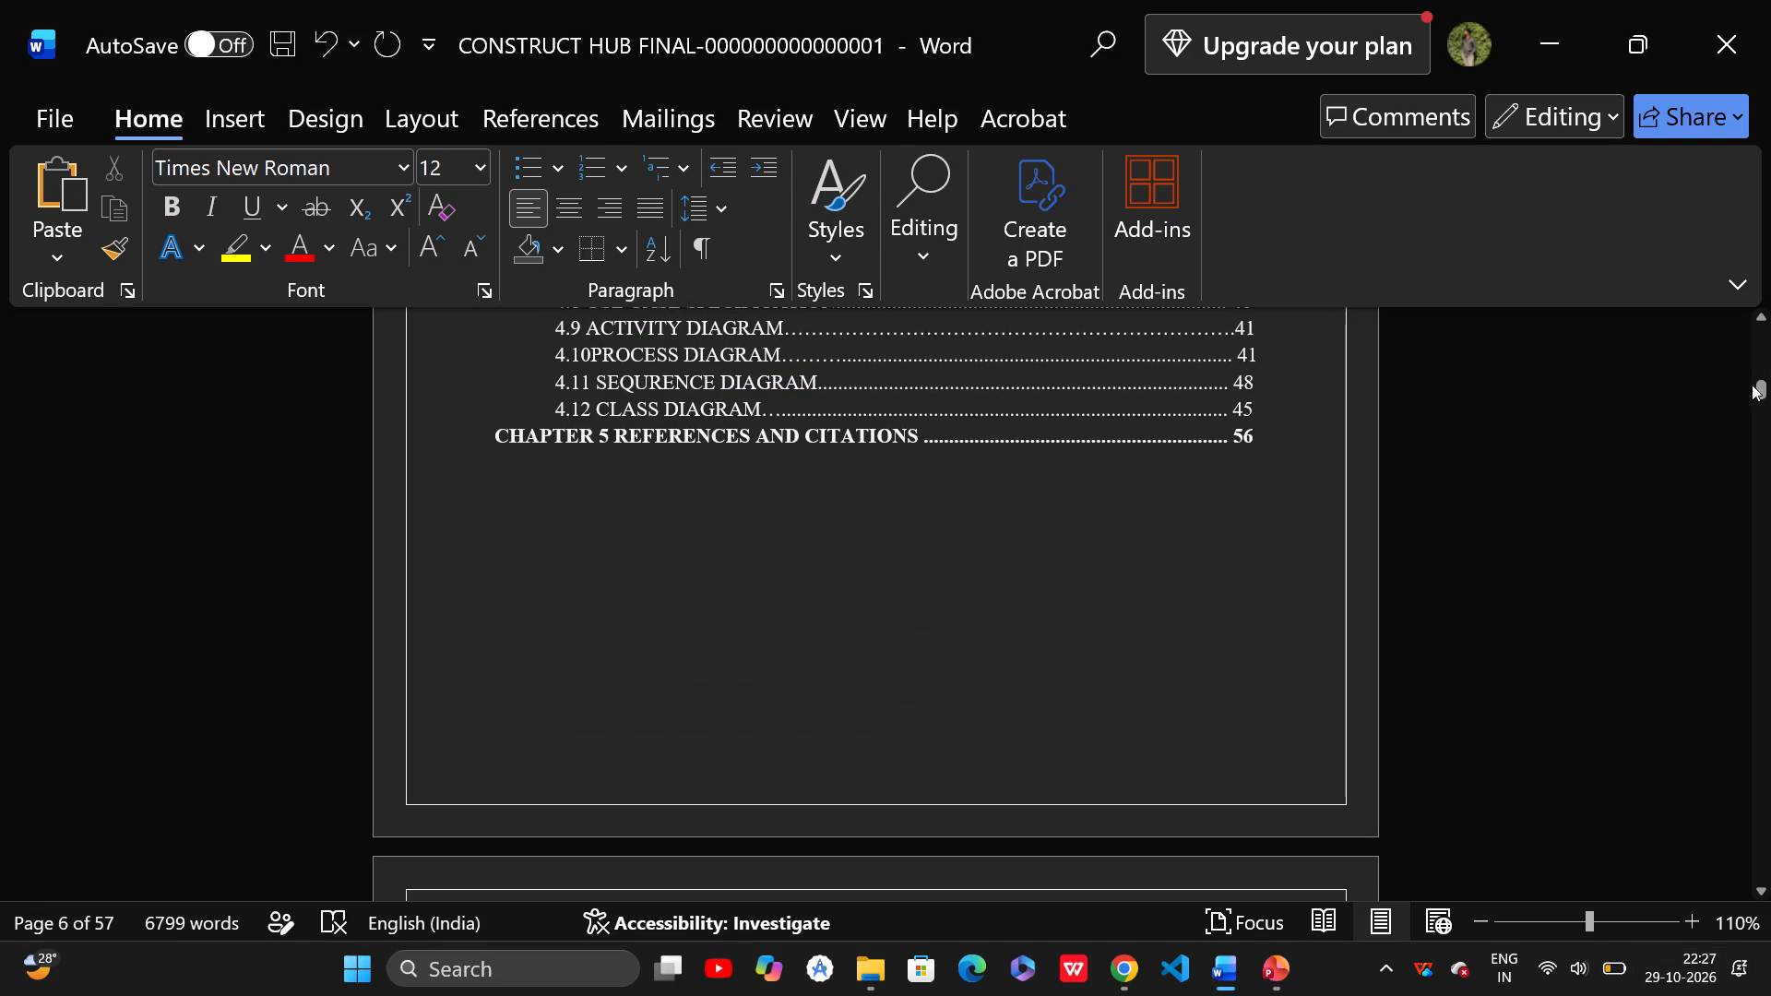
{"action": "left_click_drag", "start_coordinate": [1764, 386], "coordinate": [1770, 839]}
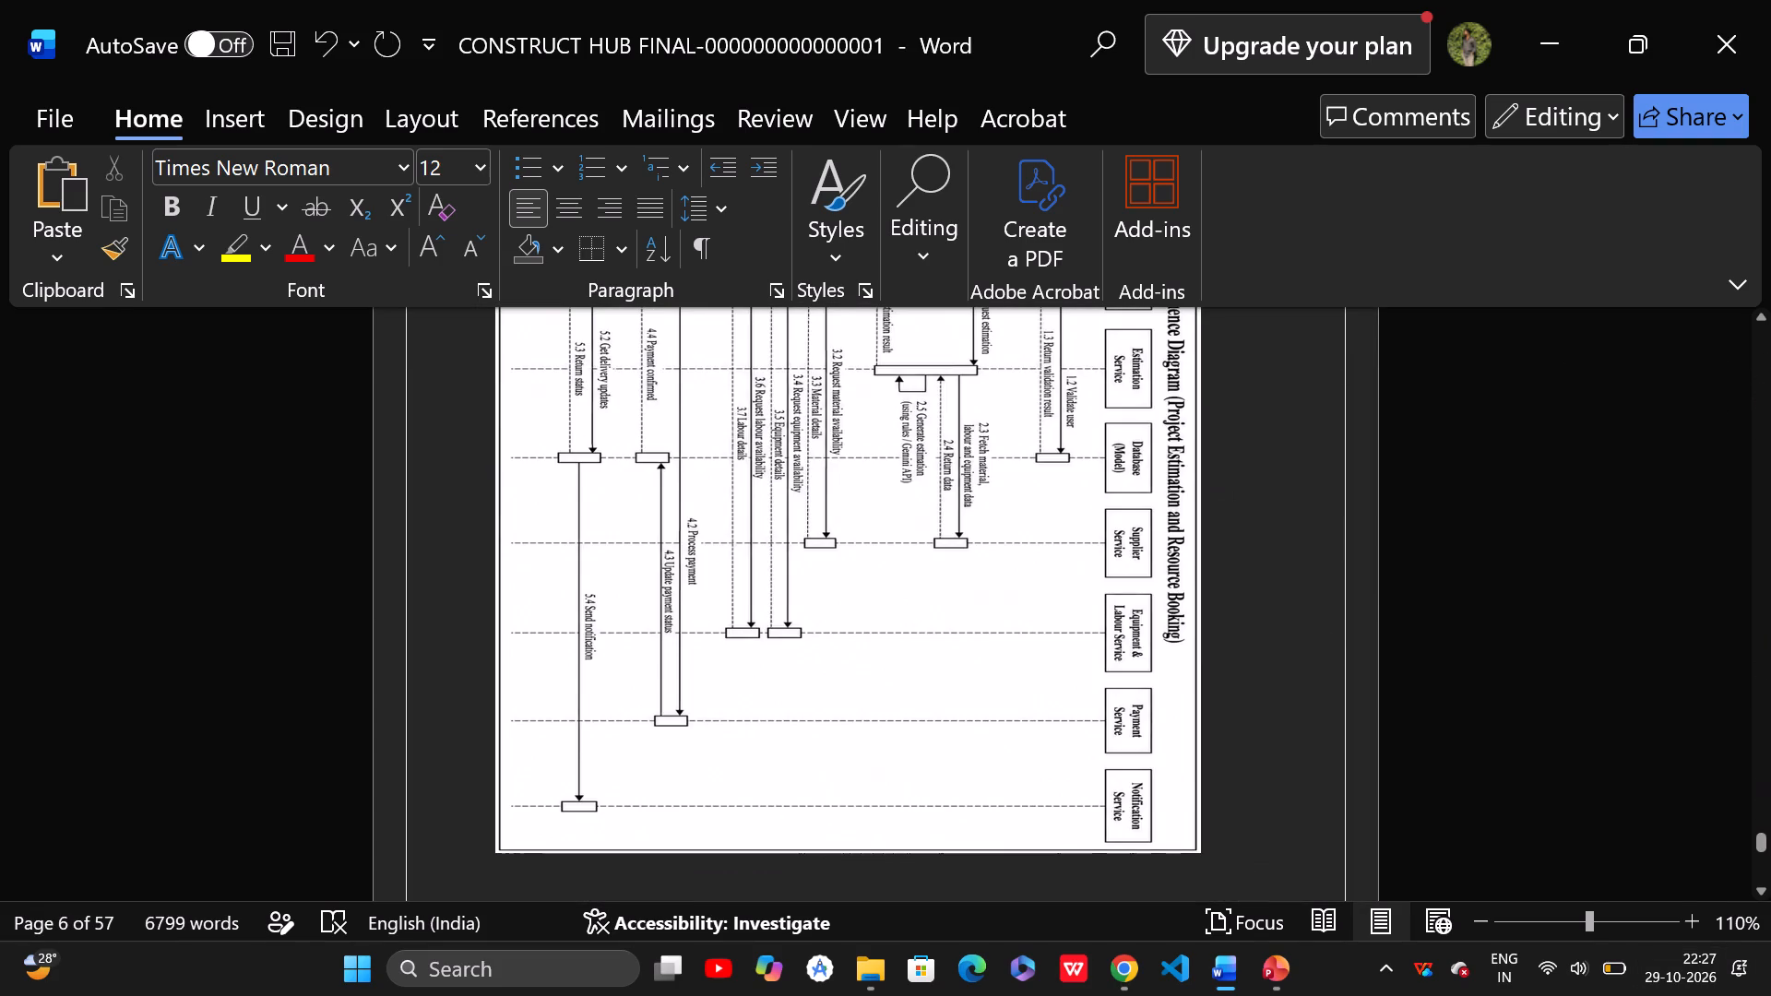
{"action": "scroll", "coordinate": [1033, 536], "scroll_direction": "down", "scroll_amount": 6}
{"action": "scroll", "coordinate": [710, 414], "scroll_direction": "down", "scroll_amount": 5}
{"action": "scroll", "coordinate": [707, 418], "scroll_direction": "up", "scroll_amount": 3}
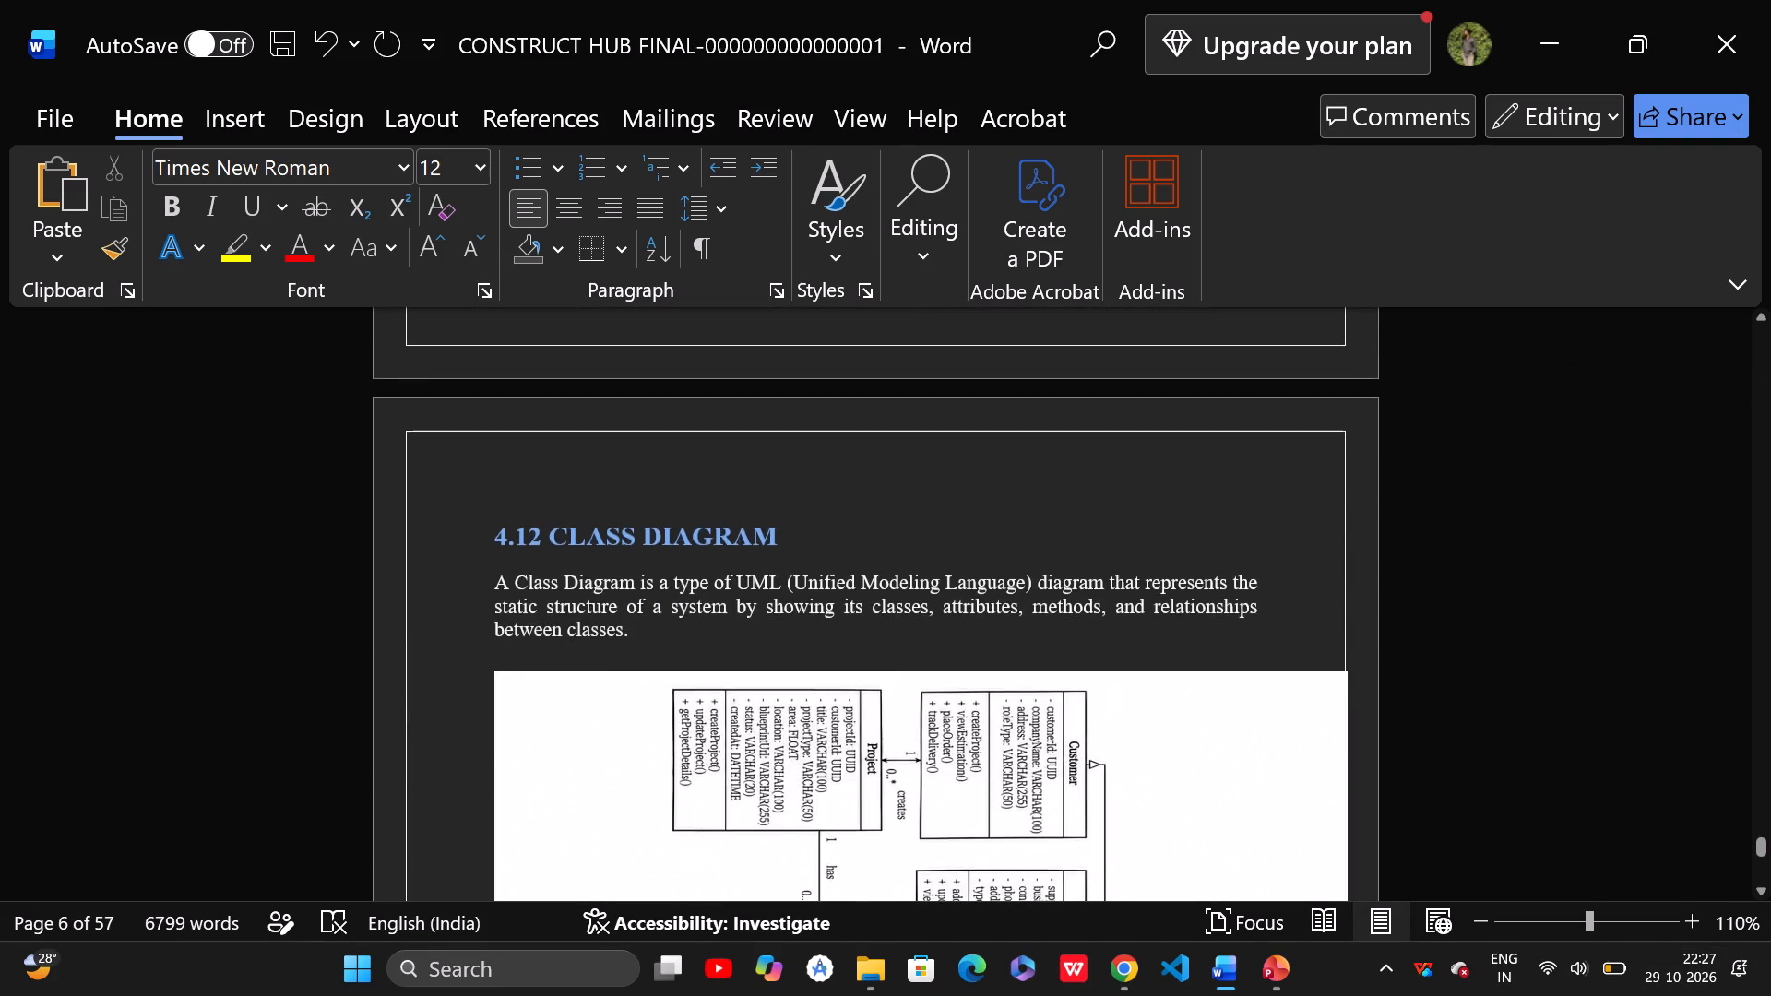
{"action": "scroll", "coordinate": [707, 417], "scroll_direction": "up", "scroll_amount": 2}
{"action": "scroll", "coordinate": [1123, 621], "scroll_direction": "up", "scroll_amount": 20}
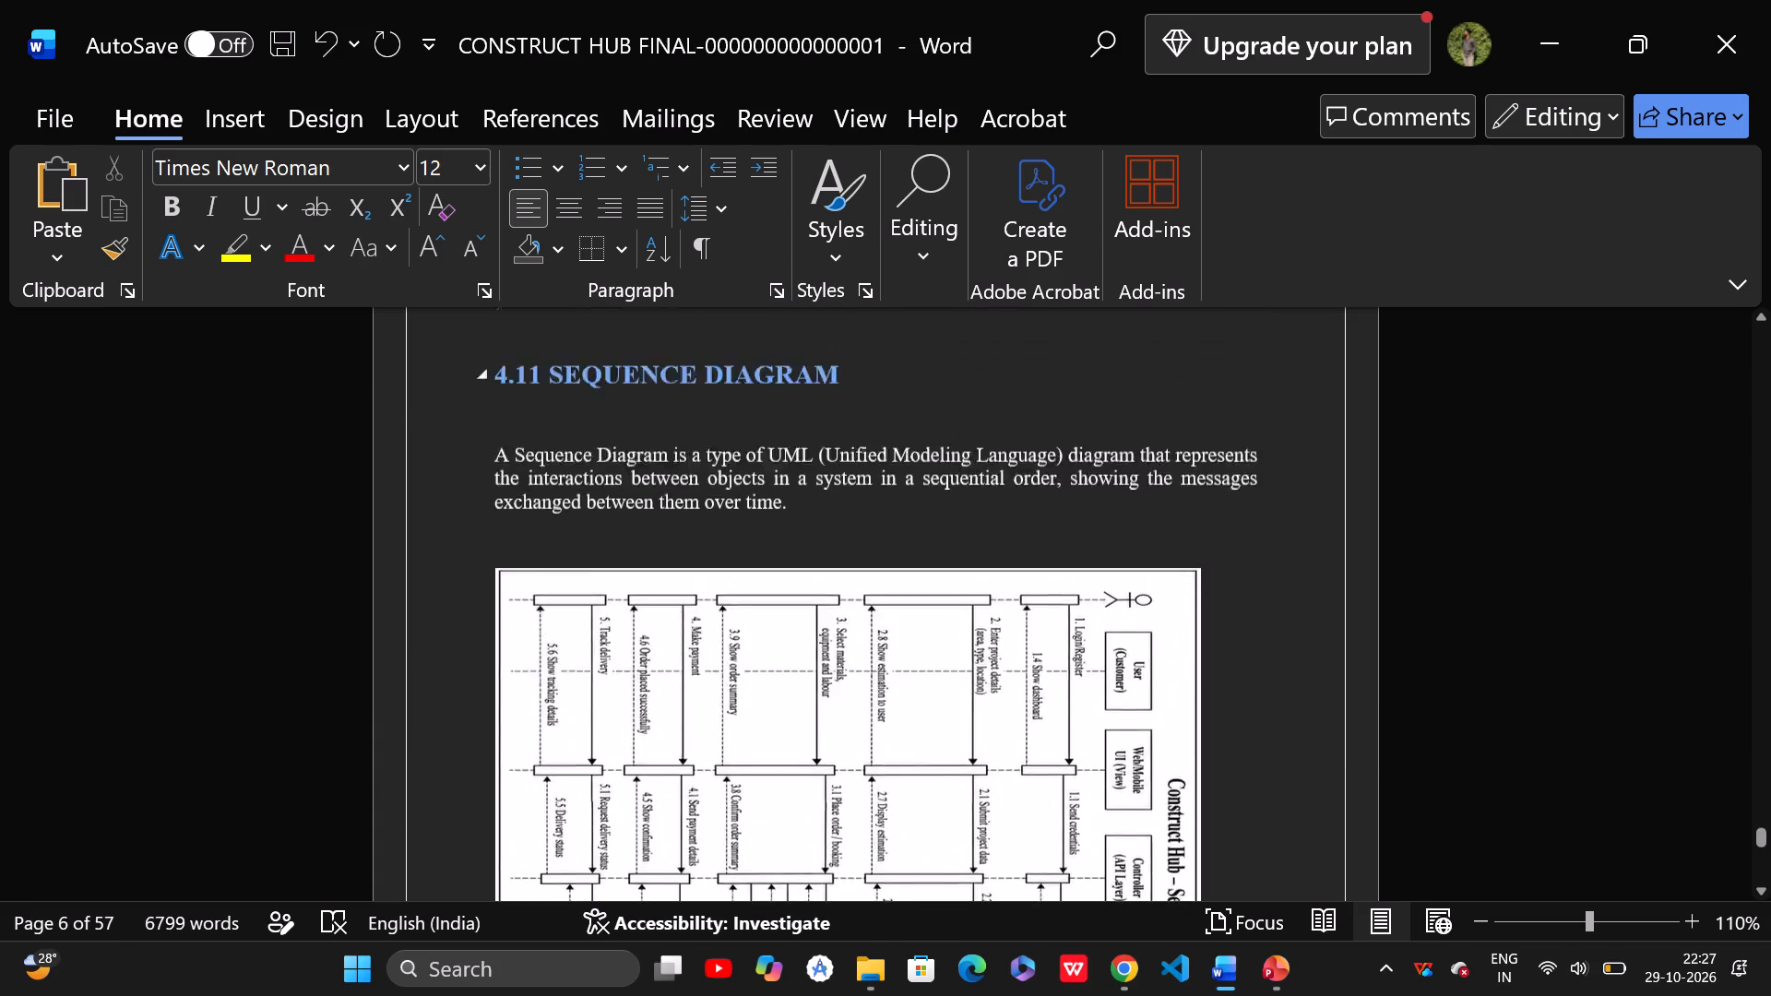
{"action": "scroll", "coordinate": [1114, 622], "scroll_direction": "up", "scroll_amount": 1}
{"action": "scroll", "coordinate": [1114, 618], "scroll_direction": "up", "scroll_amount": 20}
{"action": "scroll", "coordinate": [1114, 618], "scroll_direction": "up", "scroll_amount": 1}
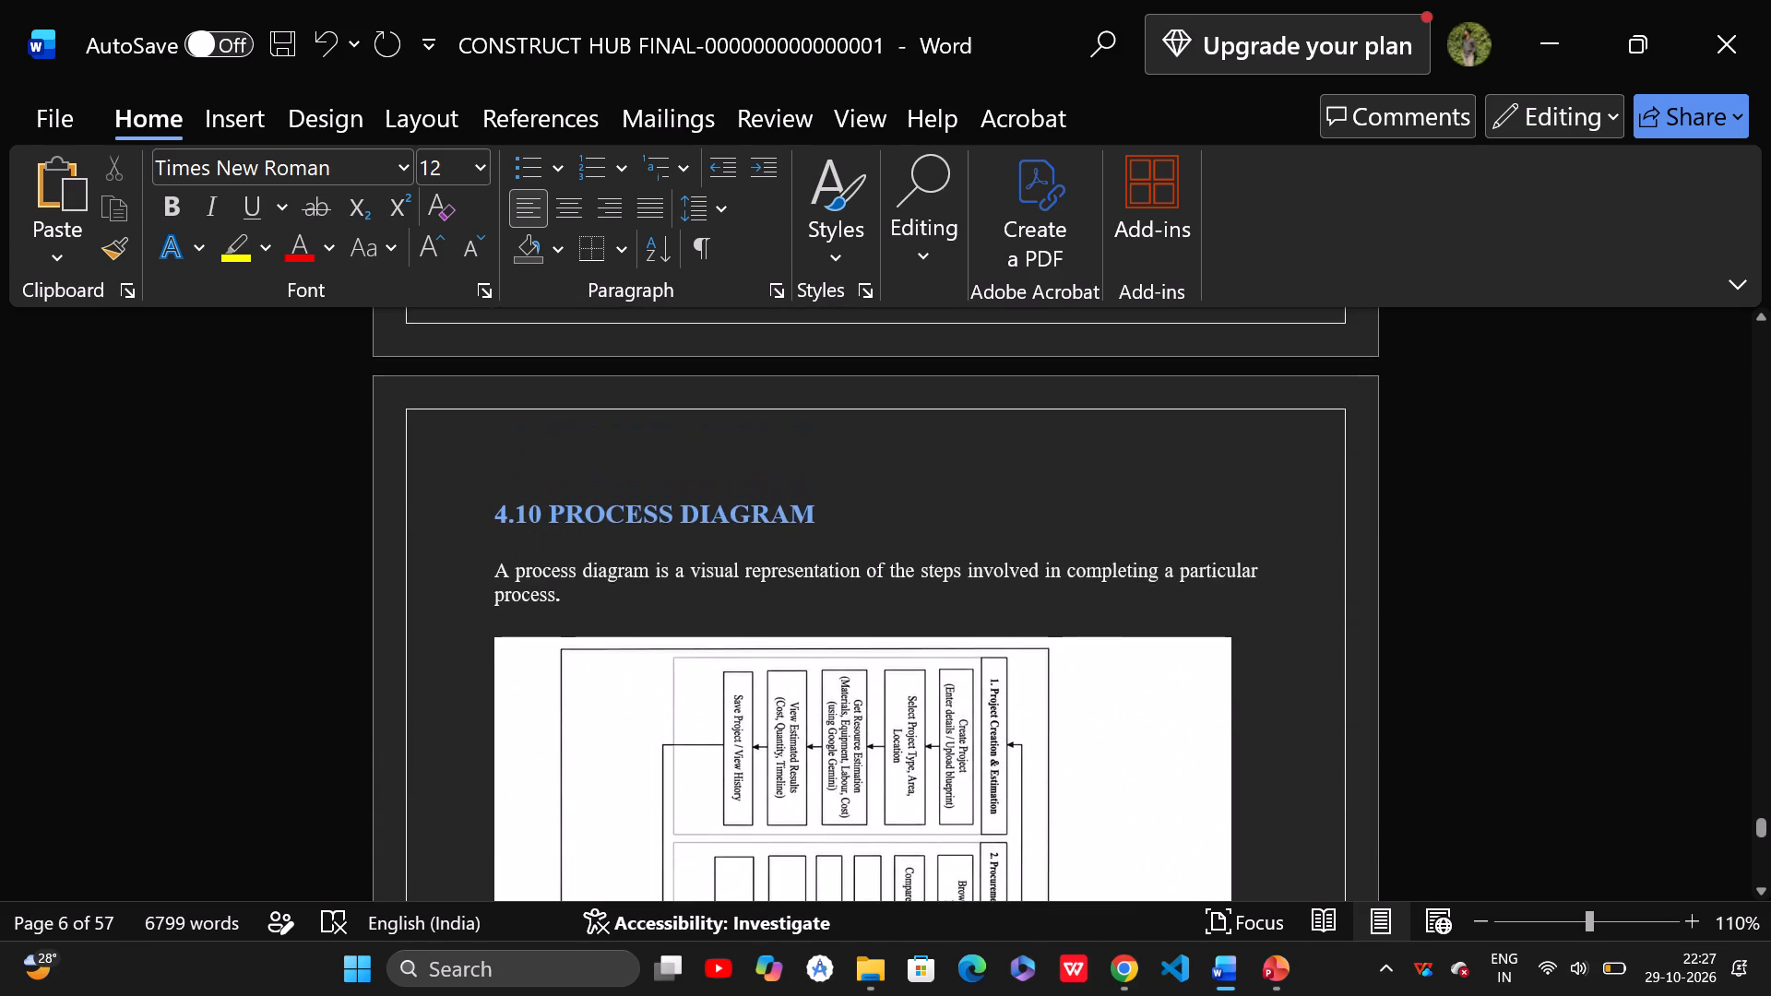
{"action": "scroll", "coordinate": [1108, 607], "scroll_direction": "down", "scroll_amount": 17}
{"action": "scroll", "coordinate": [1065, 611], "scroll_direction": "up", "scroll_amount": 12}
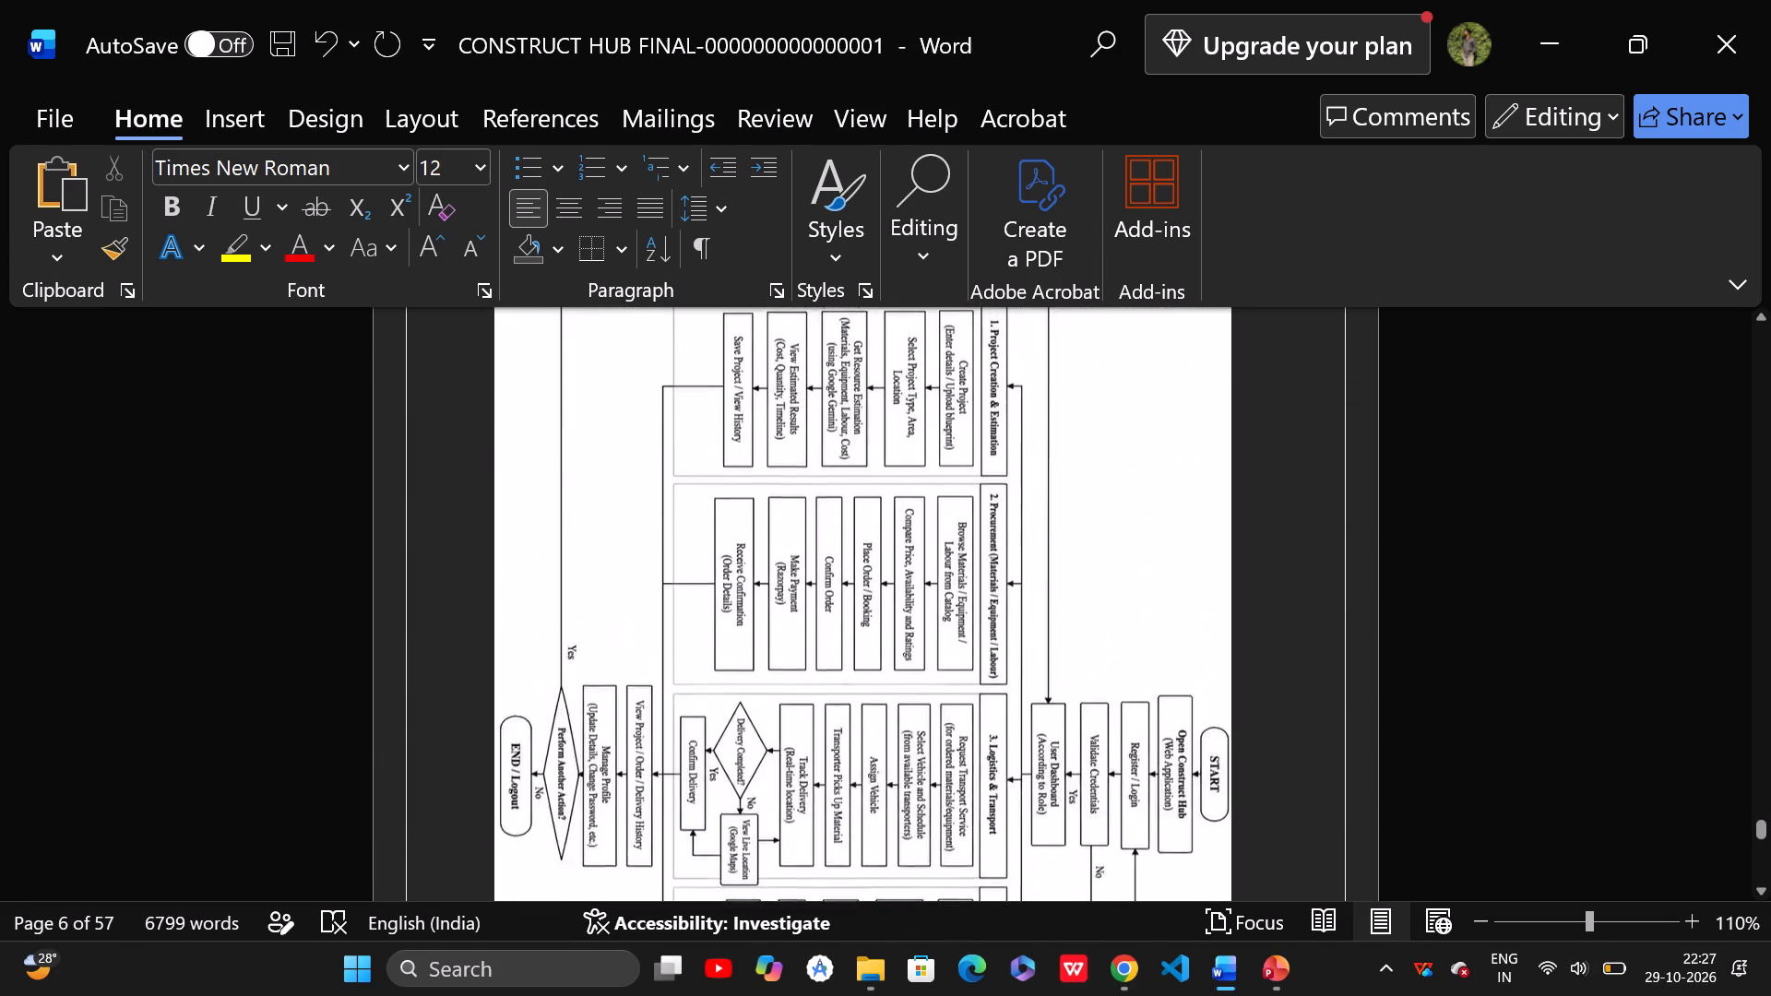
{"action": "scroll", "coordinate": [1062, 613], "scroll_direction": "up", "scroll_amount": 20}
{"action": "scroll", "coordinate": [1062, 613], "scroll_direction": "up", "scroll_amount": 7}
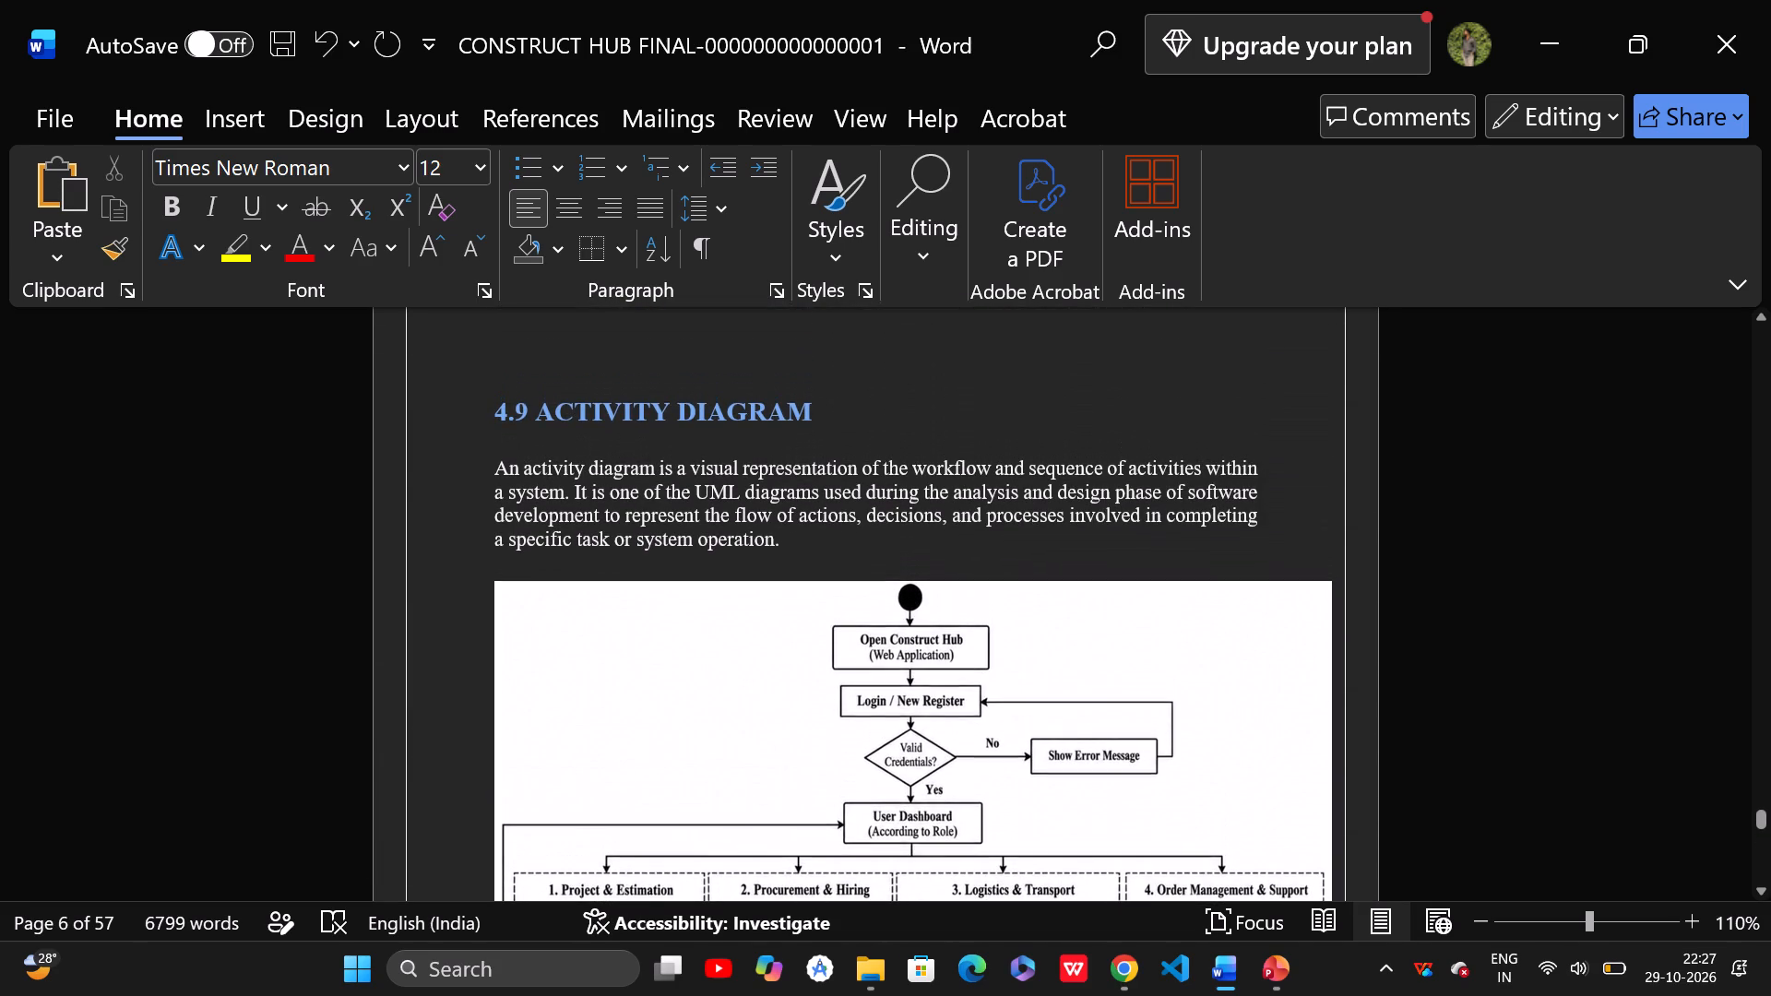
{"action": "scroll", "coordinate": [1410, 665], "scroll_direction": "up", "scroll_amount": 6}
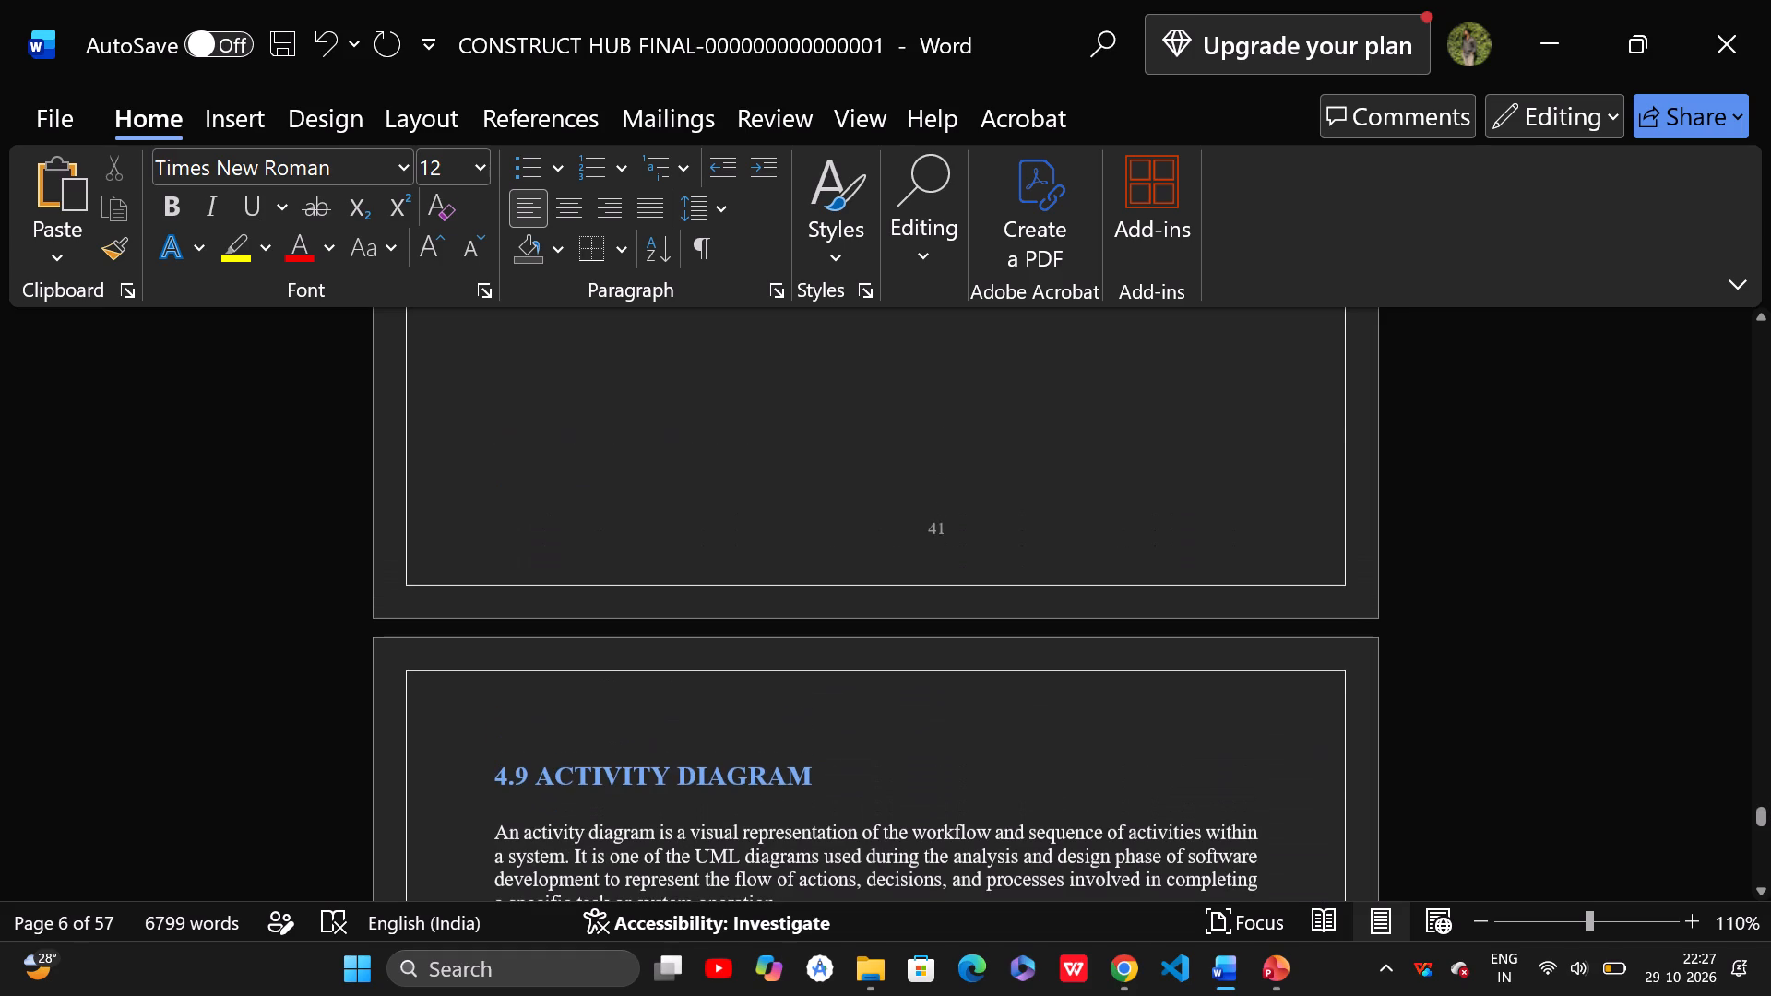
Set the page number of the 4.11 sequence diagram entry on the Contents page to 44.
{"action": "left_click_drag", "start_coordinate": [1762, 813], "coordinate": [1760, 279]}
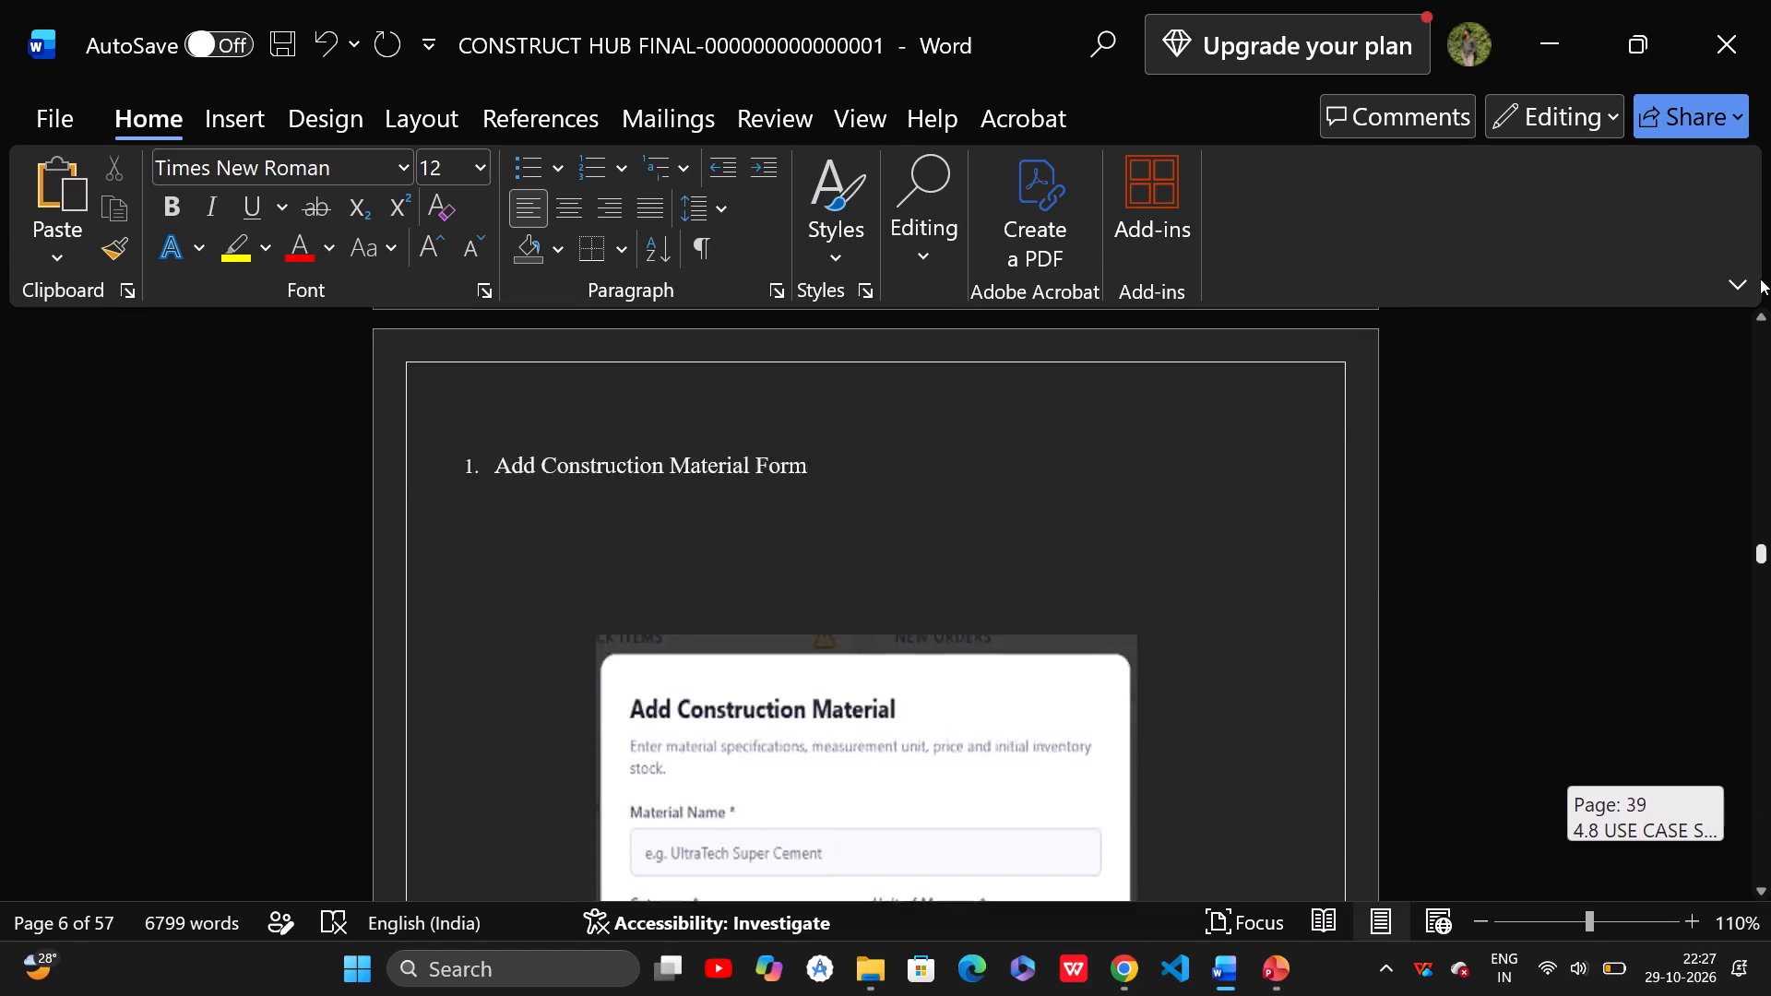
{"action": "left_click_drag", "start_coordinate": [1760, 279], "coordinate": [1757, 254]}
{"action": "scroll", "coordinate": [939, 636], "scroll_direction": "down", "scroll_amount": 20}
{"action": "scroll", "coordinate": [939, 636], "scroll_direction": "down", "scroll_amount": 5}
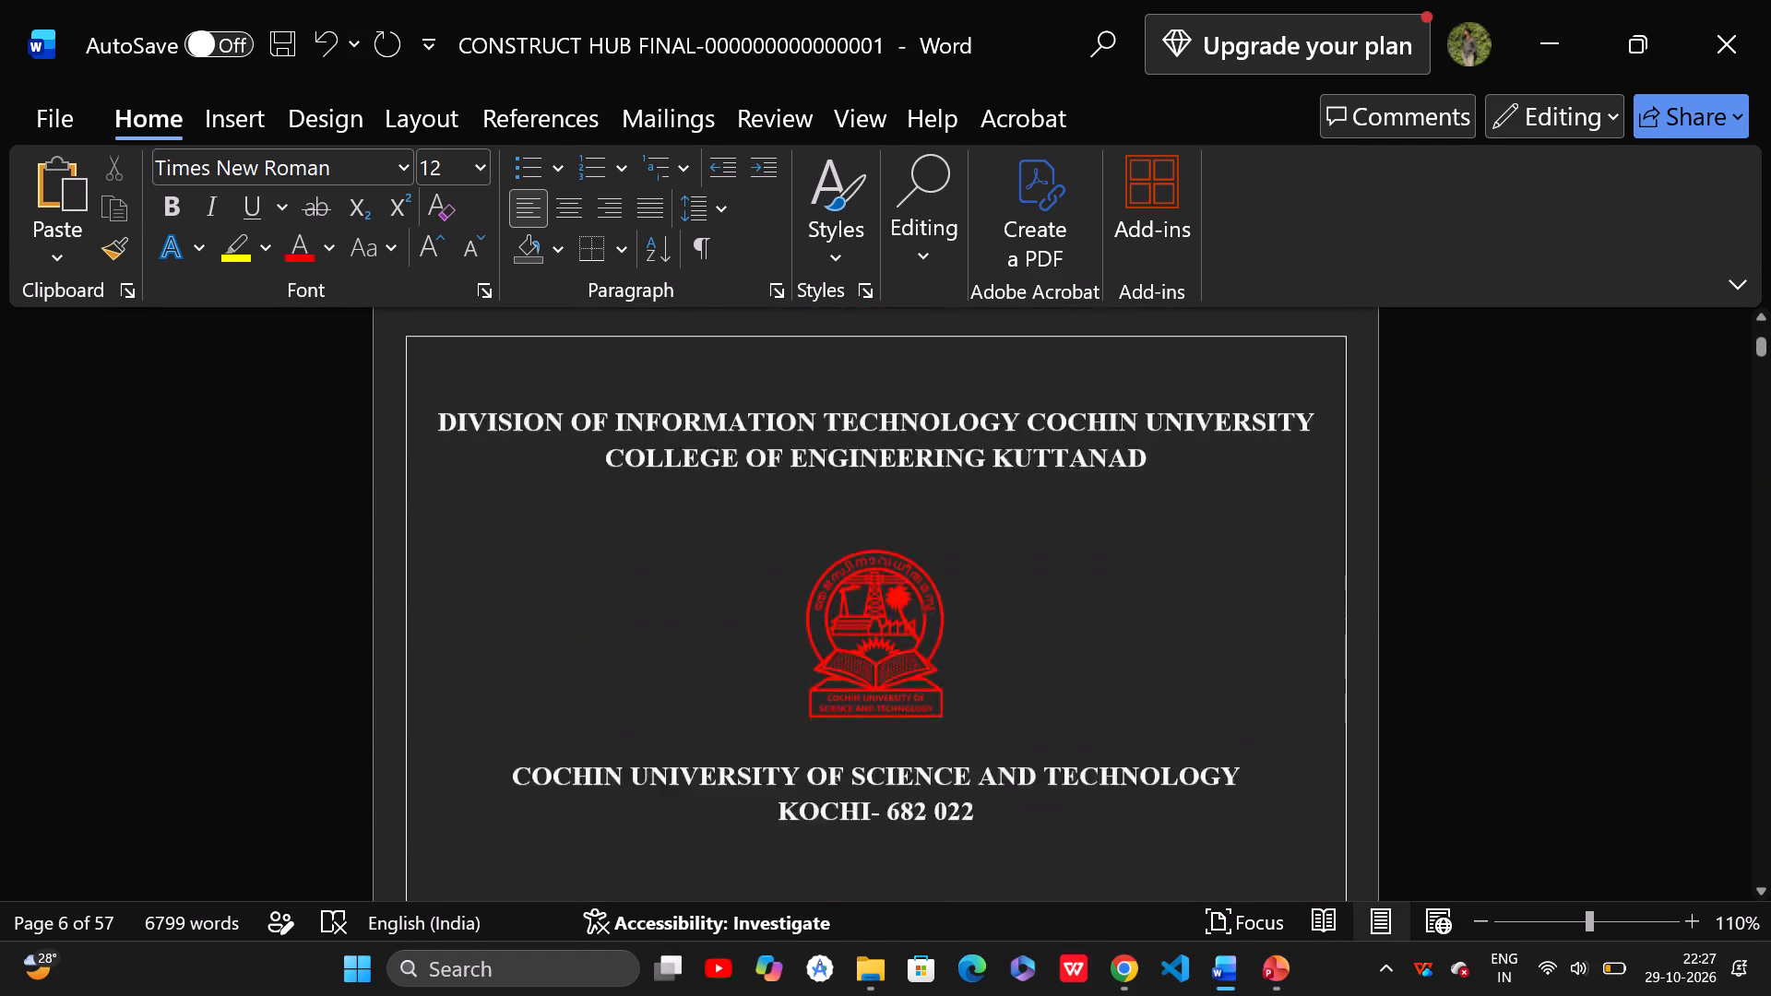
{"action": "scroll", "coordinate": [951, 626], "scroll_direction": "down", "scroll_amount": 20}
{"action": "scroll", "coordinate": [951, 626], "scroll_direction": "down", "scroll_amount": 20}
{"action": "scroll", "coordinate": [951, 626], "scroll_direction": "down", "scroll_amount": 2}
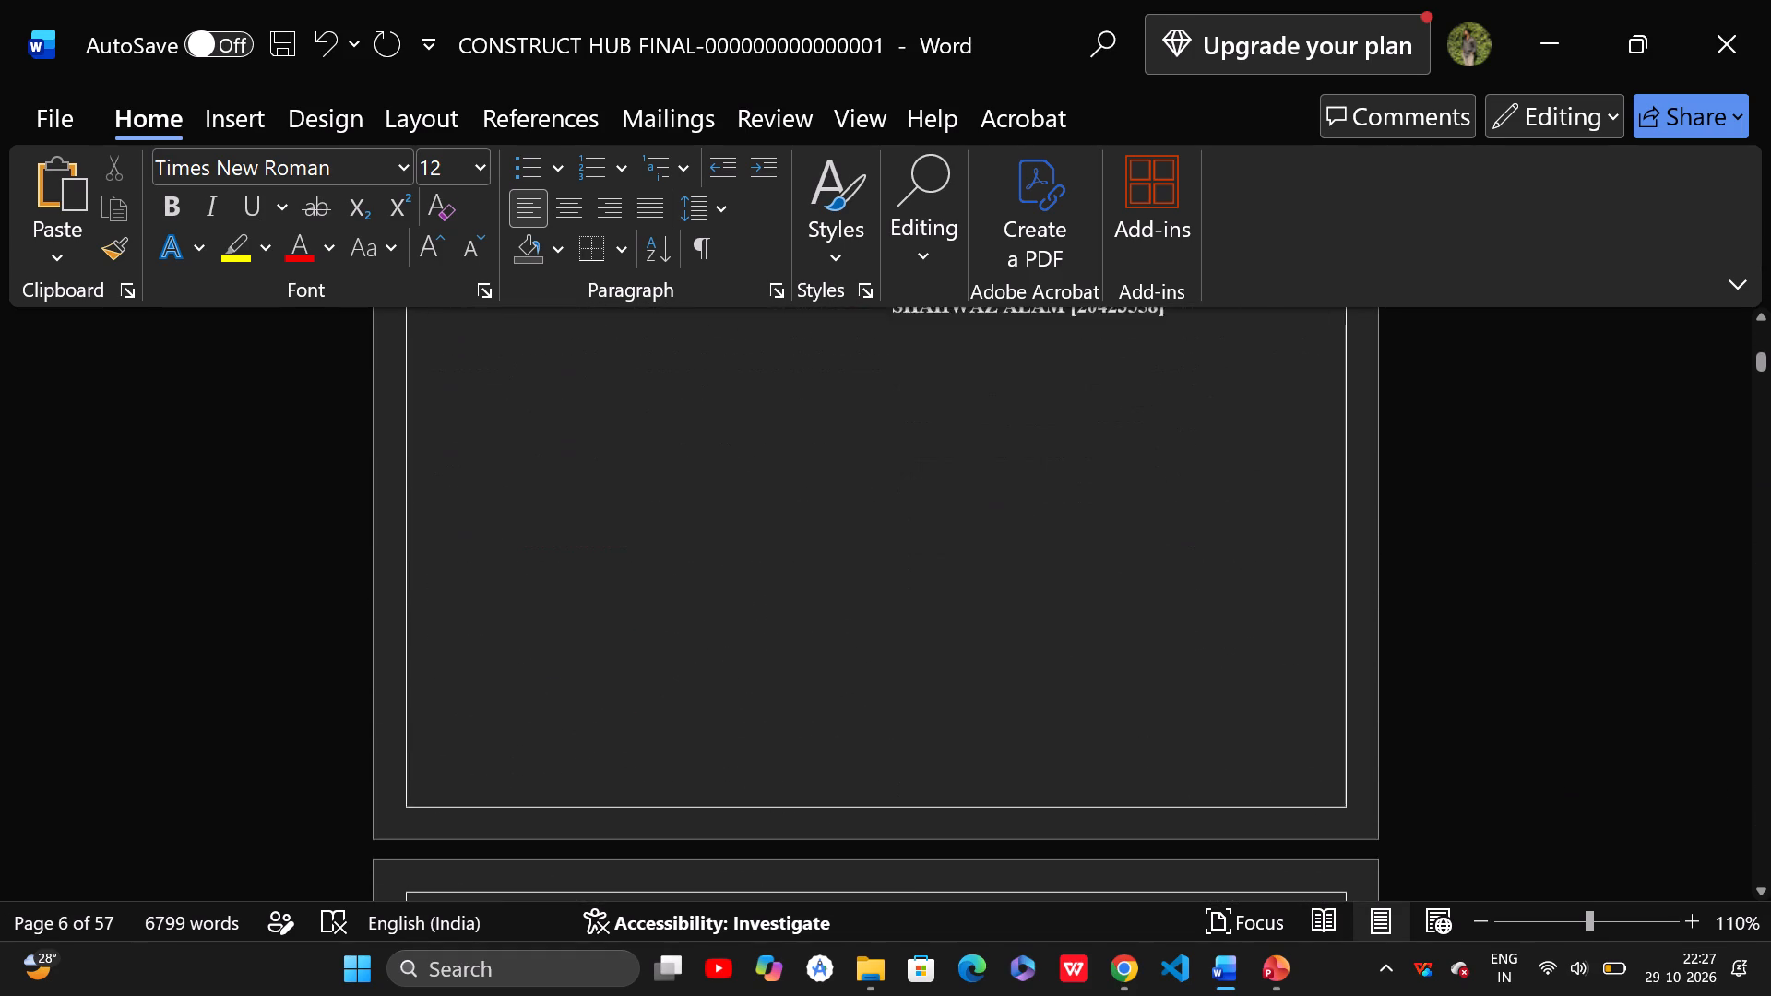
{"action": "scroll", "coordinate": [1022, 677], "scroll_direction": "down", "scroll_amount": 20}
{"action": "scroll", "coordinate": [1022, 677], "scroll_direction": "down", "scroll_amount": 20}
{"action": "scroll", "coordinate": [1022, 677], "scroll_direction": "down", "scroll_amount": 2}
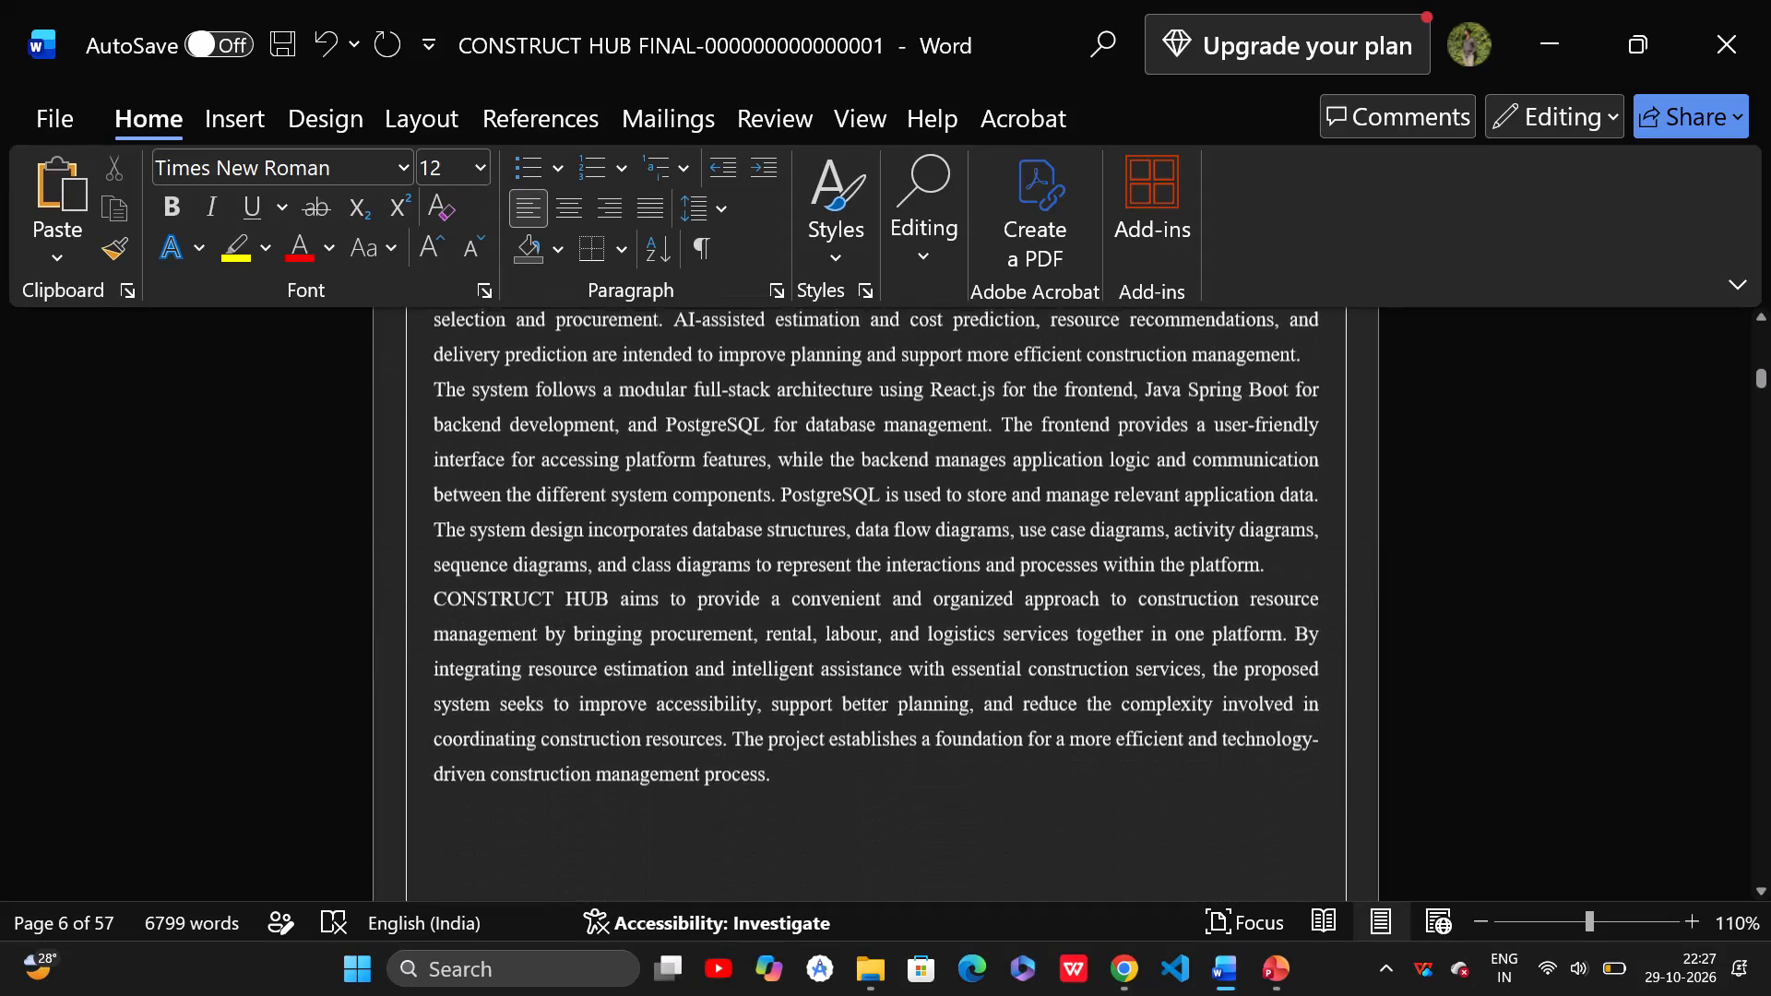
{"action": "scroll", "coordinate": [1092, 660], "scroll_direction": "down", "scroll_amount": 16}
{"action": "scroll", "coordinate": [1226, 711], "scroll_direction": "down", "scroll_amount": 3}
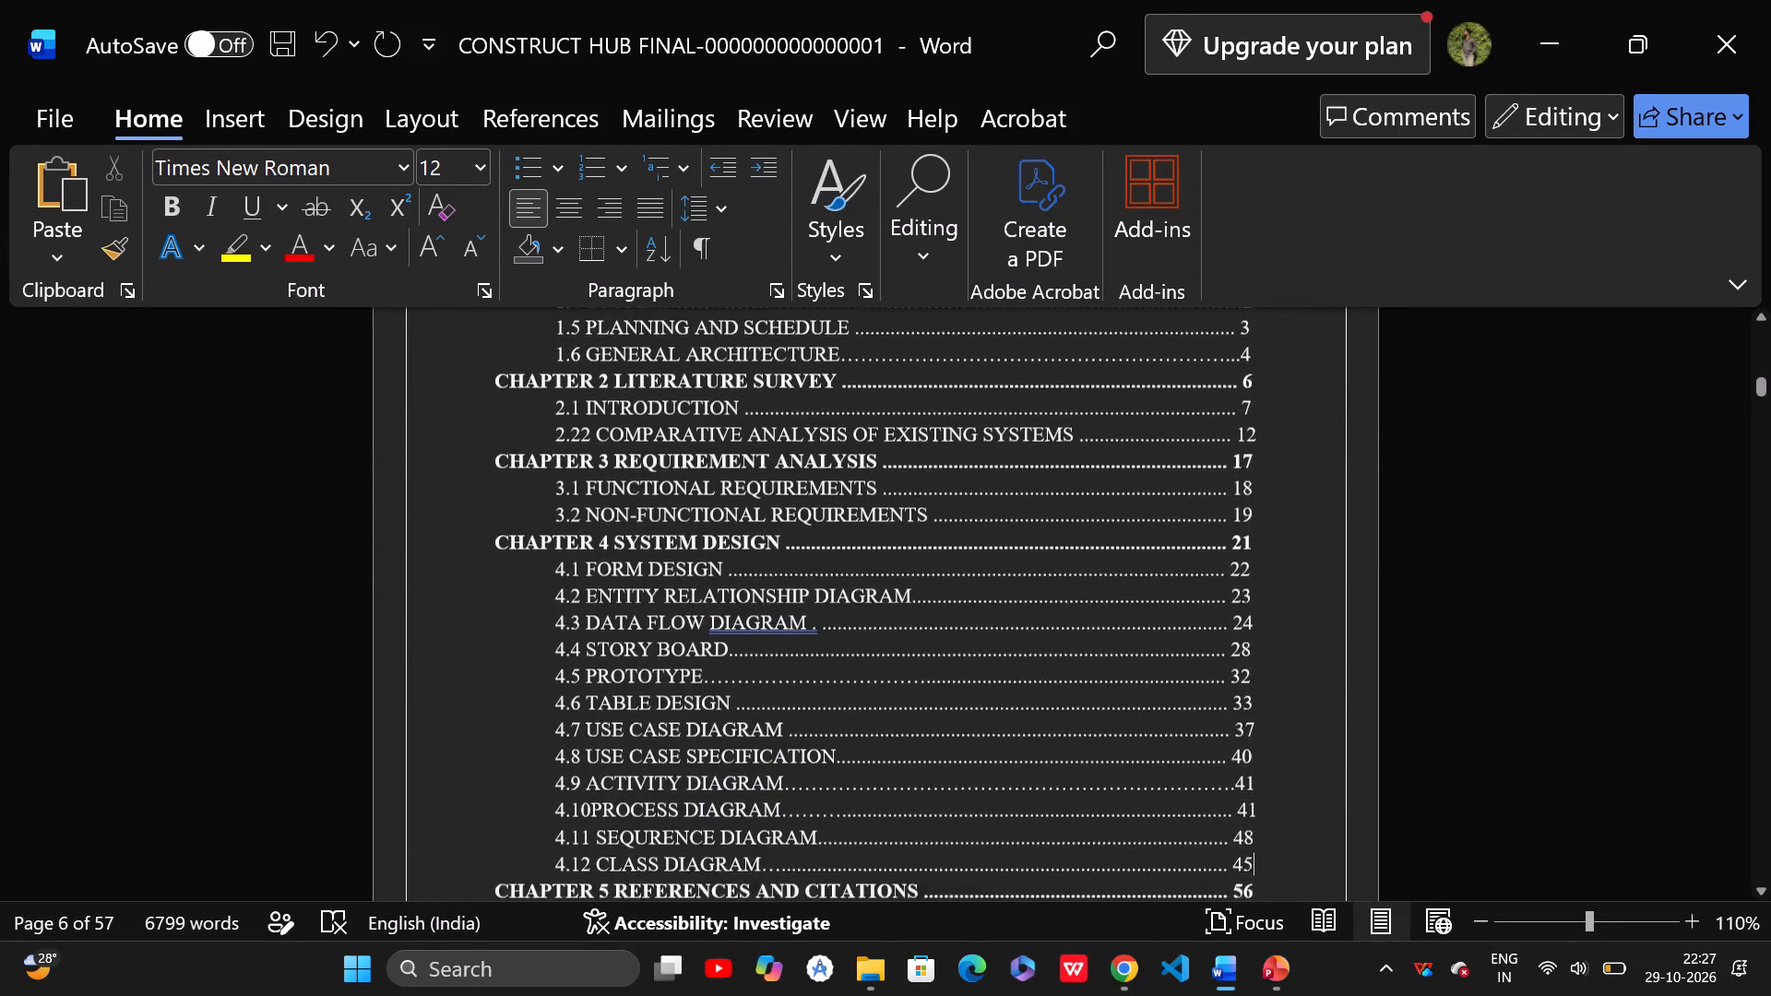
{"action": "left_click", "coordinate": [1256, 630]}
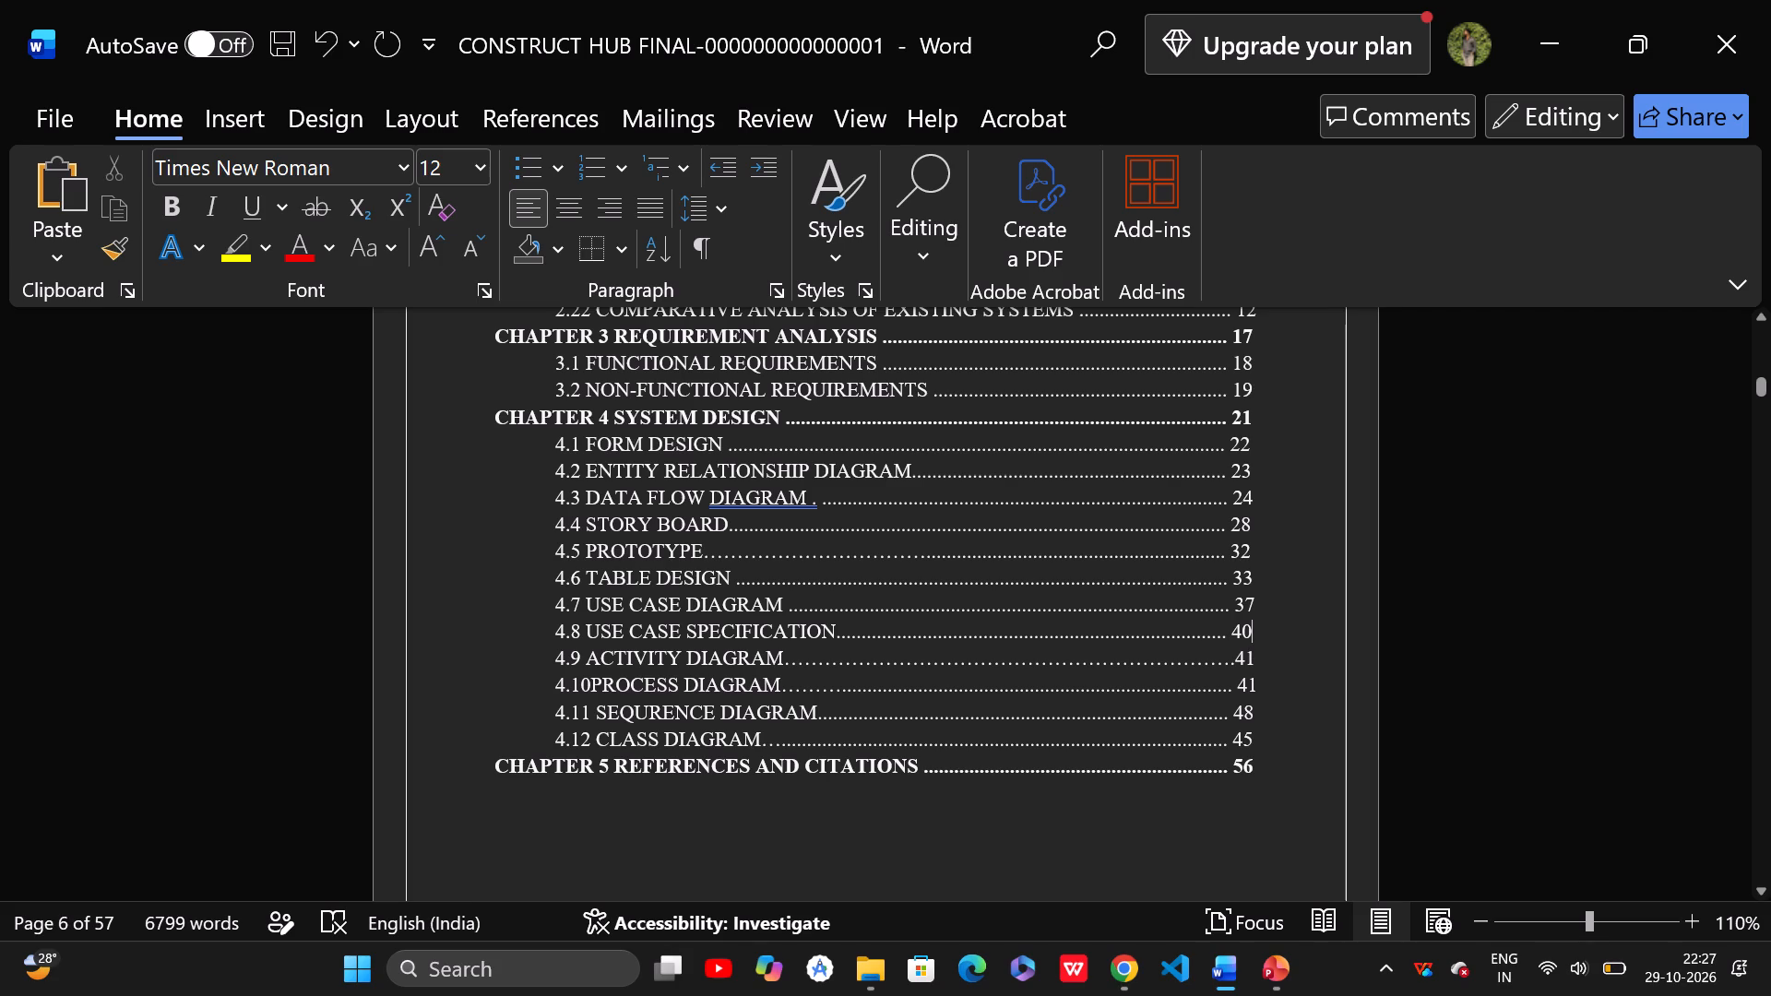
{"action": "left_click", "coordinate": [1260, 718]}
{"action": "key", "text": "BackSpace"}
{"action": "key", "text": "4"}
Set the page number of the 4.10 PROCESS DIAGRAM entry on the Contents page to 43.
{"action": "key", "text": "Up"}
{"action": "key", "text": "backslash"}
{"action": "key", "text": "BackSpace"}
{"action": "key", "text": "BackSpace"}
{"action": "key", "text": "3"}
Check the page numbers from the report's last page back to the activity diagram, and compare them with the Contents entries.
{"action": "left_click_drag", "start_coordinate": [1767, 381], "coordinate": [1760, 995]}
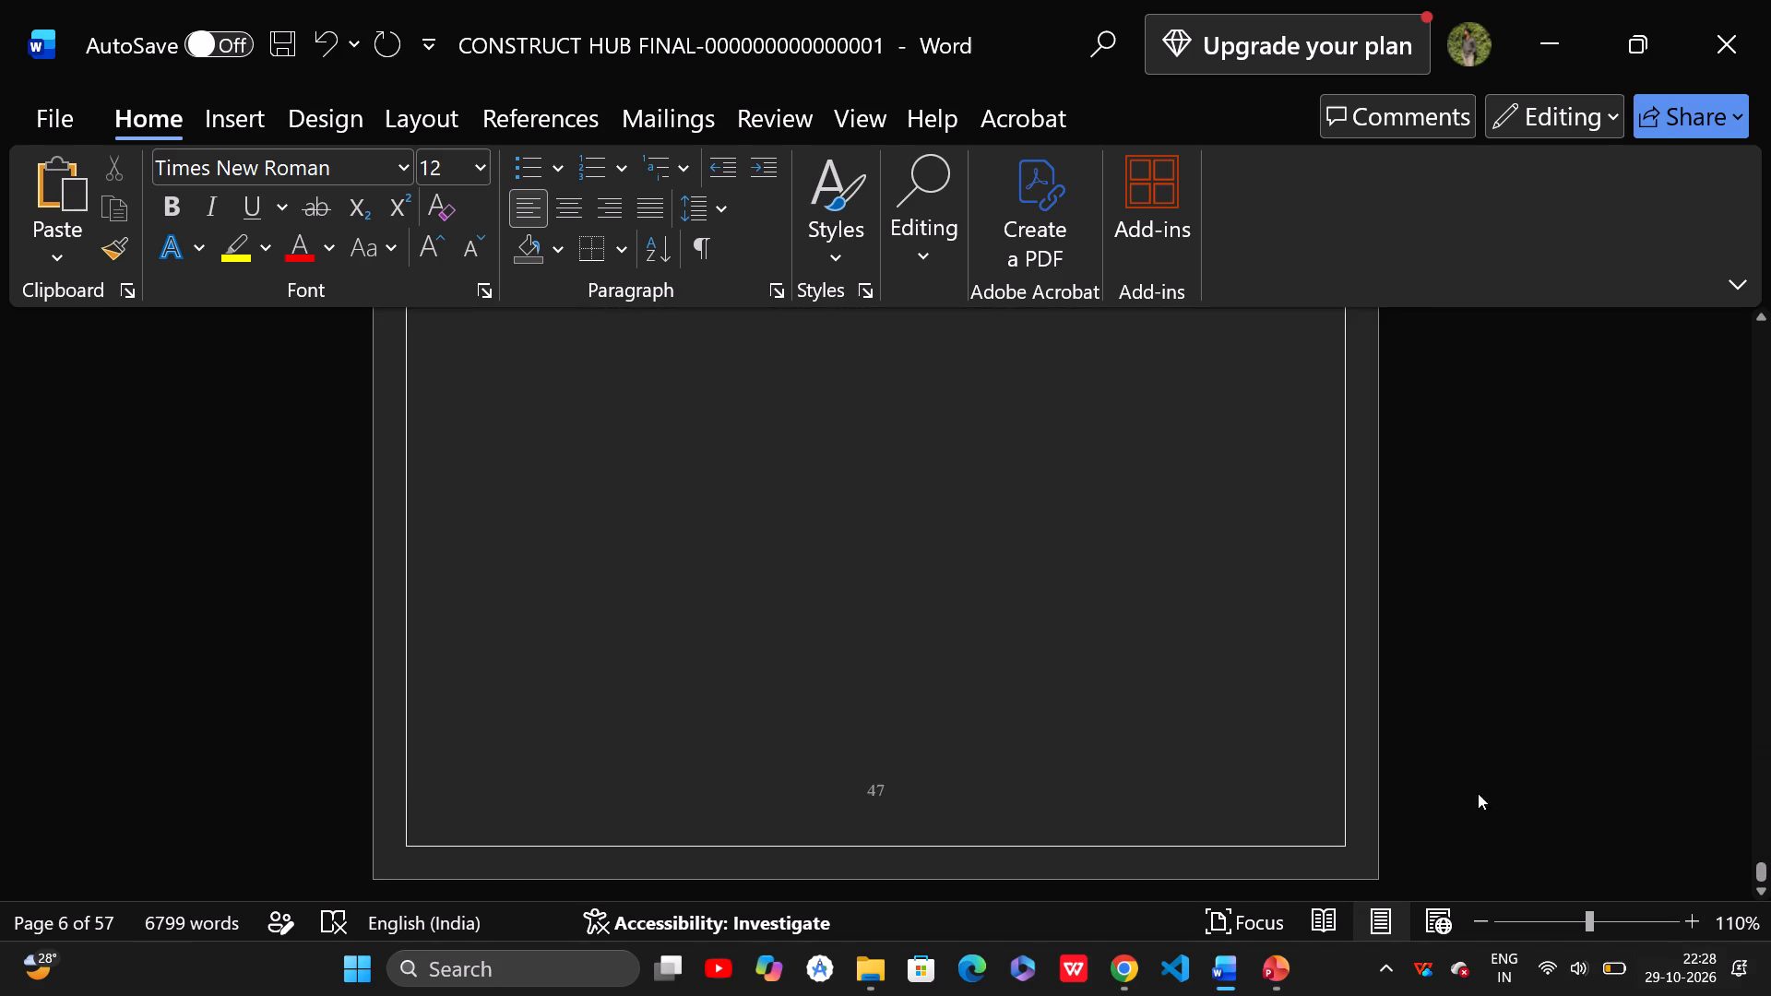
{"action": "scroll", "coordinate": [1301, 676], "scroll_direction": "up", "scroll_amount": 20}
{"action": "scroll", "coordinate": [1301, 676], "scroll_direction": "up", "scroll_amount": 20}
{"action": "scroll", "coordinate": [1301, 676], "scroll_direction": "up", "scroll_amount": 5}
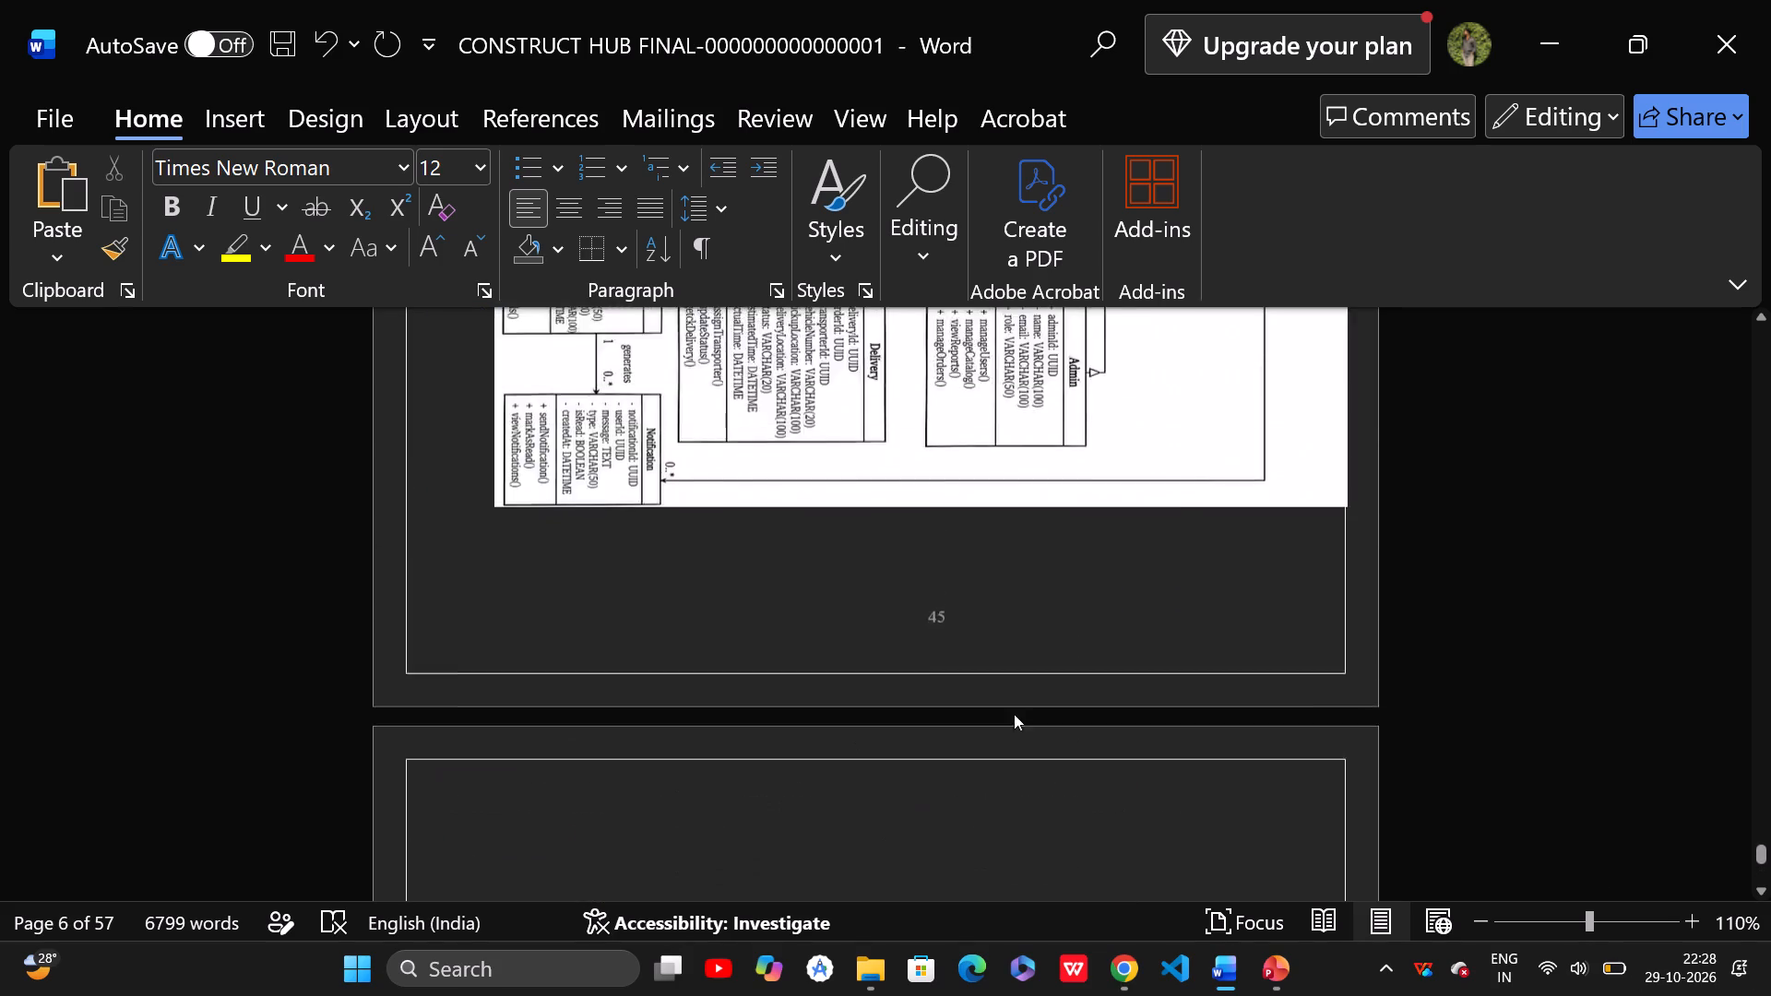
{"action": "scroll", "coordinate": [1014, 714], "scroll_direction": "up", "scroll_amount": 19}
{"action": "scroll", "coordinate": [1011, 705], "scroll_direction": "down", "scroll_amount": 15}
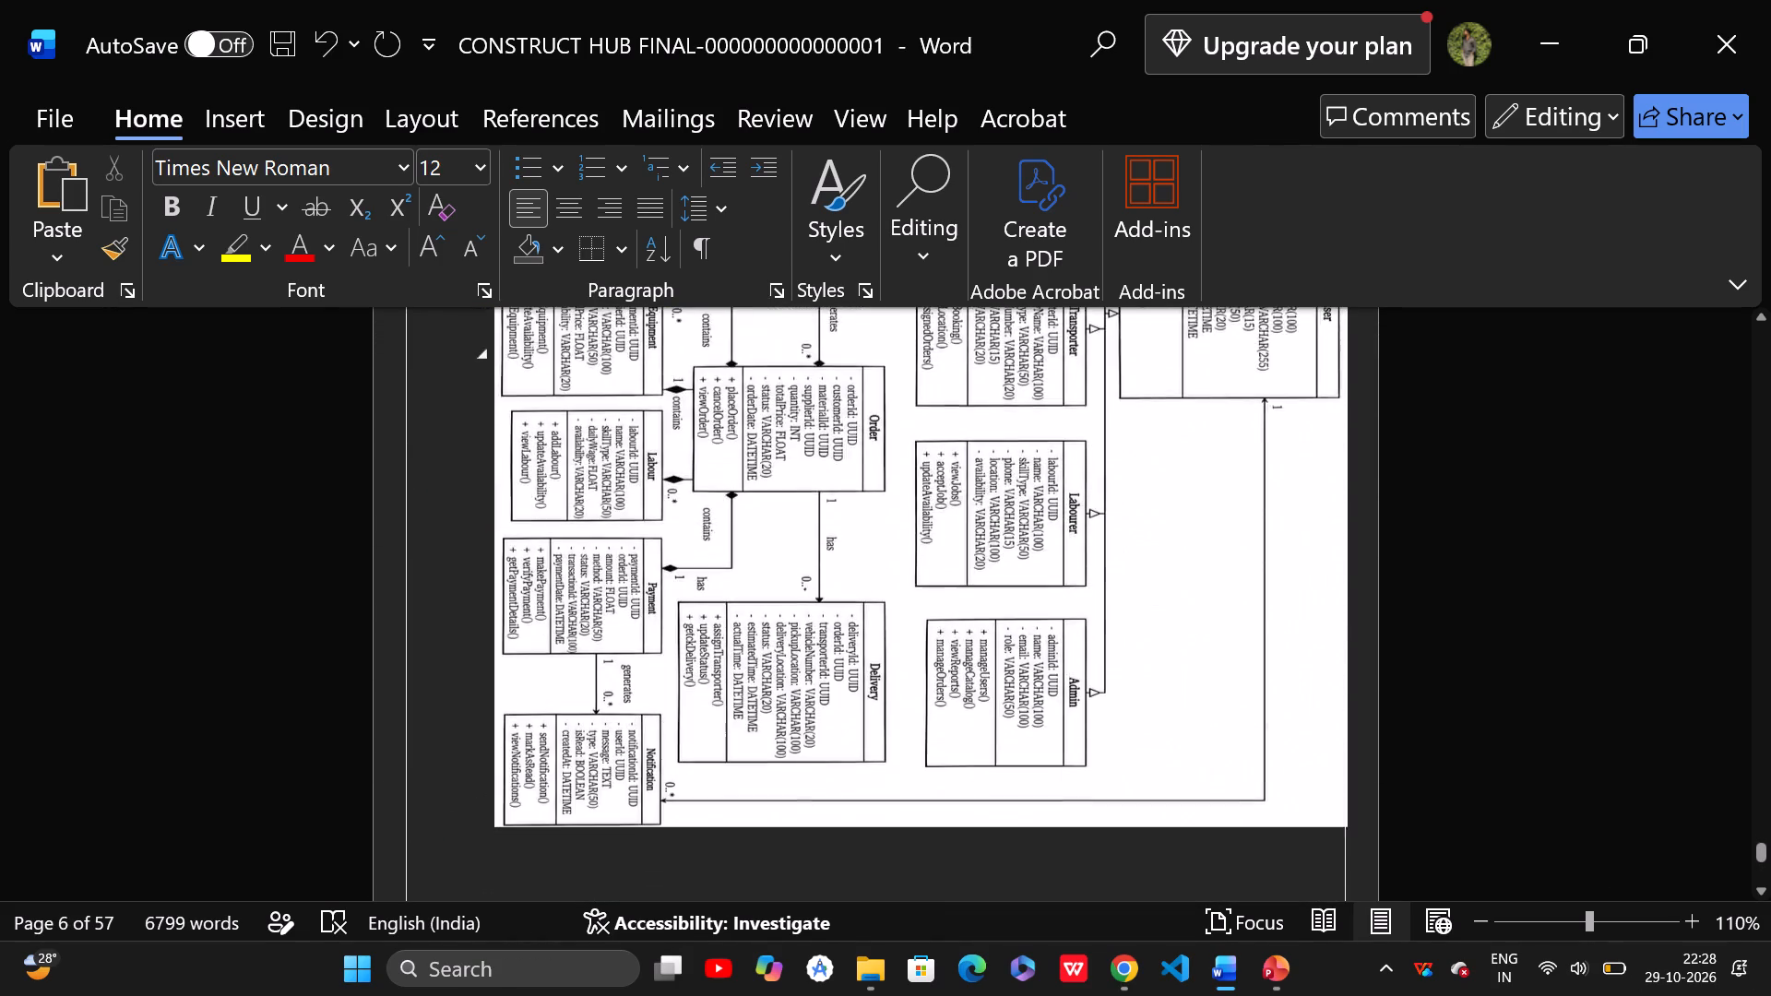
{"action": "scroll", "coordinate": [1015, 681], "scroll_direction": "down", "scroll_amount": 4}
{"action": "scroll", "coordinate": [1000, 697], "scroll_direction": "up", "scroll_amount": 17}
{"action": "scroll", "coordinate": [998, 697], "scroll_direction": "up", "scroll_amount": 5}
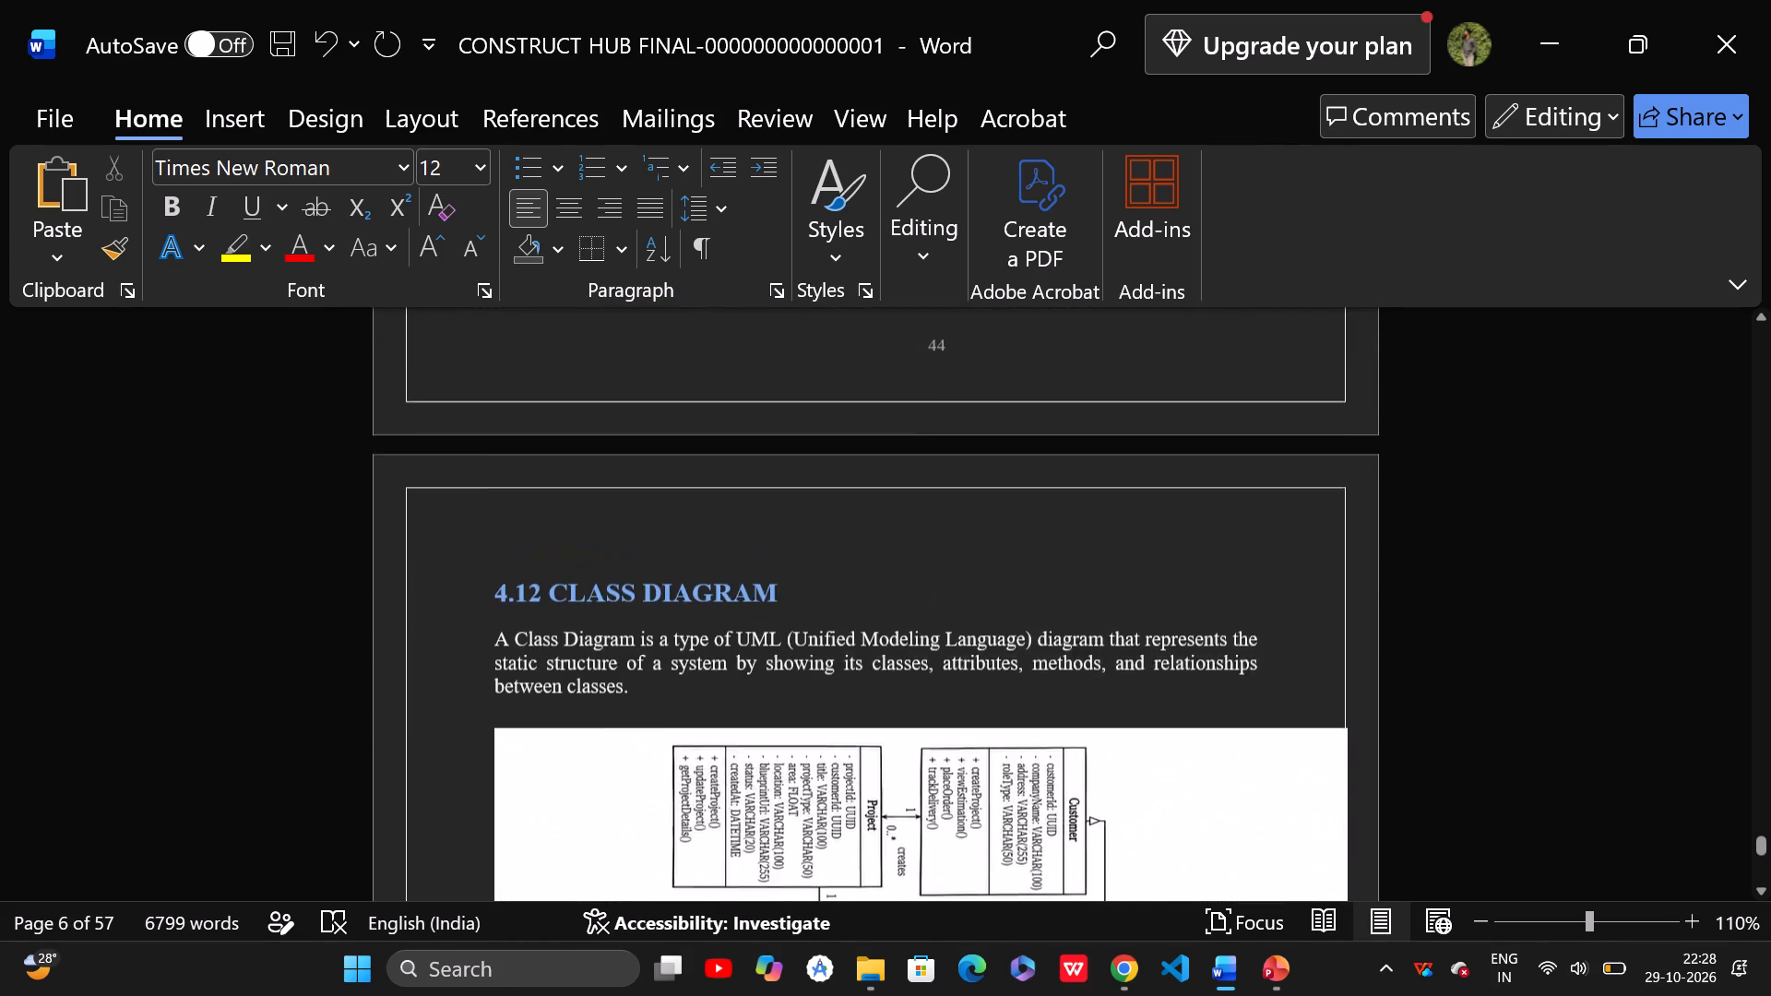
{"action": "scroll", "coordinate": [998, 697], "scroll_direction": "up", "scroll_amount": 20}
{"action": "scroll", "coordinate": [998, 697], "scroll_direction": "up", "scroll_amount": 1}
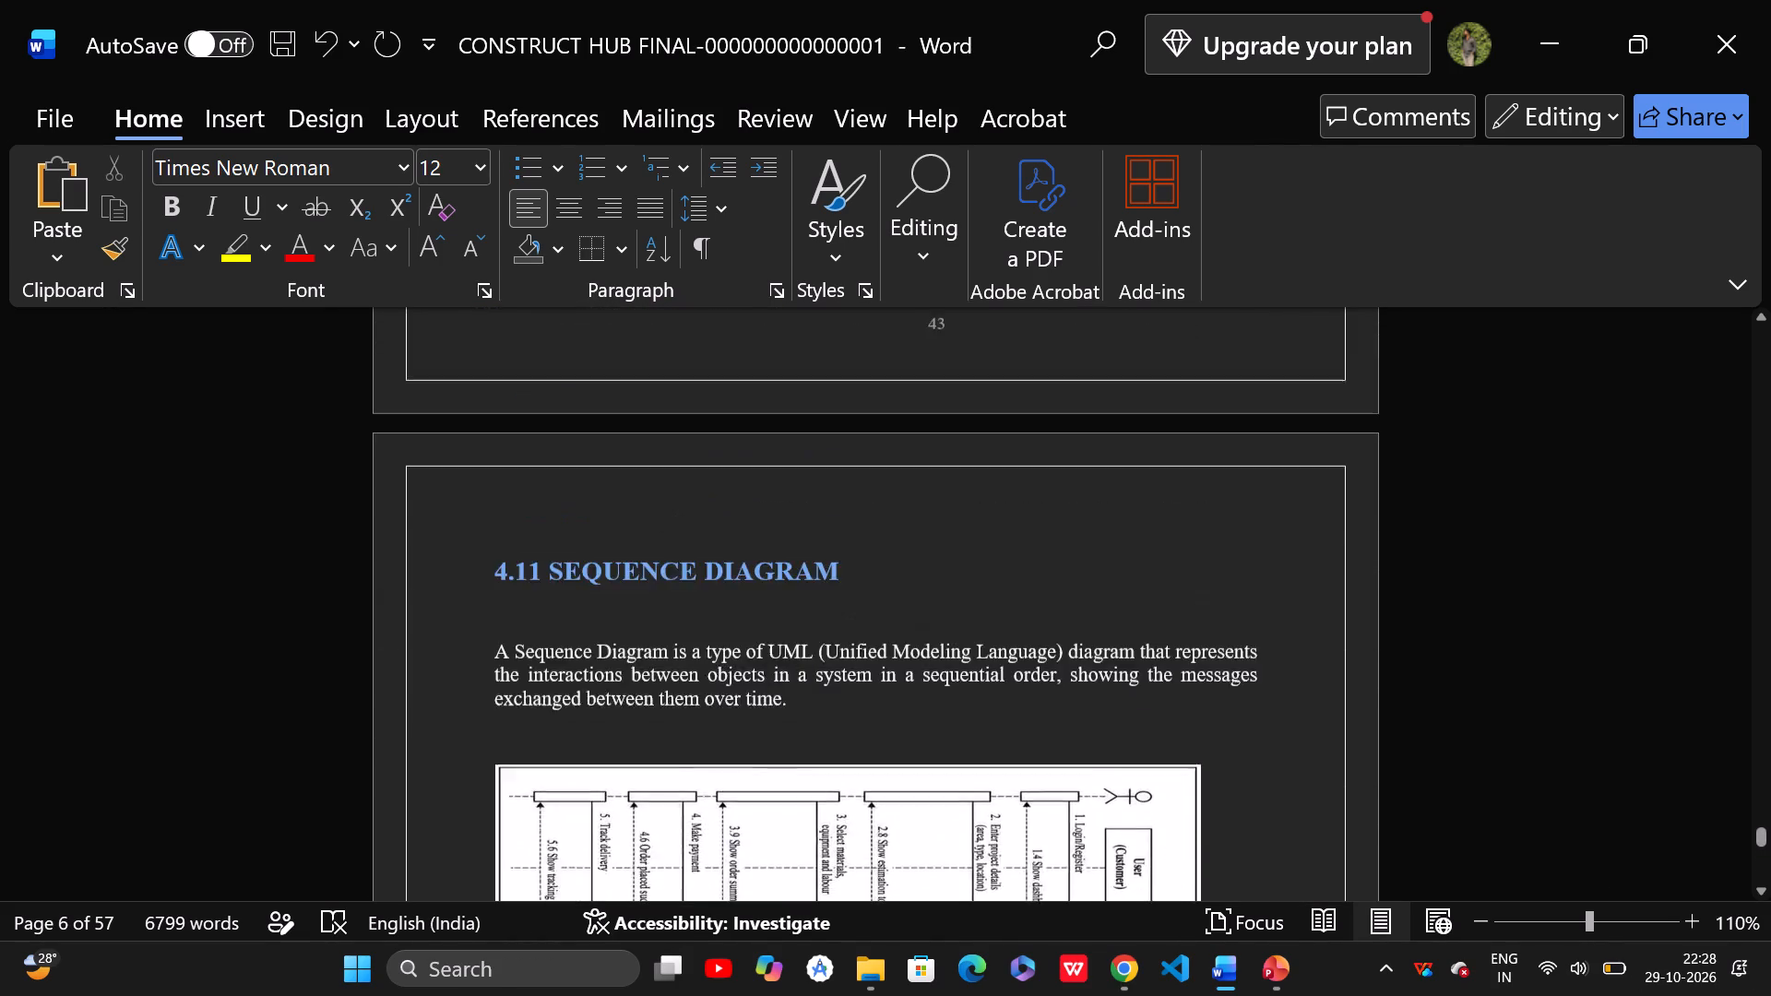
{"action": "scroll", "coordinate": [988, 701], "scroll_direction": "up", "scroll_amount": 5}
{"action": "scroll", "coordinate": [988, 701], "scroll_direction": "up", "scroll_amount": 19}
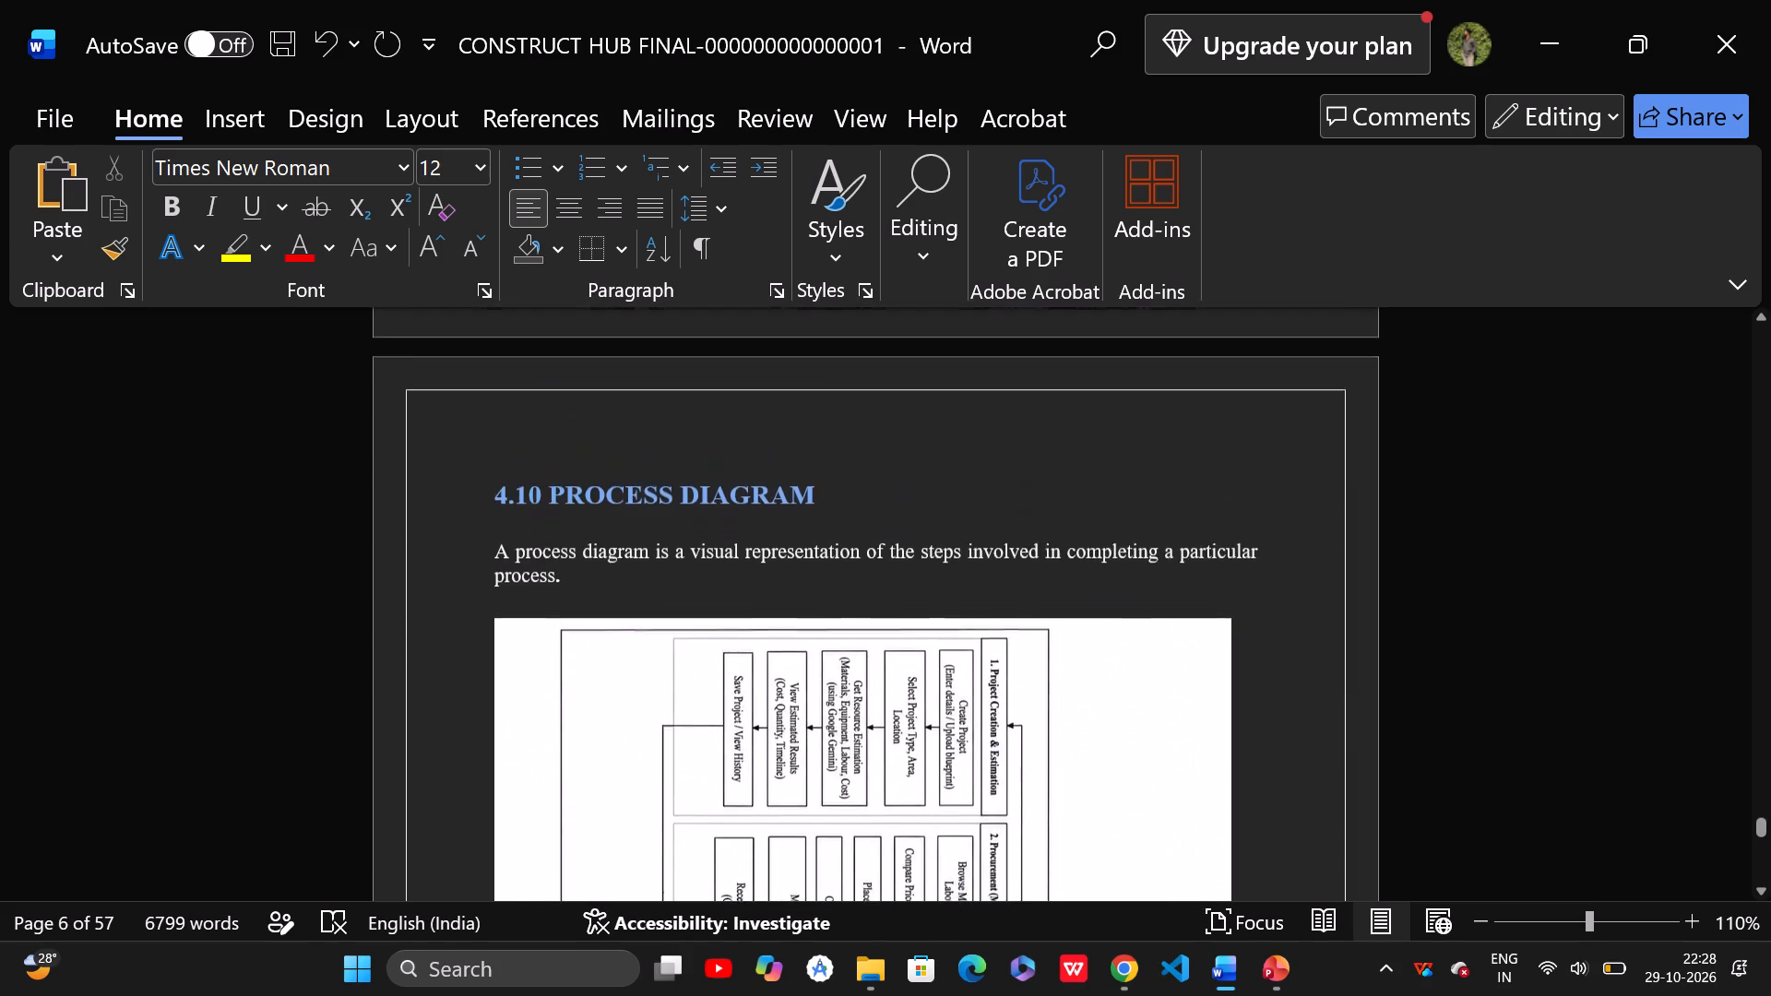
{"action": "scroll", "coordinate": [988, 701], "scroll_direction": "up", "scroll_amount": 20}
{"action": "scroll", "coordinate": [988, 701], "scroll_direction": "up", "scroll_amount": 3}
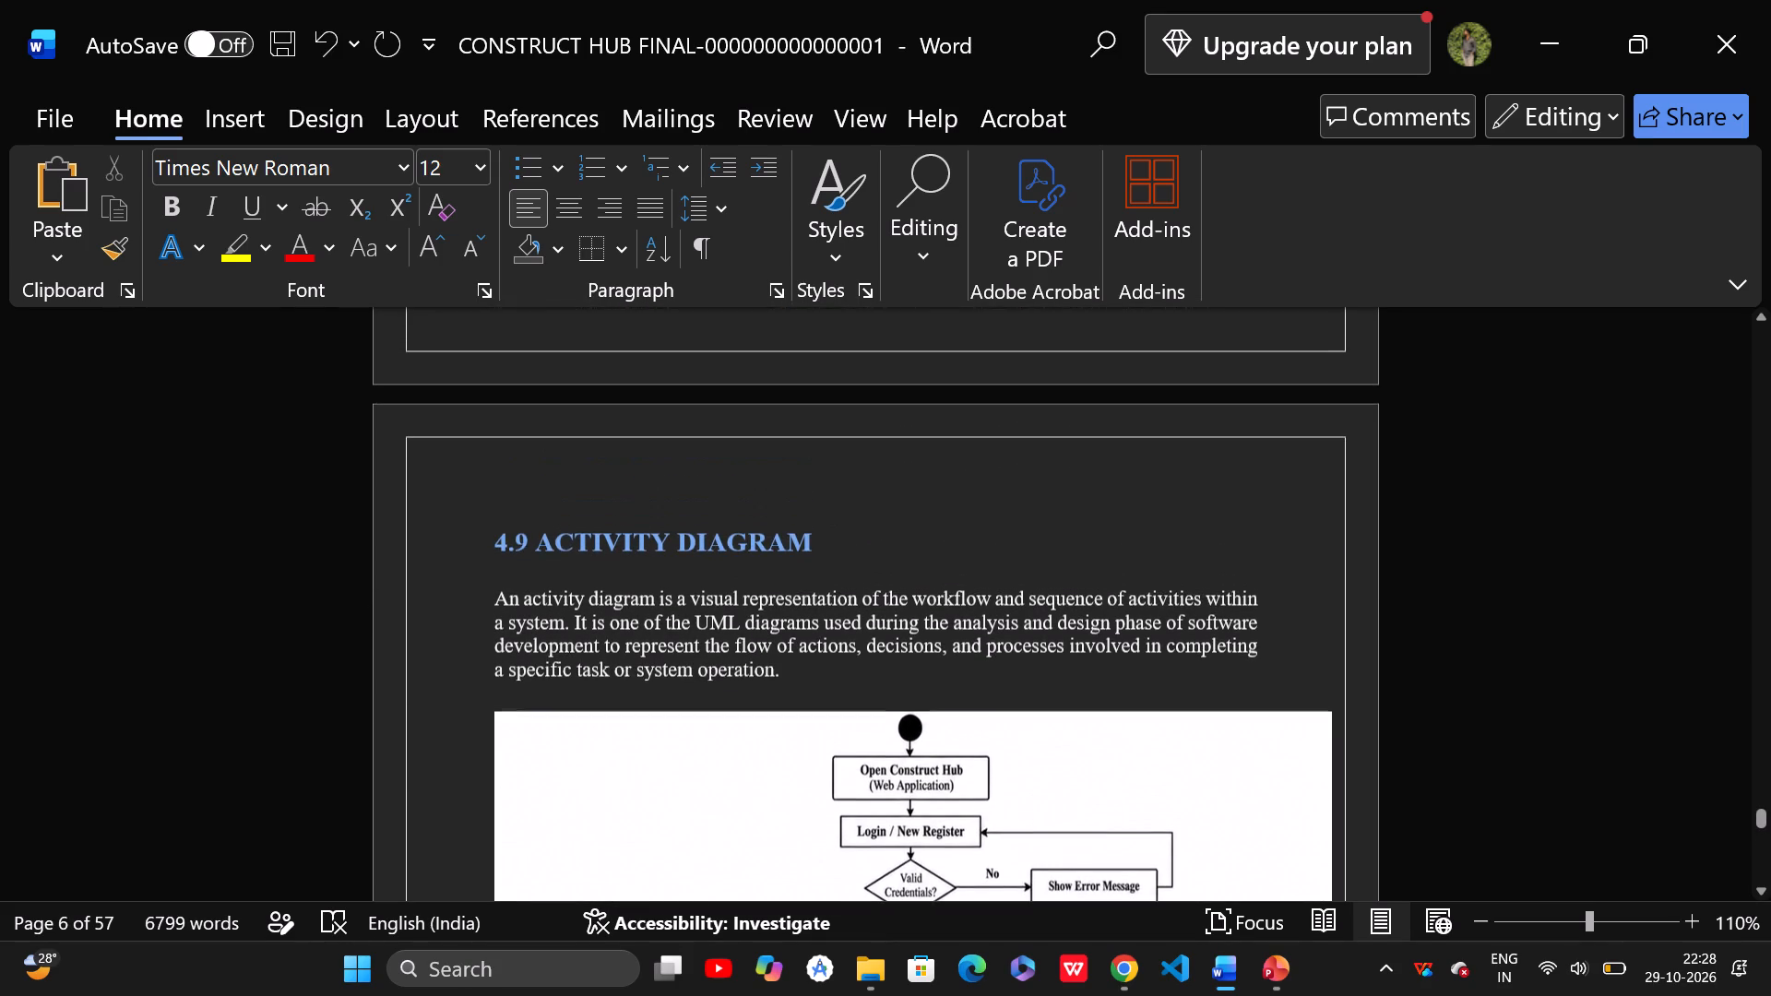
{"action": "scroll", "coordinate": [1004, 695], "scroll_direction": "up", "scroll_amount": 6}
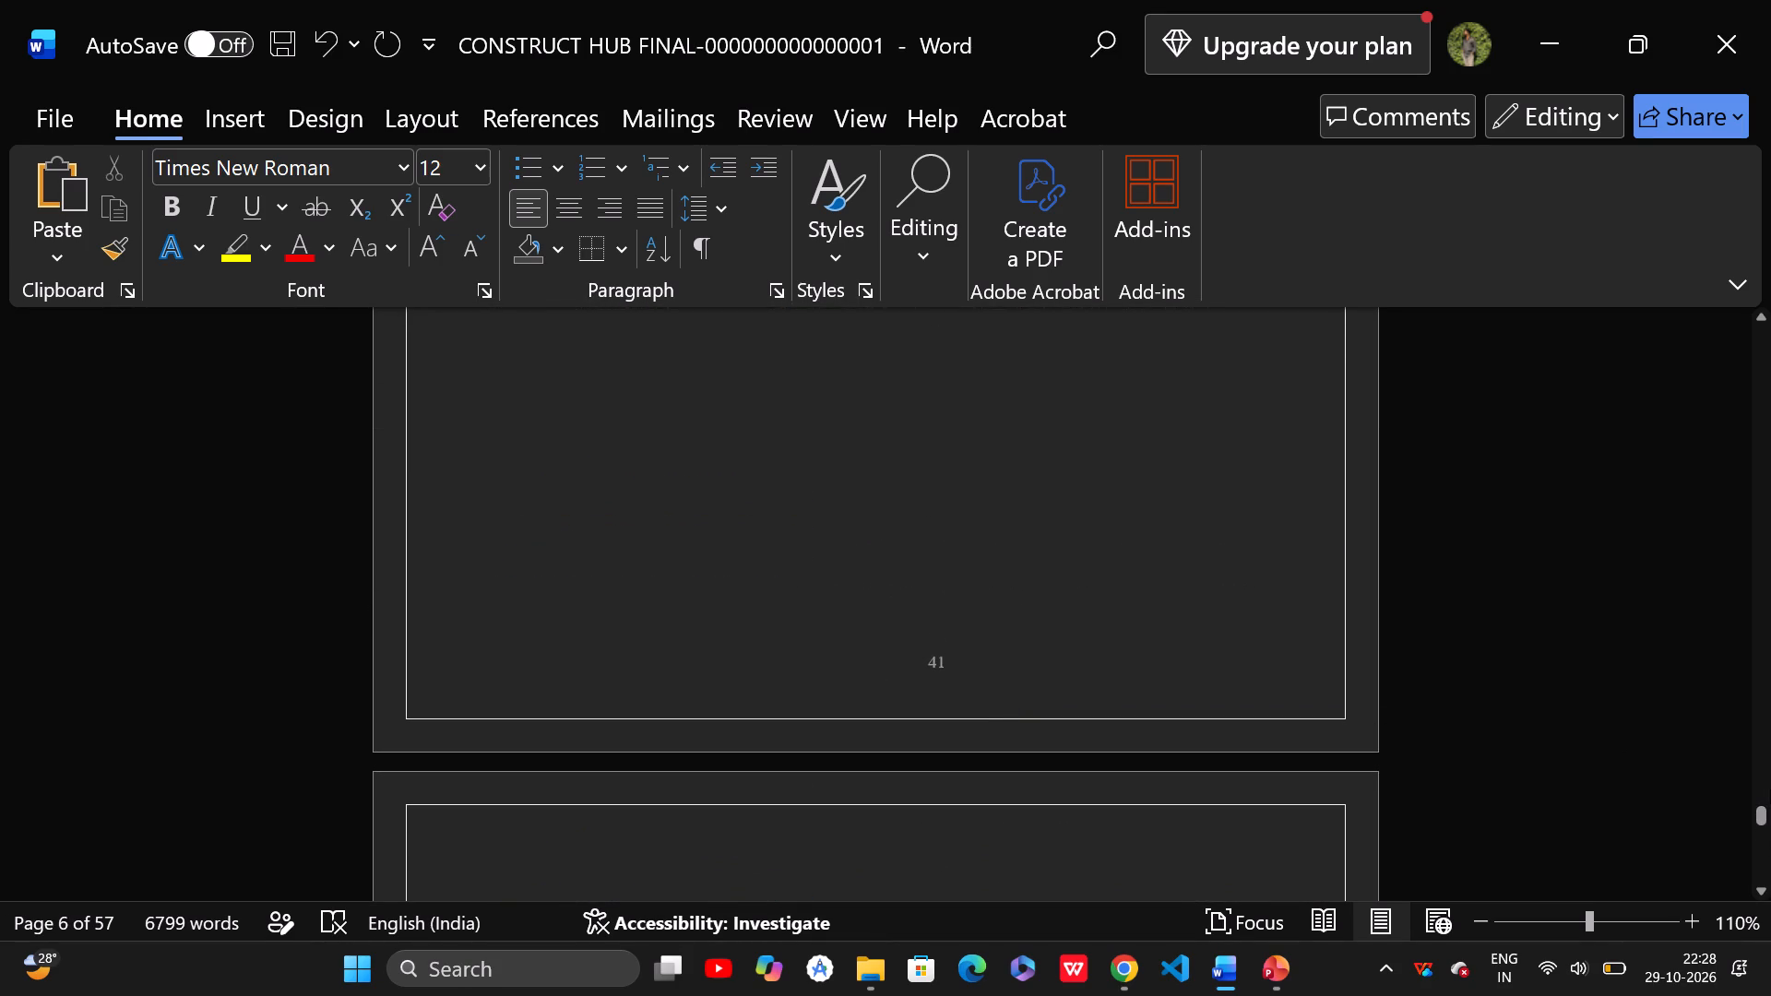
{"action": "left_click_drag", "start_coordinate": [1760, 815], "coordinate": [1767, 328]}
{"action": "scroll", "coordinate": [1059, 702], "scroll_direction": "down", "scroll_amount": 20}
{"action": "scroll", "coordinate": [1059, 702], "scroll_direction": "down", "scroll_amount": 10}
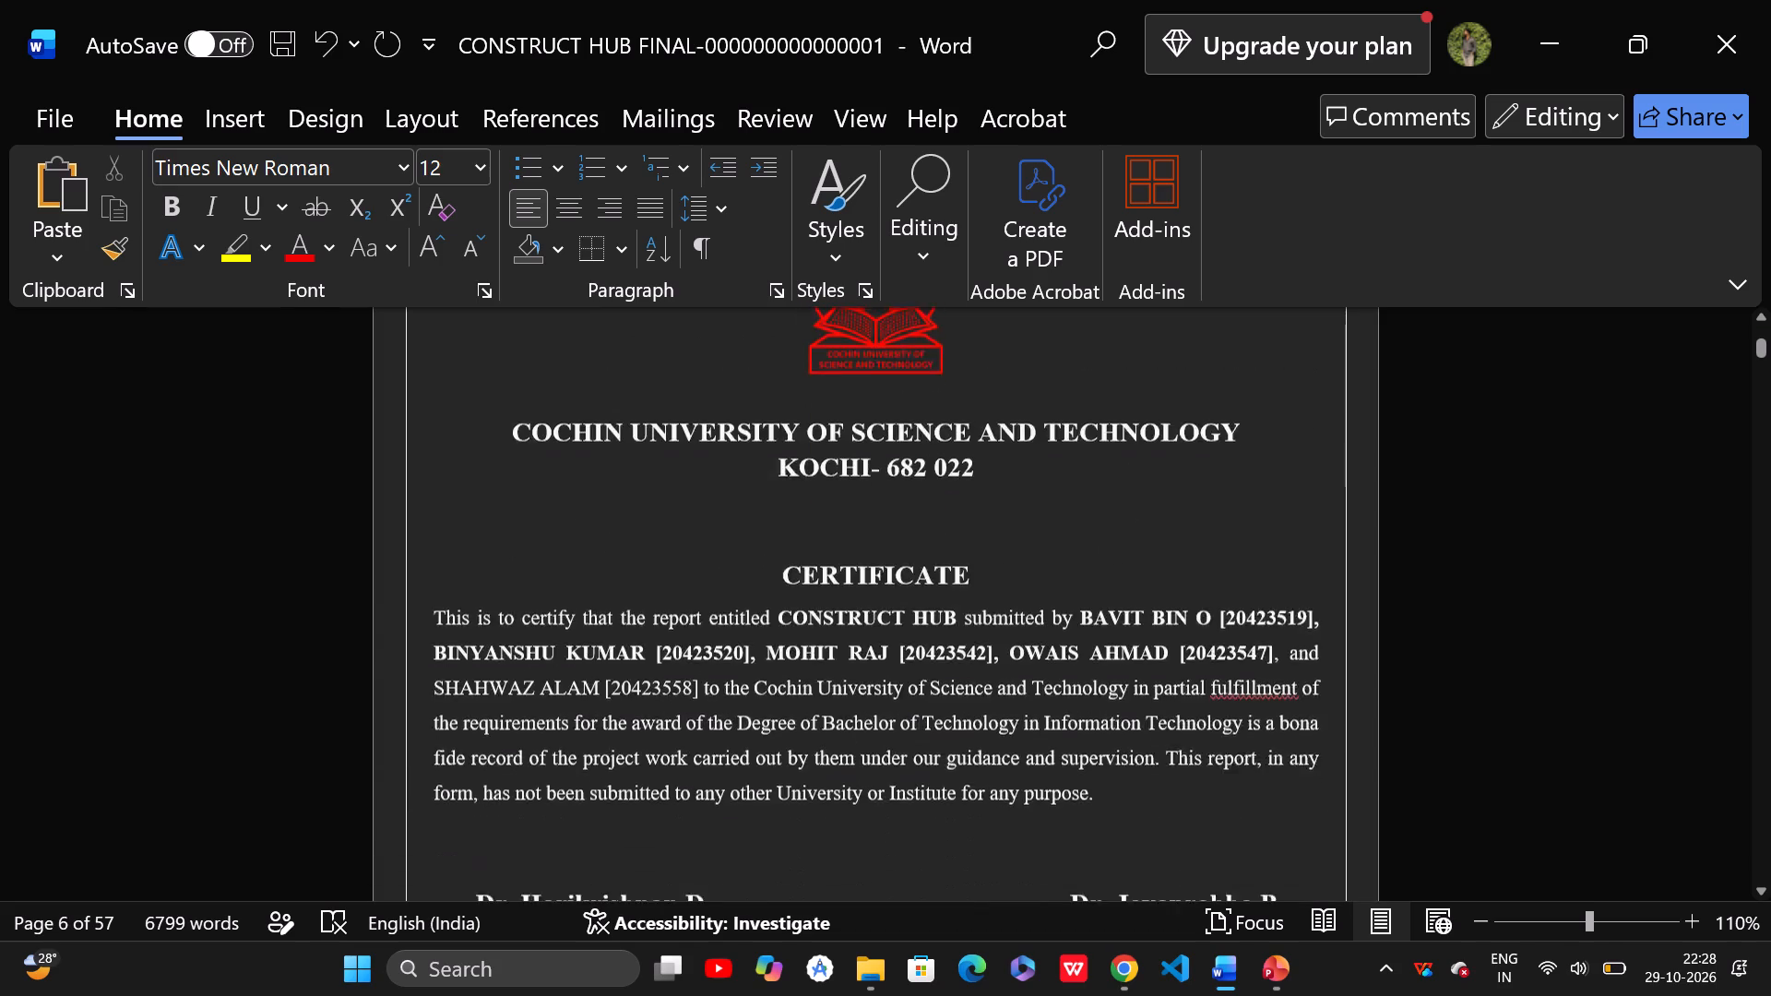
{"action": "scroll", "coordinate": [1005, 765], "scroll_direction": "down", "scroll_amount": 20}
{"action": "scroll", "coordinate": [1005, 765], "scroll_direction": "down", "scroll_amount": 20}
{"action": "scroll", "coordinate": [1005, 765], "scroll_direction": "down", "scroll_amount": 4}
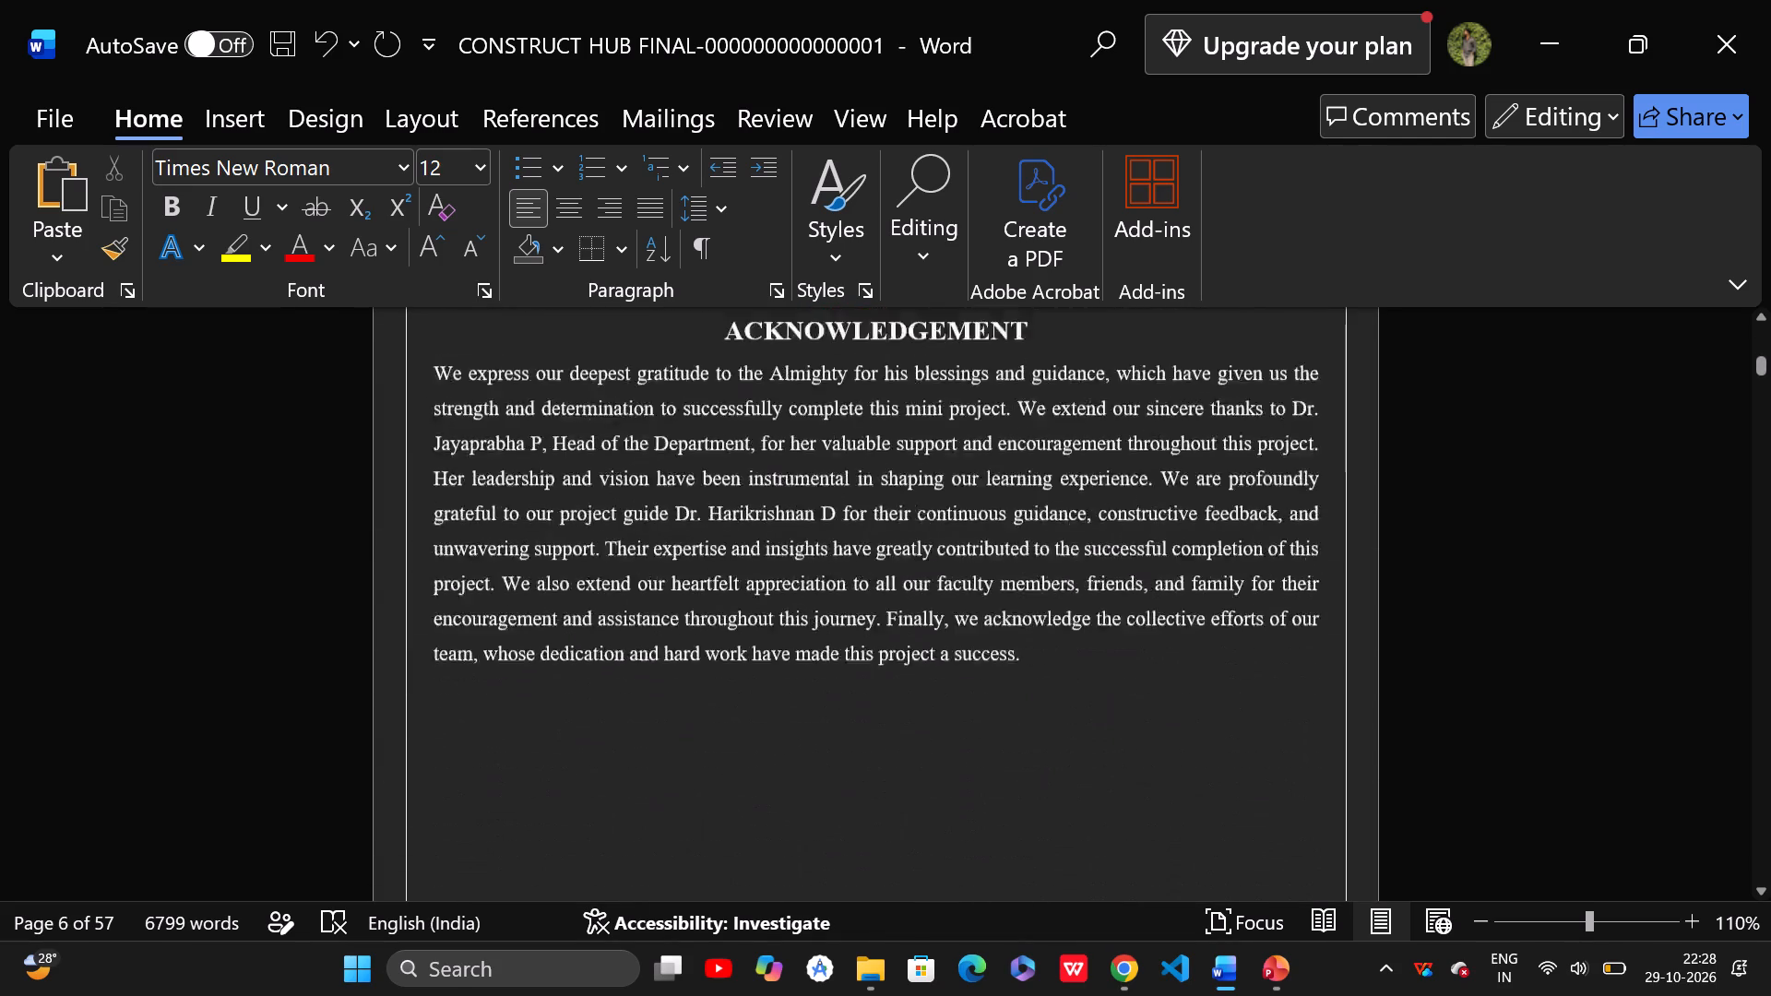
{"action": "scroll", "coordinate": [948, 719], "scroll_direction": "down", "scroll_amount": 20}
{"action": "scroll", "coordinate": [948, 719], "scroll_direction": "down", "scroll_amount": 20}
{"action": "scroll", "coordinate": [948, 719], "scroll_direction": "down", "scroll_amount": 3}
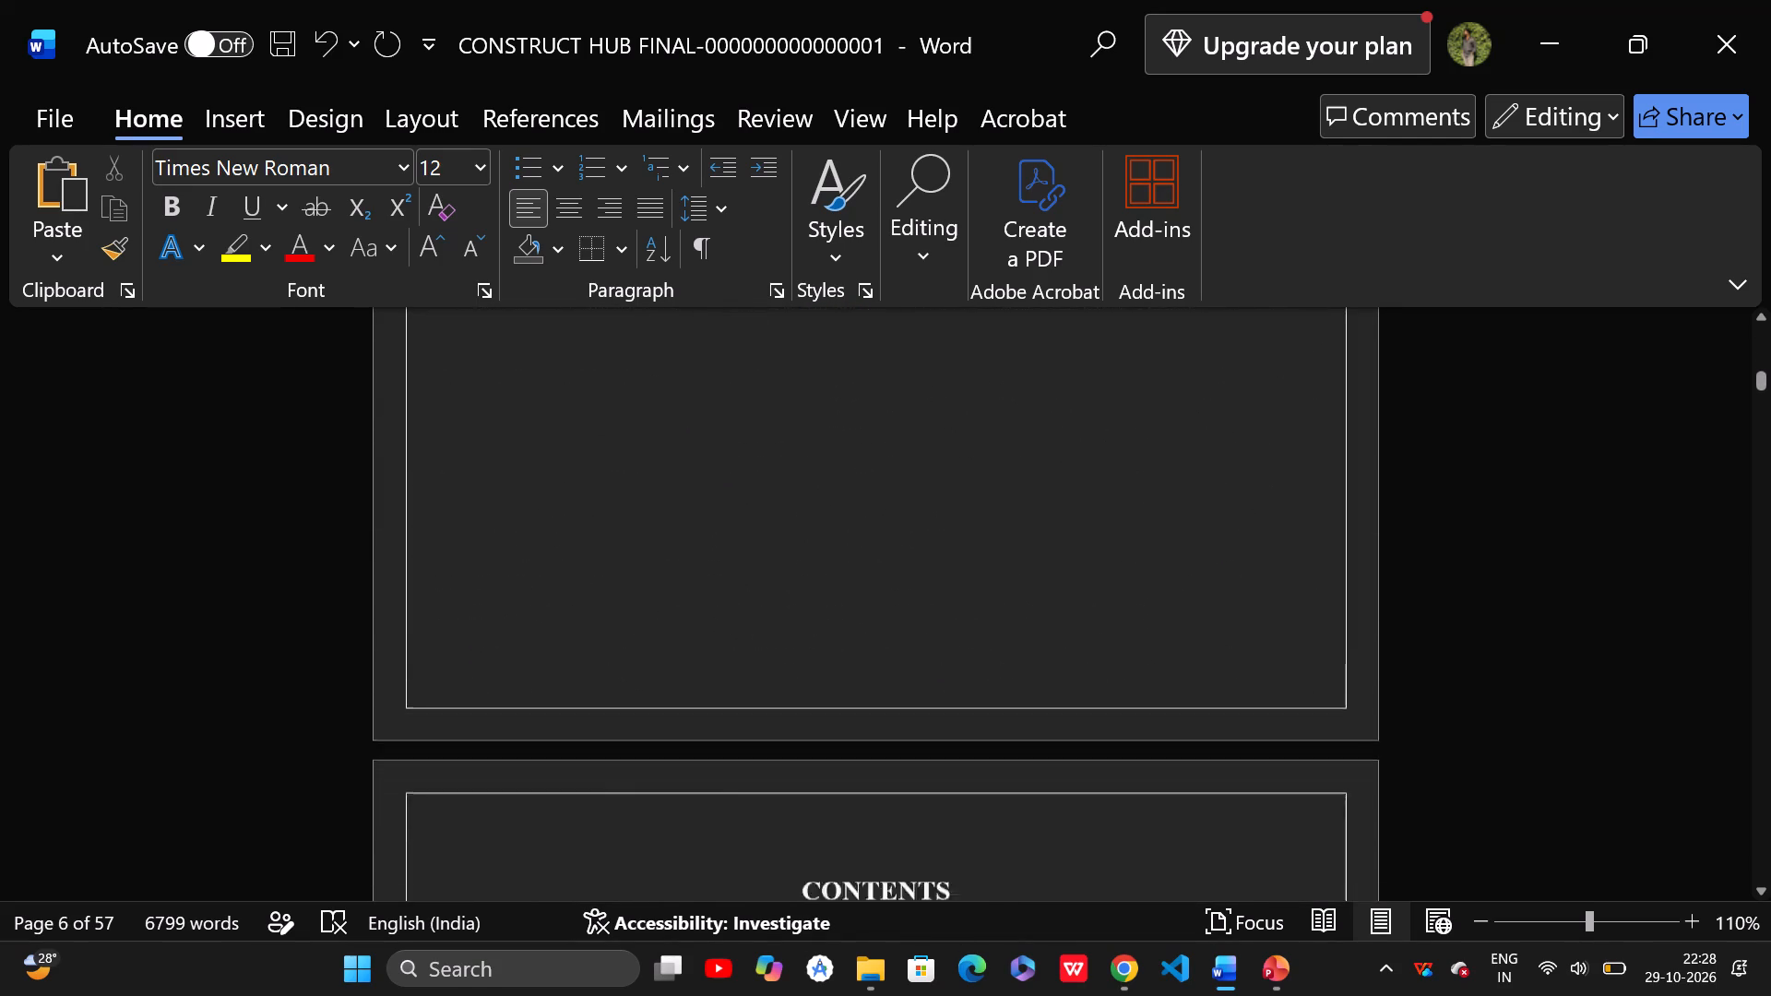
{"action": "scroll", "coordinate": [1009, 765], "scroll_direction": "down", "scroll_amount": 8}
{"action": "scroll", "coordinate": [1115, 780], "scroll_direction": "down", "scroll_amount": 5}
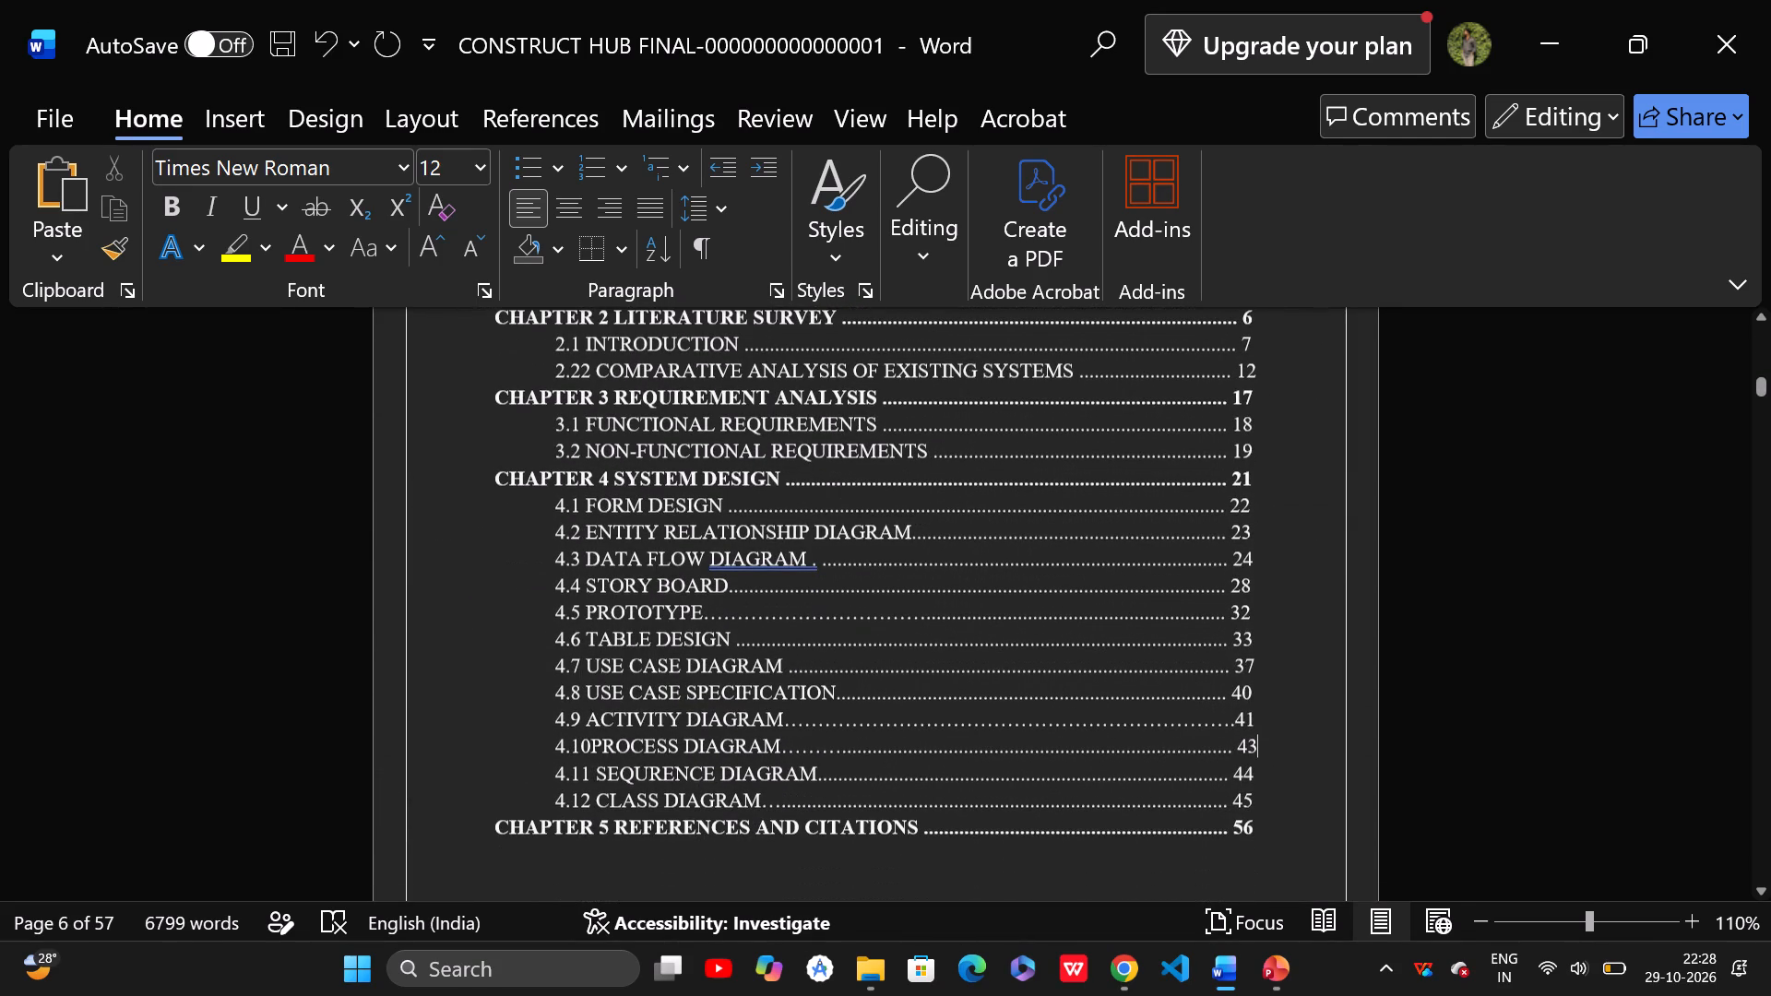
Set the page number of the 4.9 ACTIVITY DIAGRAM entry on the Contents page to 42.
{"action": "left_click", "coordinate": [1254, 713]}
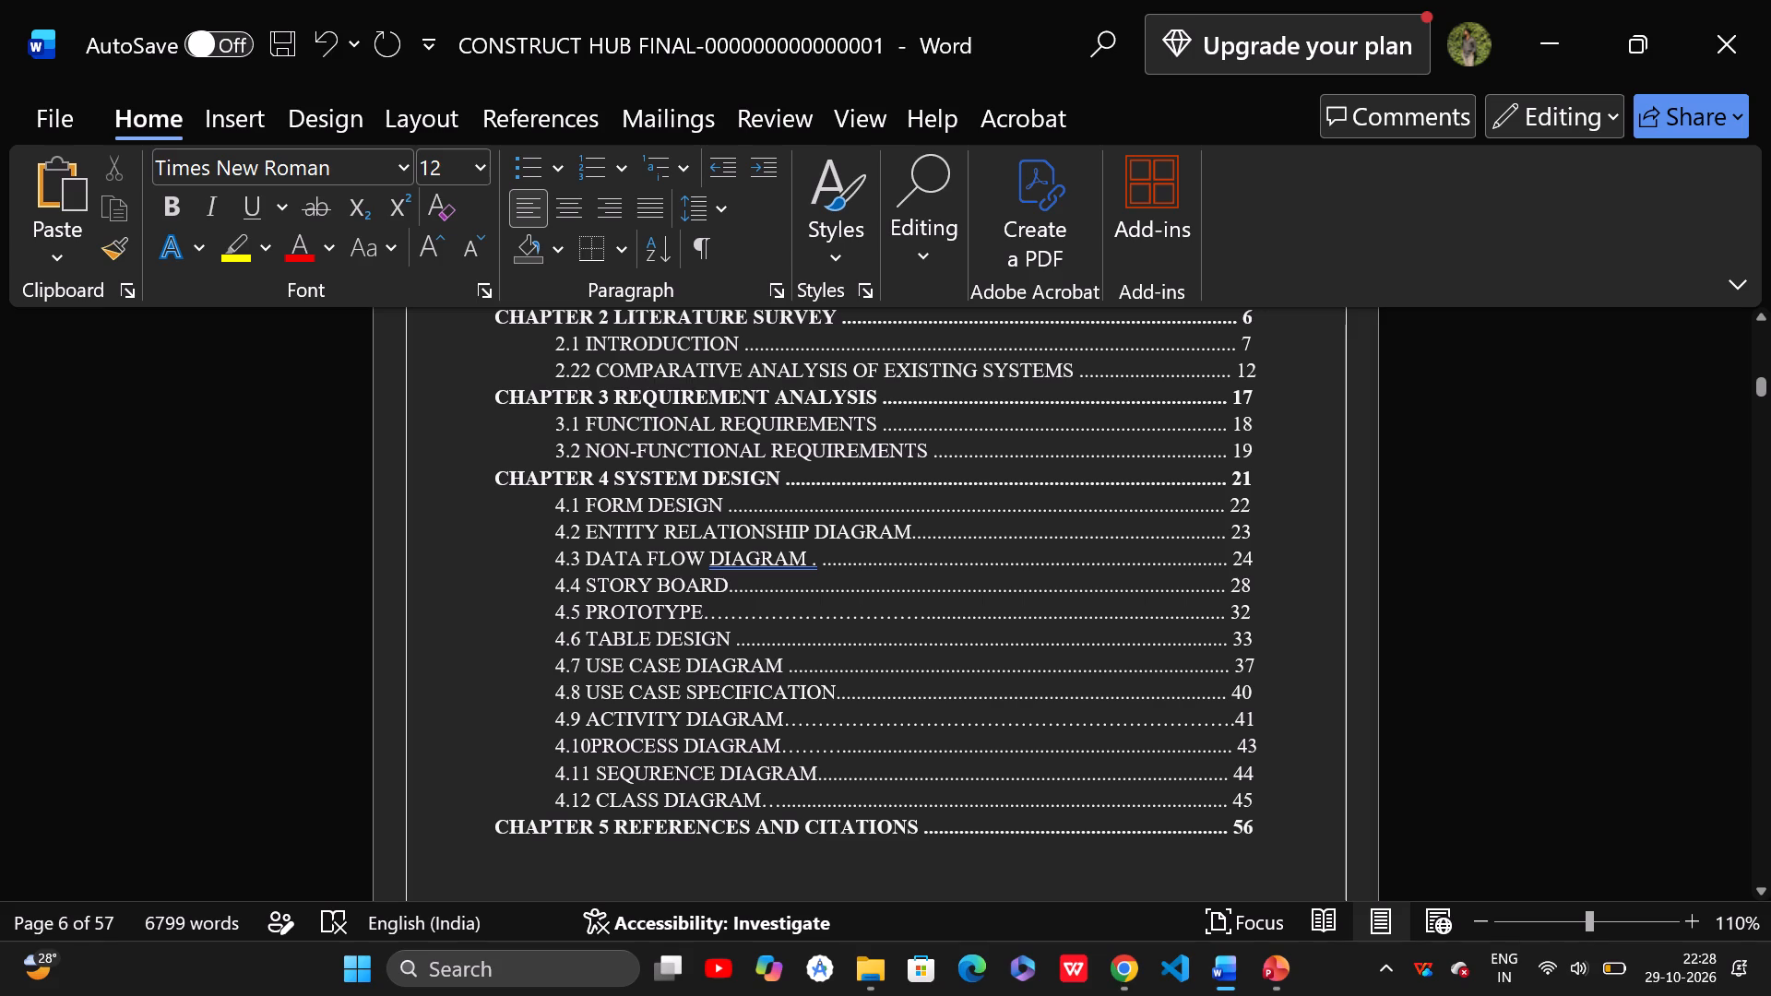
{"action": "key", "text": "BackSpace"}
{"action": "key", "text": "2"}
{"action": "key", "text": "Left"}
{"action": "key", "text": "Left"}
{"action": "key", "text": "BackSpace"}
{"action": "key", "text": "period"}
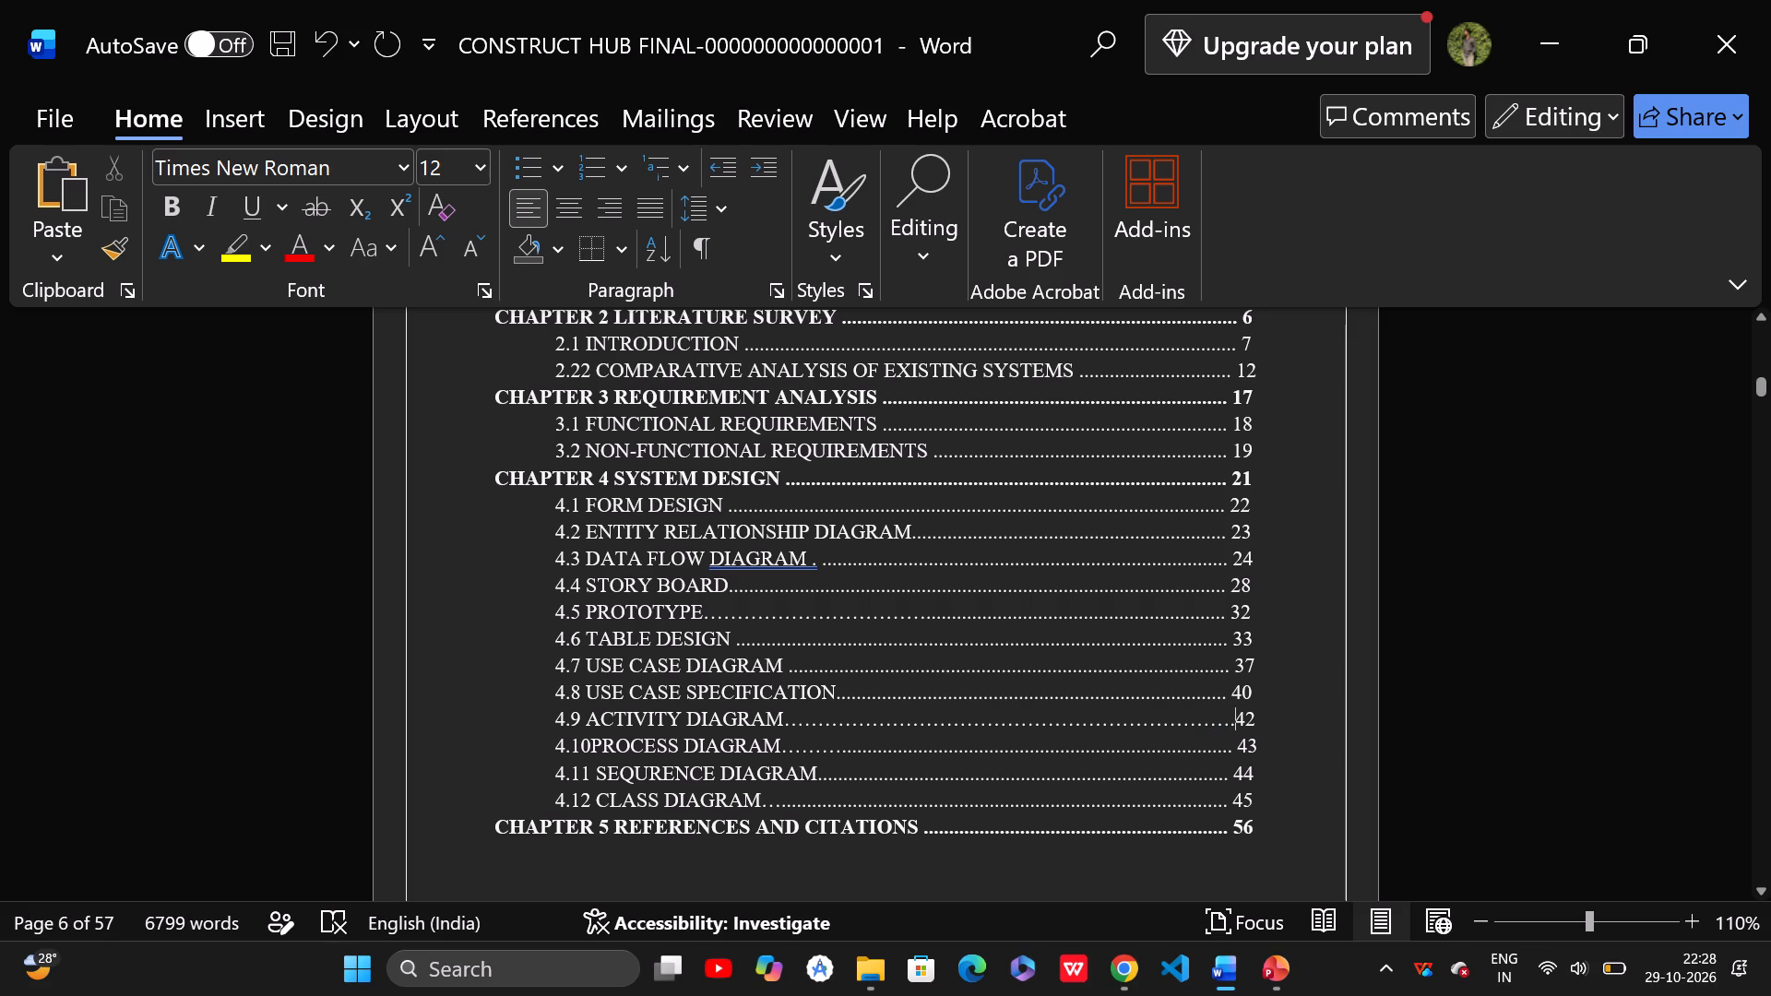
Remove the space before the 4.10 PROCESS DIAGRAM page number and one leader dot before the 4.9 page number to align them.
{"action": "key", "text": "Down"}
{"action": "key", "text": "Down"}
{"action": "key", "text": "Up"}
{"action": "key", "text": "BackSpace"}
{"action": "key", "text": "Up"}
{"action": "key", "text": "BackSpace"}
Replace the 4.9 ACTIVITY DIAGRAM dot leader with a copy of the 4.10 entry's leader, re-enter page number 42, and trim one dot.
{"action": "key", "text": "Down"}
{"action": "key", "text": "shift+Left"}
{"action": "key", "text": "shift+Left"}
{"action": "key", "text": "shift+Left"}
{"action": "key", "text": "shift+Left"}
{"action": "key", "text": "shift+Left"}
{"action": "key", "text": "shift+Left"}
{"action": "key", "text": "shift+Left"}
{"action": "key", "text": "shift+Left"}
{"action": "key", "text": "shift+Left"}
{"action": "key", "text": "shift+Left"}
{"action": "key", "text": "shift+Left"}
{"action": "key", "text": "shift+Left"}
{"action": "key", "text": "shift+Left"}
{"action": "key", "text": "shift+Left"}
{"action": "key", "text": "shift+Left"}
{"action": "key", "text": "shift+Left"}
{"action": "key", "text": "shift+Left"}
{"action": "key", "text": "shift+Left"}
{"action": "key", "text": "shift+Left"}
{"action": "key", "text": "shift+Left"}
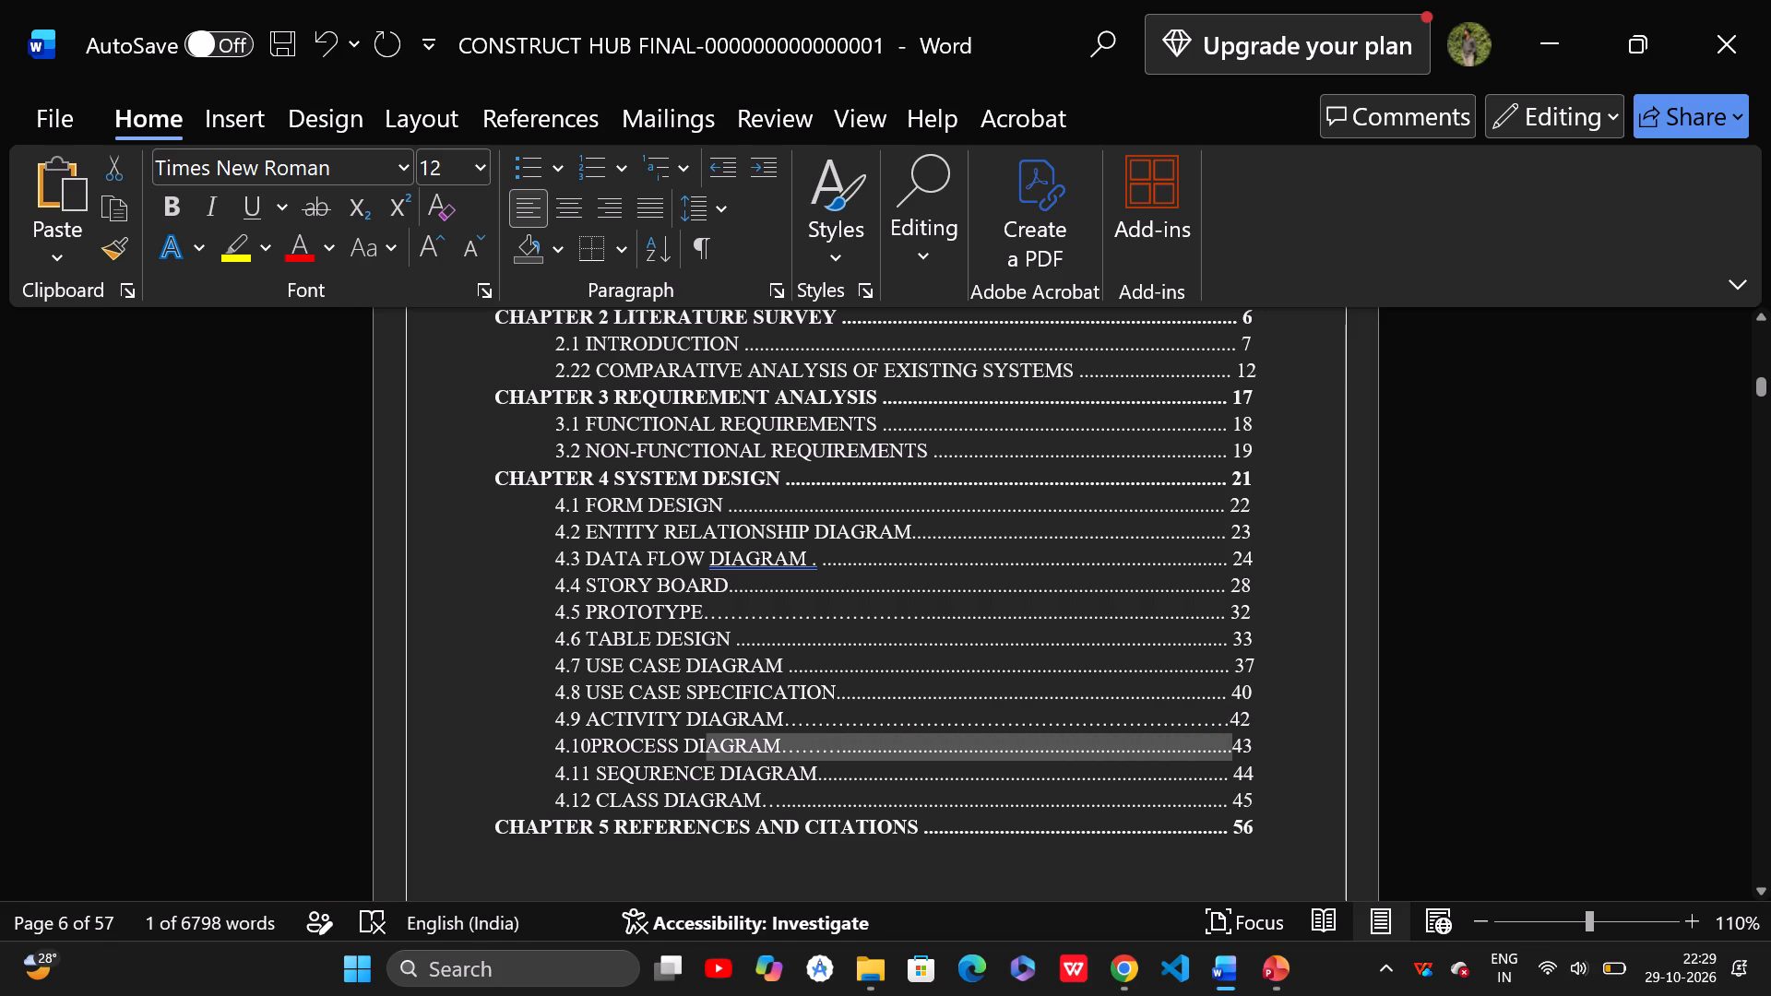
{"action": "key", "text": "shift+Right"}
{"action": "key", "text": "shift+Right"}
{"action": "key", "text": "shift+Right"}
{"action": "key", "text": "shift+Right"}
{"action": "key", "text": "shift+Right"}
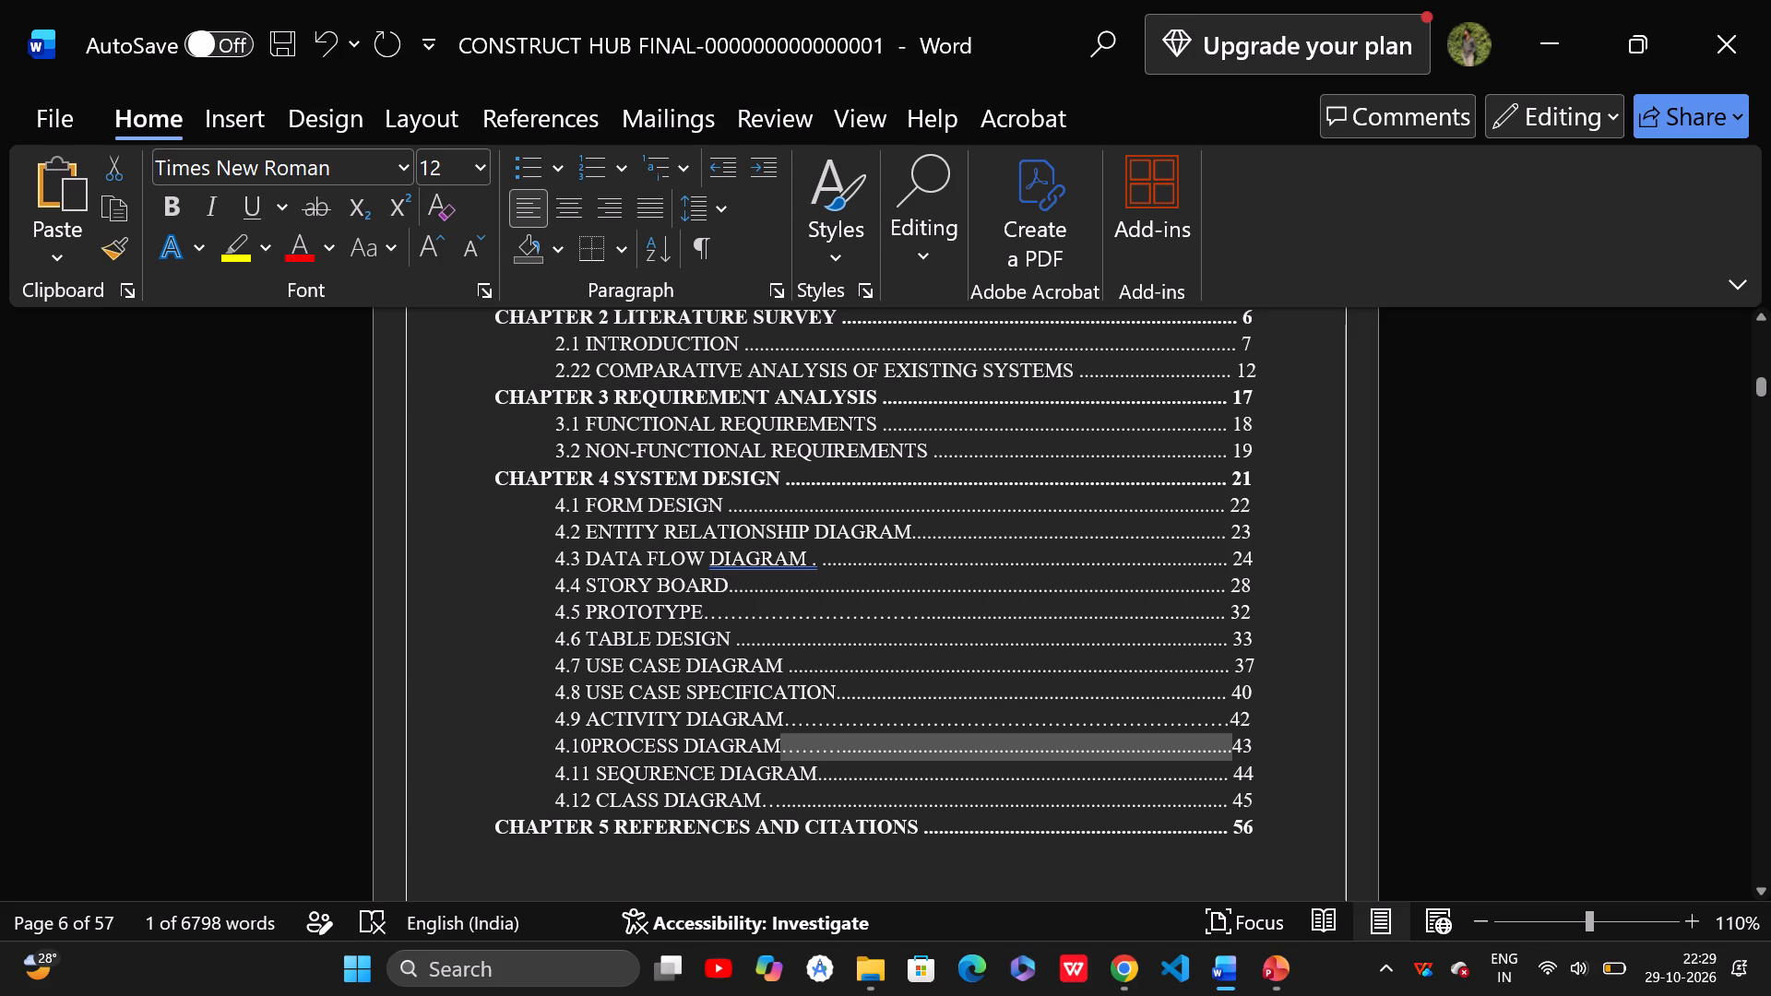
{"action": "key", "text": "ctrl+c"}
{"action": "left_click_drag", "start_coordinate": [784, 719], "coordinate": [1246, 728]}
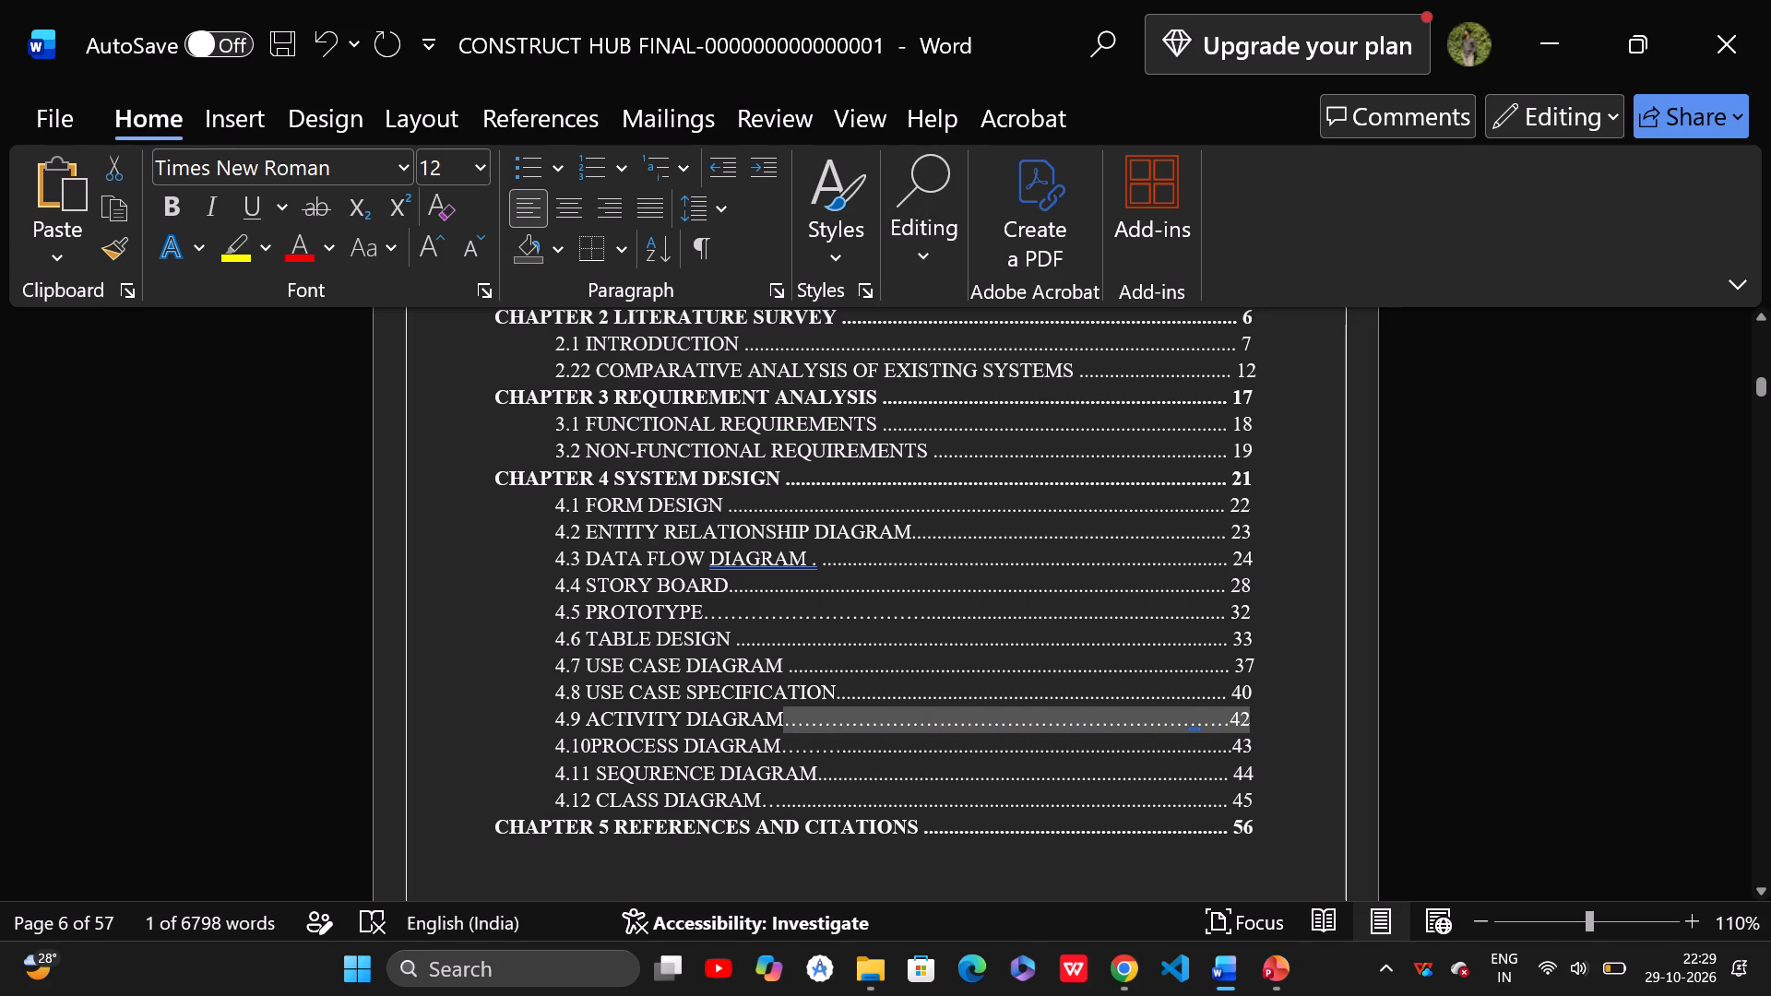
{"action": "left_click_drag", "start_coordinate": [1246, 728], "coordinate": [1247, 728]}
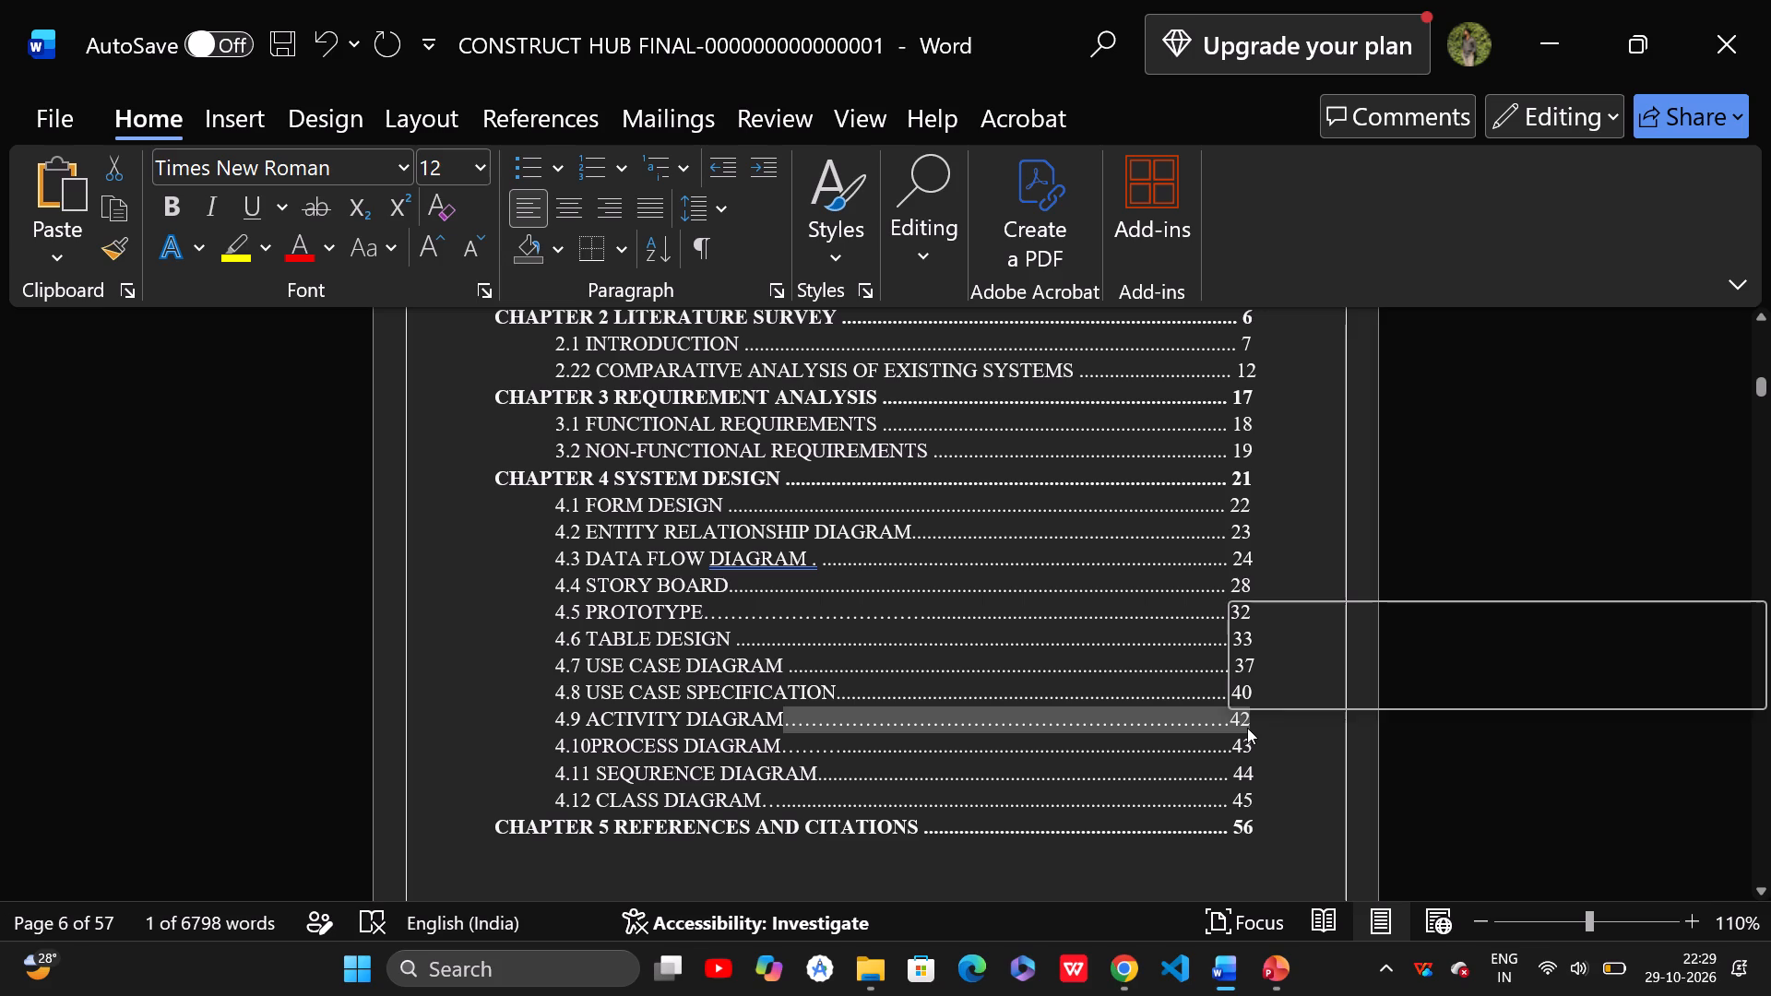
{"action": "key", "text": "ctrl+v"}
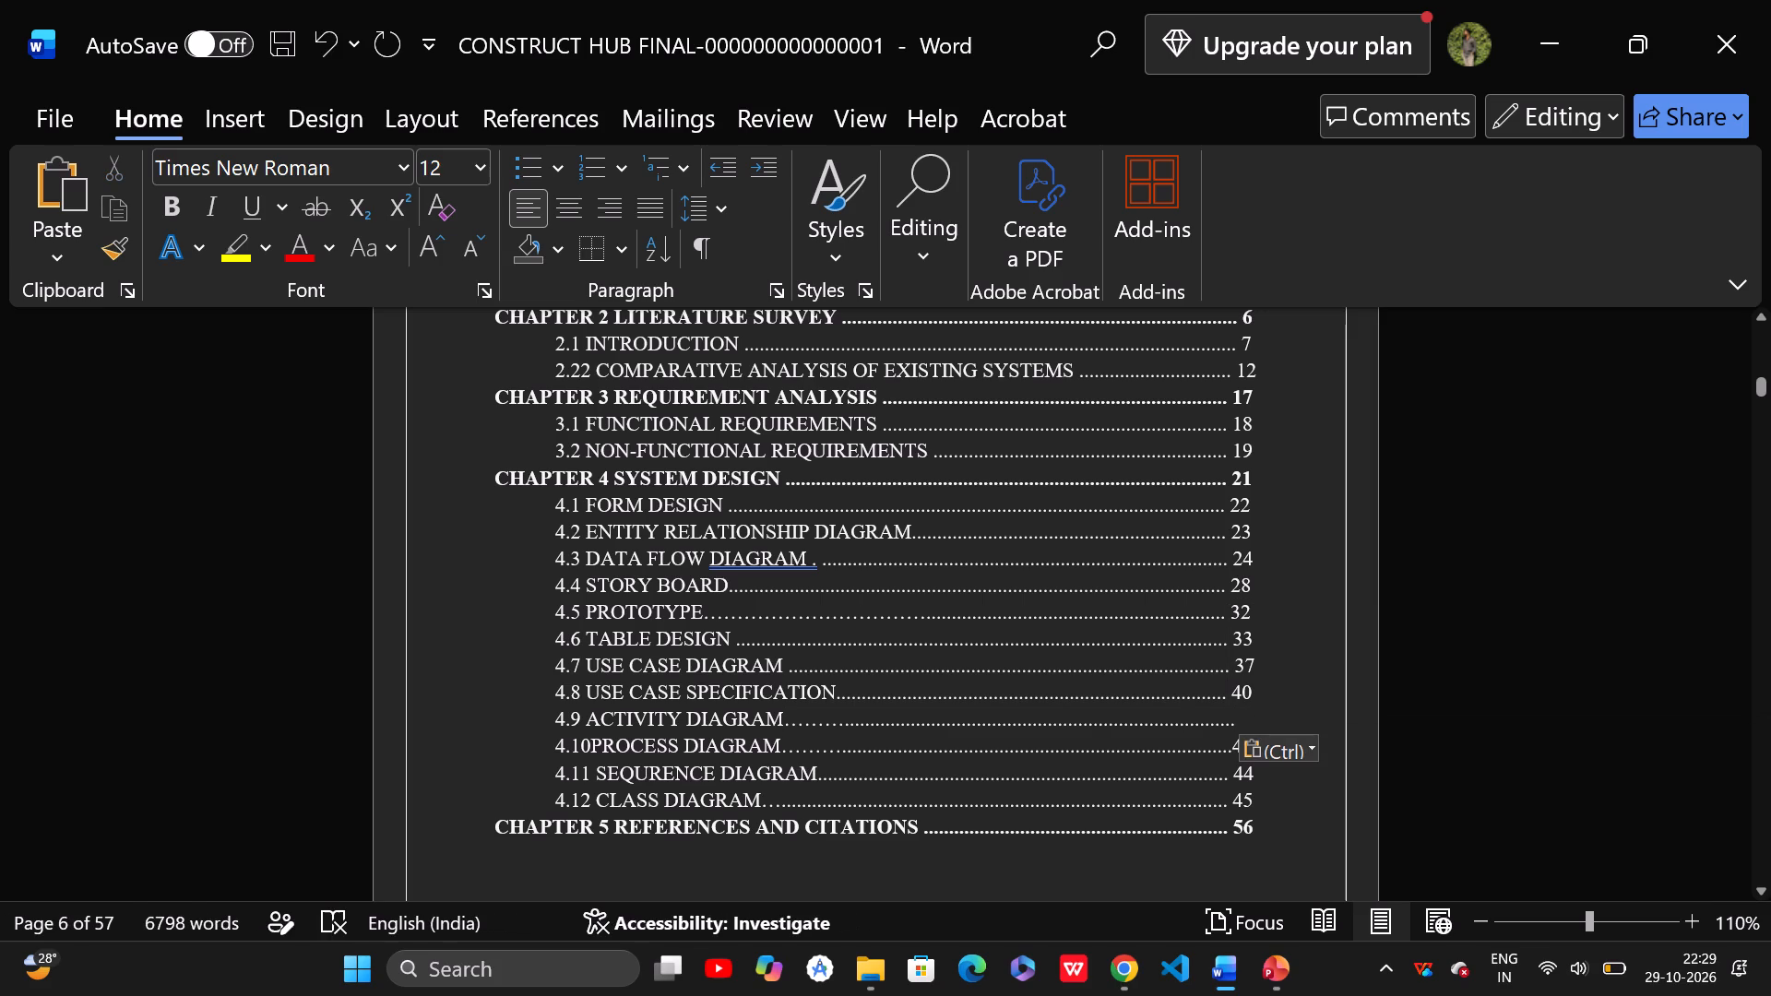
{"action": "type", "text": "42"}
{"action": "key", "text": "Left"}
{"action": "key", "text": "Left"}
{"action": "key", "text": "BackSpace"}
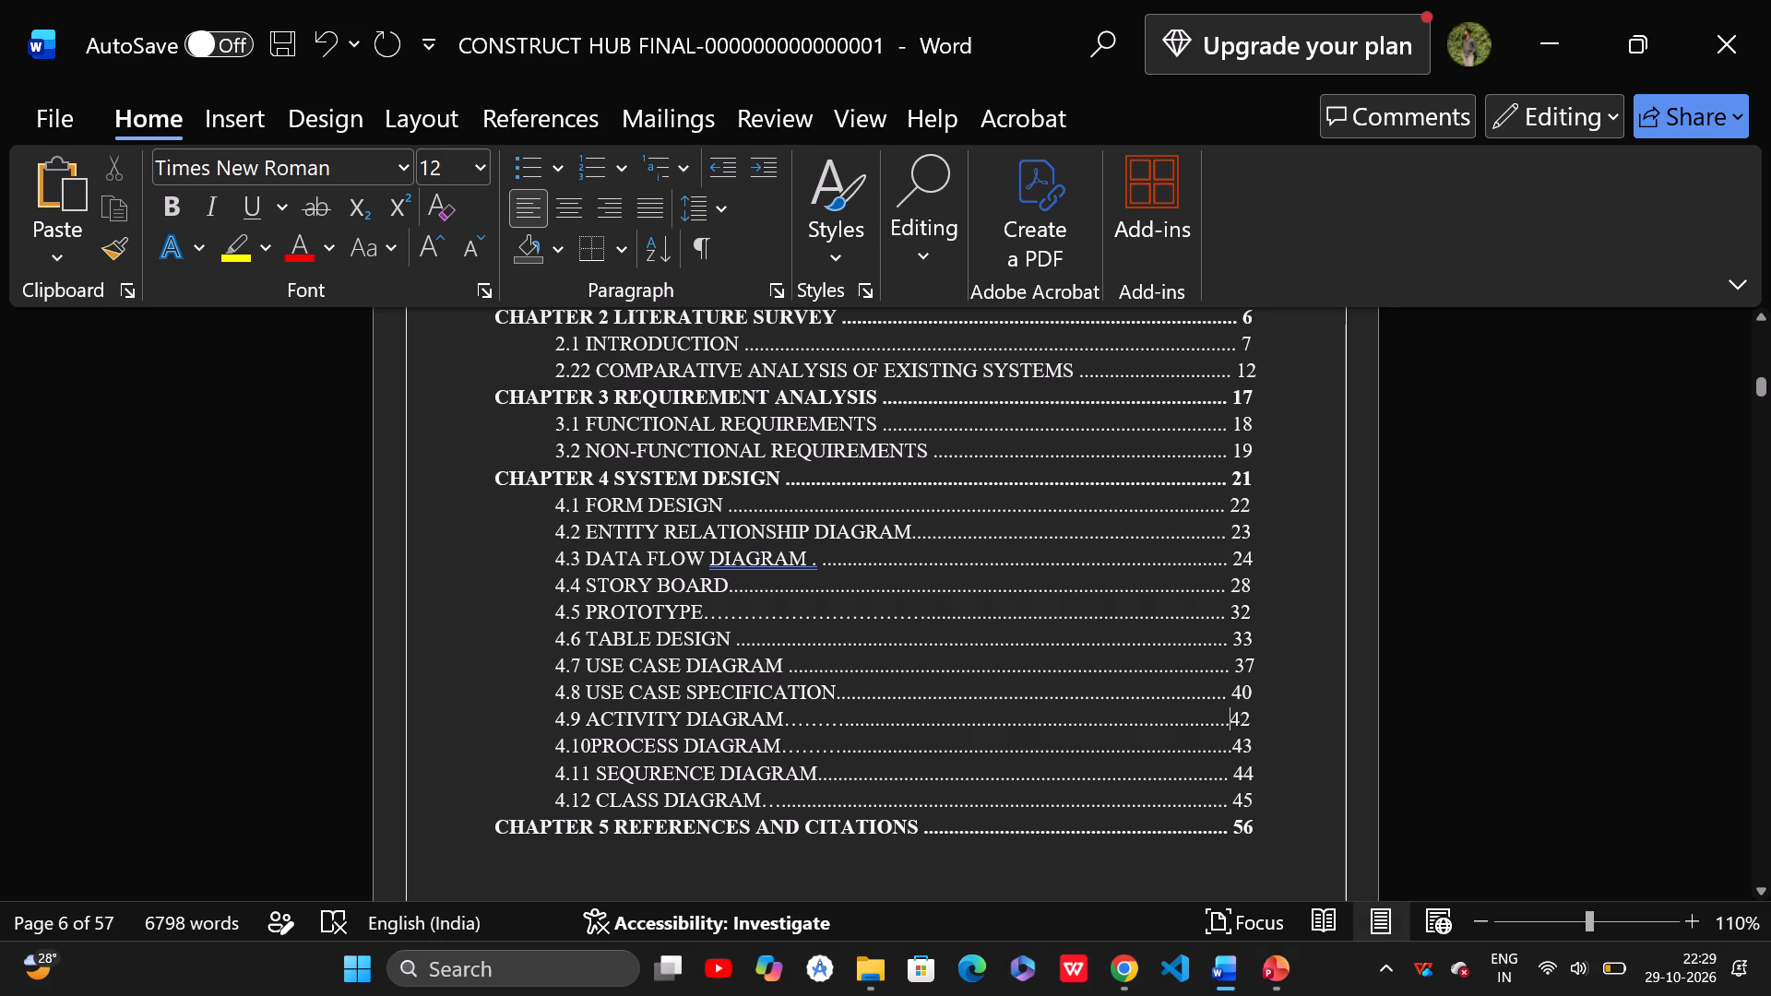
Set the page number of the CHAPTER 5 REFERENCES AND CITATIONS entry to 46 after checking the report's last pages, and save the document.
{"action": "left_click", "coordinate": [1262, 831]}
{"action": "key", "text": "BackSpace"}
{"action": "key", "text": "BackSpace"}
{"action": "left_click_drag", "start_coordinate": [1763, 385], "coordinate": [1706, 995]}
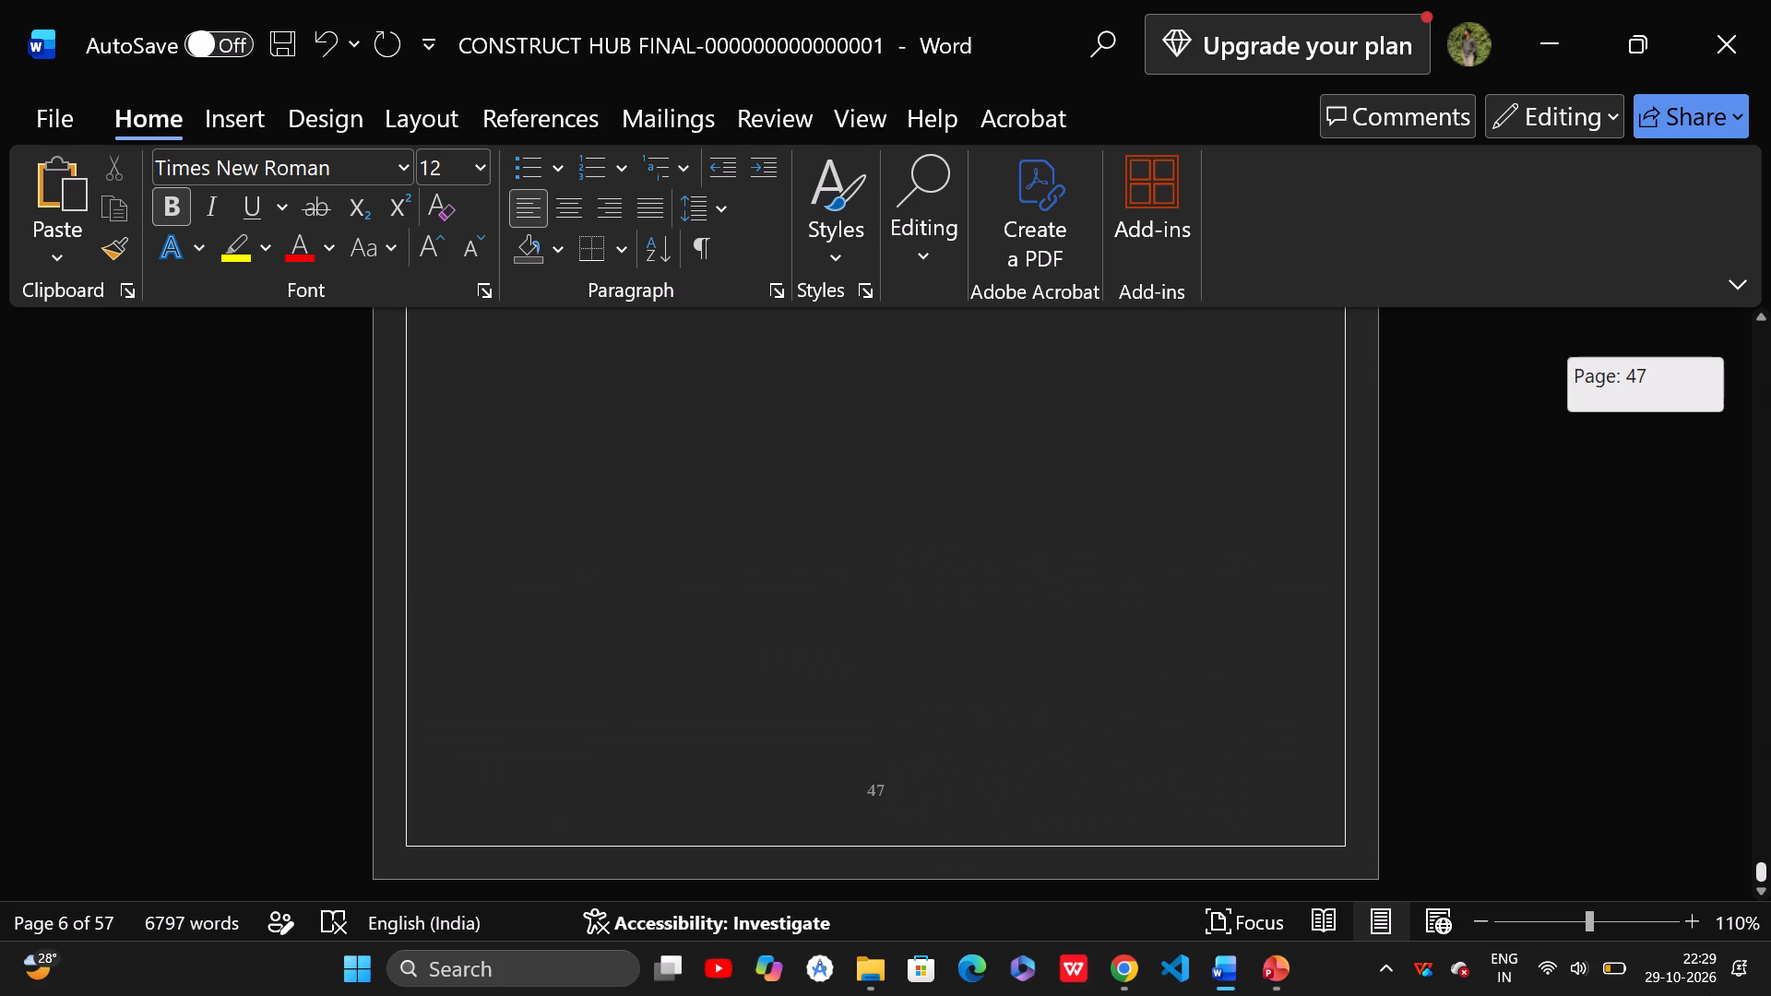
{"action": "left_click_drag", "start_coordinate": [1706, 995], "coordinate": [1717, 837]}
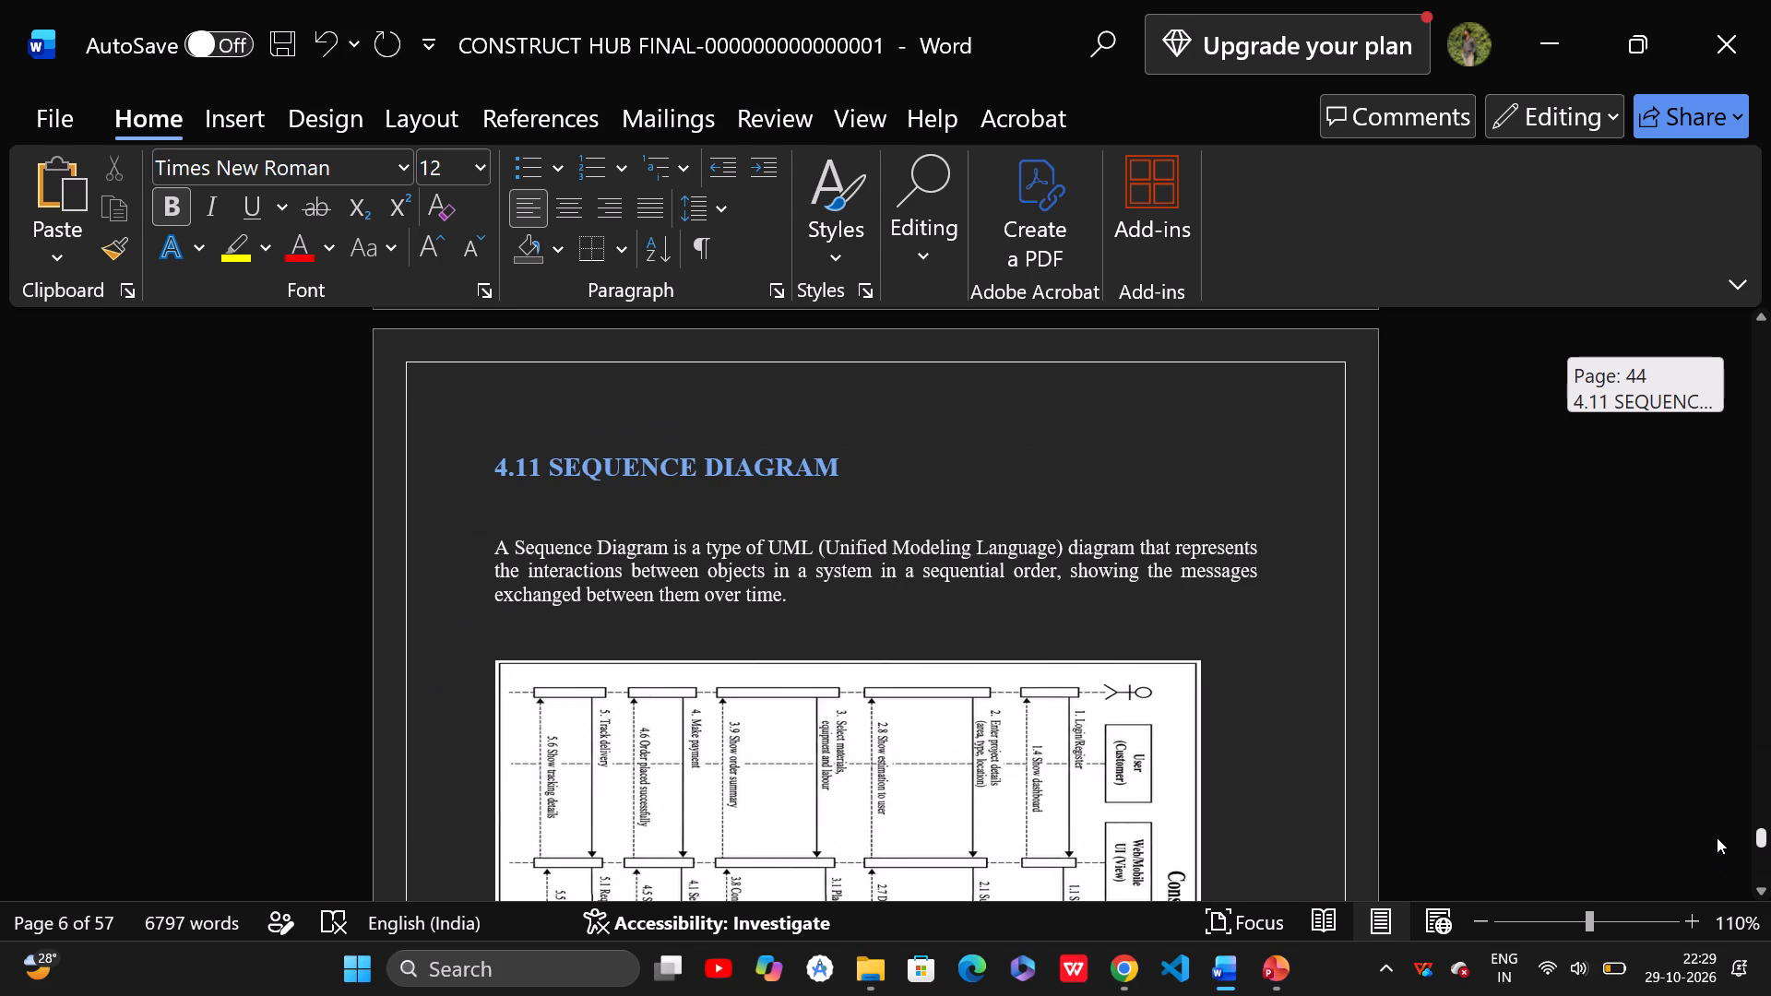
{"action": "left_click_drag", "start_coordinate": [1717, 837], "coordinate": [1769, 549]}
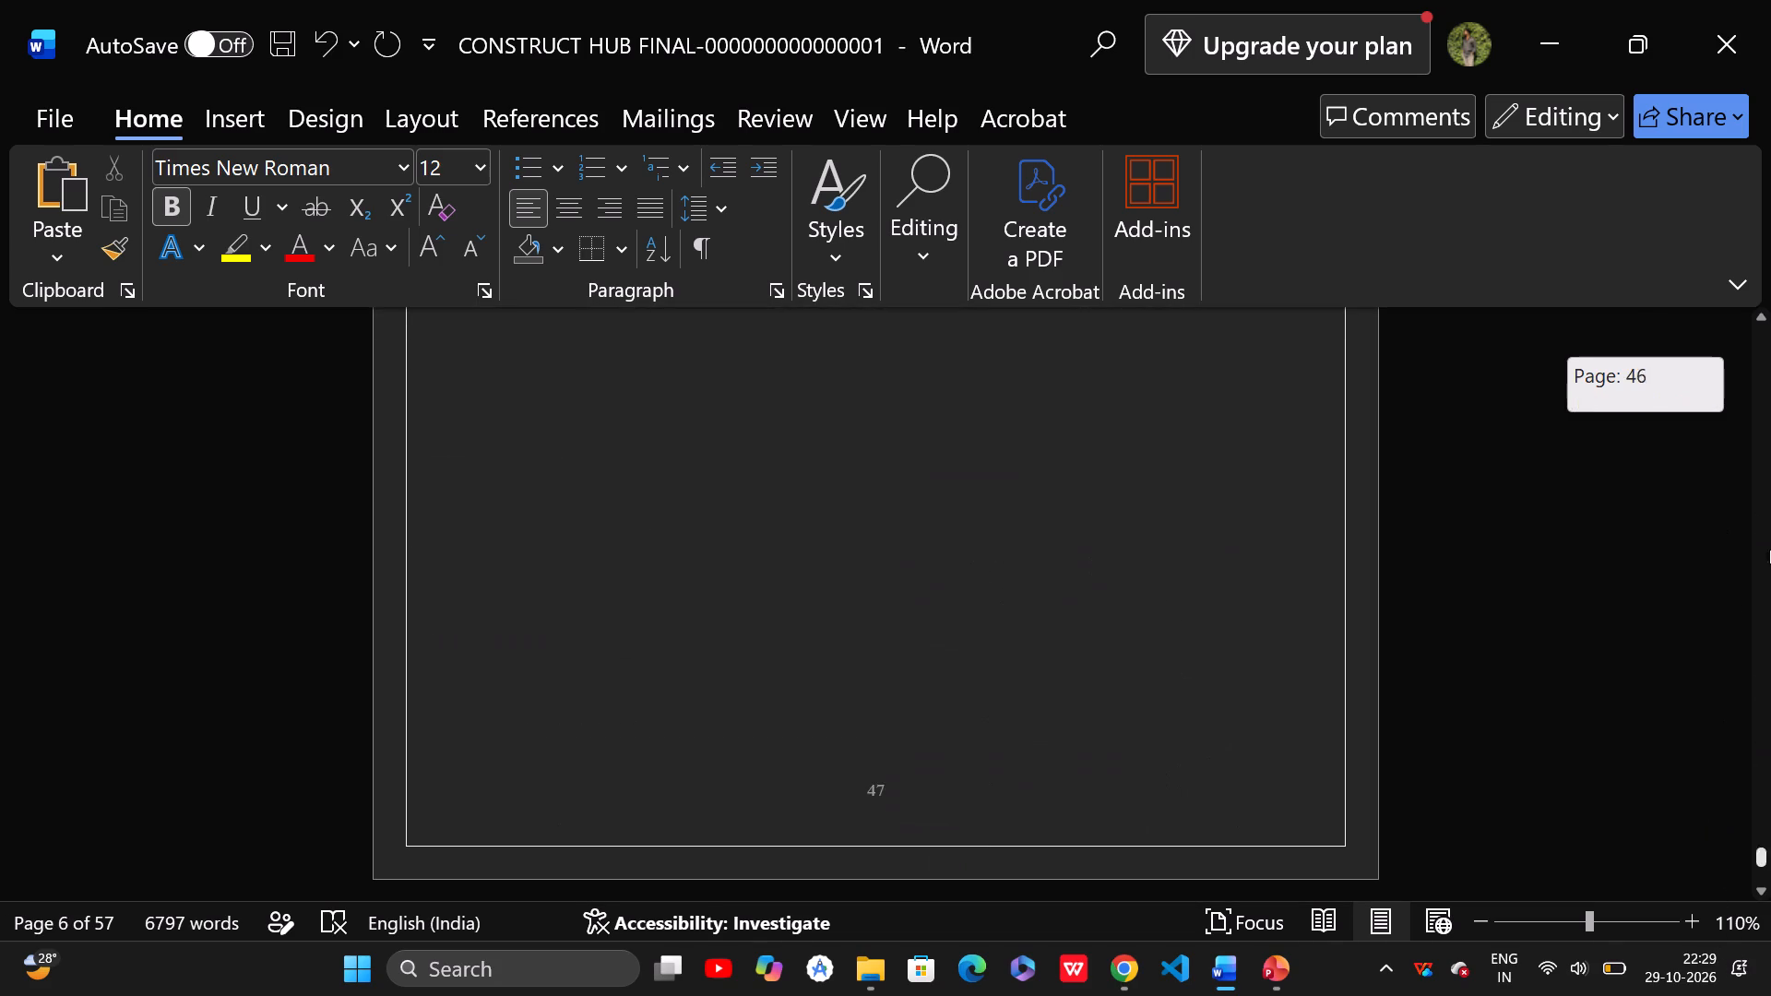
{"action": "left_click_drag", "start_coordinate": [1769, 549], "coordinate": [1770, 288]}
{"action": "scroll", "coordinate": [935, 695], "scroll_direction": "down", "scroll_amount": 20}
{"action": "scroll", "coordinate": [935, 695], "scroll_direction": "down", "scroll_amount": 4}
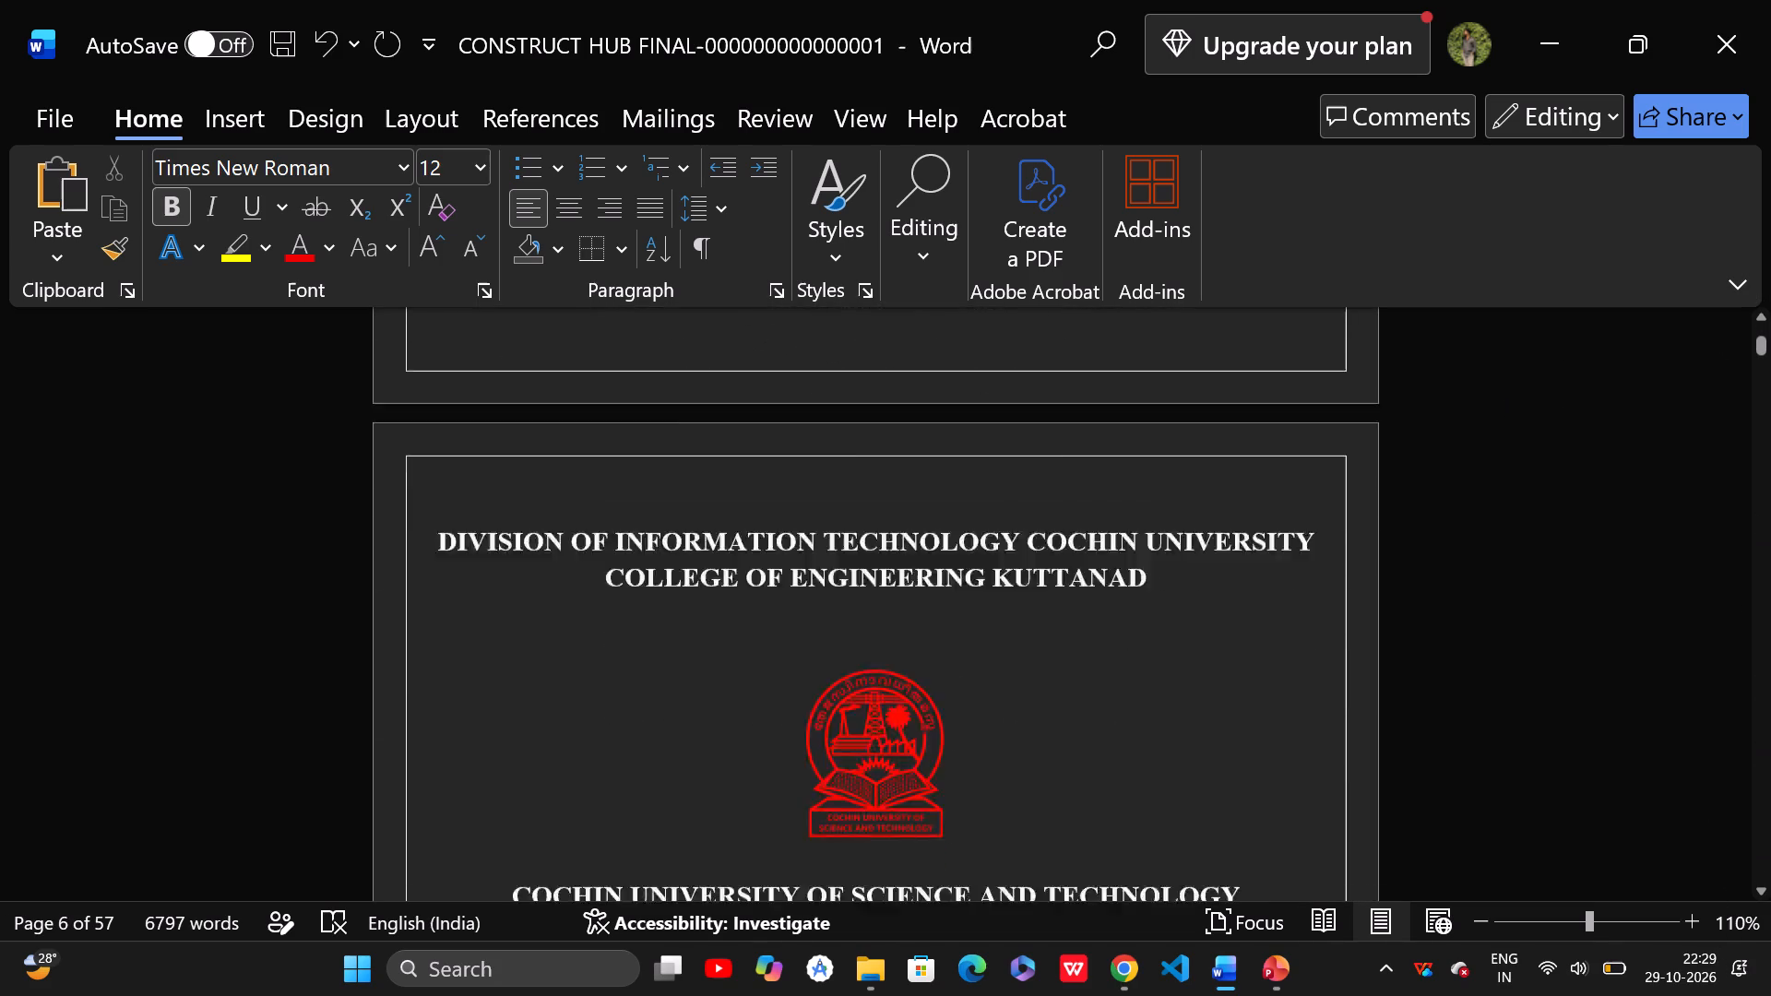
{"action": "scroll", "coordinate": [1121, 611], "scroll_direction": "down", "scroll_amount": 20}
{"action": "scroll", "coordinate": [1121, 611], "scroll_direction": "down", "scroll_amount": 20}
{"action": "scroll", "coordinate": [1121, 611], "scroll_direction": "down", "scroll_amount": 3}
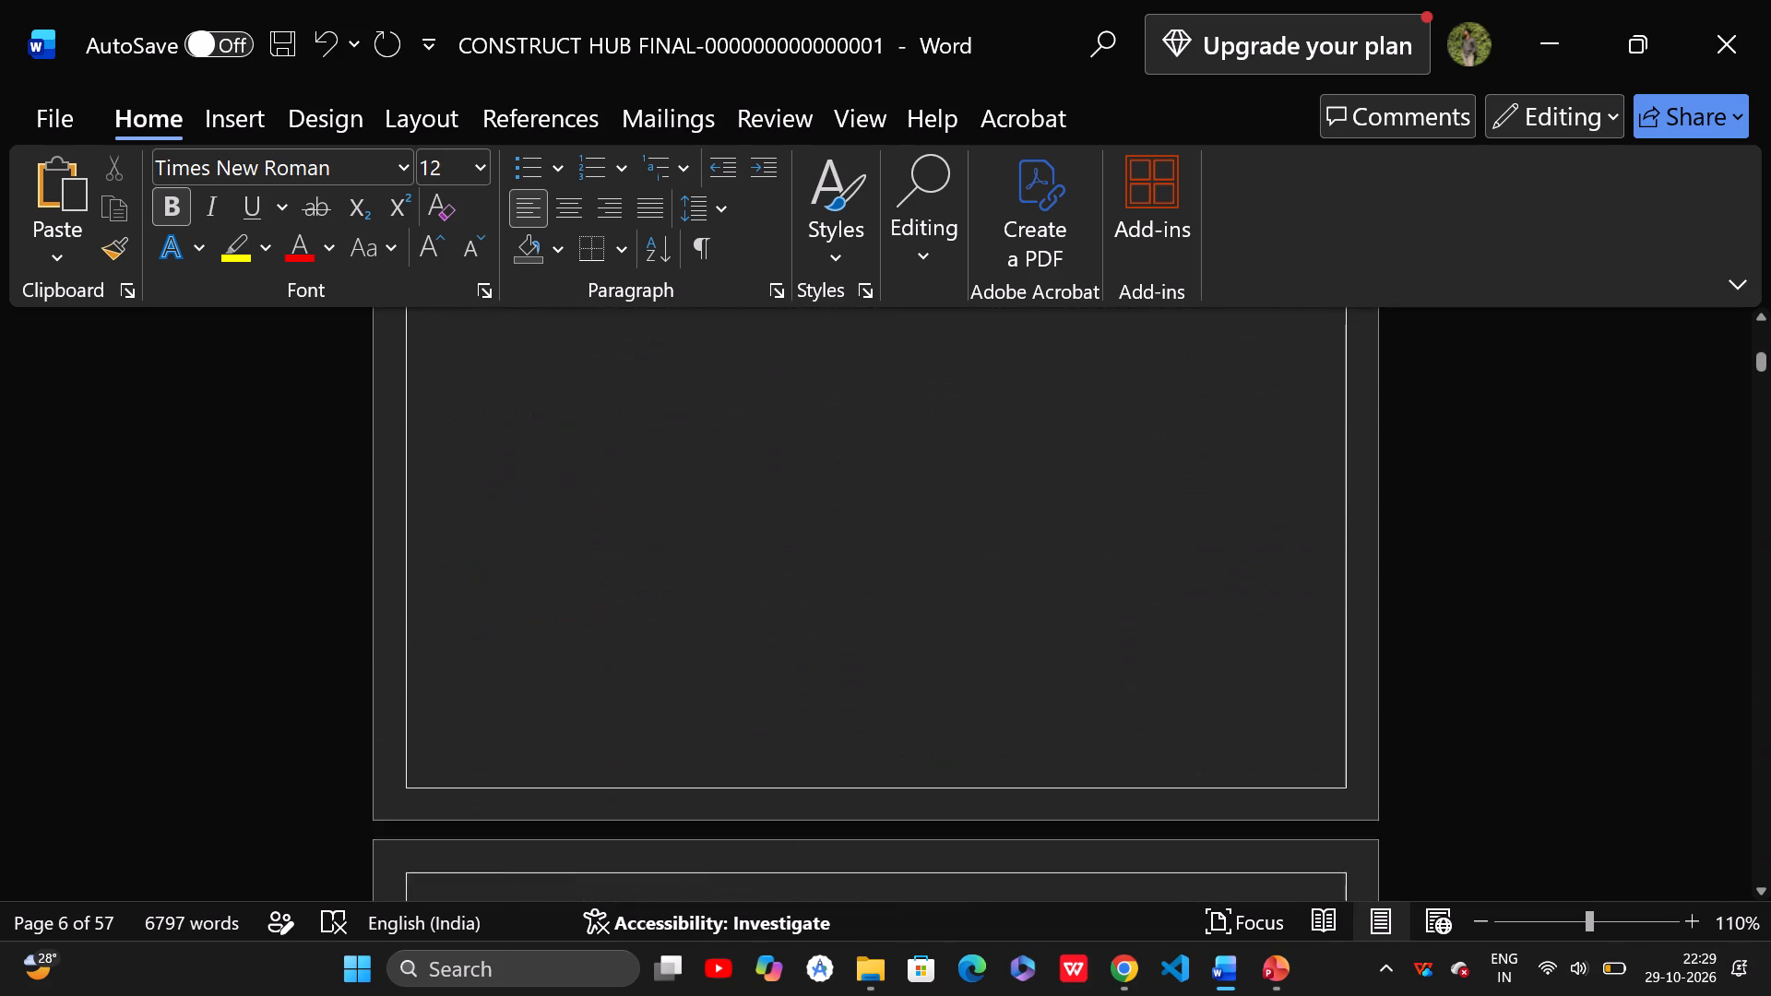
{"action": "scroll", "coordinate": [1053, 587], "scroll_direction": "down", "scroll_amount": 20}
{"action": "scroll", "coordinate": [1053, 587], "scroll_direction": "down", "scroll_amount": 1}
{"action": "scroll", "coordinate": [1136, 656], "scroll_direction": "down", "scroll_amount": 11}
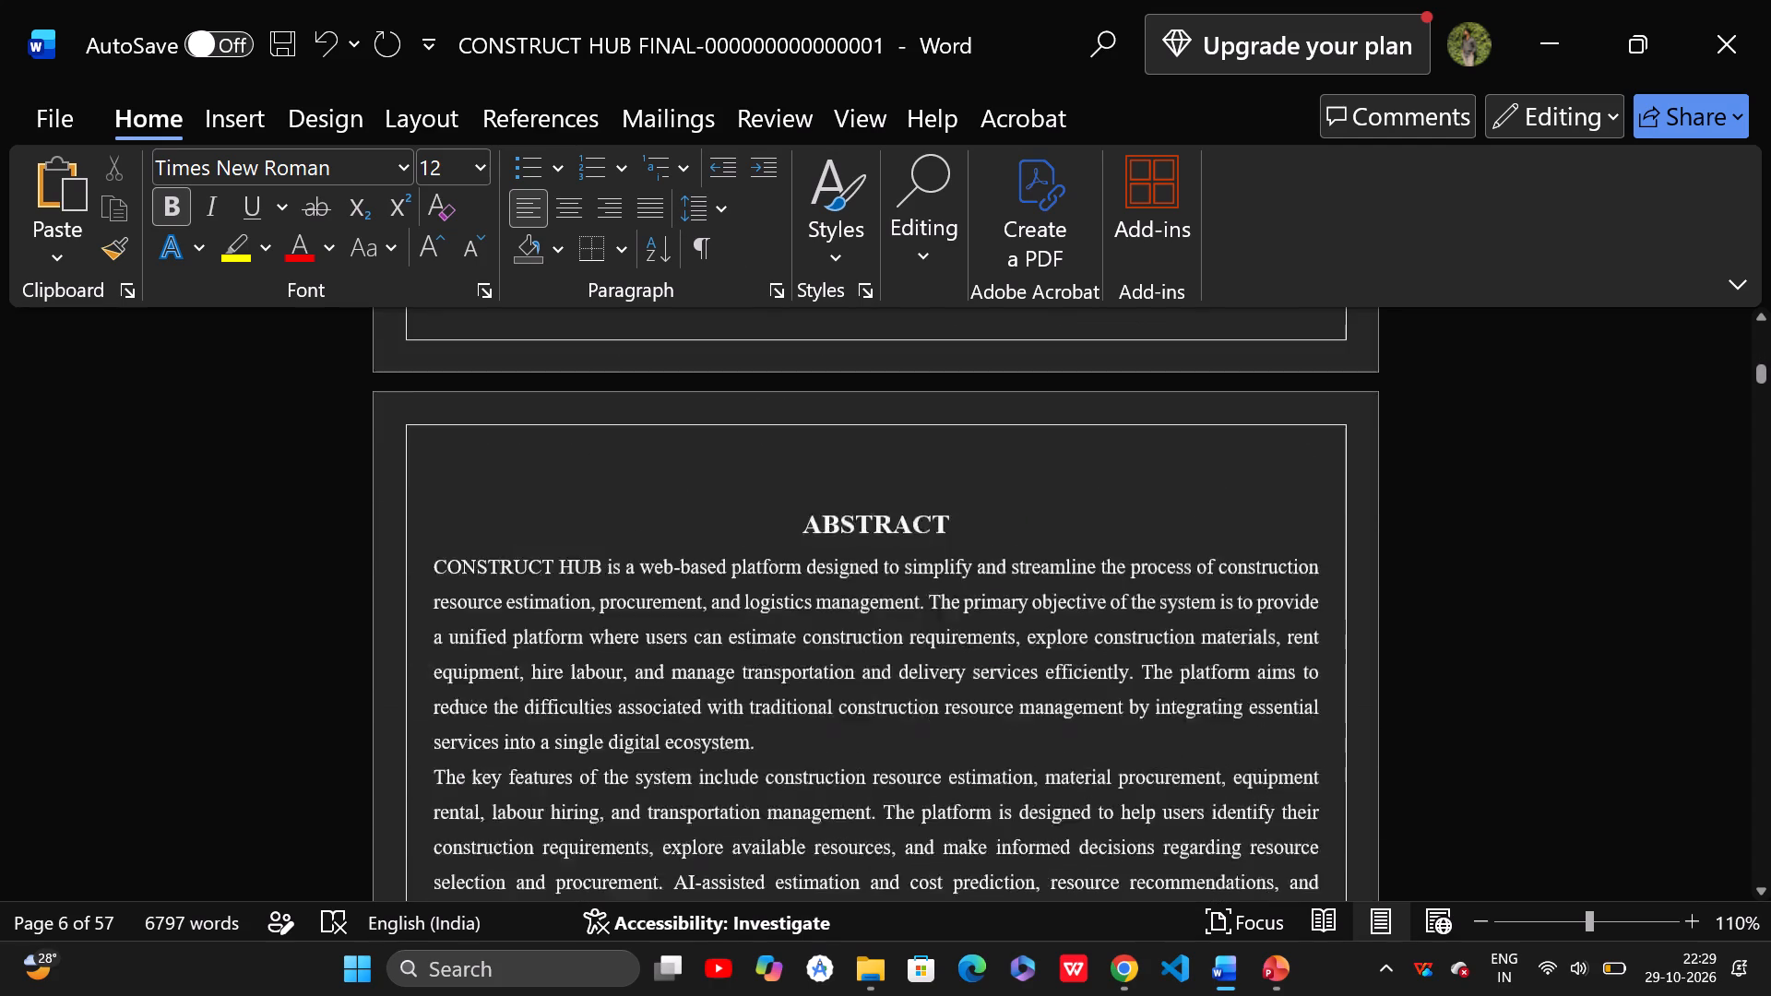
{"action": "scroll", "coordinate": [1252, 773], "scroll_direction": "down", "scroll_amount": 20}
{"action": "scroll", "coordinate": [1252, 773], "scroll_direction": "down", "scroll_amount": 9}
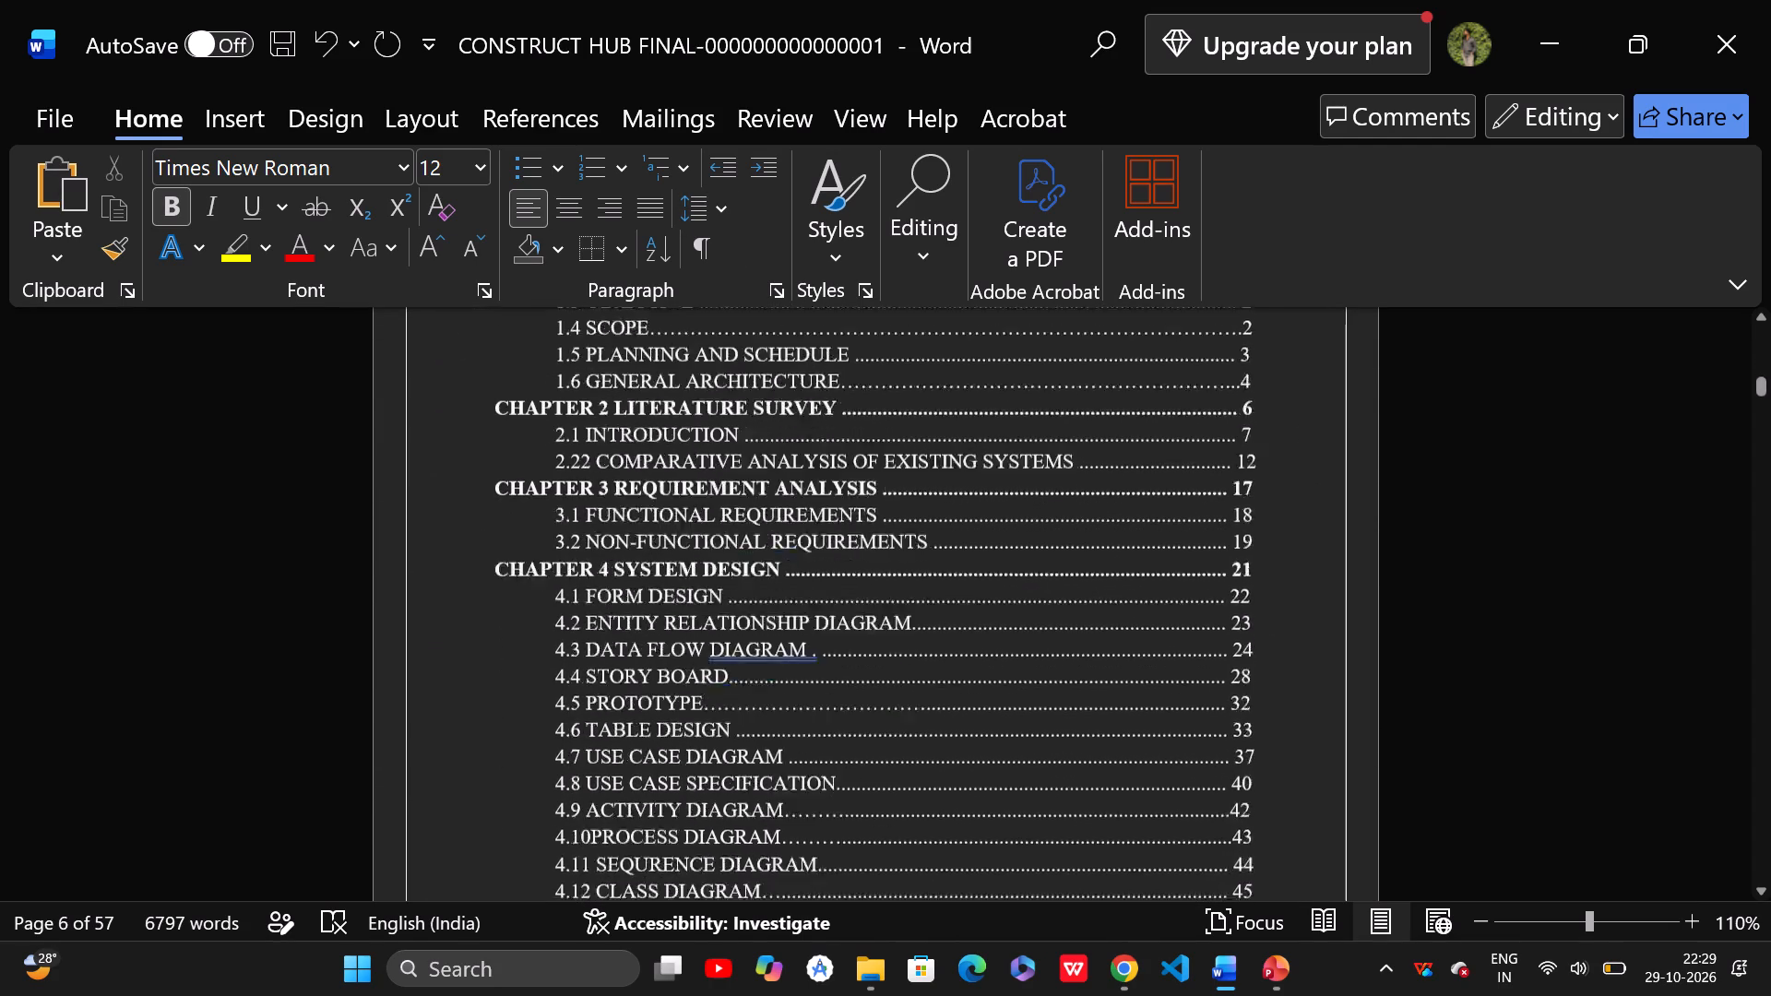
{"action": "type", "text": "46"}
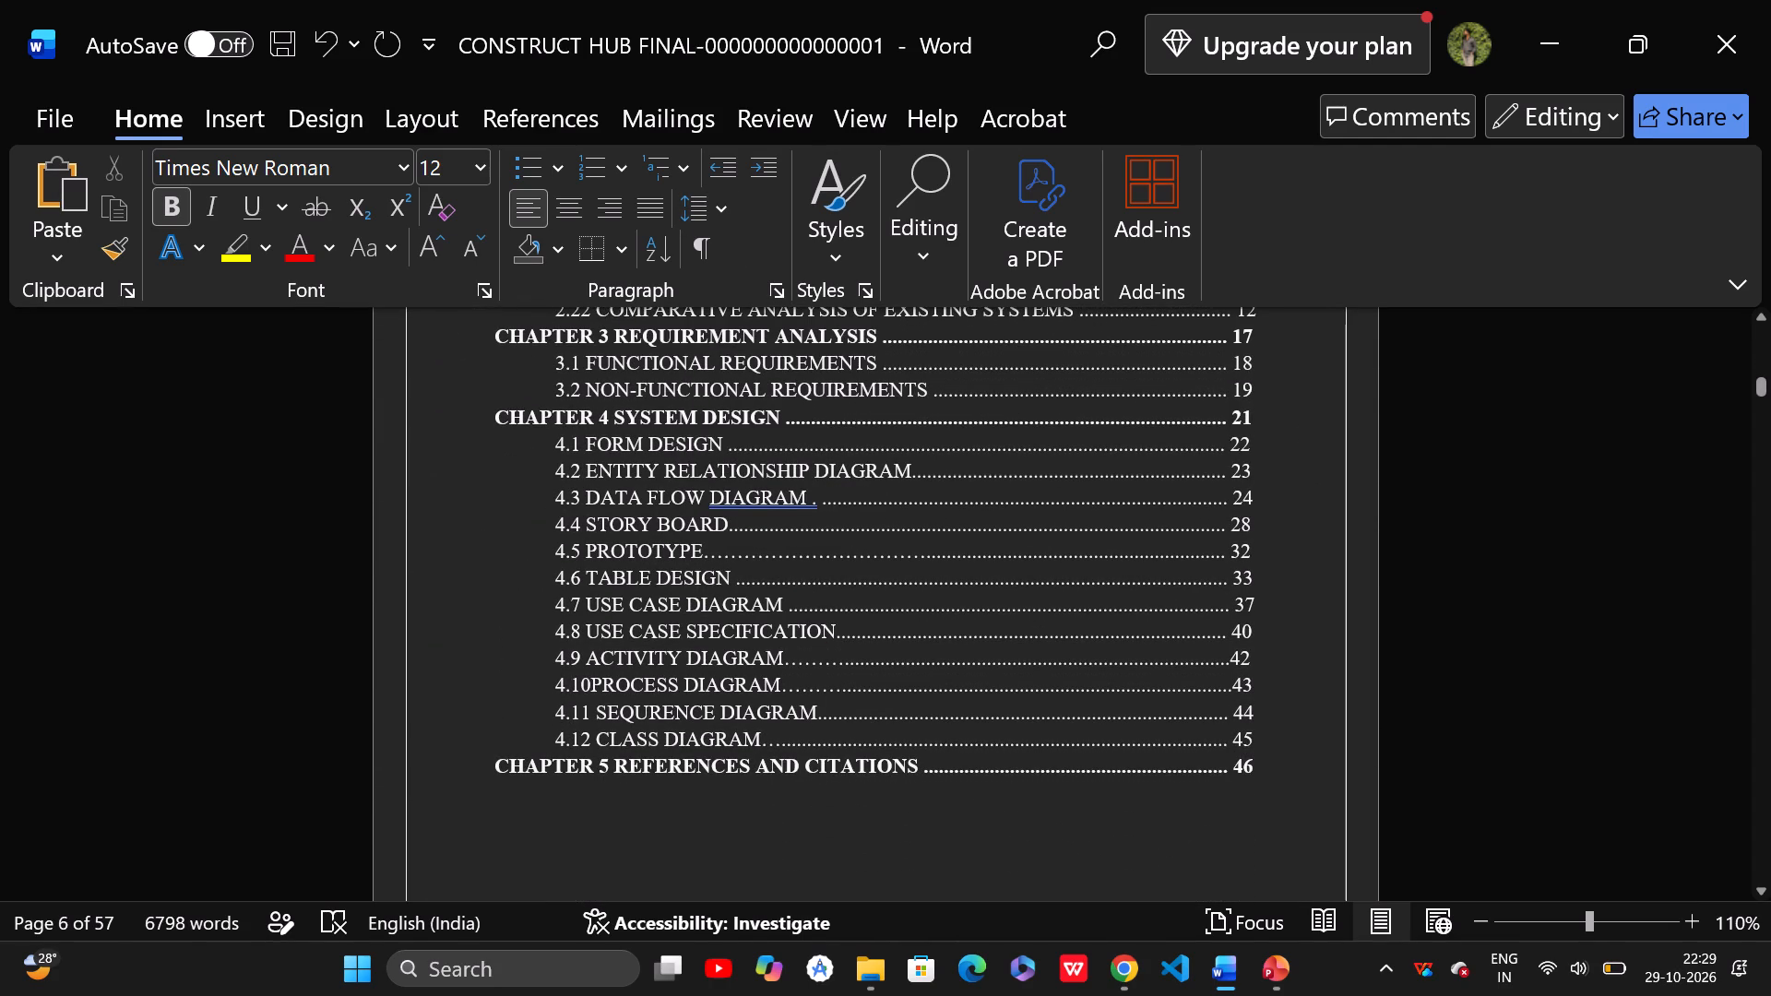
{"action": "key", "text": "ctrl+s"}
Look through the report from the Contents page to the last page, checking the chapter headings, section headings and page numbers.
{"action": "scroll", "coordinate": [968, 717], "scroll_direction": "down", "scroll_amount": 4}
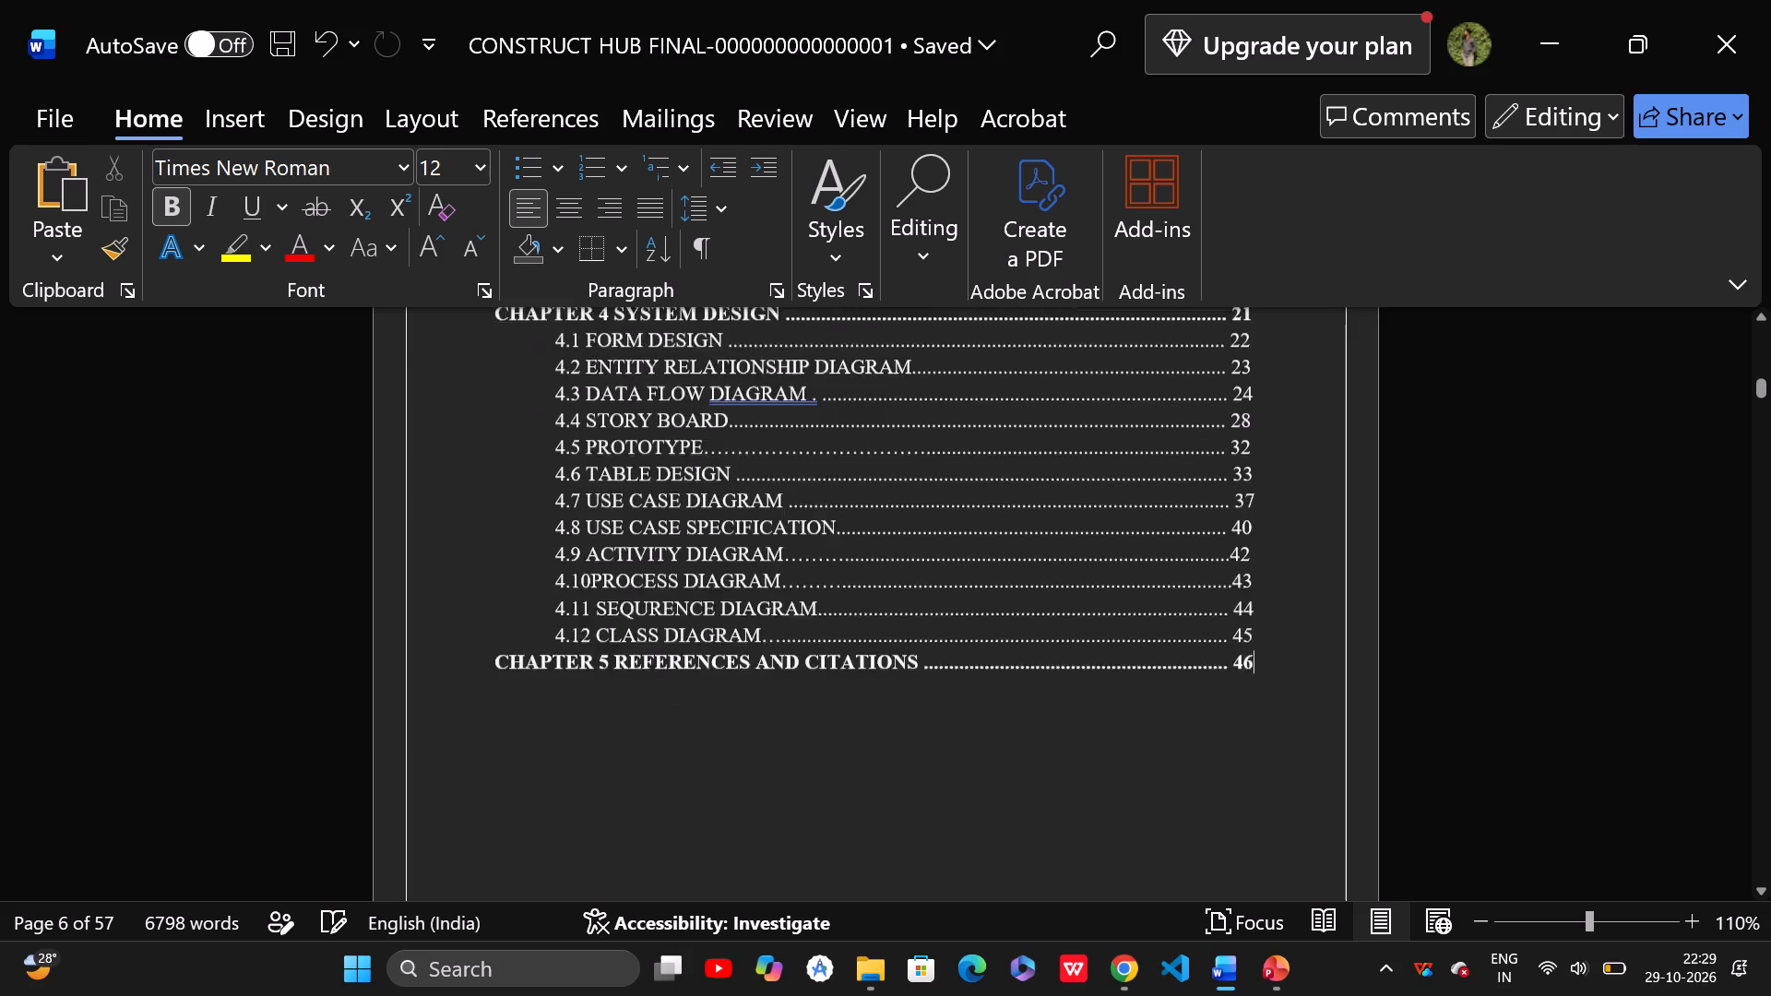
{"action": "scroll", "coordinate": [1105, 711], "scroll_direction": "down", "scroll_amount": 1}
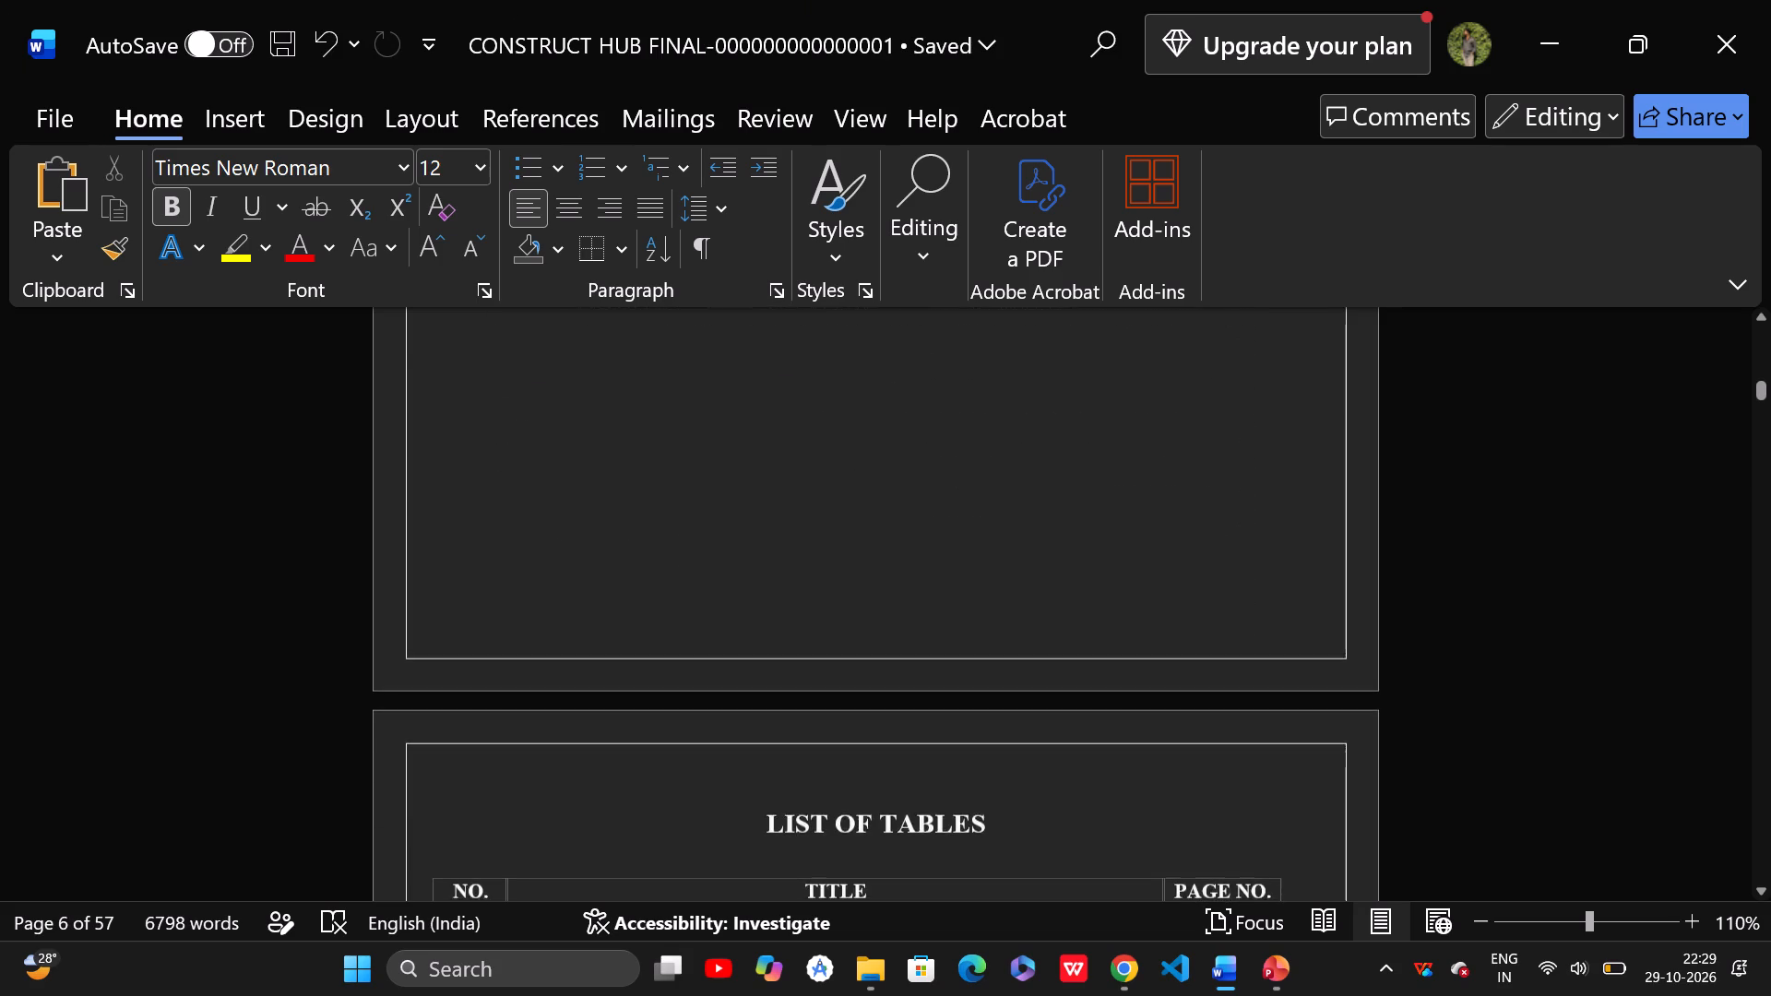
{"action": "scroll", "coordinate": [1105, 711], "scroll_direction": "down", "scroll_amount": 20}
{"action": "scroll", "coordinate": [1105, 711], "scroll_direction": "down", "scroll_amount": 3}
{"action": "scroll", "coordinate": [1105, 711], "scroll_direction": "up", "scroll_amount": 1}
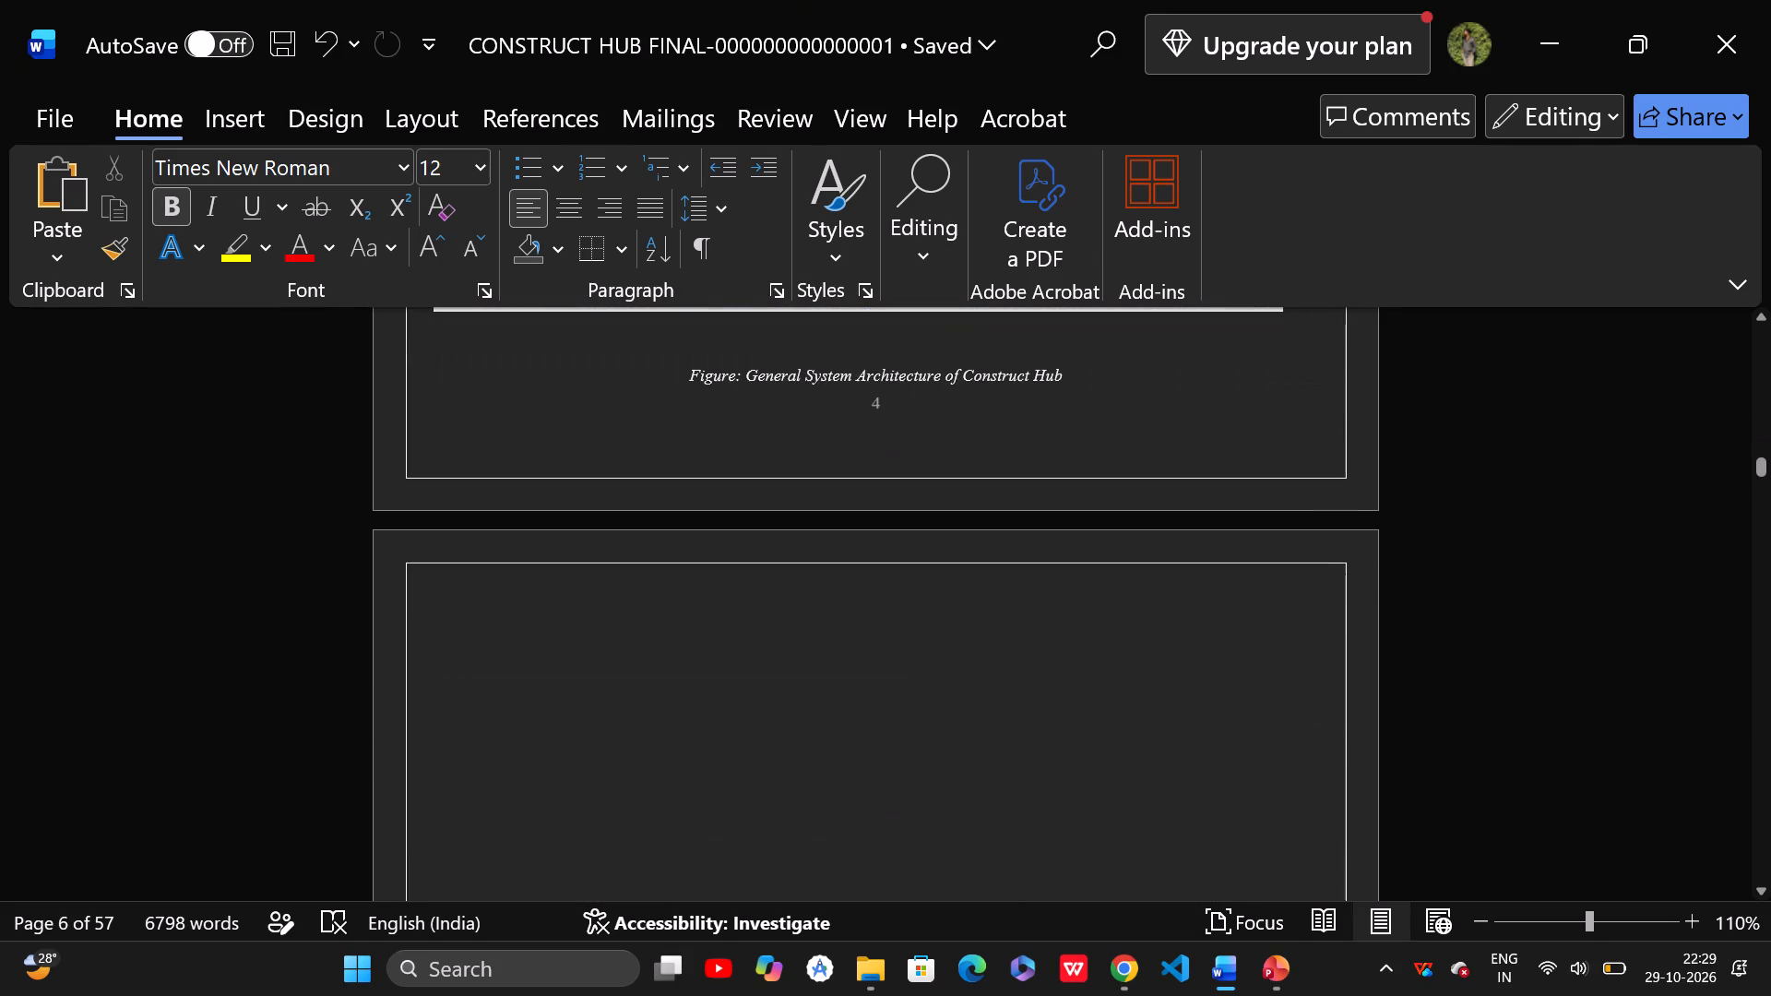
{"action": "scroll", "coordinate": [1105, 711], "scroll_direction": "up", "scroll_amount": 7}
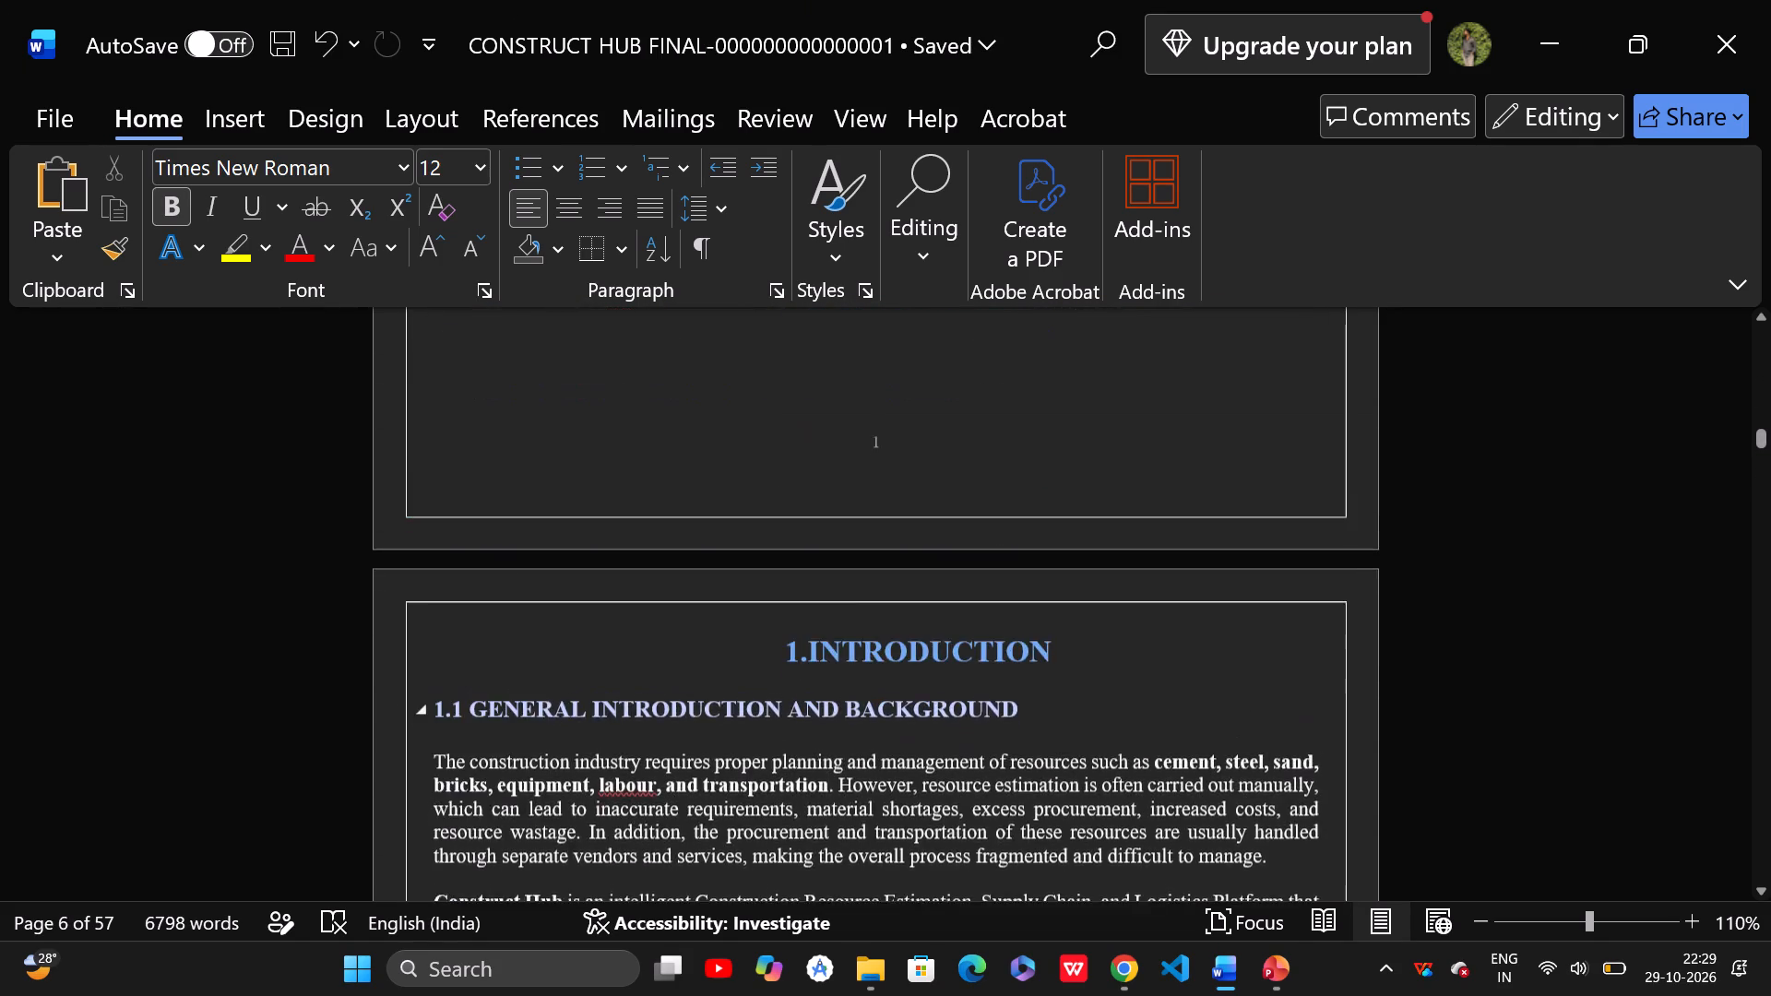
{"action": "scroll", "coordinate": [1105, 711], "scroll_direction": "up", "scroll_amount": 1}
{"action": "scroll", "coordinate": [1105, 711], "scroll_direction": "down", "scroll_amount": 3}
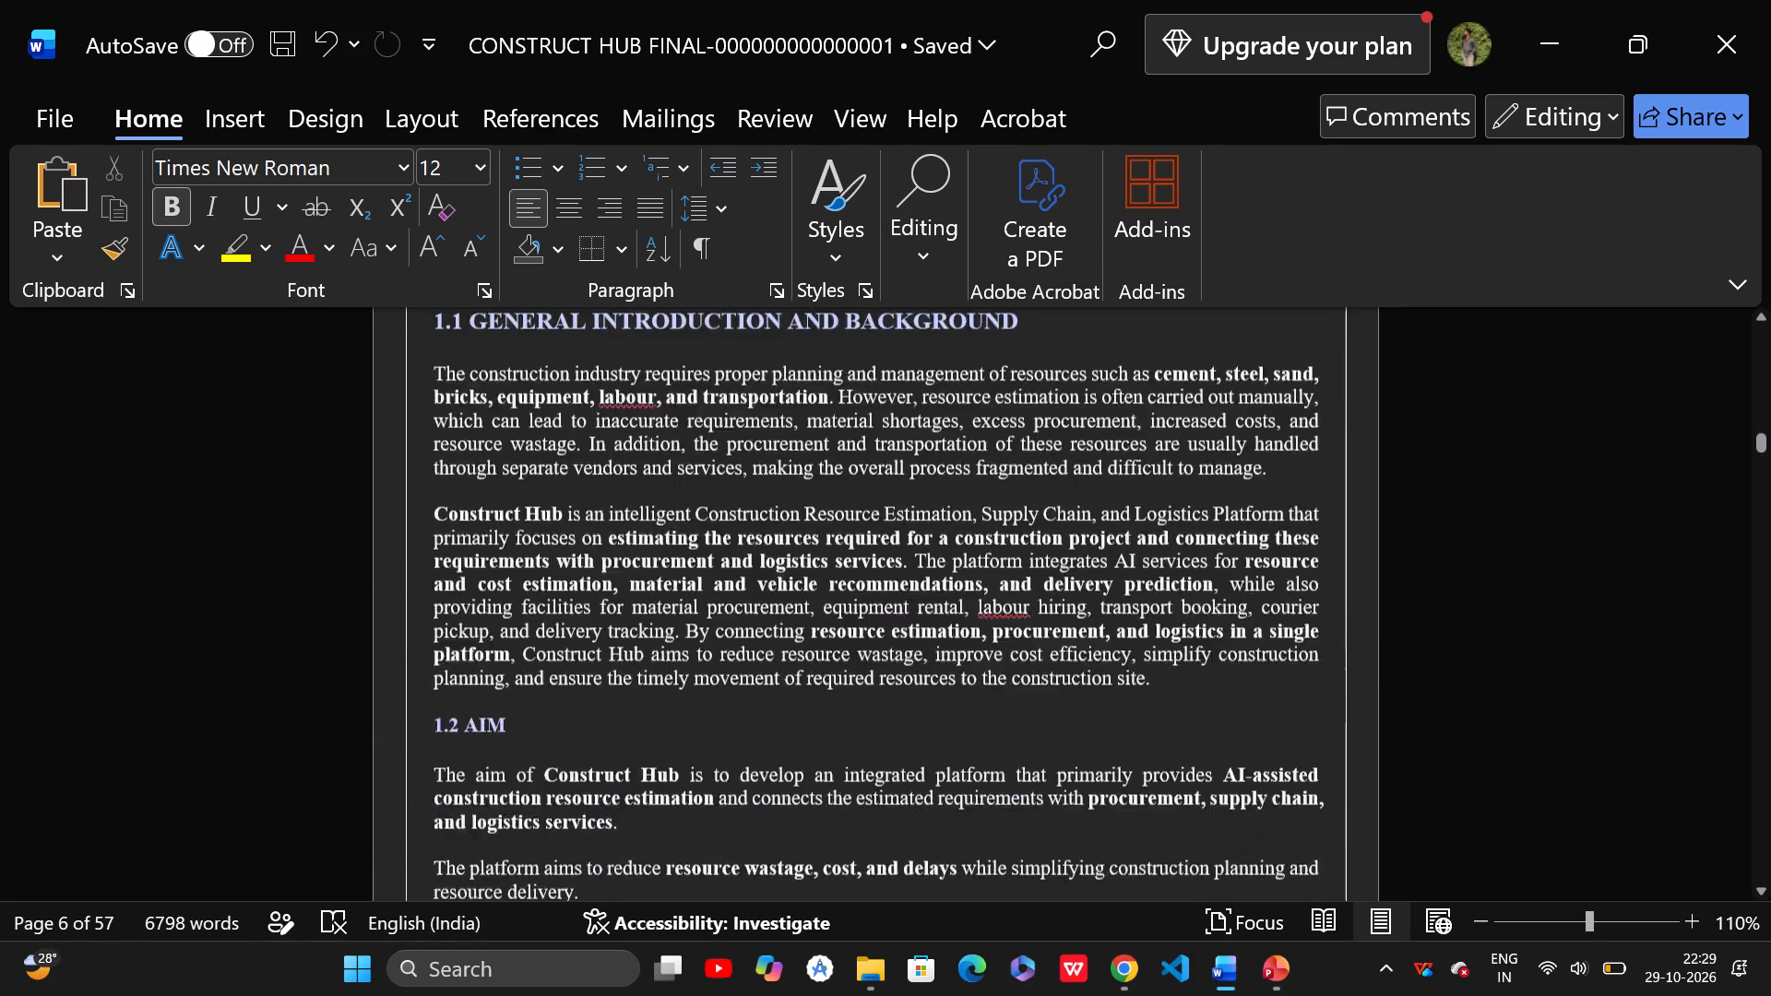
{"action": "scroll", "coordinate": [1105, 711], "scroll_direction": "down", "scroll_amount": 2}
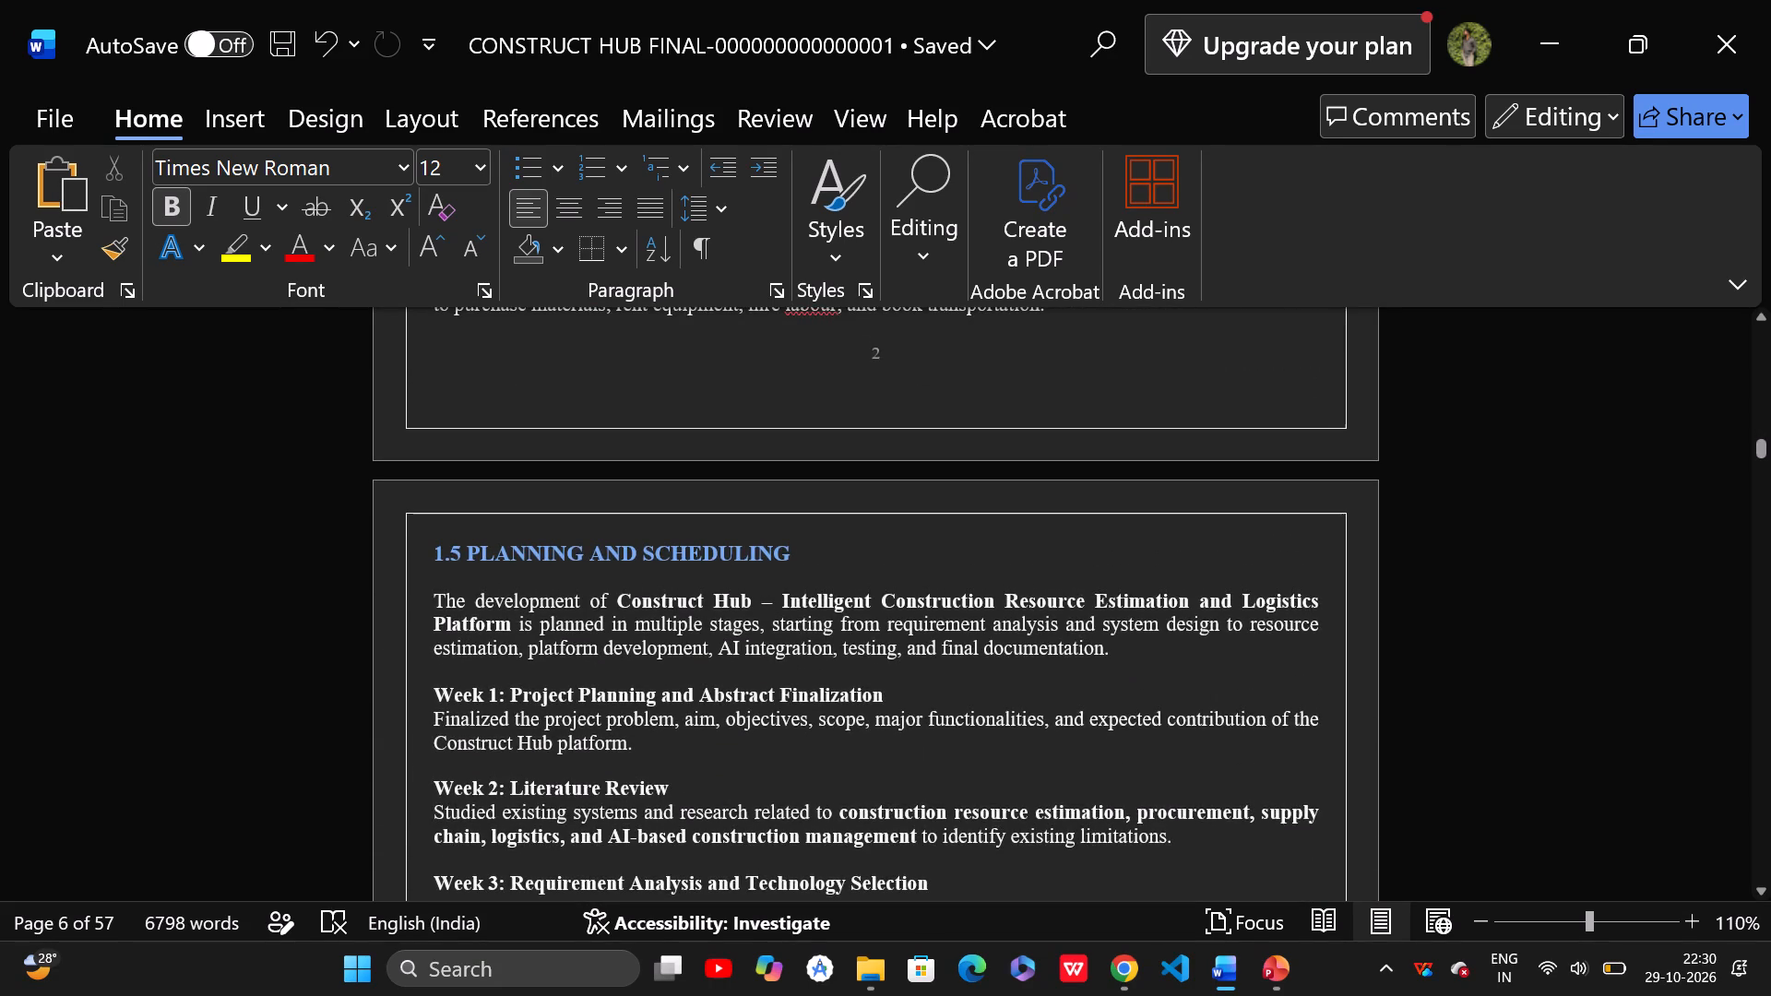
{"action": "scroll", "coordinate": [1105, 711], "scroll_direction": "down", "scroll_amount": 5}
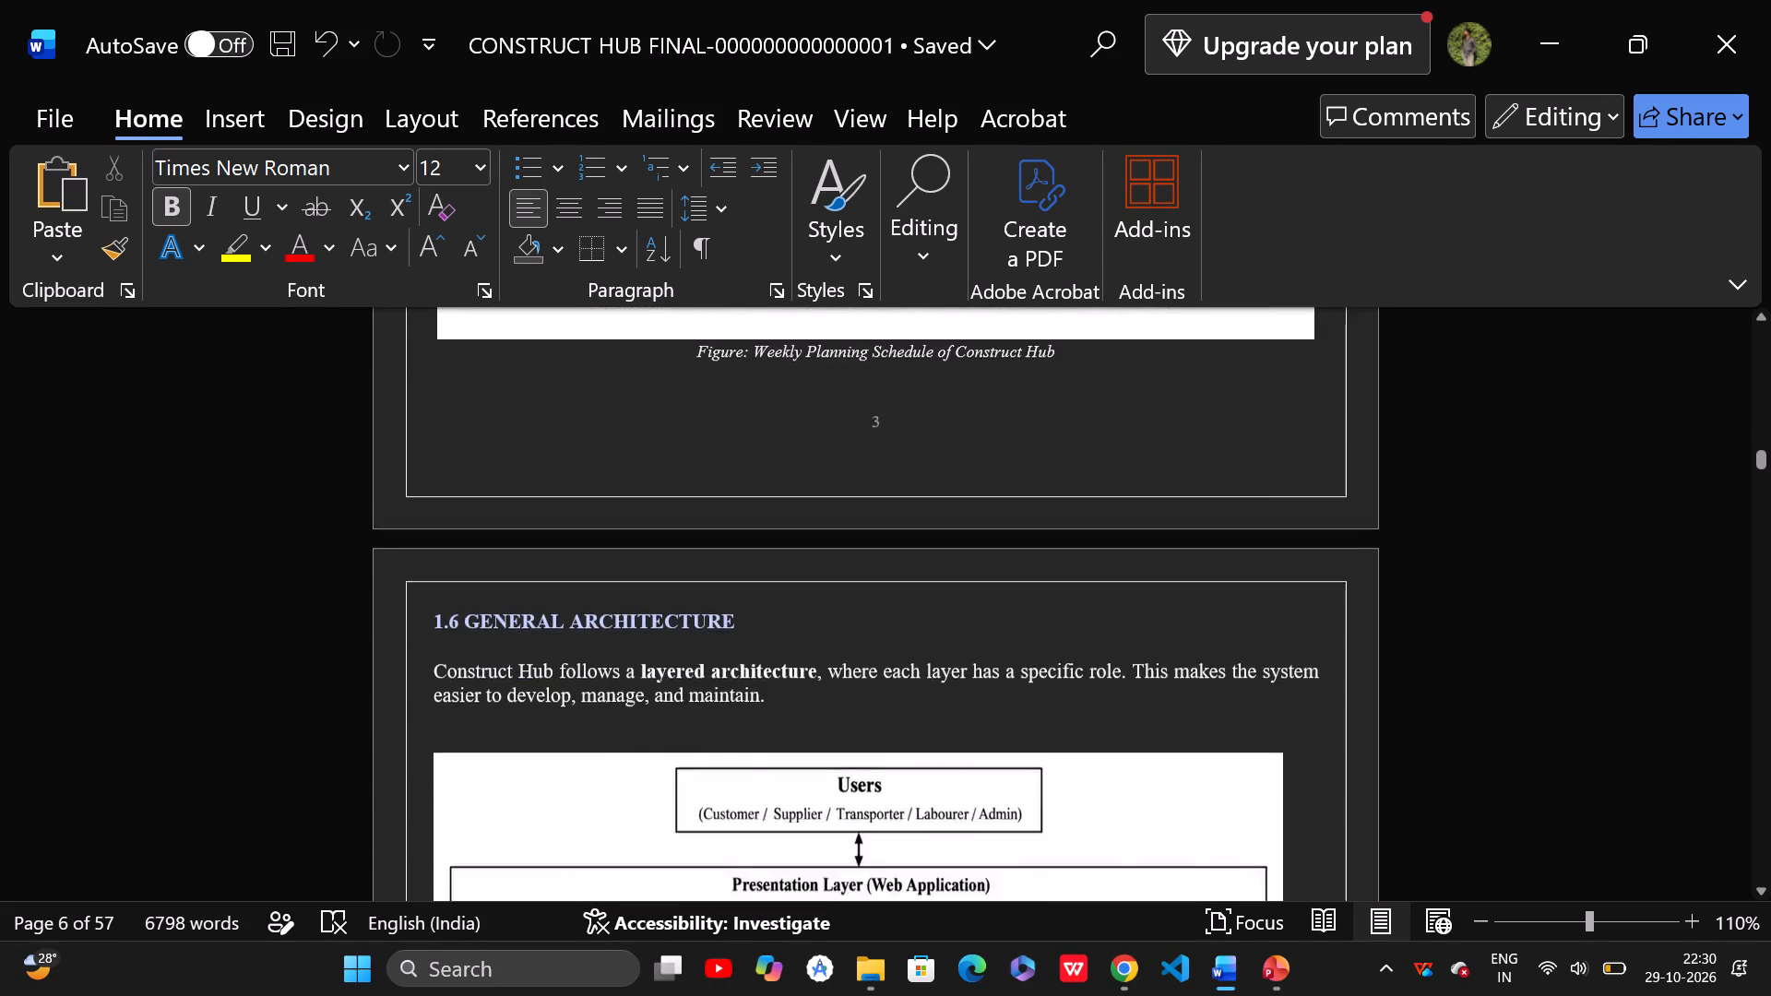
{"action": "scroll", "coordinate": [1105, 711], "scroll_direction": "down", "scroll_amount": 3}
{"action": "scroll", "coordinate": [1105, 711], "scroll_direction": "down", "scroll_amount": 20}
{"action": "scroll", "coordinate": [1105, 711], "scroll_direction": "down", "scroll_amount": 8}
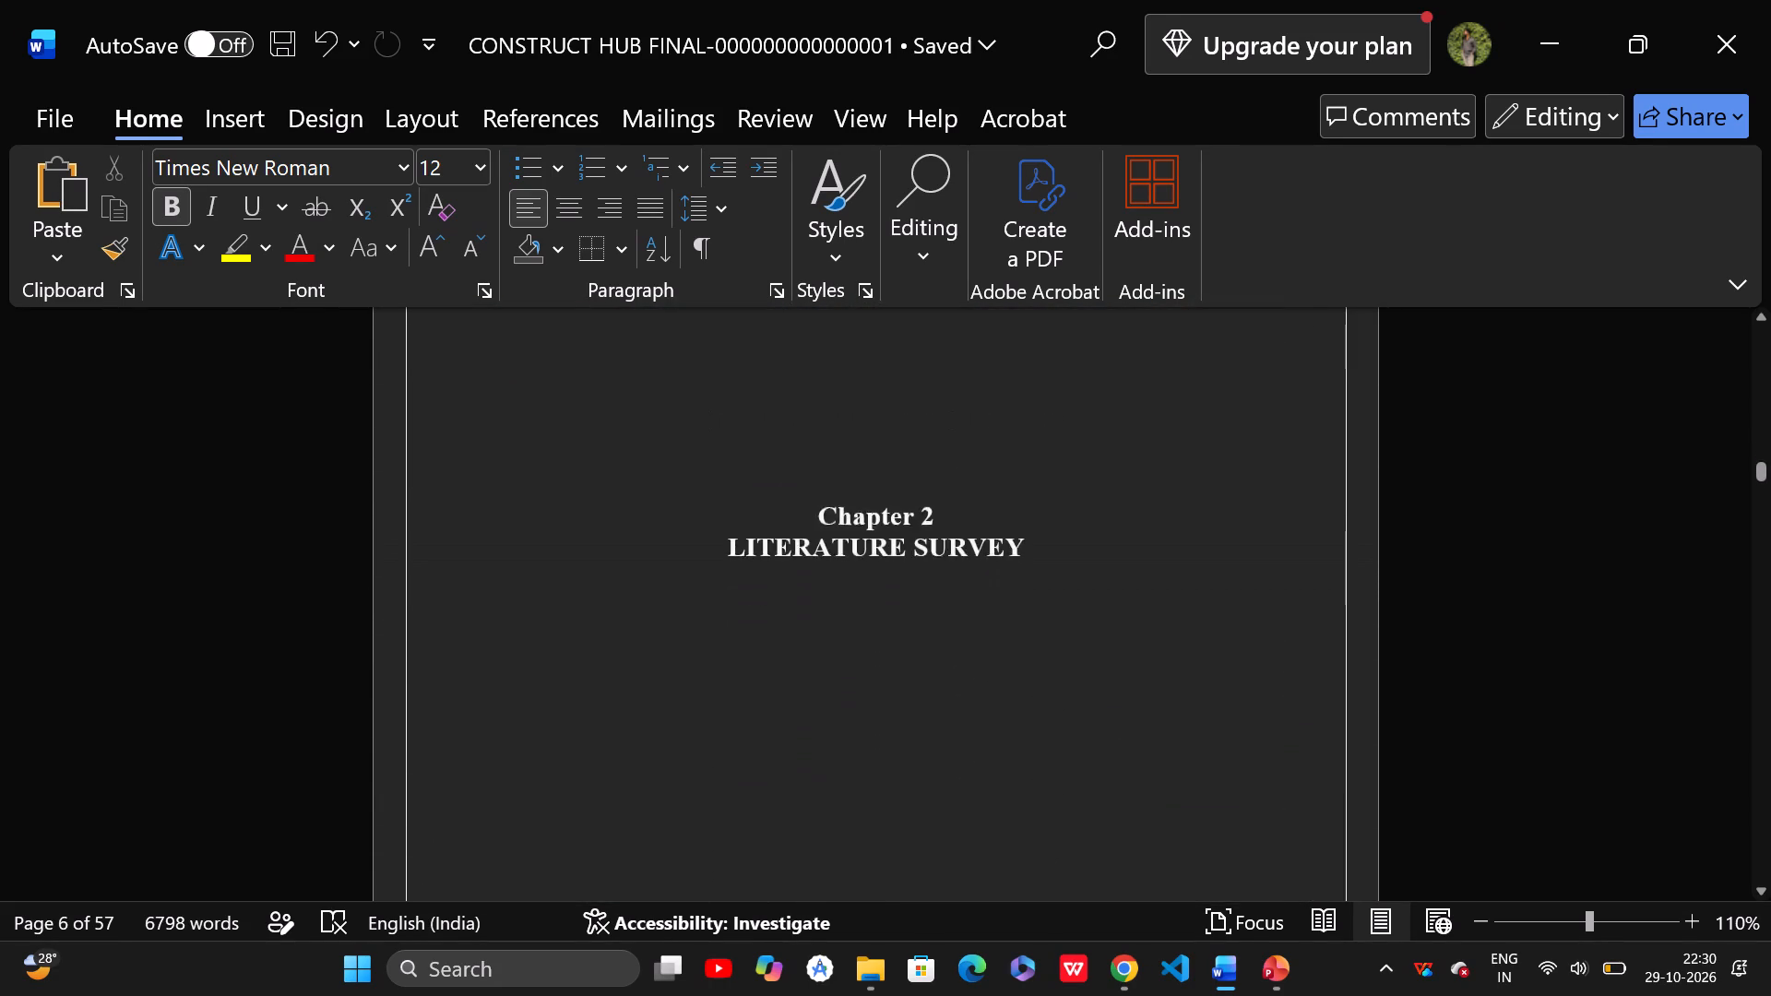
{"action": "scroll", "coordinate": [1105, 711], "scroll_direction": "down", "scroll_amount": 20}
{"action": "scroll", "coordinate": [1105, 711], "scroll_direction": "down", "scroll_amount": 20}
{"action": "scroll", "coordinate": [1105, 711], "scroll_direction": "down", "scroll_amount": 14}
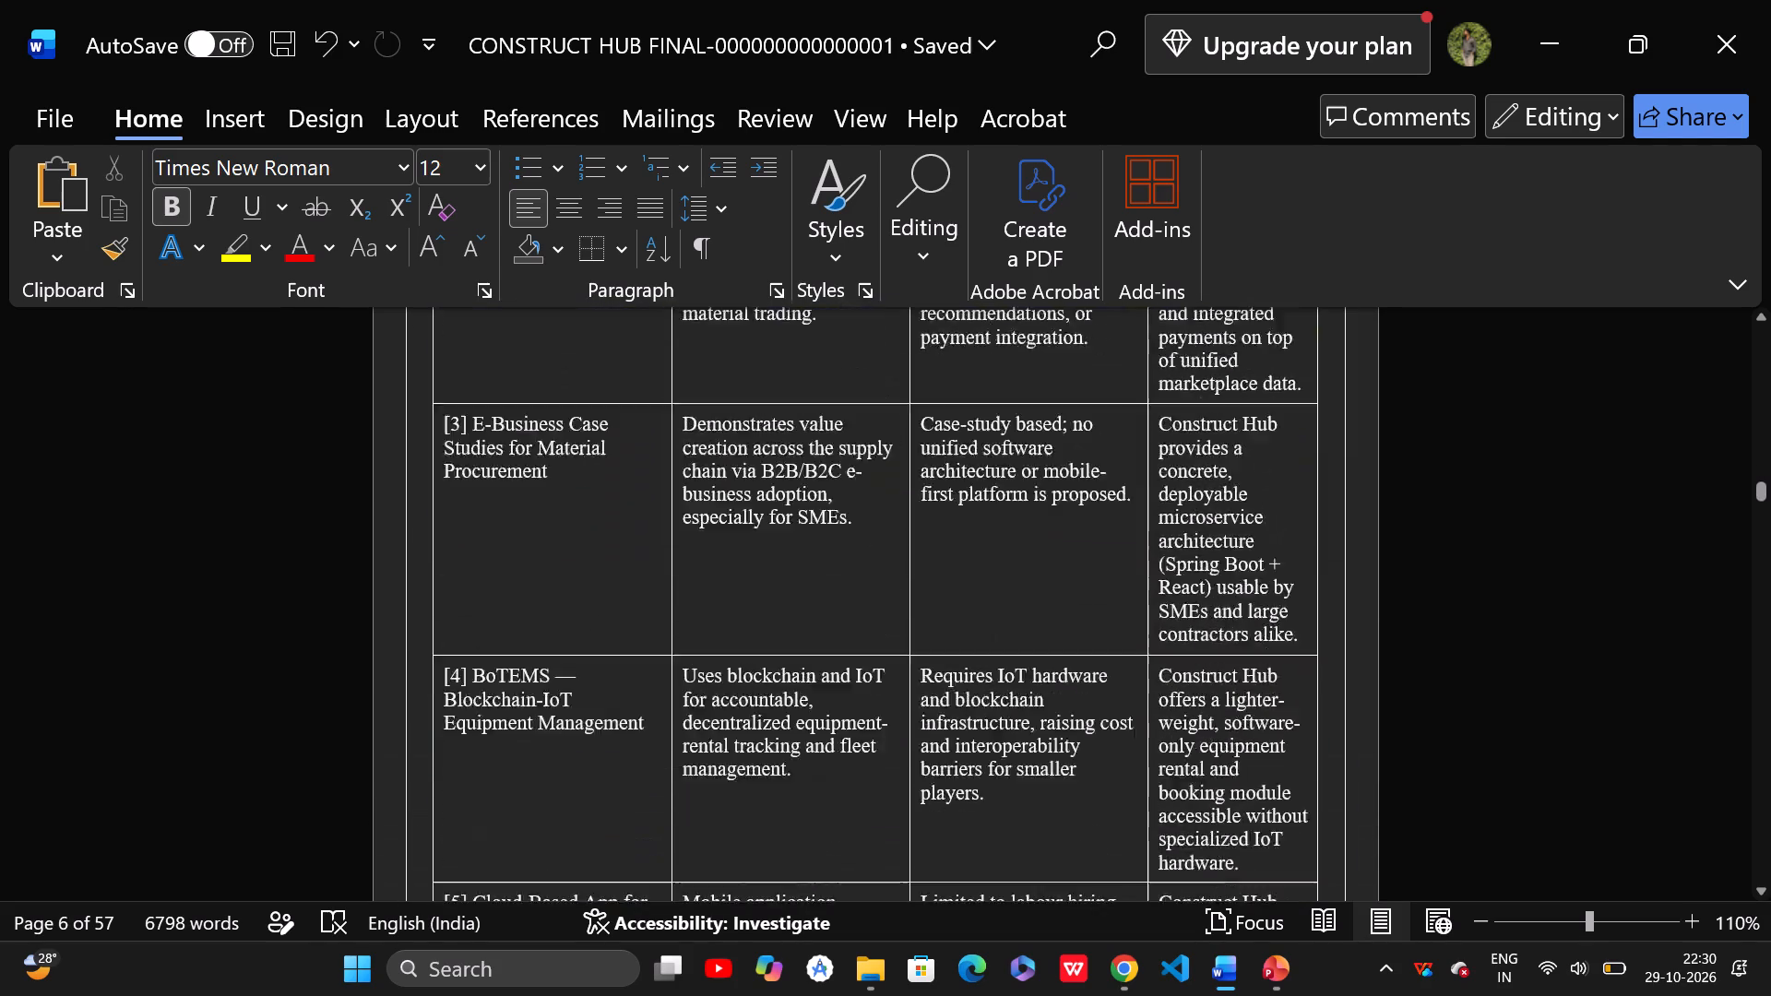
{"action": "scroll", "coordinate": [1105, 711], "scroll_direction": "down", "scroll_amount": 20}
{"action": "scroll", "coordinate": [1105, 711], "scroll_direction": "down", "scroll_amount": 3}
{"action": "scroll", "coordinate": [1105, 711], "scroll_direction": "up", "scroll_amount": 3}
{"action": "scroll", "coordinate": [1105, 711], "scroll_direction": "down", "scroll_amount": 20}
{"action": "scroll", "coordinate": [1105, 711], "scroll_direction": "down", "scroll_amount": 20}
{"action": "scroll", "coordinate": [1105, 711], "scroll_direction": "down", "scroll_amount": 20}
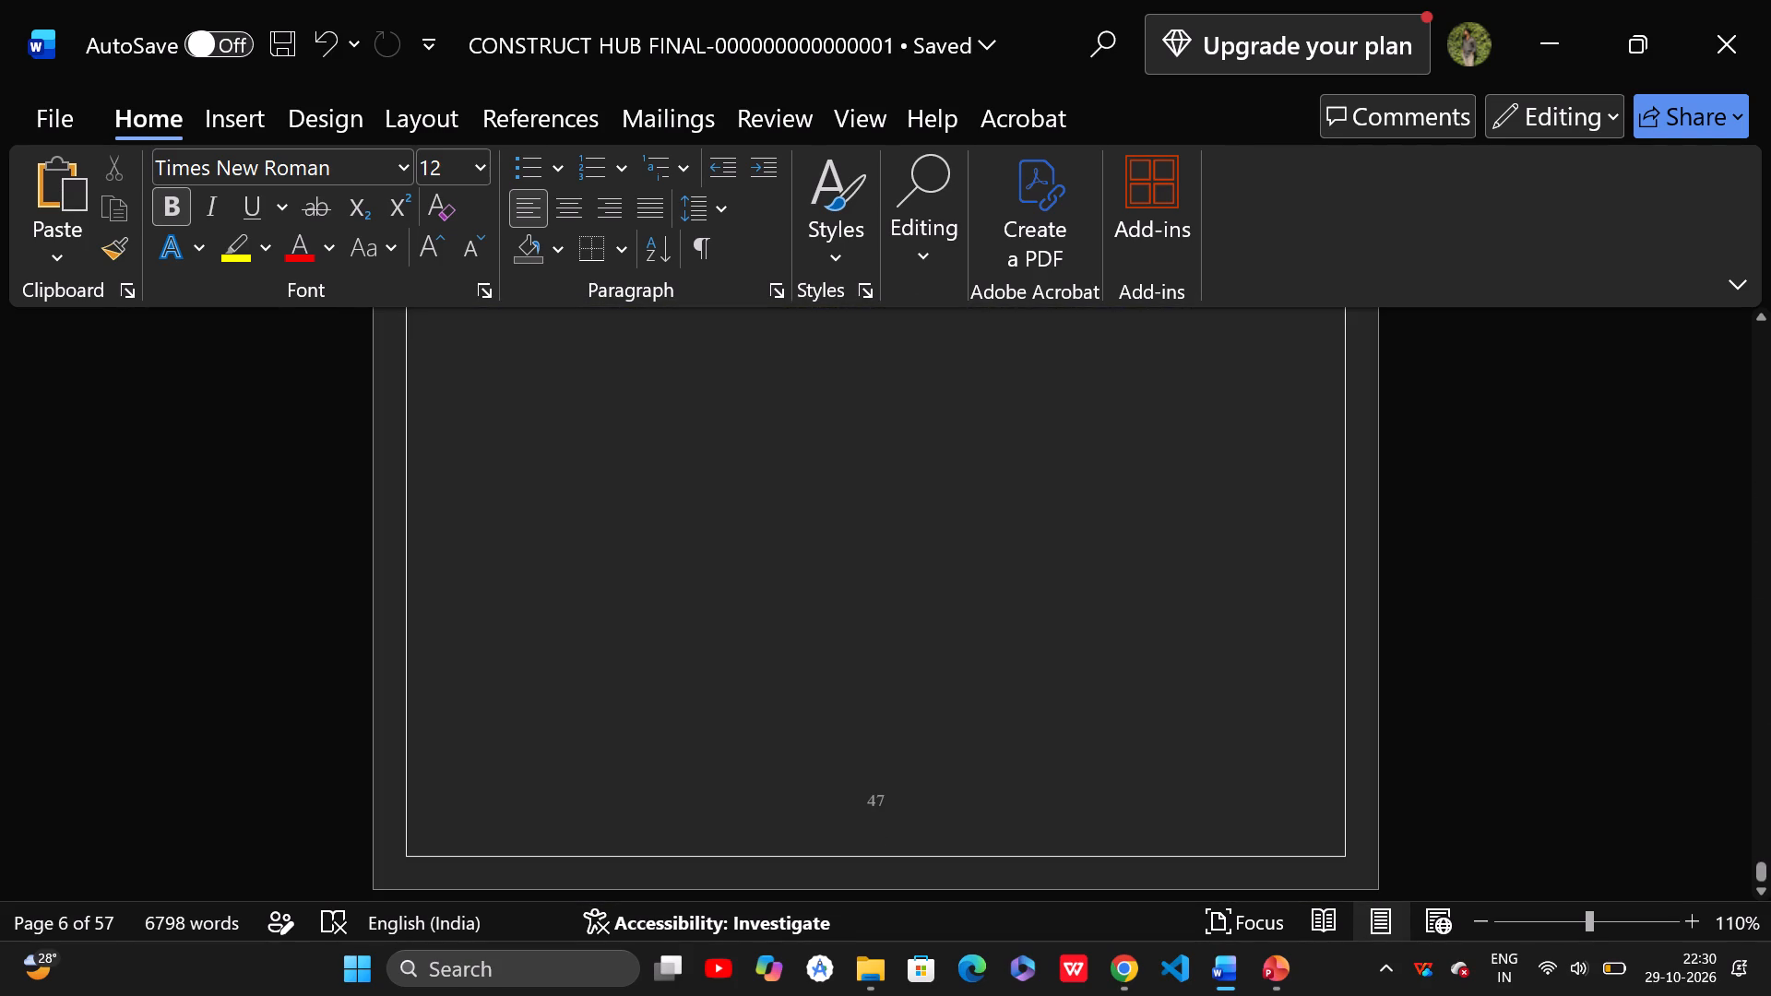
Place the text cursor directly after the chapter number in the 5 REFERENCES AND CITATIONS heading.
{"action": "scroll", "coordinate": [1105, 711], "scroll_direction": "up", "scroll_amount": 4}
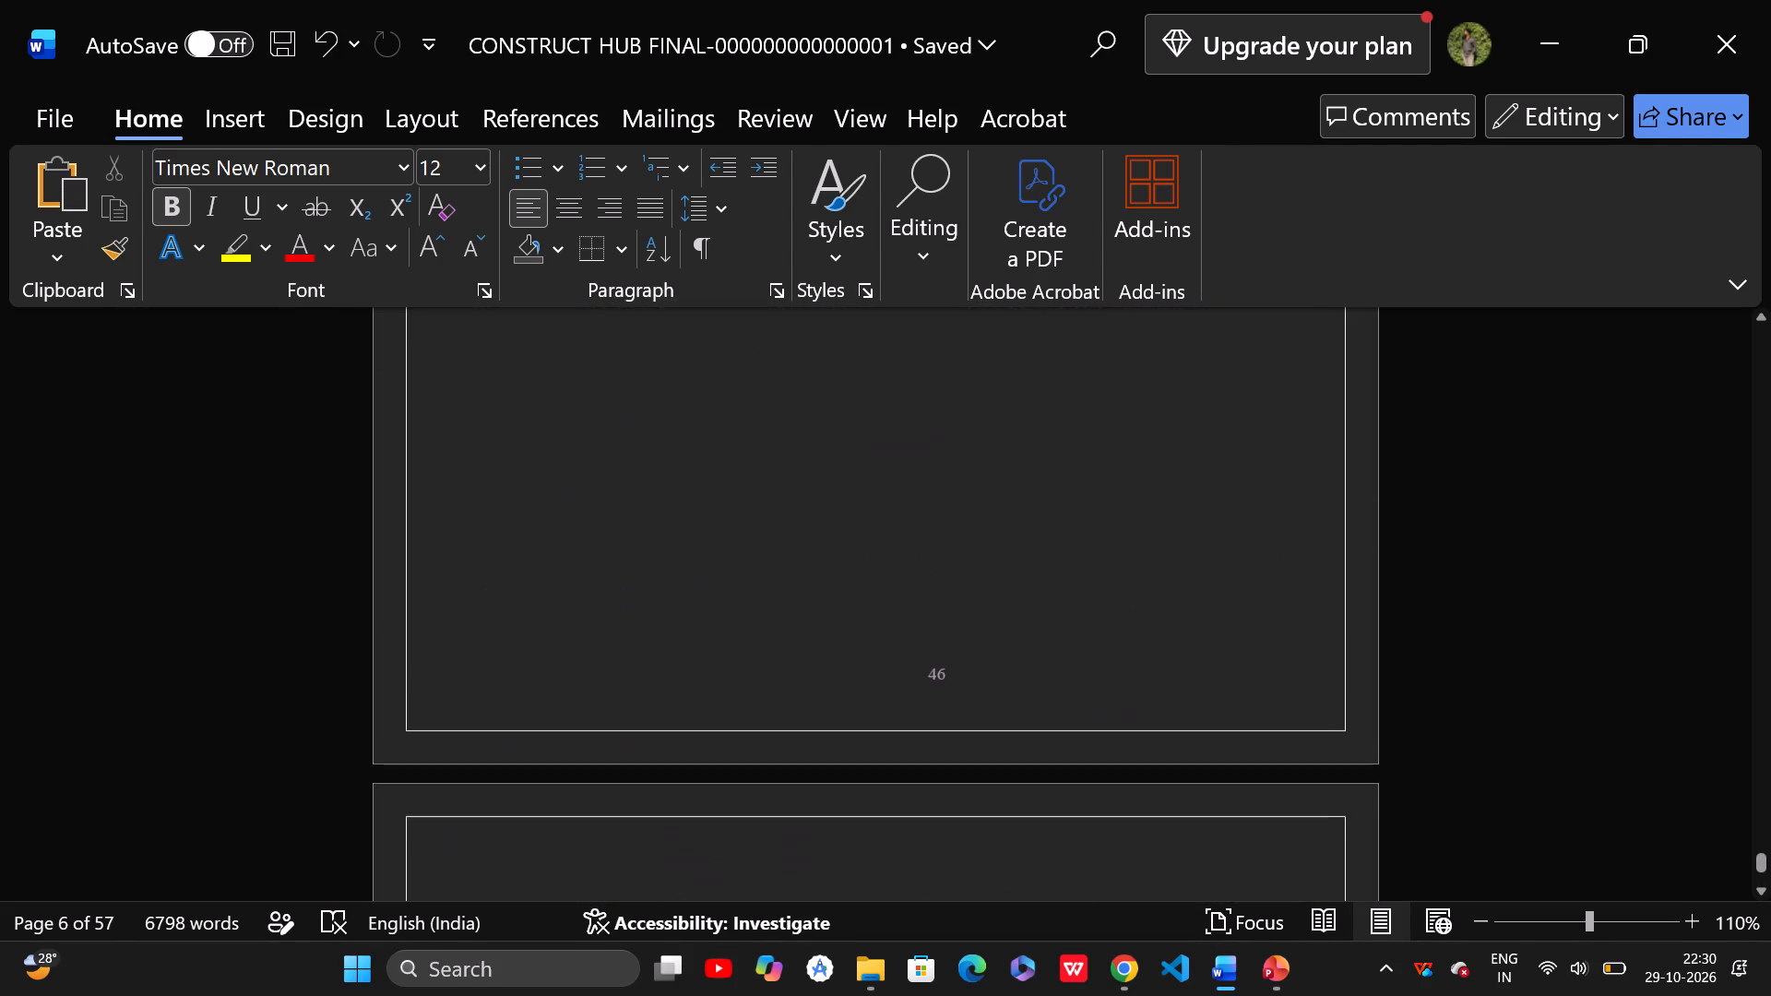
{"action": "scroll", "coordinate": [408, 311], "scroll_direction": "down", "scroll_amount": 2}
{"action": "scroll", "coordinate": [408, 311], "scroll_direction": "up", "scroll_amount": 1}
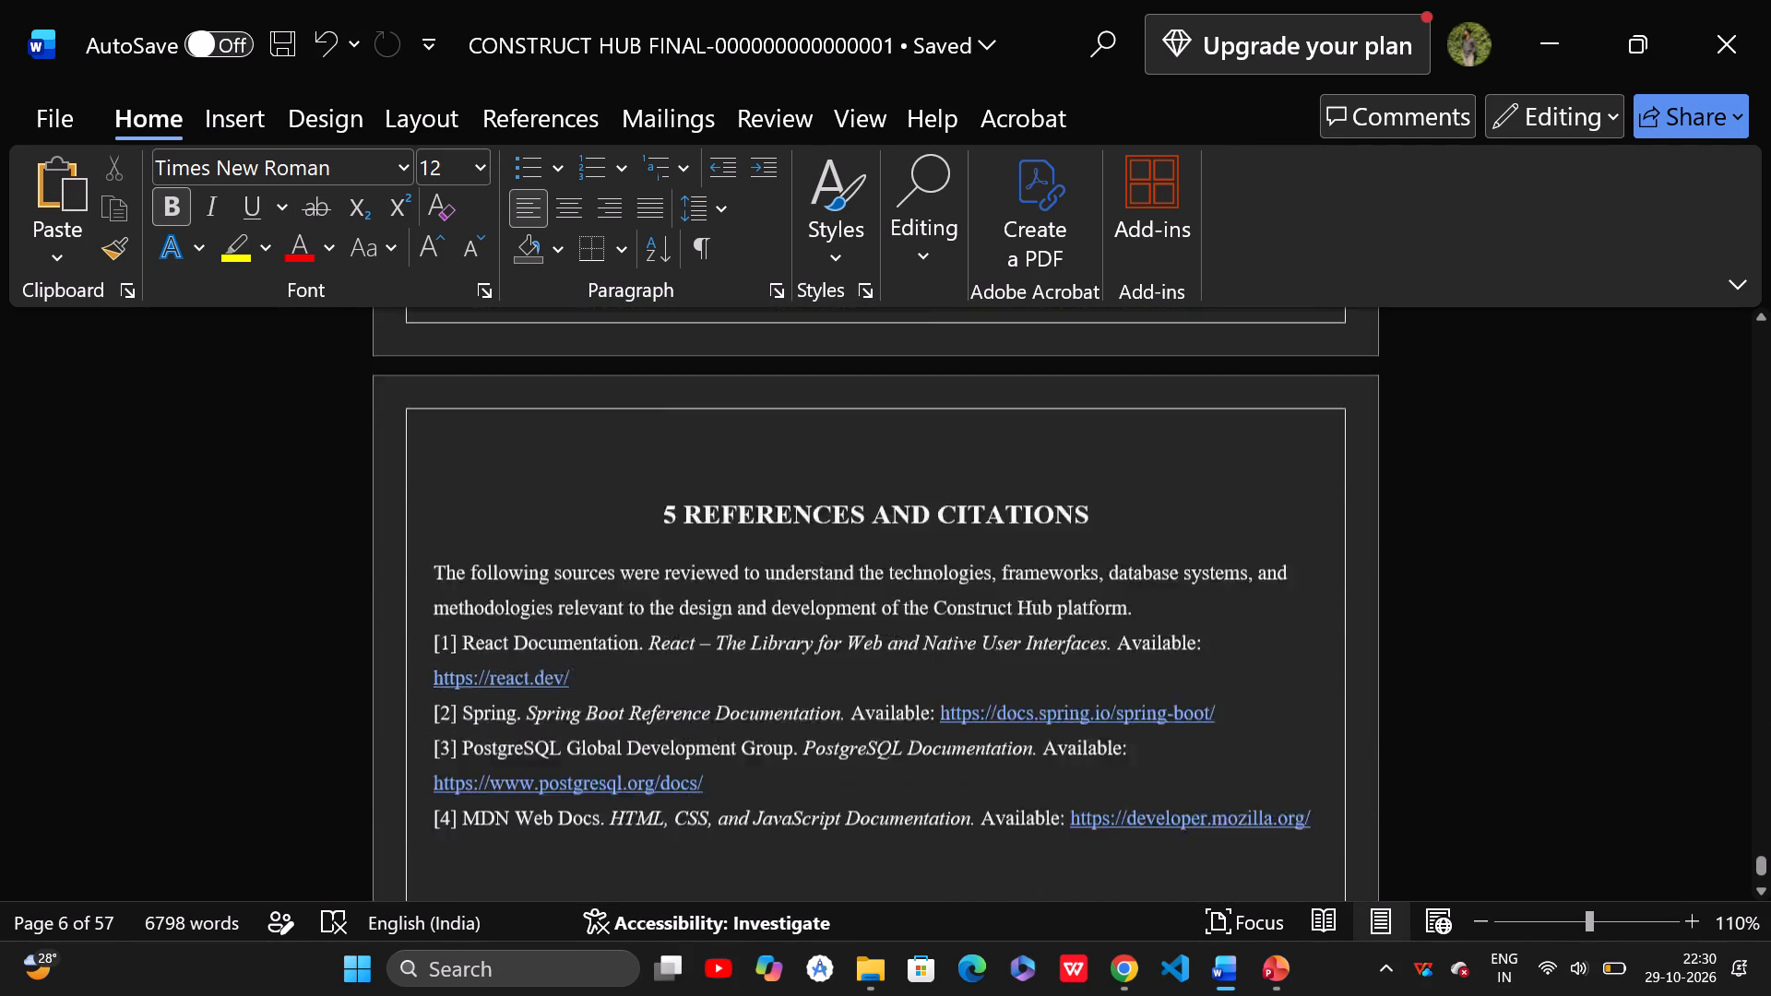
{"action": "scroll", "coordinate": [408, 311], "scroll_direction": "up", "scroll_amount": 1}
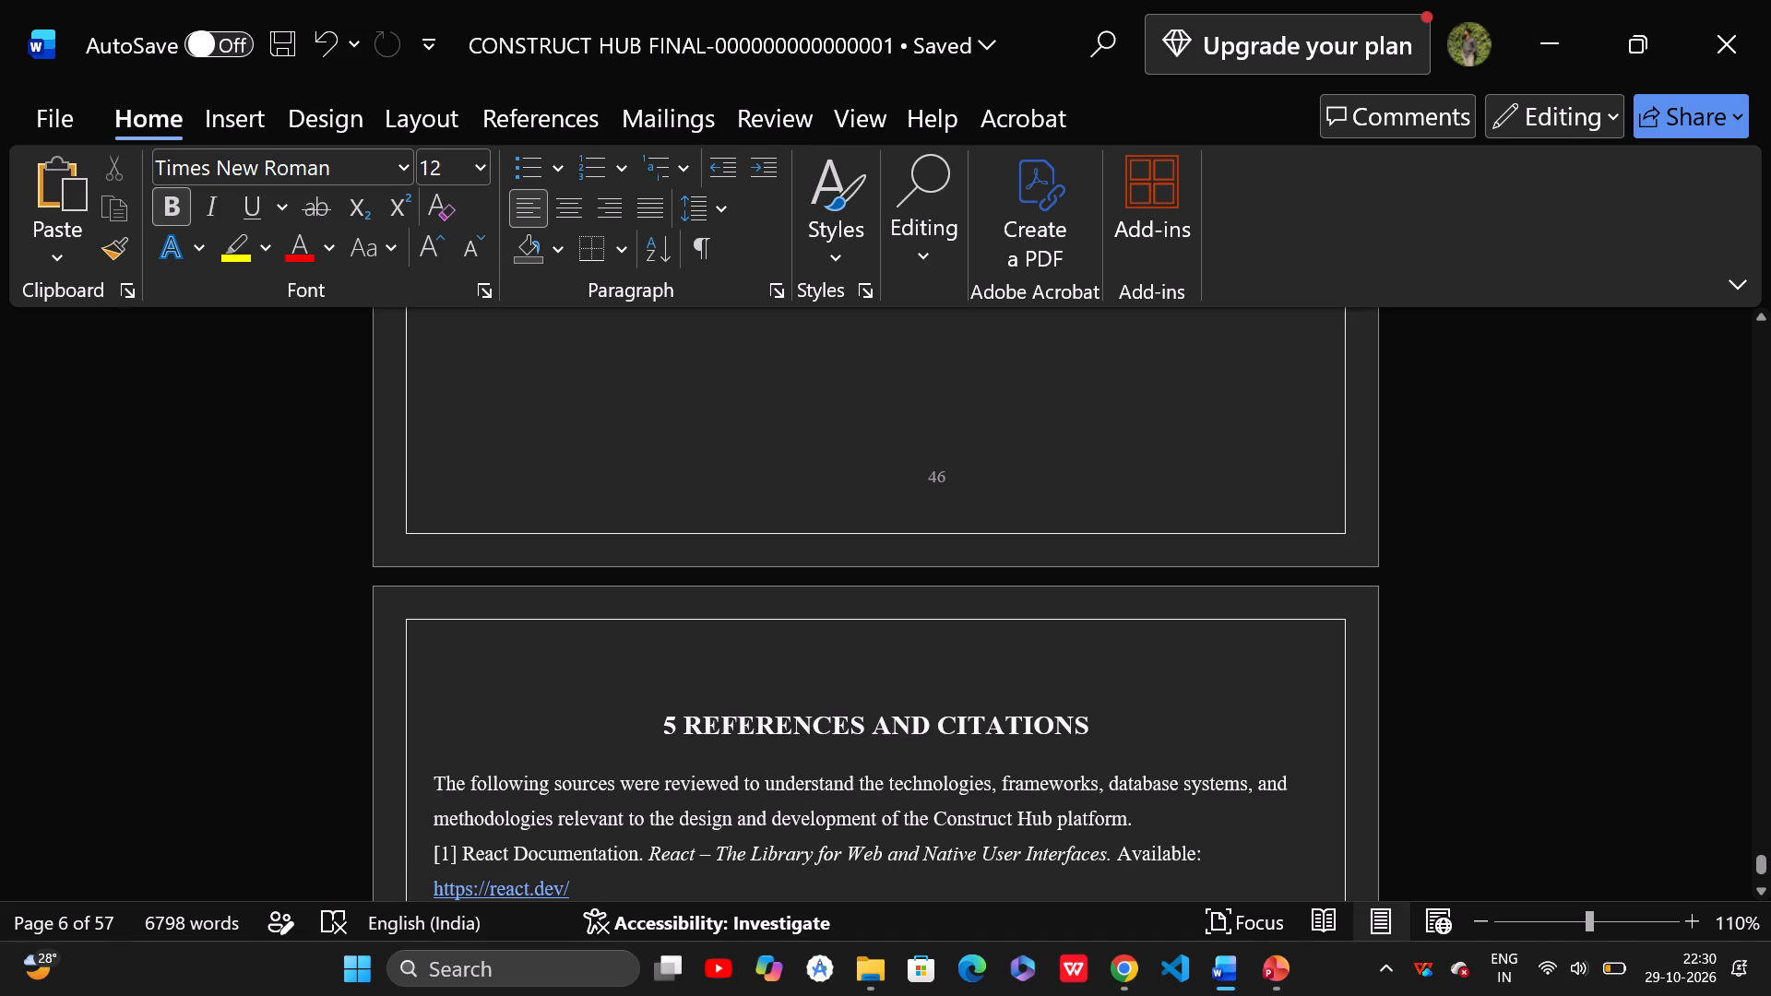
{"action": "left_click", "coordinate": [679, 727]}
Insert a period and a space before REFERENCES in the chapter 5 heading so it reads 5 . REFERENCES AND CITATIONS.
{"action": "key", "text": "Right"}
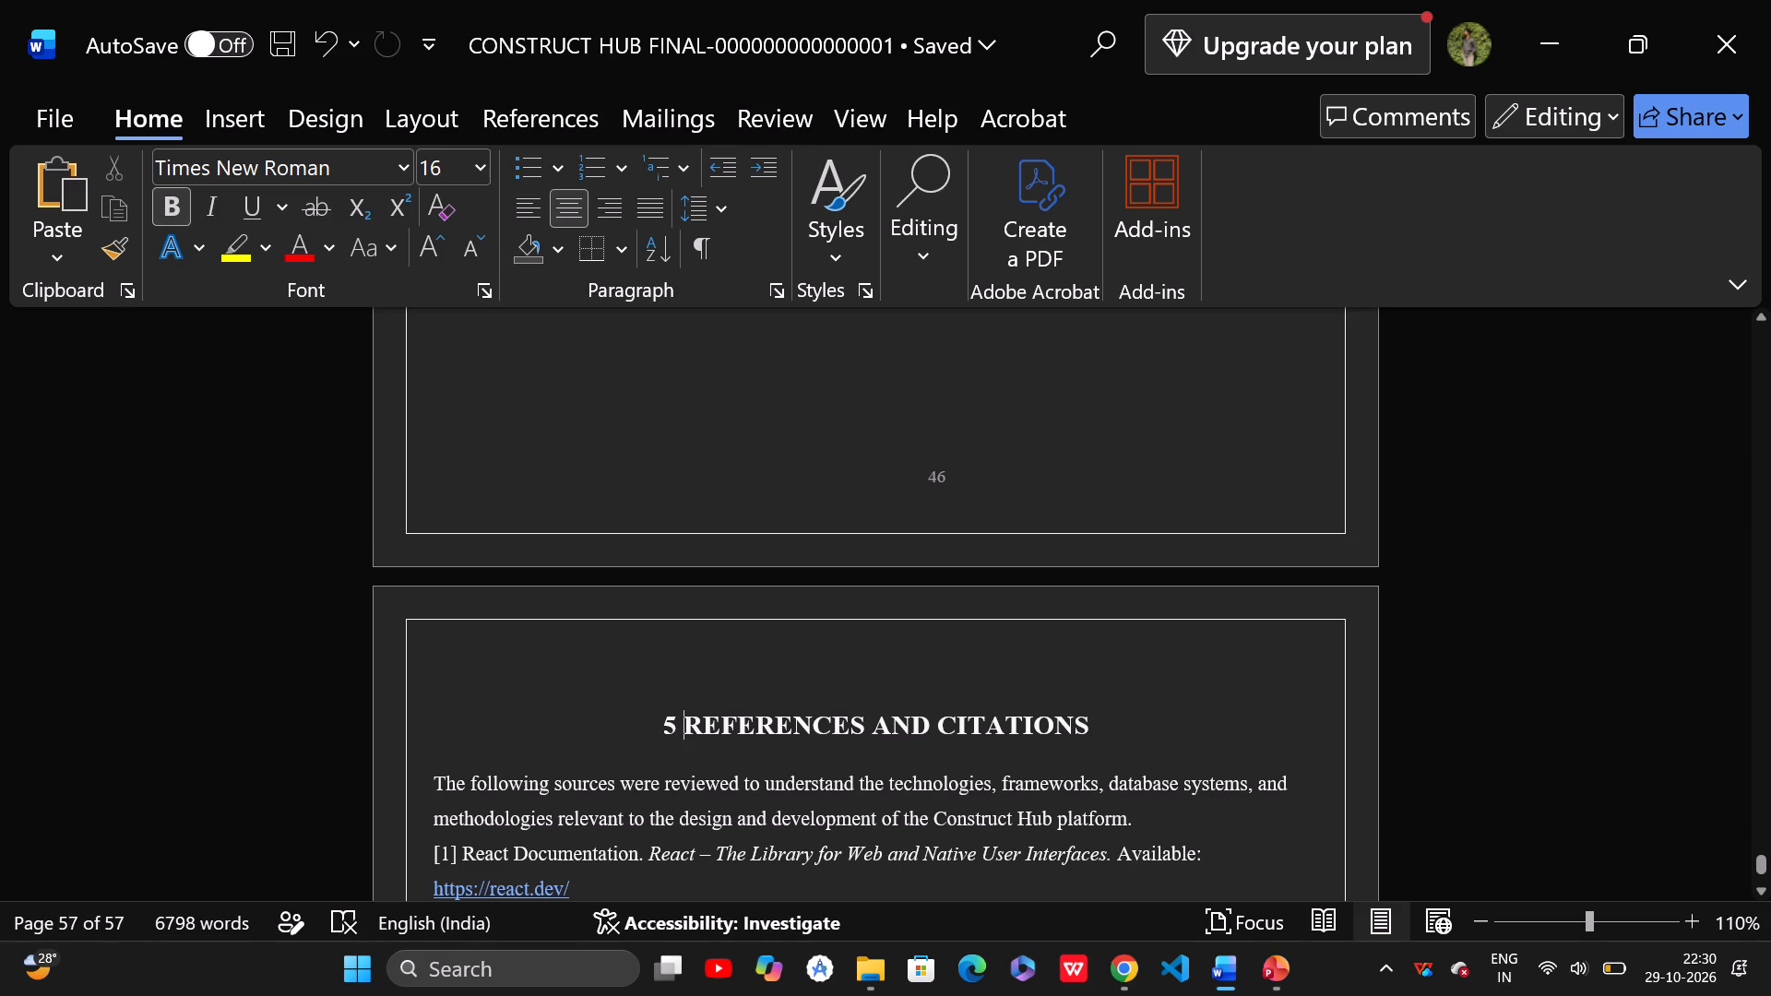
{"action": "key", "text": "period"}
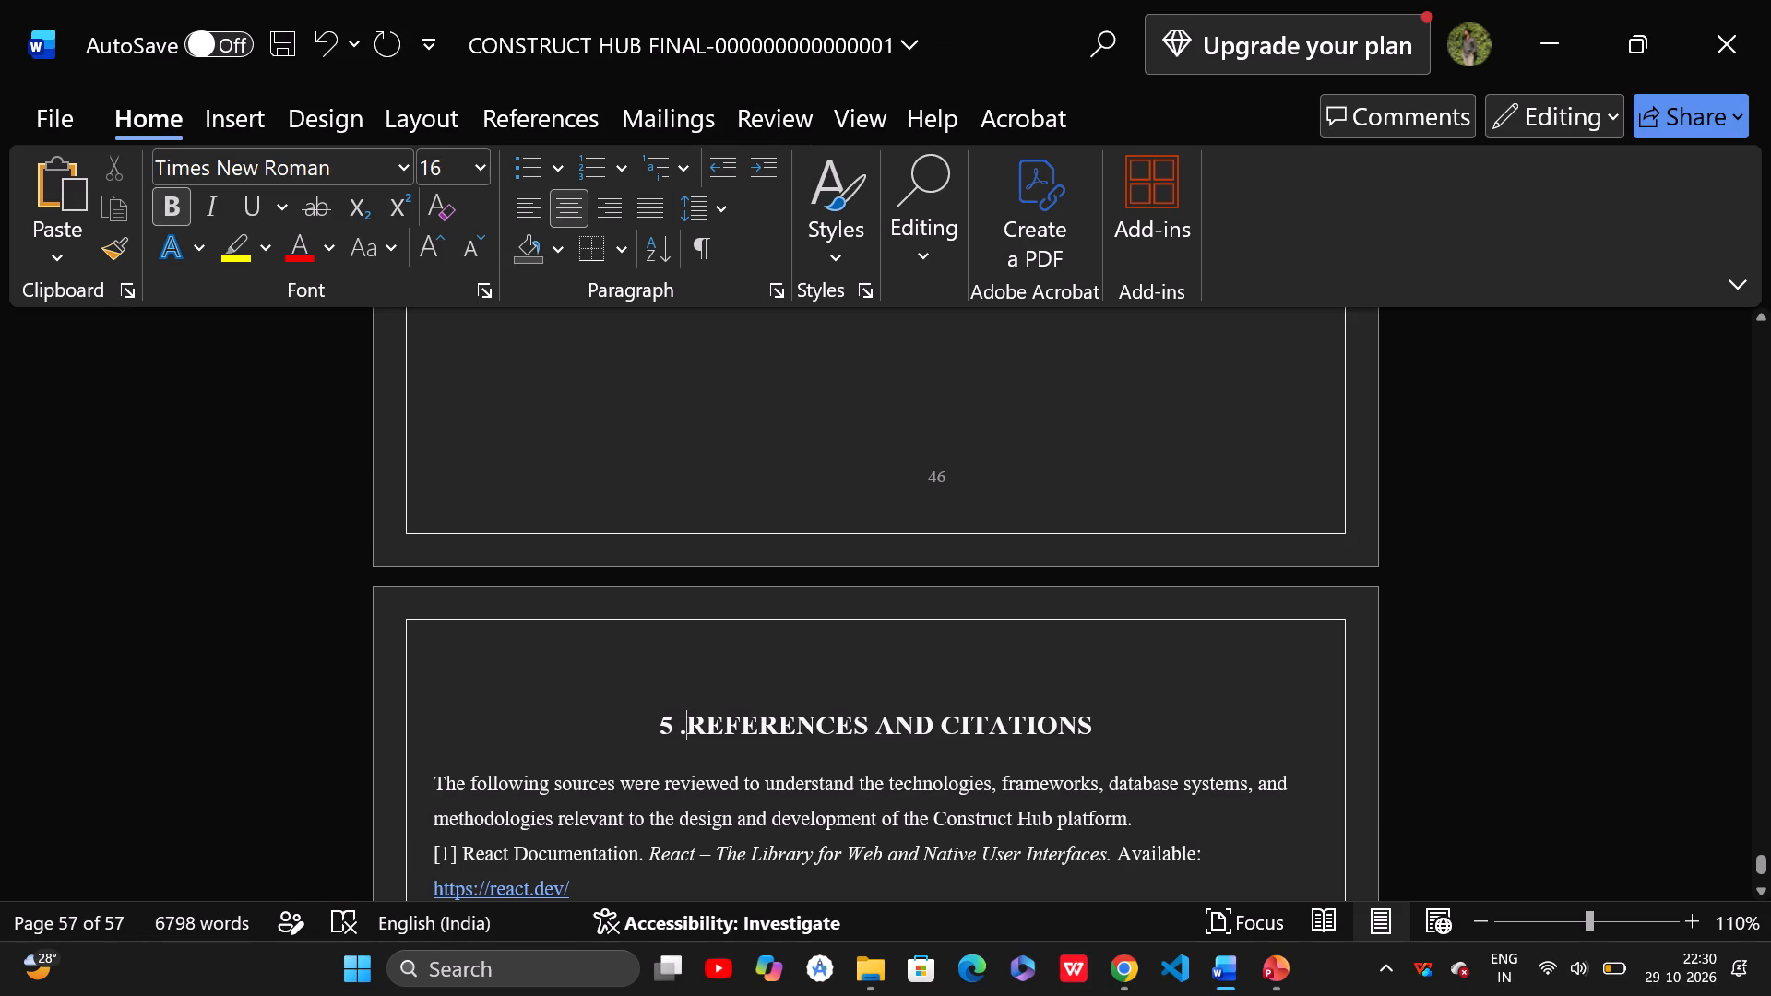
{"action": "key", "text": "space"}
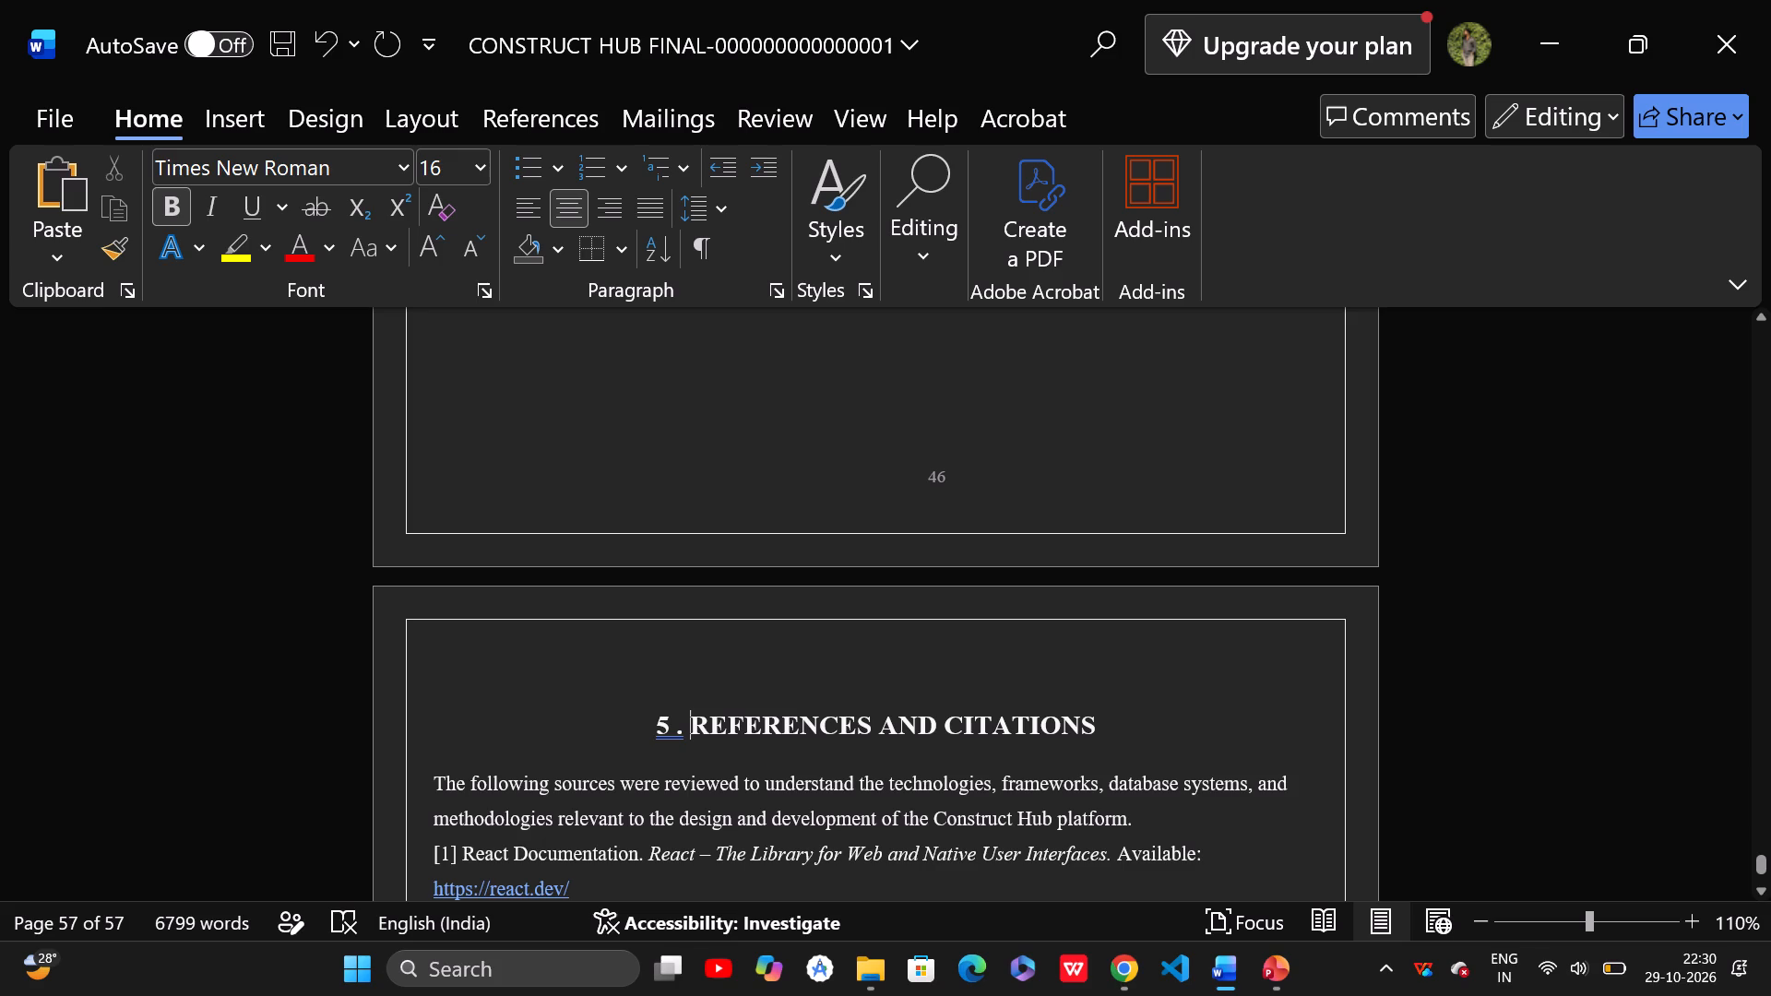
Look over the references page and the preceding diagram pages back to the activity diagram.
{"action": "scroll", "coordinate": [884, 655], "scroll_direction": "down", "scroll_amount": 3}
{"action": "scroll", "coordinate": [804, 619], "scroll_direction": "down", "scroll_amount": 4}
{"action": "scroll", "coordinate": [801, 620], "scroll_direction": "up", "scroll_amount": 4}
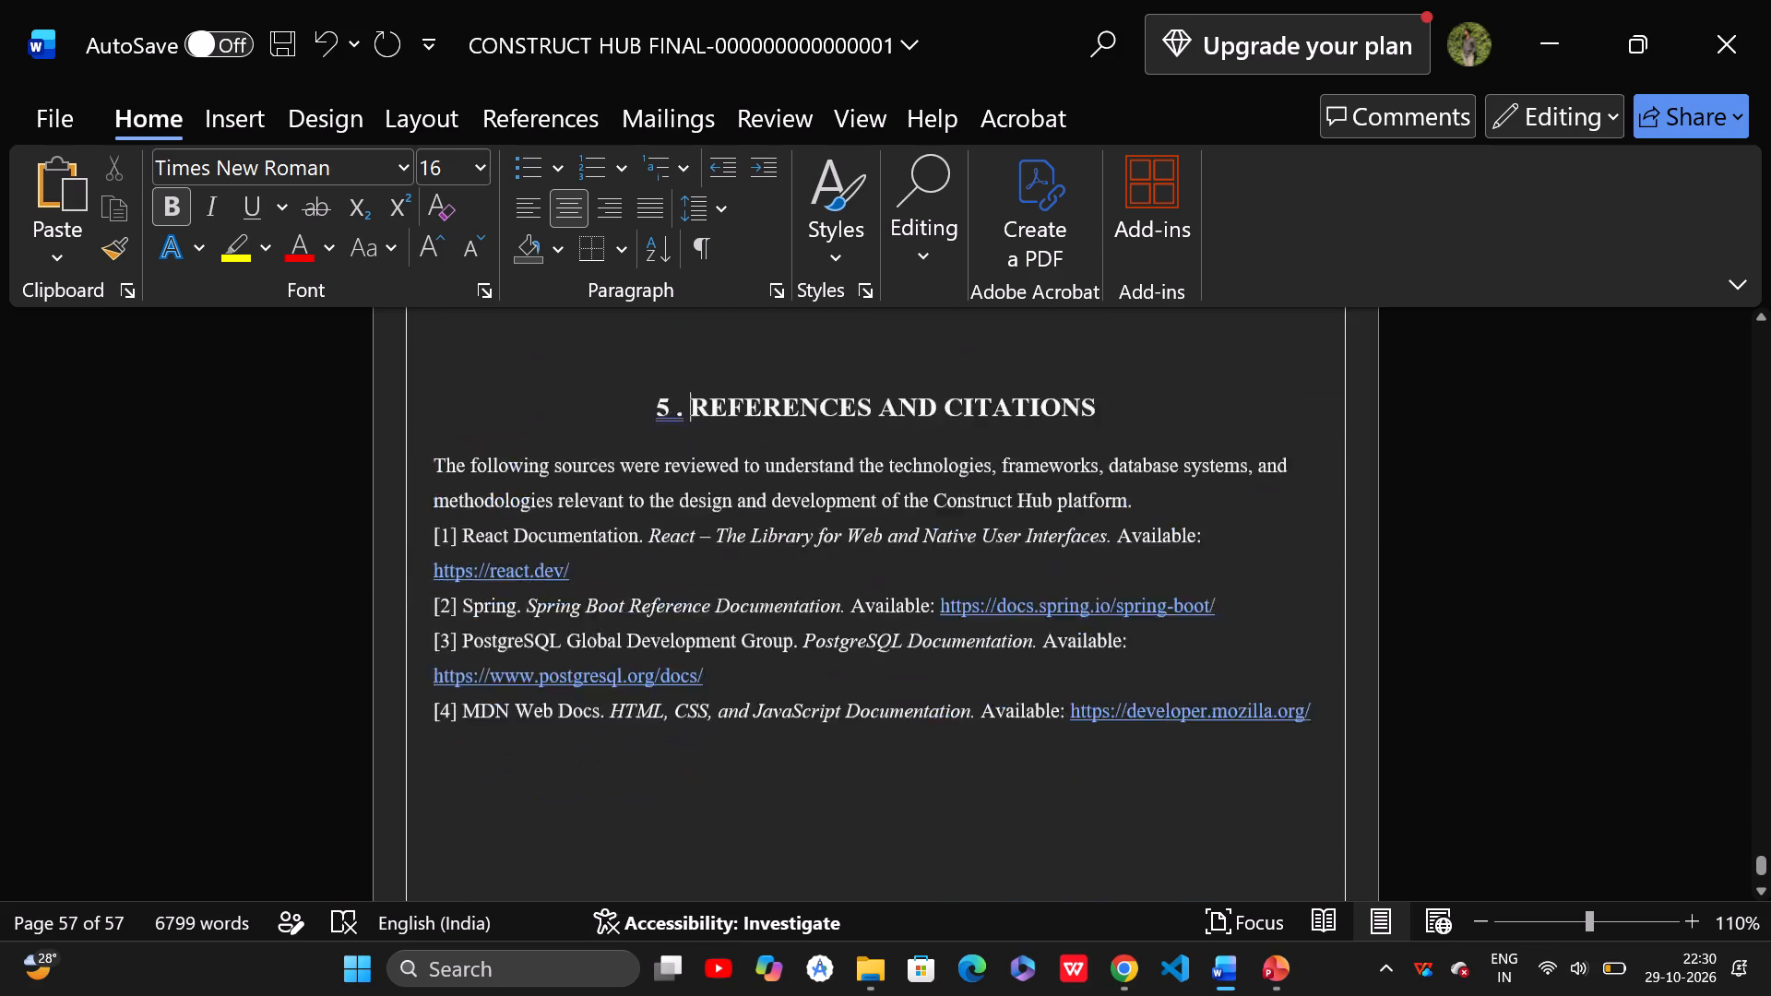
{"action": "scroll", "coordinate": [801, 620], "scroll_direction": "up", "scroll_amount": 17}
{"action": "scroll", "coordinate": [758, 694], "scroll_direction": "up", "scroll_amount": 11}
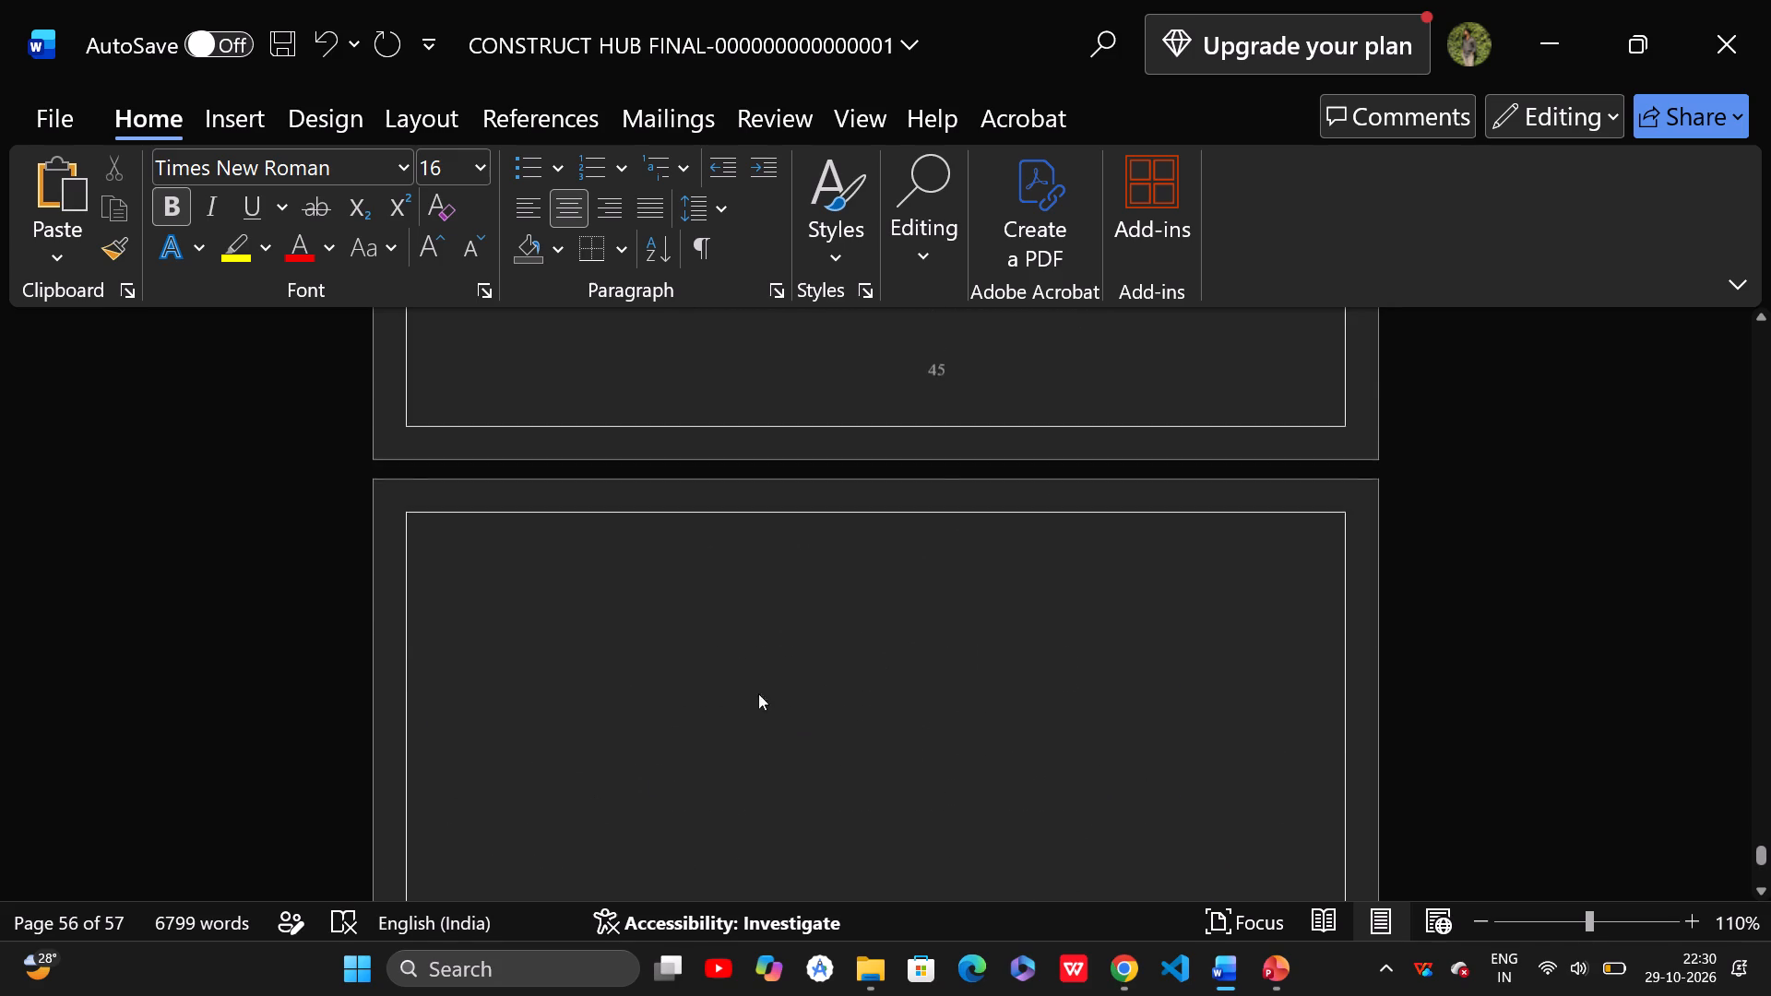
{"action": "scroll", "coordinate": [758, 694], "scroll_direction": "up", "scroll_amount": 20}
{"action": "scroll", "coordinate": [758, 694], "scroll_direction": "up", "scroll_amount": 20}
{"action": "scroll", "coordinate": [758, 694], "scroll_direction": "up", "scroll_amount": 5}
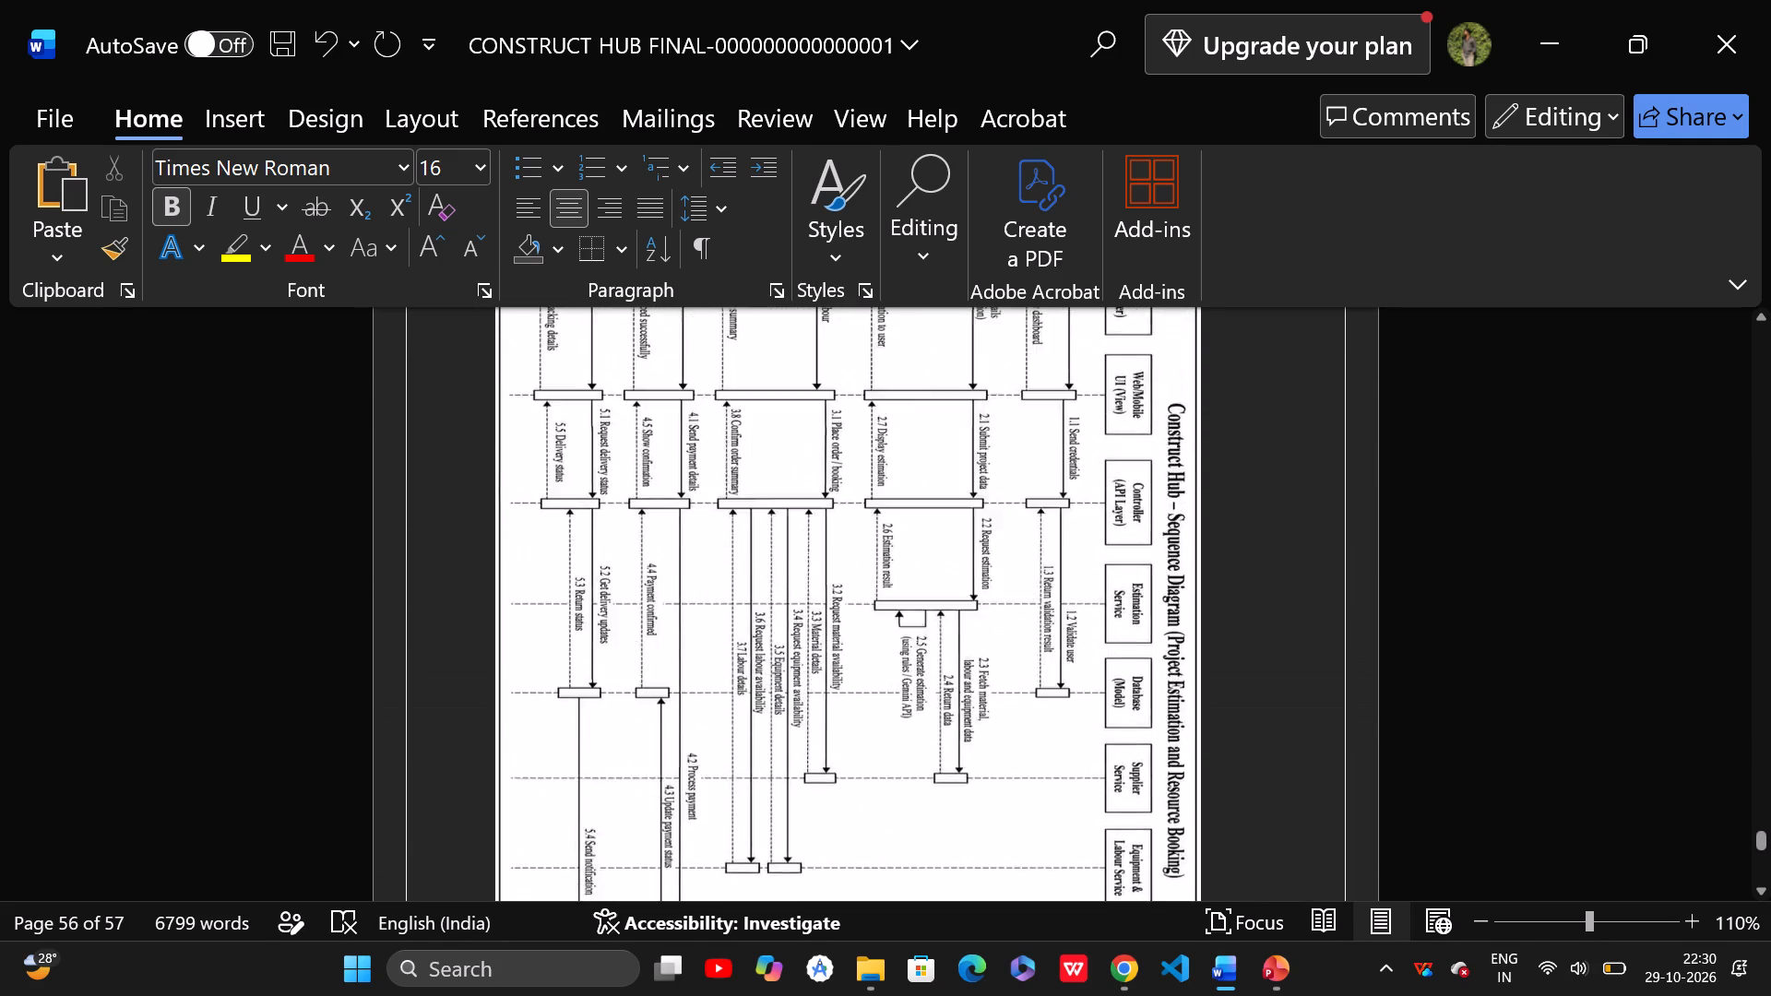
{"action": "scroll", "coordinate": [758, 694], "scroll_direction": "up", "scroll_amount": 20}
{"action": "scroll", "coordinate": [758, 694], "scroll_direction": "up", "scroll_amount": 13}
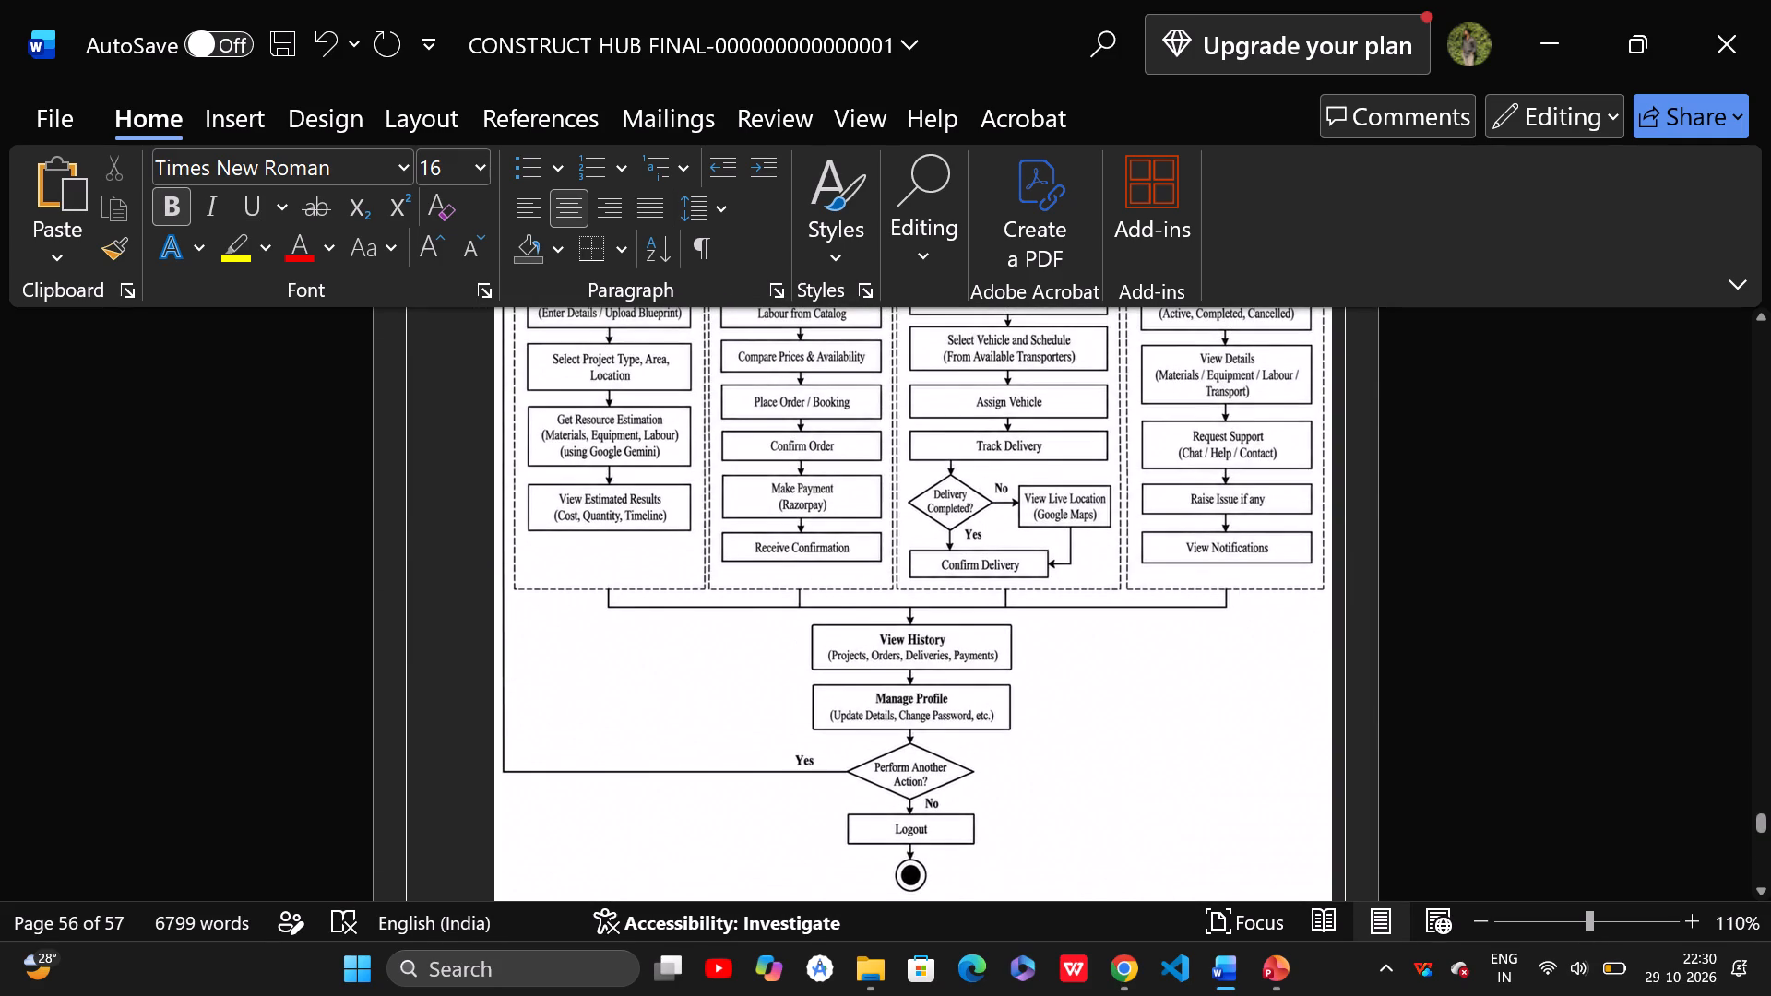
Save the CONSTRUCT HUB FINAL report under its existing name.
{"action": "key", "text": "ctrl+s"}
{"action": "left_click", "coordinate": [31, 135]}
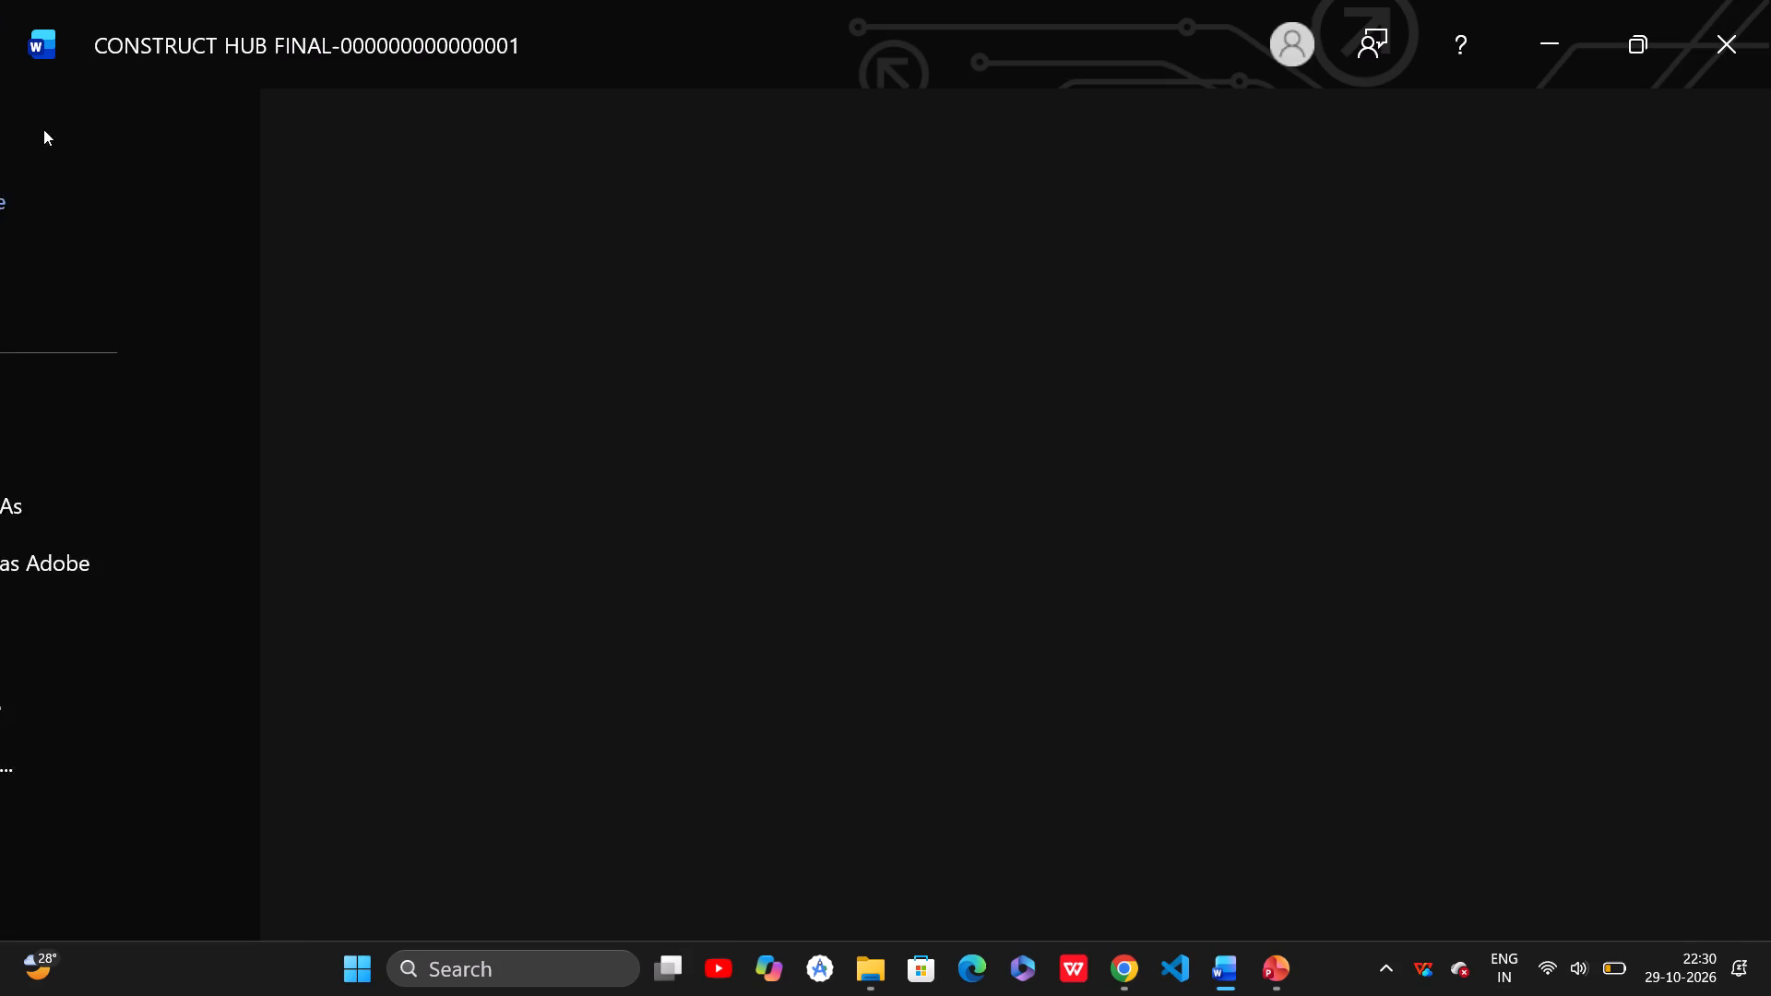
{"action": "left_click", "coordinate": [151, 447]}
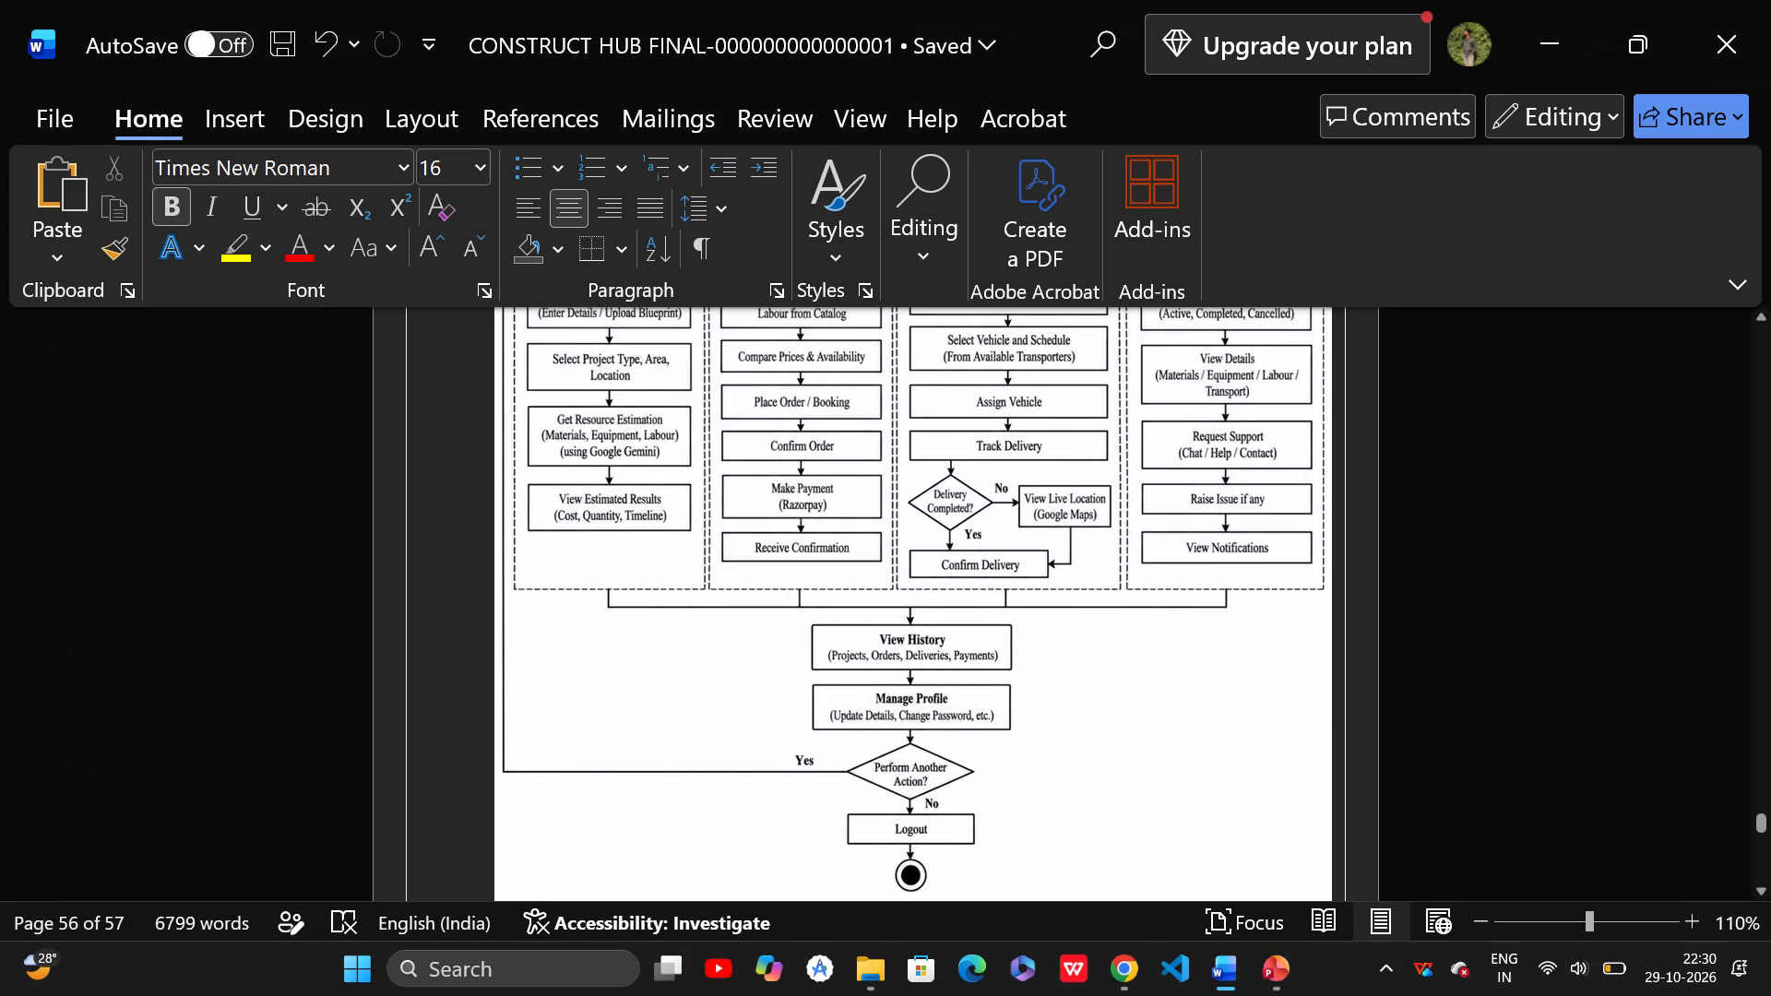
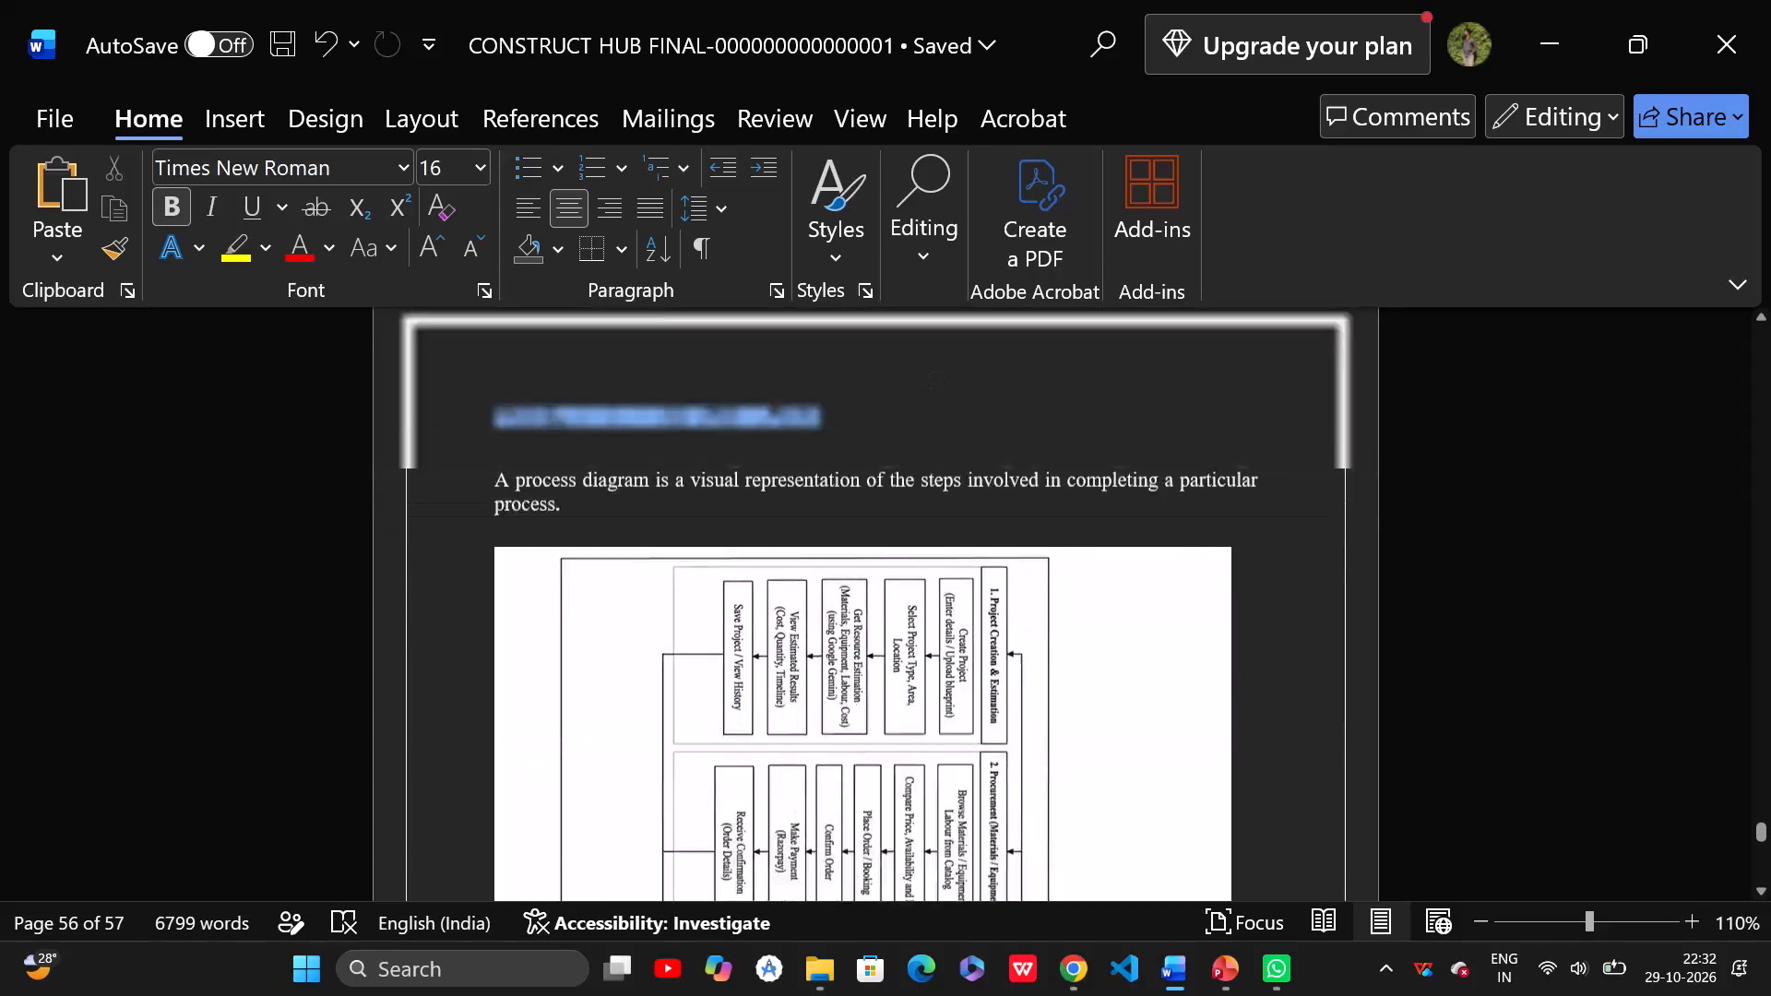
Review the whole report again between the cover page and the last page, including the contents entries, chapter headings, tables and page numbers.
{"action": "scroll", "coordinate": [1055, 703], "scroll_direction": "up", "scroll_amount": 4}
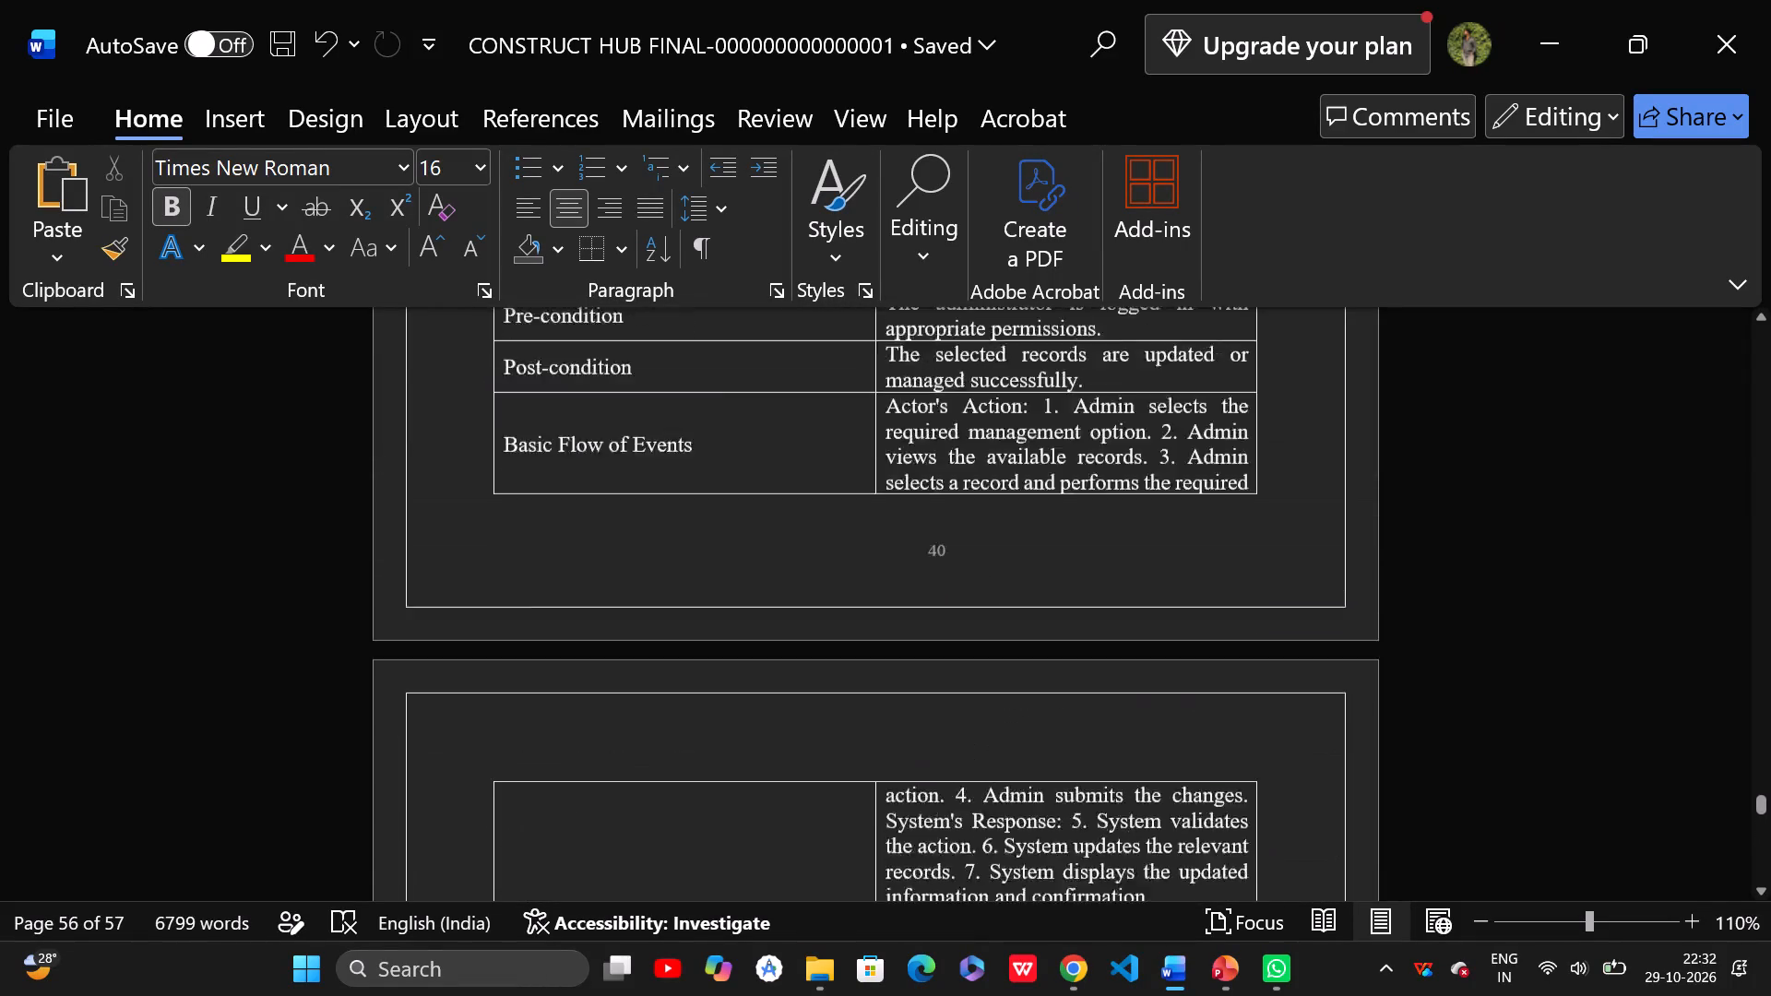
{"action": "scroll", "coordinate": [1055, 703], "scroll_direction": "up", "scroll_amount": 12}
{"action": "scroll", "coordinate": [1055, 703], "scroll_direction": "up", "scroll_amount": 15}
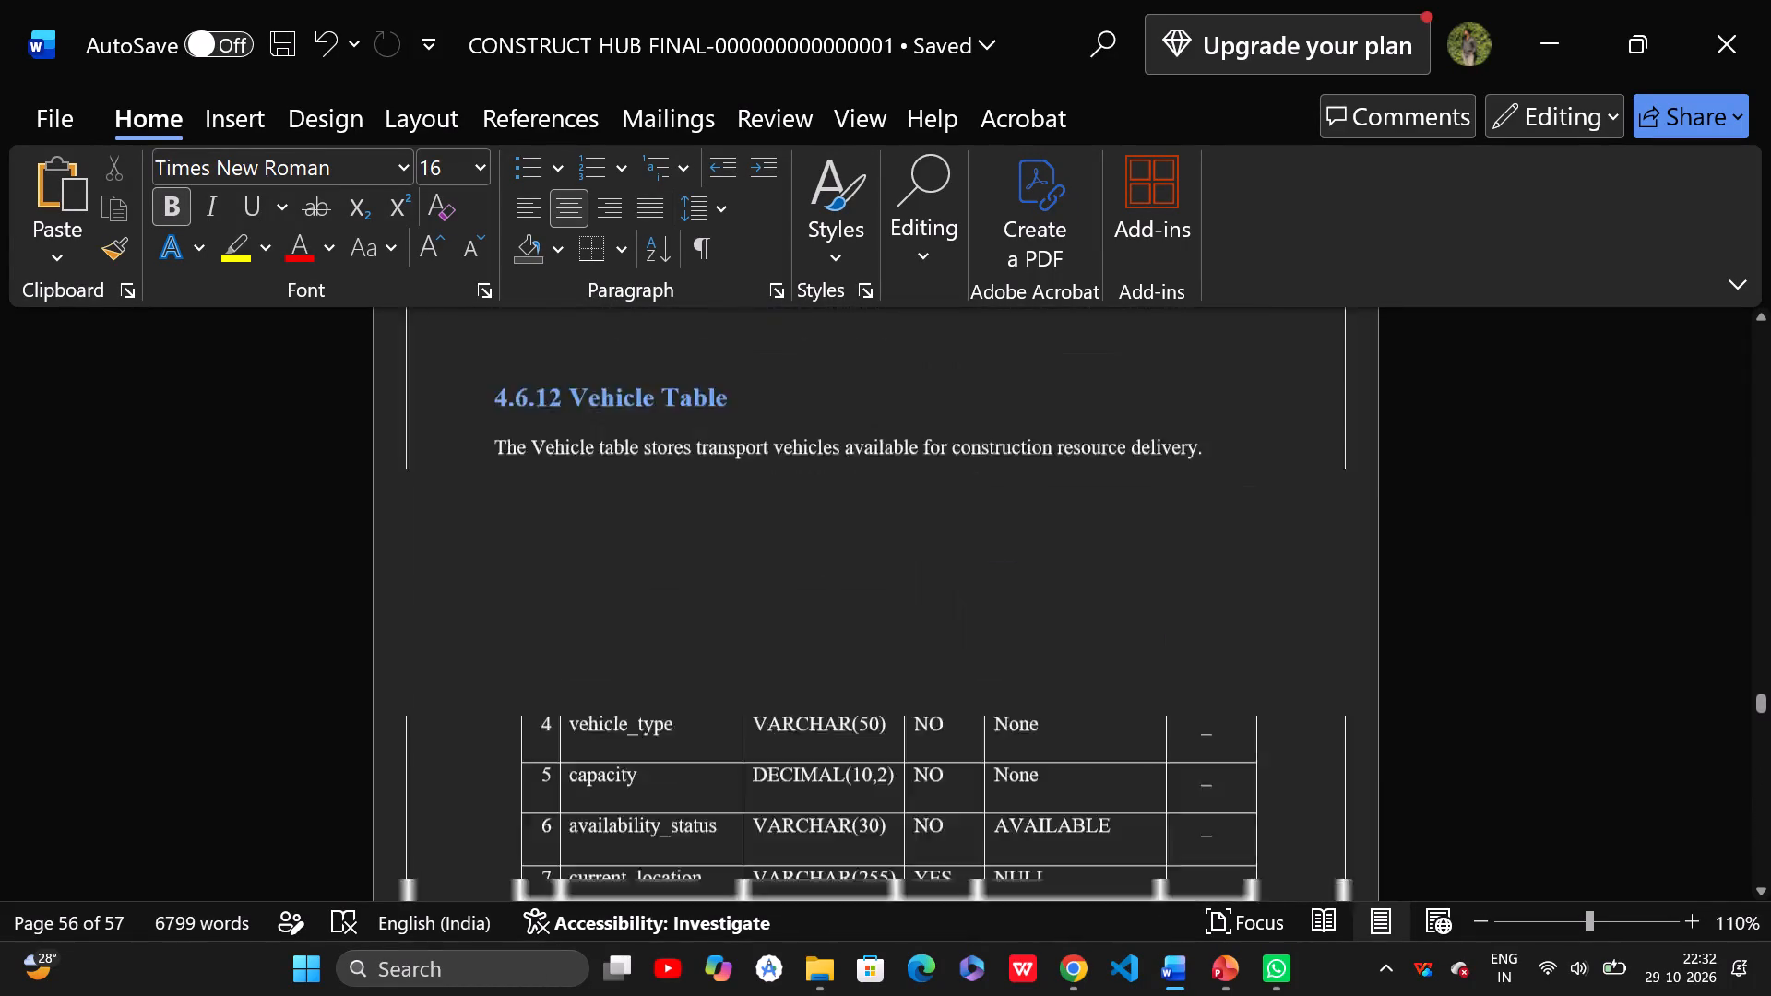
{"action": "scroll", "coordinate": [1055, 703], "scroll_direction": "up", "scroll_amount": 18}
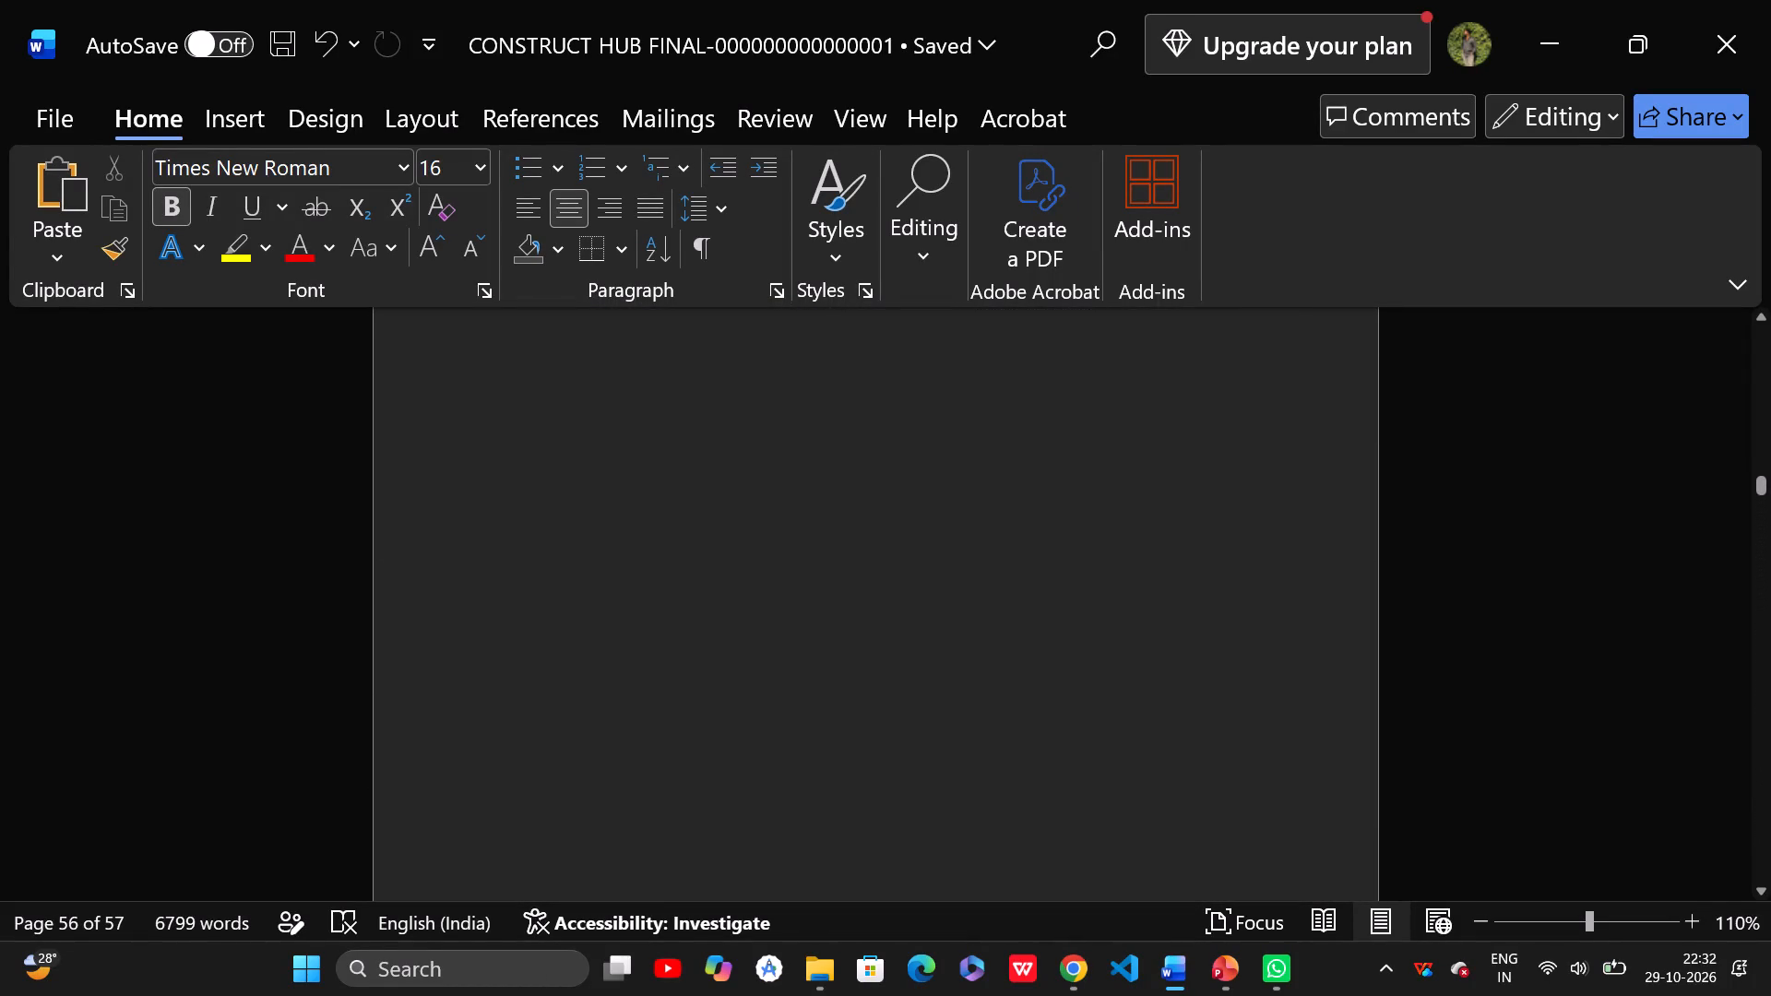
{"action": "scroll", "coordinate": [1055, 703], "scroll_direction": "down", "scroll_amount": 5}
{"action": "scroll", "coordinate": [1055, 703], "scroll_direction": "up", "scroll_amount": 9}
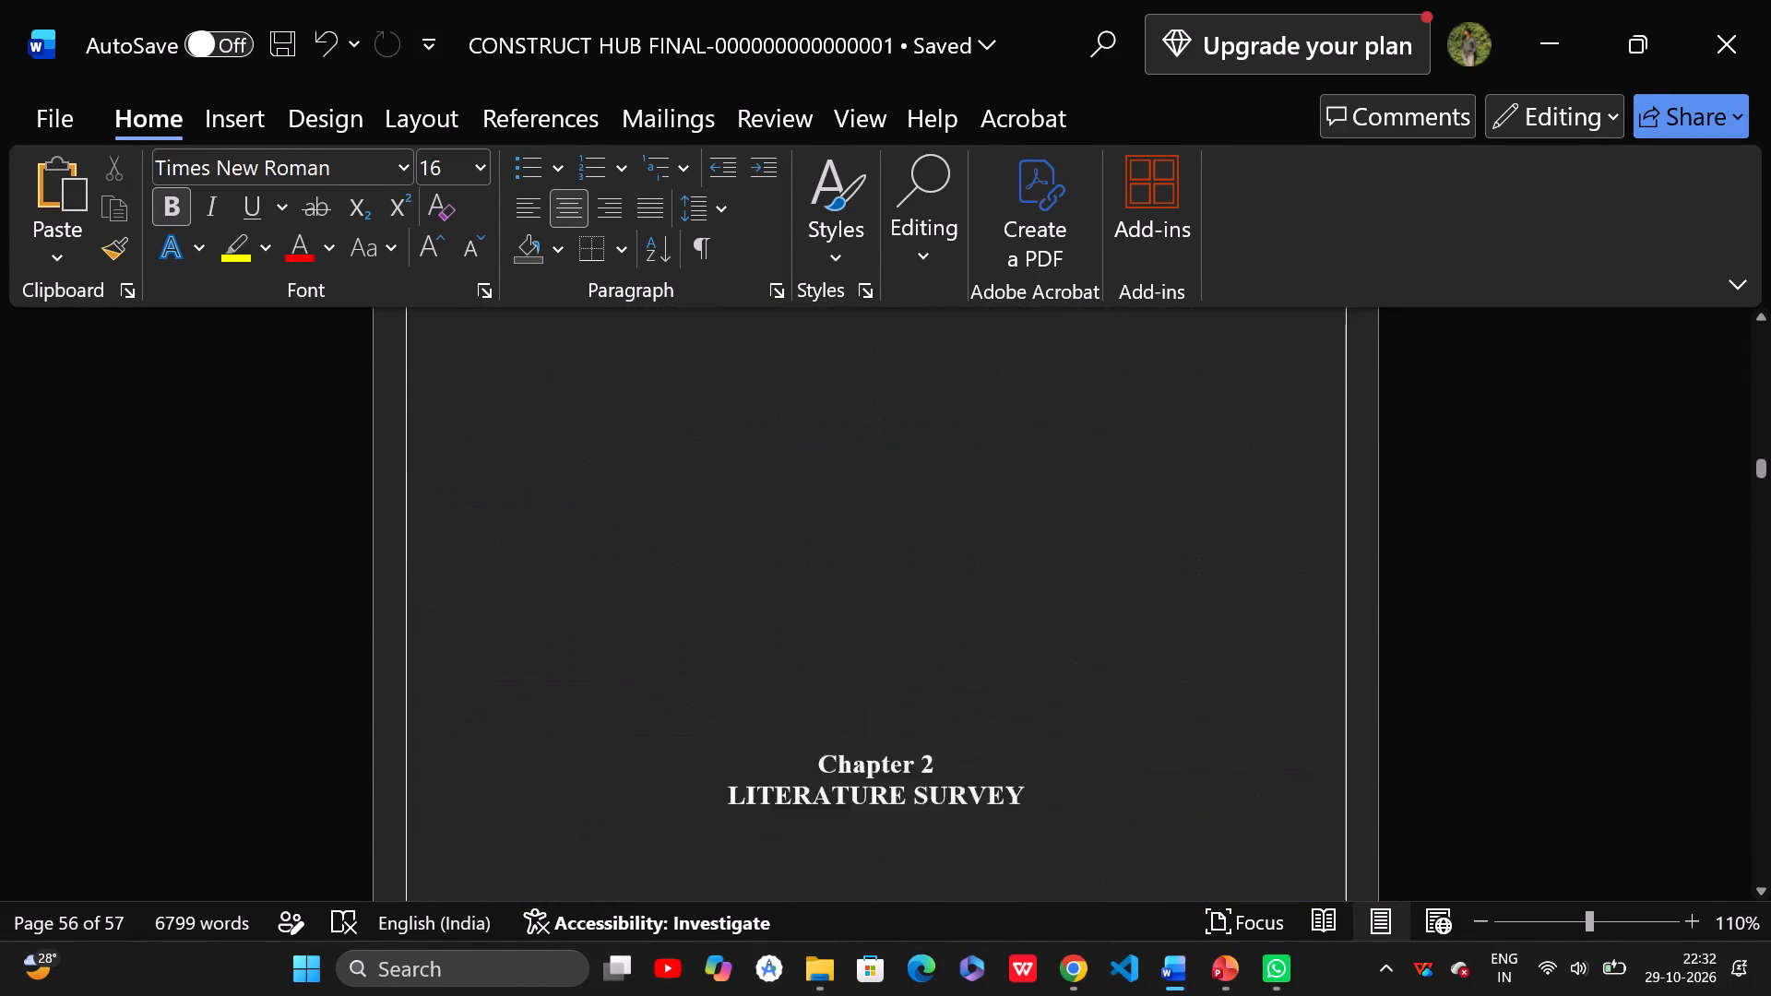
{"action": "scroll", "coordinate": [1055, 703], "scroll_direction": "up", "scroll_amount": 18}
{"action": "scroll", "coordinate": [1055, 703], "scroll_direction": "up", "scroll_amount": 7}
{"action": "scroll", "coordinate": [1055, 703], "scroll_direction": "down", "scroll_amount": 5}
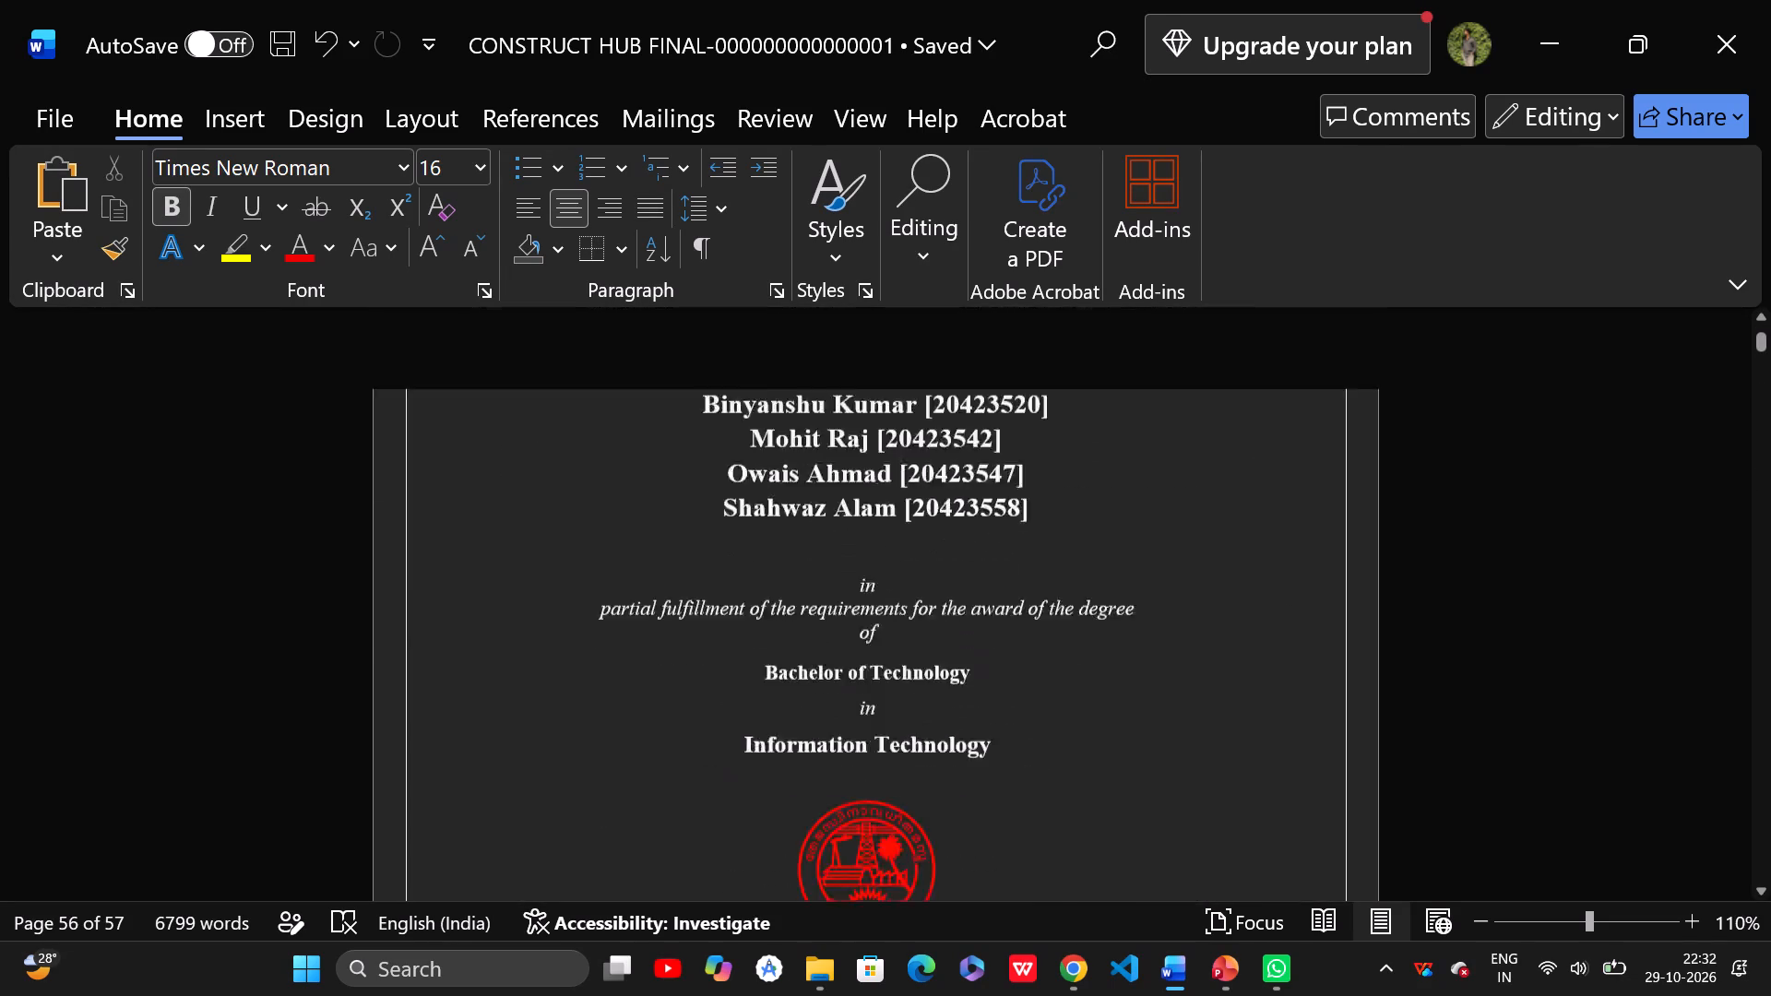
{"action": "scroll", "coordinate": [1055, 703], "scroll_direction": "down", "scroll_amount": 17}
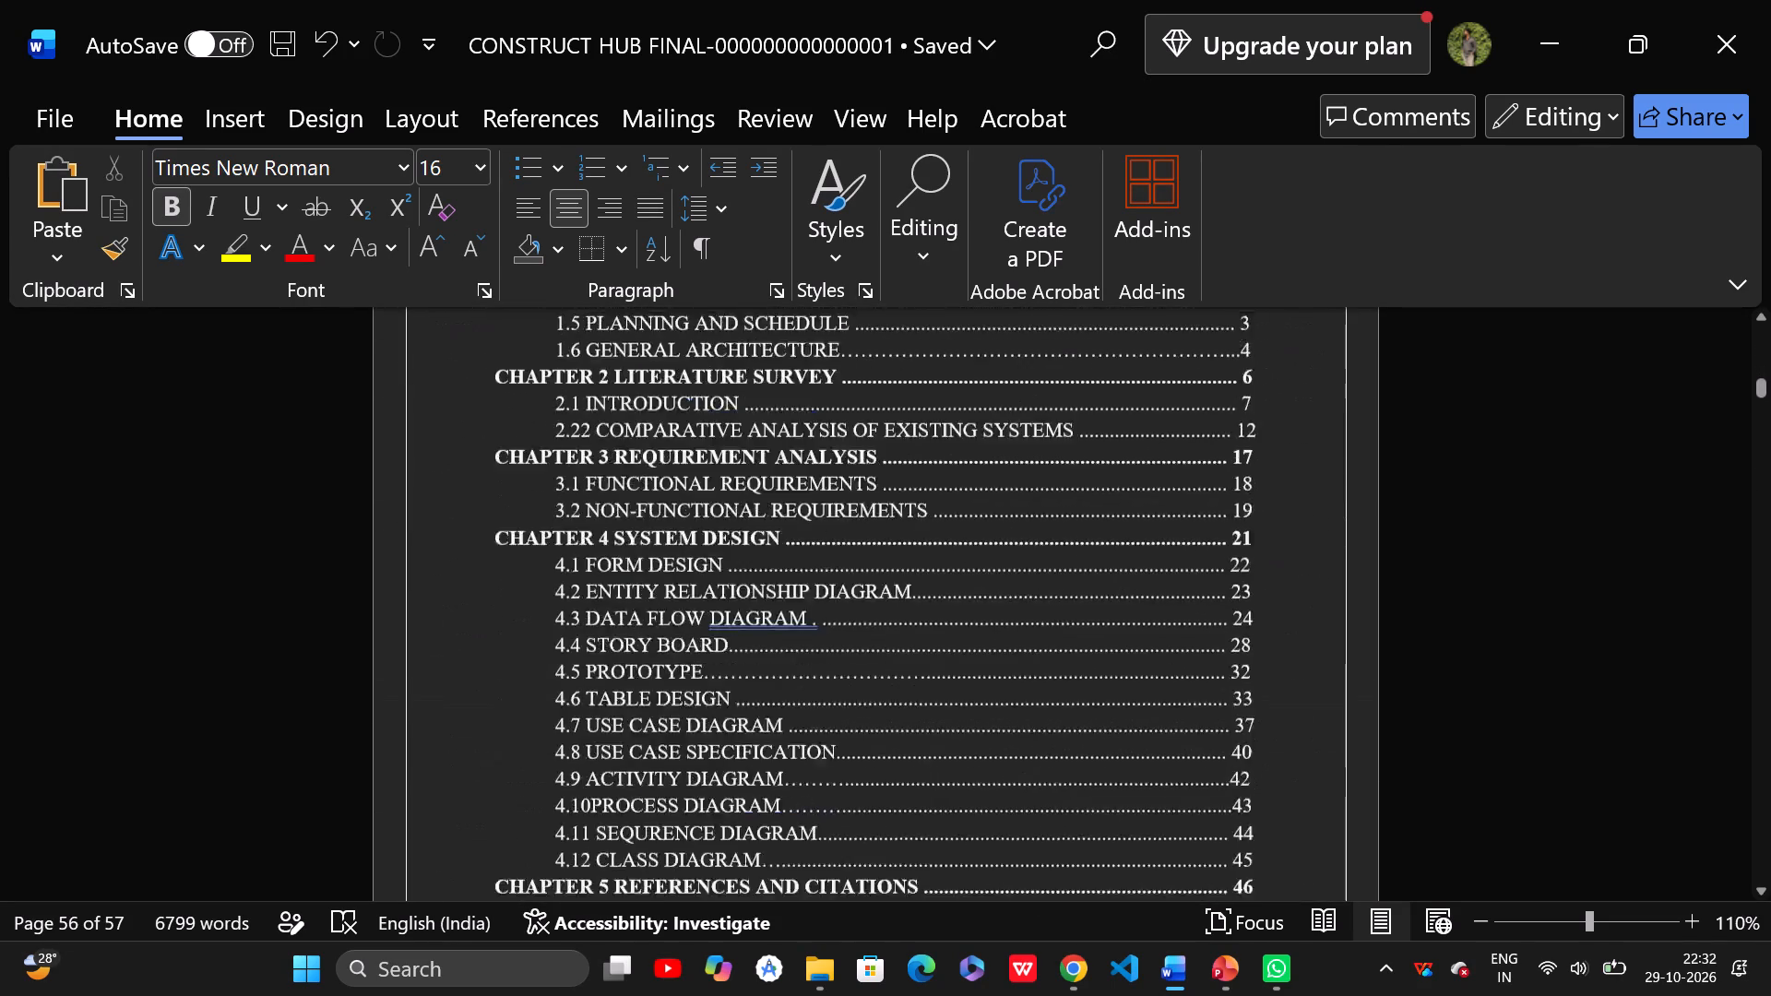
{"action": "scroll", "coordinate": [1055, 703], "scroll_direction": "down", "scroll_amount": 18}
{"action": "scroll", "coordinate": [1055, 703], "scroll_direction": "down", "scroll_amount": 7}
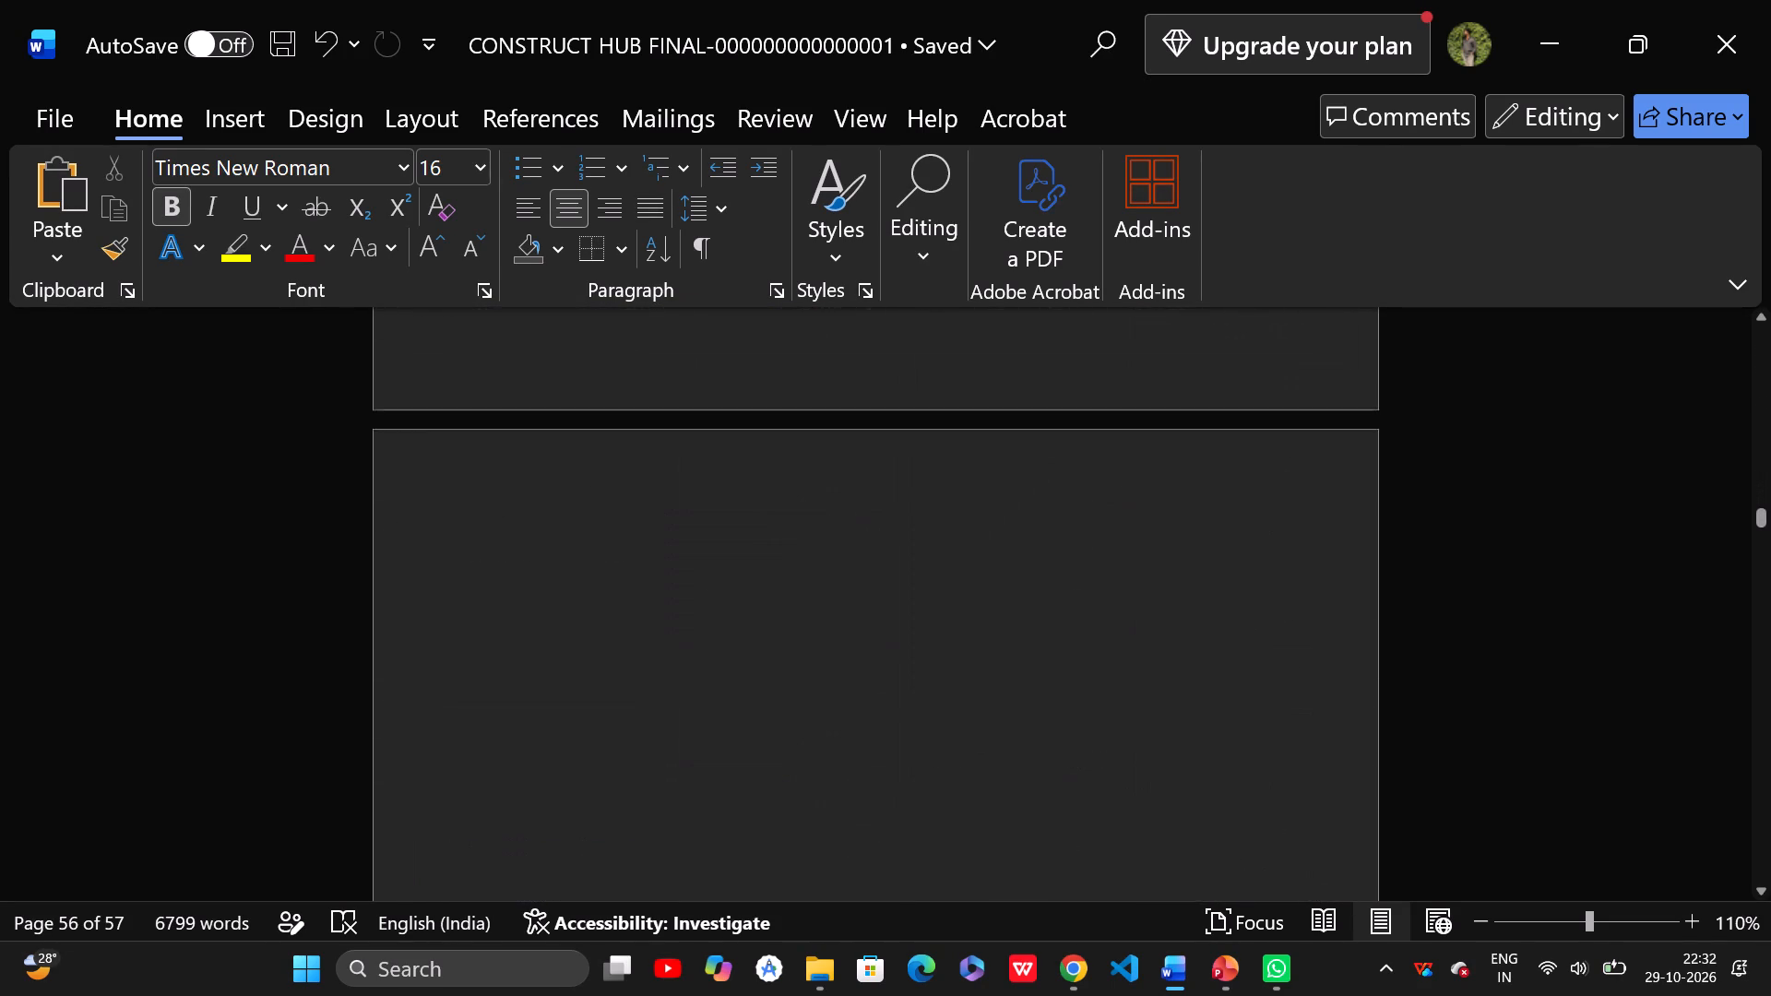
{"action": "scroll", "coordinate": [1055, 703], "scroll_direction": "down", "scroll_amount": 7}
{"action": "scroll", "coordinate": [1055, 703], "scroll_direction": "down", "scroll_amount": 20}
{"action": "scroll", "coordinate": [1055, 703], "scroll_direction": "down", "scroll_amount": 20}
{"action": "scroll", "coordinate": [1055, 703], "scroll_direction": "down", "scroll_amount": 20}
{"action": "scroll", "coordinate": [1055, 703], "scroll_direction": "down", "scroll_amount": 5}
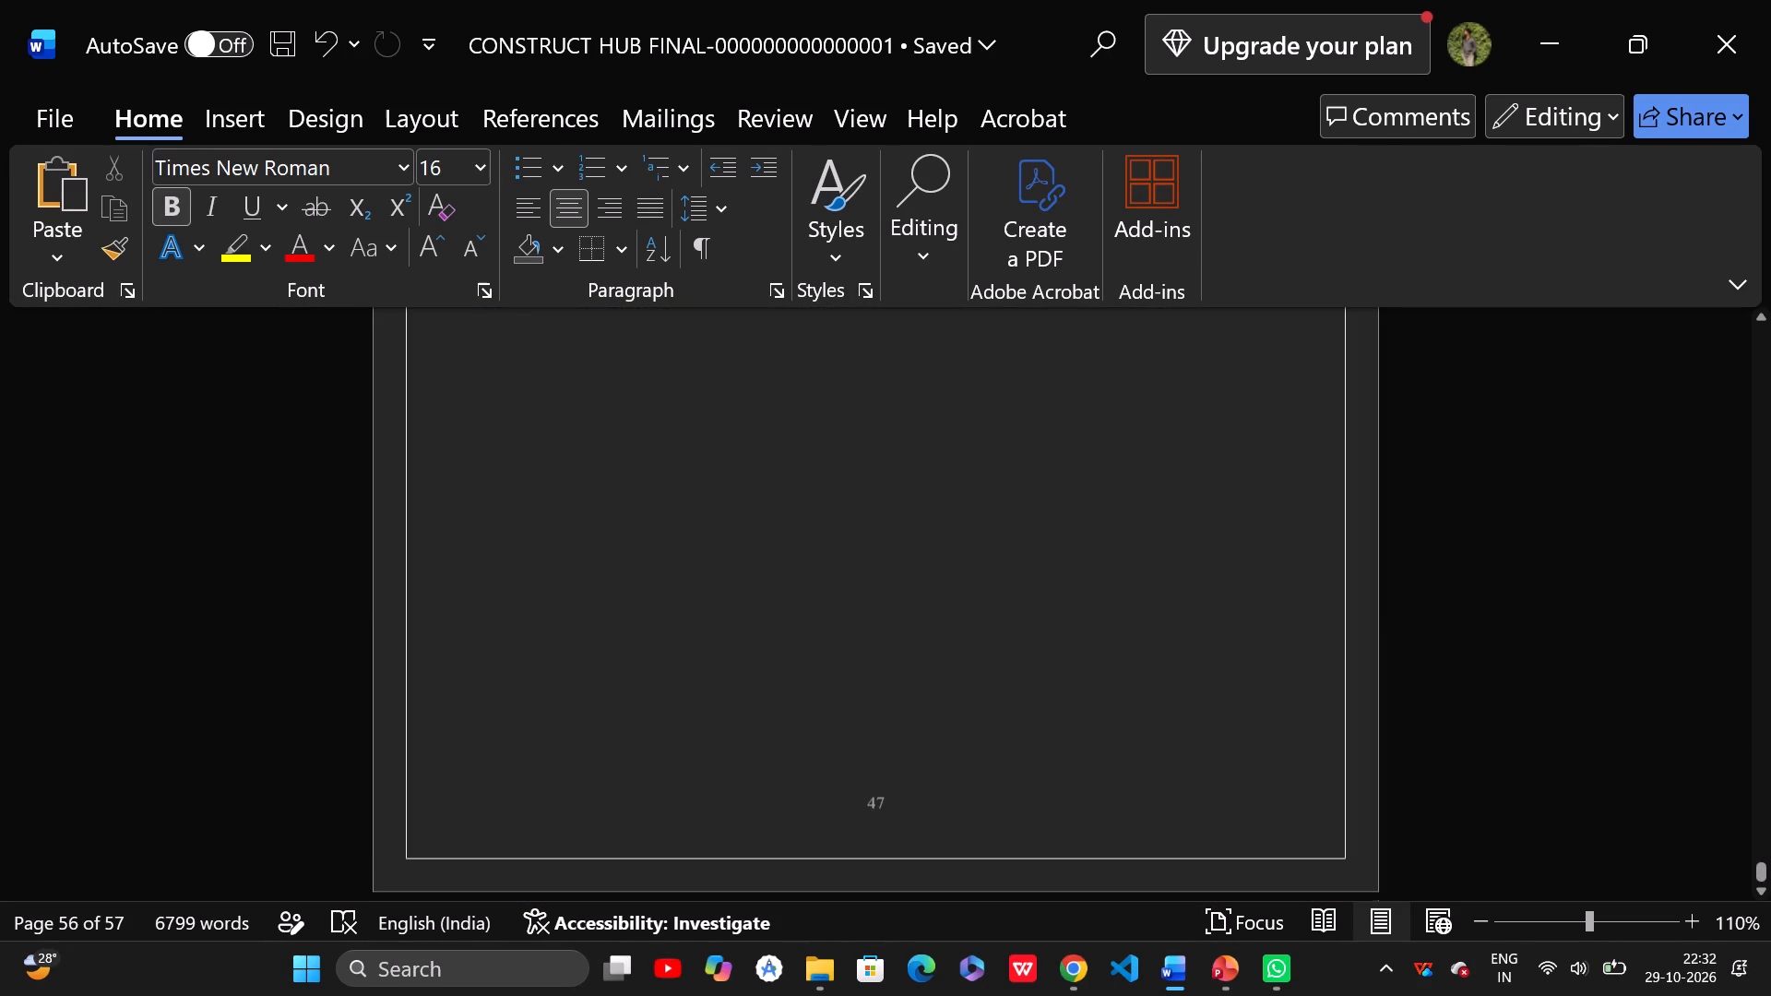
{"action": "scroll", "coordinate": [1055, 703], "scroll_direction": "down", "scroll_amount": 2}
{"action": "scroll", "coordinate": [1055, 703], "scroll_direction": "up", "scroll_amount": 6}
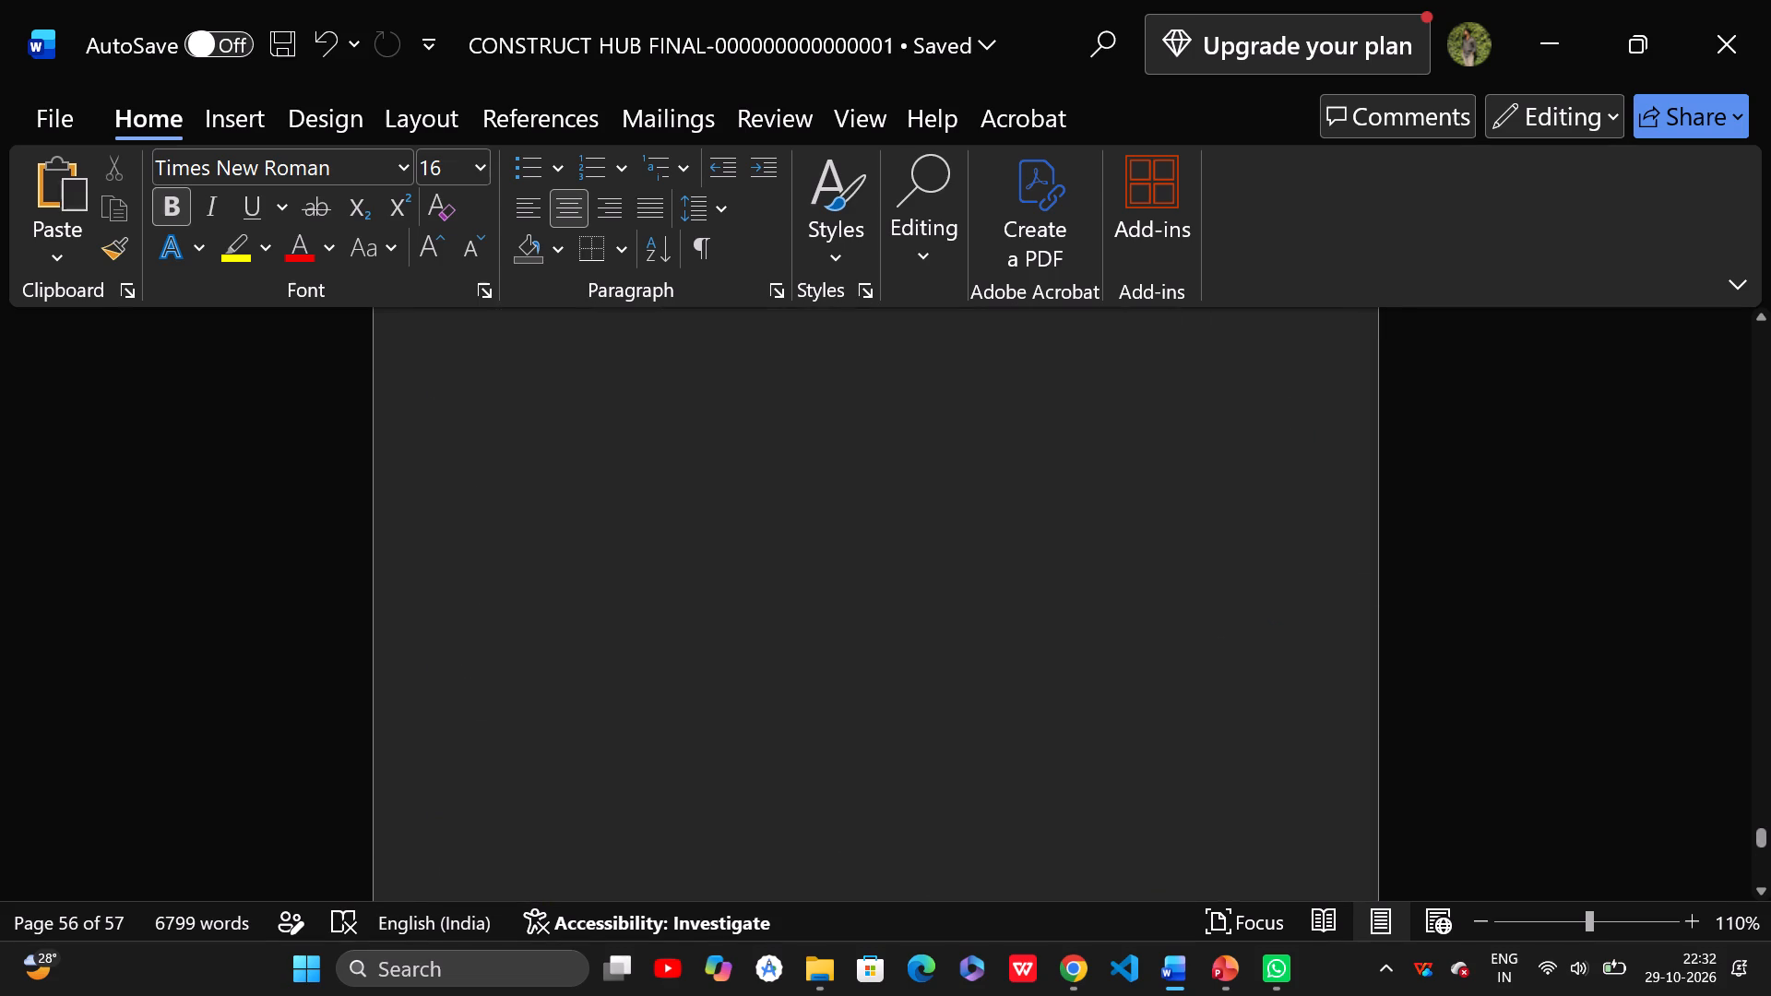
{"action": "scroll", "coordinate": [1055, 703], "scroll_direction": "up", "scroll_amount": 5}
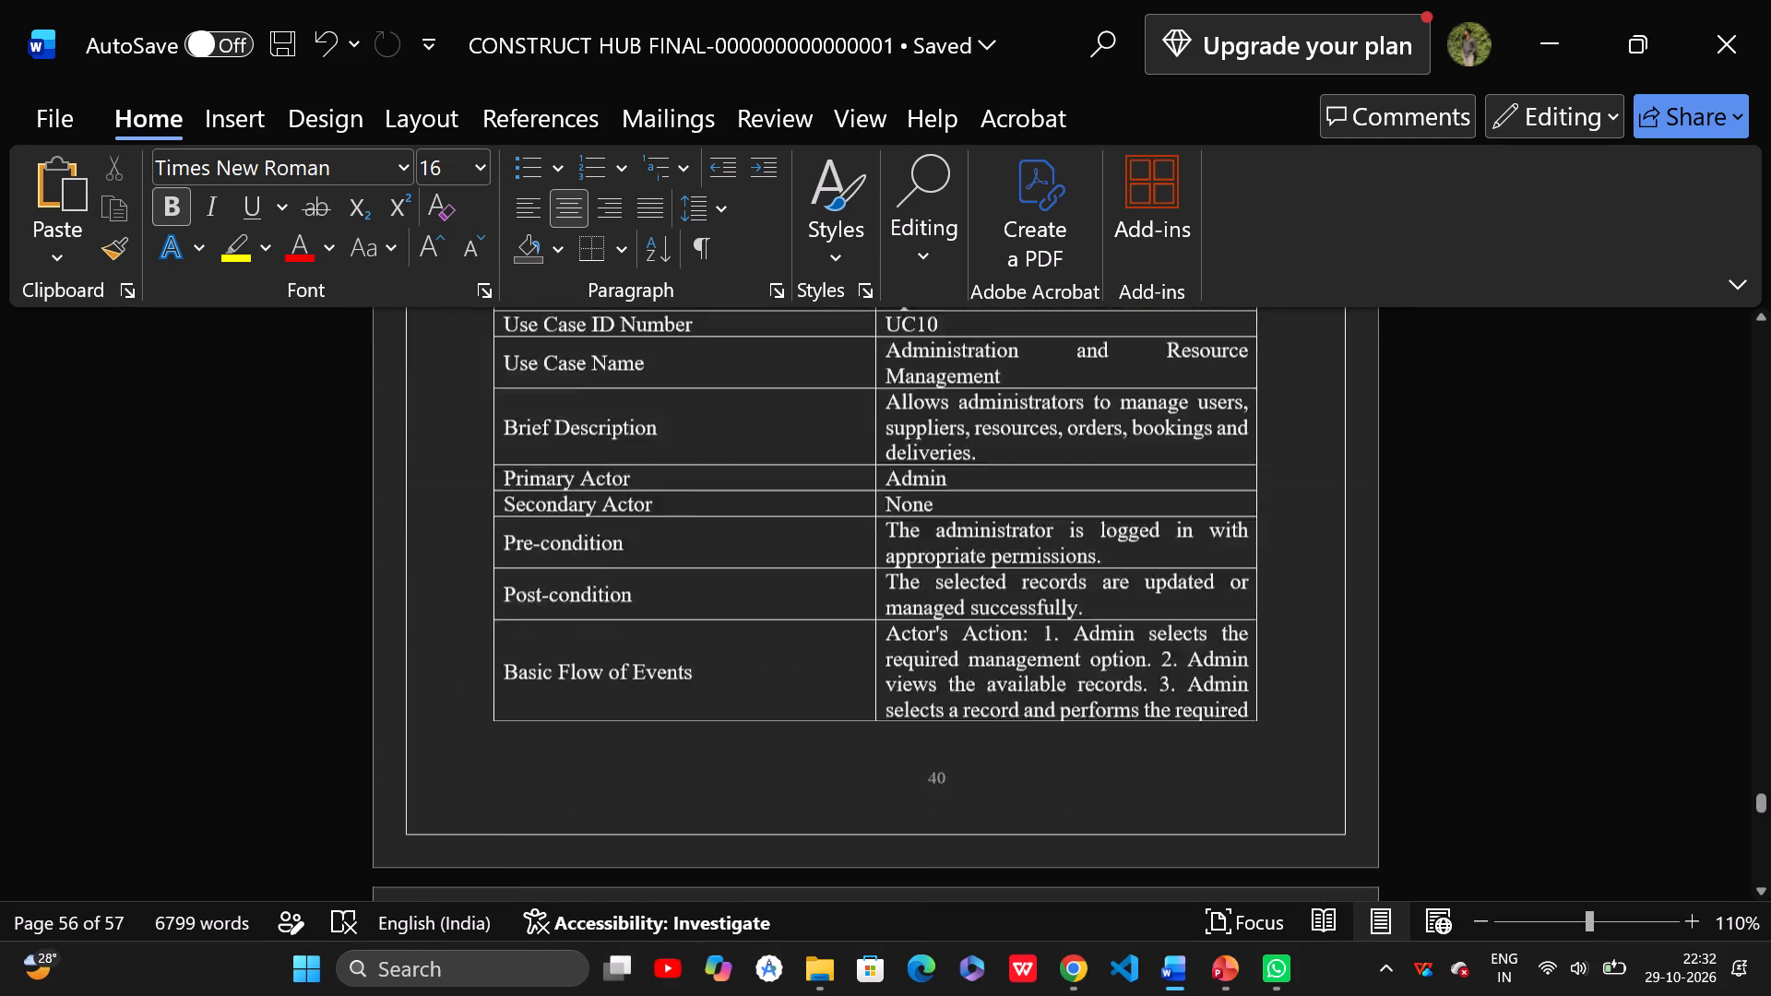
{"action": "scroll", "coordinate": [1055, 703], "scroll_direction": "up", "scroll_amount": 7}
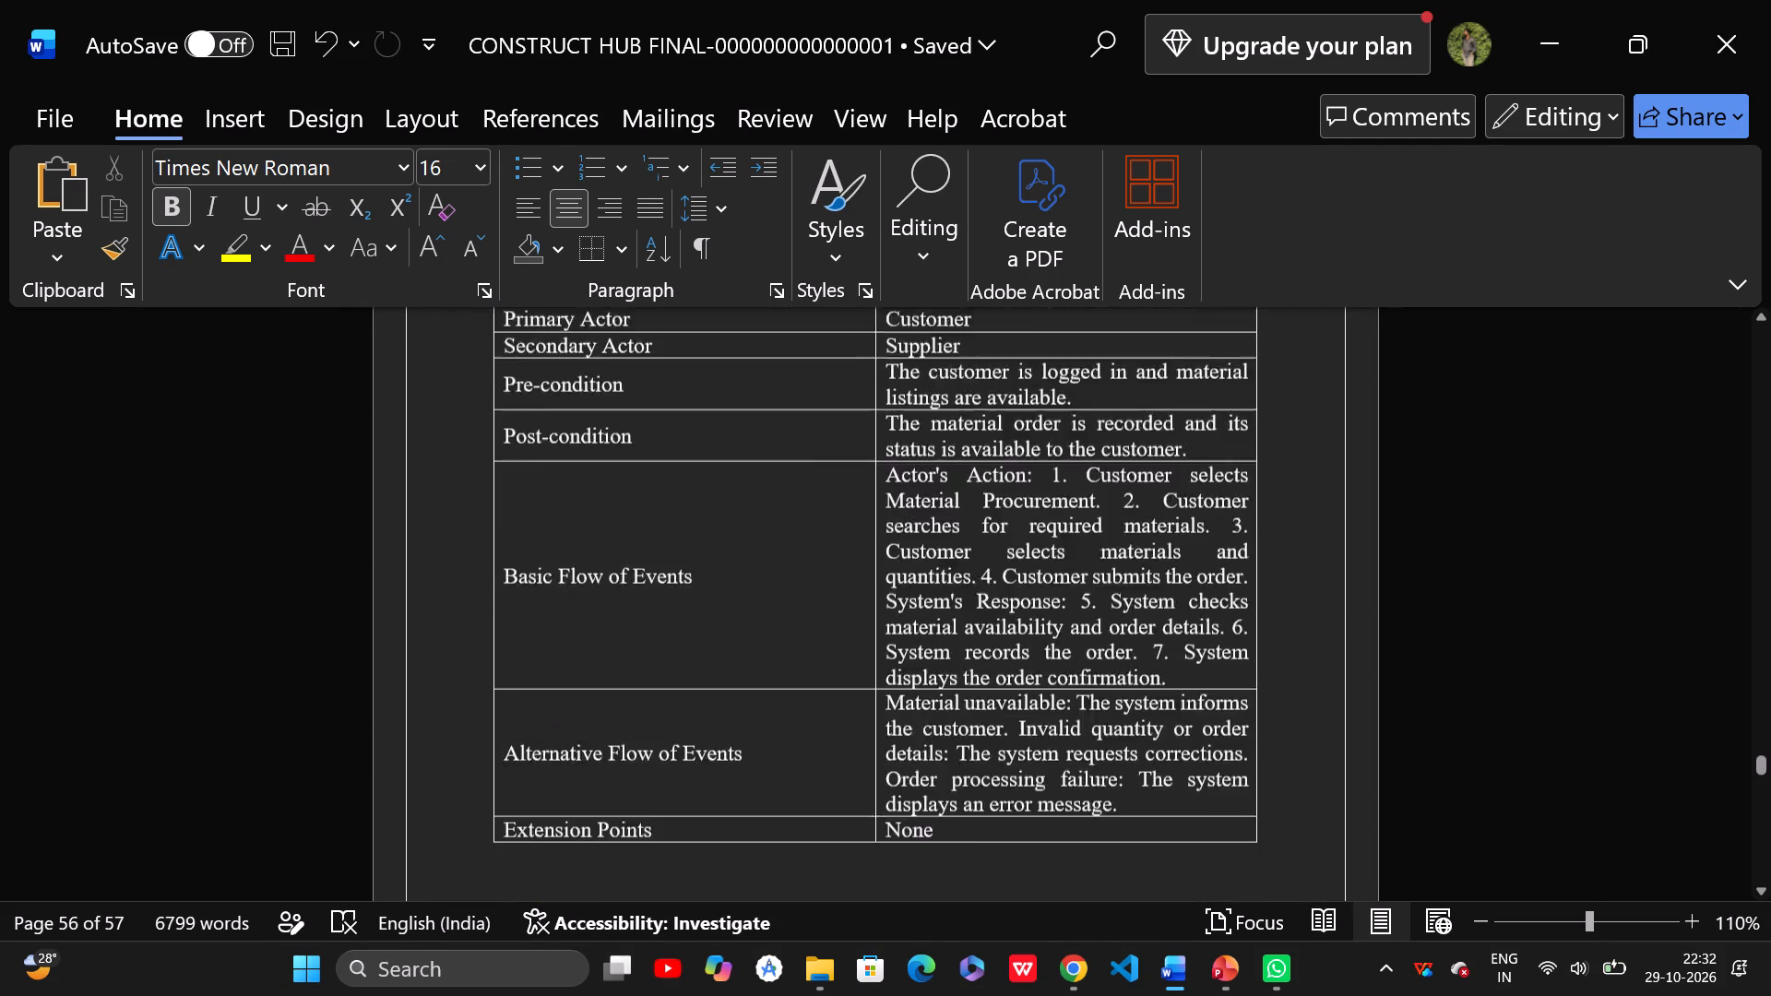
{"action": "scroll", "coordinate": [1055, 703], "scroll_direction": "up", "scroll_amount": 7}
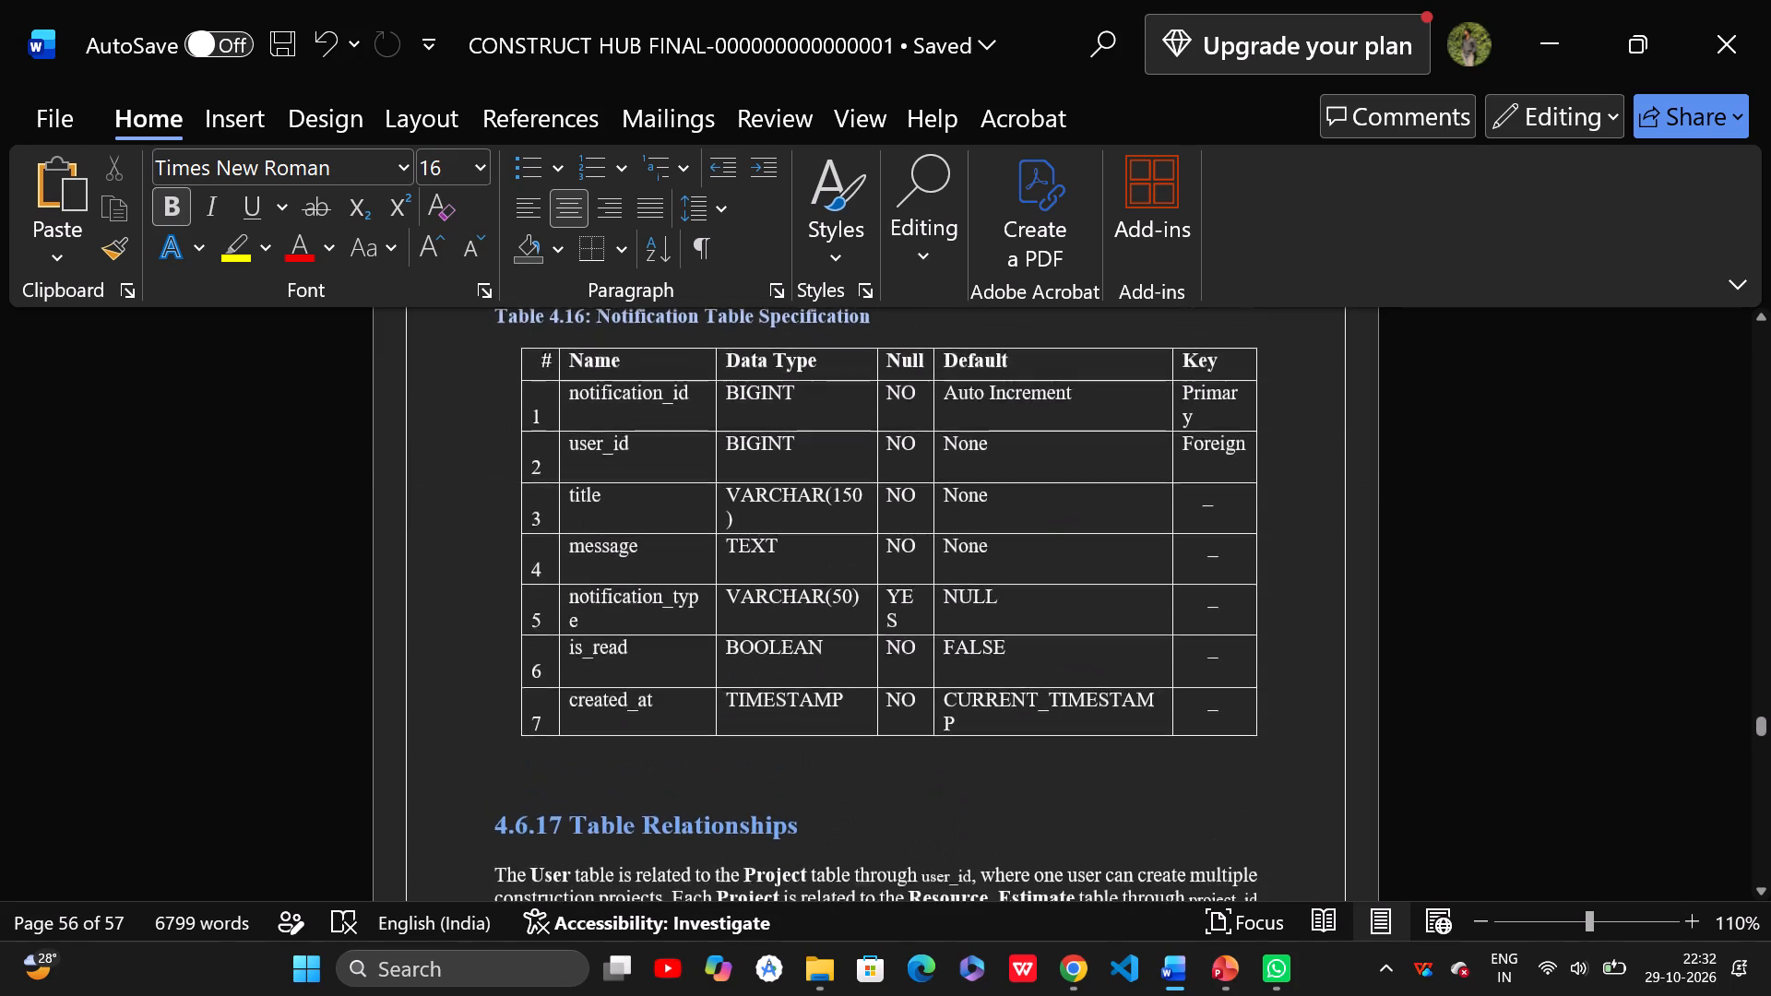
{"action": "scroll", "coordinate": [1055, 703], "scroll_direction": "up", "scroll_amount": 5}
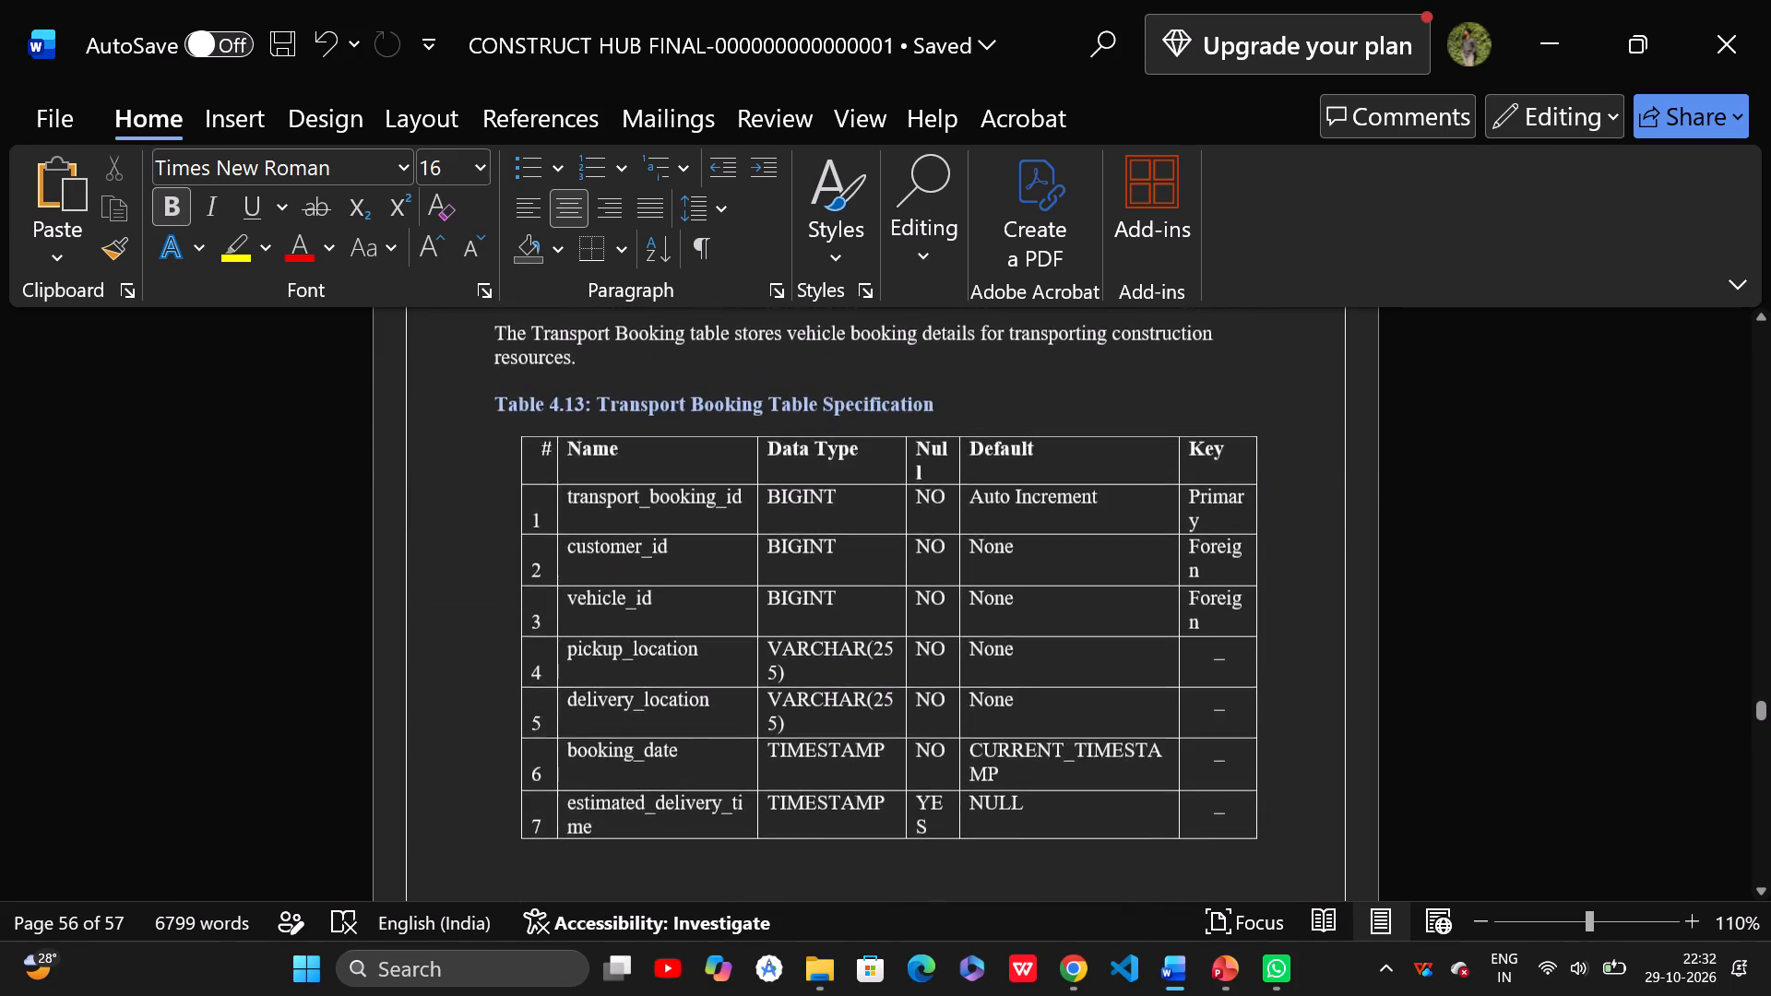
{"action": "scroll", "coordinate": [1055, 703], "scroll_direction": "up", "scroll_amount": 4}
{"action": "scroll", "coordinate": [1055, 703], "scroll_direction": "up", "scroll_amount": 20}
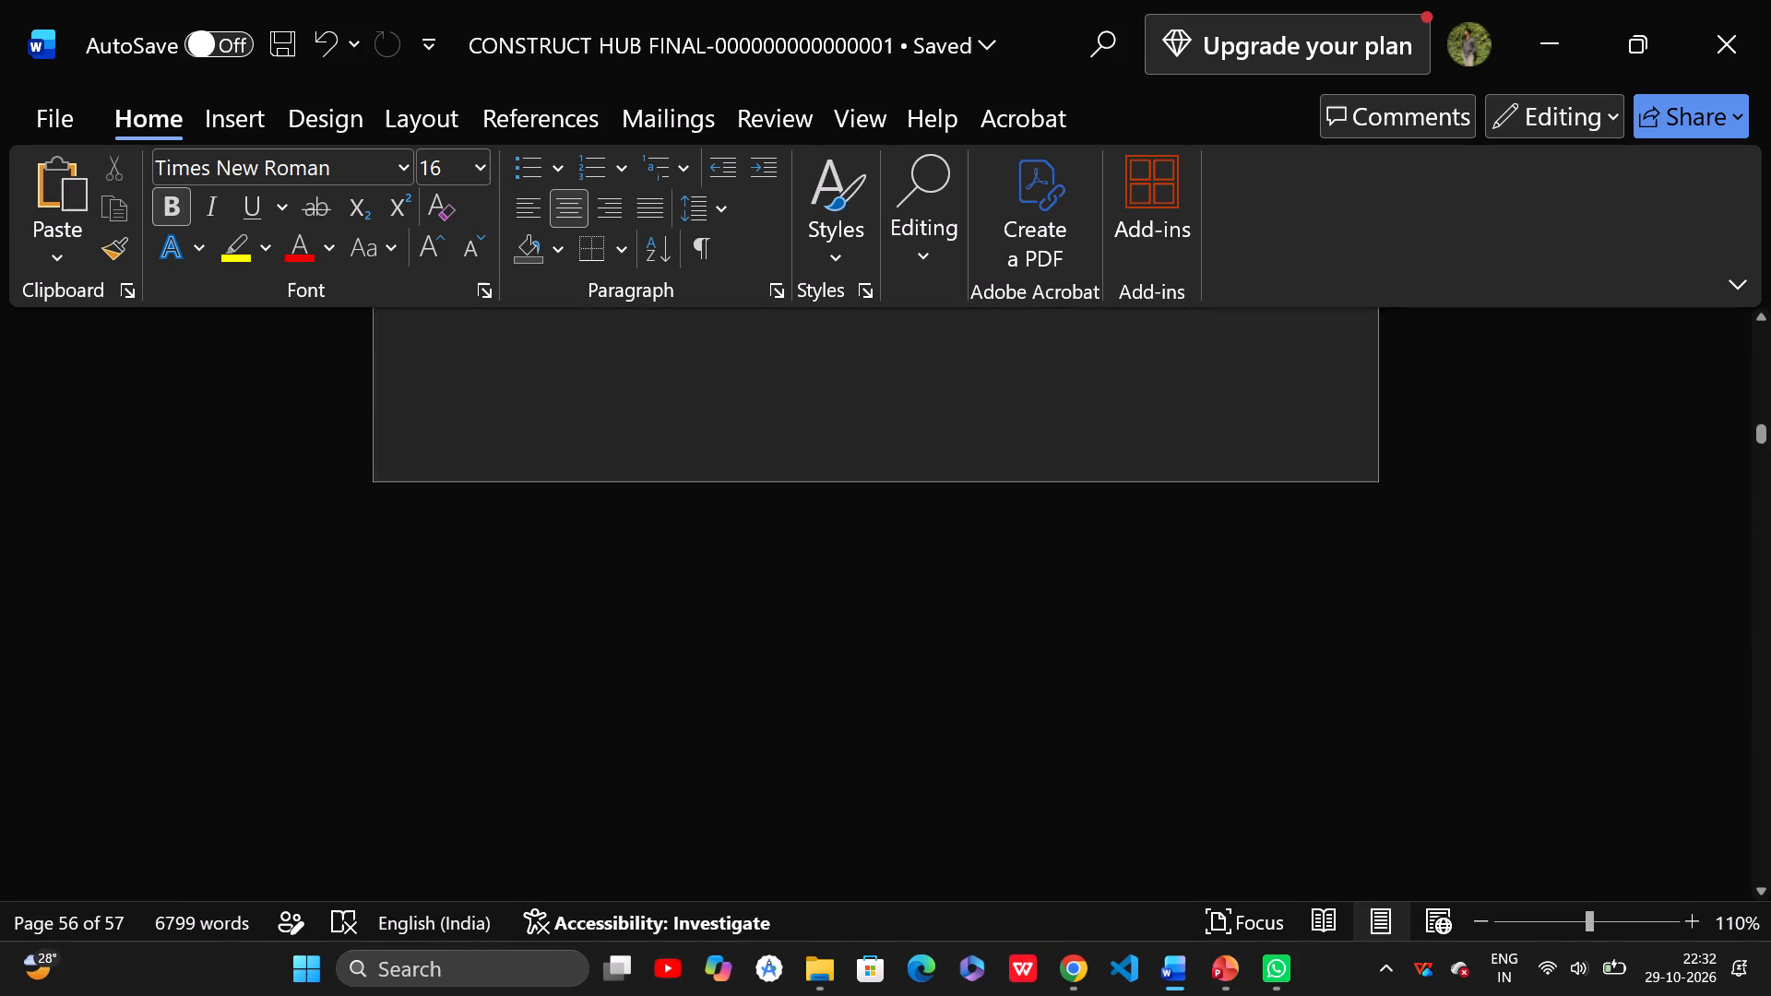
{"action": "scroll", "coordinate": [1055, 703], "scroll_direction": "up", "scroll_amount": 1}
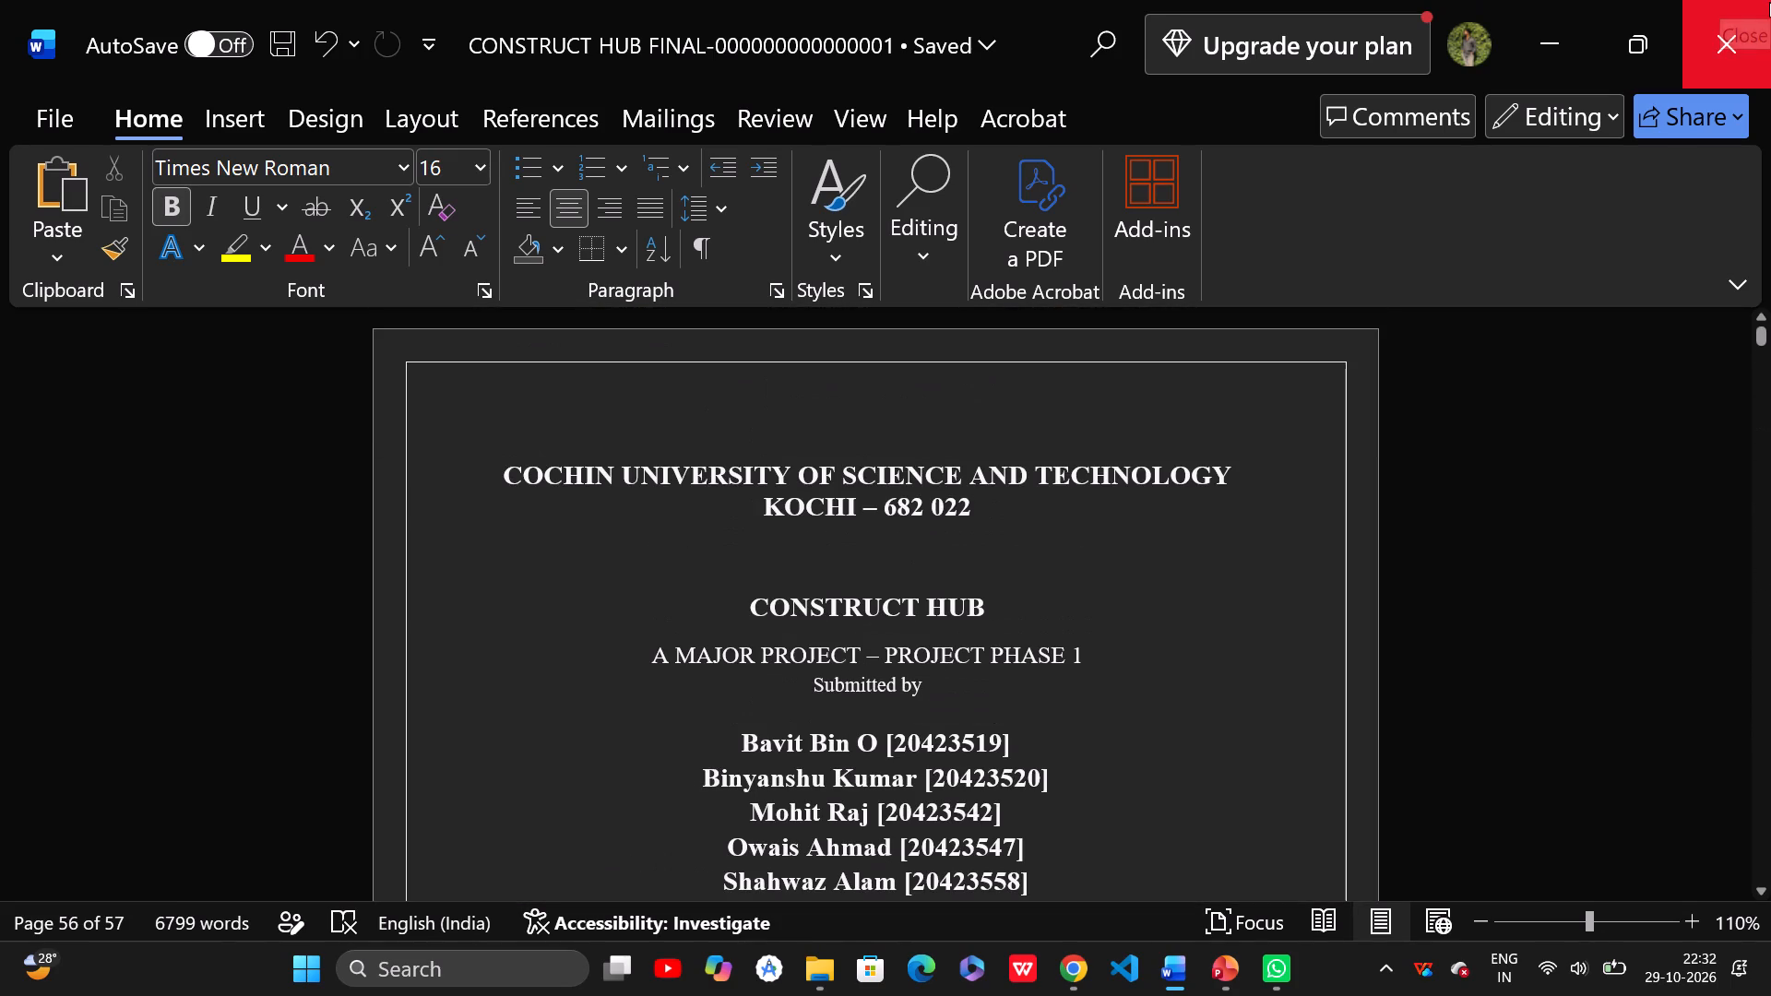
Close the CONSTRUCT HUB FINAL report document.
{"action": "left_click", "coordinate": [1769, 2]}
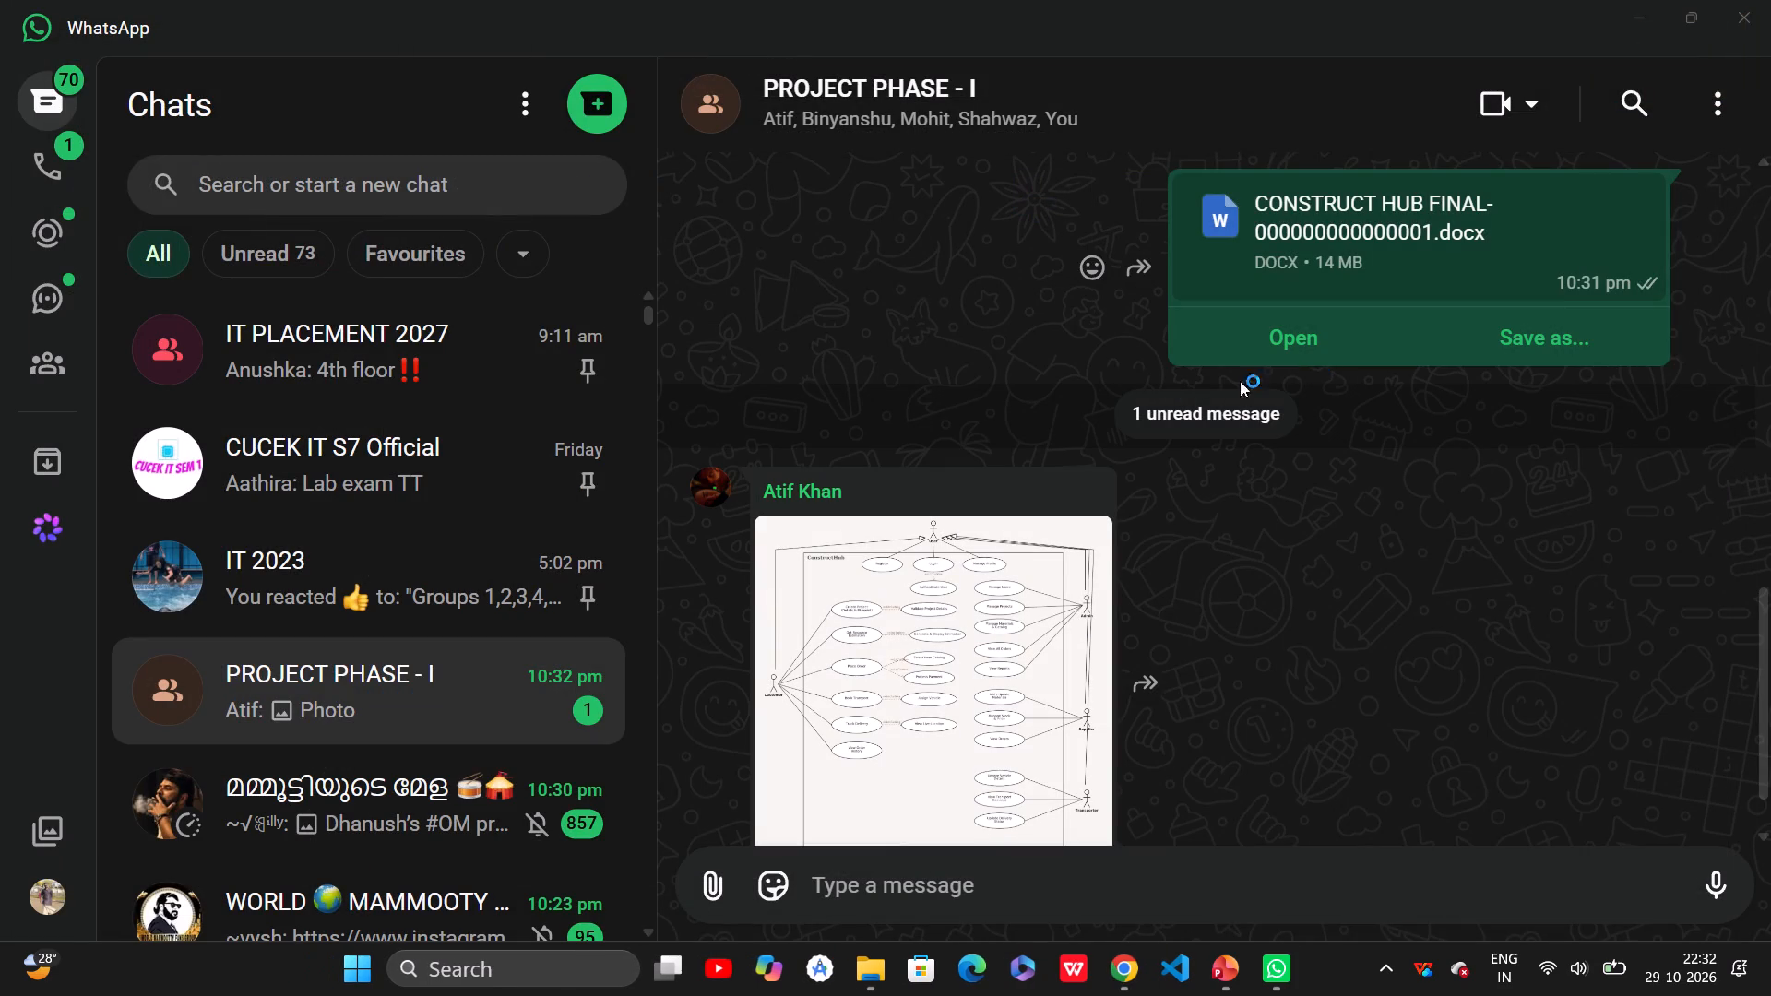
Check the diagram image posted below the shared report in the PROJECT PHASE - I WhatsApp group.
{"action": "scroll", "coordinate": [1024, 480], "scroll_direction": "down", "scroll_amount": 2}
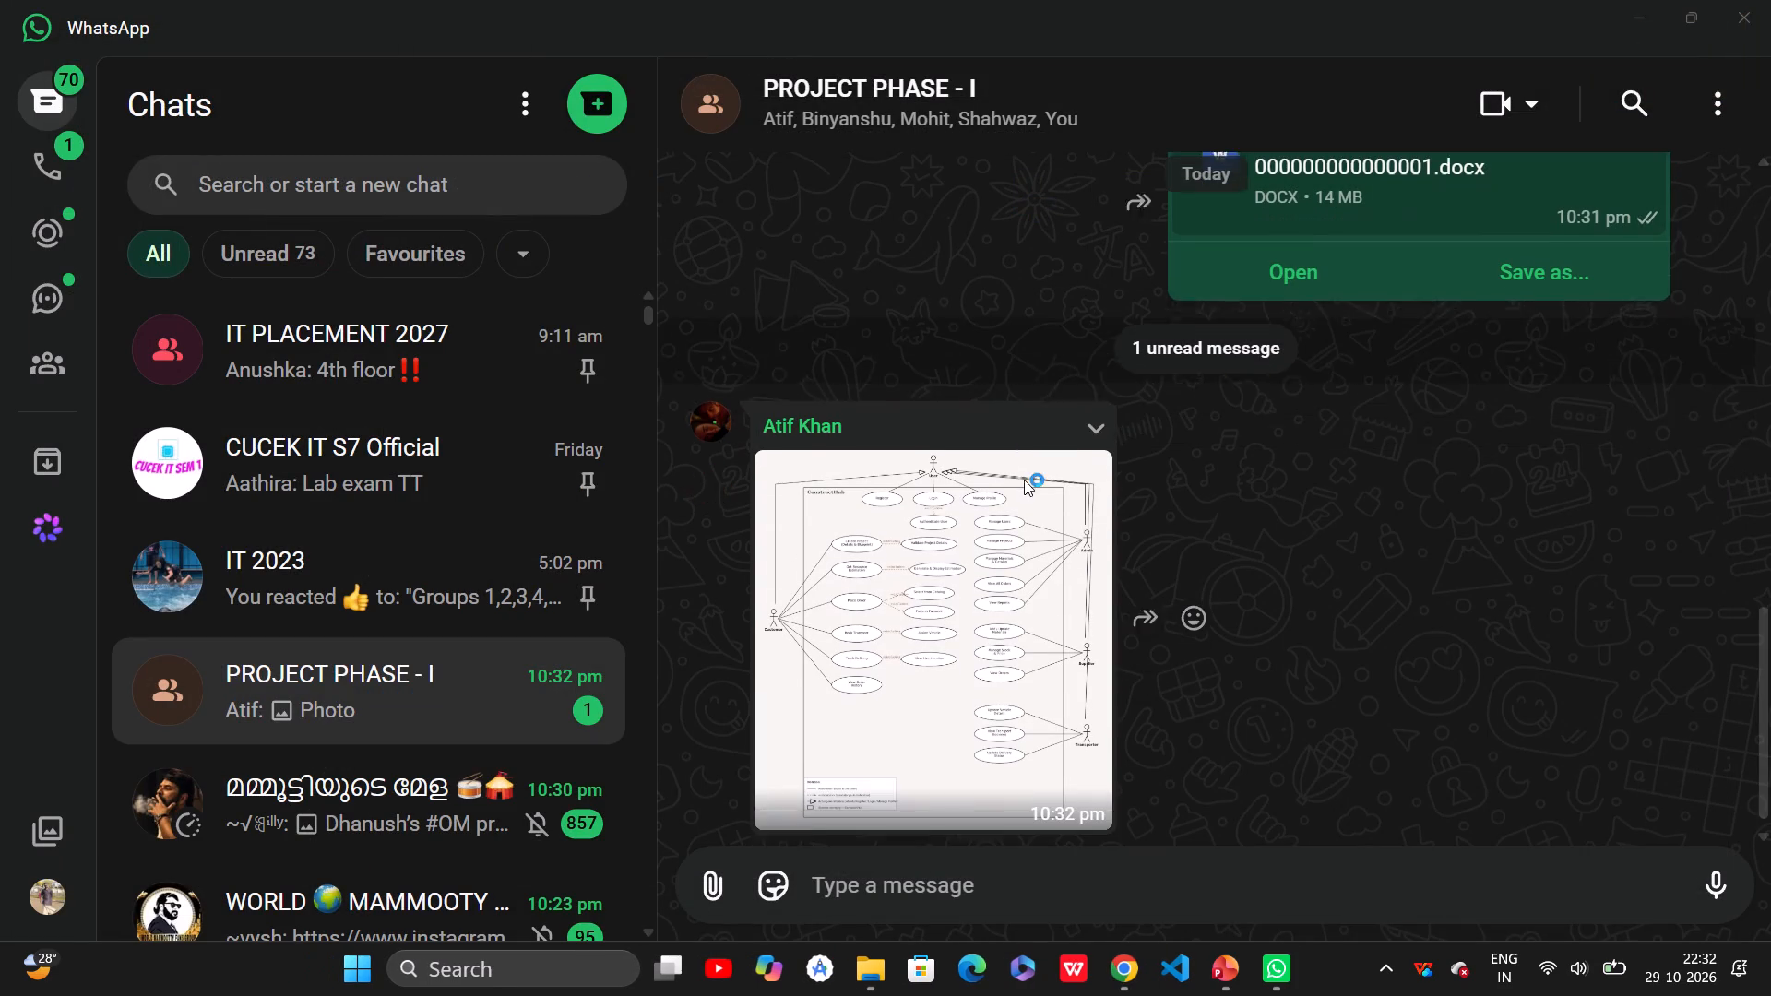
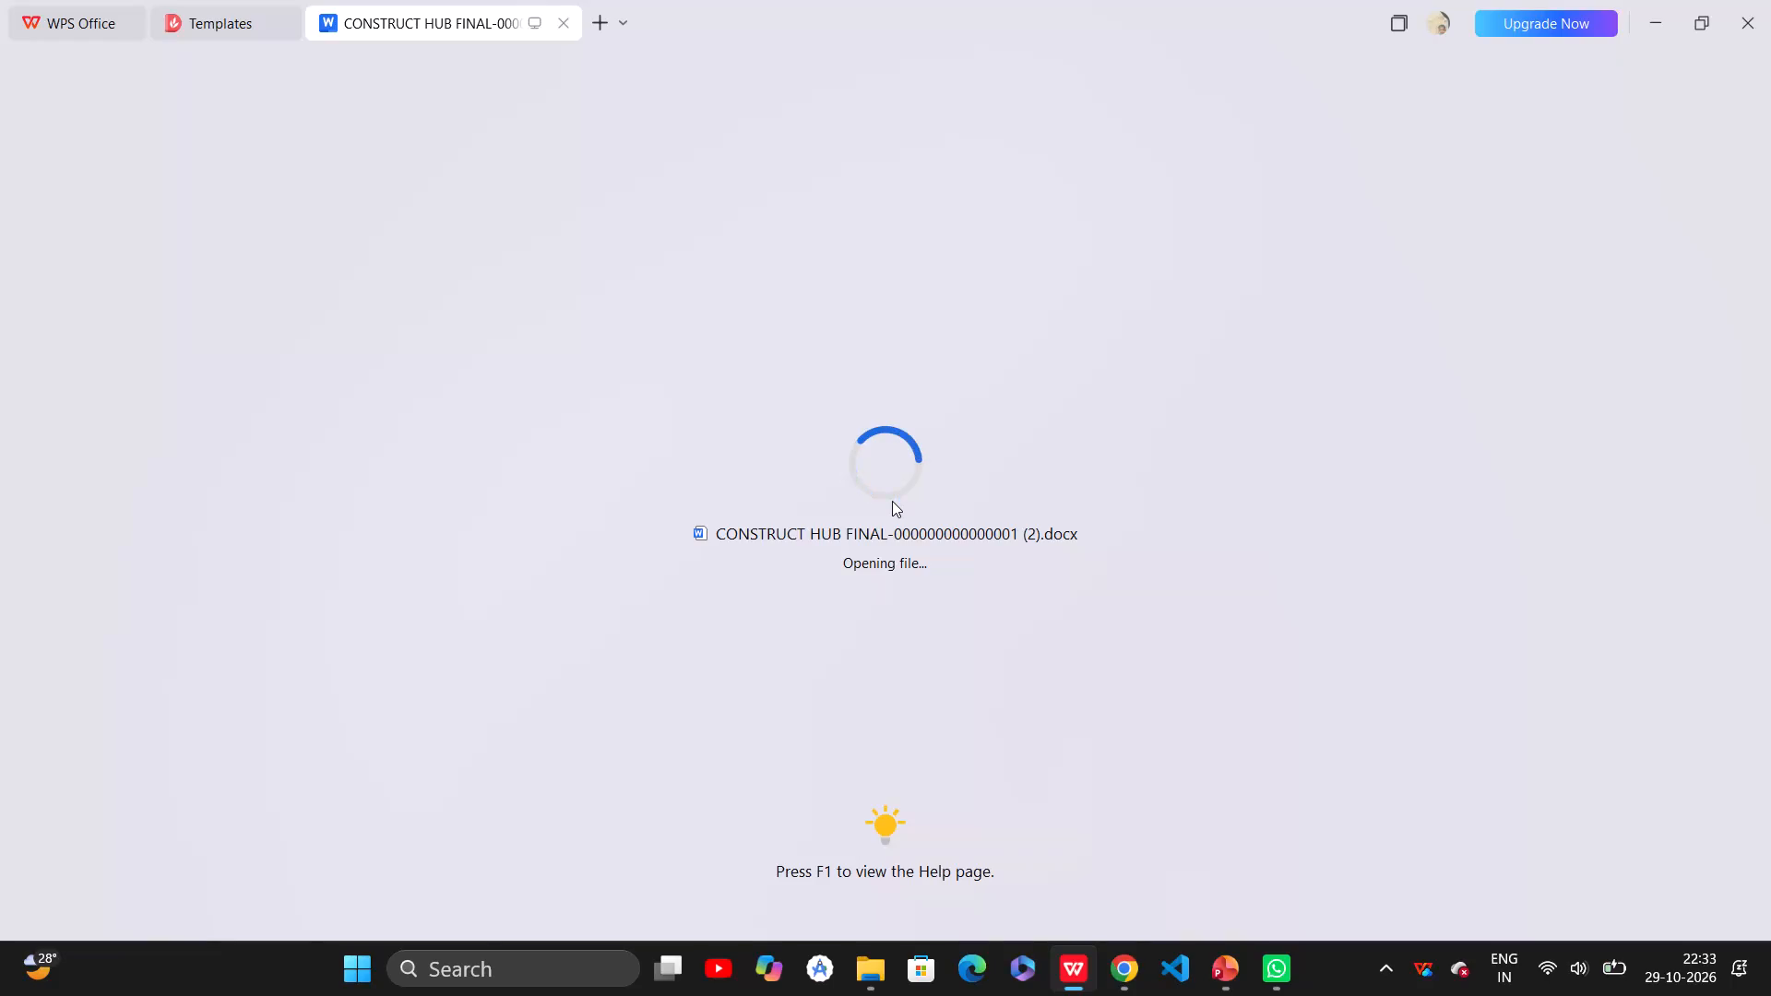
Look through the newly opened copy of the Construct Hub report from the cover page to page 13, checking contents lists, headings and page numbers.
{"action": "scroll", "coordinate": [892, 501], "scroll_direction": "down", "scroll_amount": 12}
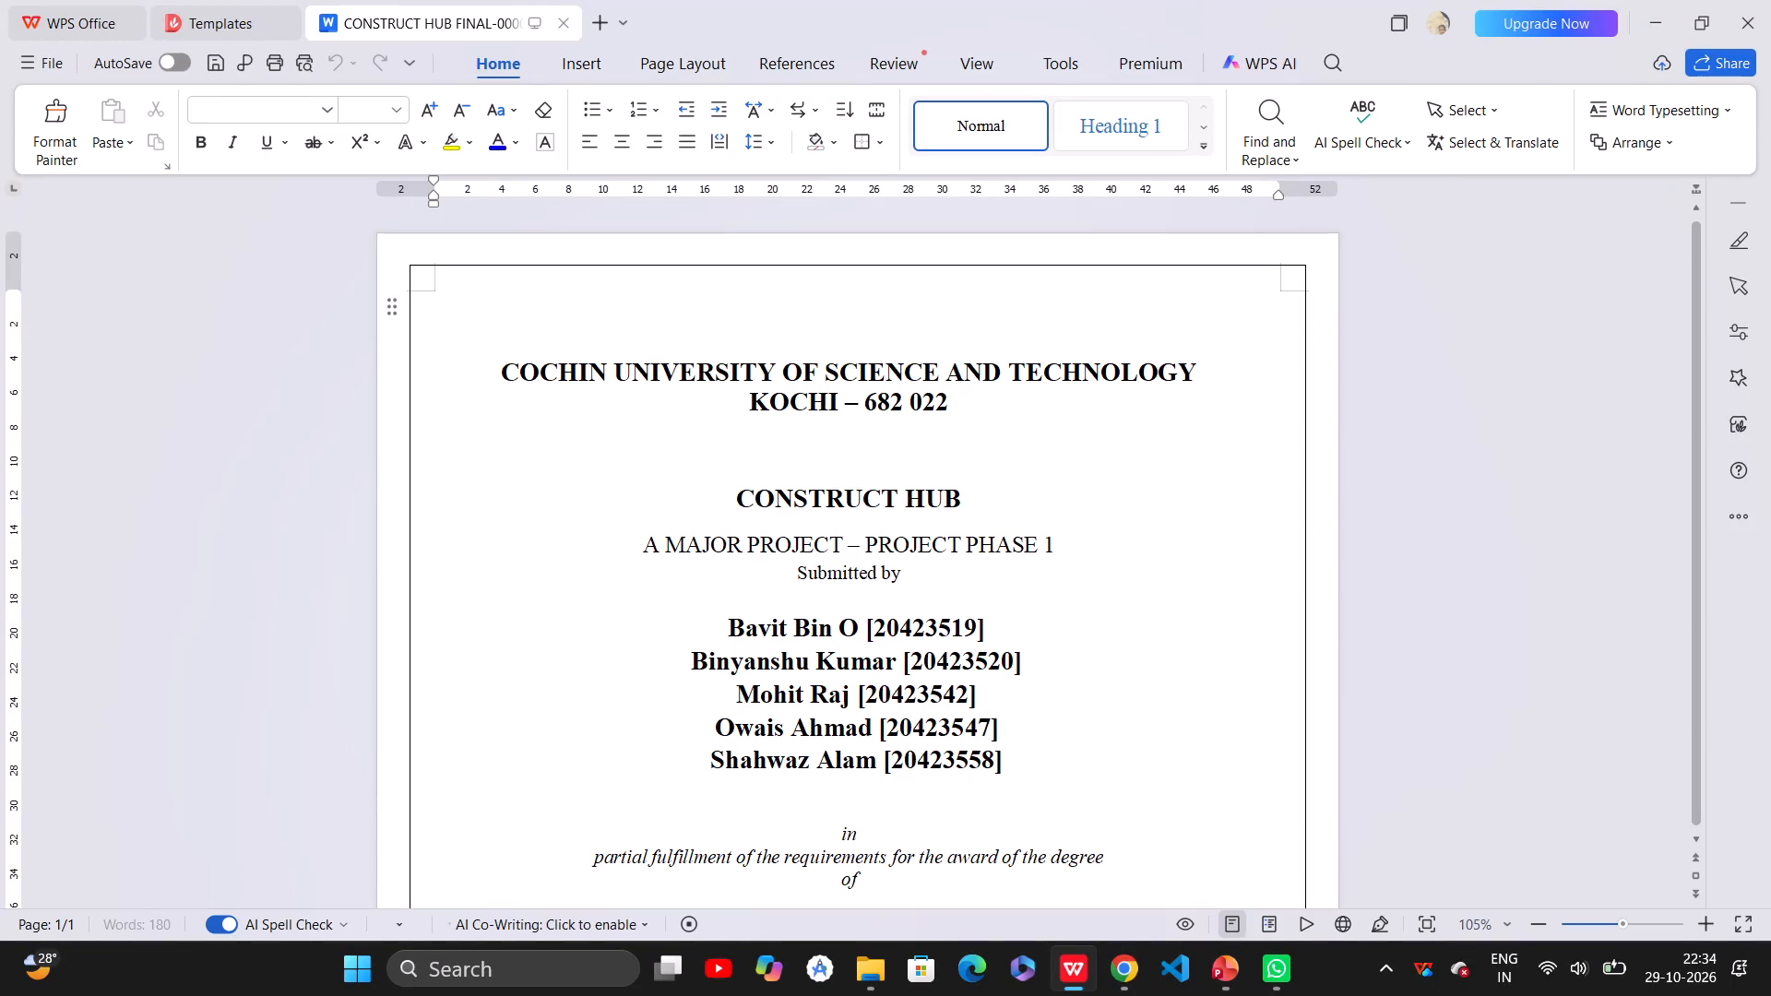
{"action": "scroll", "coordinate": [939, 504], "scroll_direction": "down", "scroll_amount": 10}
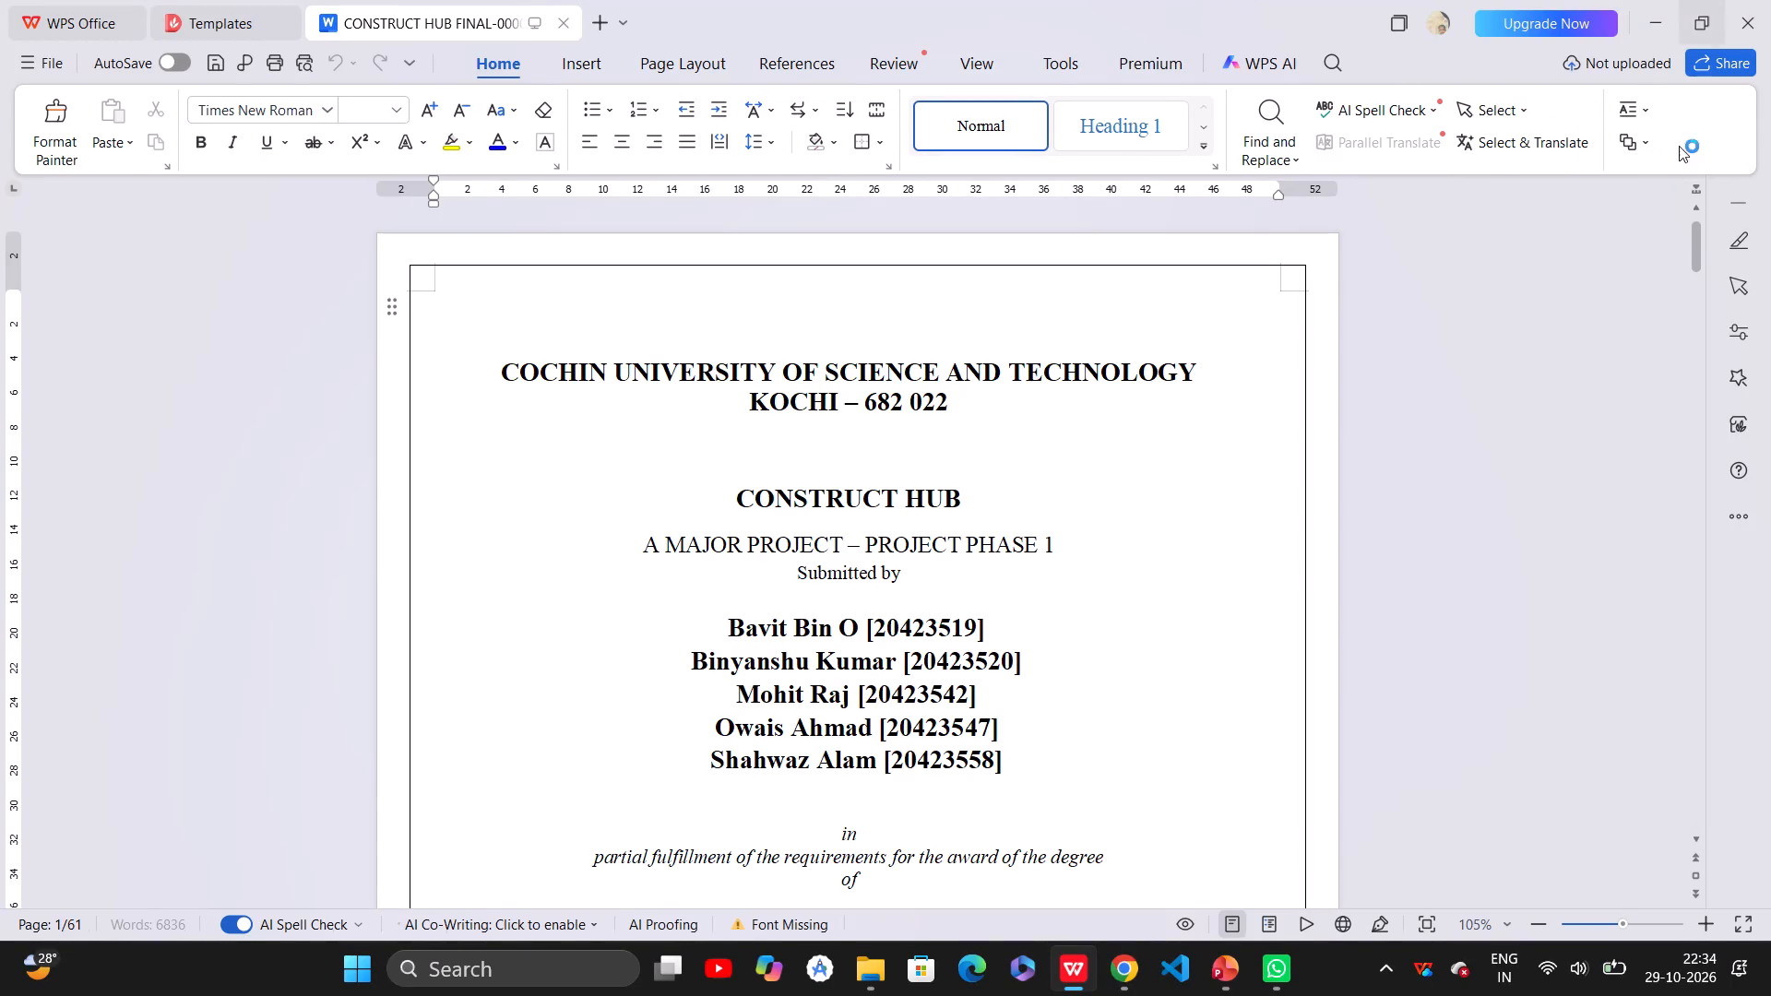
{"action": "scroll", "coordinate": [1425, 539], "scroll_direction": "down", "scroll_amount": 7}
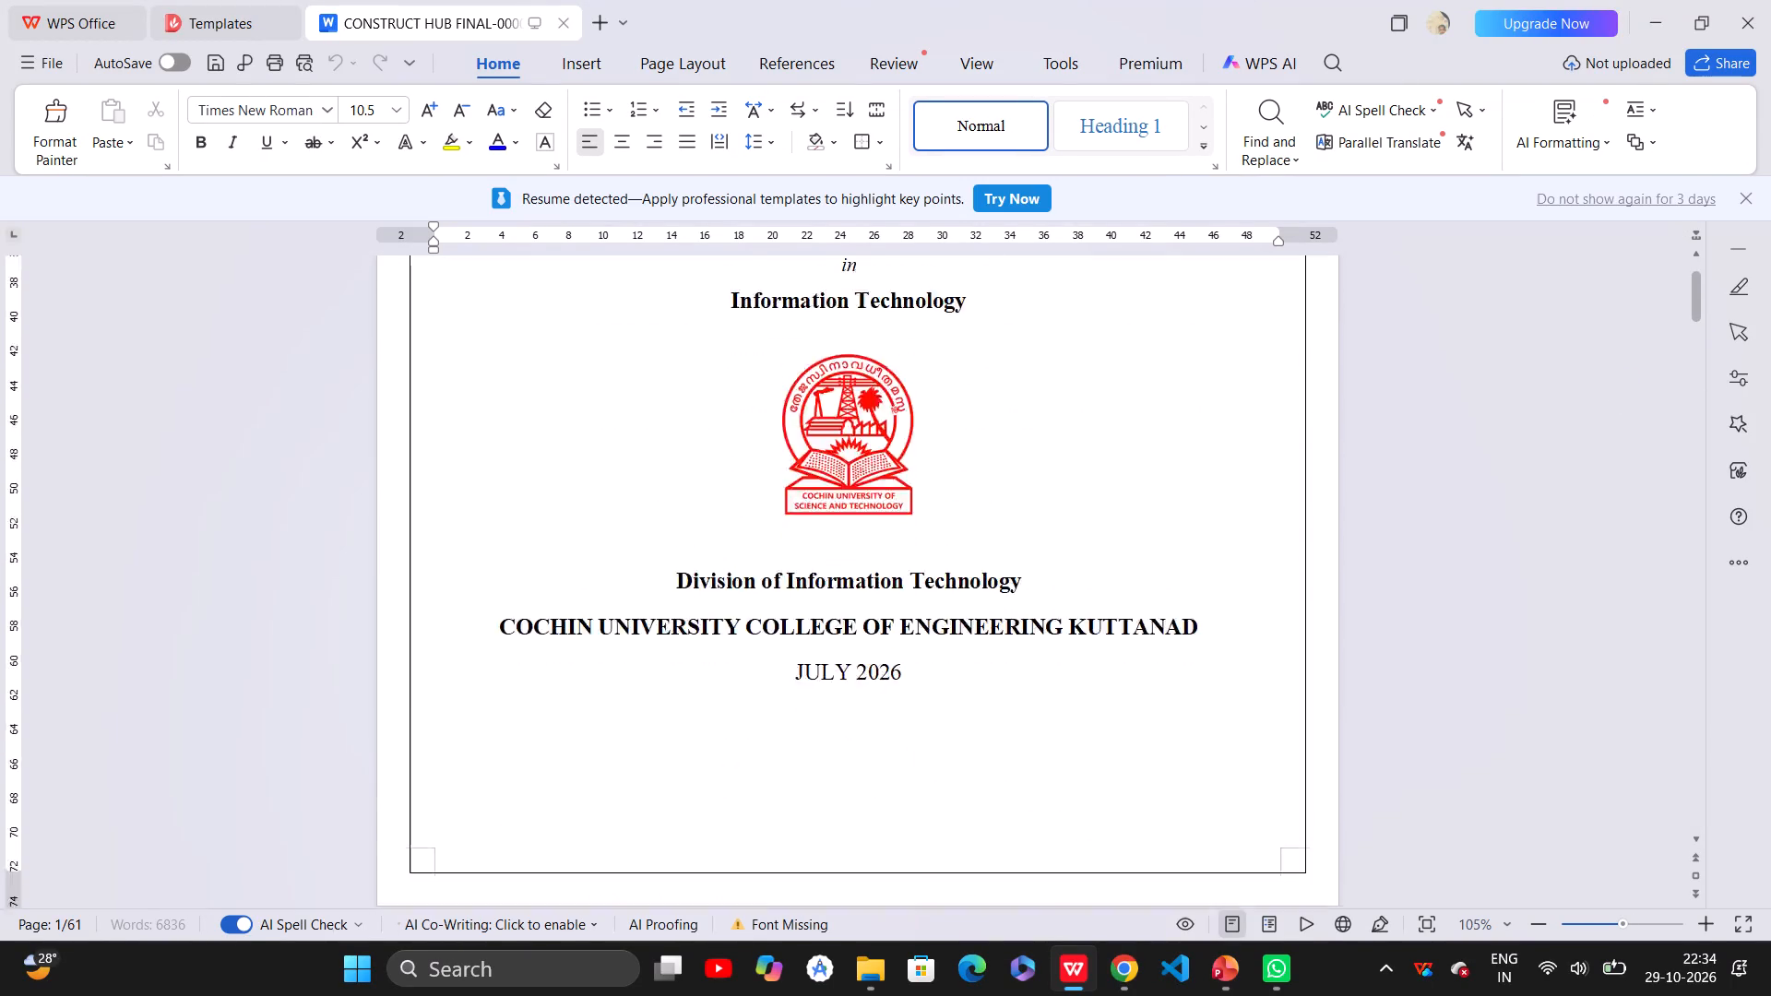
{"action": "scroll", "coordinate": [1425, 539], "scroll_direction": "down", "scroll_amount": 19}
{"action": "scroll", "coordinate": [1023, 622], "scroll_direction": "down", "scroll_amount": 7}
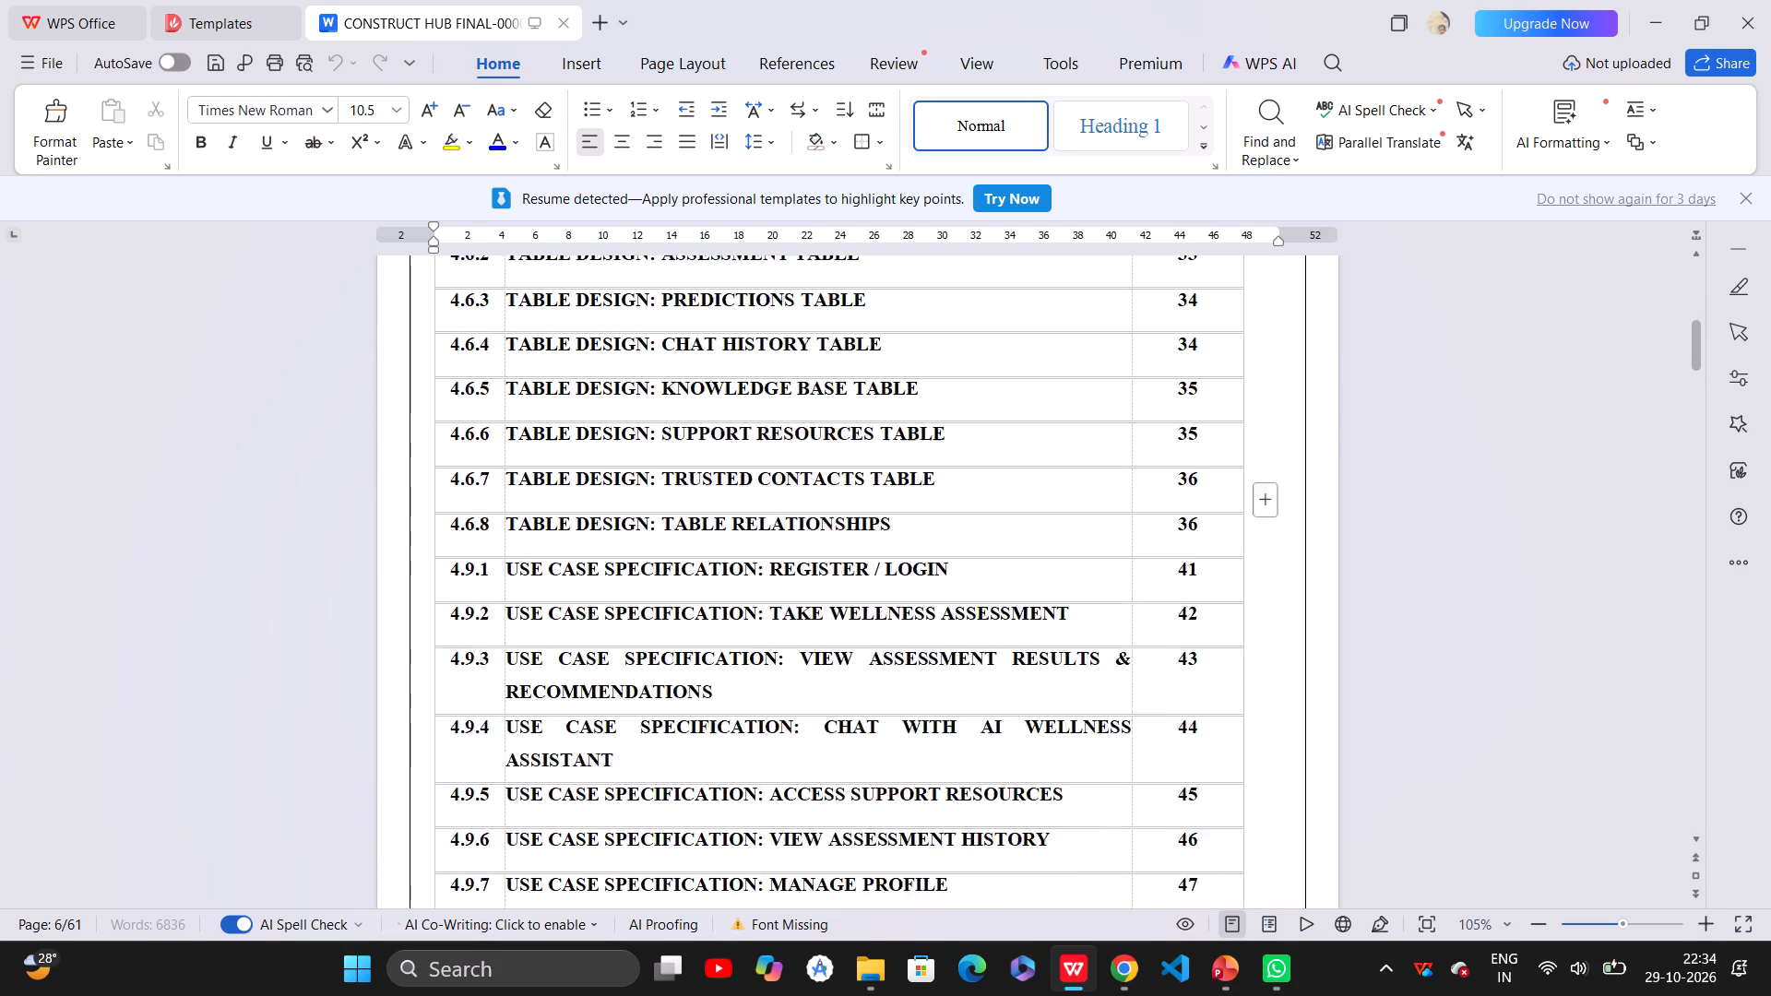
{"action": "scroll", "coordinate": [1023, 622], "scroll_direction": "down", "scroll_amount": 16}
{"action": "scroll", "coordinate": [1023, 622], "scroll_direction": "down", "scroll_amount": 7}
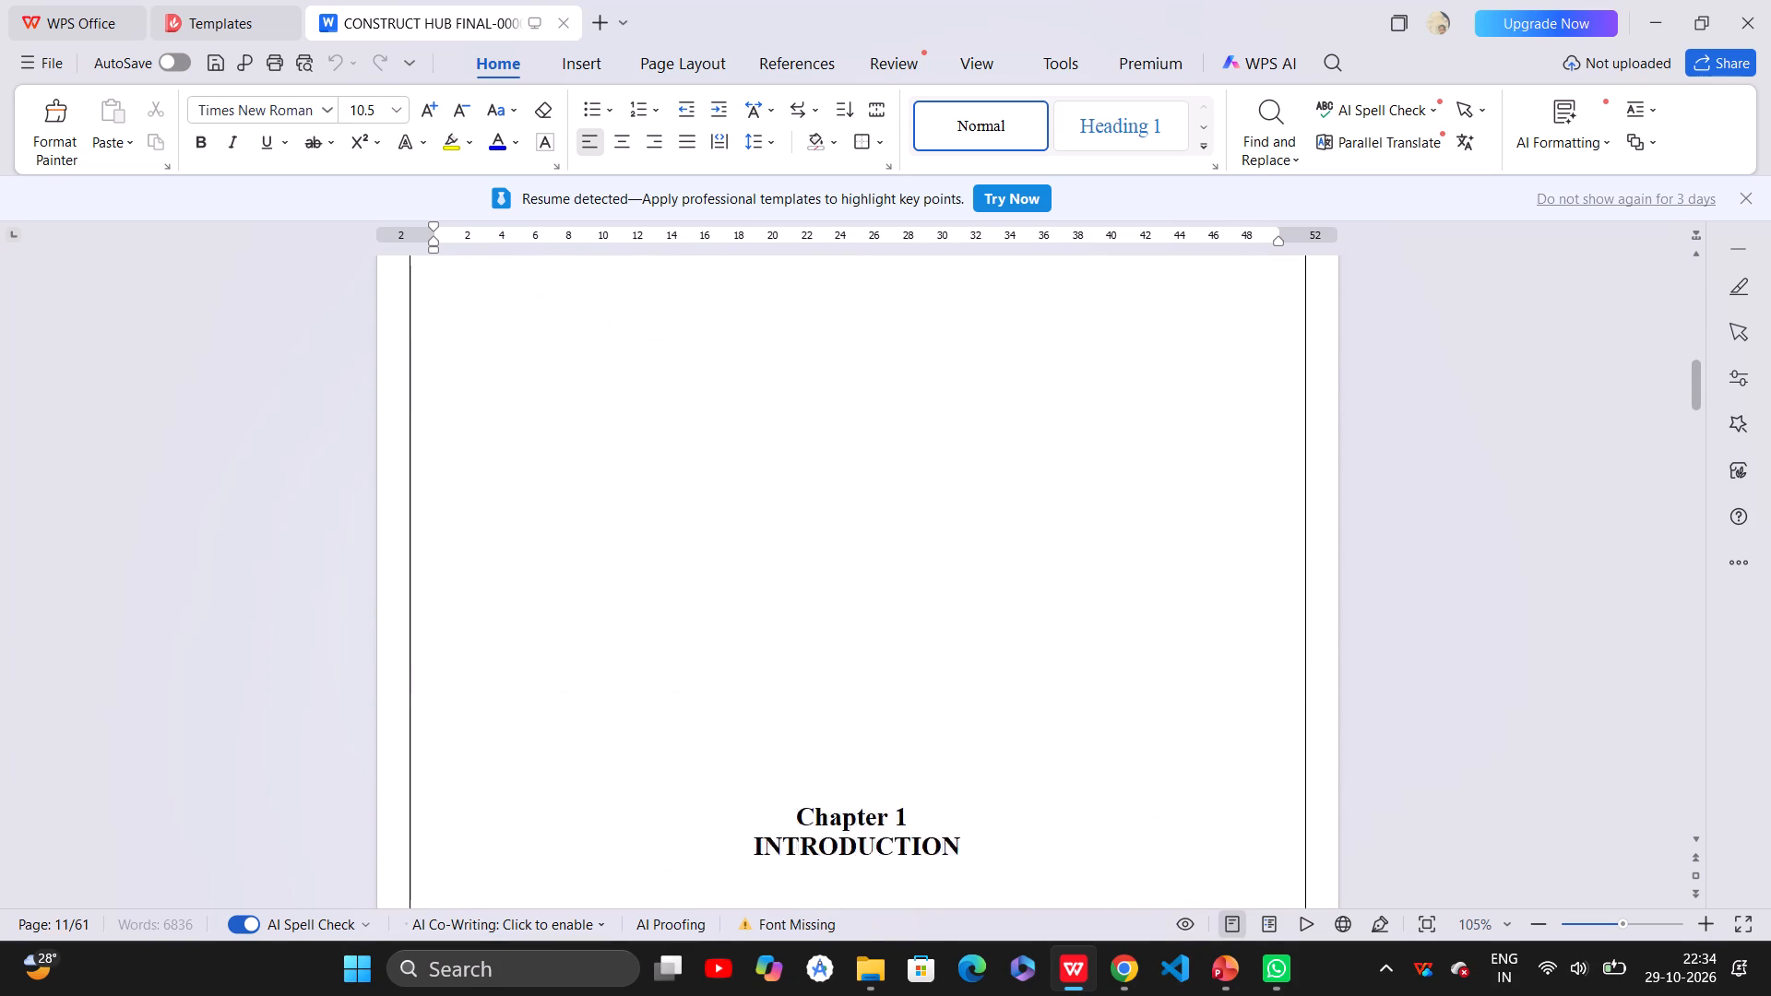
{"action": "scroll", "coordinate": [1023, 622], "scroll_direction": "down", "scroll_amount": 7}
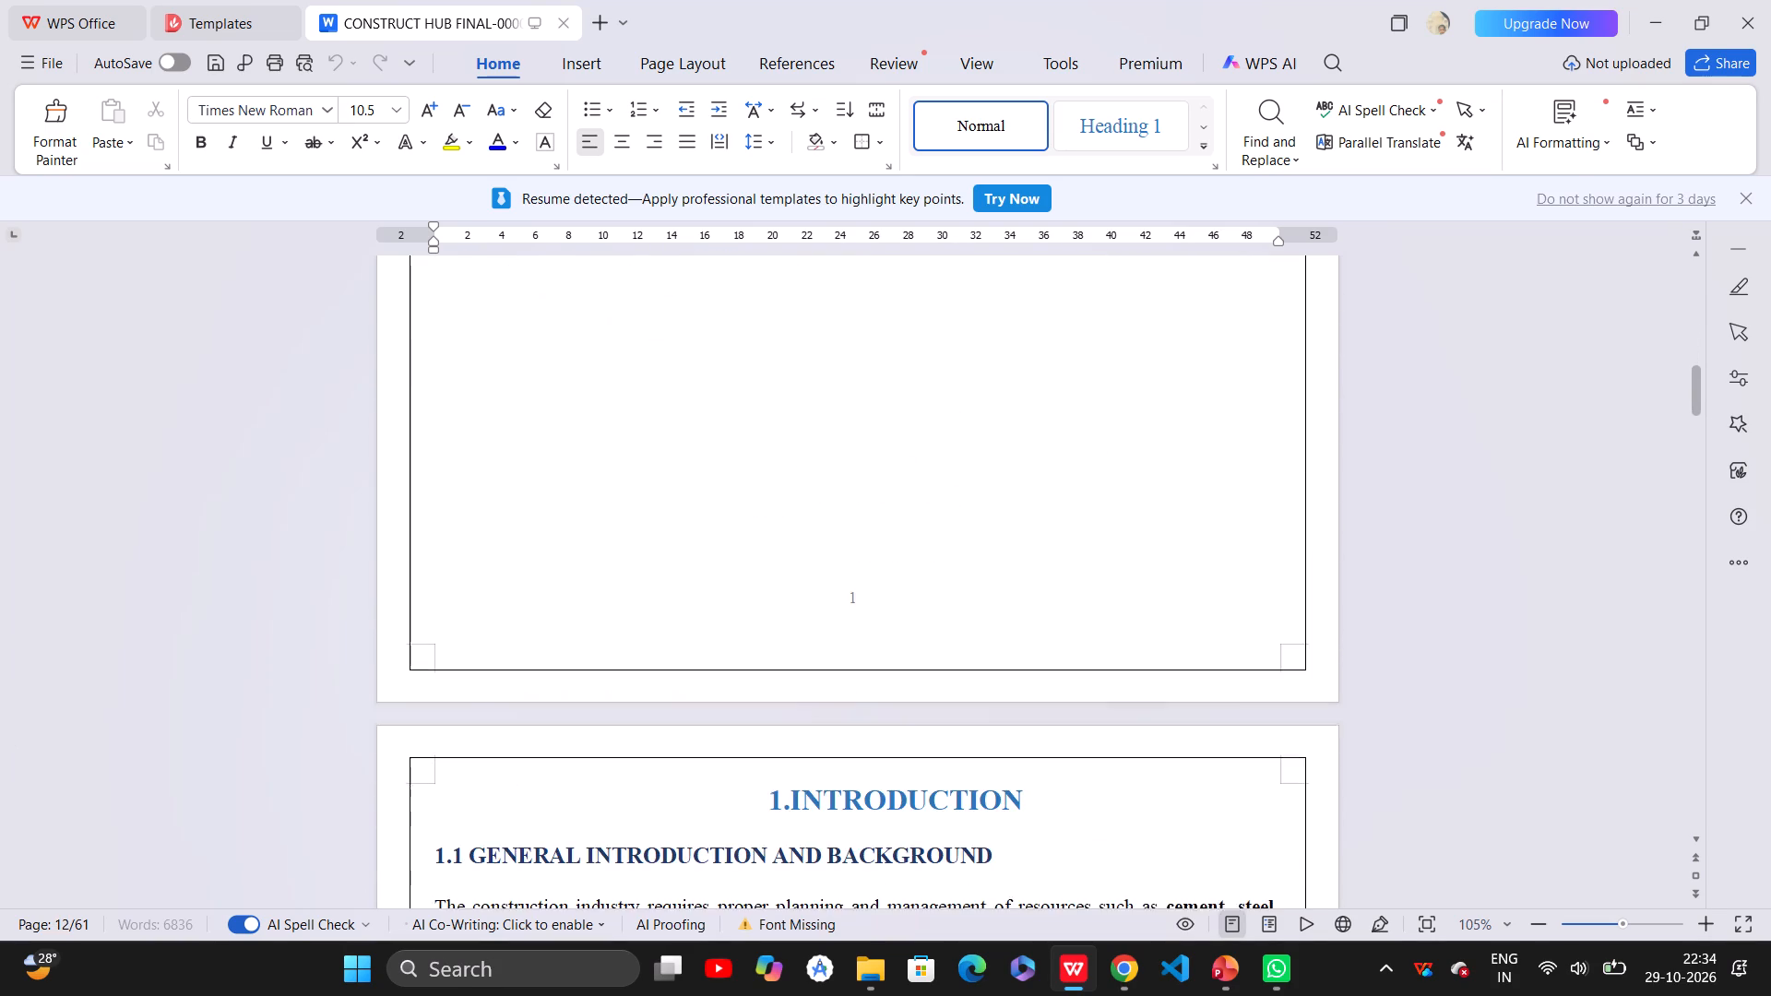
{"action": "scroll", "coordinate": [1023, 622], "scroll_direction": "down", "scroll_amount": 1}
{"action": "scroll", "coordinate": [1023, 622], "scroll_direction": "up", "scroll_amount": 2}
{"action": "scroll", "coordinate": [1023, 622], "scroll_direction": "down", "scroll_amount": 4}
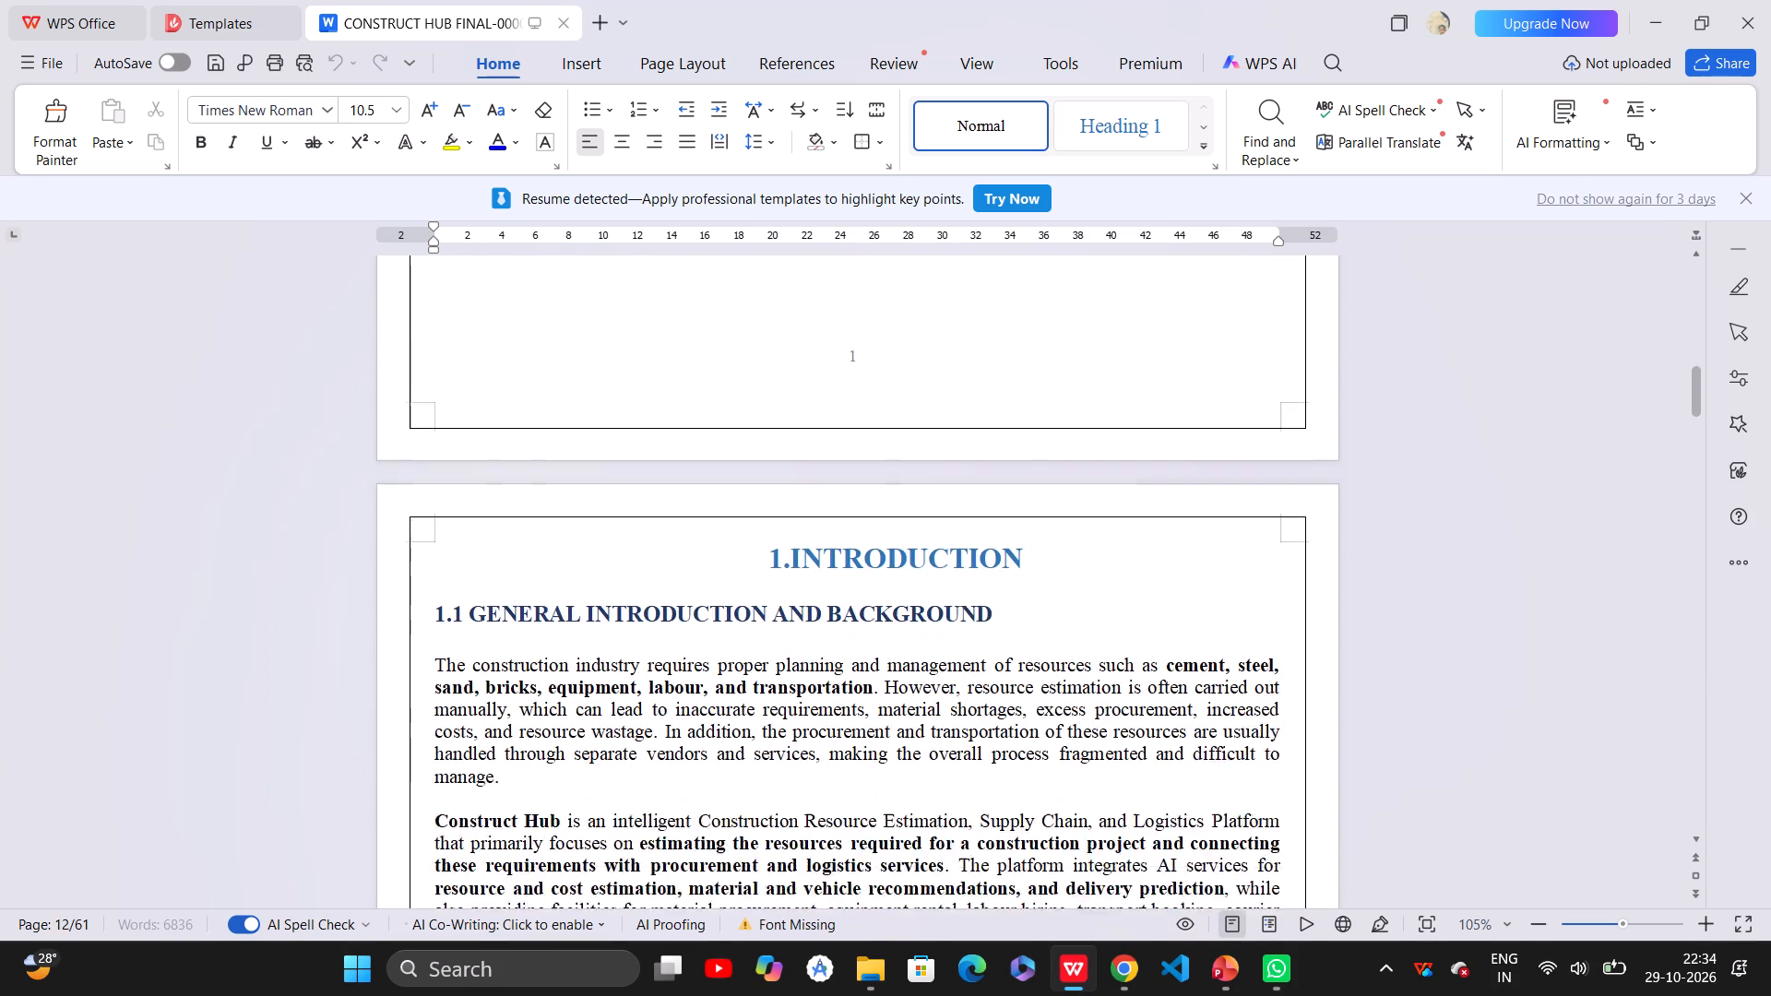
{"action": "scroll", "coordinate": [1023, 622], "scroll_direction": "down", "scroll_amount": 9}
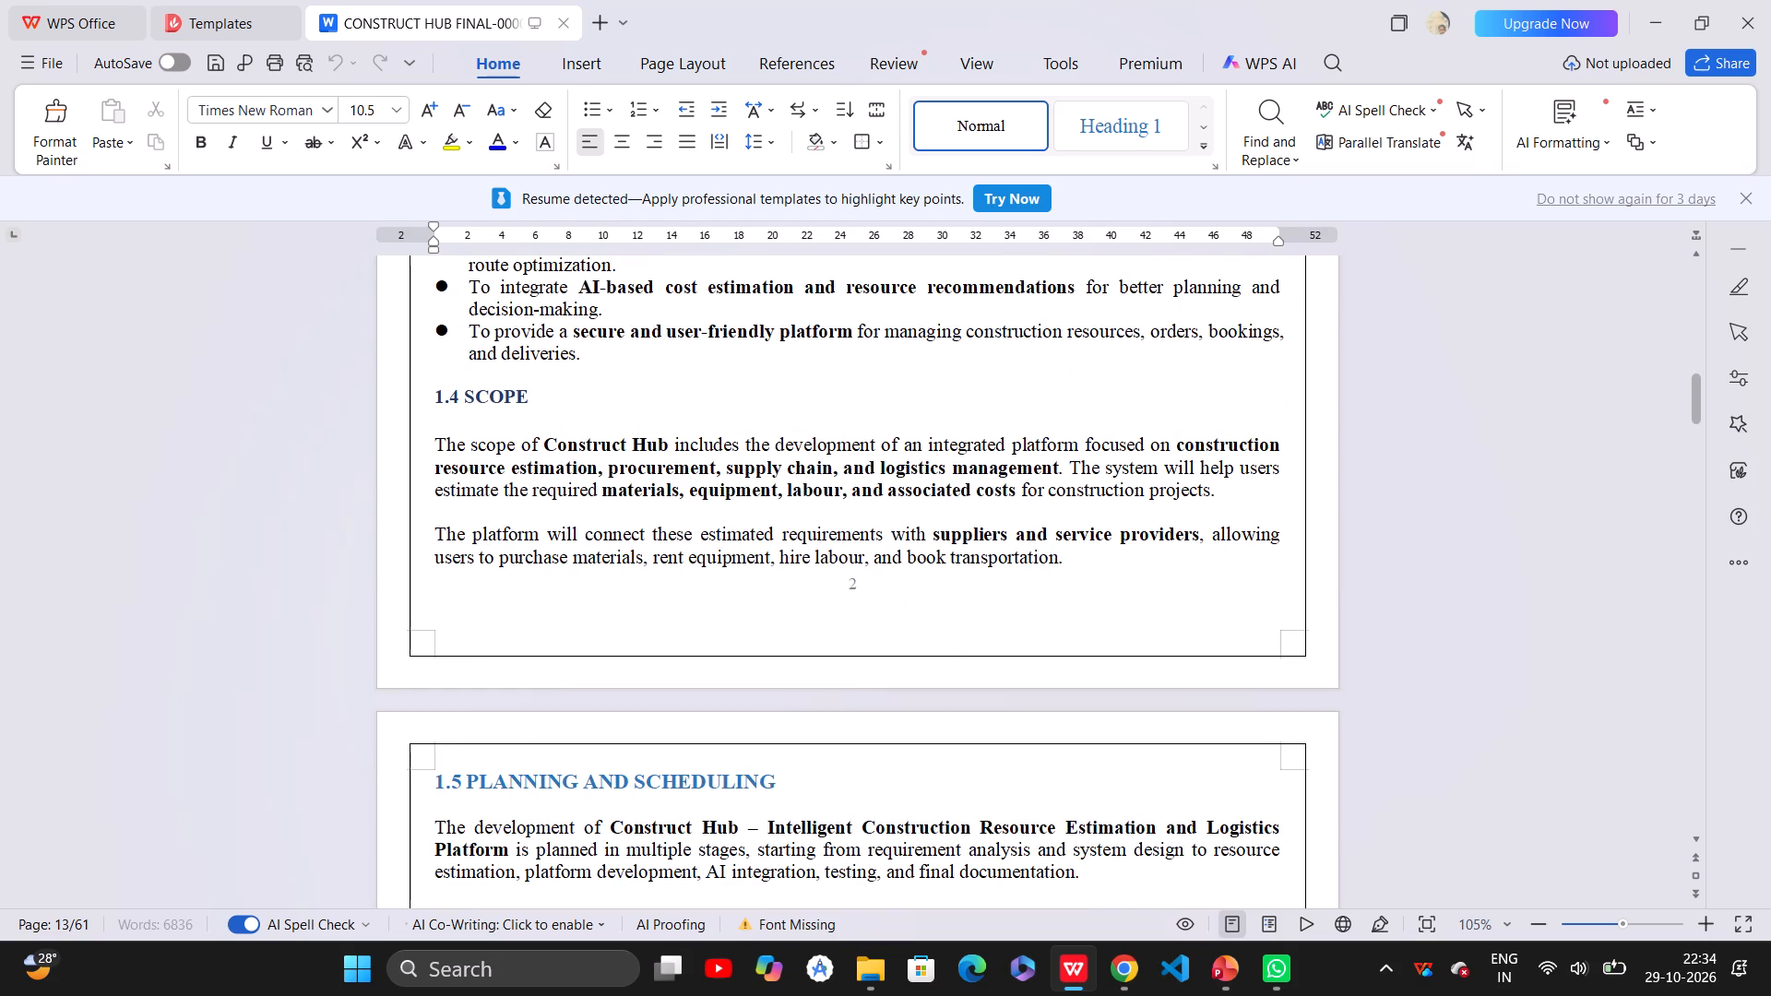
{"action": "scroll", "coordinate": [1023, 622], "scroll_direction": "down", "scroll_amount": 20}
{"action": "scroll", "coordinate": [1023, 622], "scroll_direction": "down", "scroll_amount": 1}
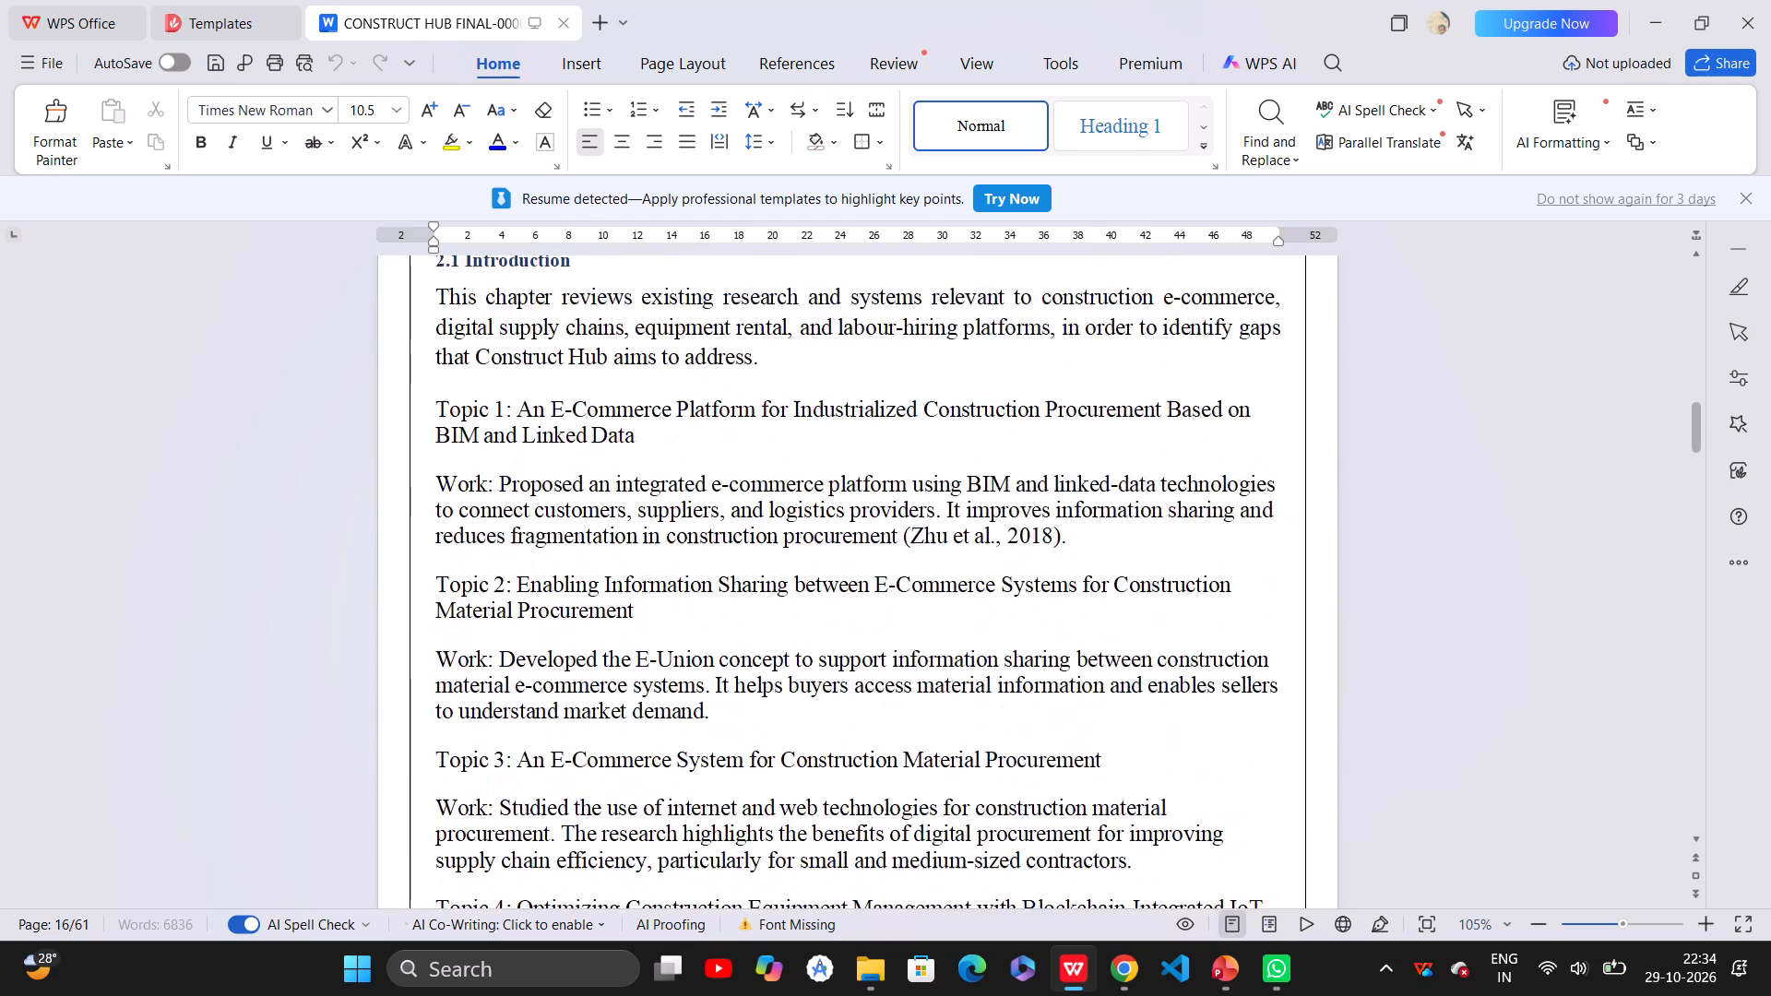
{"action": "scroll", "coordinate": [1023, 622], "scroll_direction": "down", "scroll_amount": 20}
{"action": "scroll", "coordinate": [1023, 622], "scroll_direction": "down", "scroll_amount": 5}
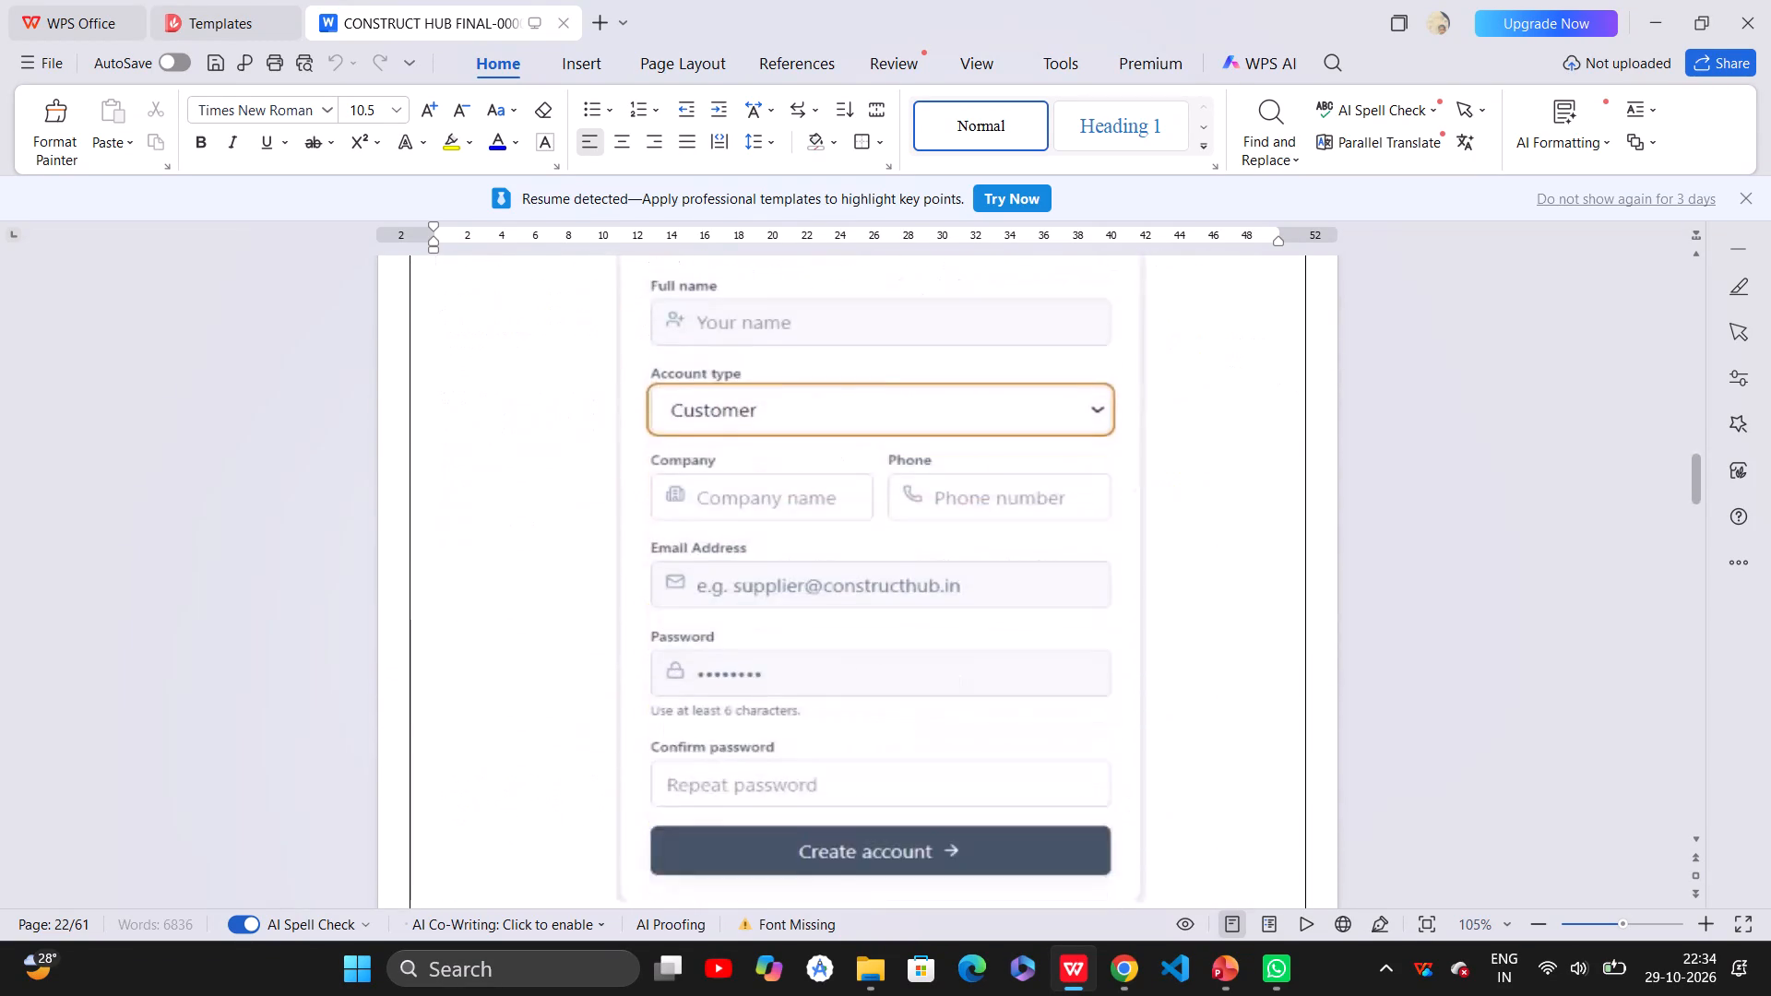
{"action": "scroll", "coordinate": [1023, 622], "scroll_direction": "down", "scroll_amount": 6}
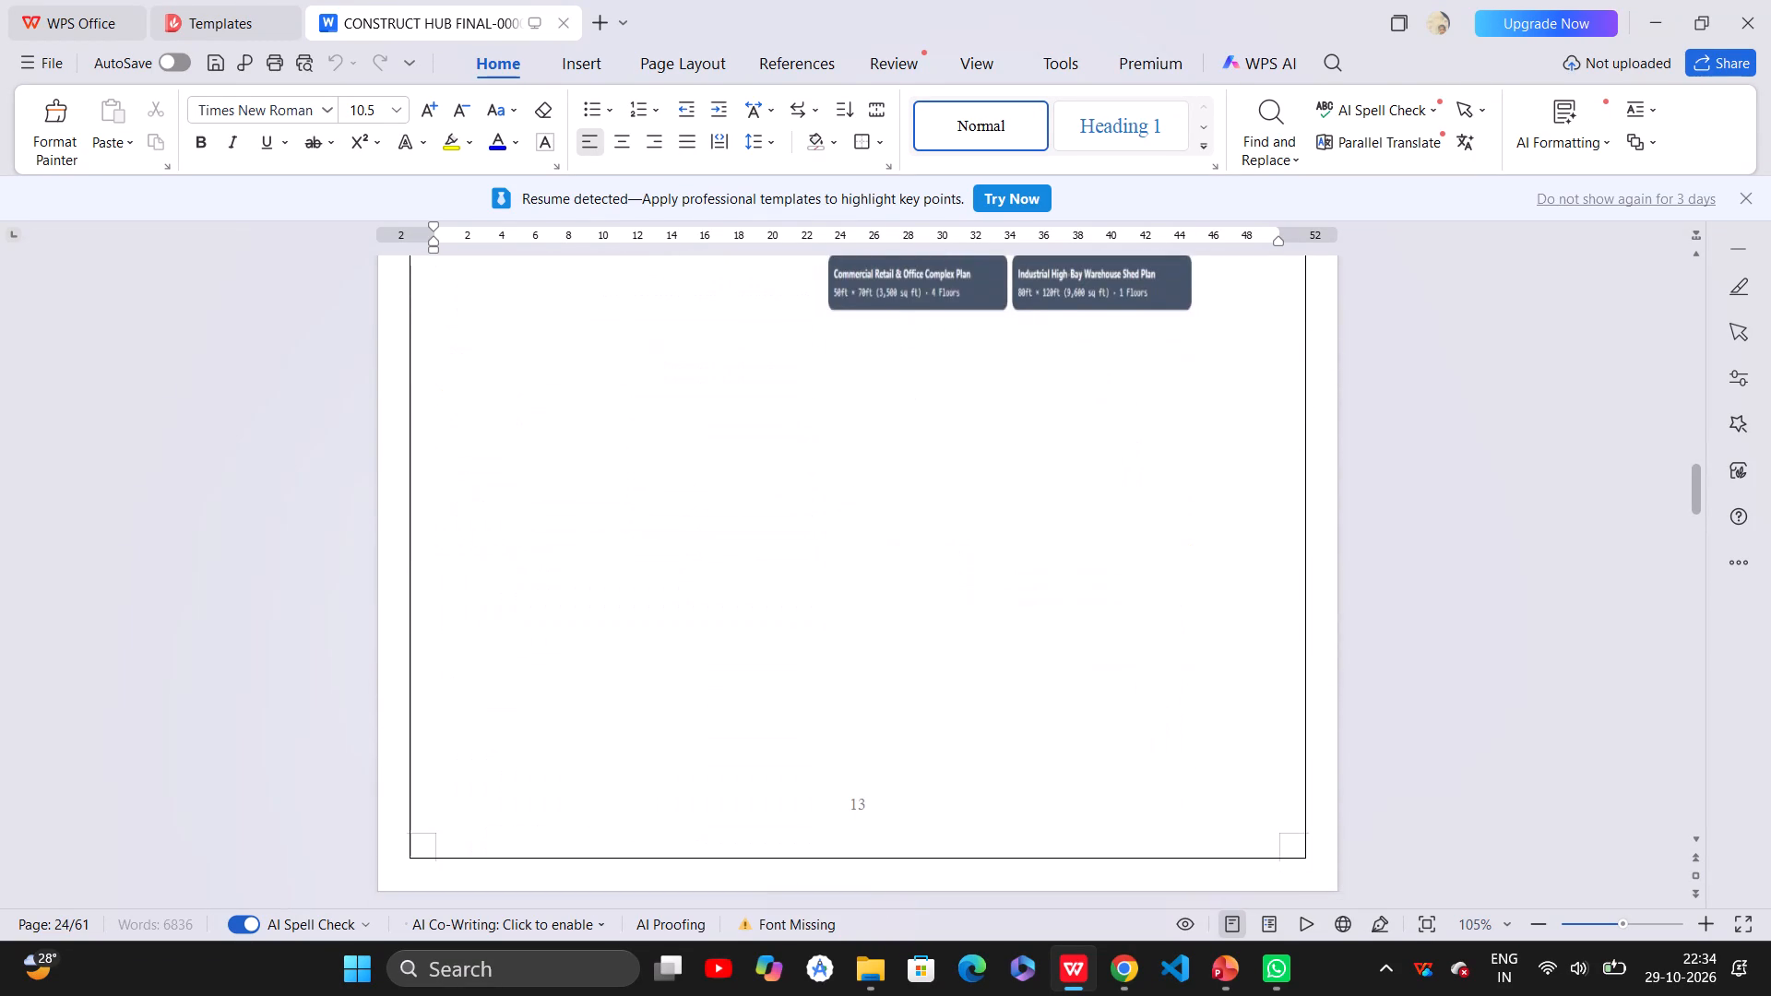
{"action": "scroll", "coordinate": [1023, 622], "scroll_direction": "down", "scroll_amount": 2}
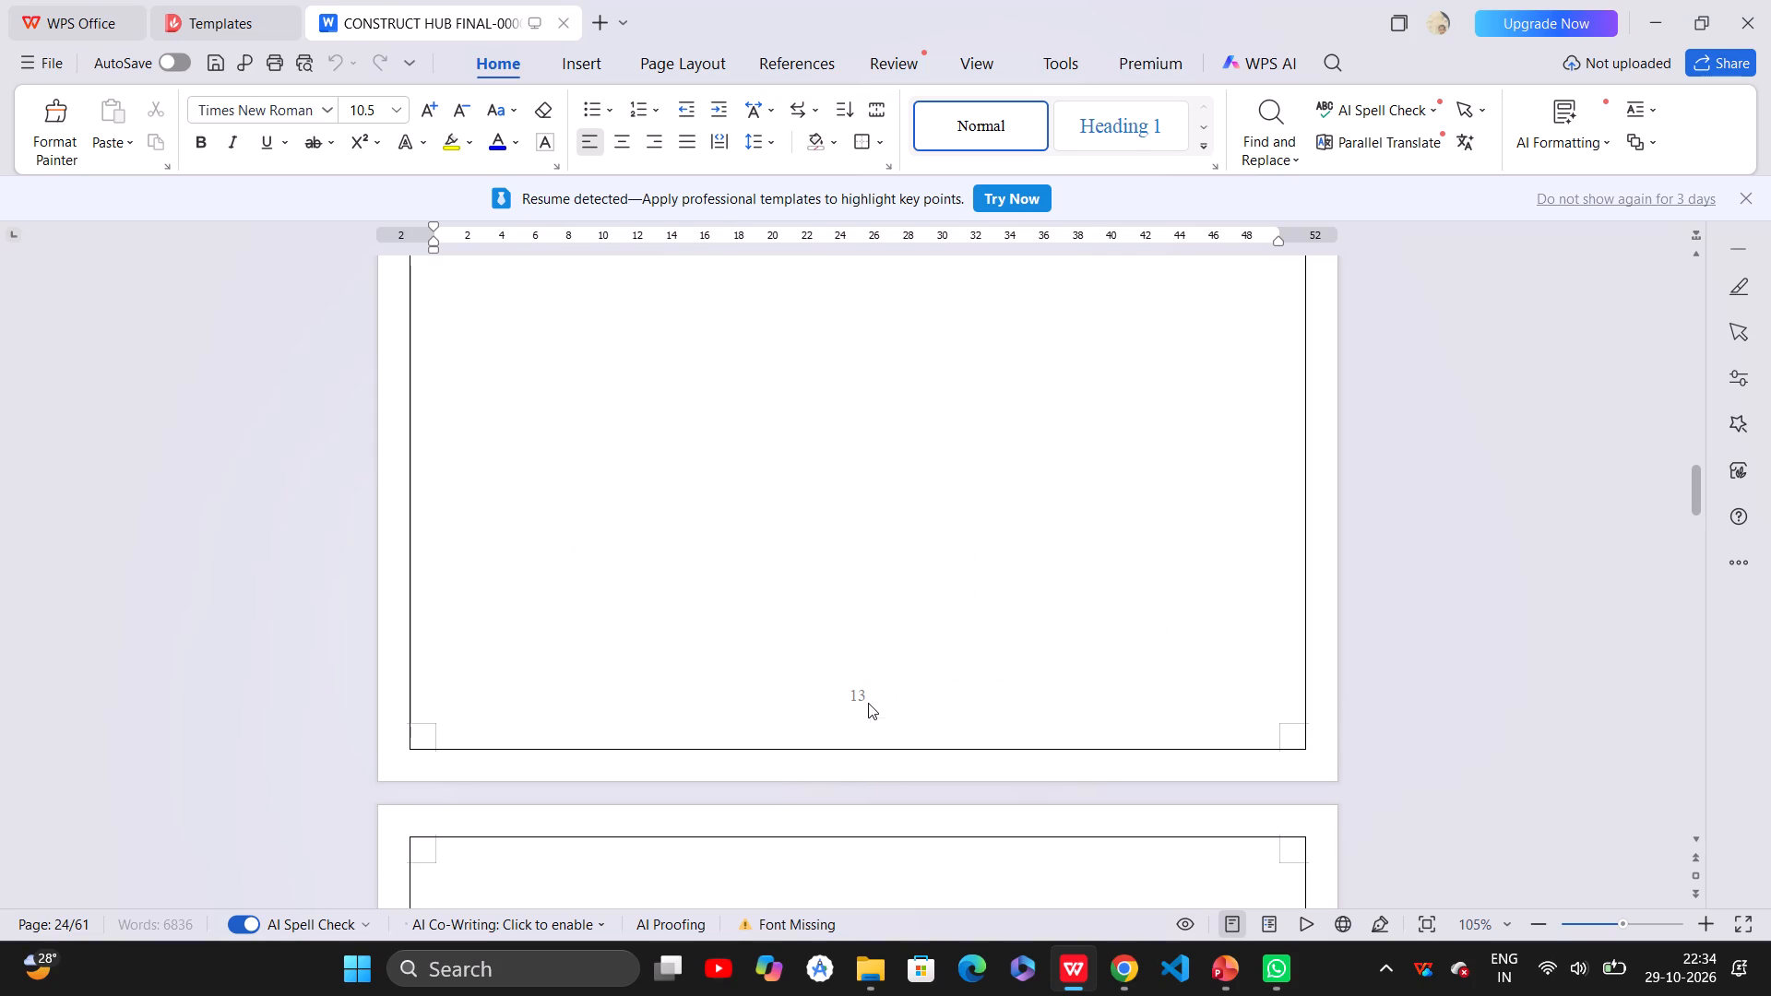
Check the report pages from the Add Construction Material Form to the section 4.3 data flow diagrams, and close the report window.
{"action": "scroll", "coordinate": [868, 703], "scroll_direction": "down", "scroll_amount": 7}
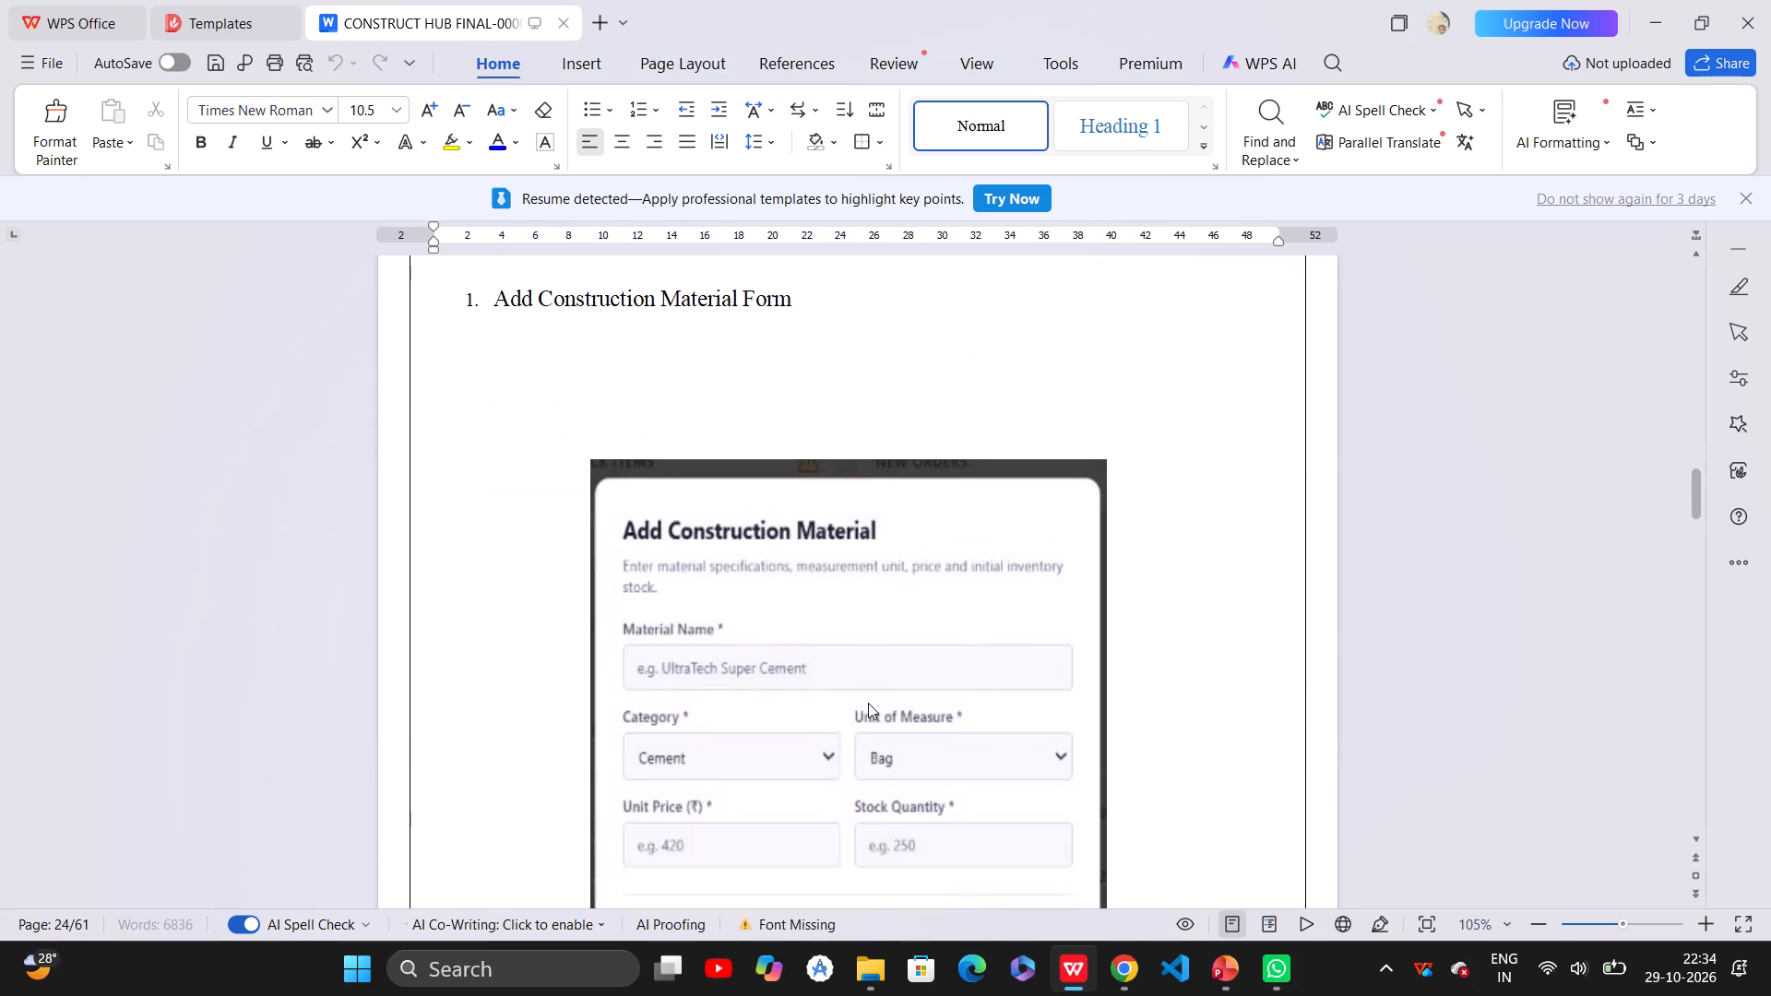
{"action": "scroll", "coordinate": [868, 703], "scroll_direction": "down", "scroll_amount": 14}
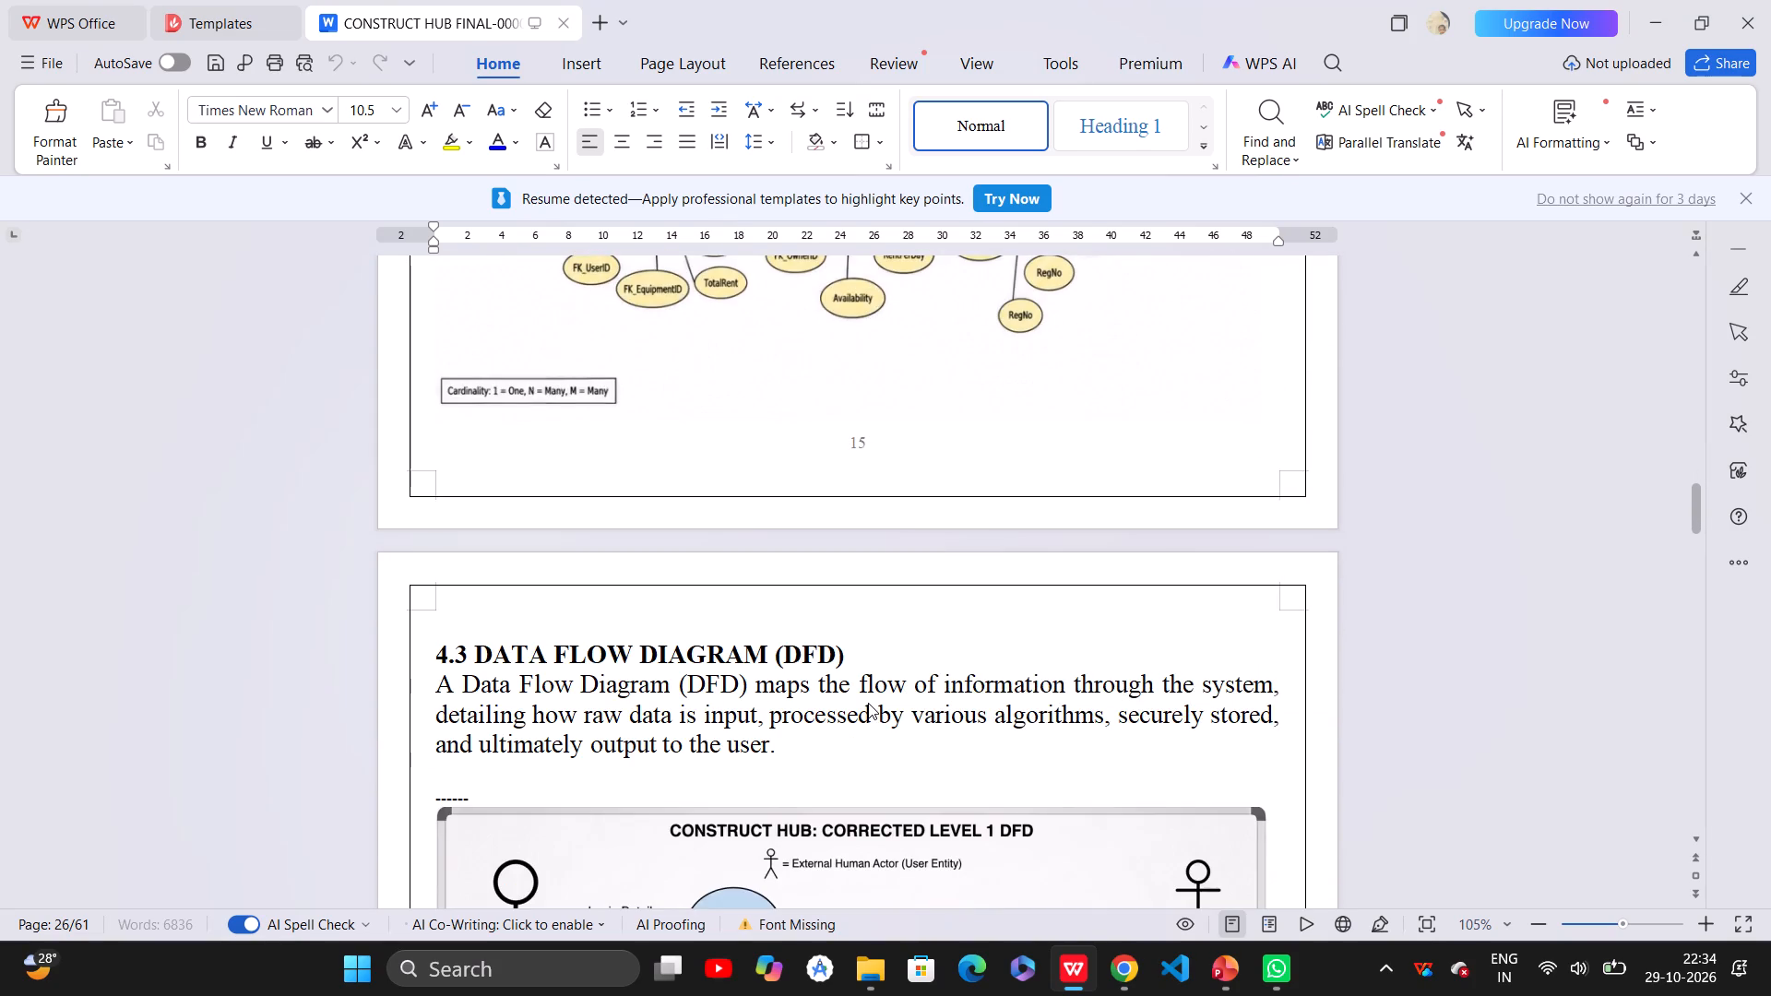
{"action": "scroll", "coordinate": [868, 703], "scroll_direction": "down", "scroll_amount": 3}
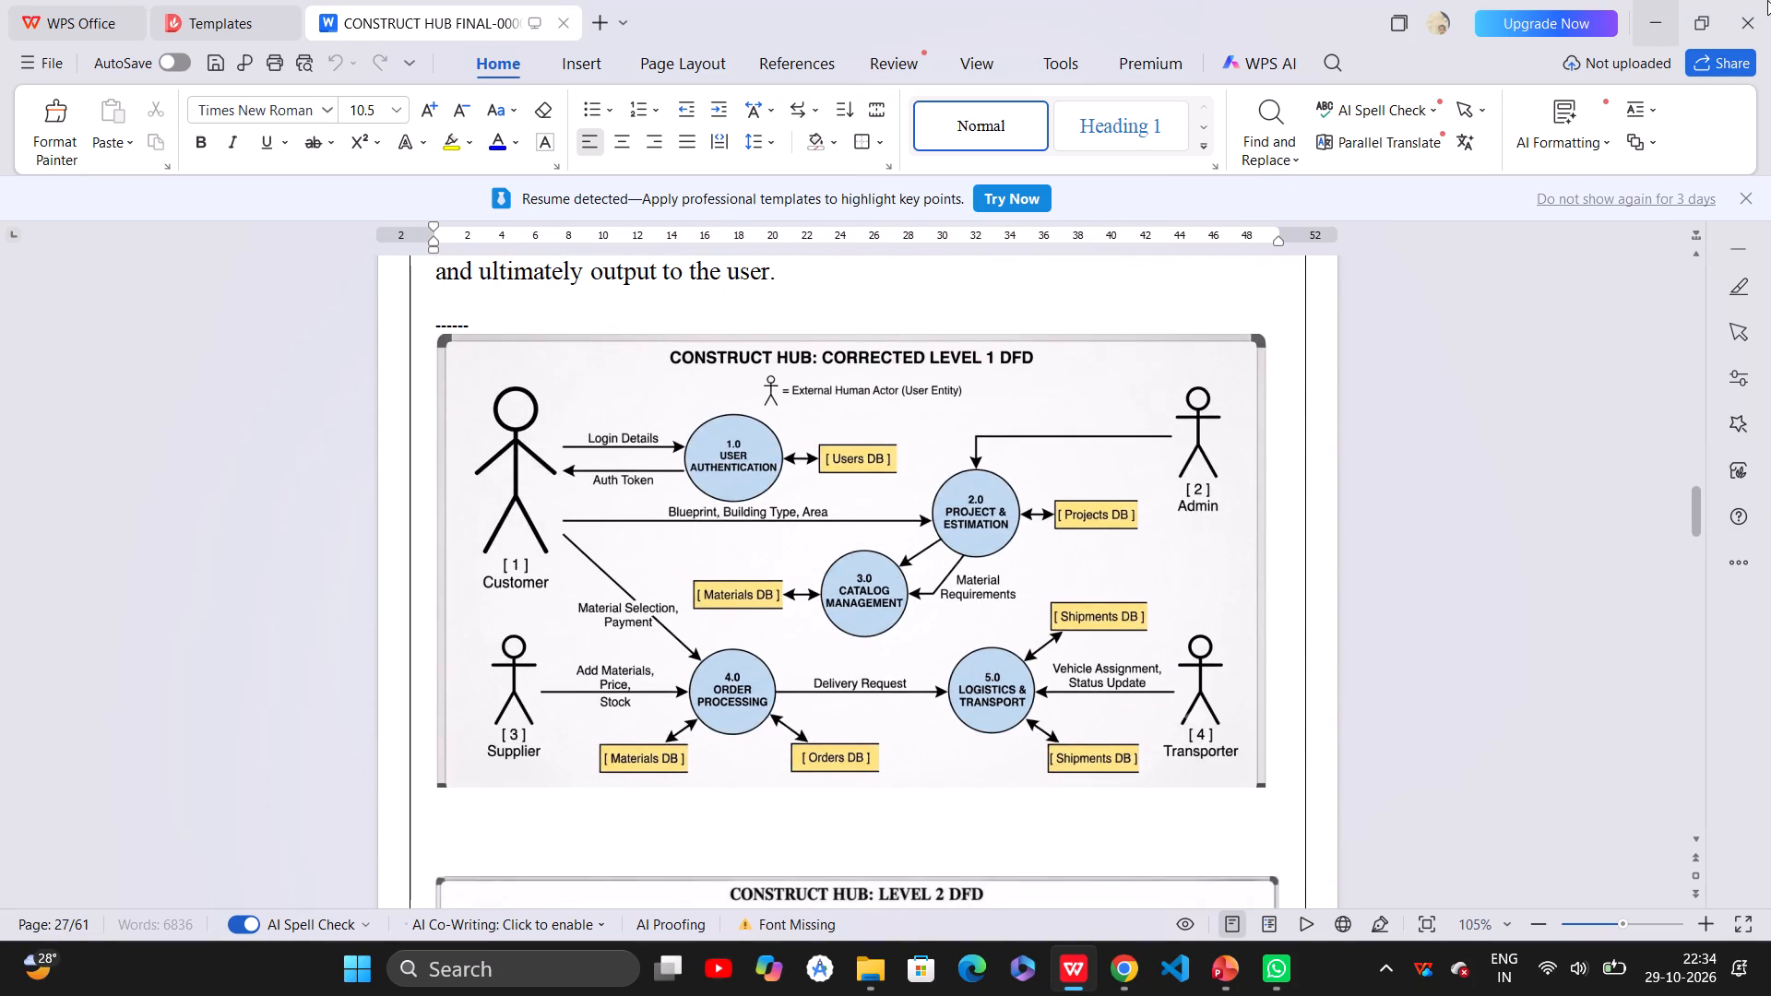
{"action": "left_click", "coordinate": [1767, 0]}
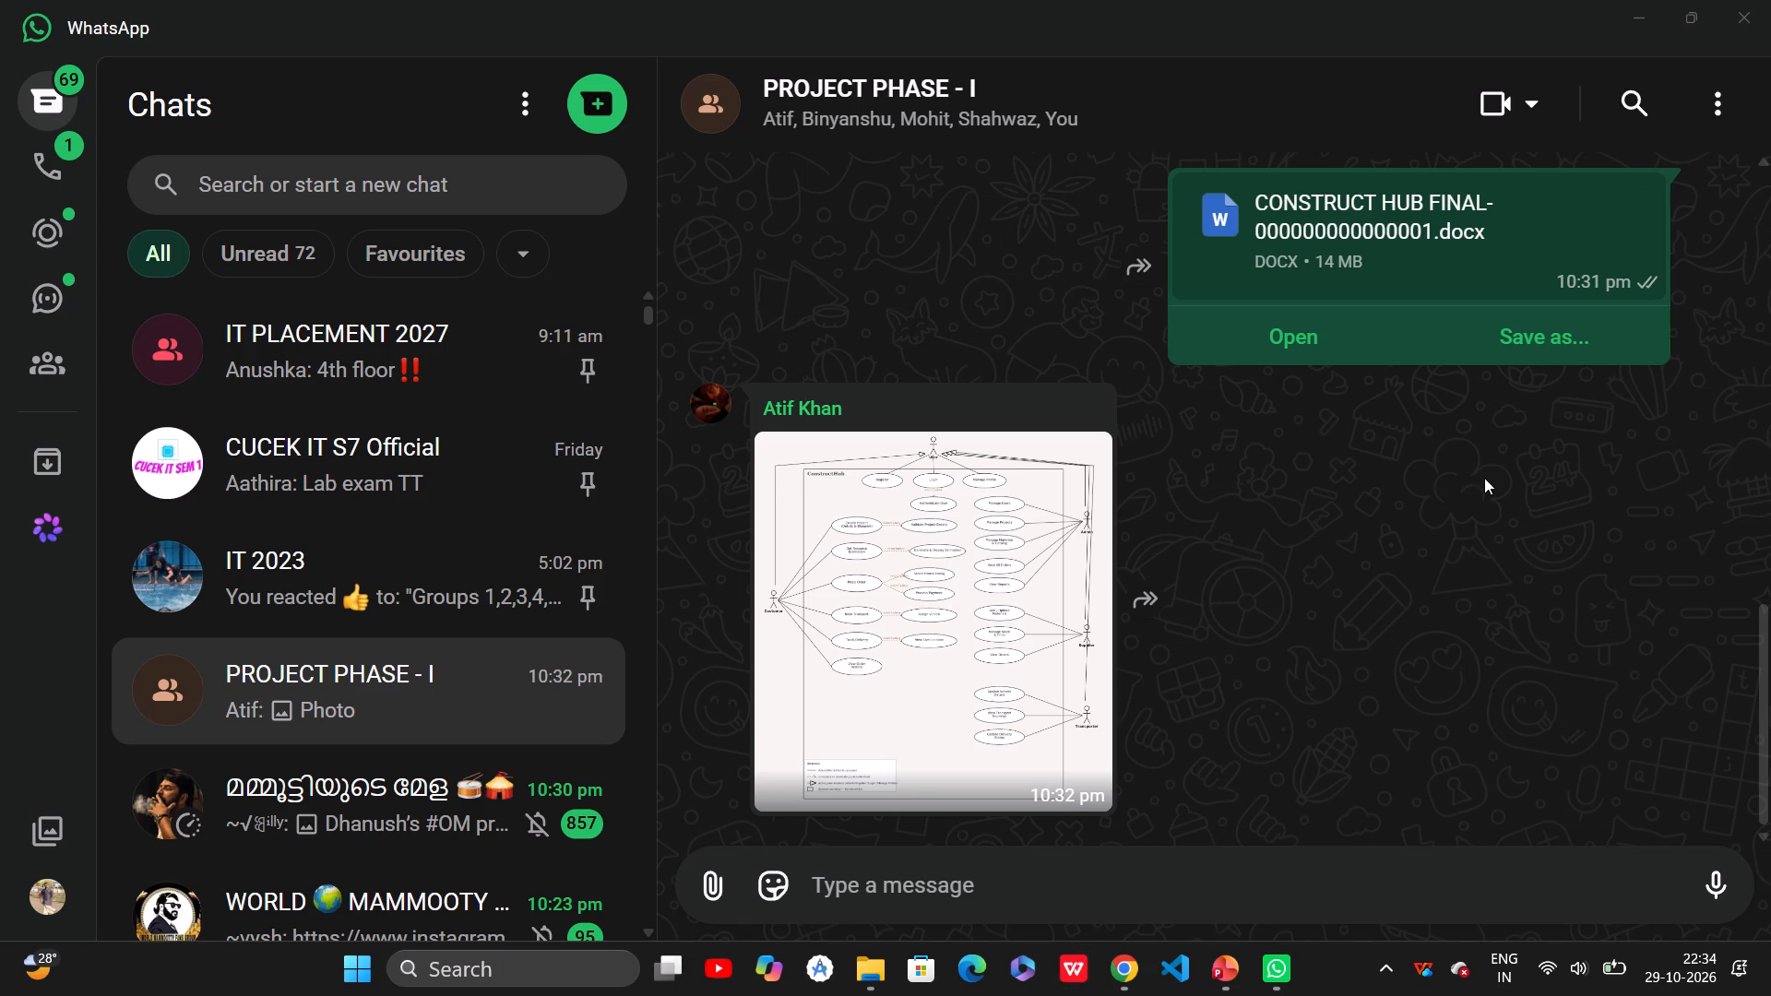
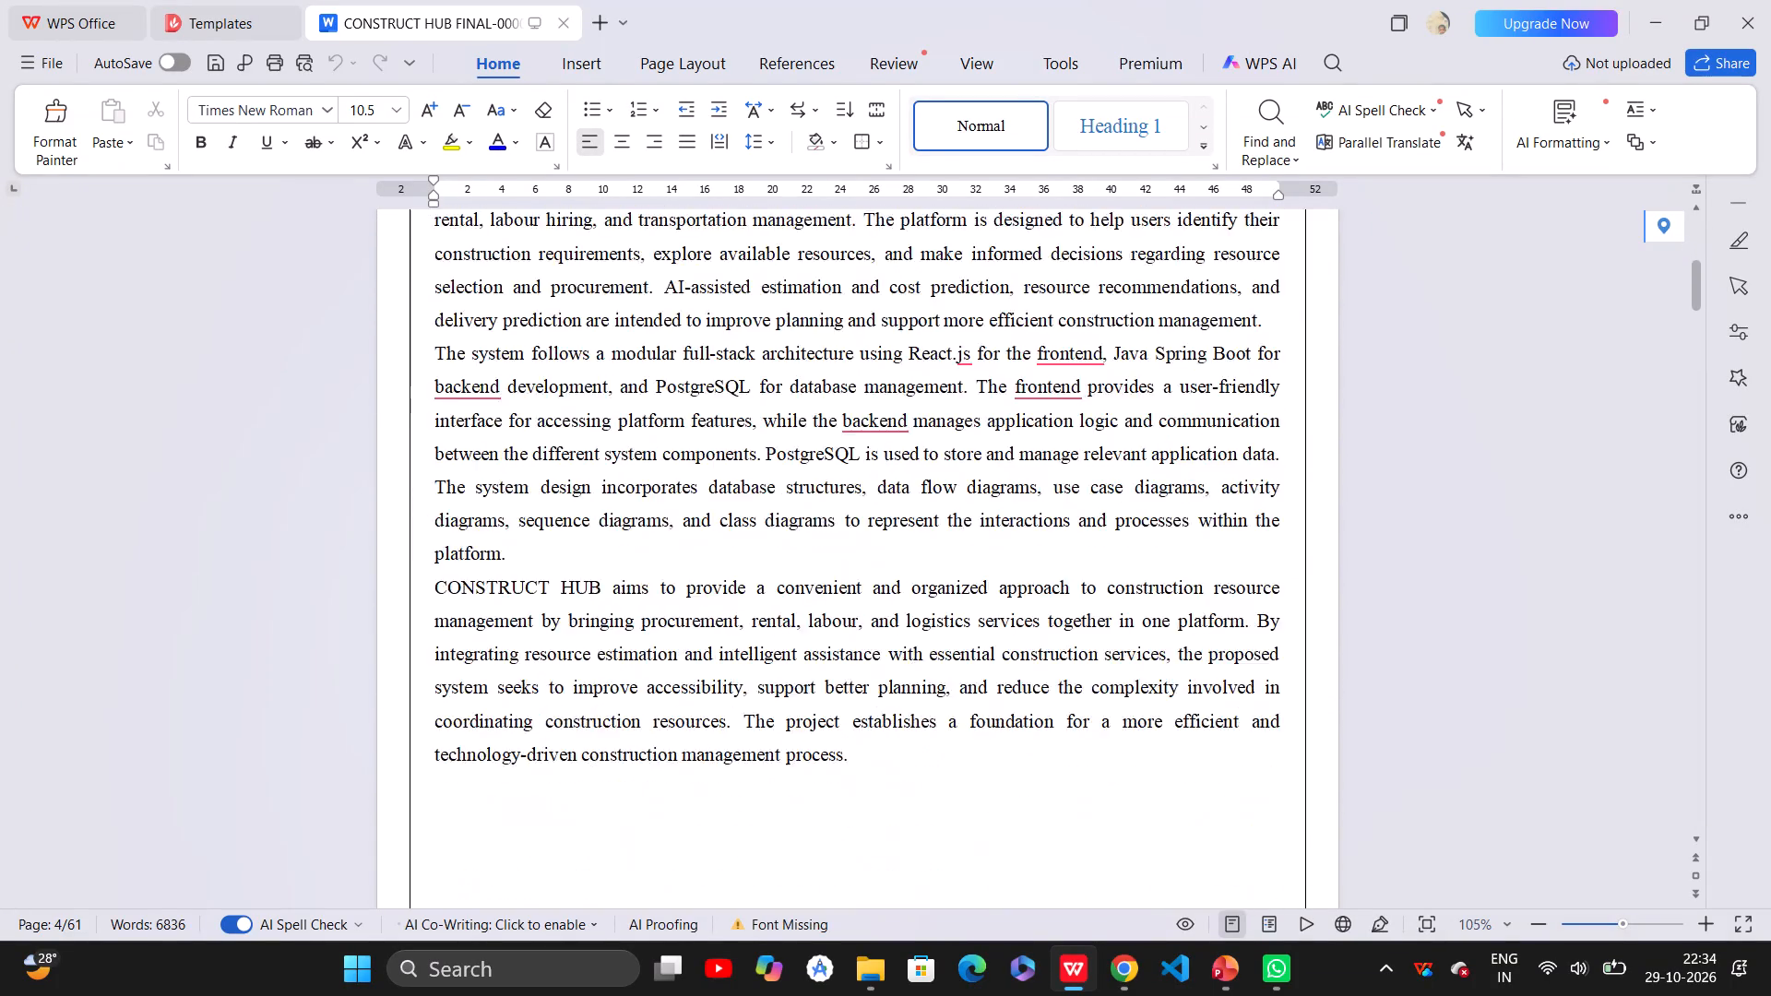
Review the Contents page entries and page numbers for chapters 1 to 5, along with the list of figures.
{"action": "scroll", "coordinate": [904, 741], "scroll_direction": "down", "scroll_amount": 2}
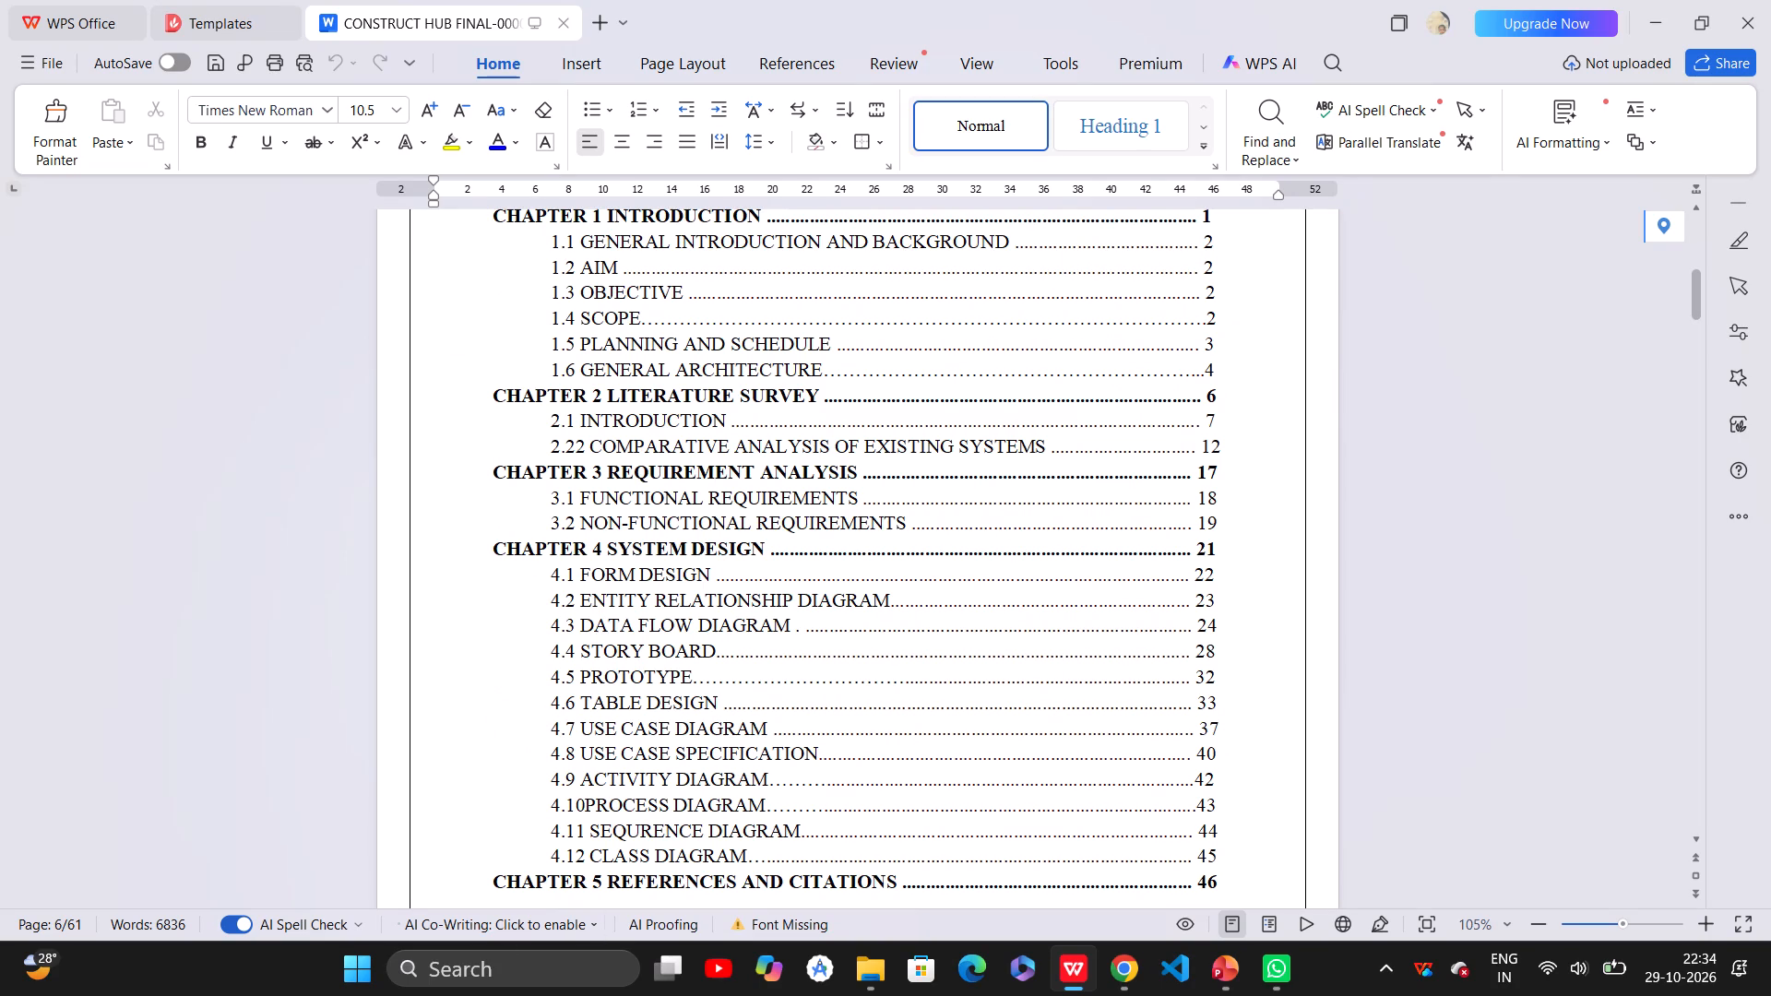
{"action": "left_click_drag", "start_coordinate": [575, 742], "coordinate": [861, 743]}
{"action": "left_click", "coordinate": [1193, 765]}
{"action": "left_click", "coordinate": [1233, 760]}
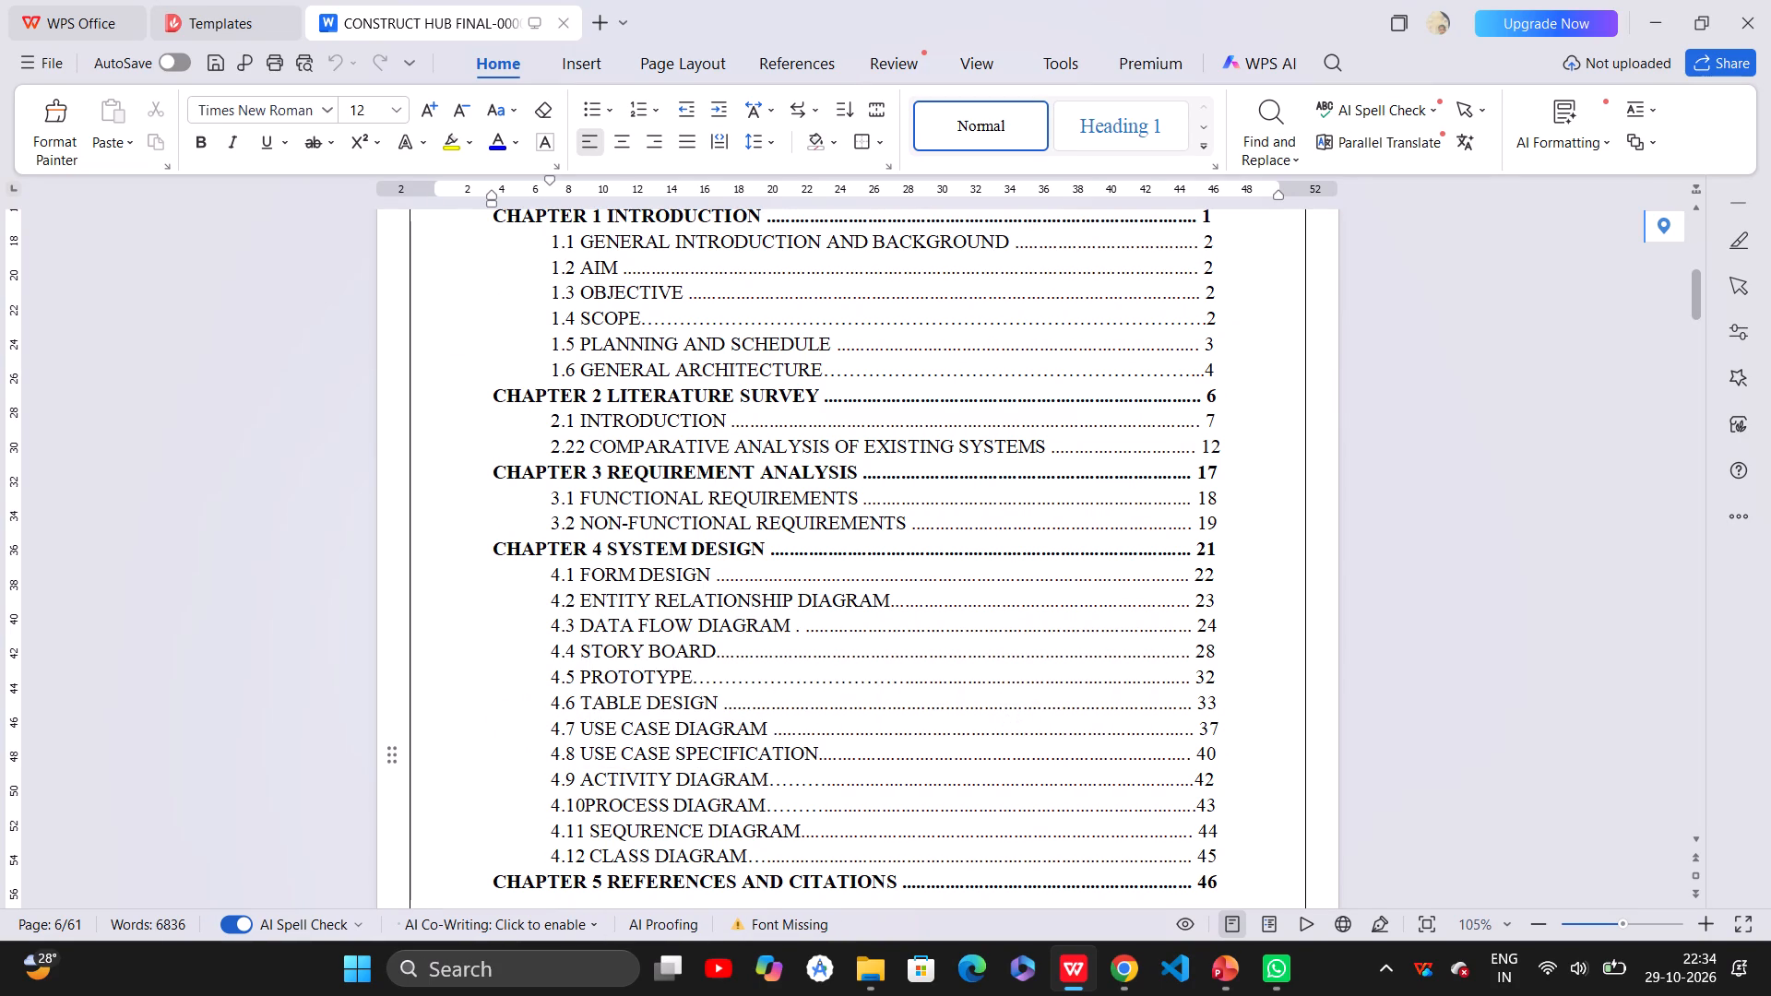
{"action": "scroll", "coordinate": [605, 791], "scroll_direction": "down", "scroll_amount": 3}
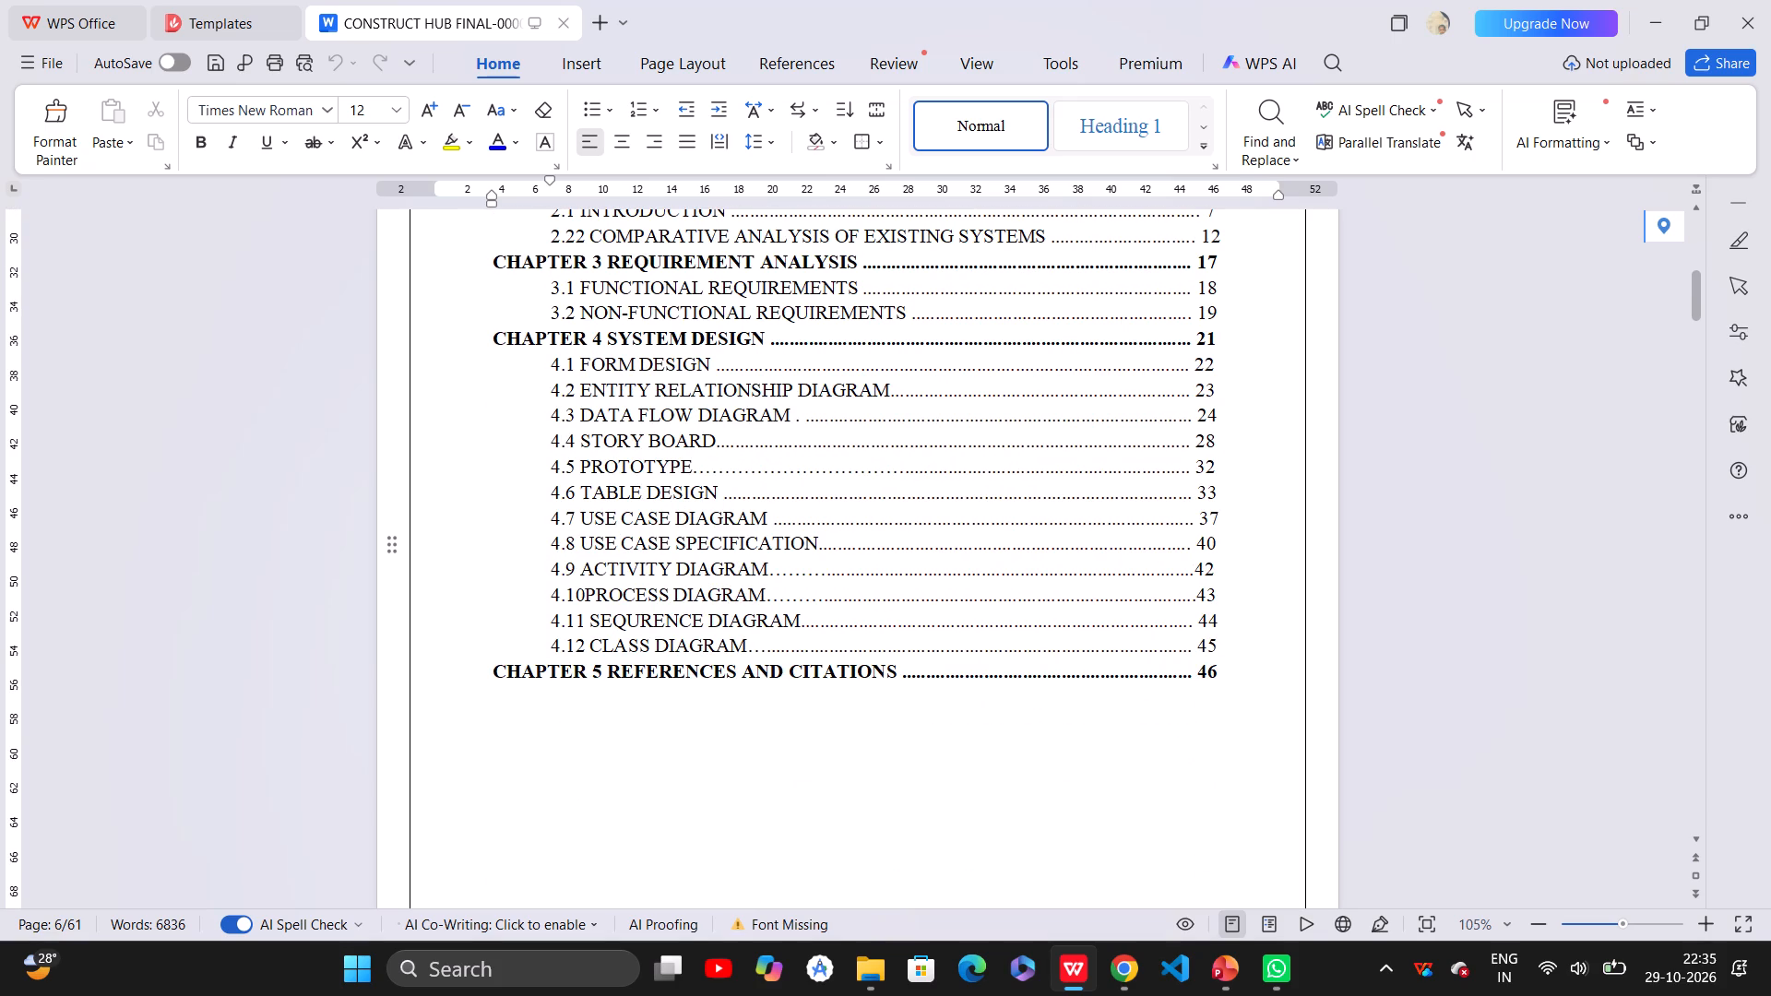
{"action": "scroll", "coordinate": [832, 753], "scroll_direction": "down", "scroll_amount": 17}
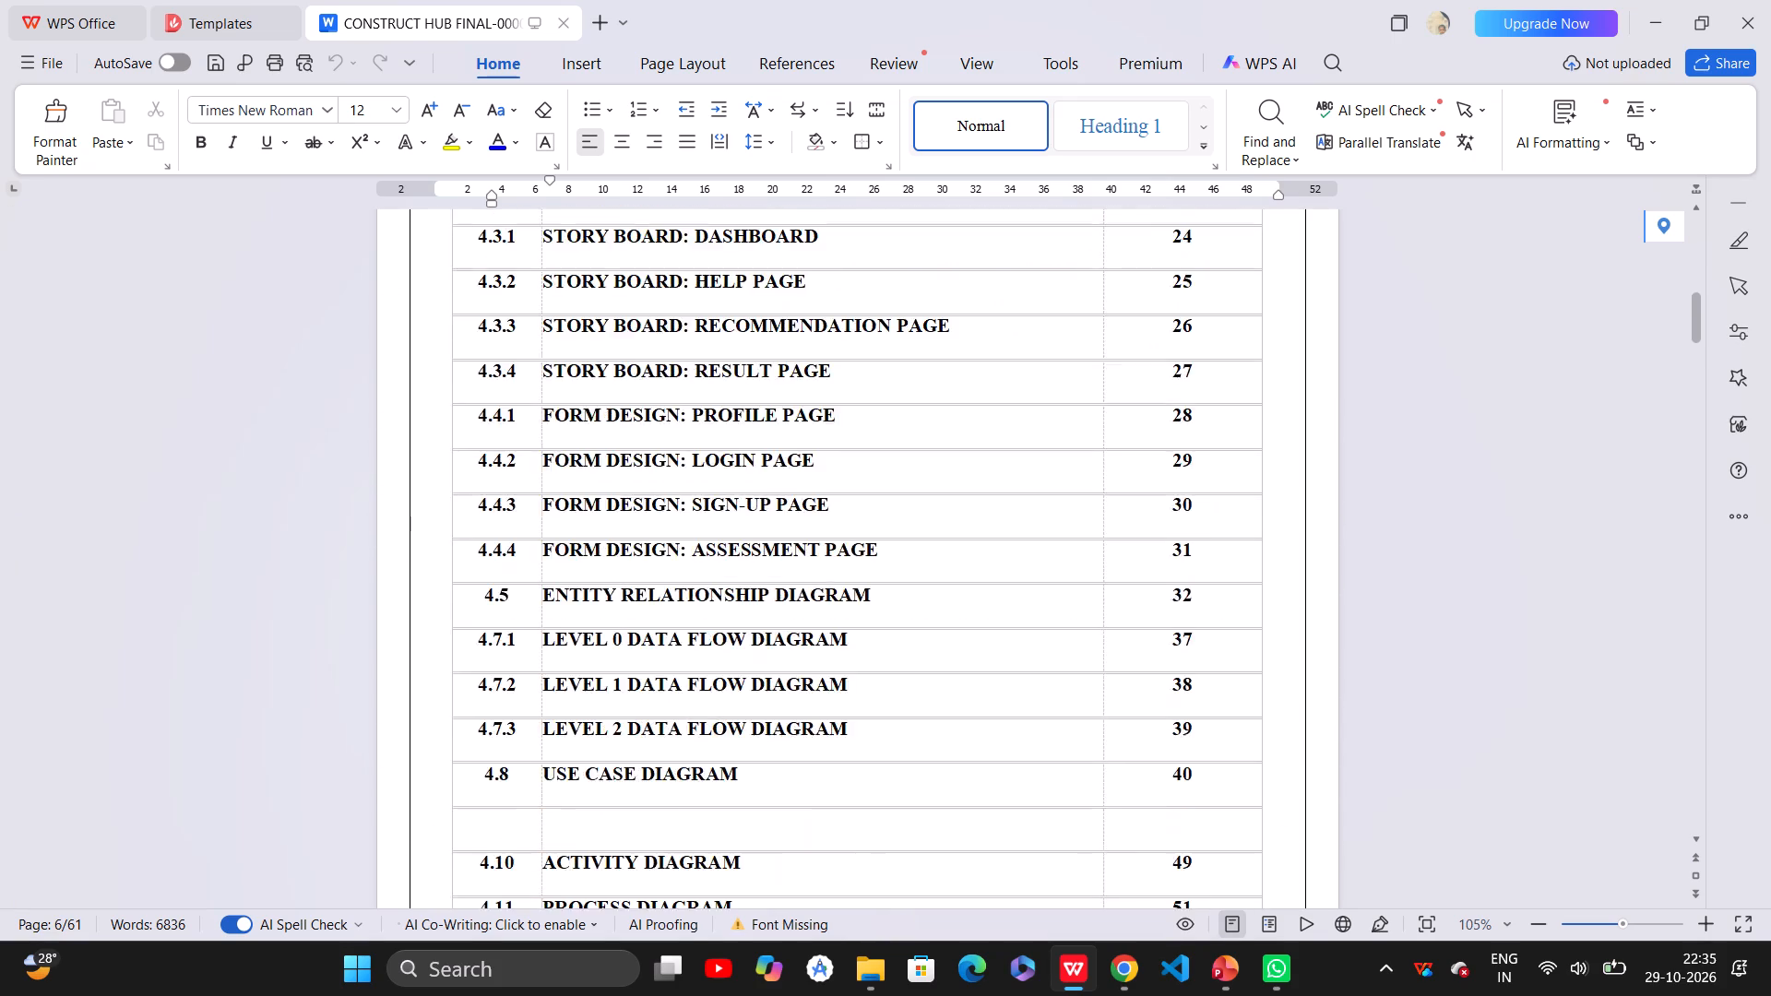
Skim the report body from the front-matter lists through the form designs and data flow diagrams to the prototype screens.
{"action": "scroll", "coordinate": [832, 753], "scroll_direction": "down", "scroll_amount": 19}
{"action": "scroll", "coordinate": [832, 753], "scroll_direction": "down", "scroll_amount": 13}
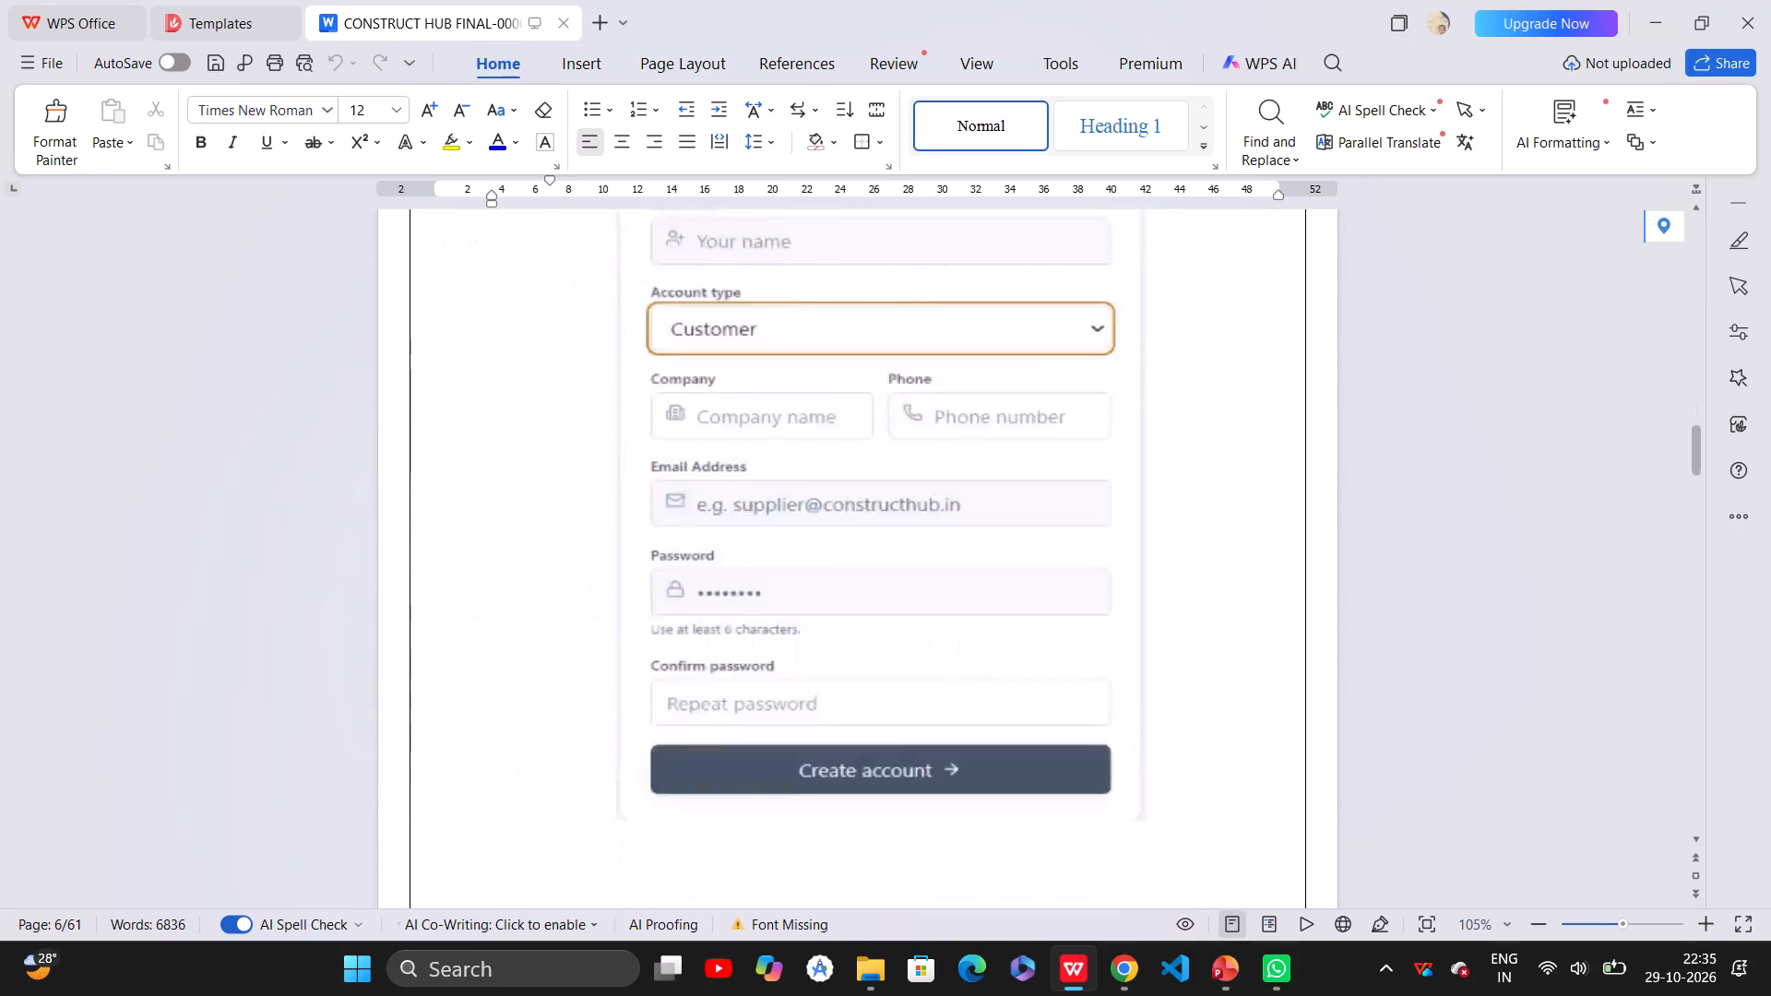
{"action": "scroll", "coordinate": [832, 753], "scroll_direction": "down", "scroll_amount": 7}
{"action": "scroll", "coordinate": [832, 753], "scroll_direction": "up", "scroll_amount": 4}
{"action": "scroll", "coordinate": [832, 753], "scroll_direction": "down", "scroll_amount": 12}
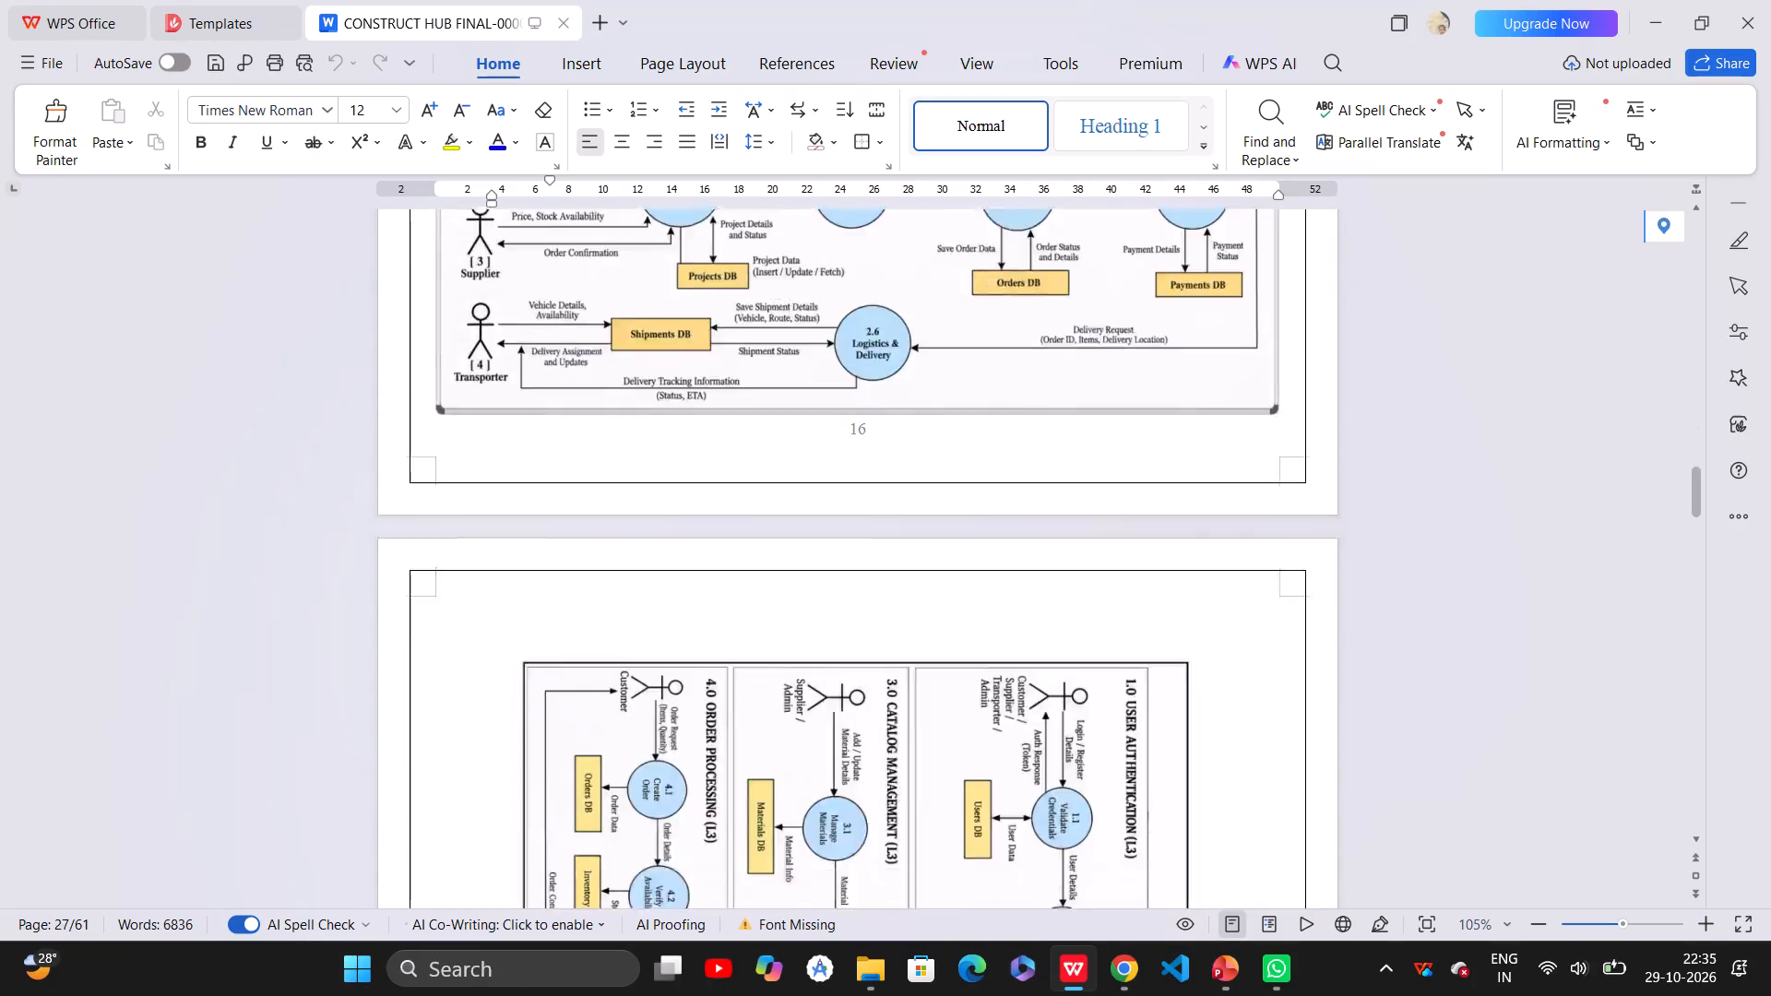
{"action": "scroll", "coordinate": [832, 753], "scroll_direction": "down", "scroll_amount": 16}
{"action": "scroll", "coordinate": [832, 753], "scroll_direction": "up", "scroll_amount": 2}
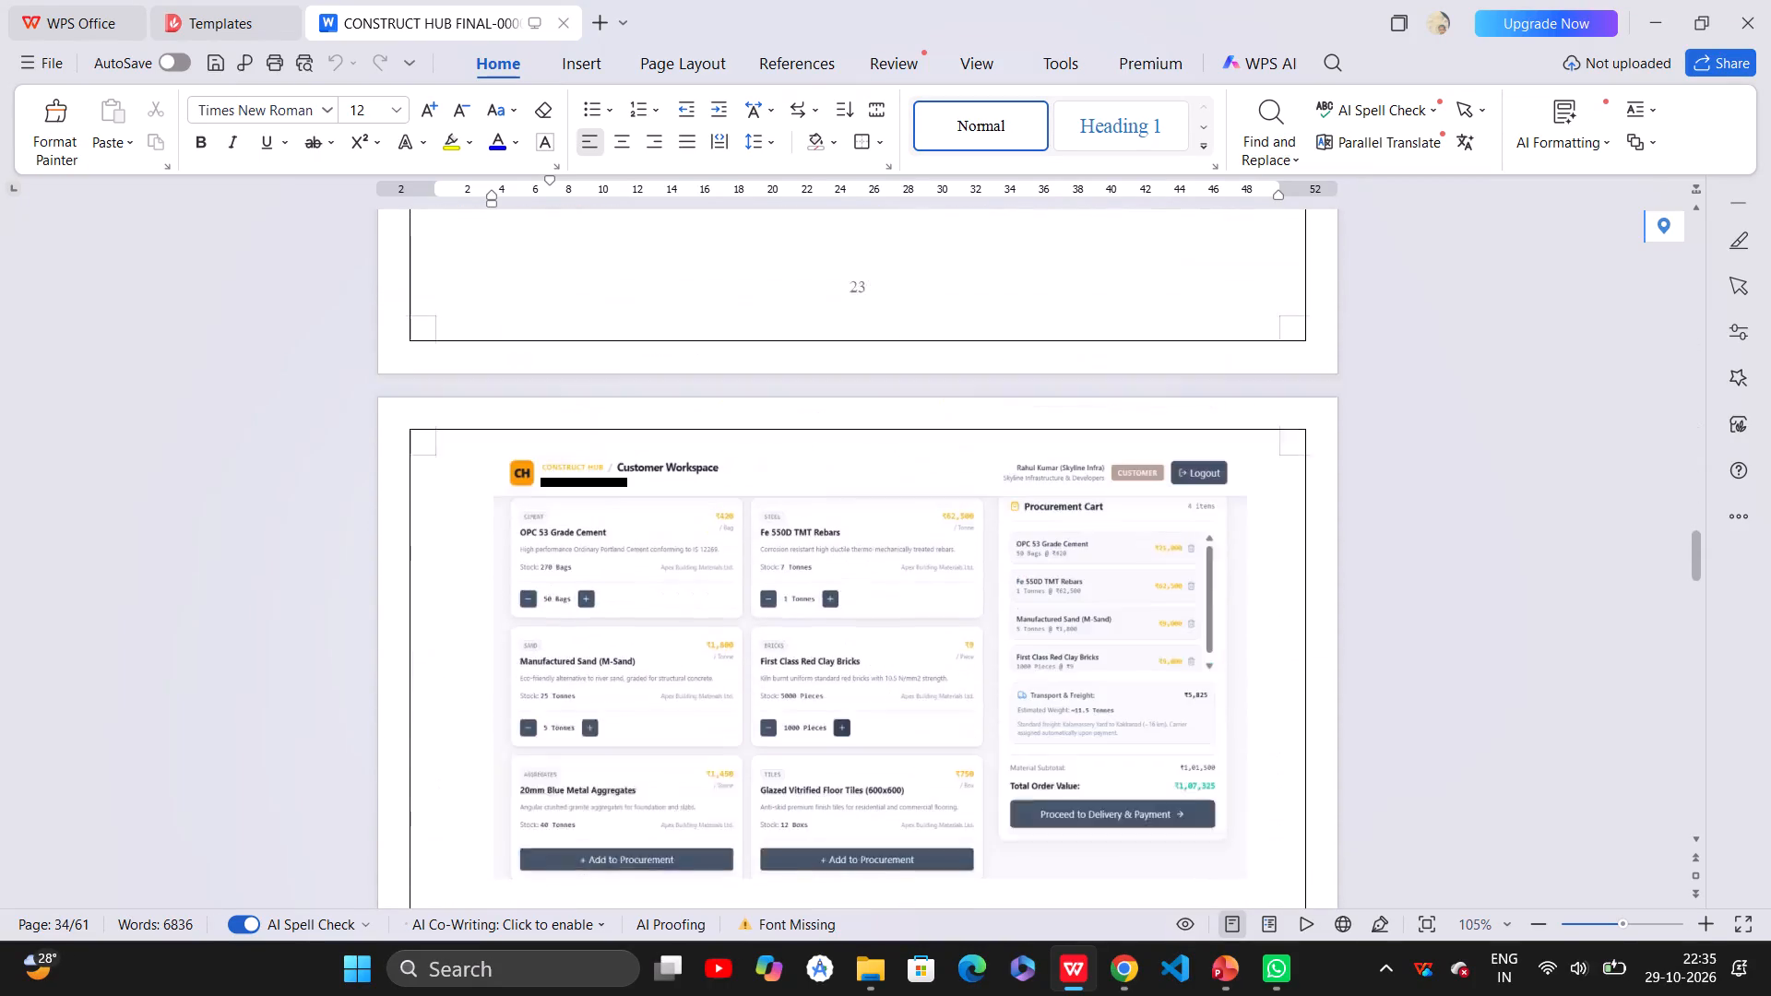
{"action": "scroll", "coordinate": [832, 753], "scroll_direction": "up", "scroll_amount": 5}
{"action": "scroll", "coordinate": [832, 753], "scroll_direction": "down", "scroll_amount": 18}
{"action": "scroll", "coordinate": [832, 753], "scroll_direction": "down", "scroll_amount": 4}
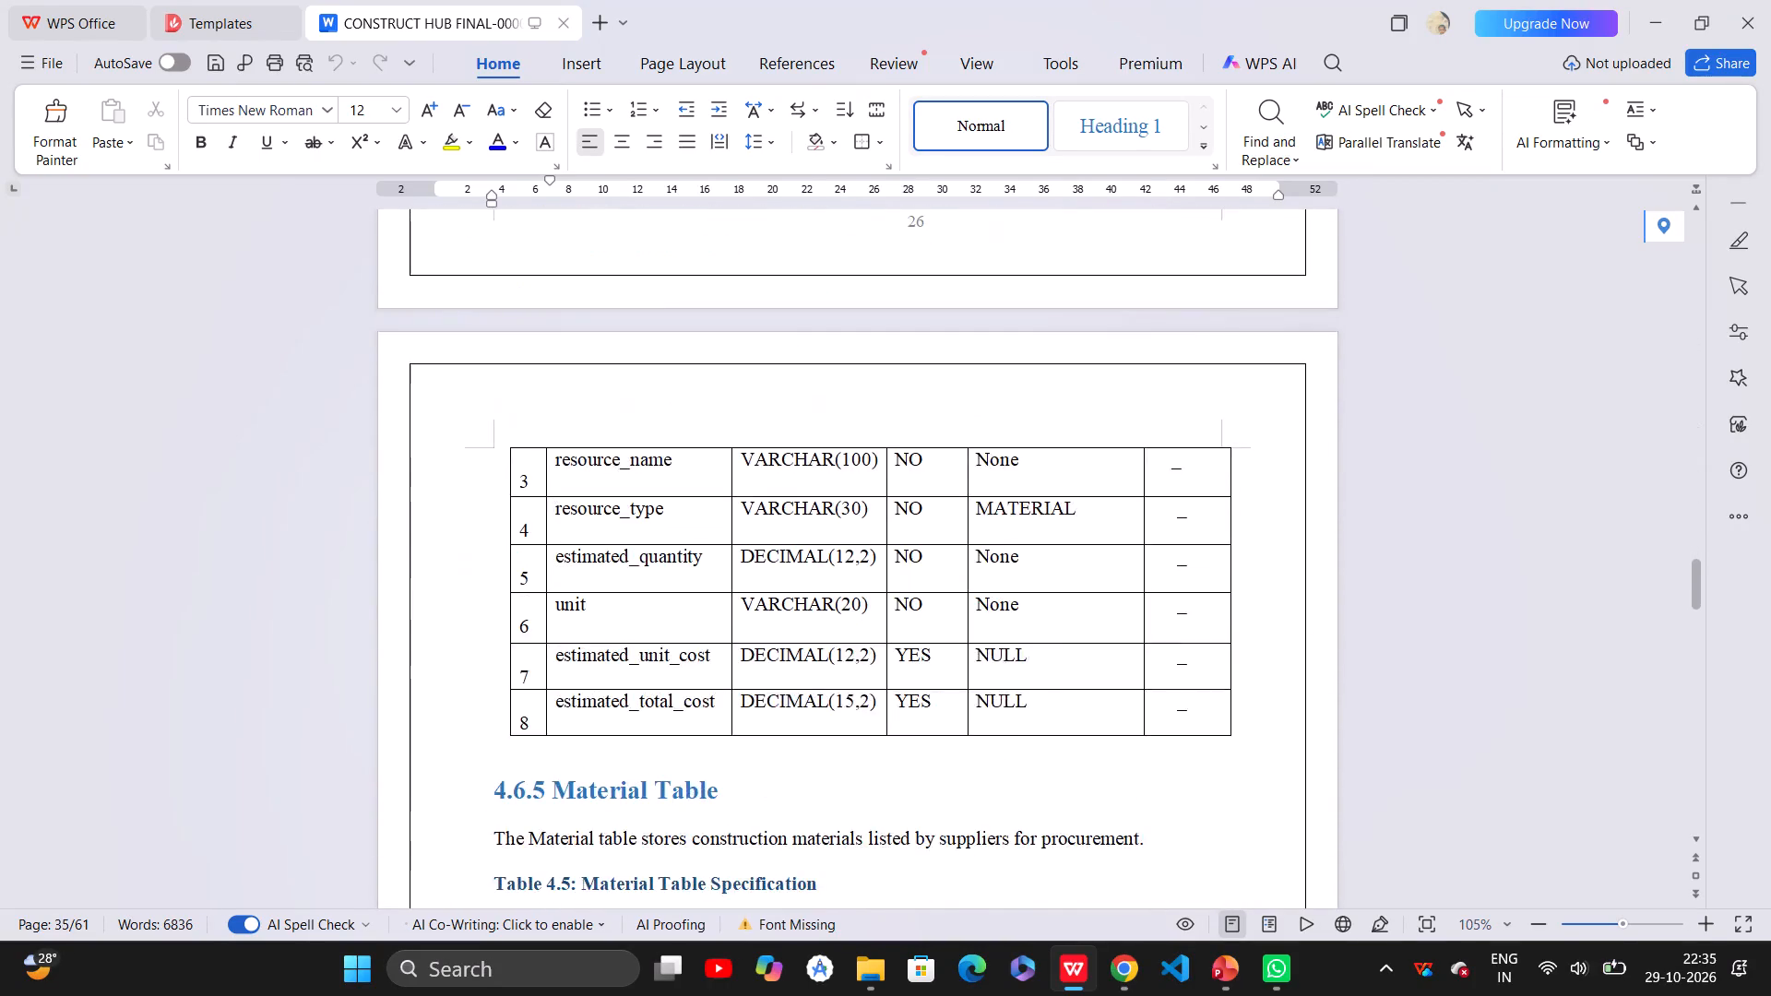
Skim the section 4.6 table designs, use case specifications and class diagram through to the report's last page.
{"action": "scroll", "coordinate": [832, 753], "scroll_direction": "down", "scroll_amount": 7}
{"action": "scroll", "coordinate": [832, 753], "scroll_direction": "down", "scroll_amount": 15}
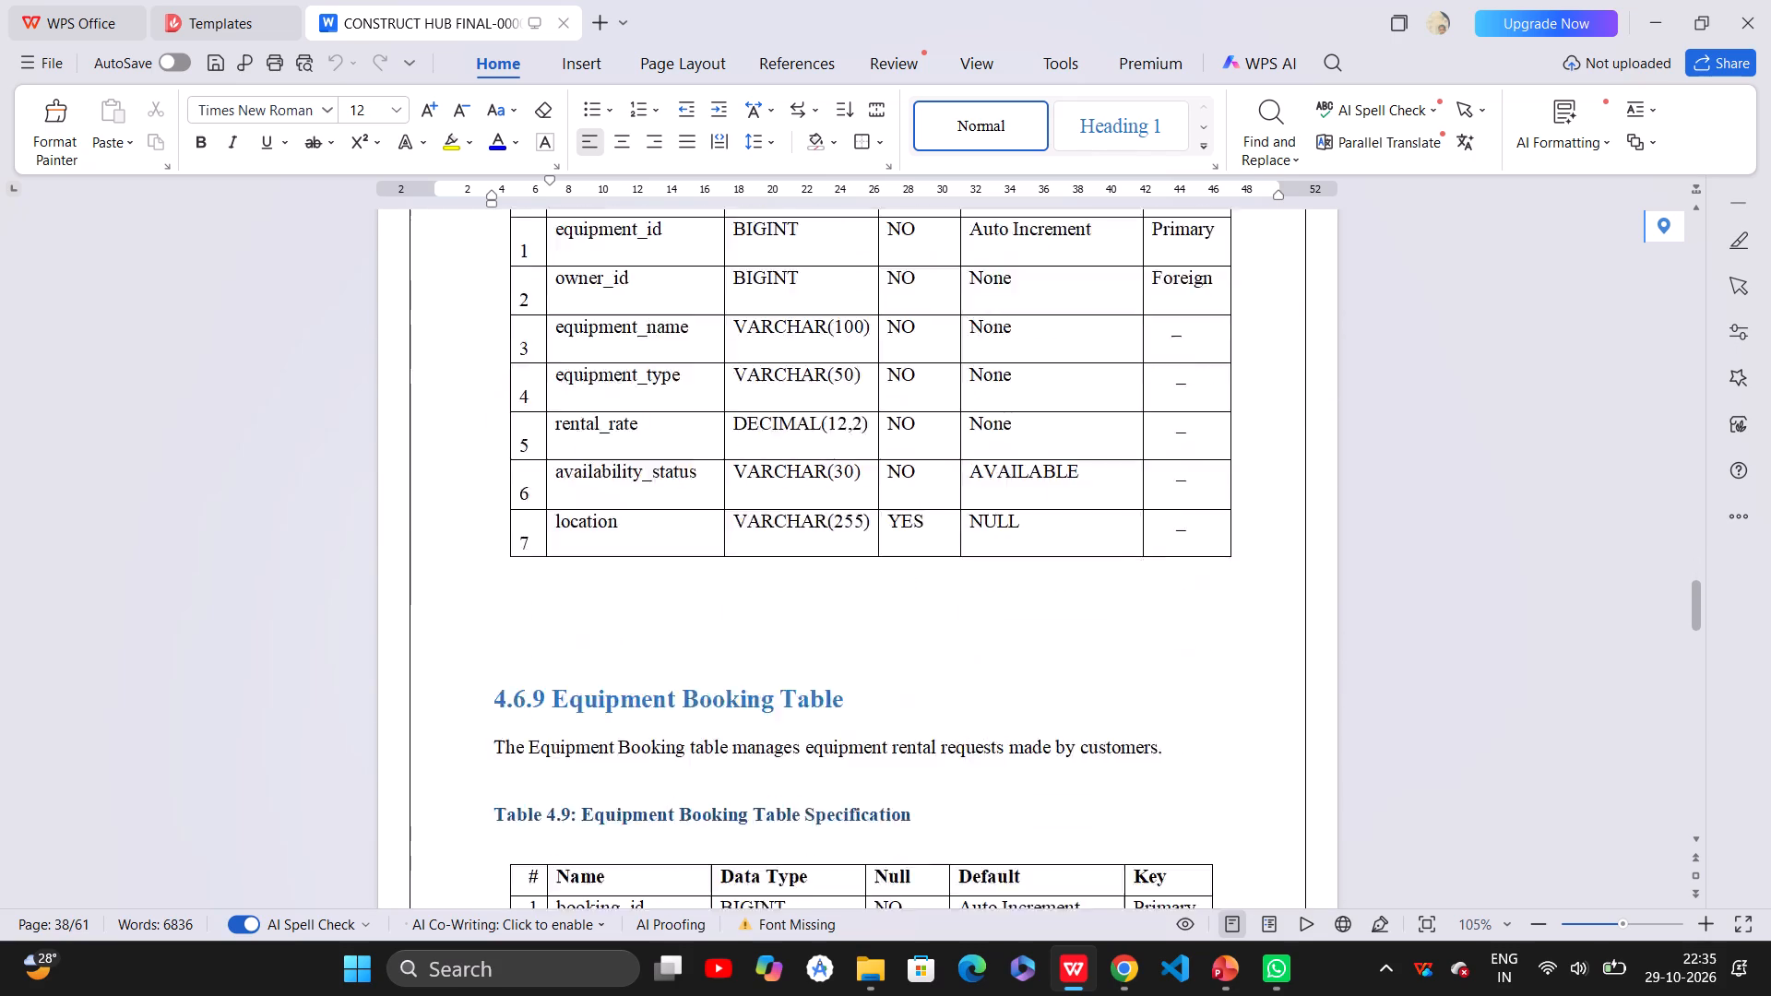
{"action": "scroll", "coordinate": [832, 753], "scroll_direction": "down", "scroll_amount": 14}
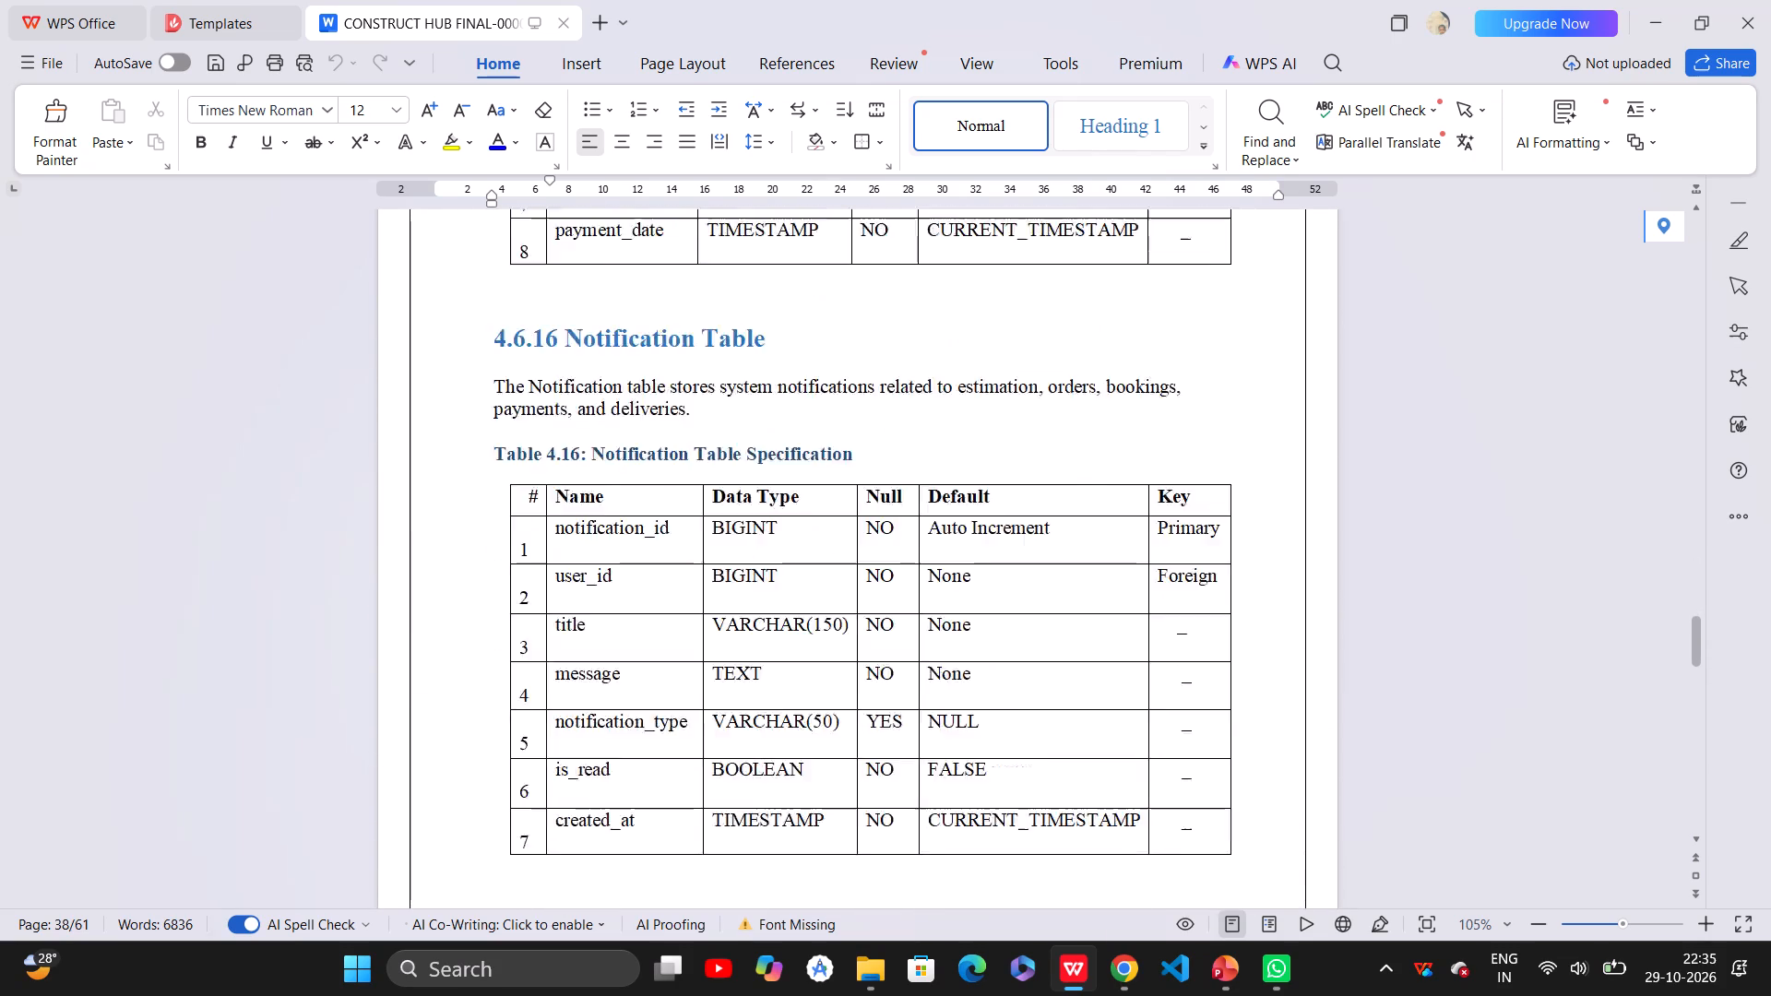
{"action": "scroll", "coordinate": [832, 753], "scroll_direction": "down", "scroll_amount": 1}
{"action": "scroll", "coordinate": [832, 753], "scroll_direction": "down", "scroll_amount": 20}
{"action": "scroll", "coordinate": [832, 753], "scroll_direction": "down", "scroll_amount": 8}
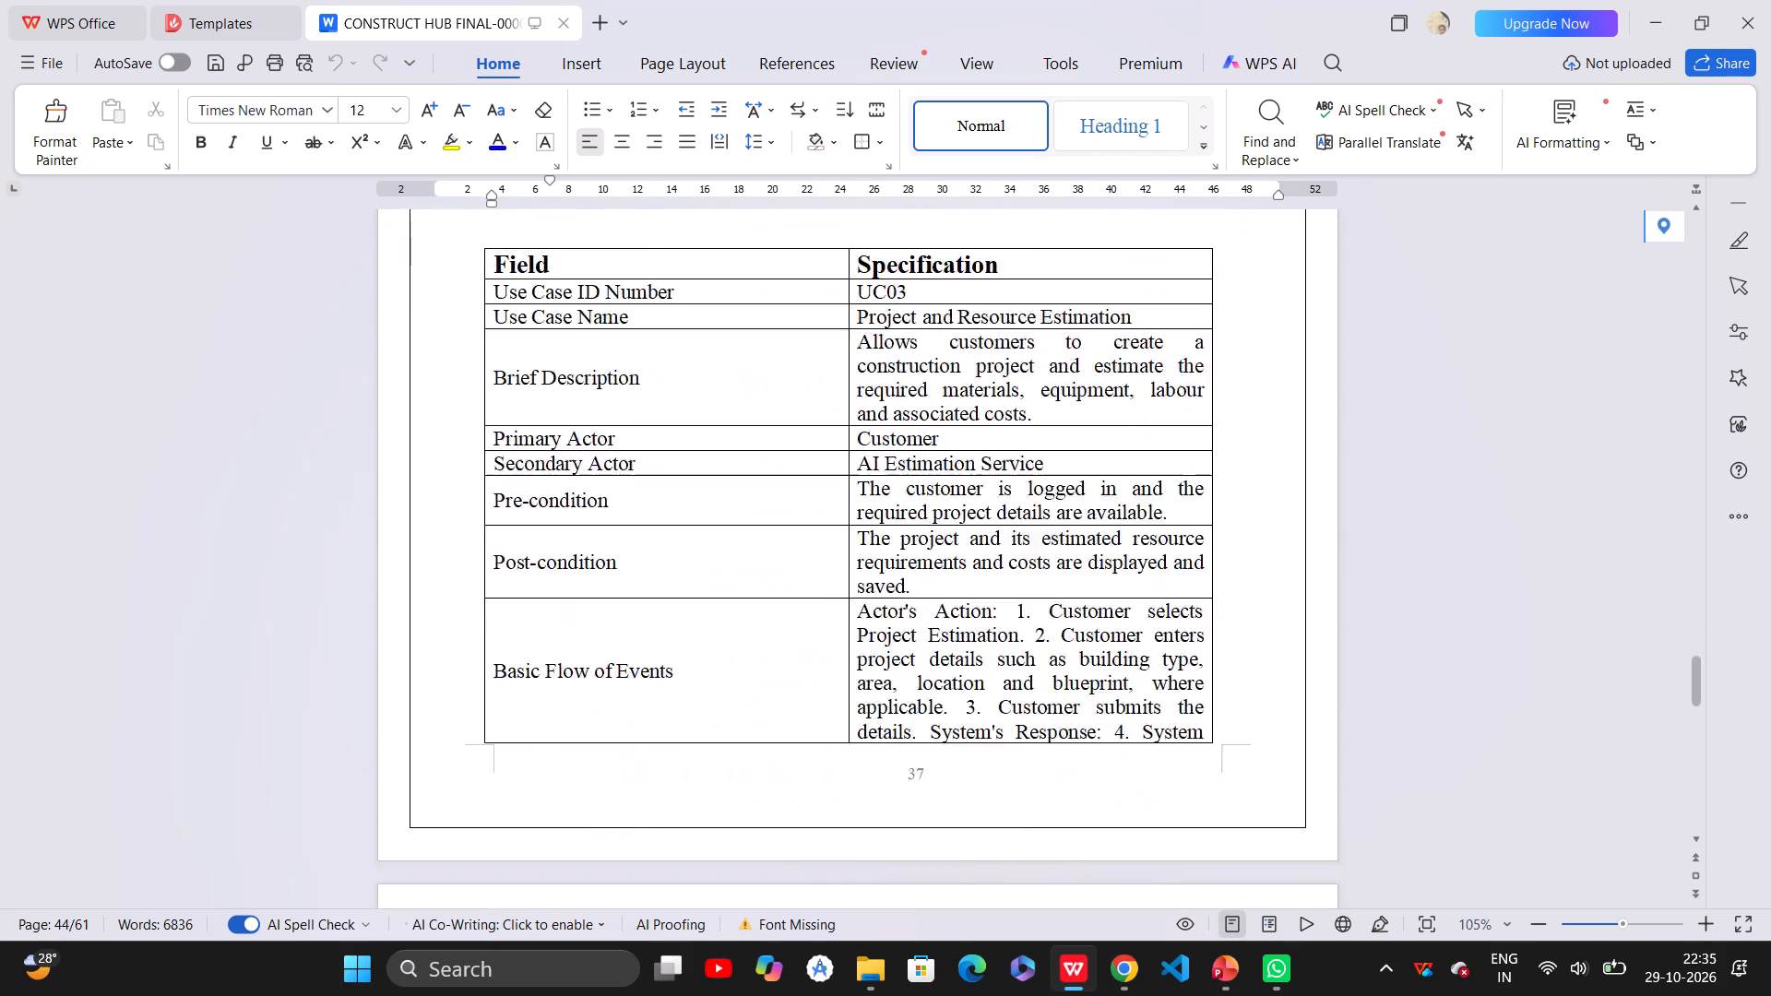
{"action": "scroll", "coordinate": [832, 753], "scroll_direction": "down", "scroll_amount": 14}
{"action": "scroll", "coordinate": [832, 753], "scroll_direction": "down", "scroll_amount": 14}
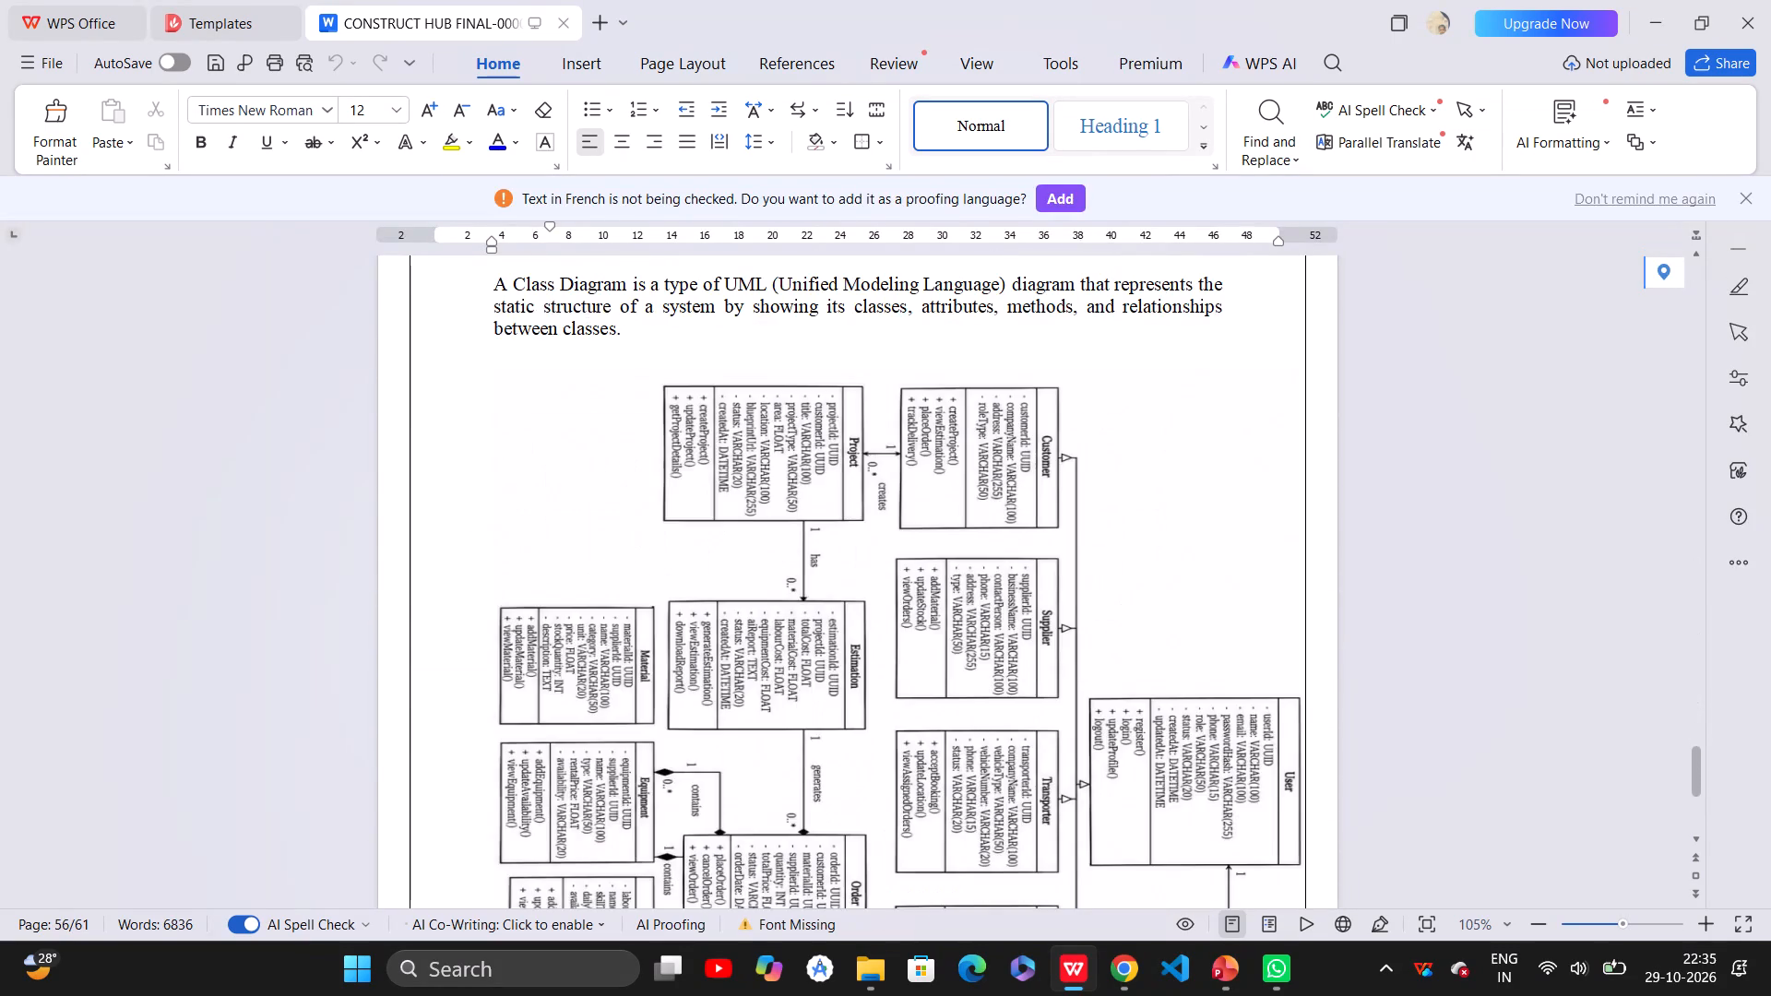
{"action": "scroll", "coordinate": [832, 753], "scroll_direction": "down", "scroll_amount": 14}
{"action": "scroll", "coordinate": [832, 753], "scroll_direction": "down", "scroll_amount": 10}
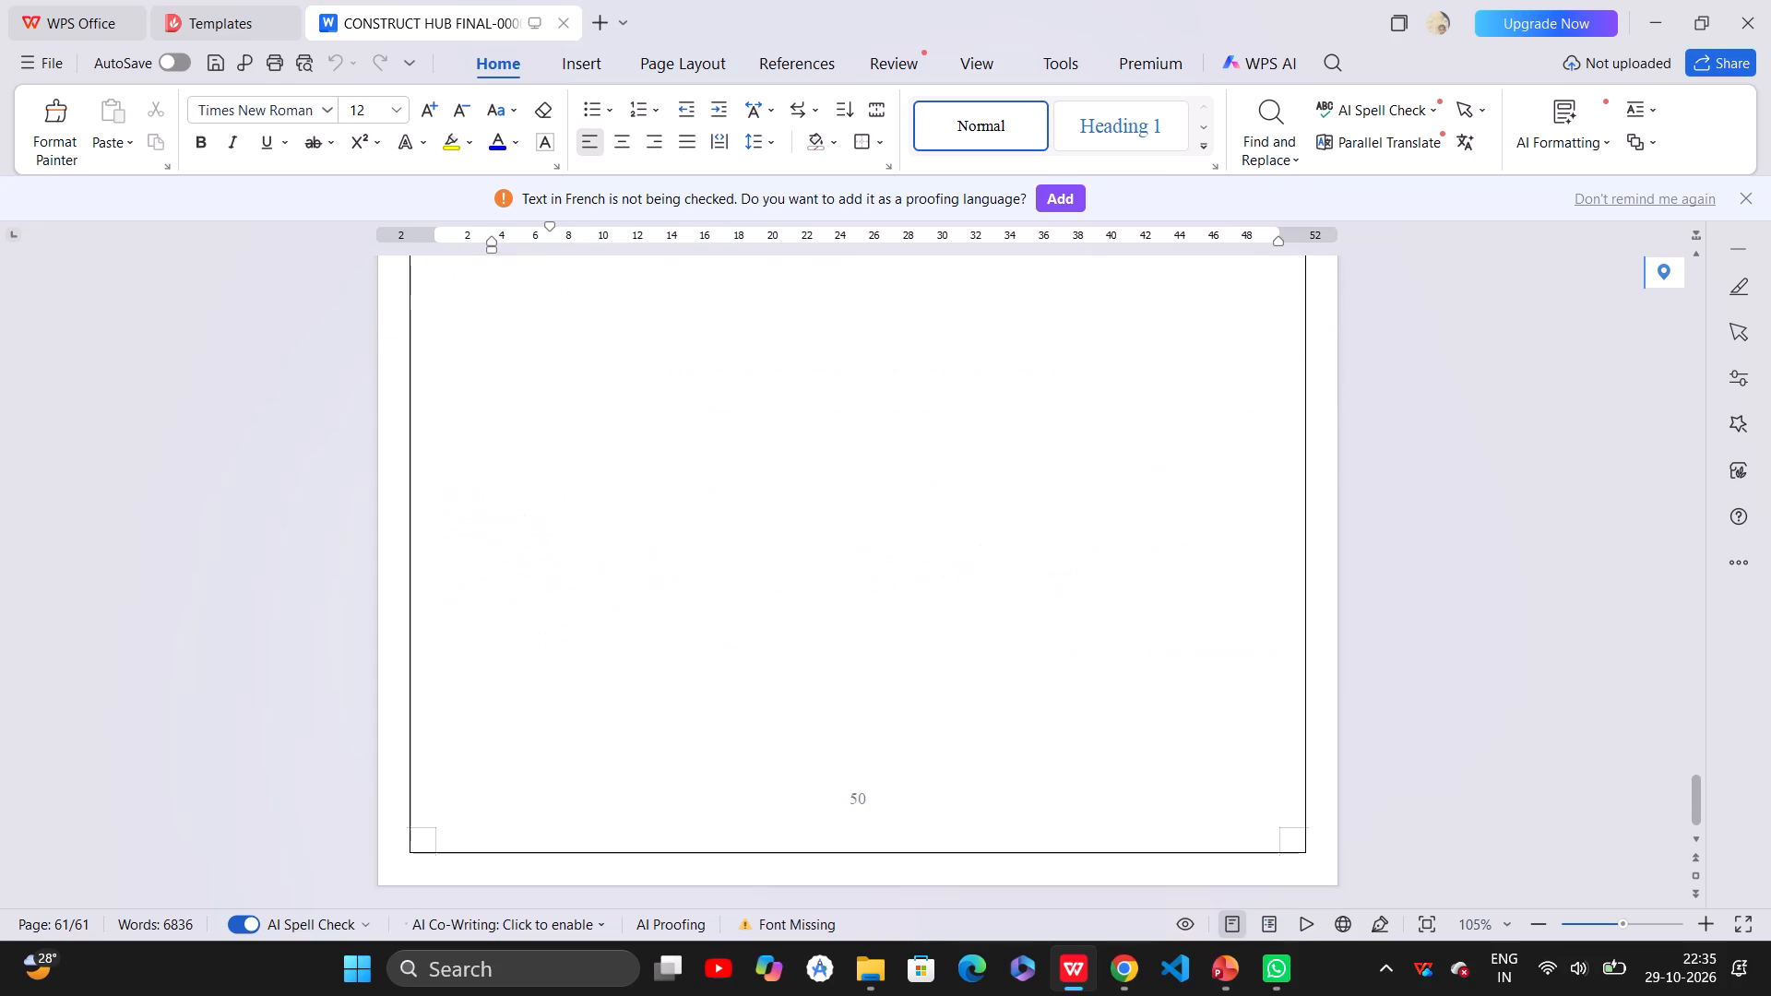
{"action": "scroll", "coordinate": [832, 753], "scroll_direction": "down", "scroll_amount": 8}
Check the pages backwards from the report's end through the class, sequence and process diagrams to the section 4.9 activity diagram.
{"action": "scroll", "coordinate": [832, 753], "scroll_direction": "up", "scroll_amount": 10}
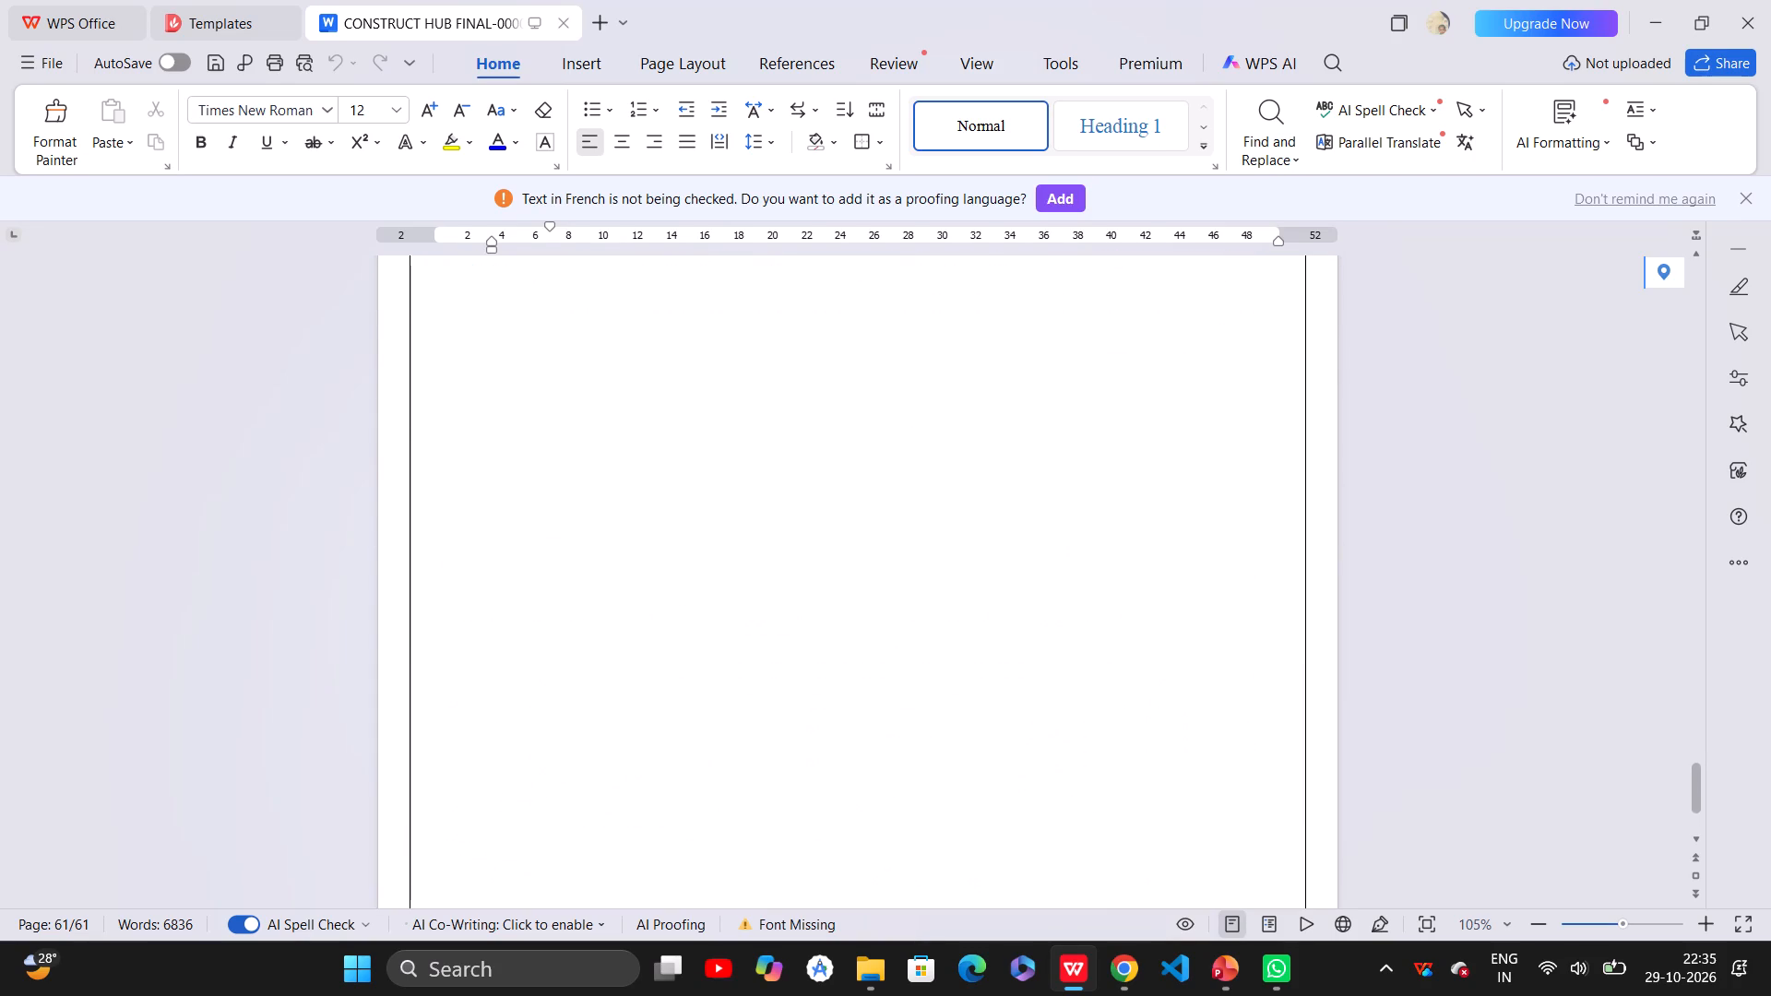
{"action": "scroll", "coordinate": [832, 753], "scroll_direction": "up", "scroll_amount": 5}
{"action": "scroll", "coordinate": [832, 753], "scroll_direction": "down", "scroll_amount": 1}
{"action": "scroll", "coordinate": [832, 753], "scroll_direction": "up", "scroll_amount": 1}
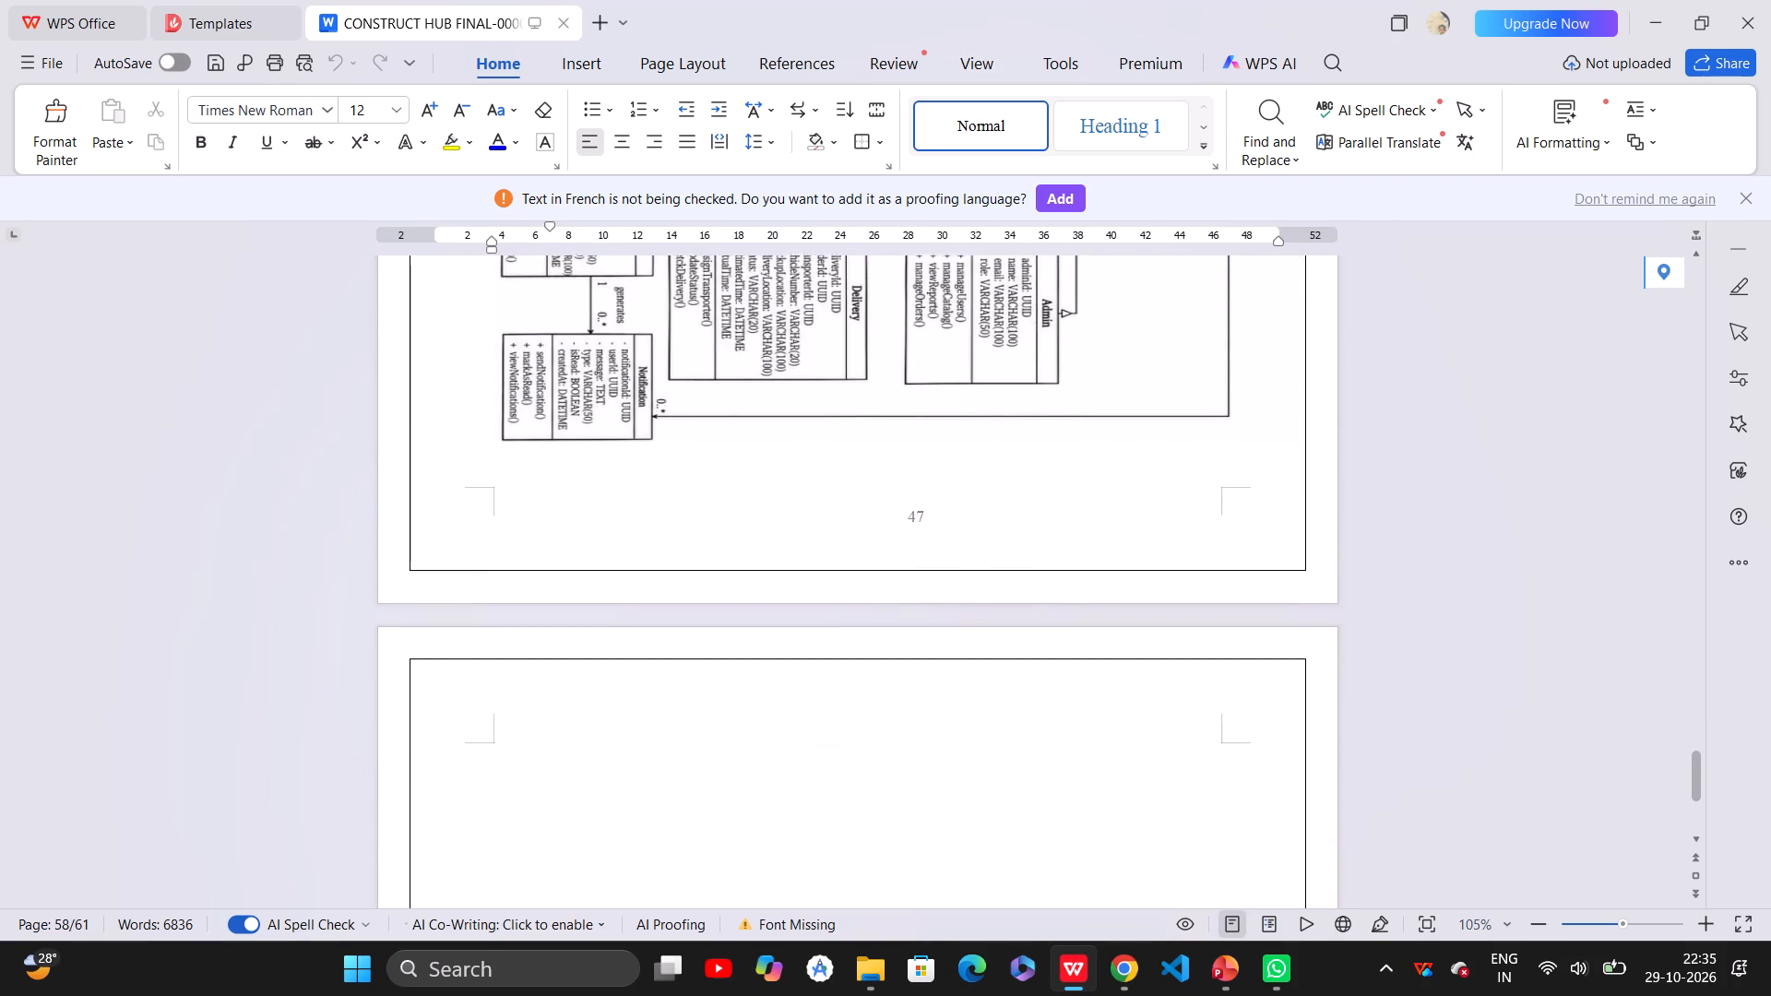
{"action": "scroll", "coordinate": [832, 753], "scroll_direction": "up", "scroll_amount": 5}
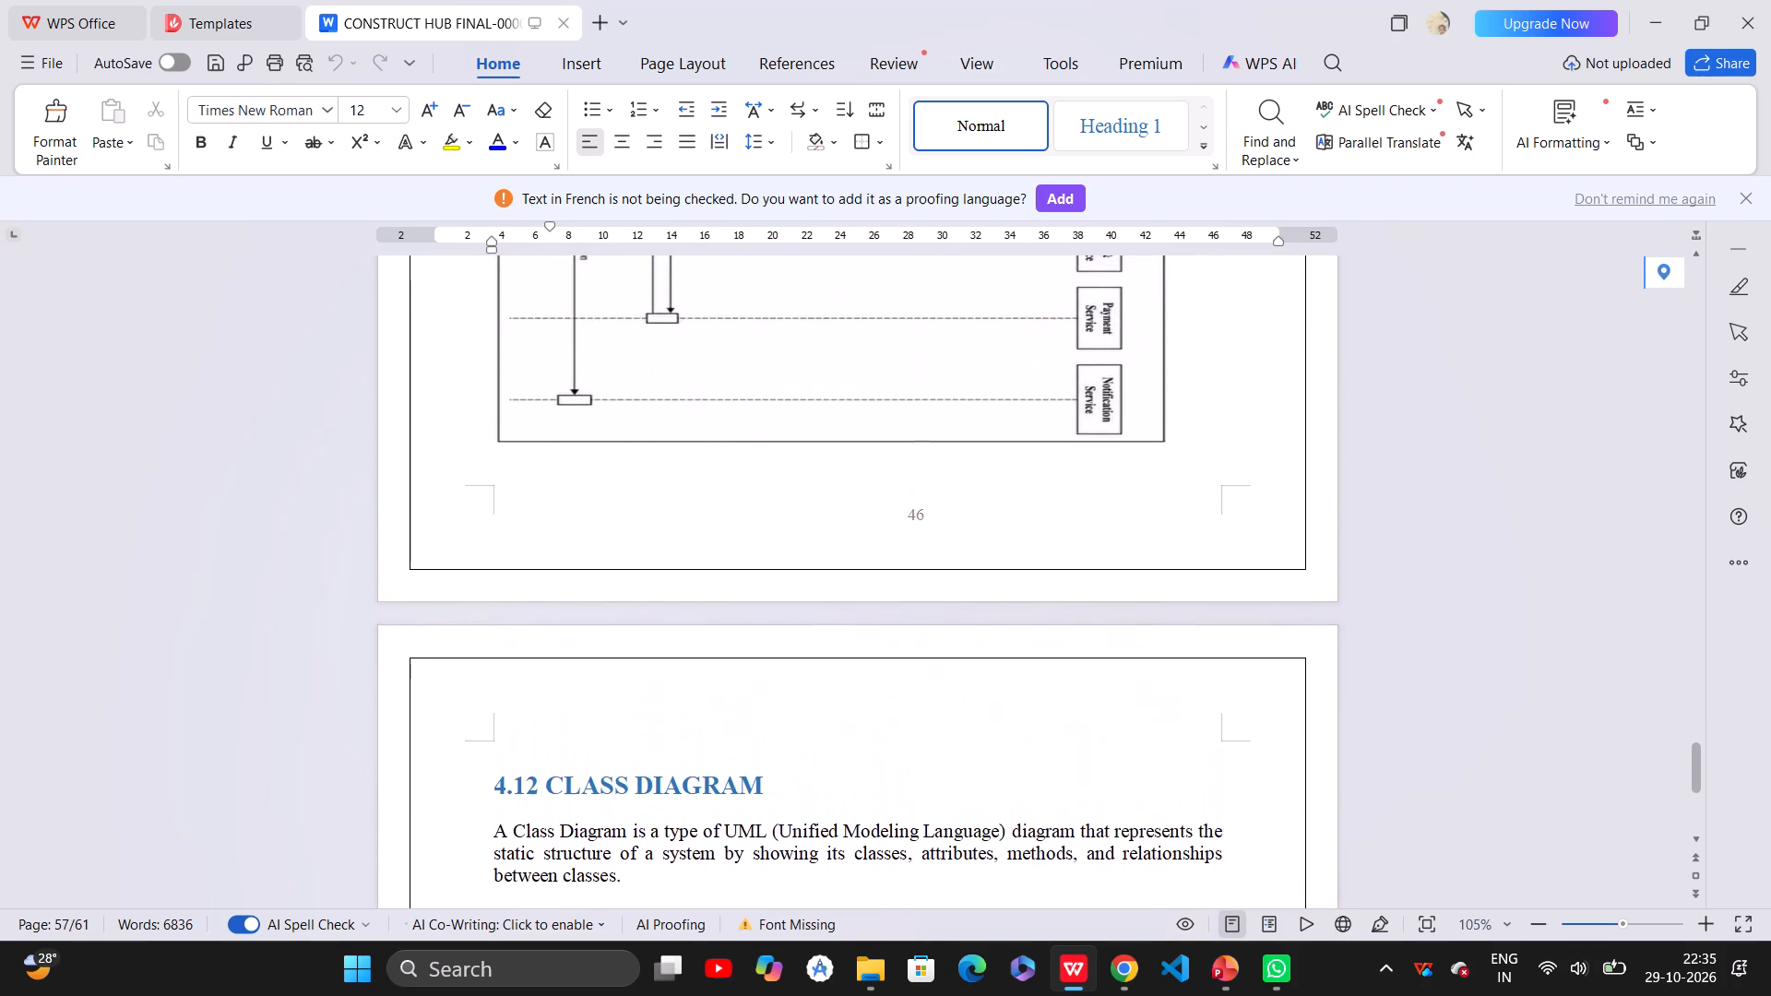
{"action": "scroll", "coordinate": [832, 753], "scroll_direction": "up", "scroll_amount": 5}
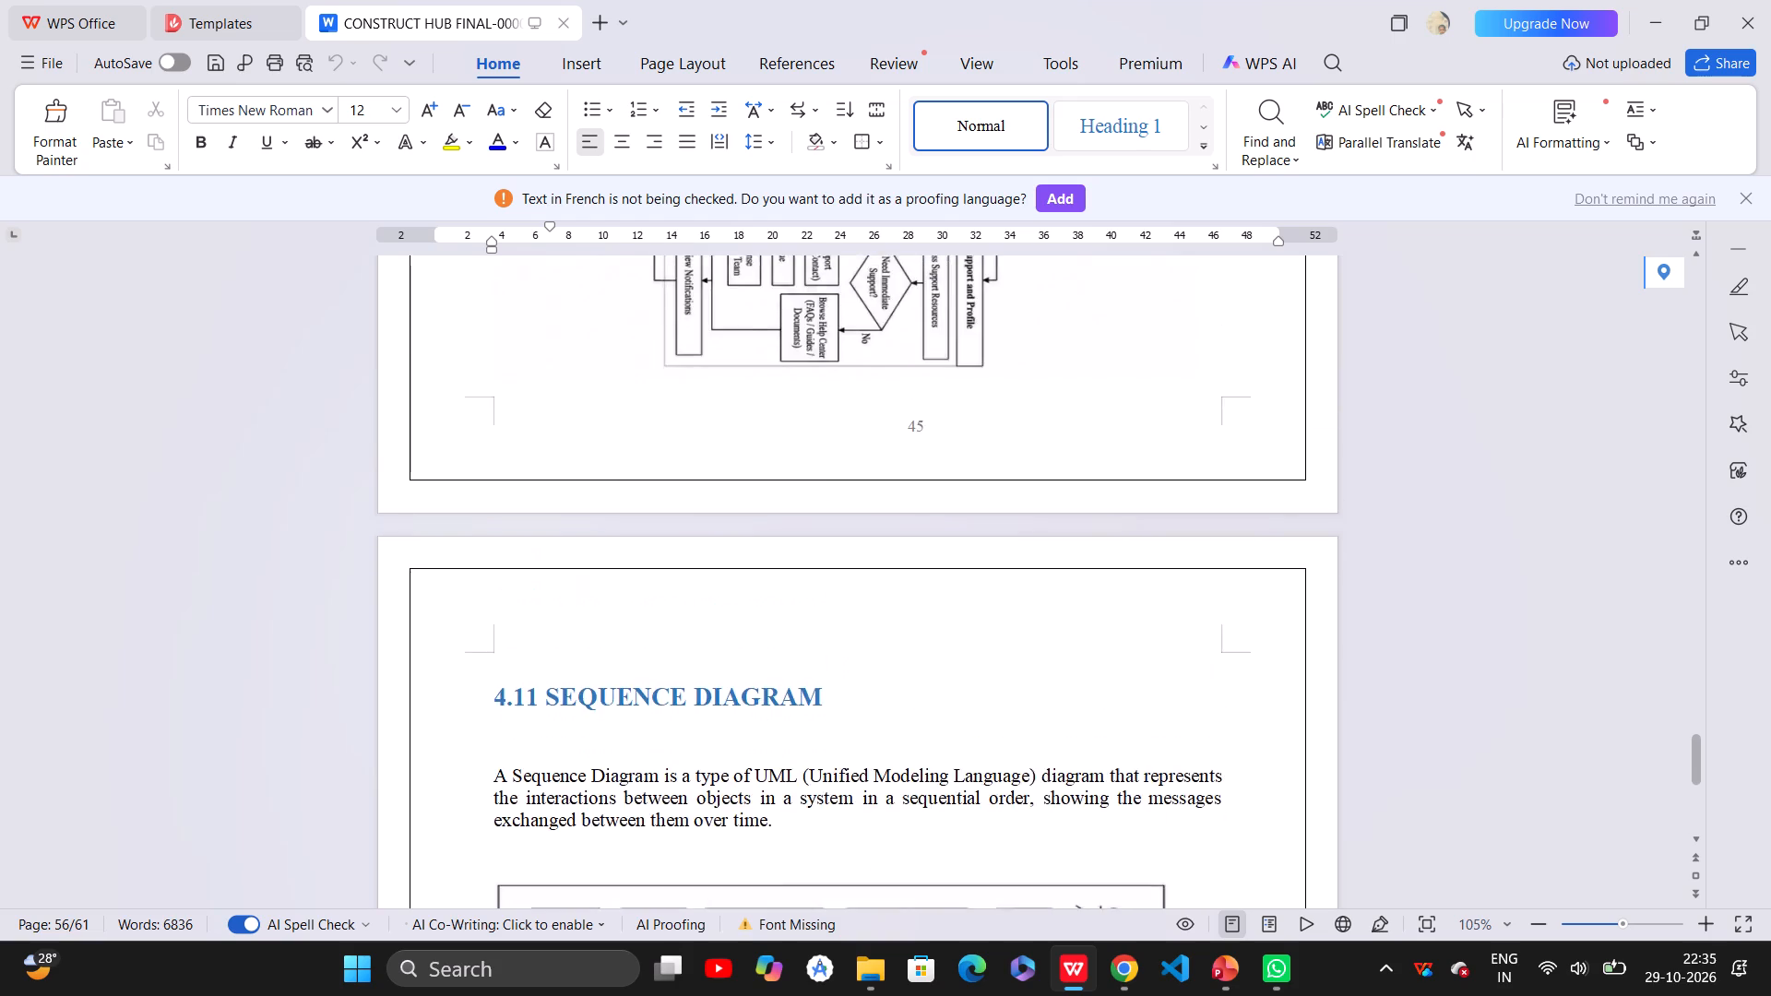
{"action": "scroll", "coordinate": [832, 753], "scroll_direction": "up", "scroll_amount": 7}
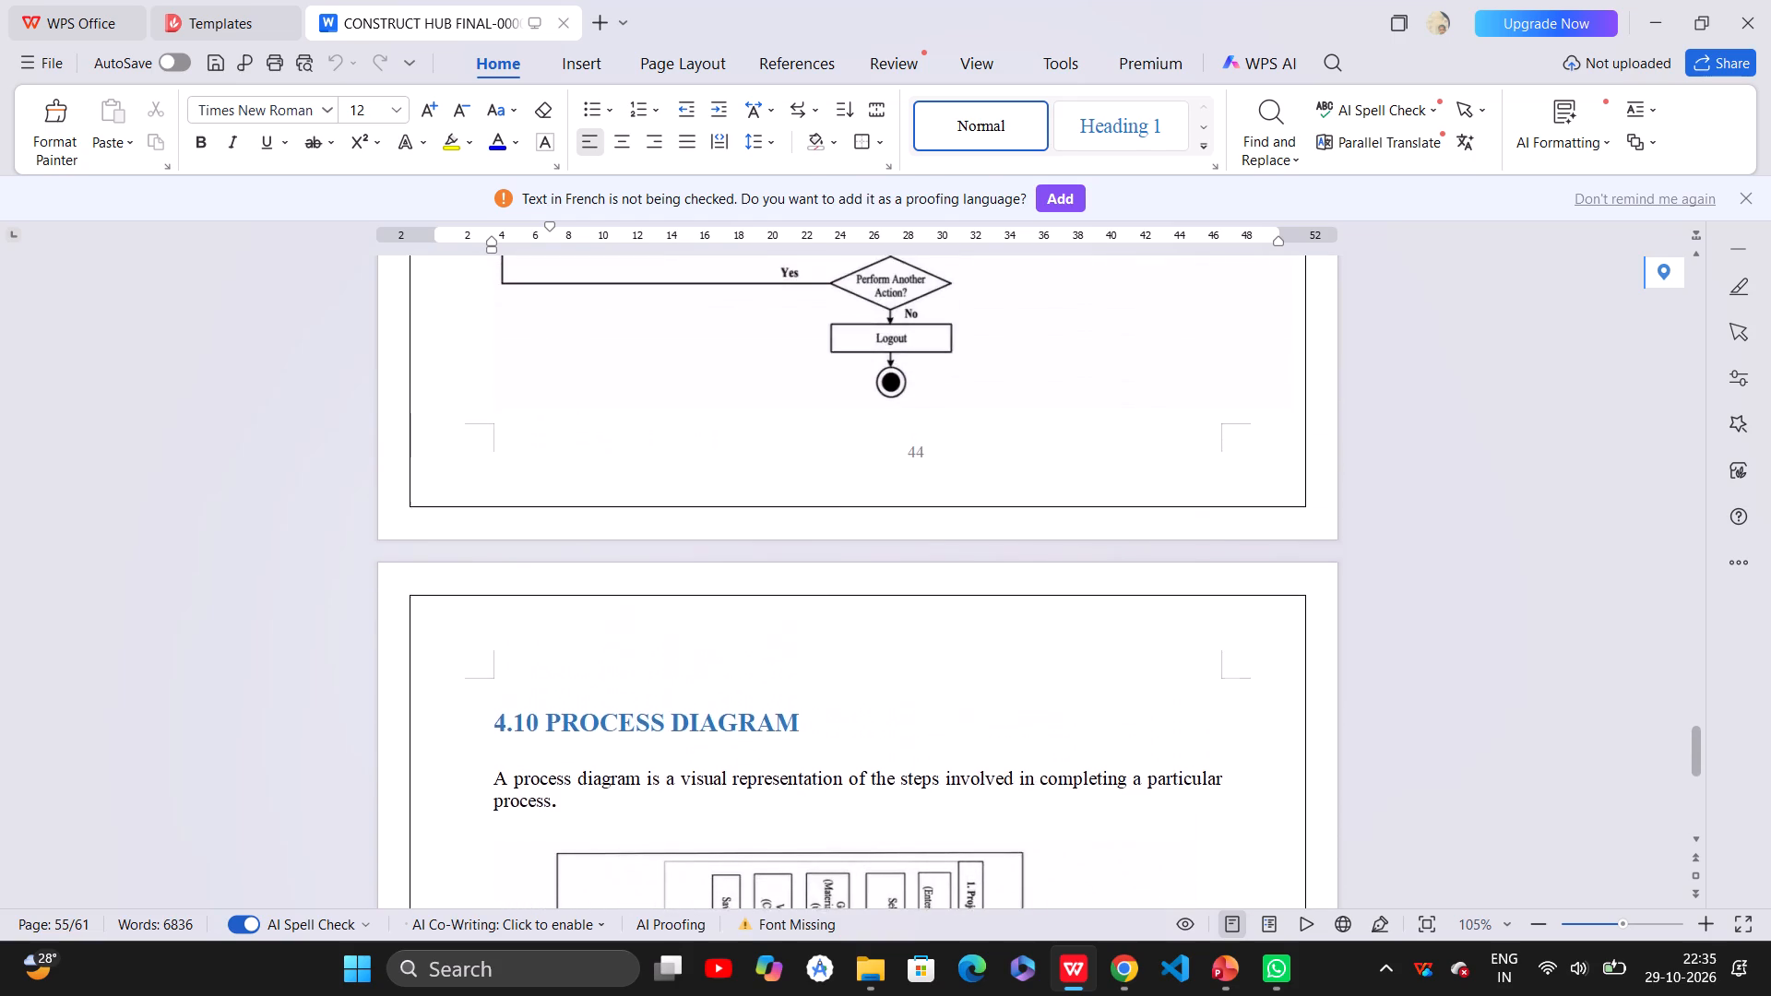
{"action": "scroll", "coordinate": [832, 753], "scroll_direction": "up", "scroll_amount": 5}
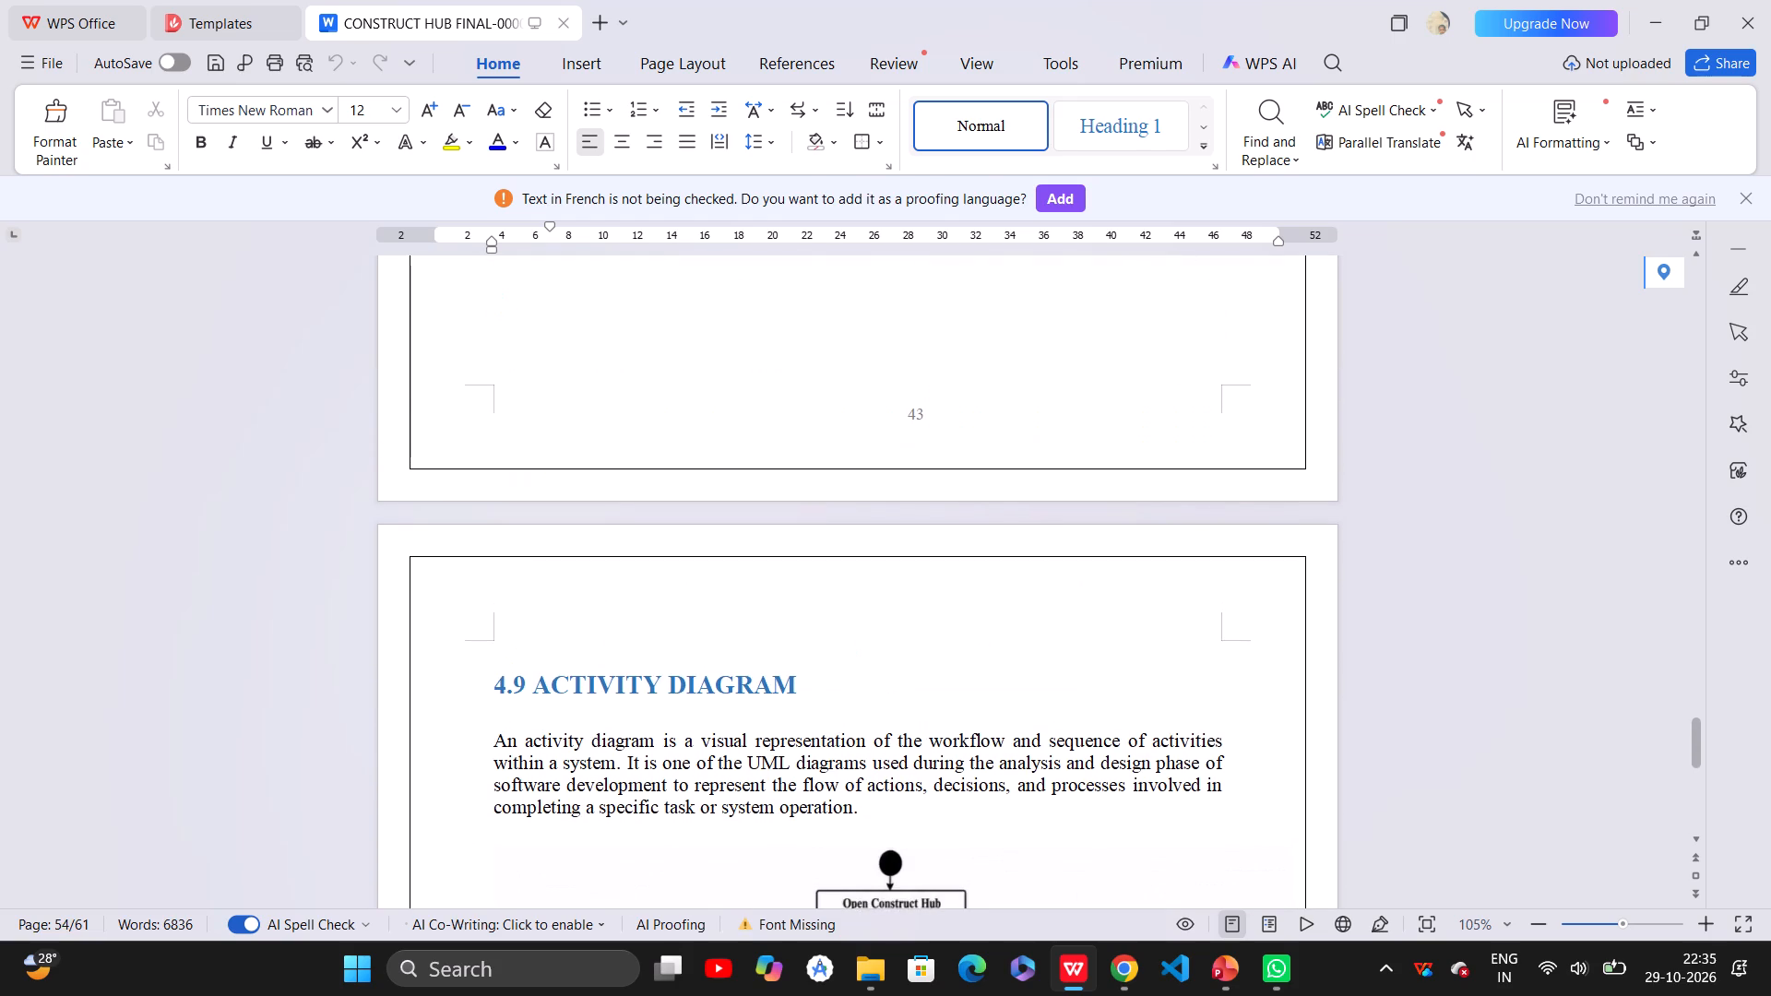
{"action": "scroll", "coordinate": [832, 753], "scroll_direction": "up", "scroll_amount": 4}
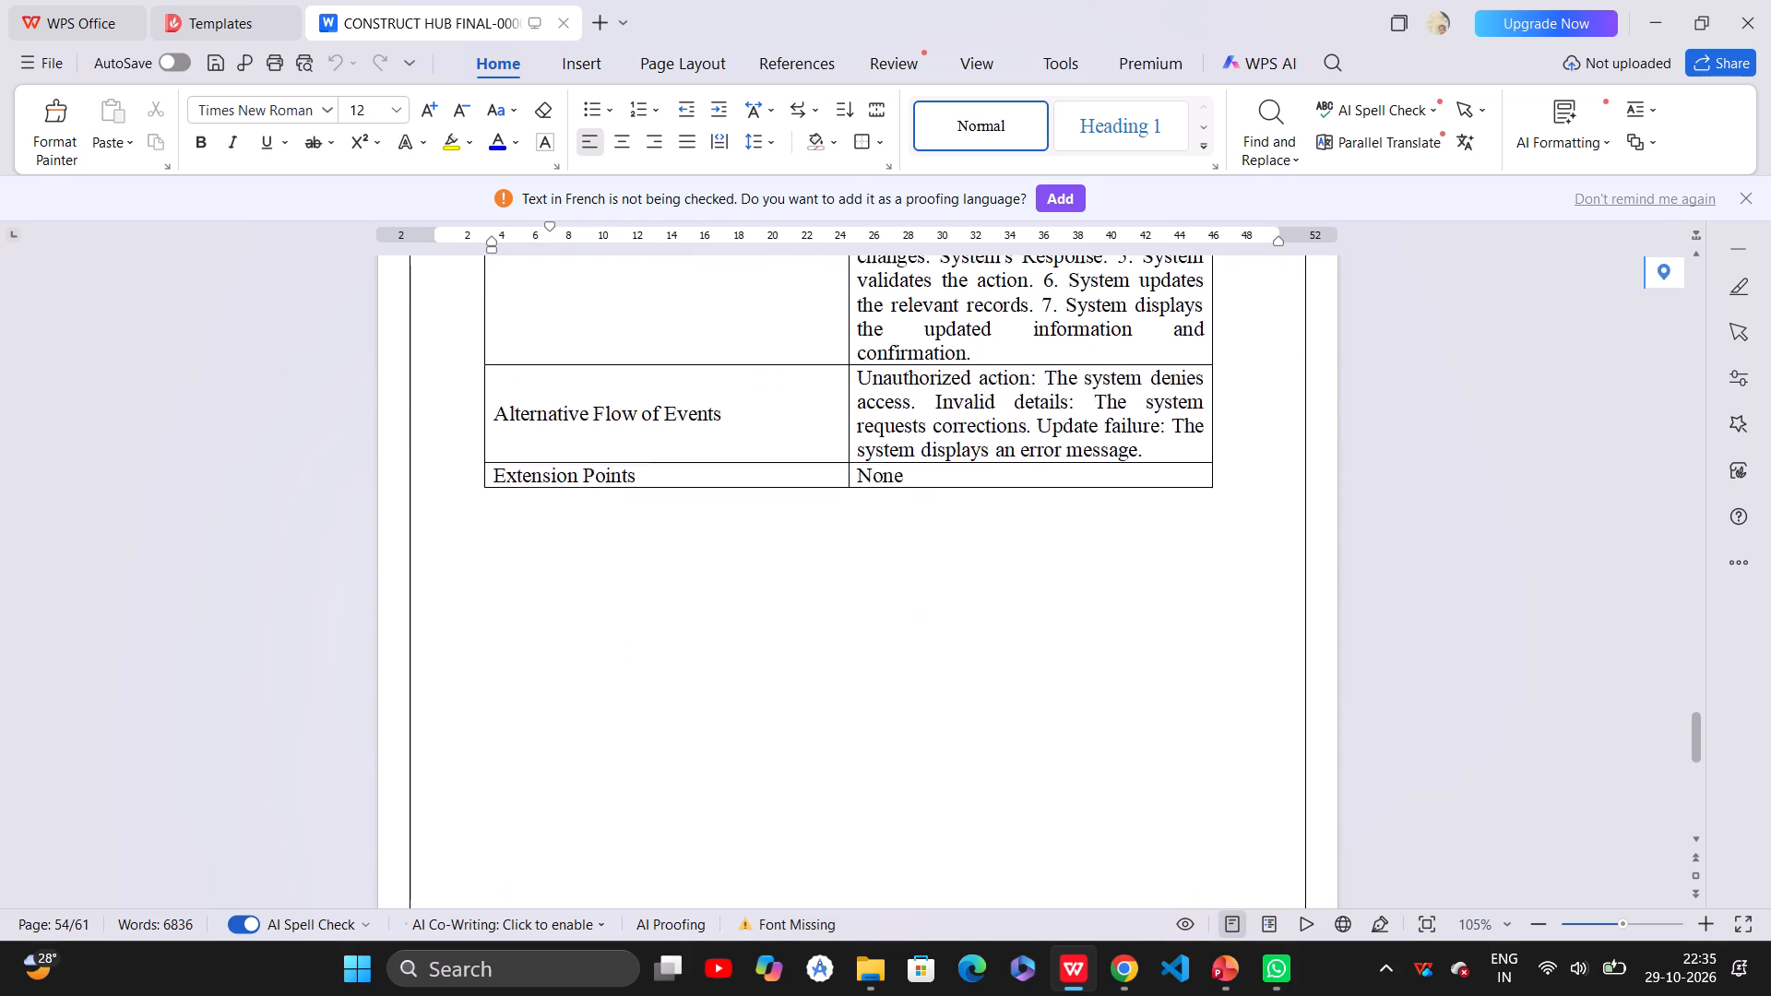
Check the use case specification tables backwards to the section 4.8 heading and the use case diagram above it.
{"action": "scroll", "coordinate": [832, 753], "scroll_direction": "up", "scroll_amount": 7}
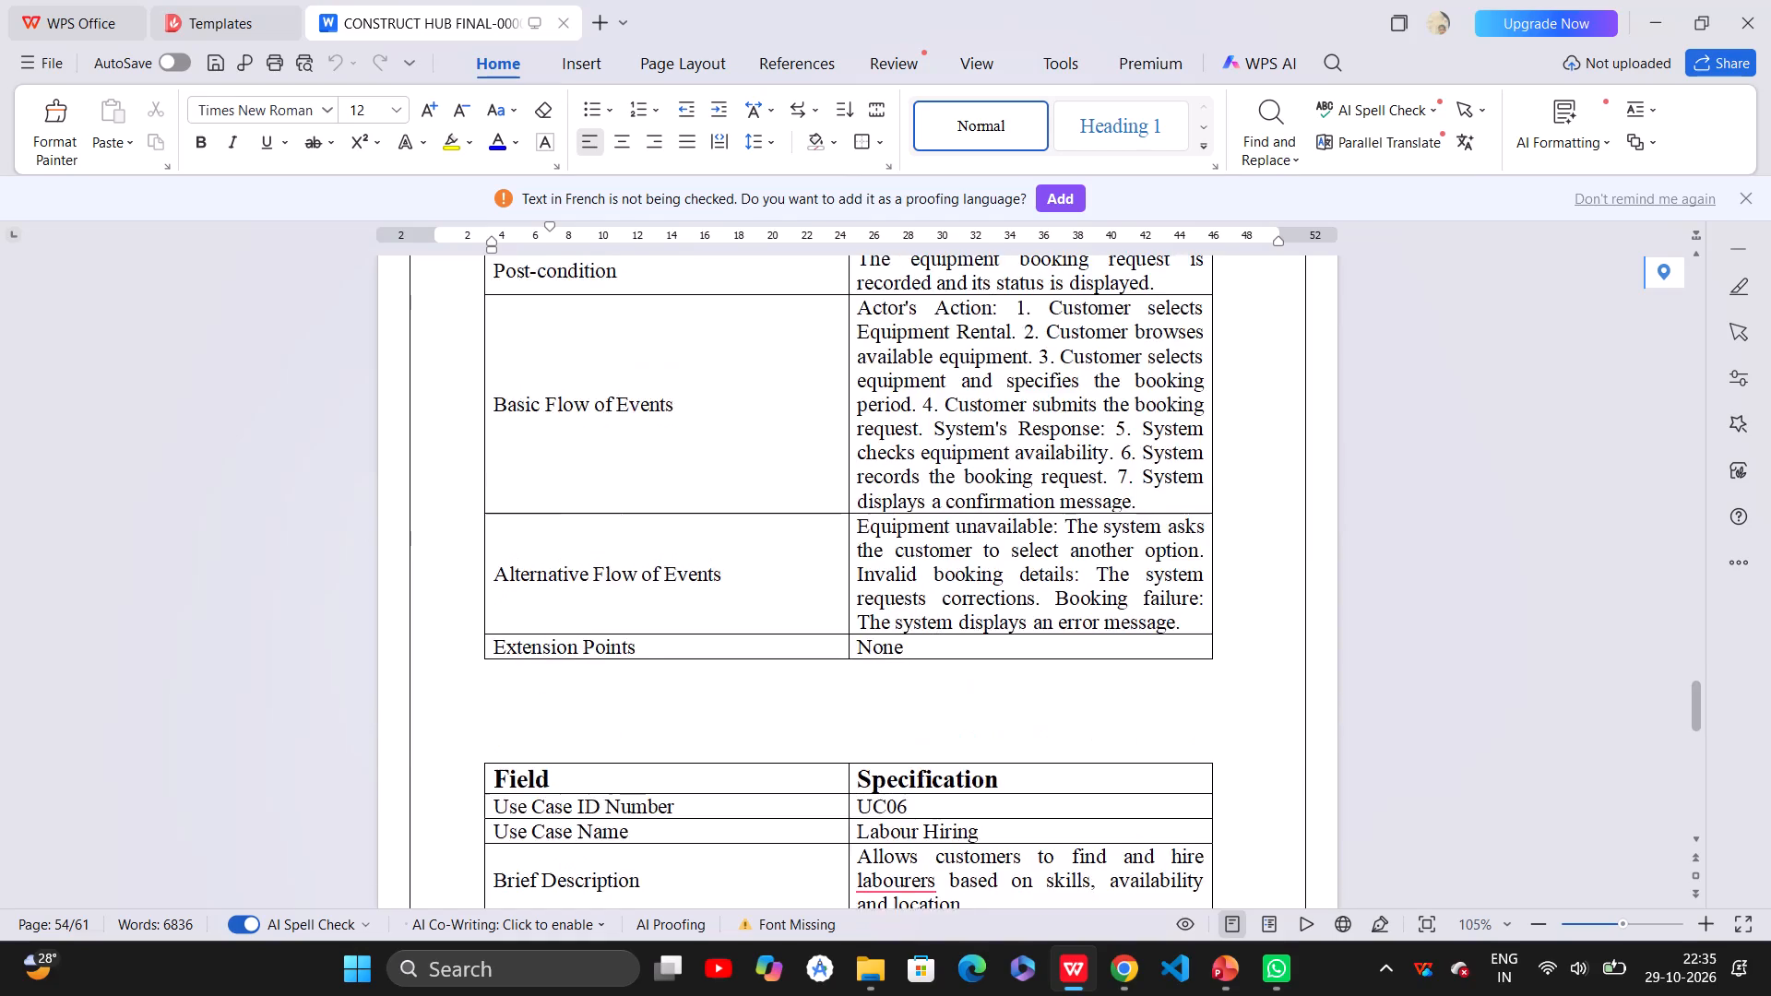
{"action": "scroll", "coordinate": [832, 753], "scroll_direction": "up", "scroll_amount": 4}
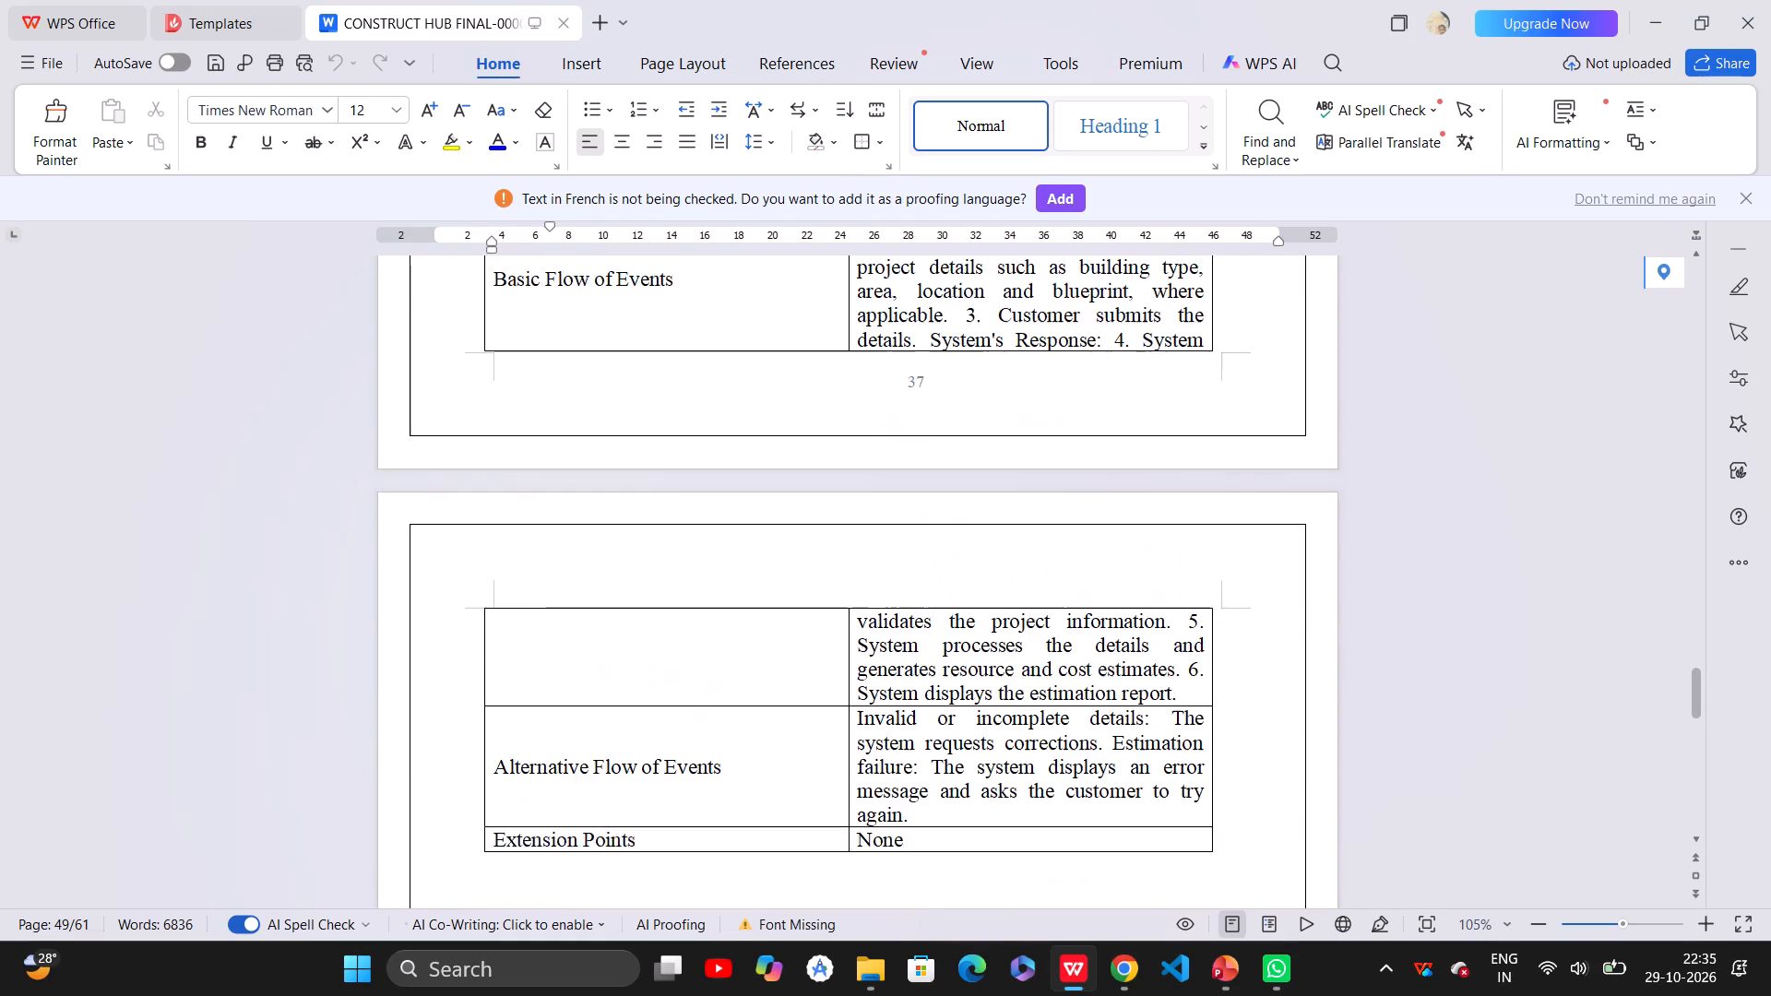
{"action": "scroll", "coordinate": [832, 753], "scroll_direction": "up", "scroll_amount": 3}
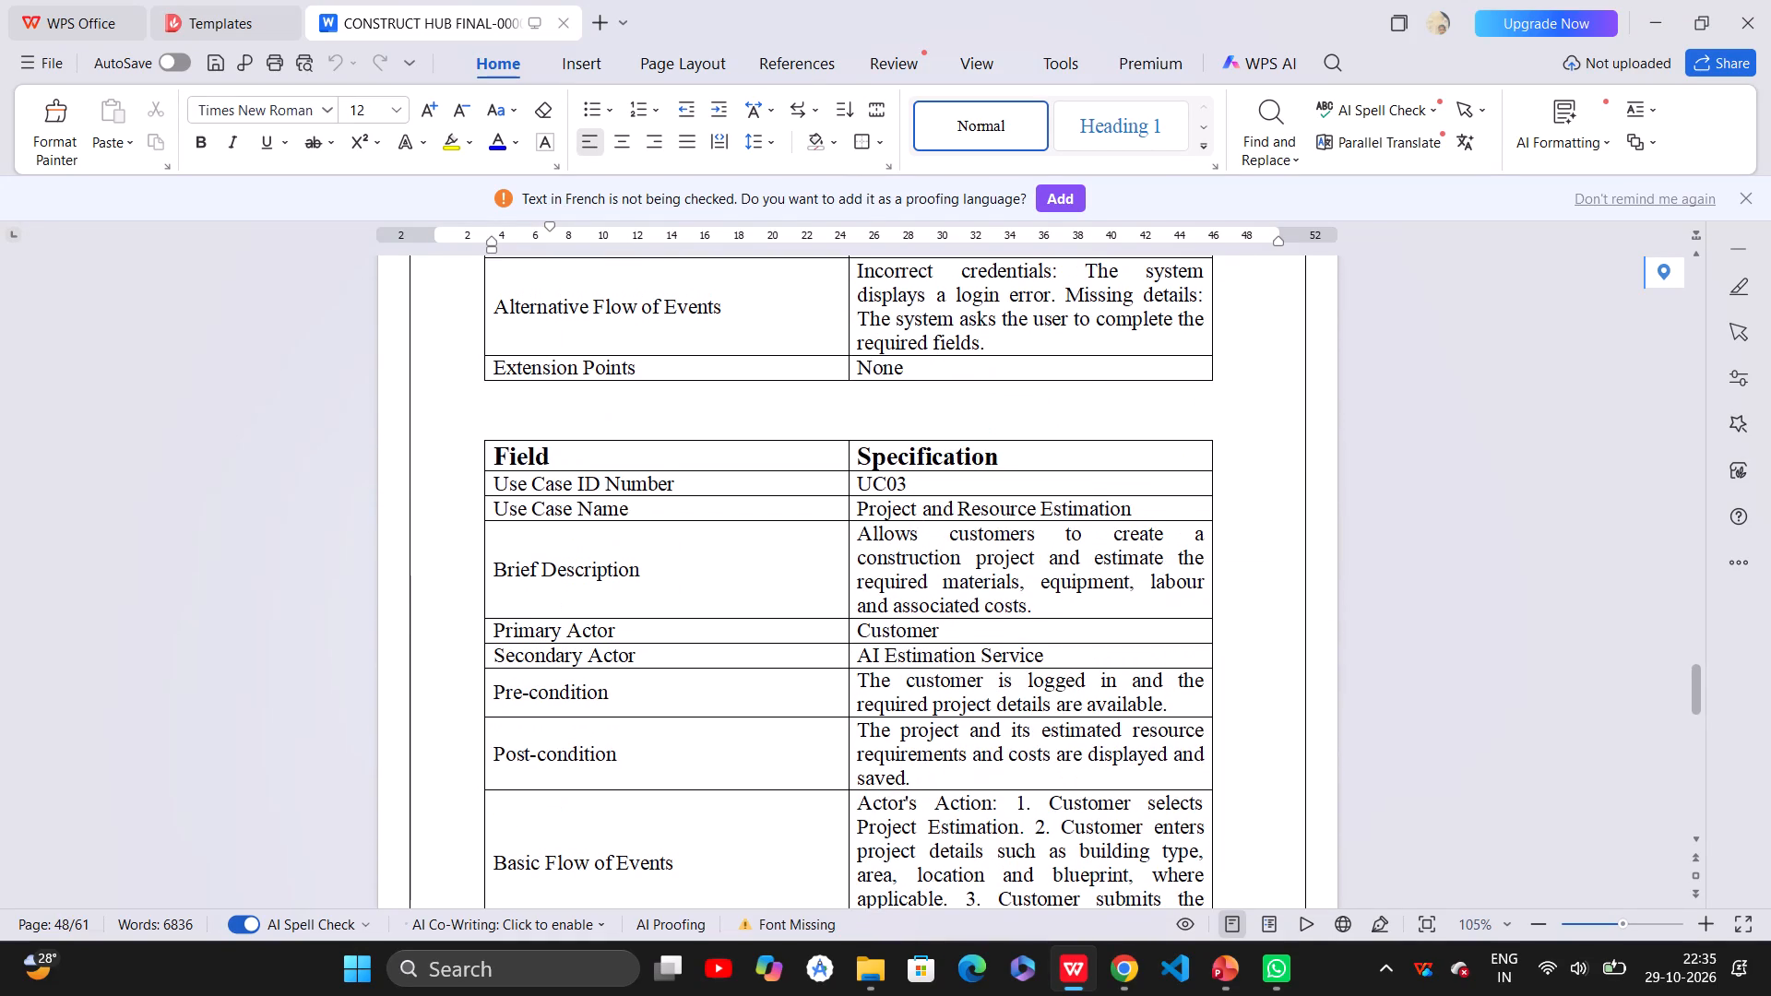
{"action": "scroll", "coordinate": [832, 753], "scroll_direction": "up", "scroll_amount": 4}
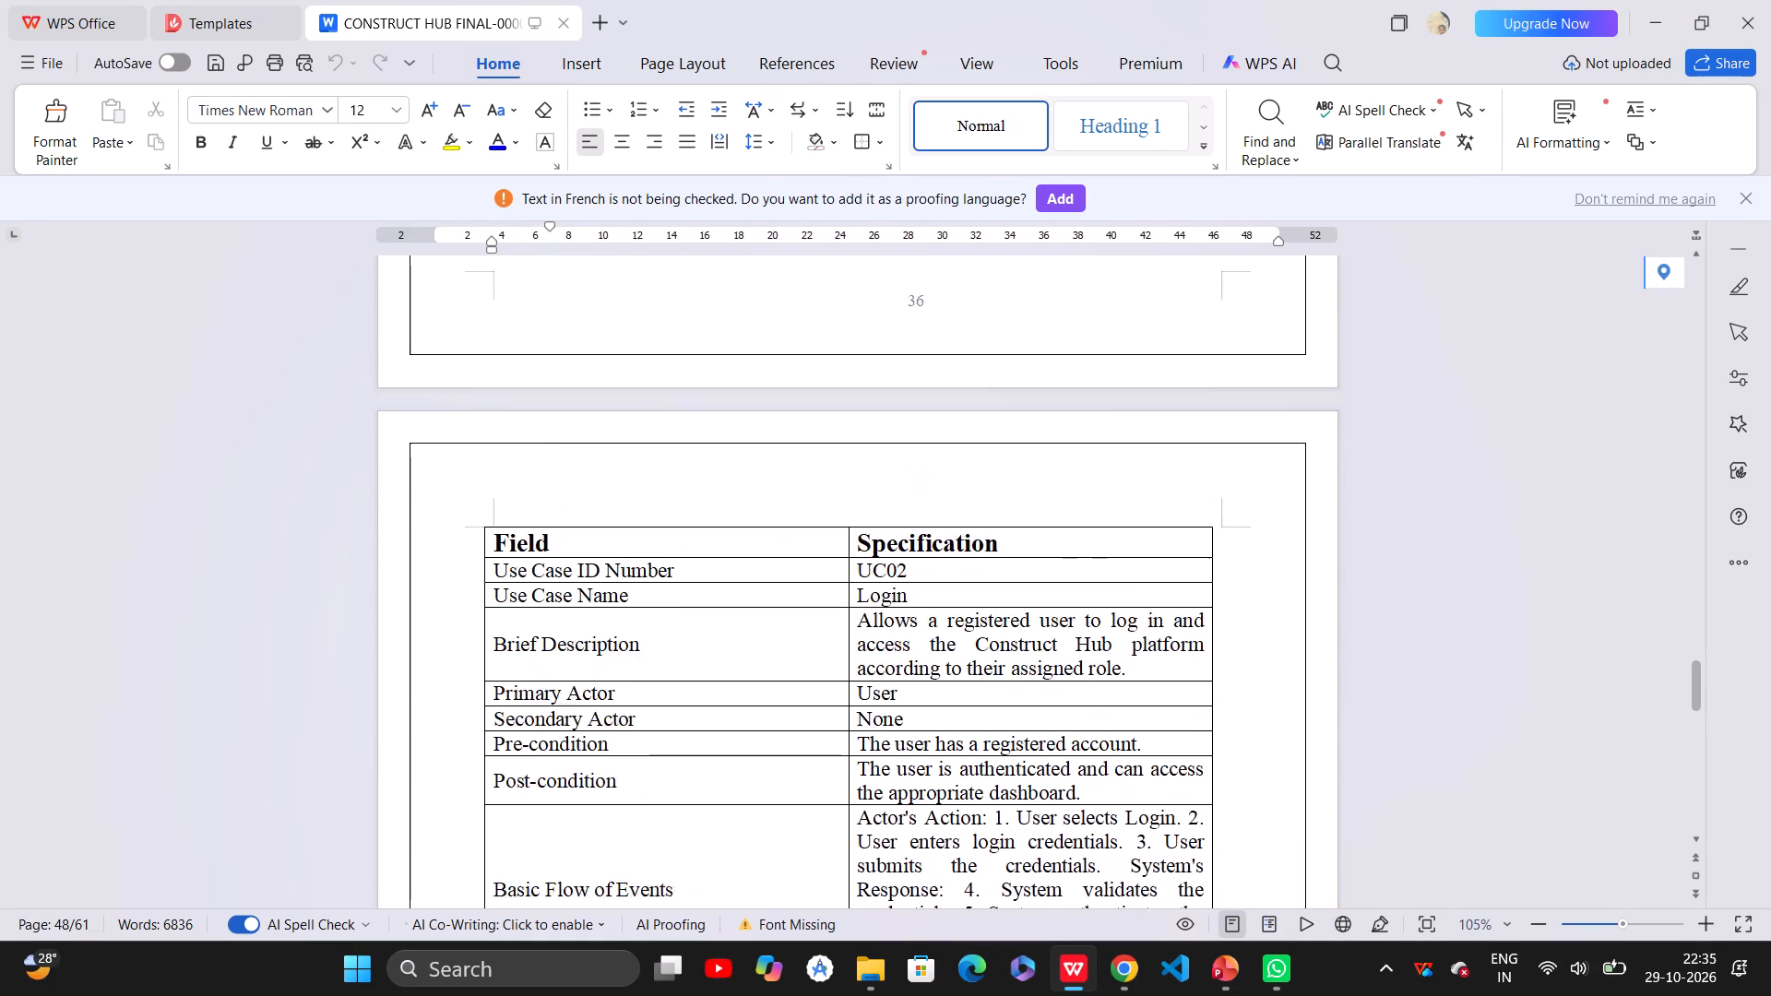
{"action": "scroll", "coordinate": [832, 753], "scroll_direction": "up", "scroll_amount": 4}
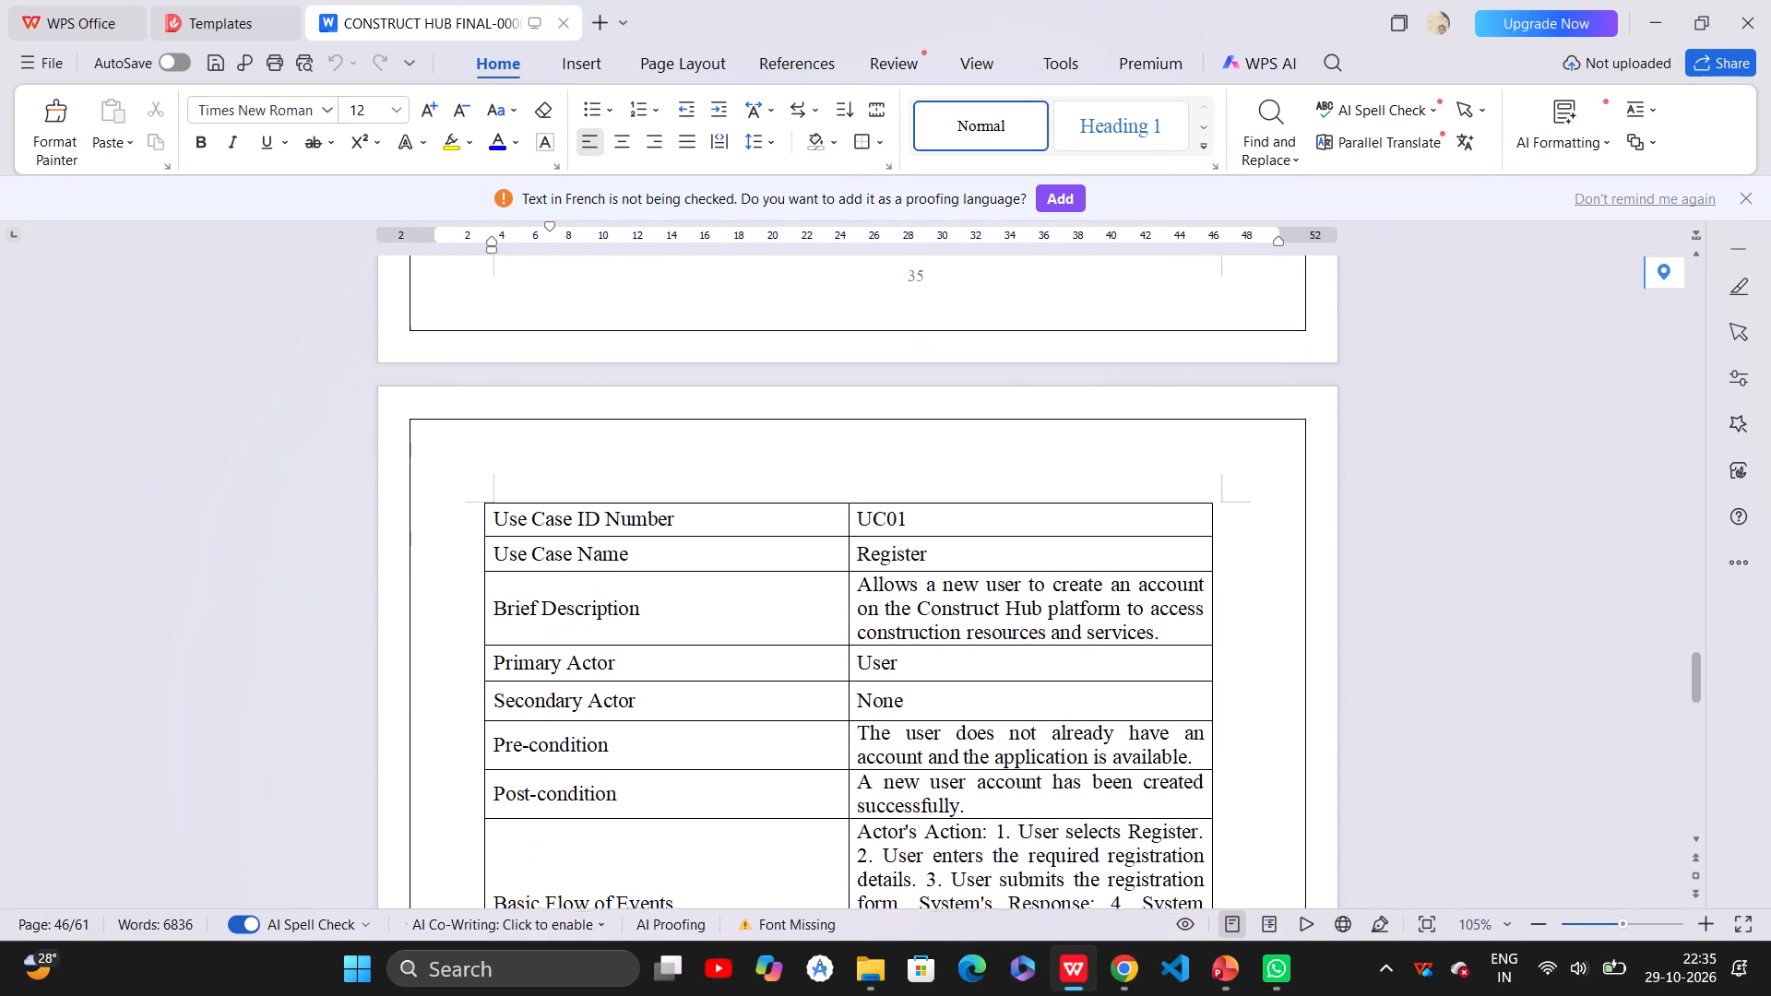
{"action": "scroll", "coordinate": [832, 753], "scroll_direction": "up", "scroll_amount": 3}
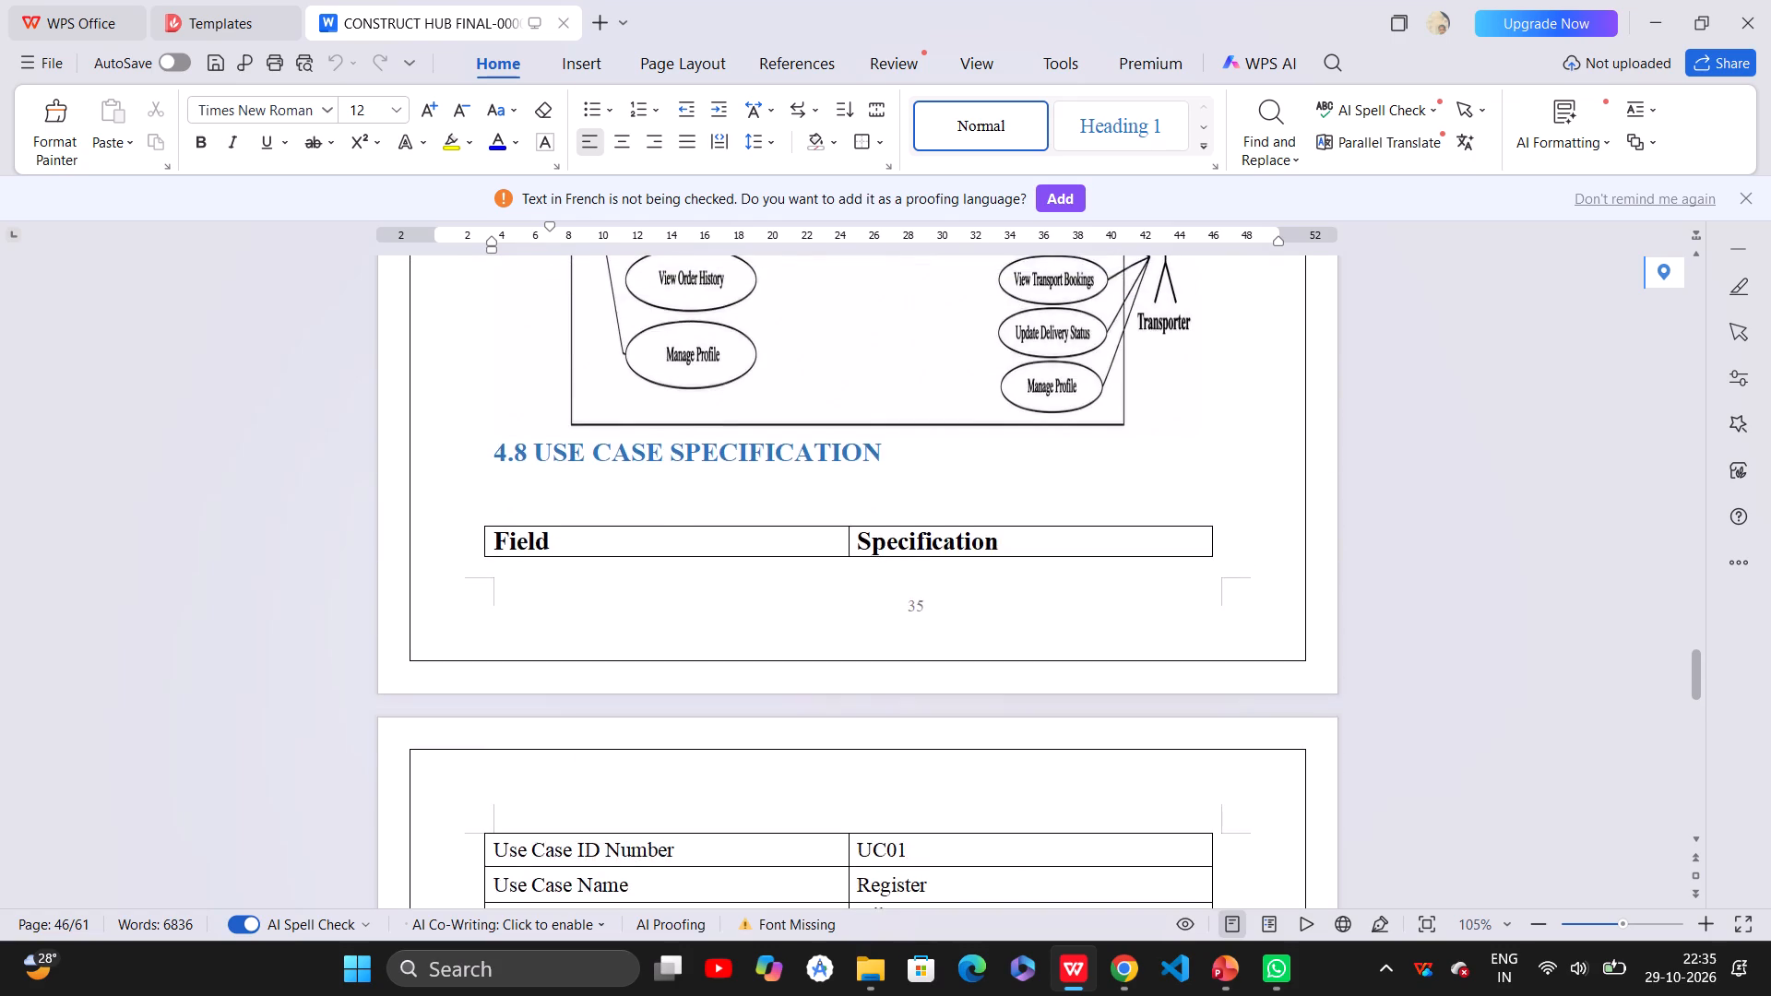
{"action": "scroll", "coordinate": [832, 753], "scroll_direction": "up", "scroll_amount": 3}
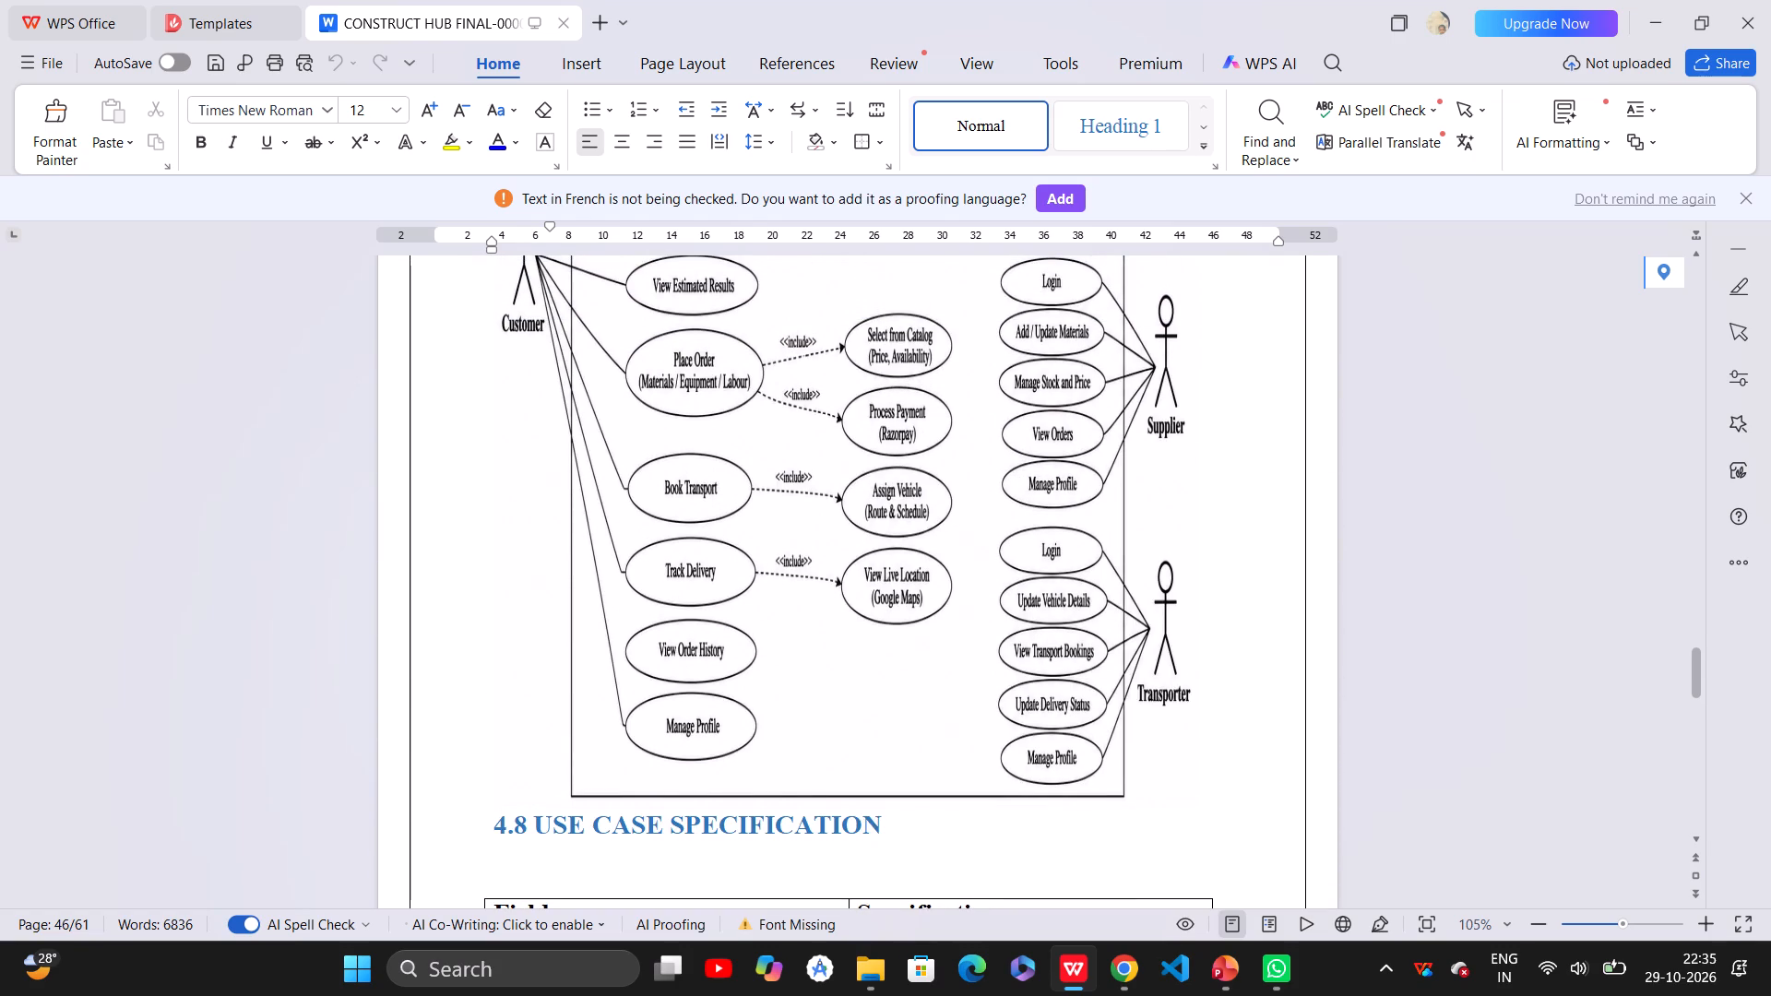
{"action": "scroll", "coordinate": [832, 753], "scroll_direction": "up", "scroll_amount": 1}
Examine how the UC01 Register specification table is laid out across the page break below the section 4.8 heading.
{"action": "scroll", "coordinate": [832, 753], "scroll_direction": "down", "scroll_amount": 6}
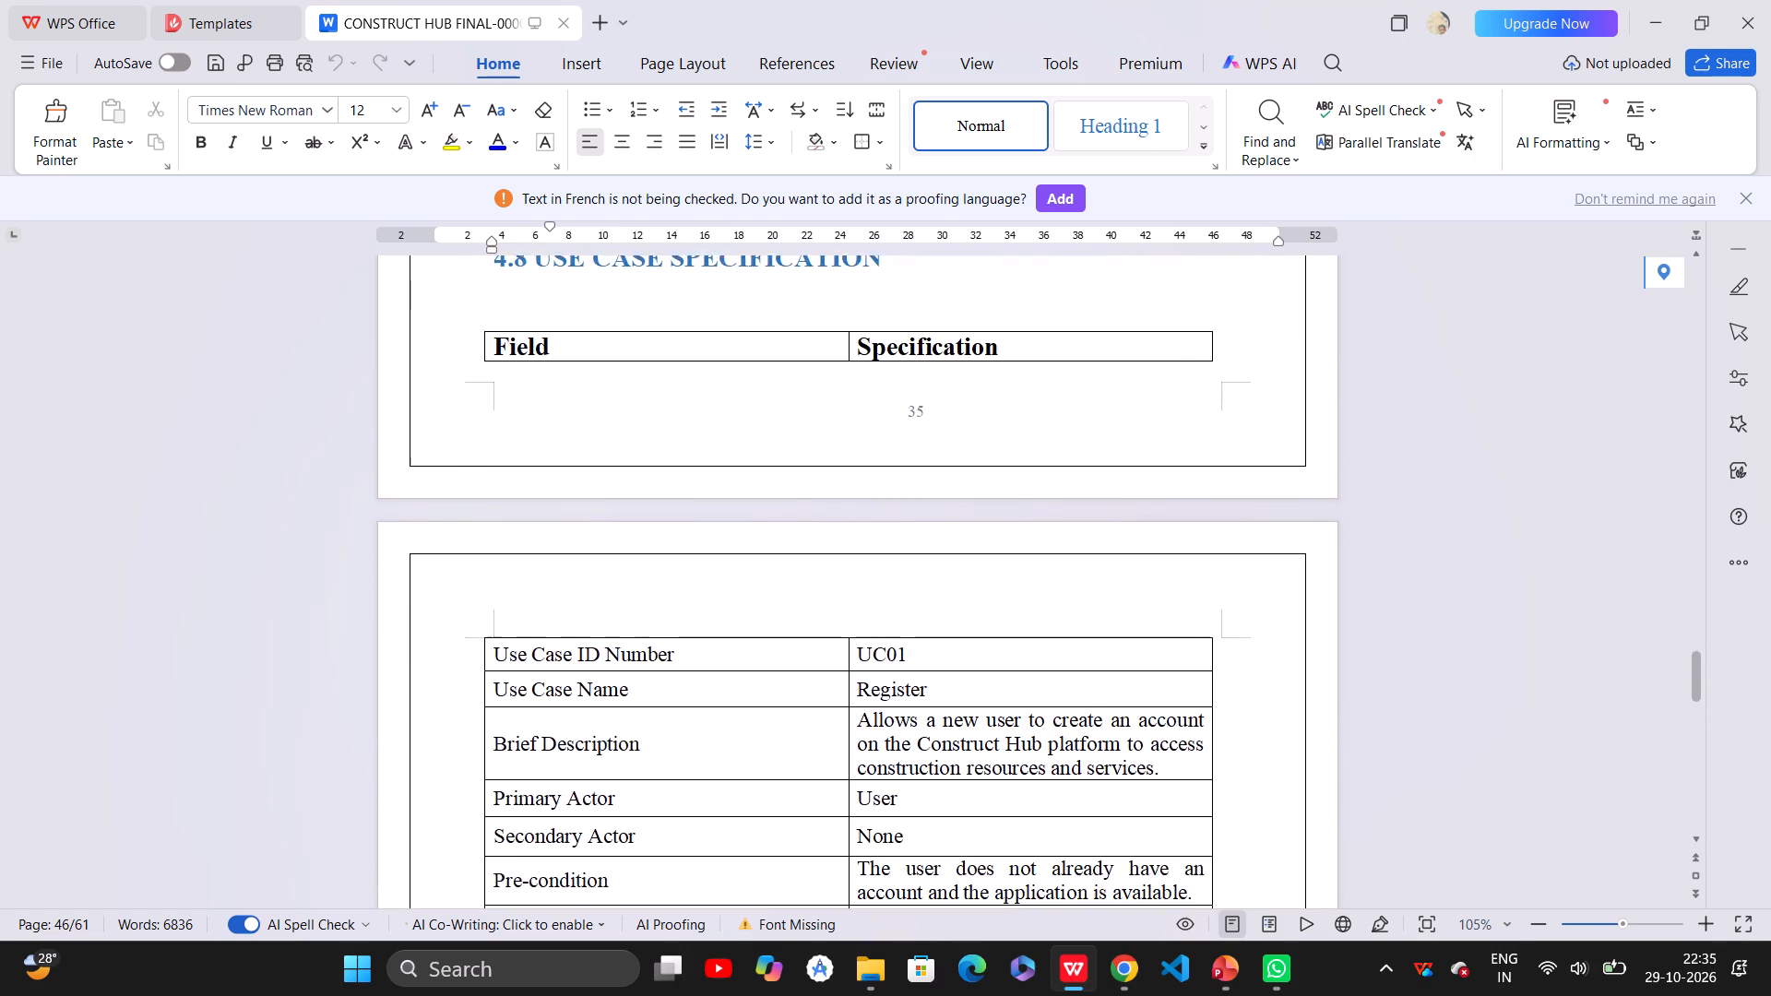
{"action": "scroll", "coordinate": [832, 753], "scroll_direction": "down", "scroll_amount": 4}
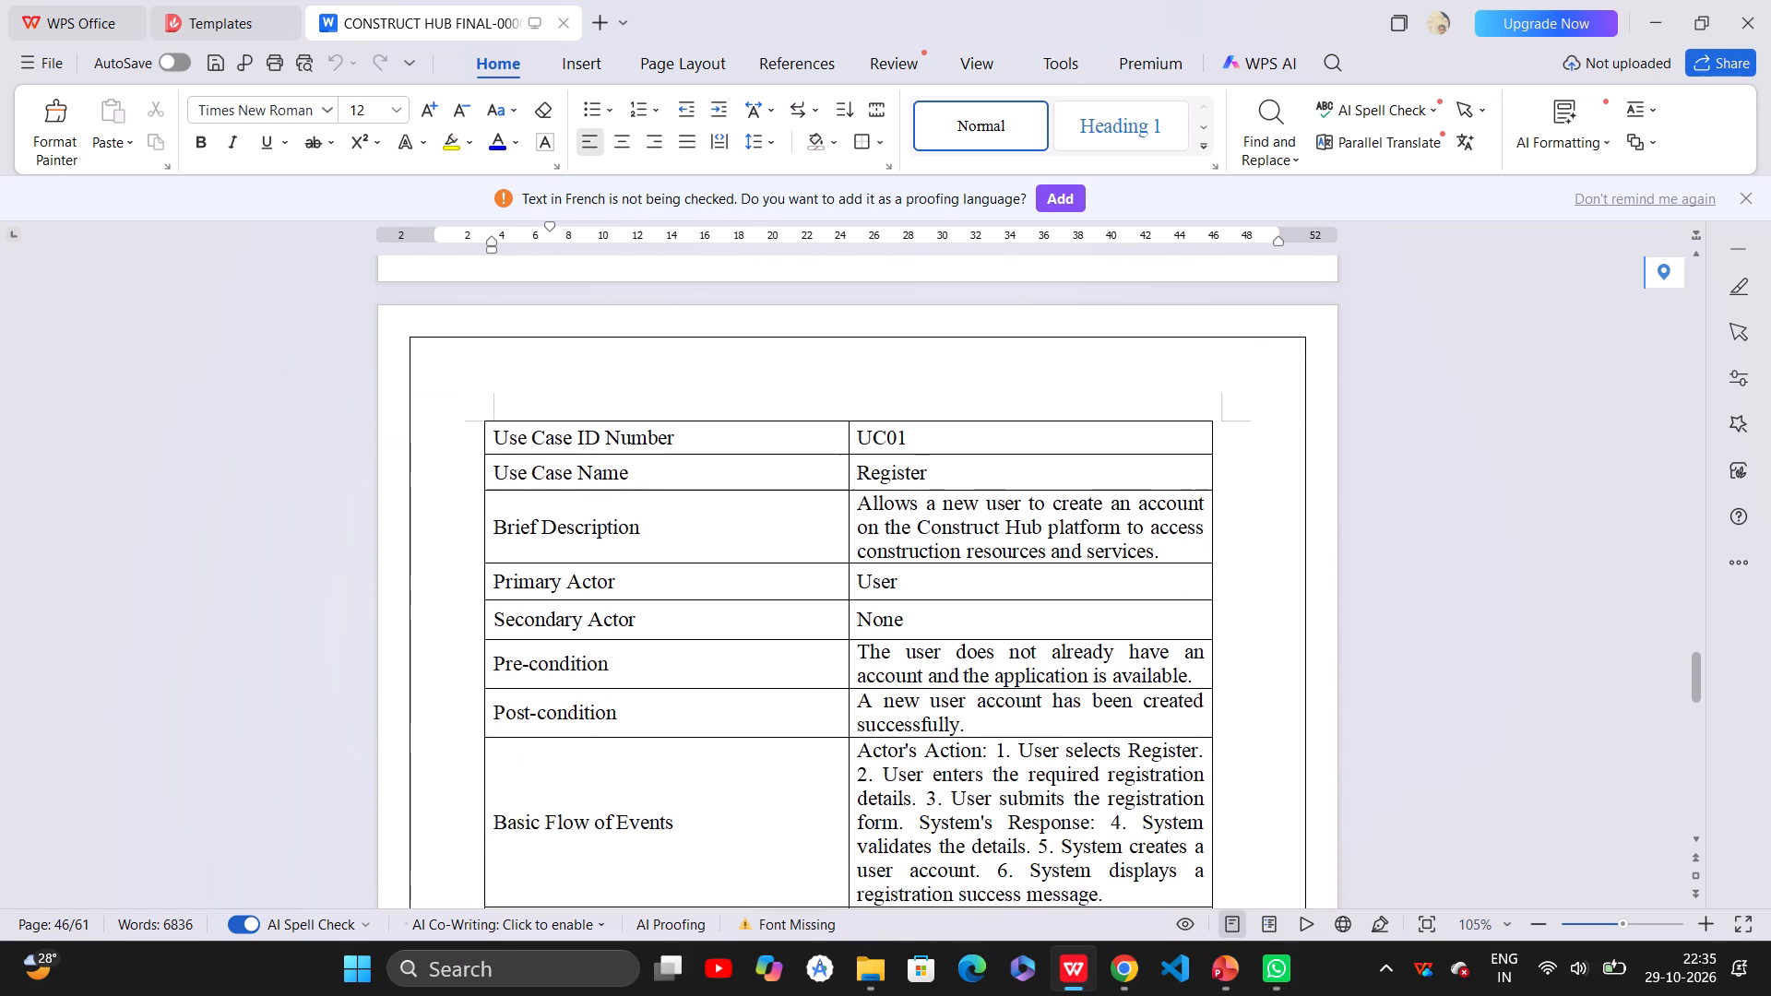
{"action": "scroll", "coordinate": [832, 753], "scroll_direction": "down", "scroll_amount": 1}
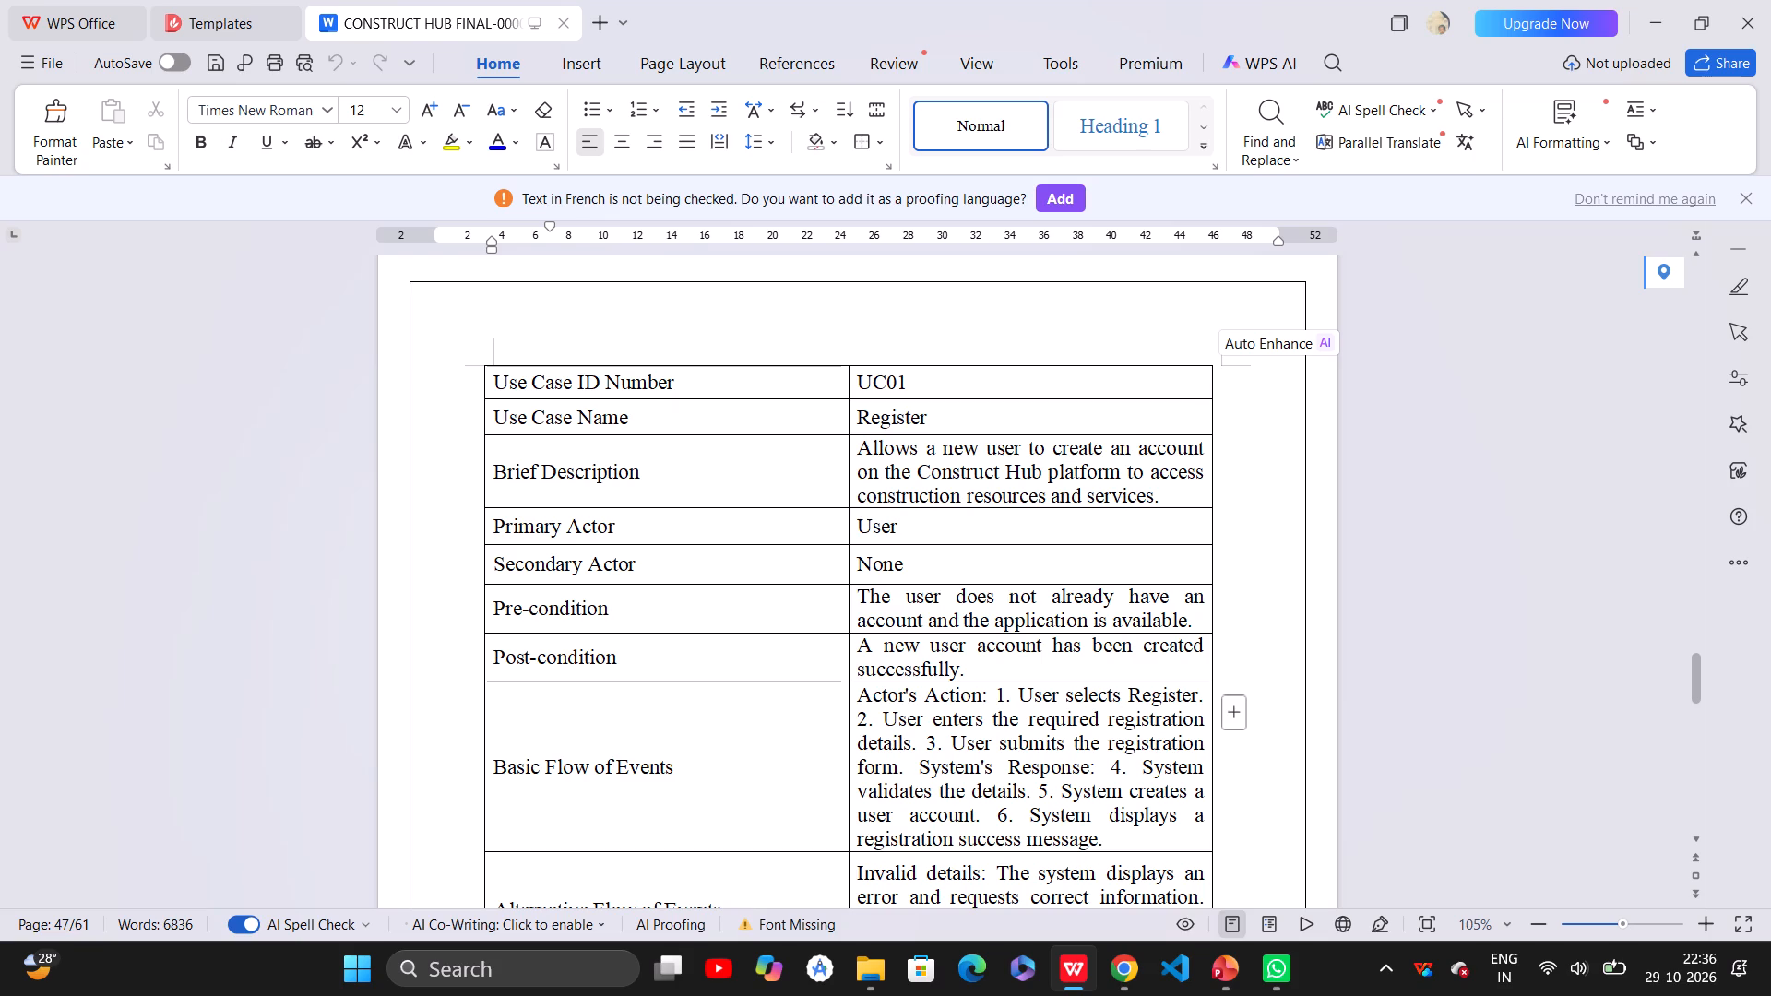
{"action": "scroll", "coordinate": [671, 616], "scroll_direction": "down", "scroll_amount": 1}
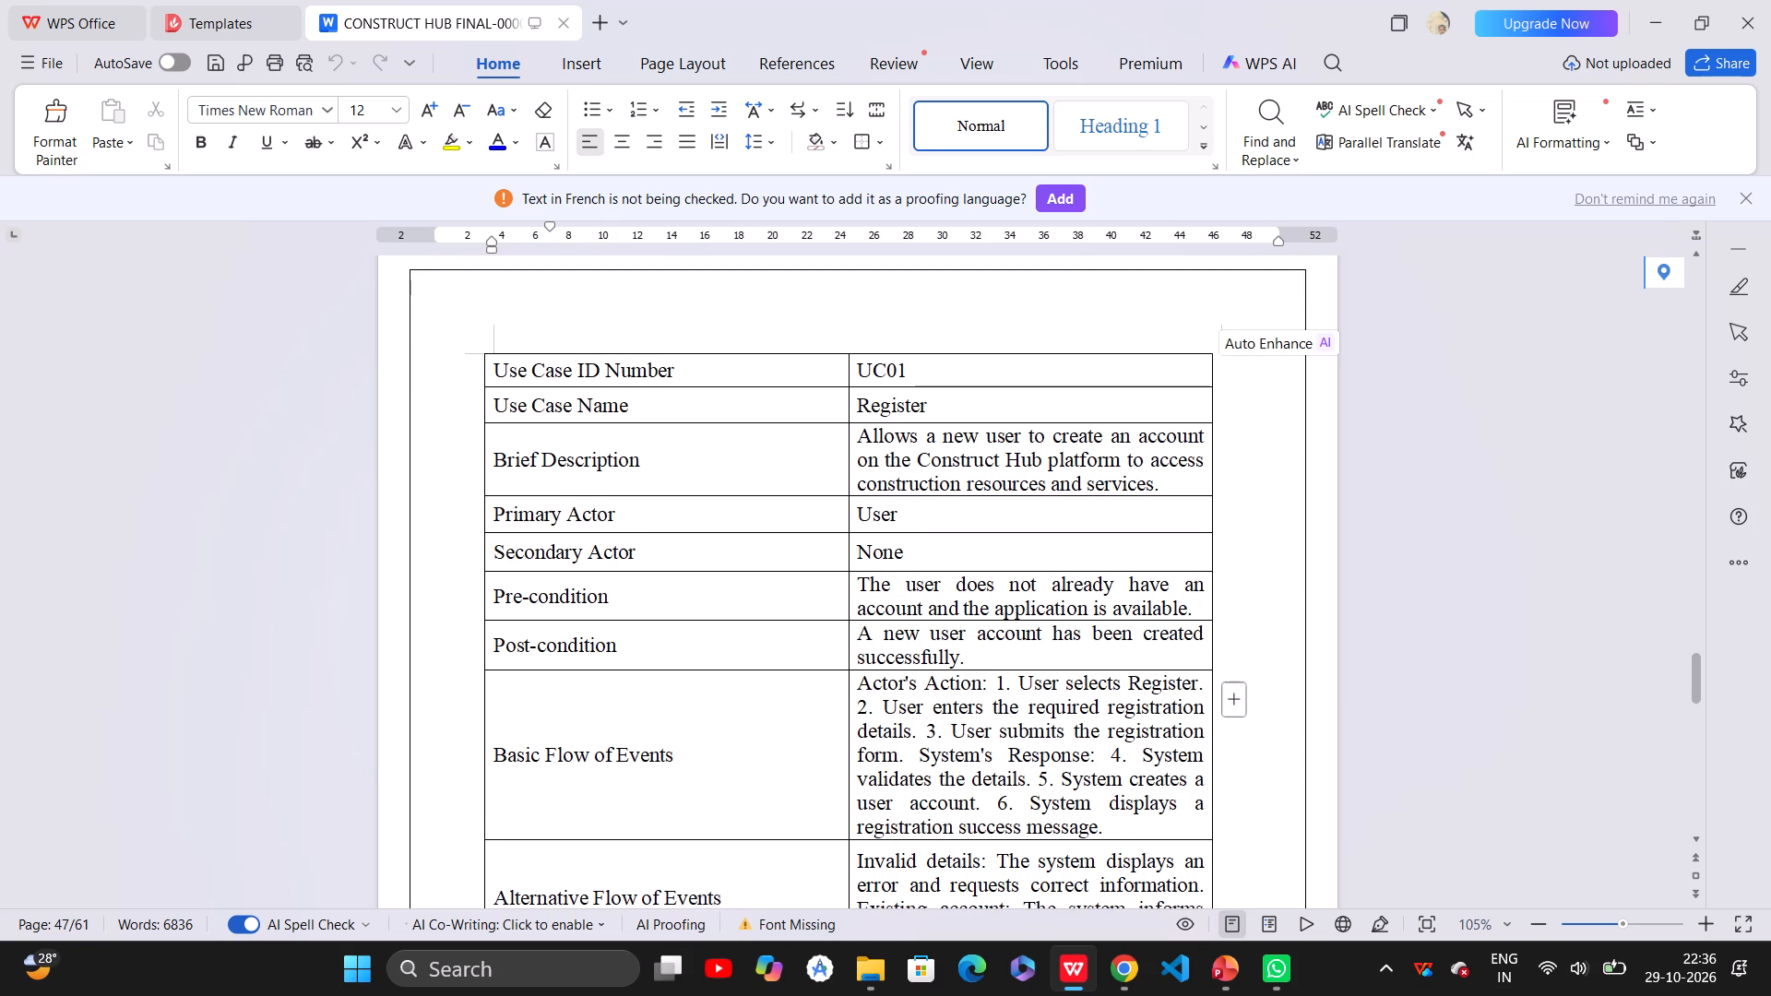
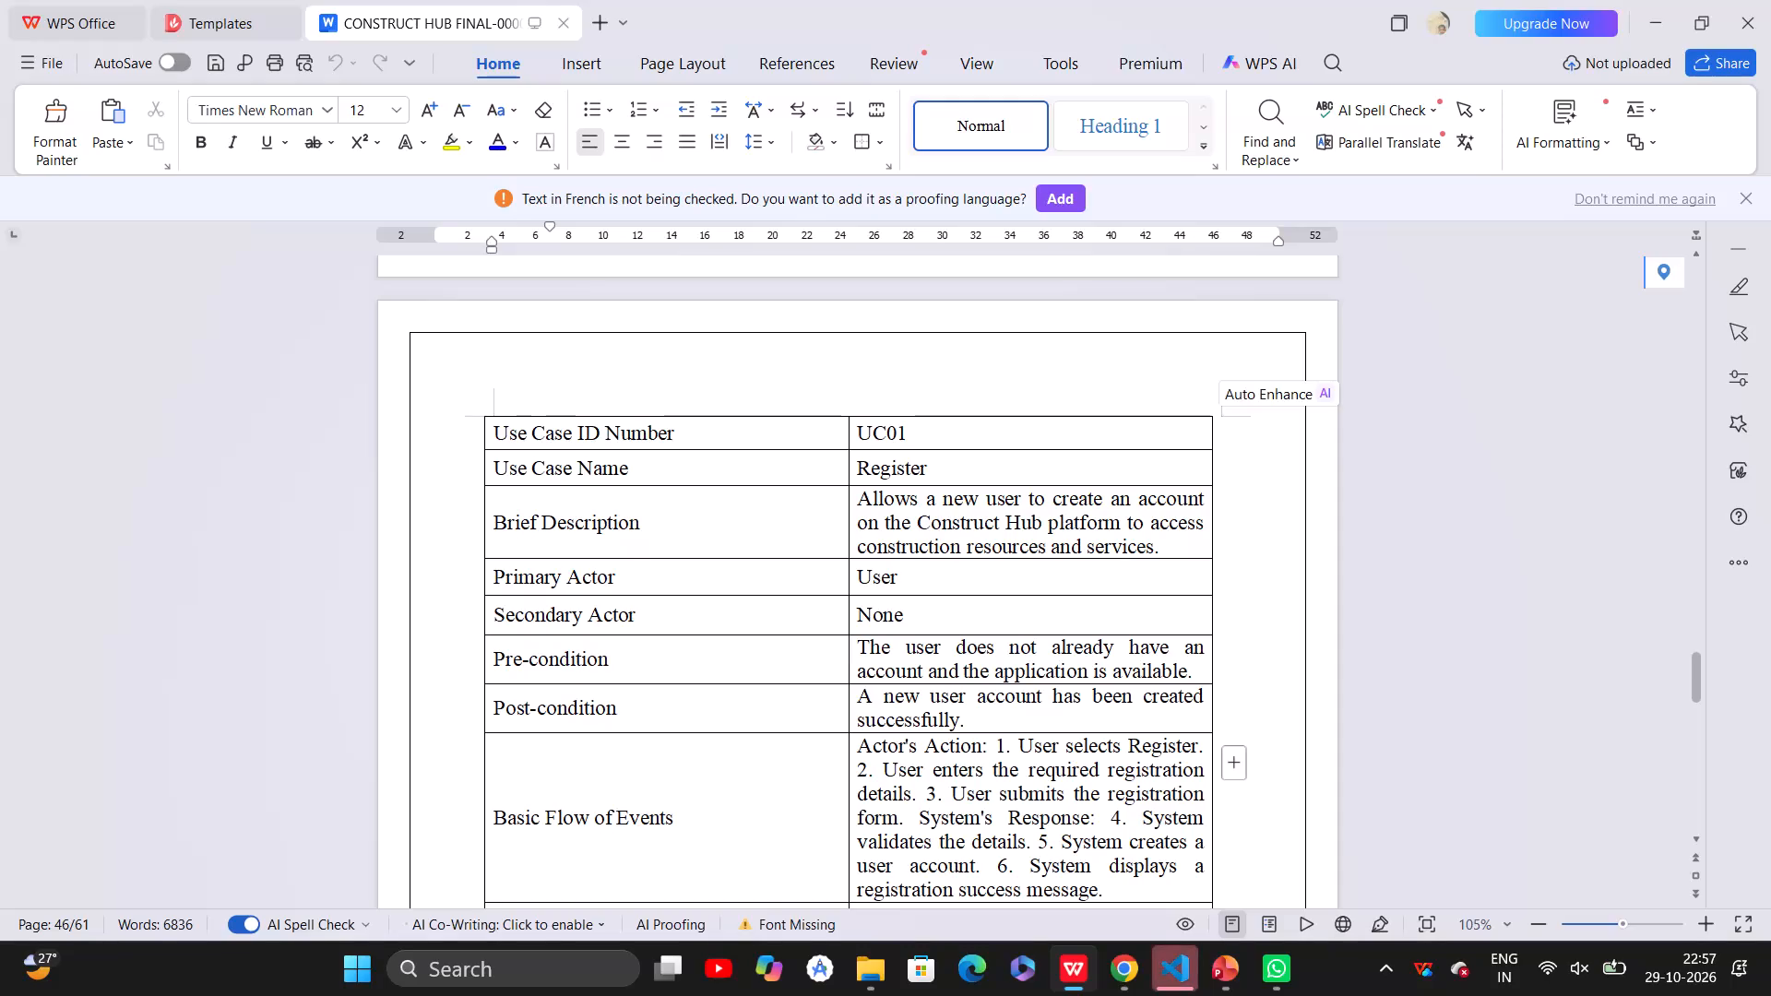
Examine the report's existing UC01 Register table under 4.8 USE CASE SPECIFICATION, including its heading row below the use case diagram.
{"action": "scroll", "coordinate": [802, 667], "scroll_direction": "down", "scroll_amount": 2}
{"action": "scroll", "coordinate": [808, 658], "scroll_direction": "up", "scroll_amount": 12}
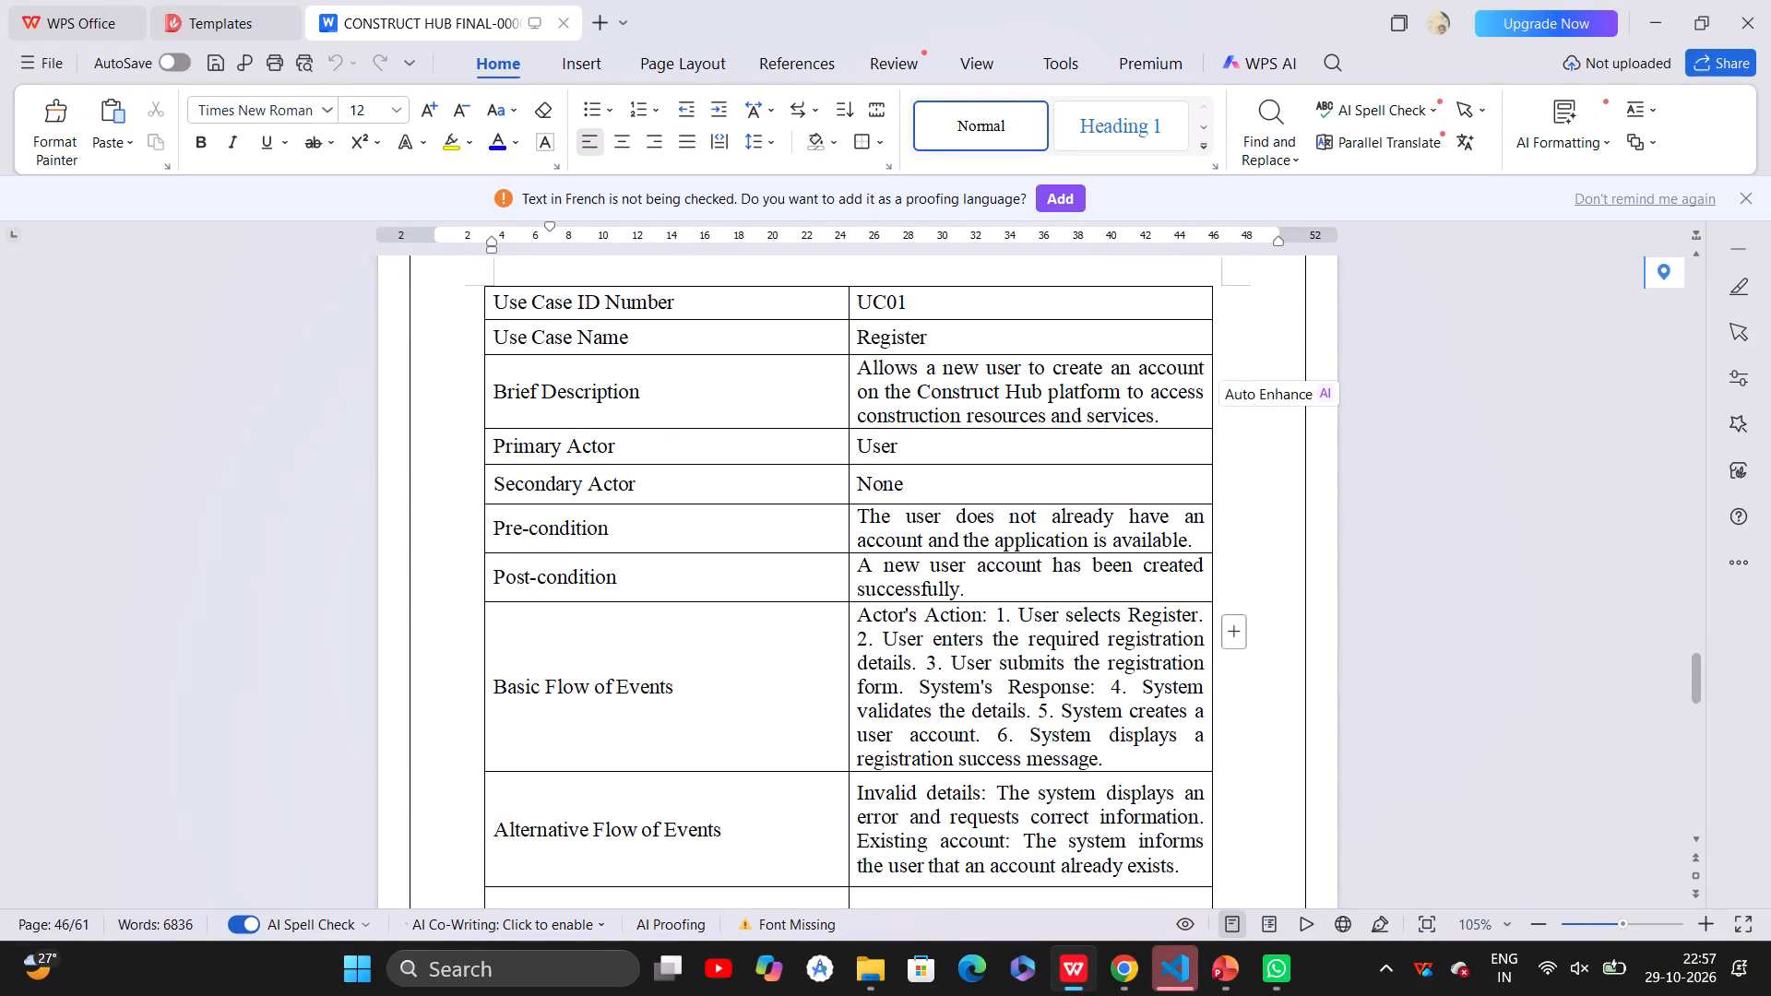
{"action": "scroll", "coordinate": [1111, 492], "scroll_direction": "up", "scroll_amount": 5}
{"action": "scroll", "coordinate": [1025, 528], "scroll_direction": "up", "scroll_amount": 4}
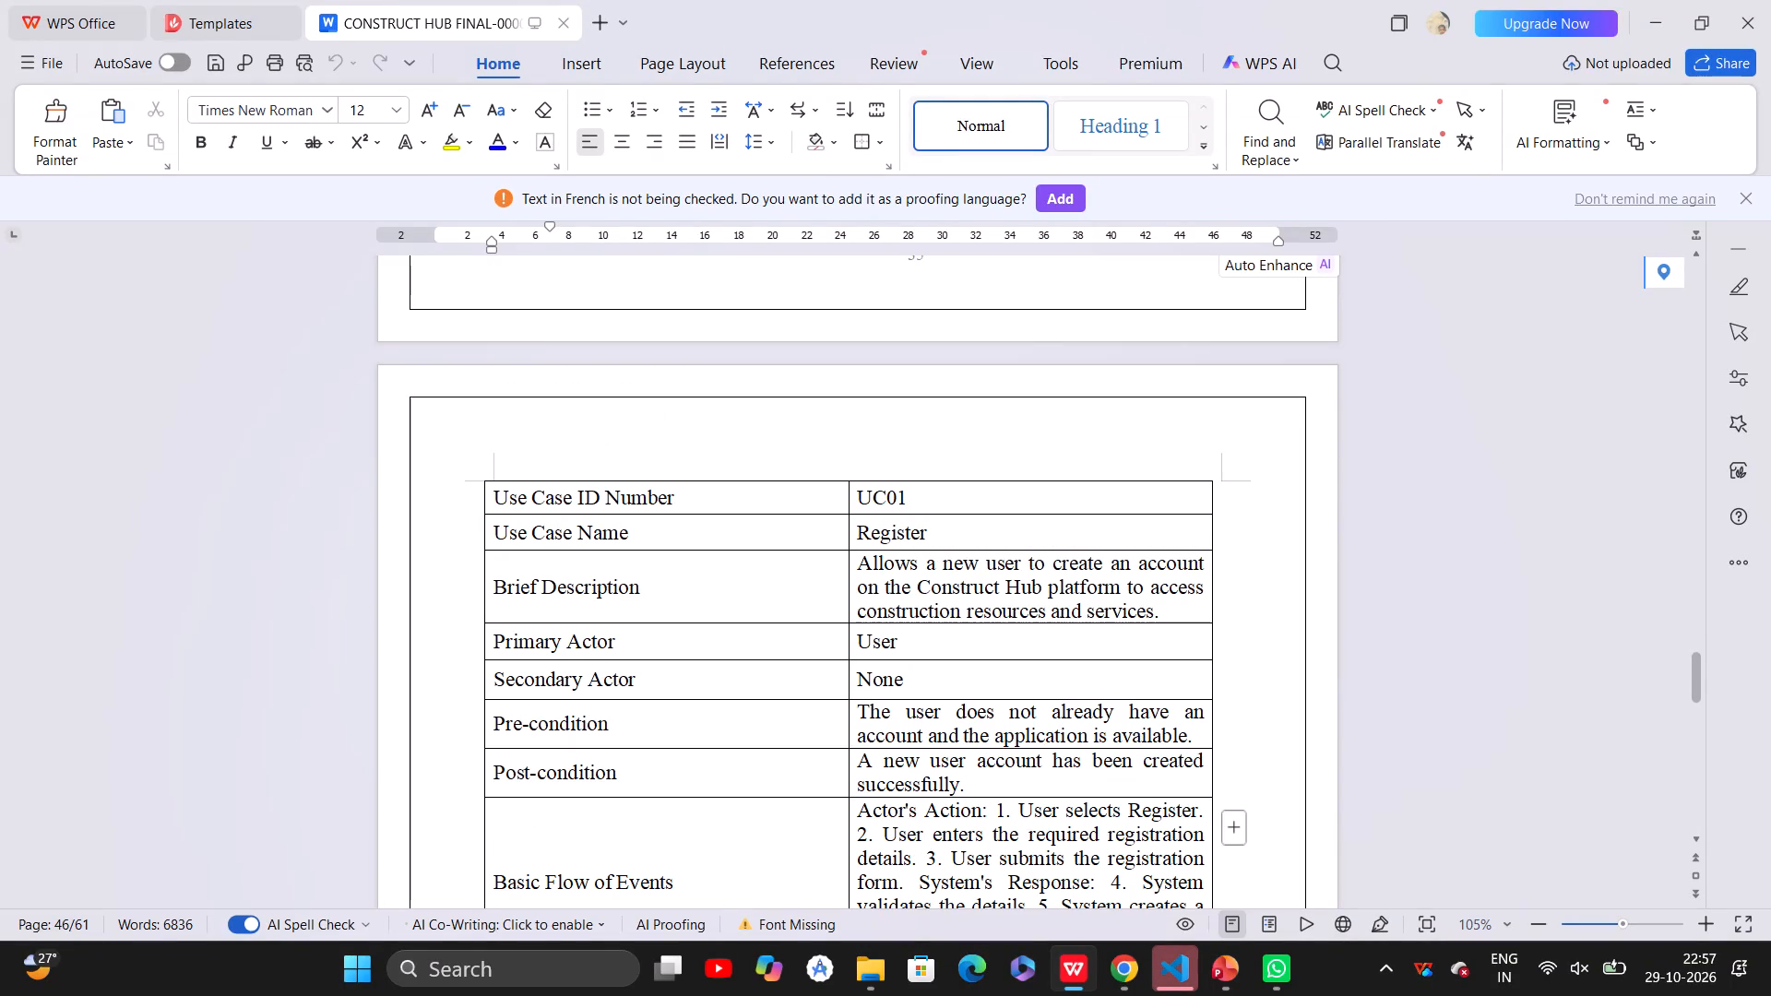
{"action": "scroll", "coordinate": [980, 530], "scroll_direction": "up", "scroll_amount": 6}
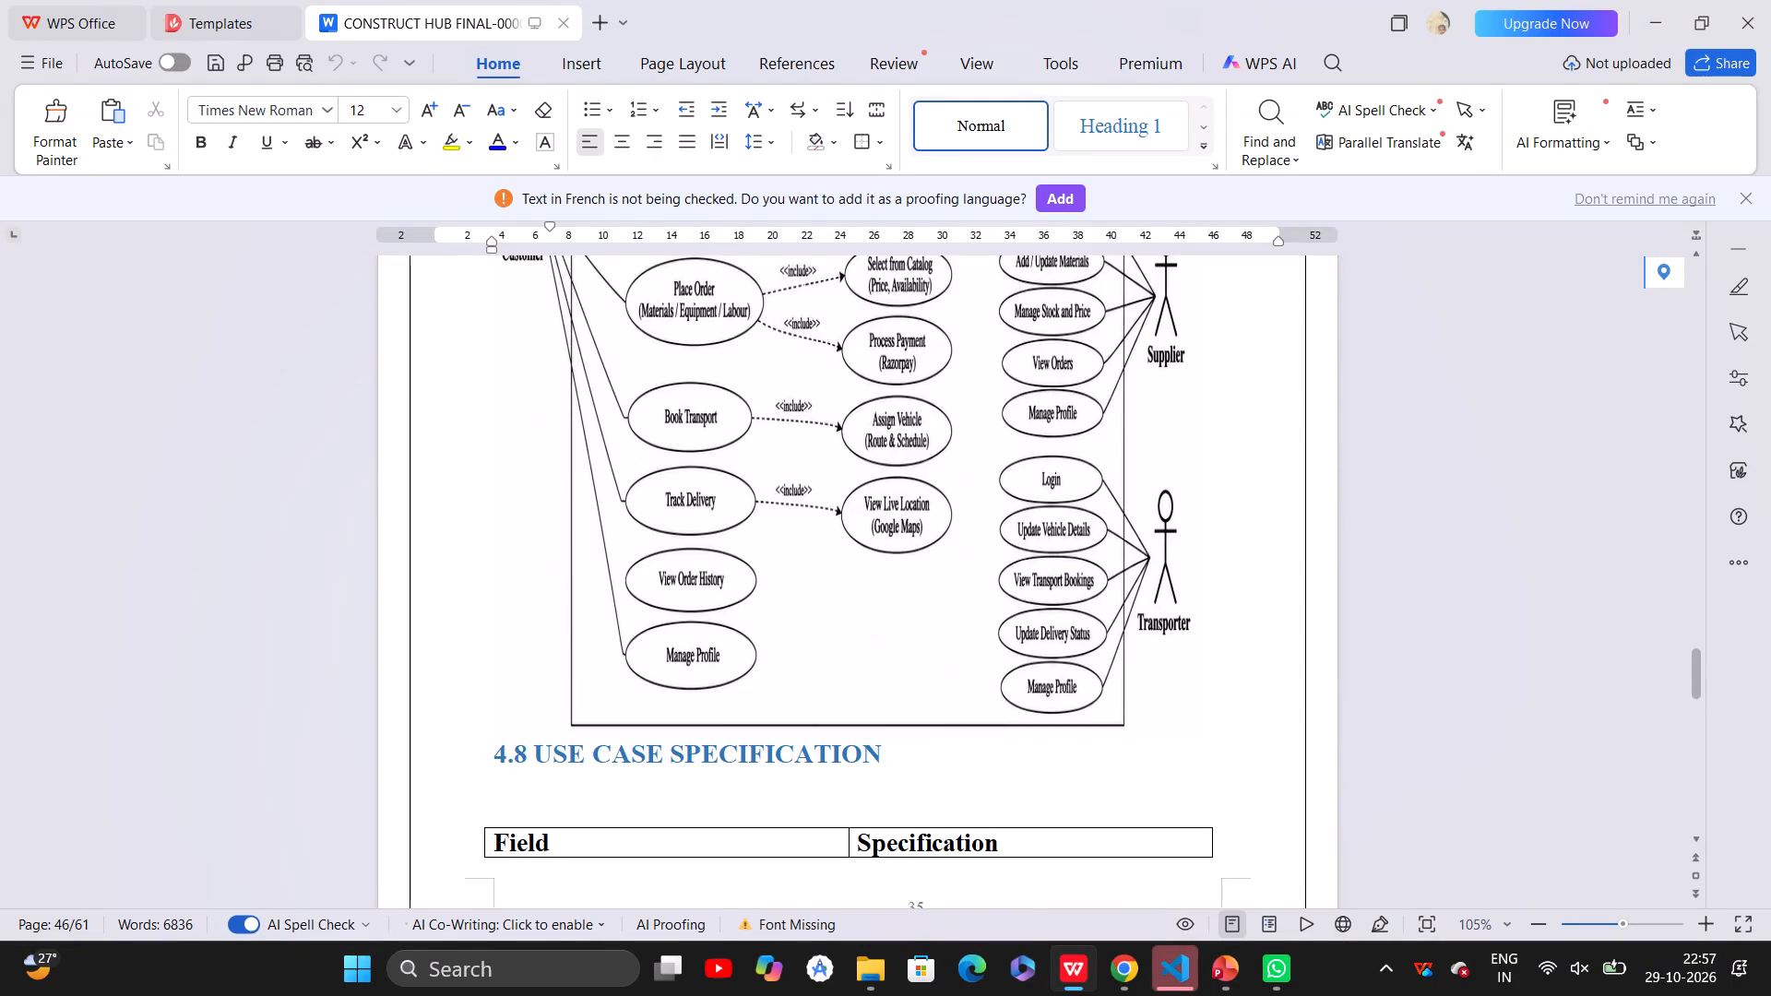
{"action": "scroll", "coordinate": [977, 546], "scroll_direction": "down", "scroll_amount": 11}
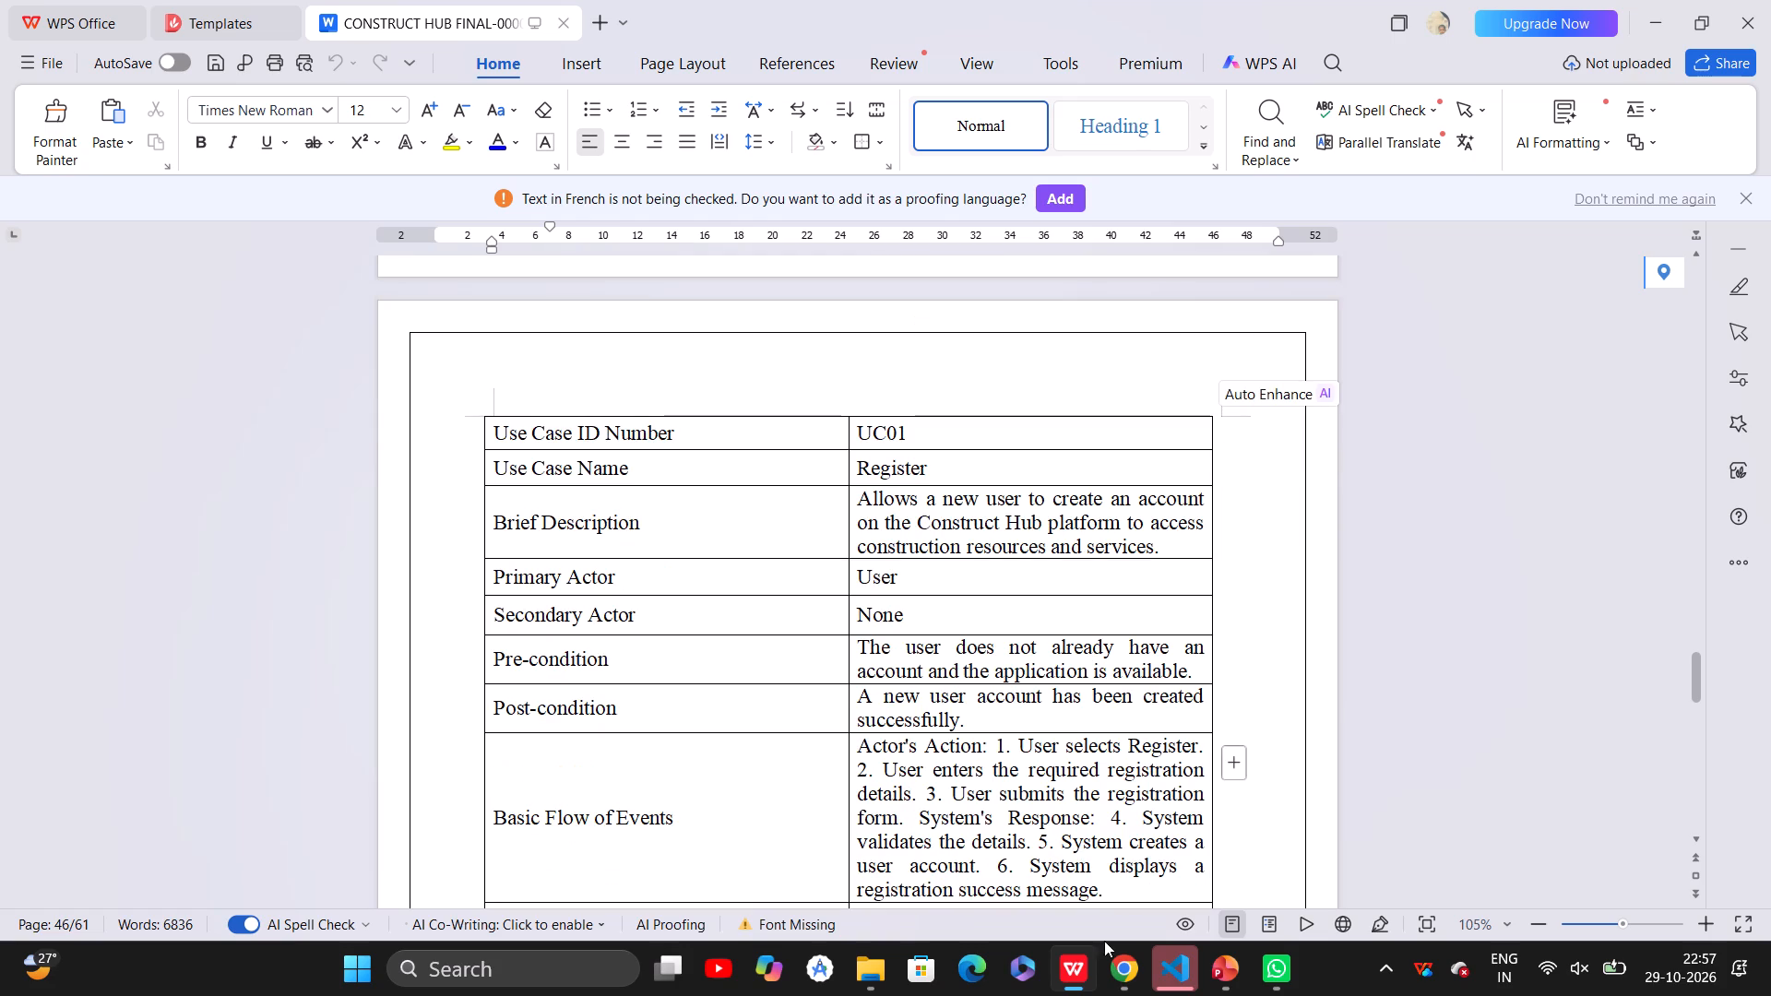
Compare ChatGPT's 4.9.1 UC-01: Register specification in Chrome with the report's UC01 table in WPS Office, ending back in the report.
{"action": "left_click", "coordinate": [1111, 967]}
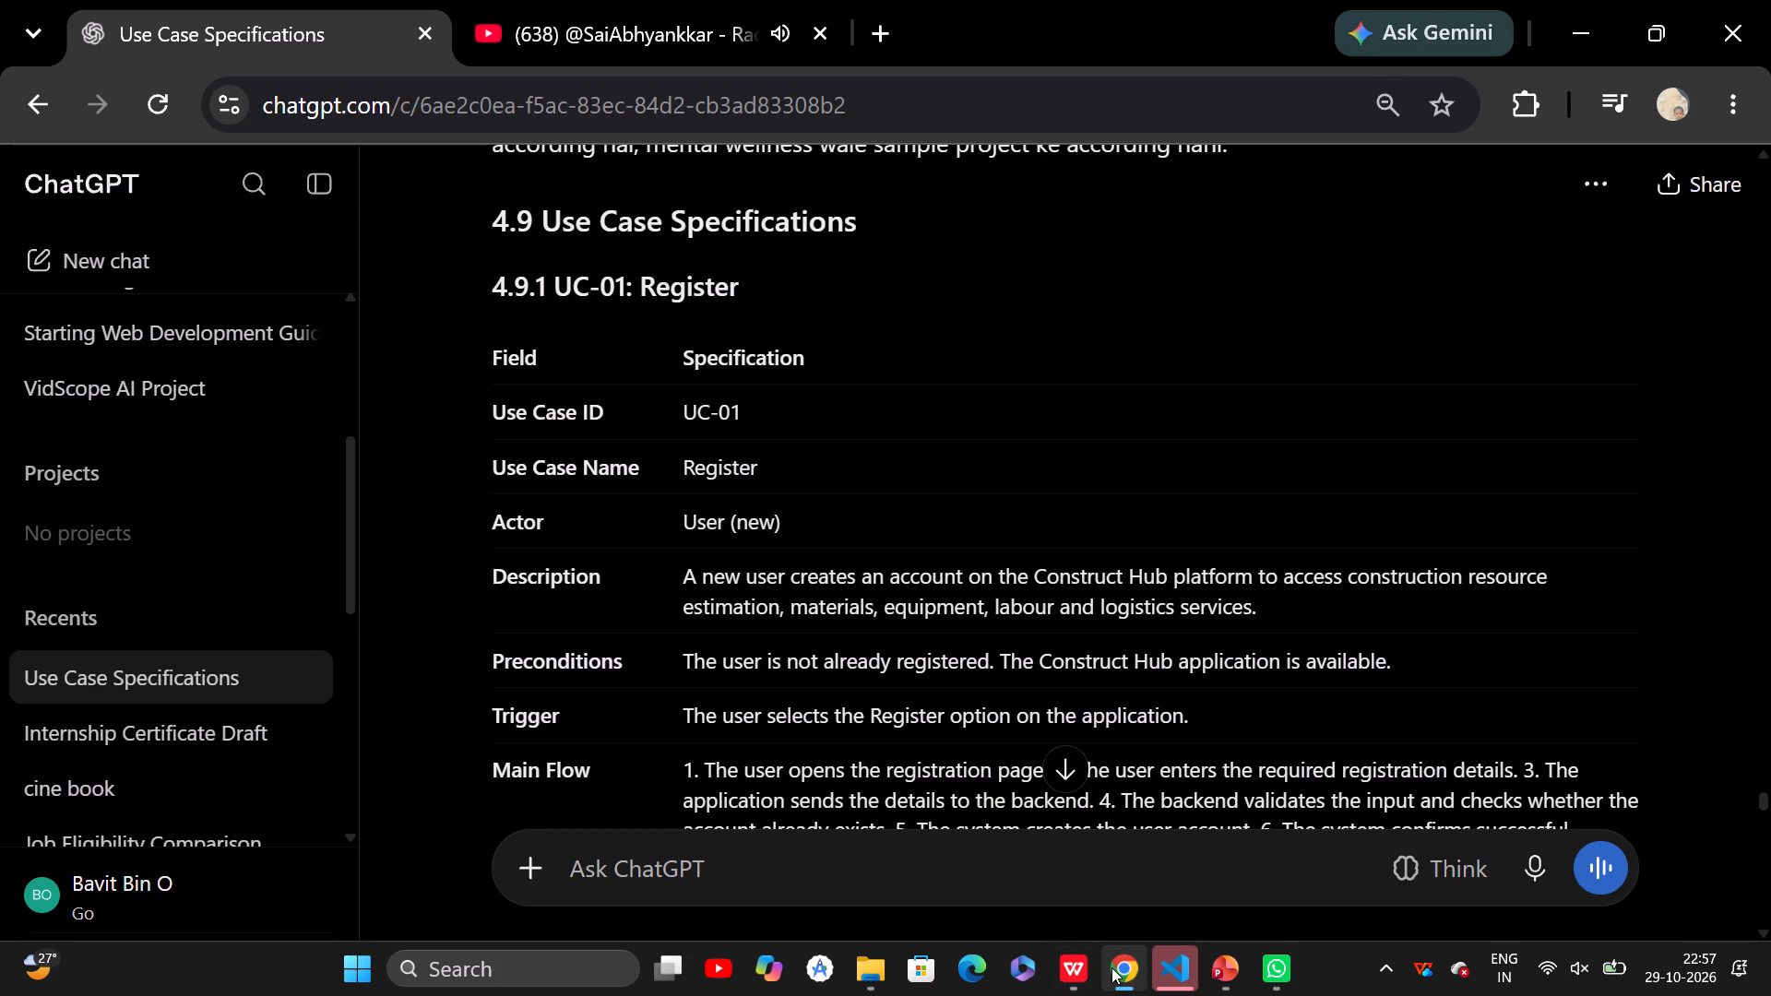
{"action": "left_click", "coordinate": [1111, 967]}
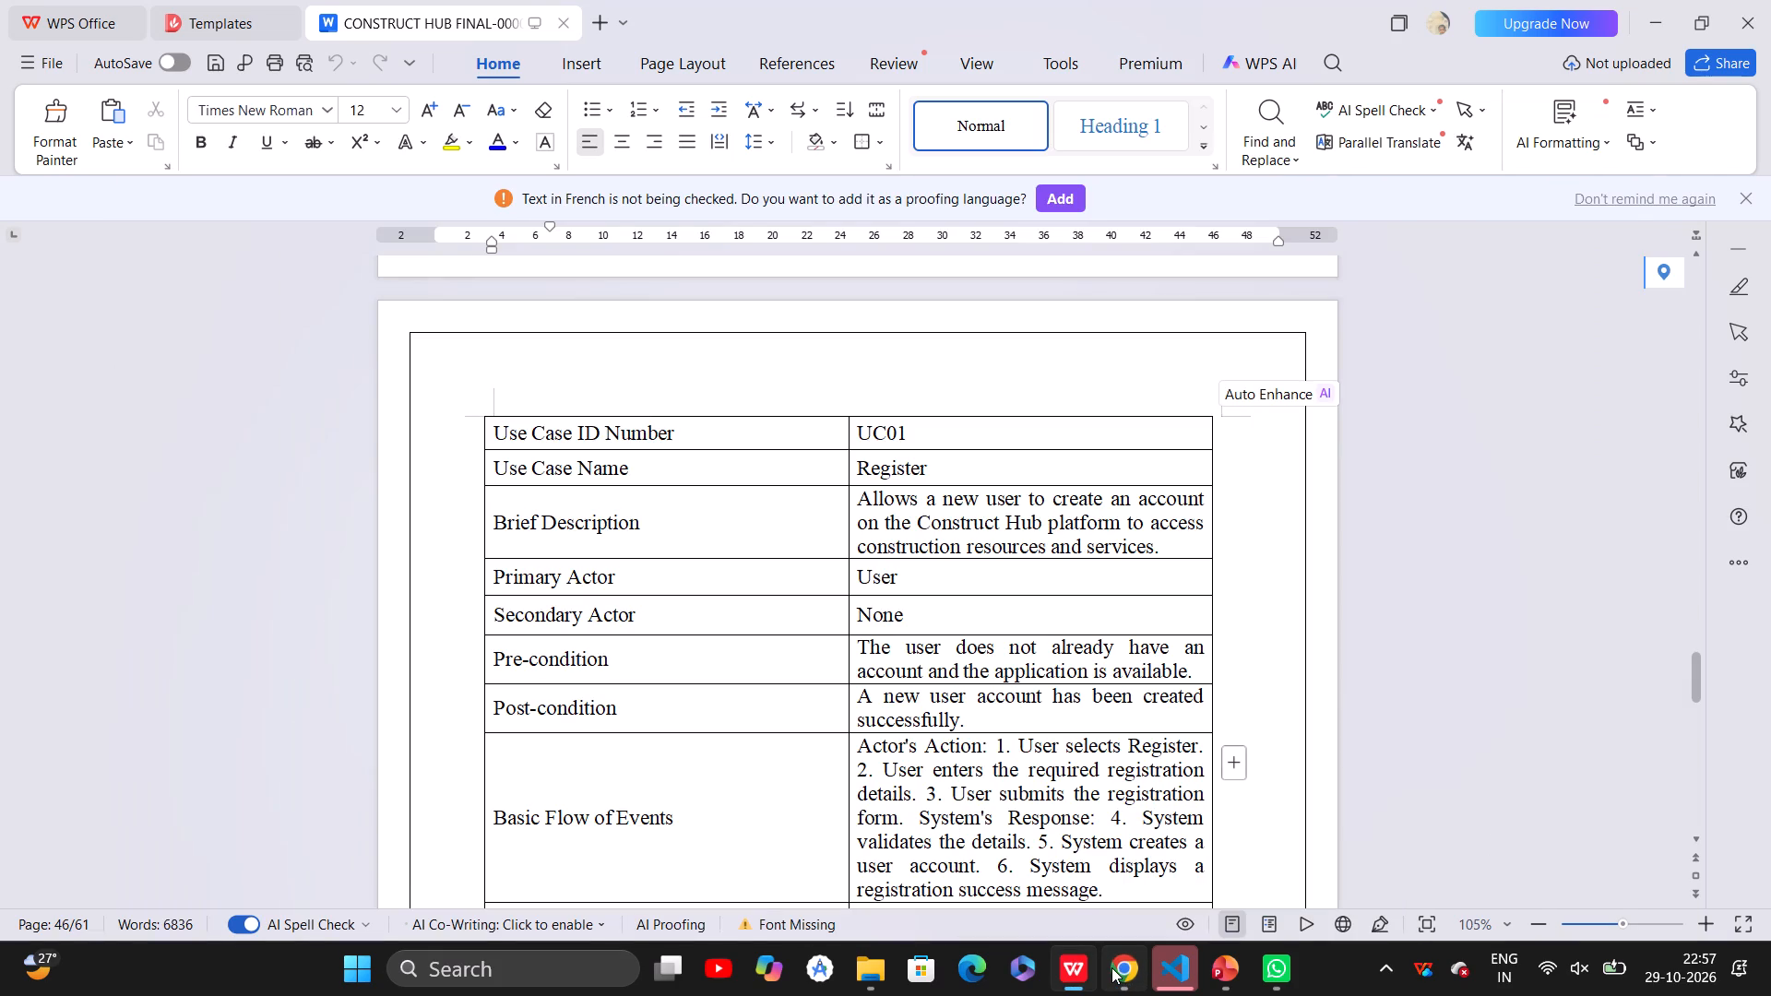
{"action": "left_click", "coordinate": [1111, 967]}
{"action": "left_click", "coordinate": [1111, 967]}
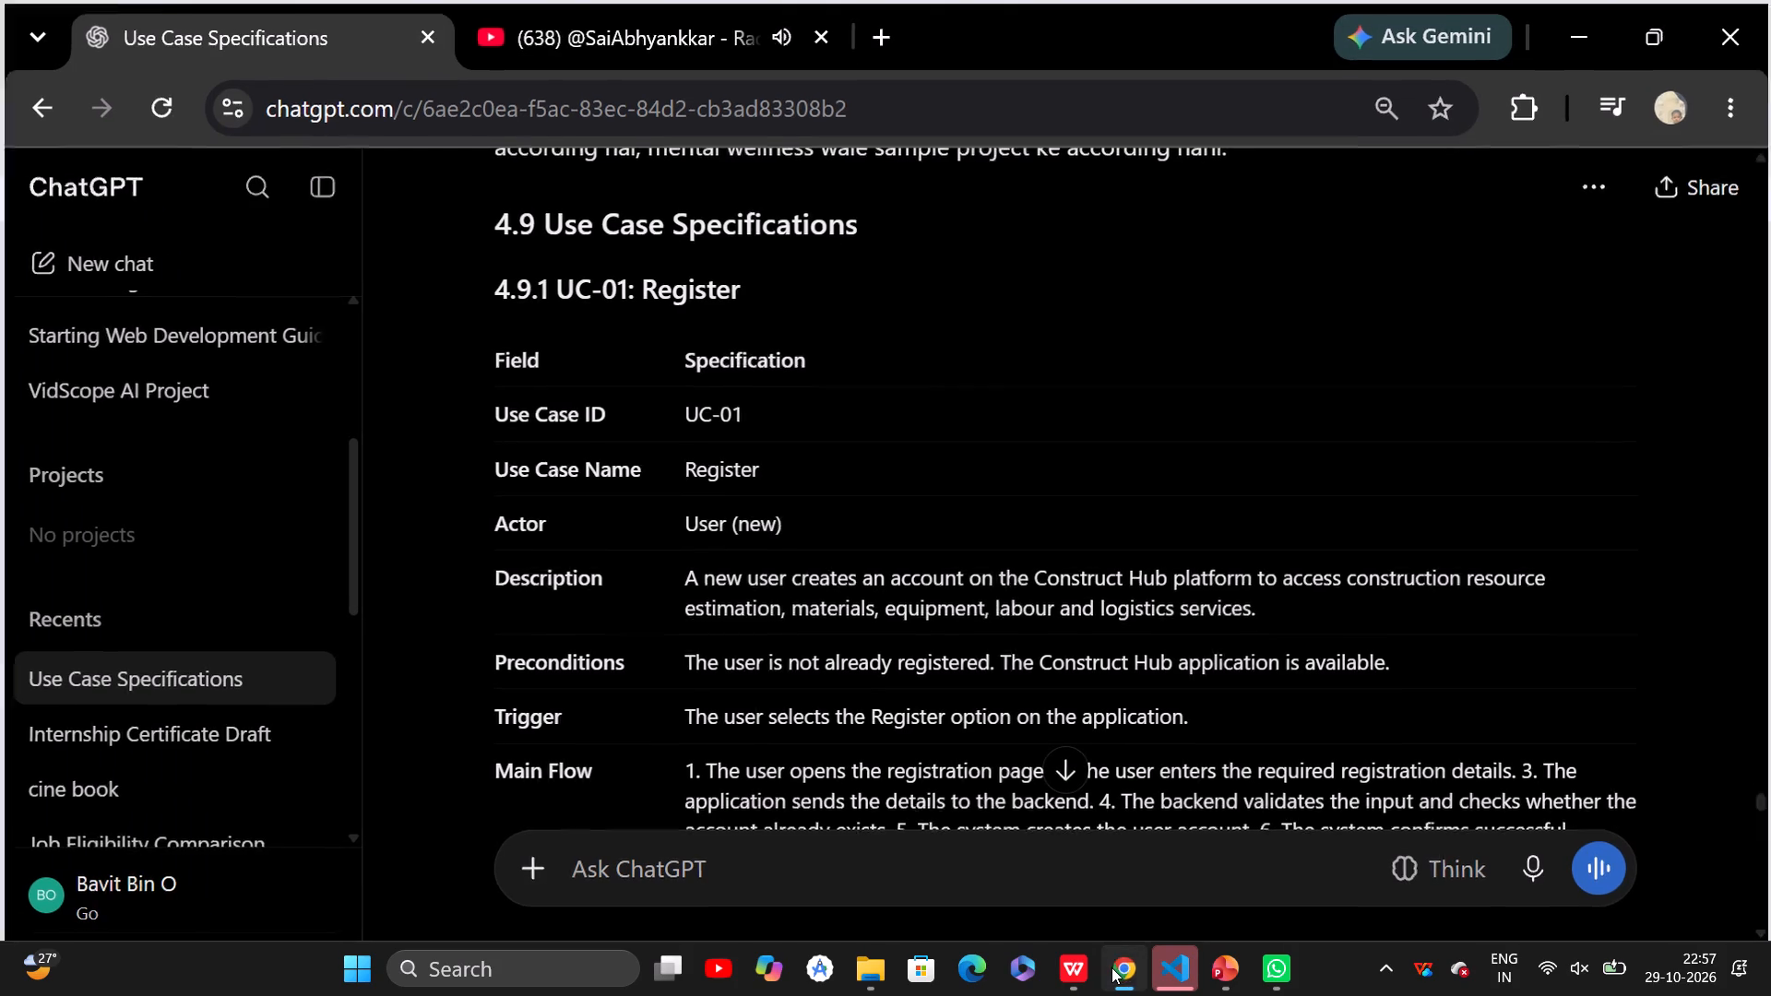
{"action": "left_click", "coordinate": [1111, 967]}
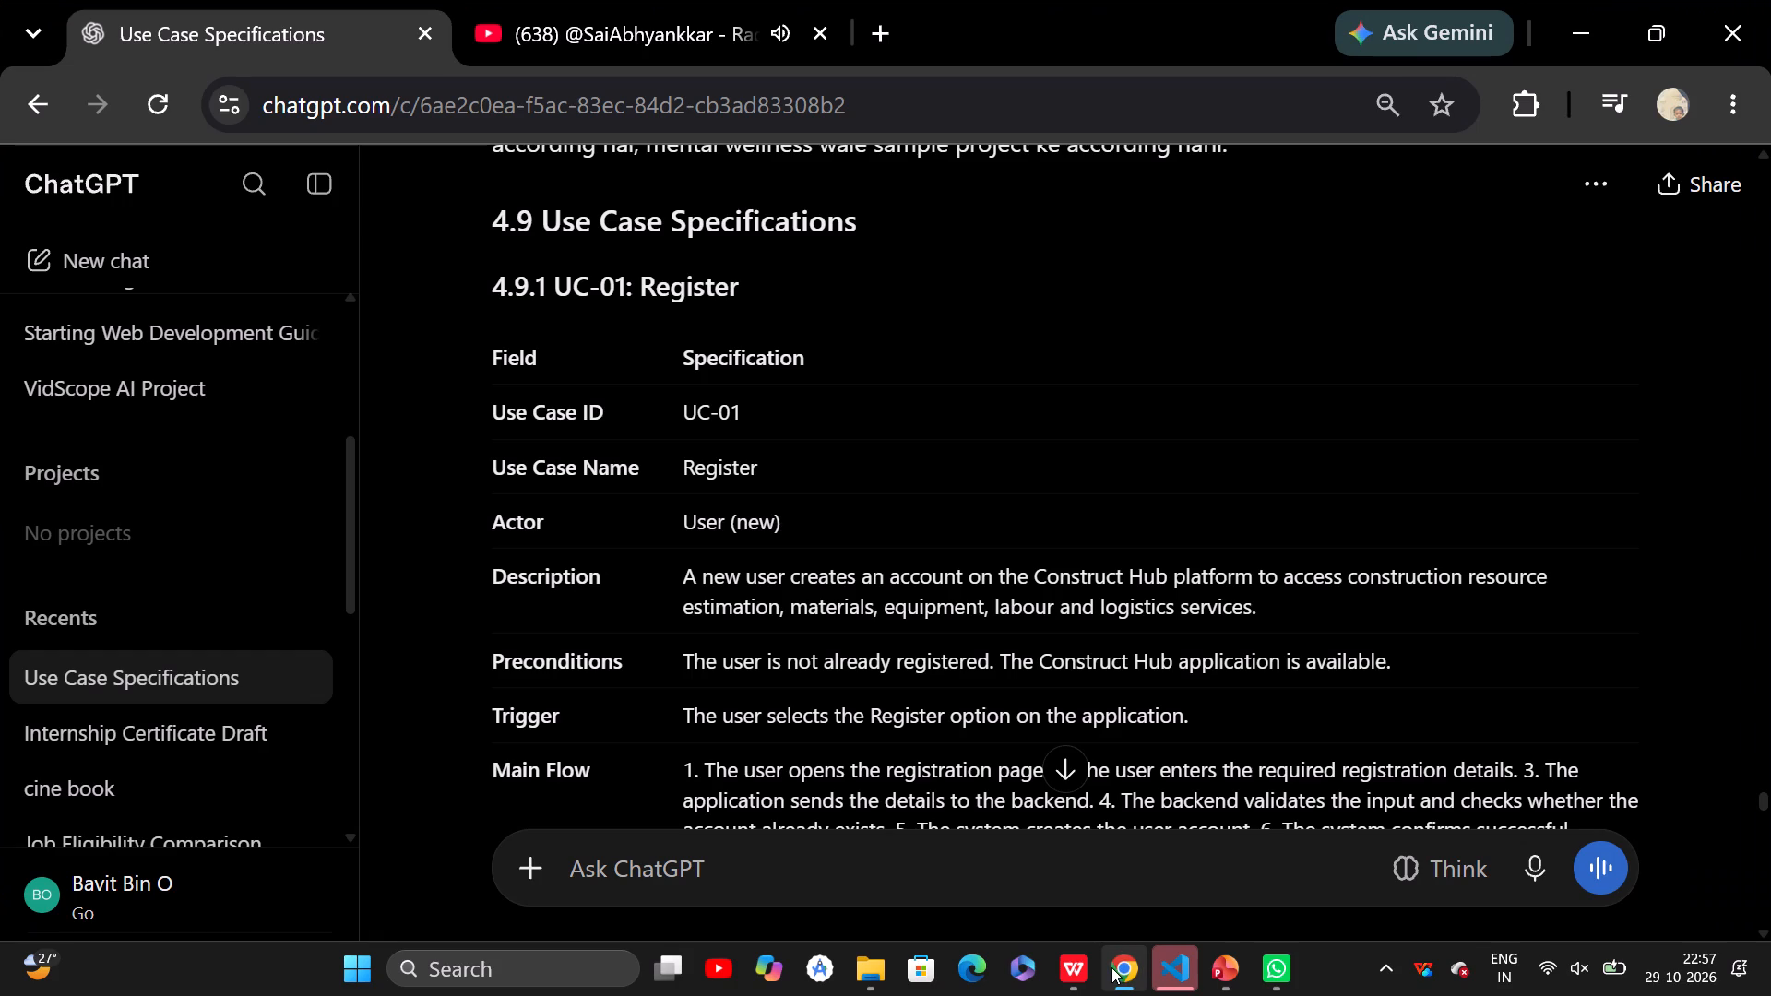
{"action": "left_click", "coordinate": [1111, 967]}
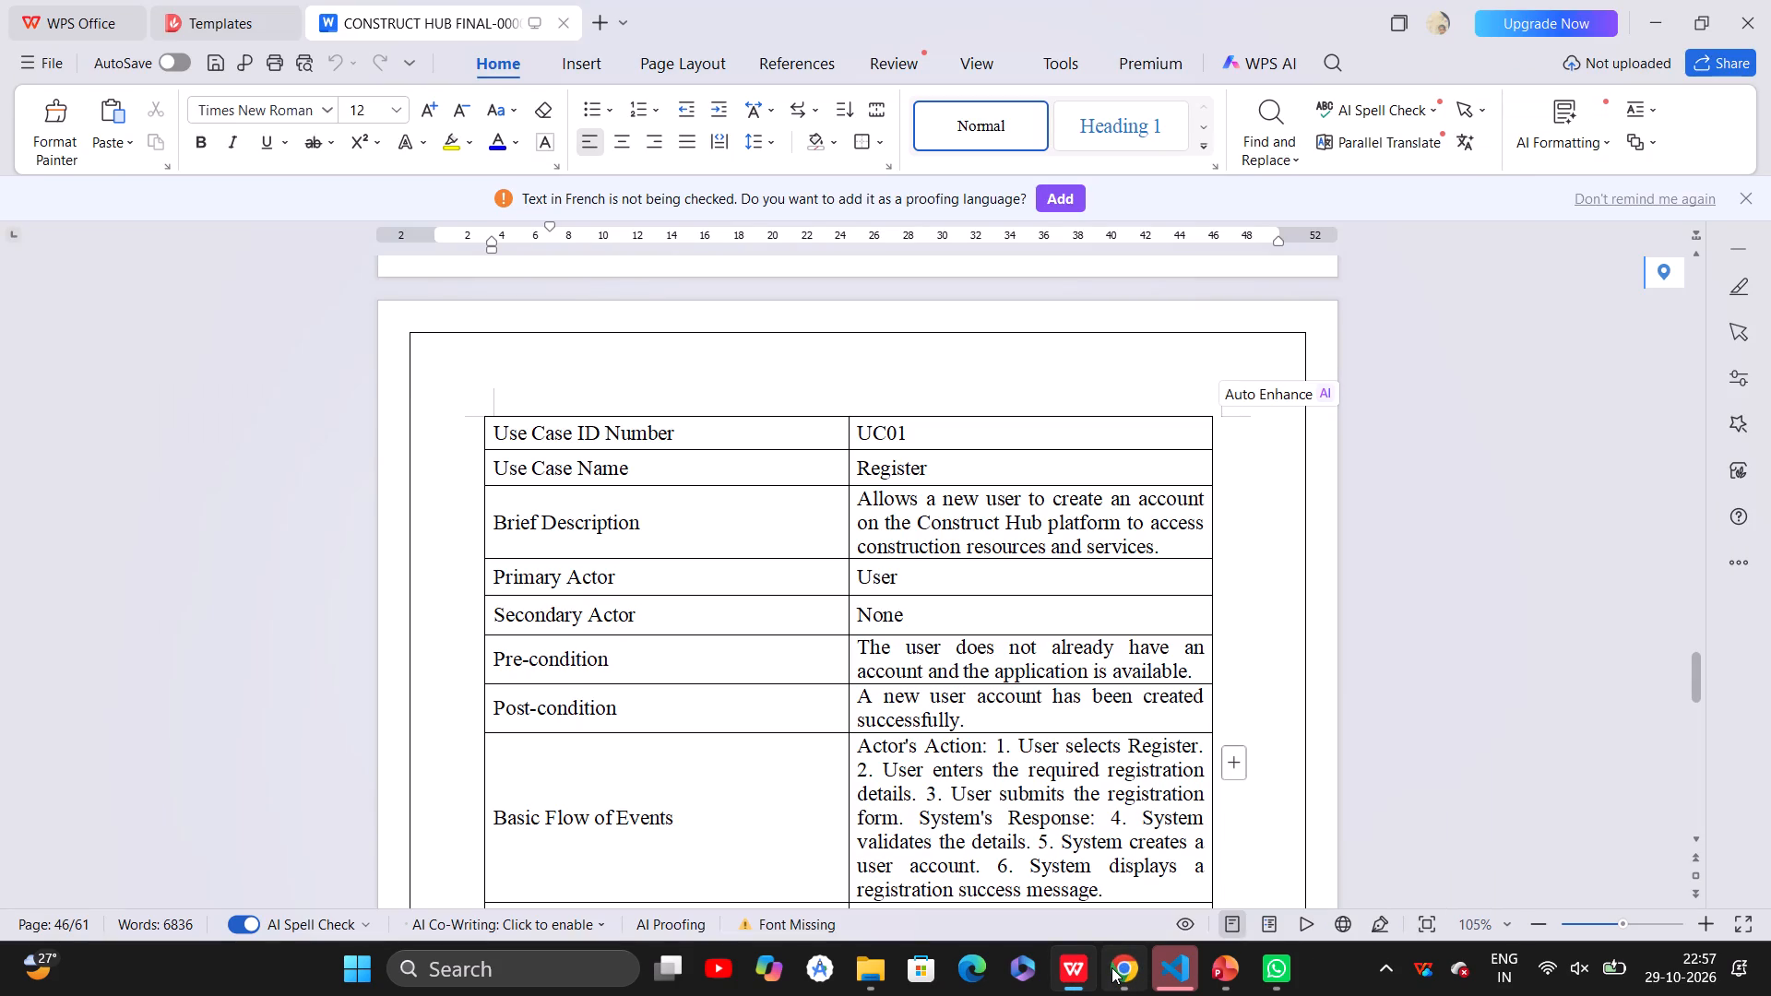
{"action": "left_click", "coordinate": [1111, 967]}
{"action": "scroll", "coordinate": [992, 705], "scroll_direction": "down", "scroll_amount": 2}
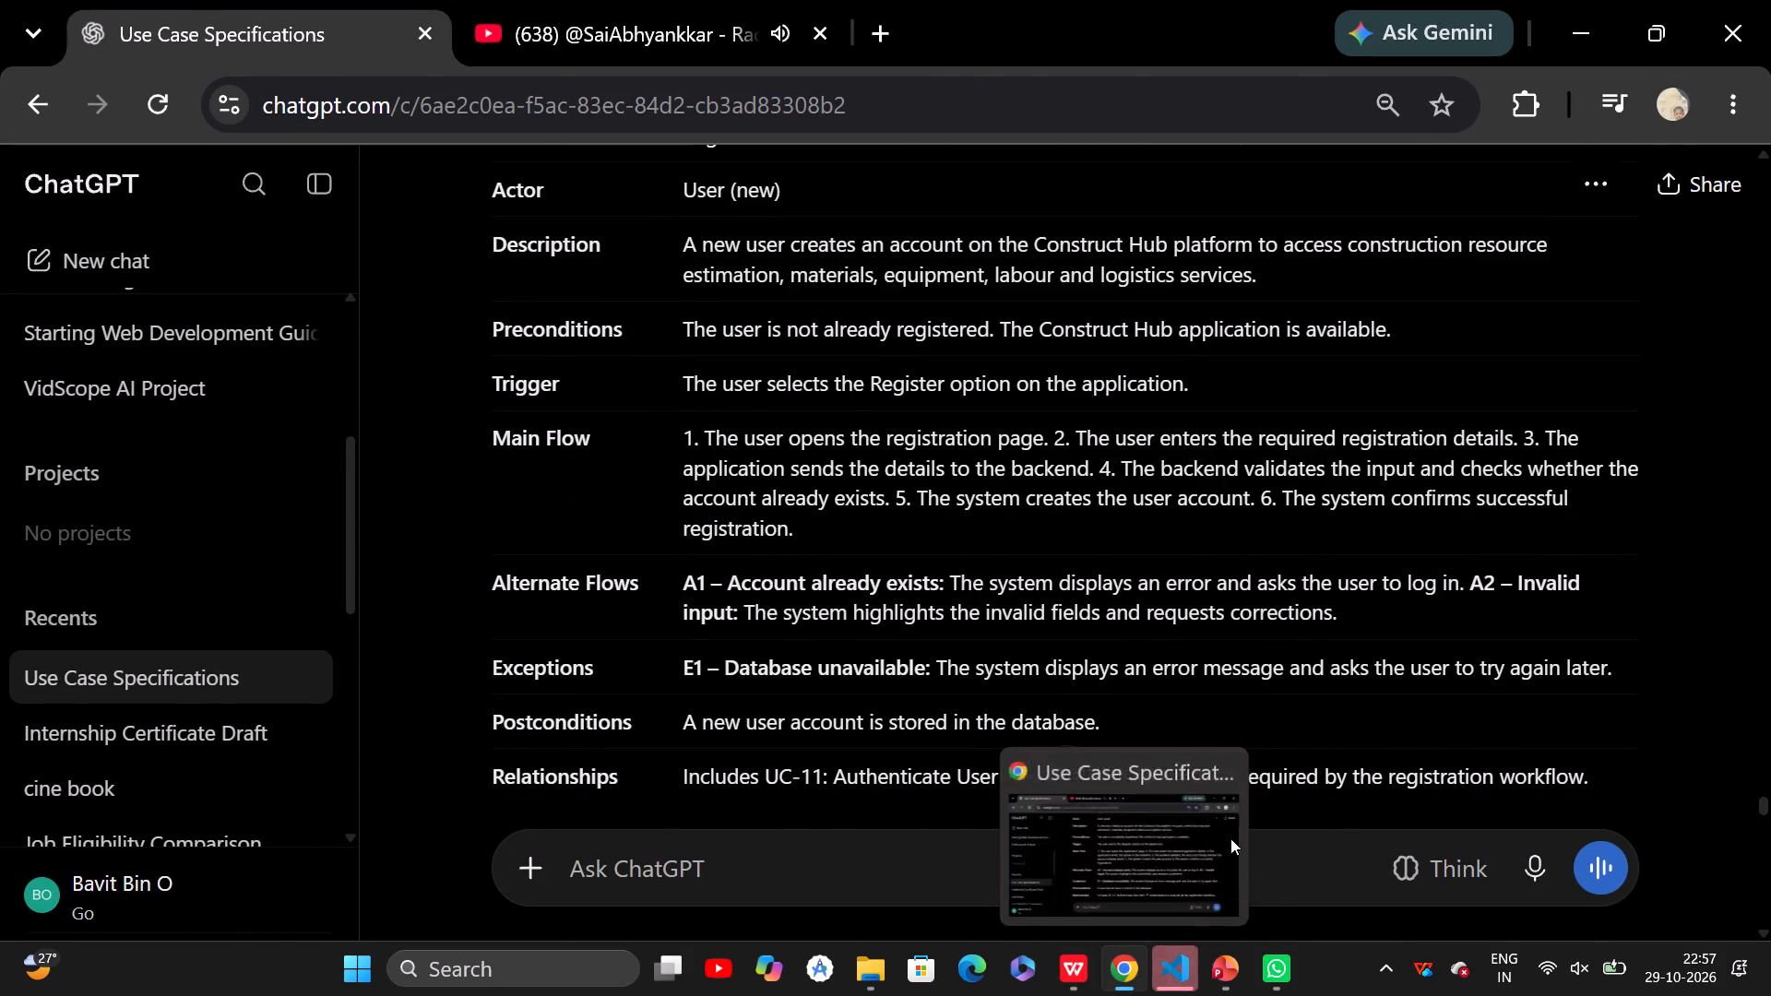
{"action": "left_click", "coordinate": [1250, 765]}
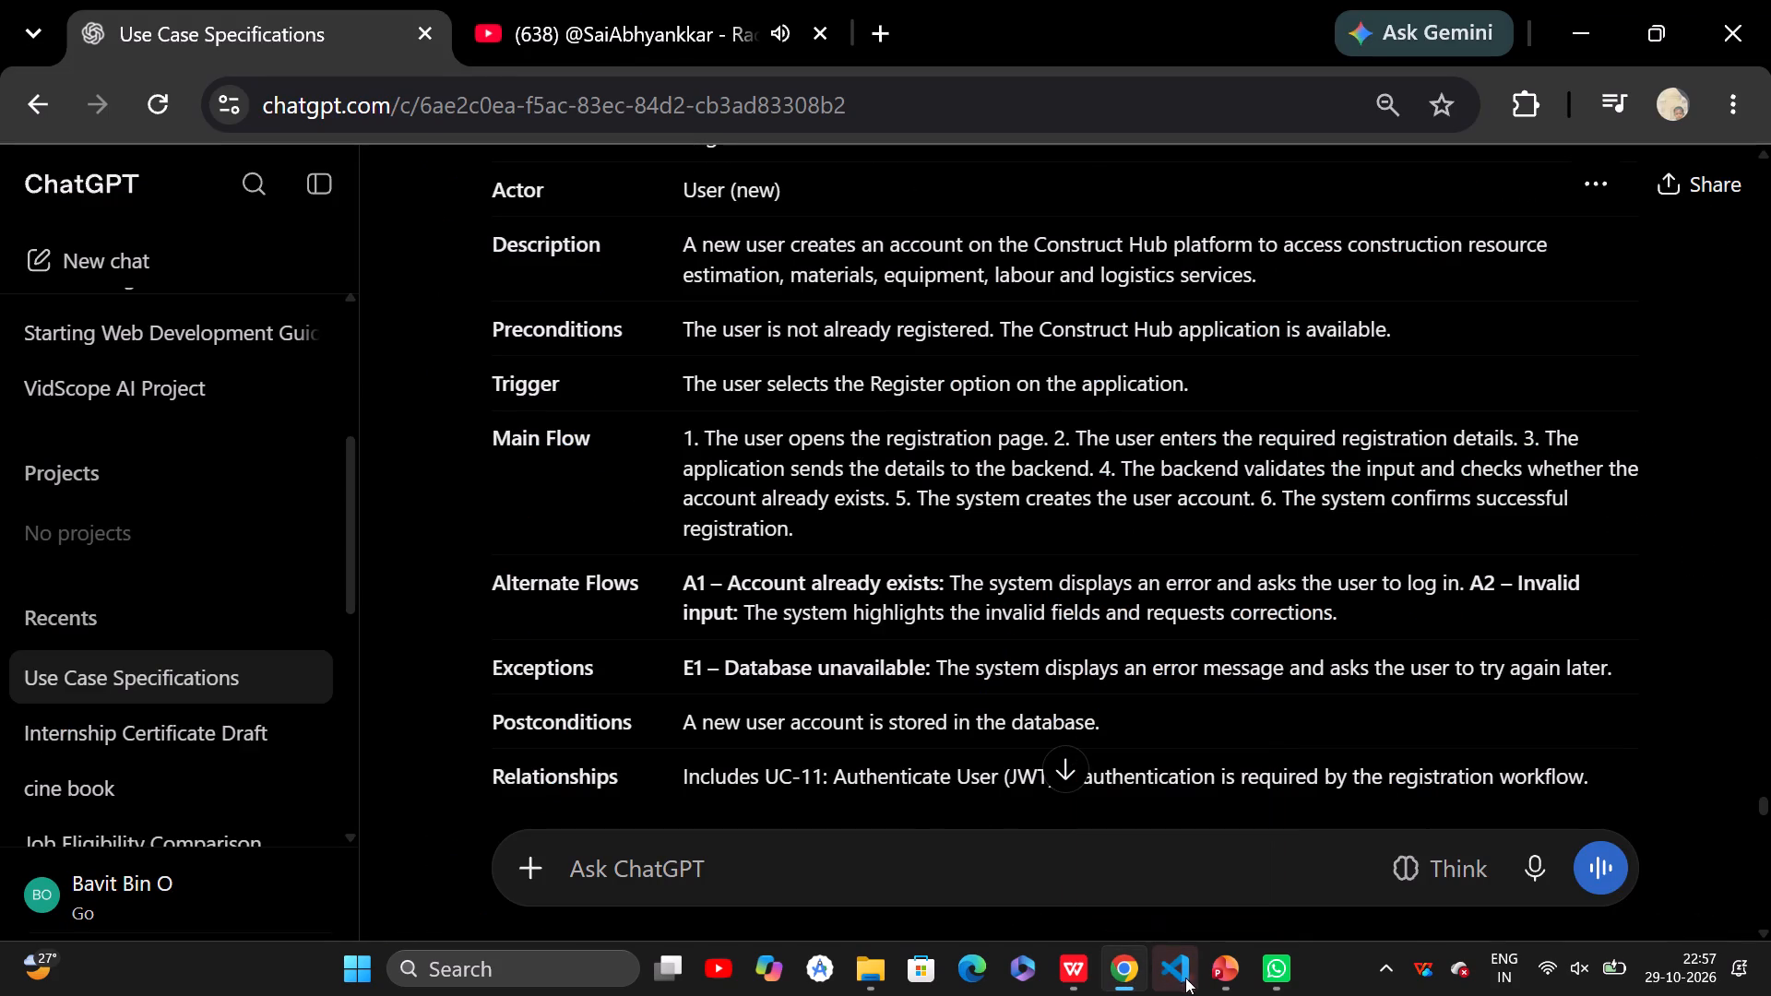
{"action": "left_click", "coordinate": [1130, 969]}
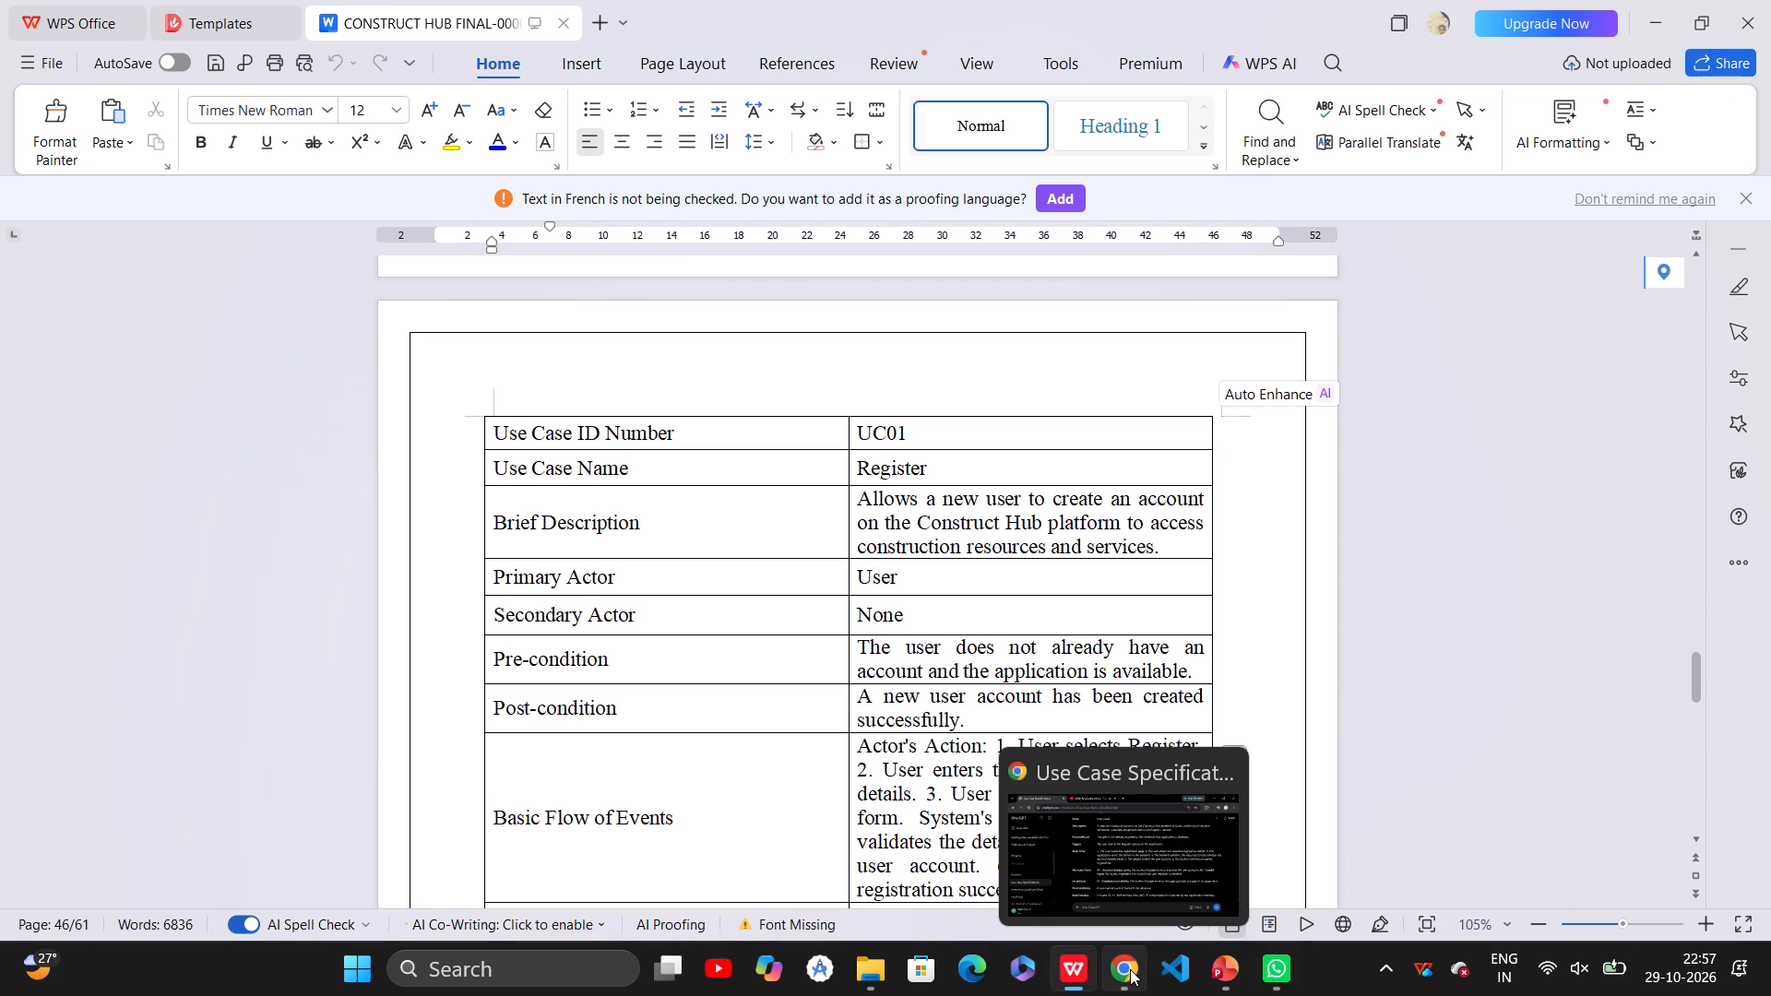
Switch to Chrome and re-examine ChatGPT's 4.9.1 UC-01: Register specification, from its use case ID through its relationships.
{"action": "left_click", "coordinate": [1130, 969]}
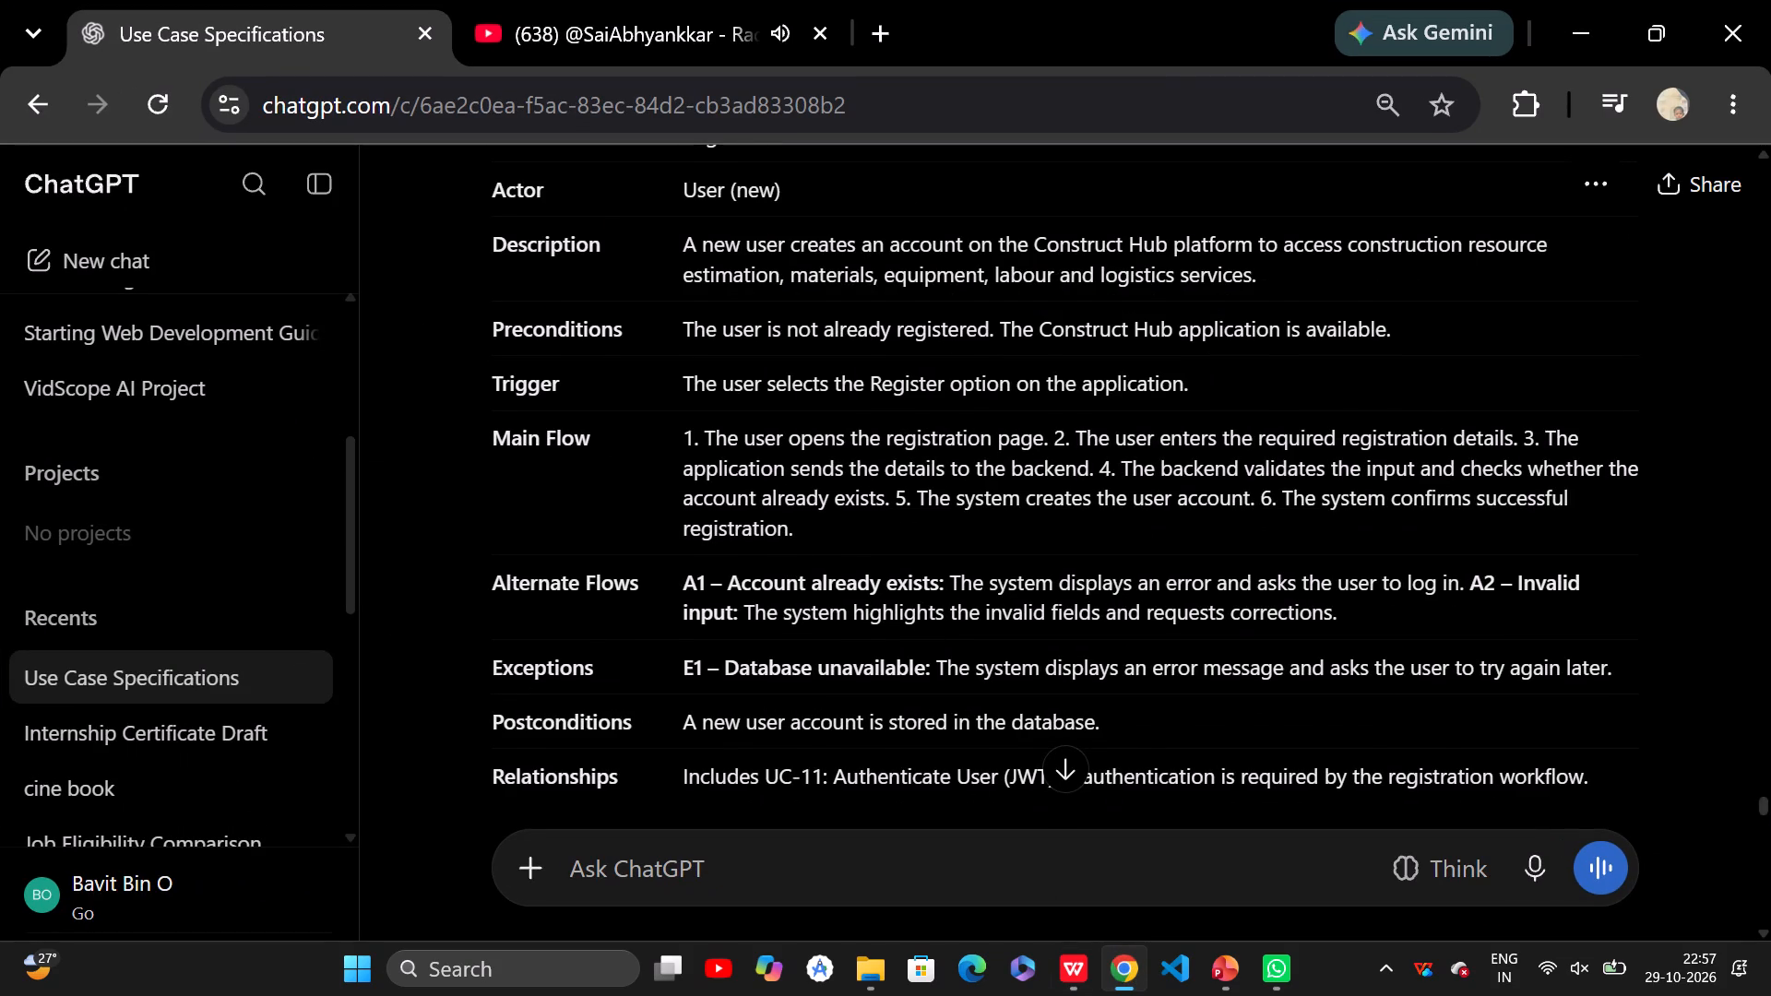
{"action": "scroll", "coordinate": [922, 614], "scroll_direction": "up", "scroll_amount": 1}
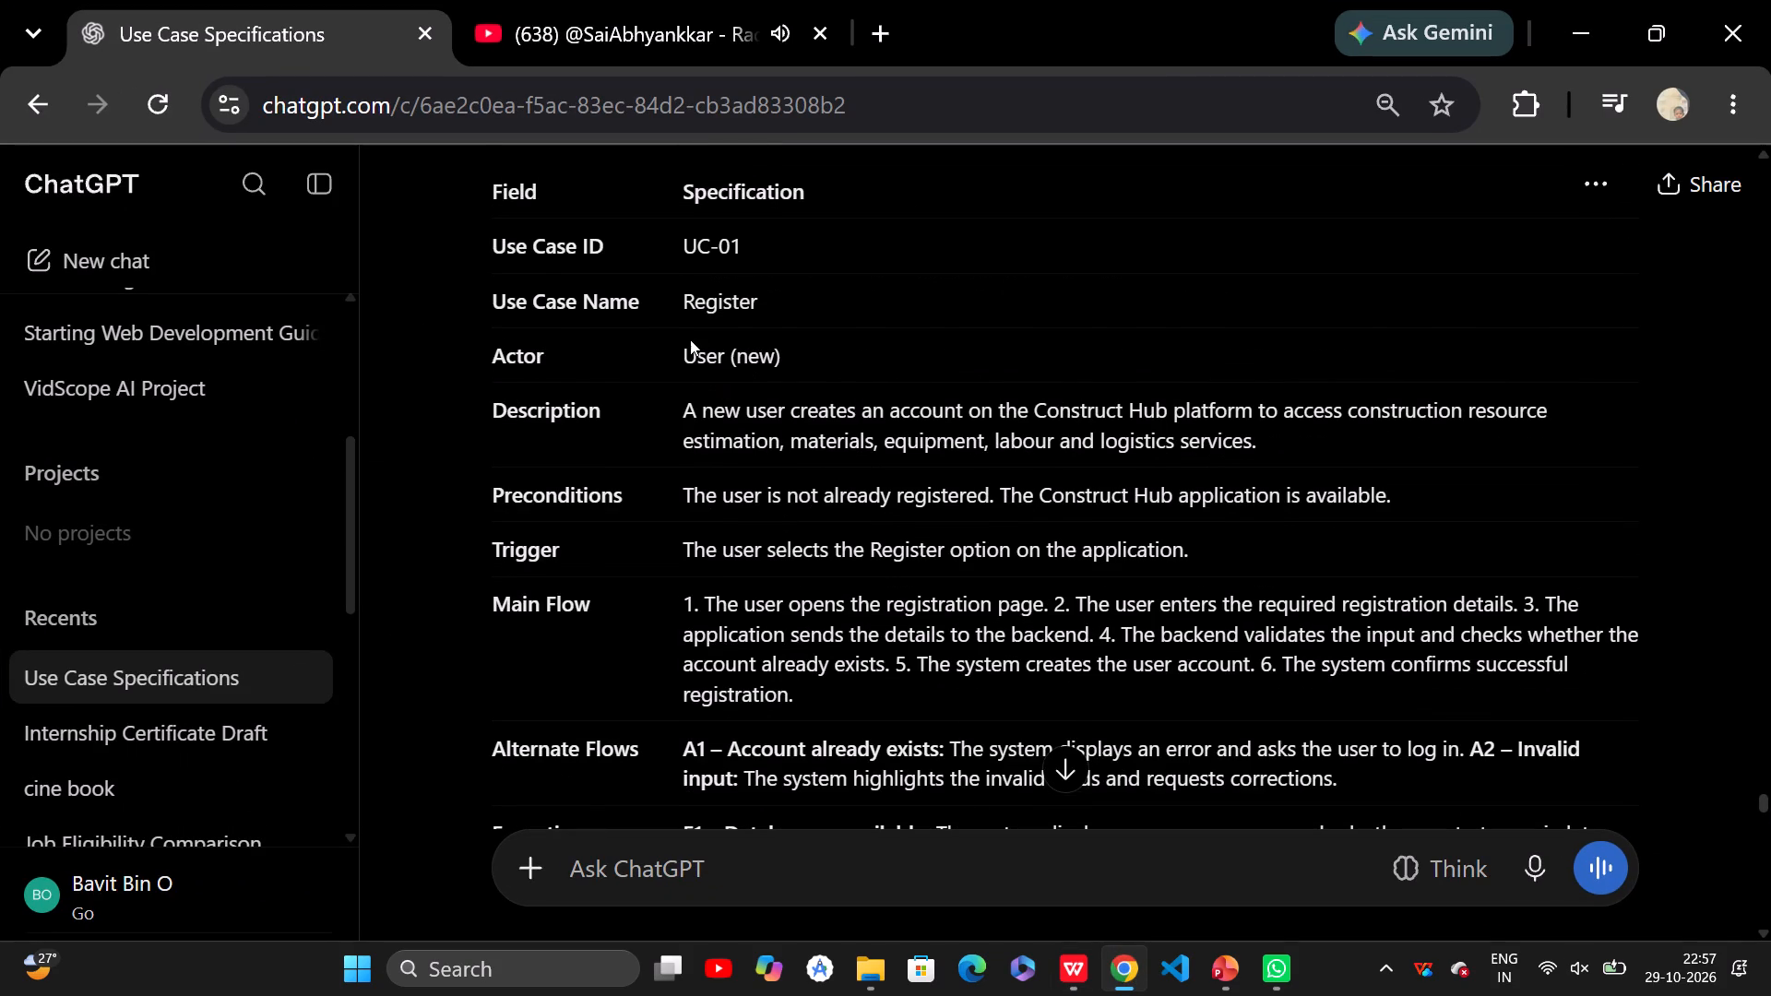
{"action": "left_click_drag", "start_coordinate": [690, 339], "coordinate": [753, 395]}
{"action": "left_click", "coordinate": [758, 443]}
{"action": "scroll", "coordinate": [779, 480], "scroll_direction": "down", "scroll_amount": 3}
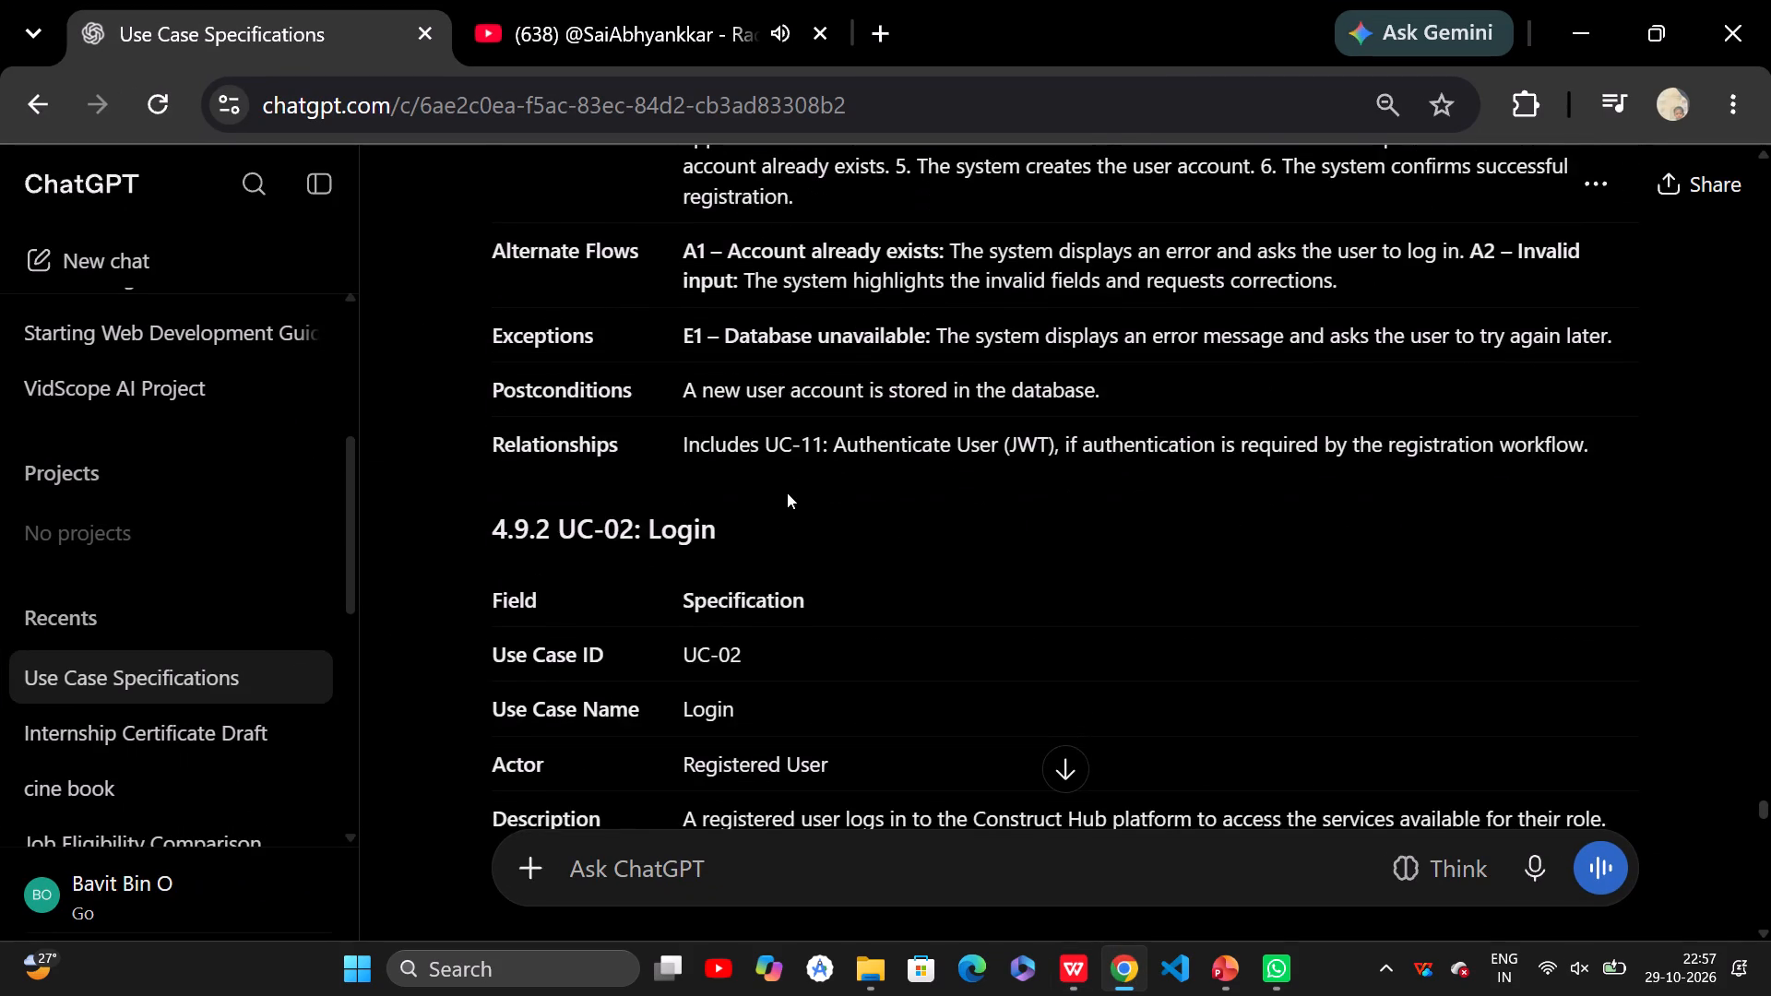
{"action": "scroll", "coordinate": [787, 492], "scroll_direction": "up", "scroll_amount": 1}
{"action": "scroll", "coordinate": [839, 498], "scroll_direction": "down", "scroll_amount": 3}
{"action": "scroll", "coordinate": [913, 504], "scroll_direction": "up", "scroll_amount": 4}
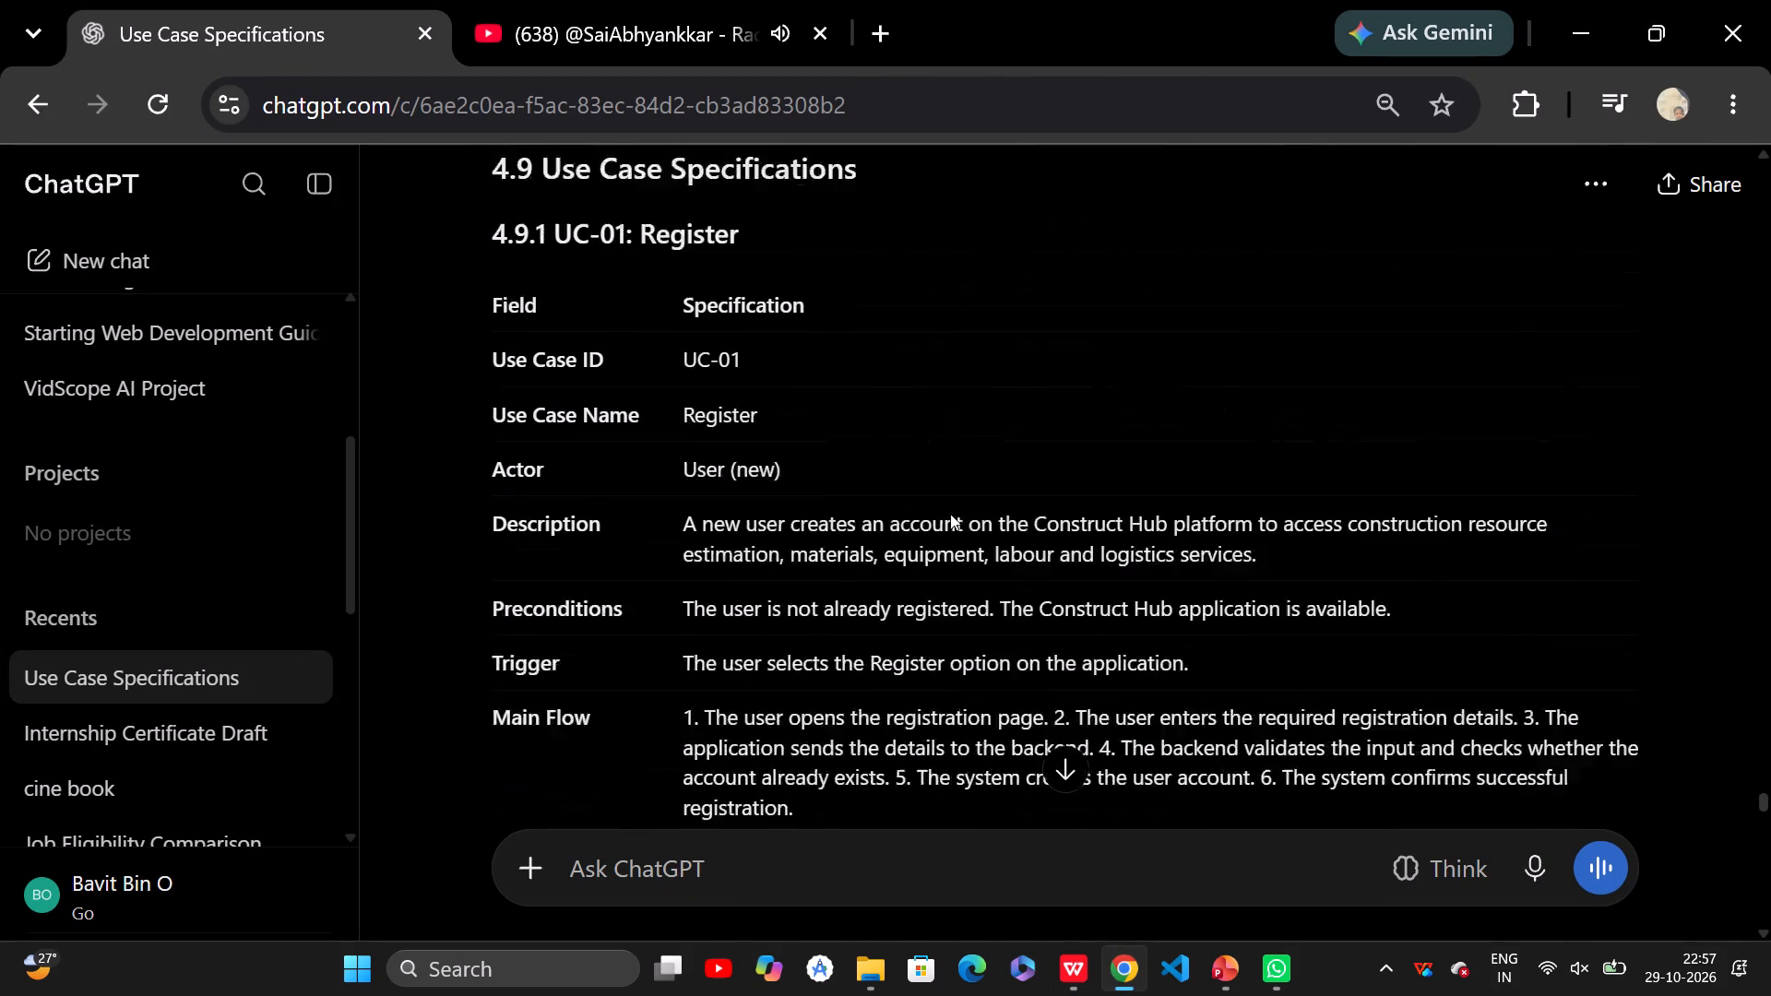
{"action": "scroll", "coordinate": [950, 514], "scroll_direction": "up", "scroll_amount": 6}
{"action": "left_click", "coordinate": [1572, 378]}
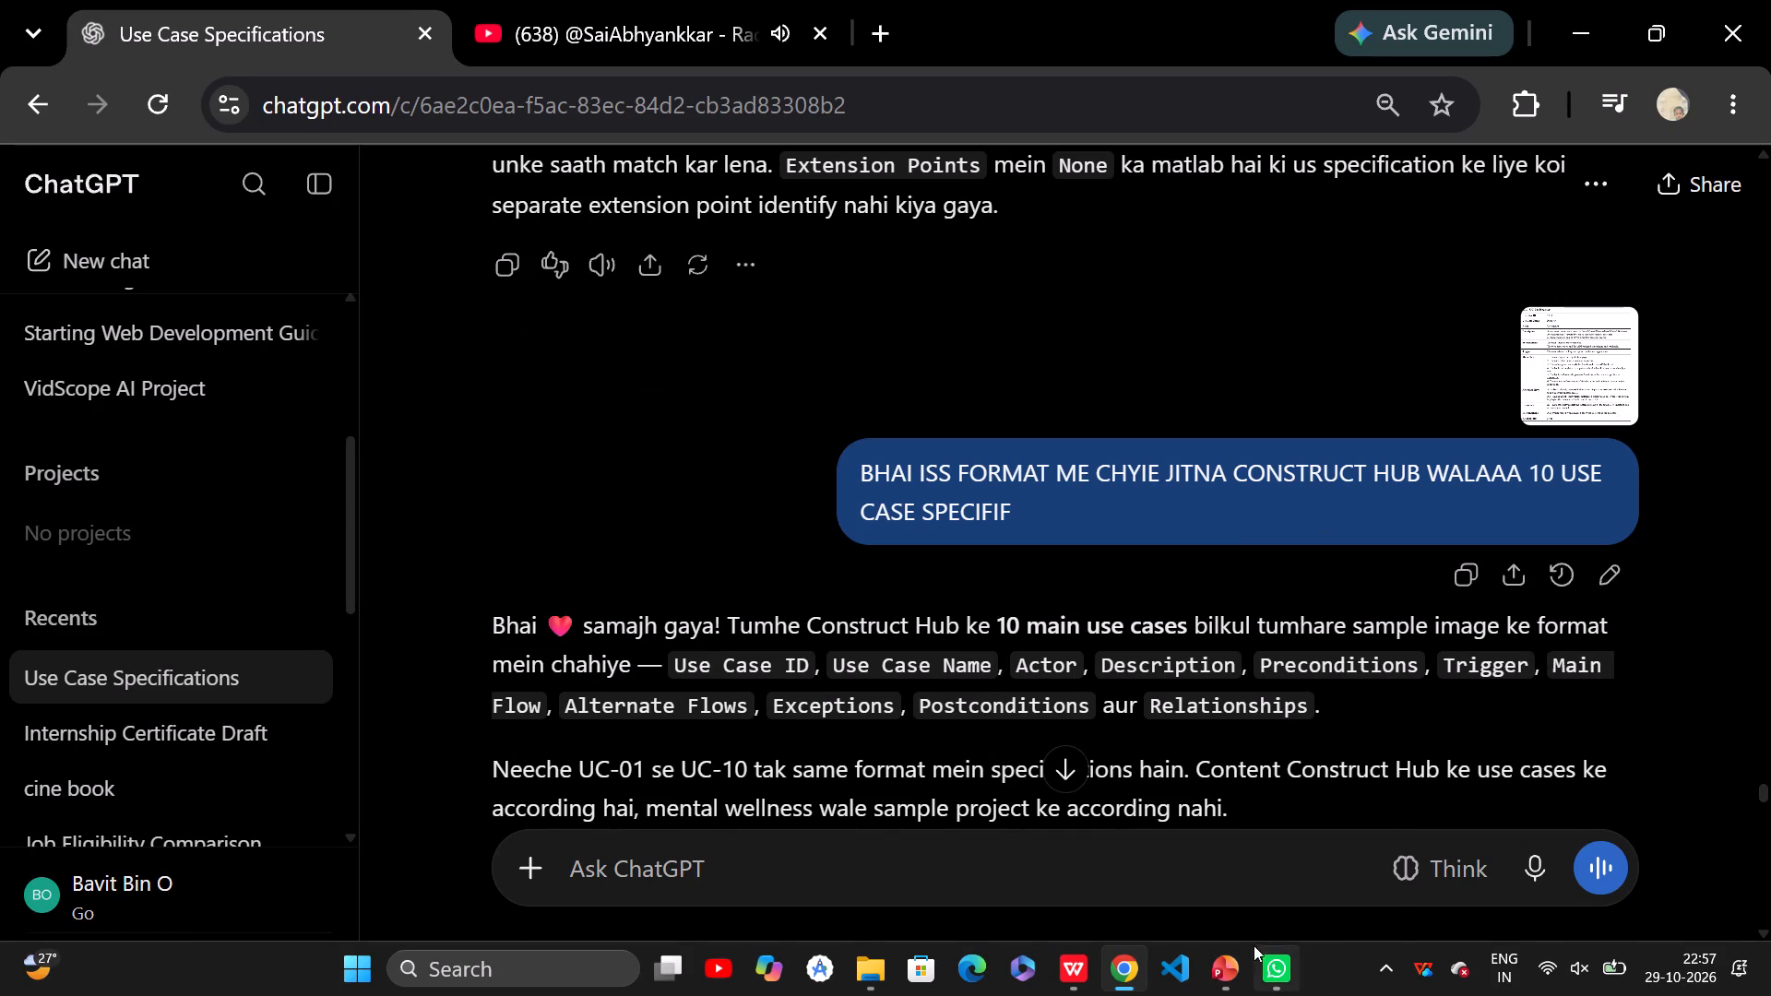
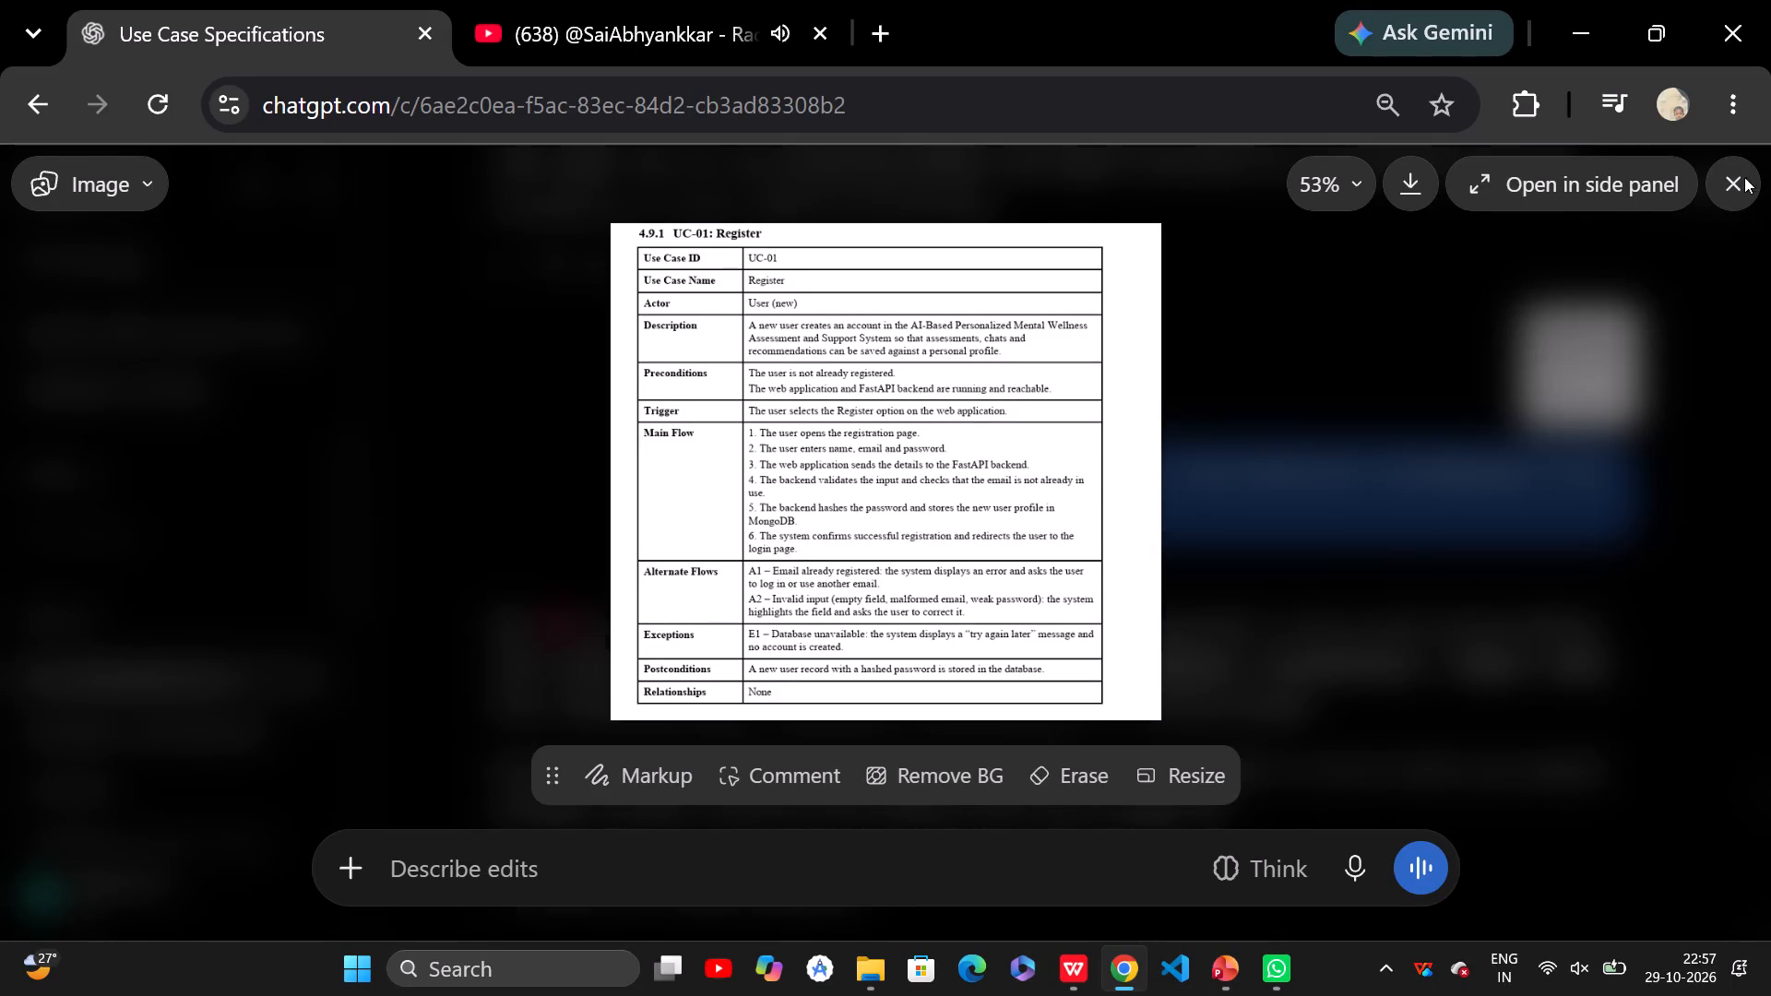
Review ChatGPT's generated use case specifications again, from 4.9.1 UC-01: Register through 4.9.10 UC-10: Manage Profile.
{"action": "scroll", "coordinate": [1283, 534], "scroll_direction": "down", "scroll_amount": 5}
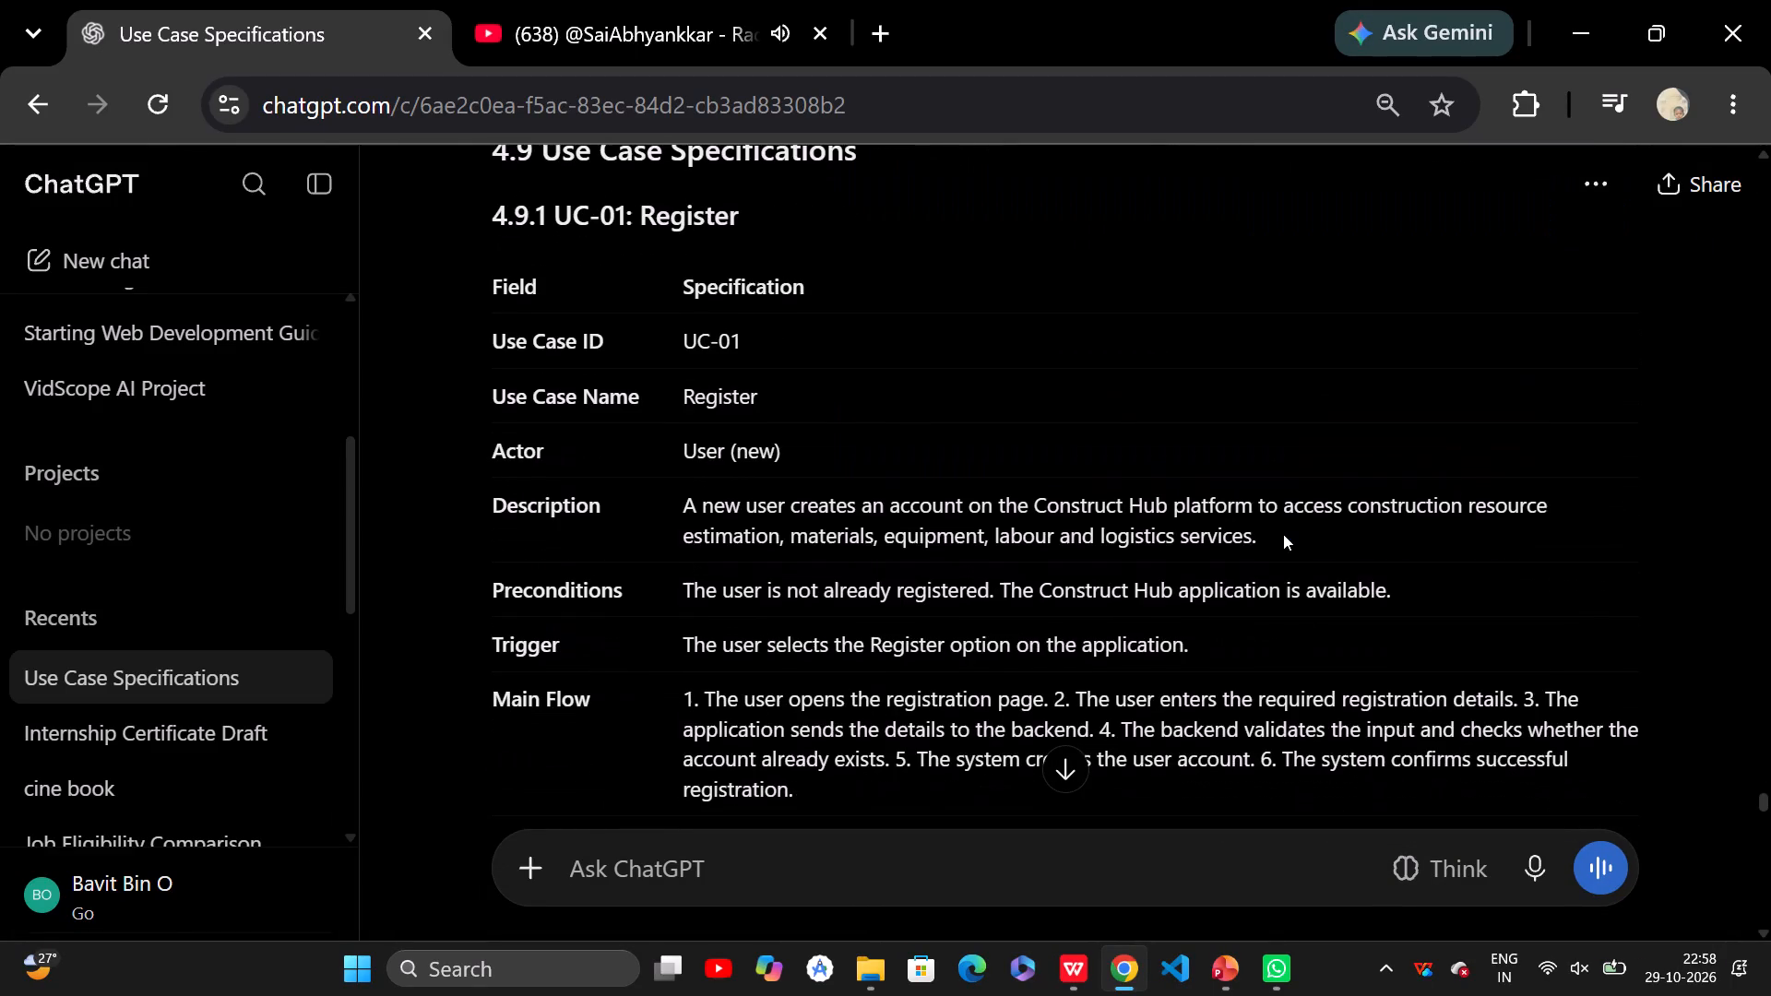
{"action": "scroll", "coordinate": [1283, 534], "scroll_direction": "down", "scroll_amount": 5}
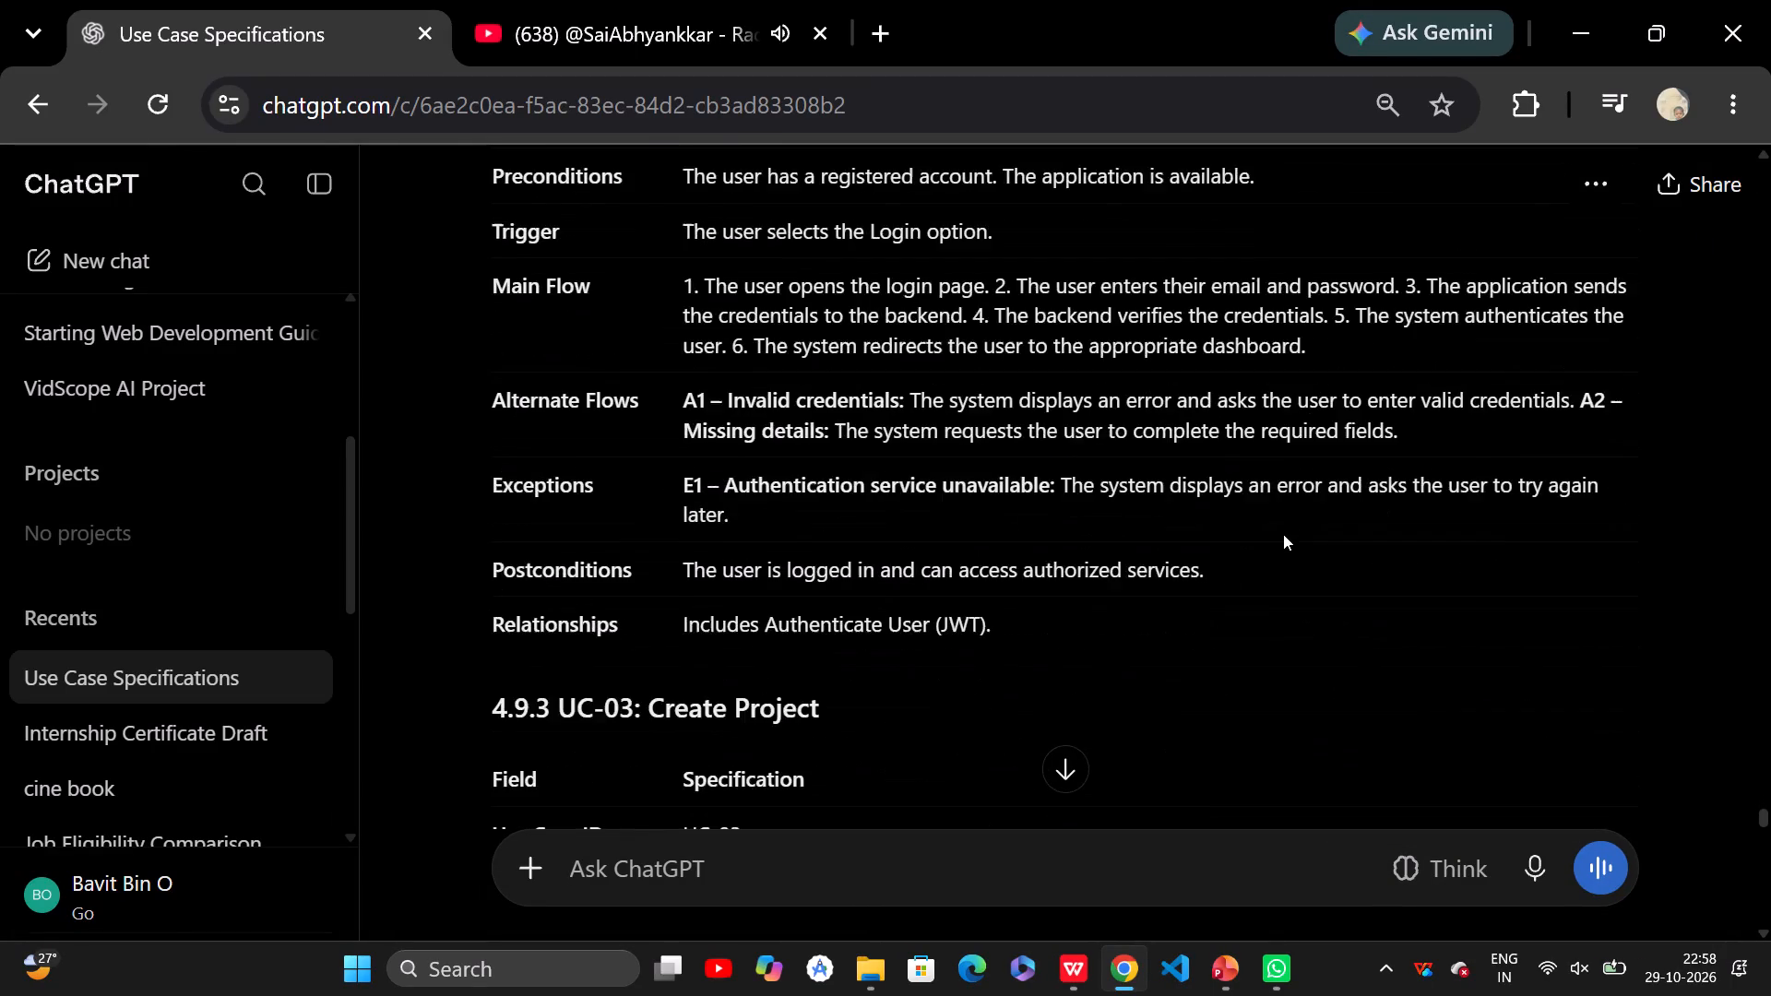
{"action": "scroll", "coordinate": [1283, 534], "scroll_direction": "down", "scroll_amount": 5}
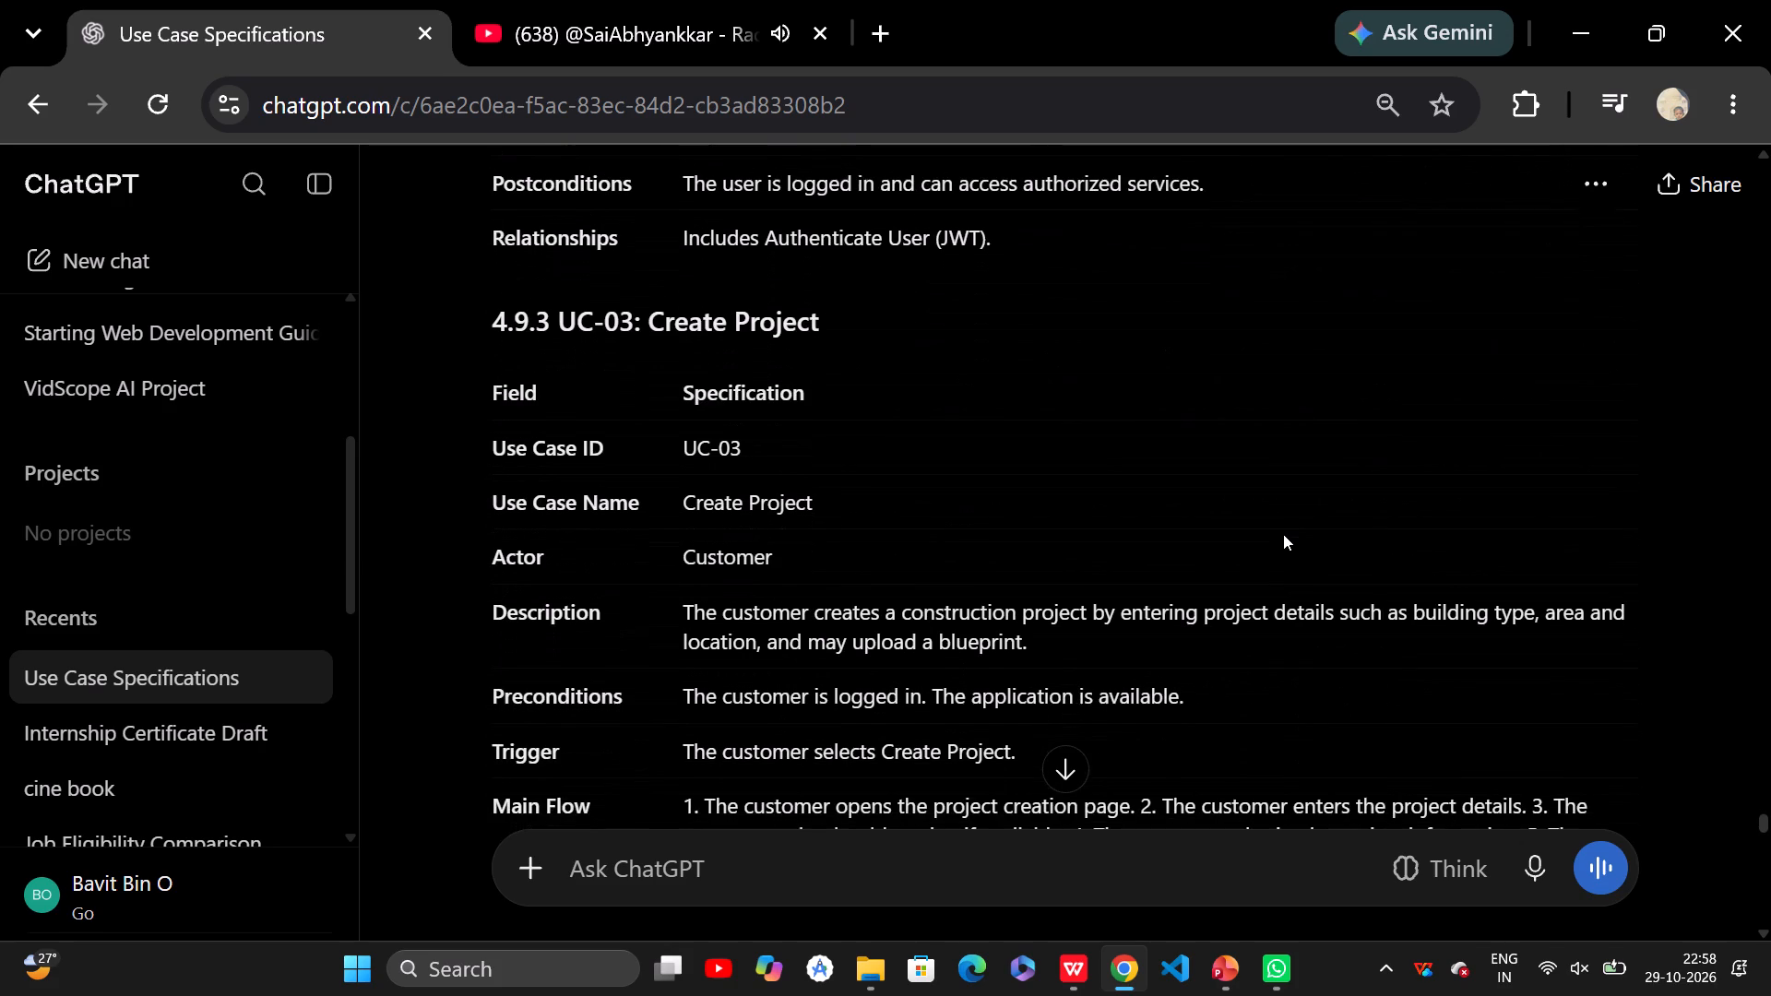
{"action": "scroll", "coordinate": [1283, 534], "scroll_direction": "down", "scroll_amount": 4}
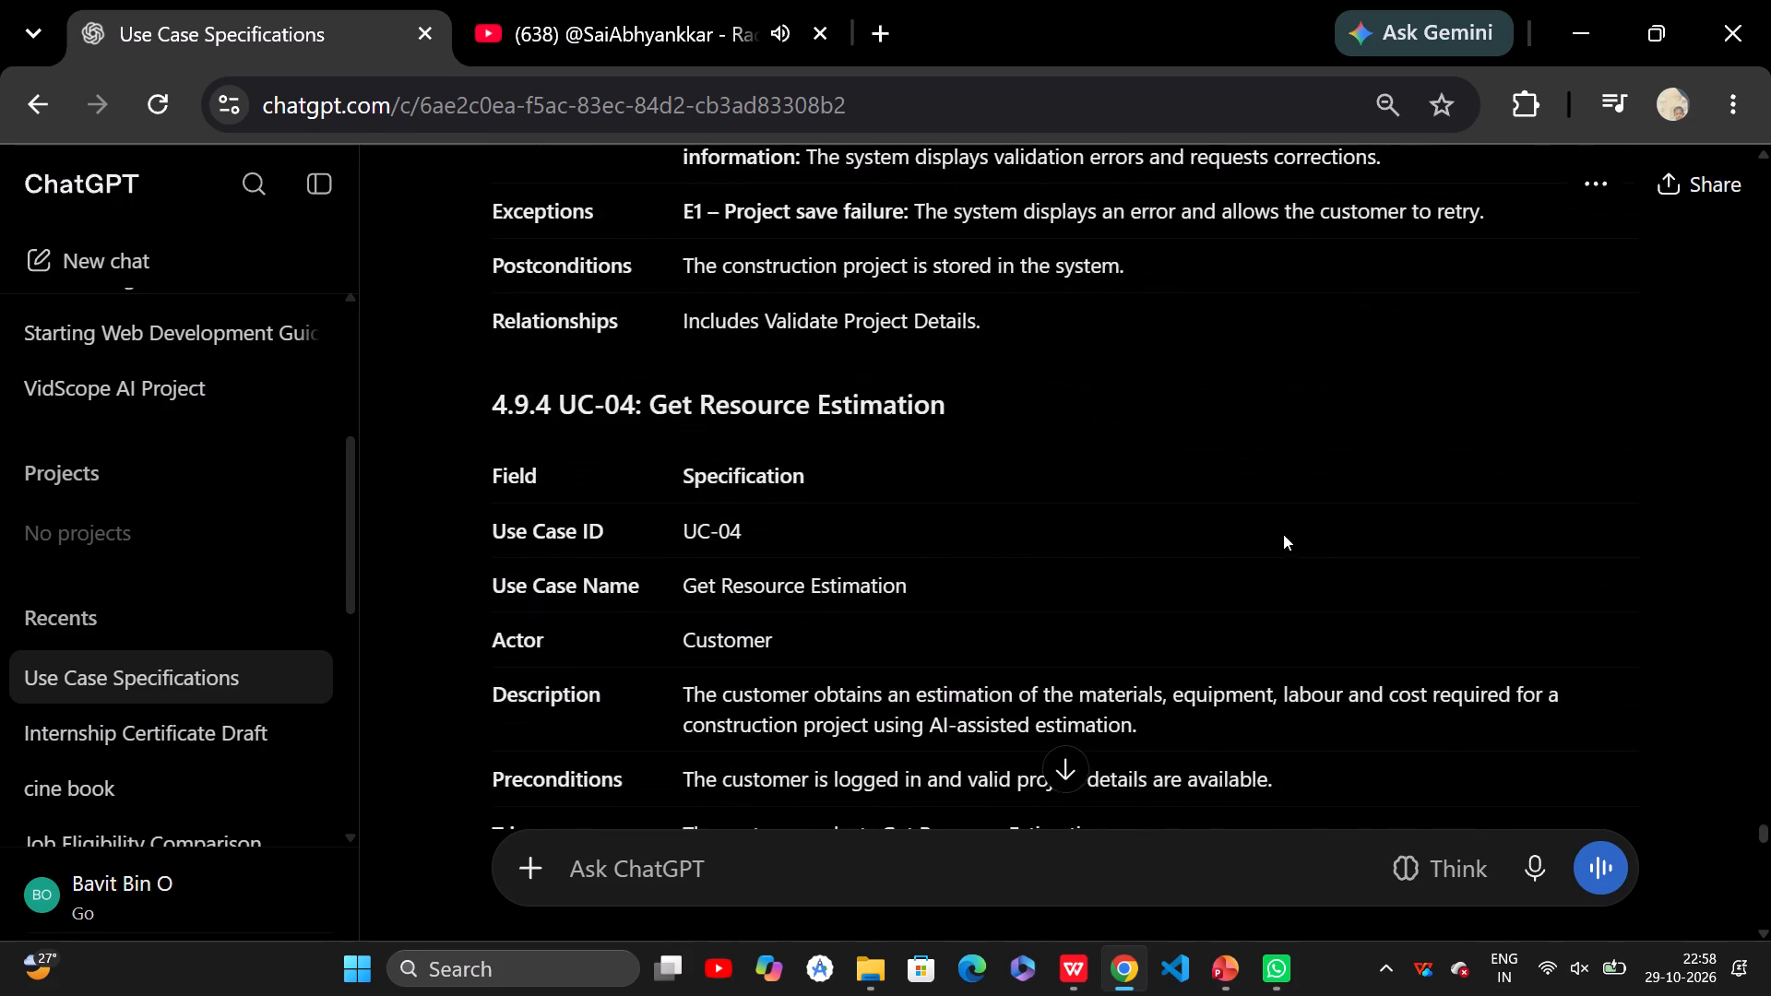
{"action": "scroll", "coordinate": [1283, 534], "scroll_direction": "down", "scroll_amount": 8}
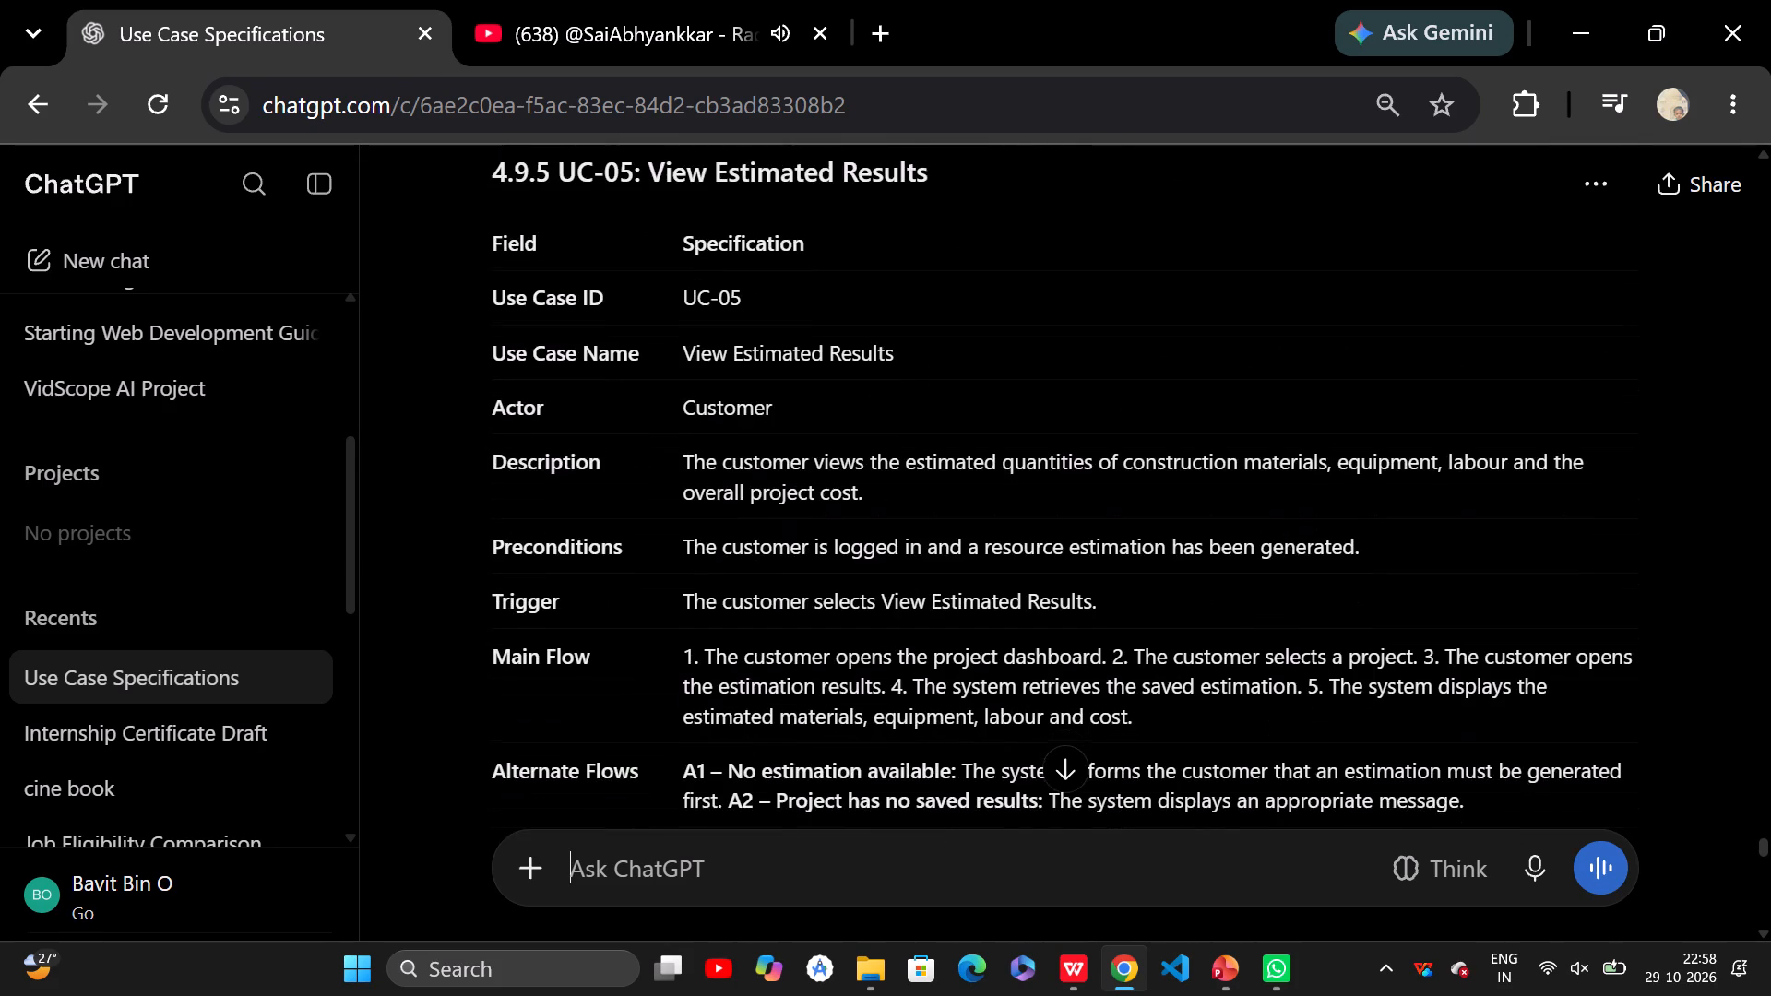
{"action": "scroll", "coordinate": [1283, 534], "scroll_direction": "down", "scroll_amount": 6}
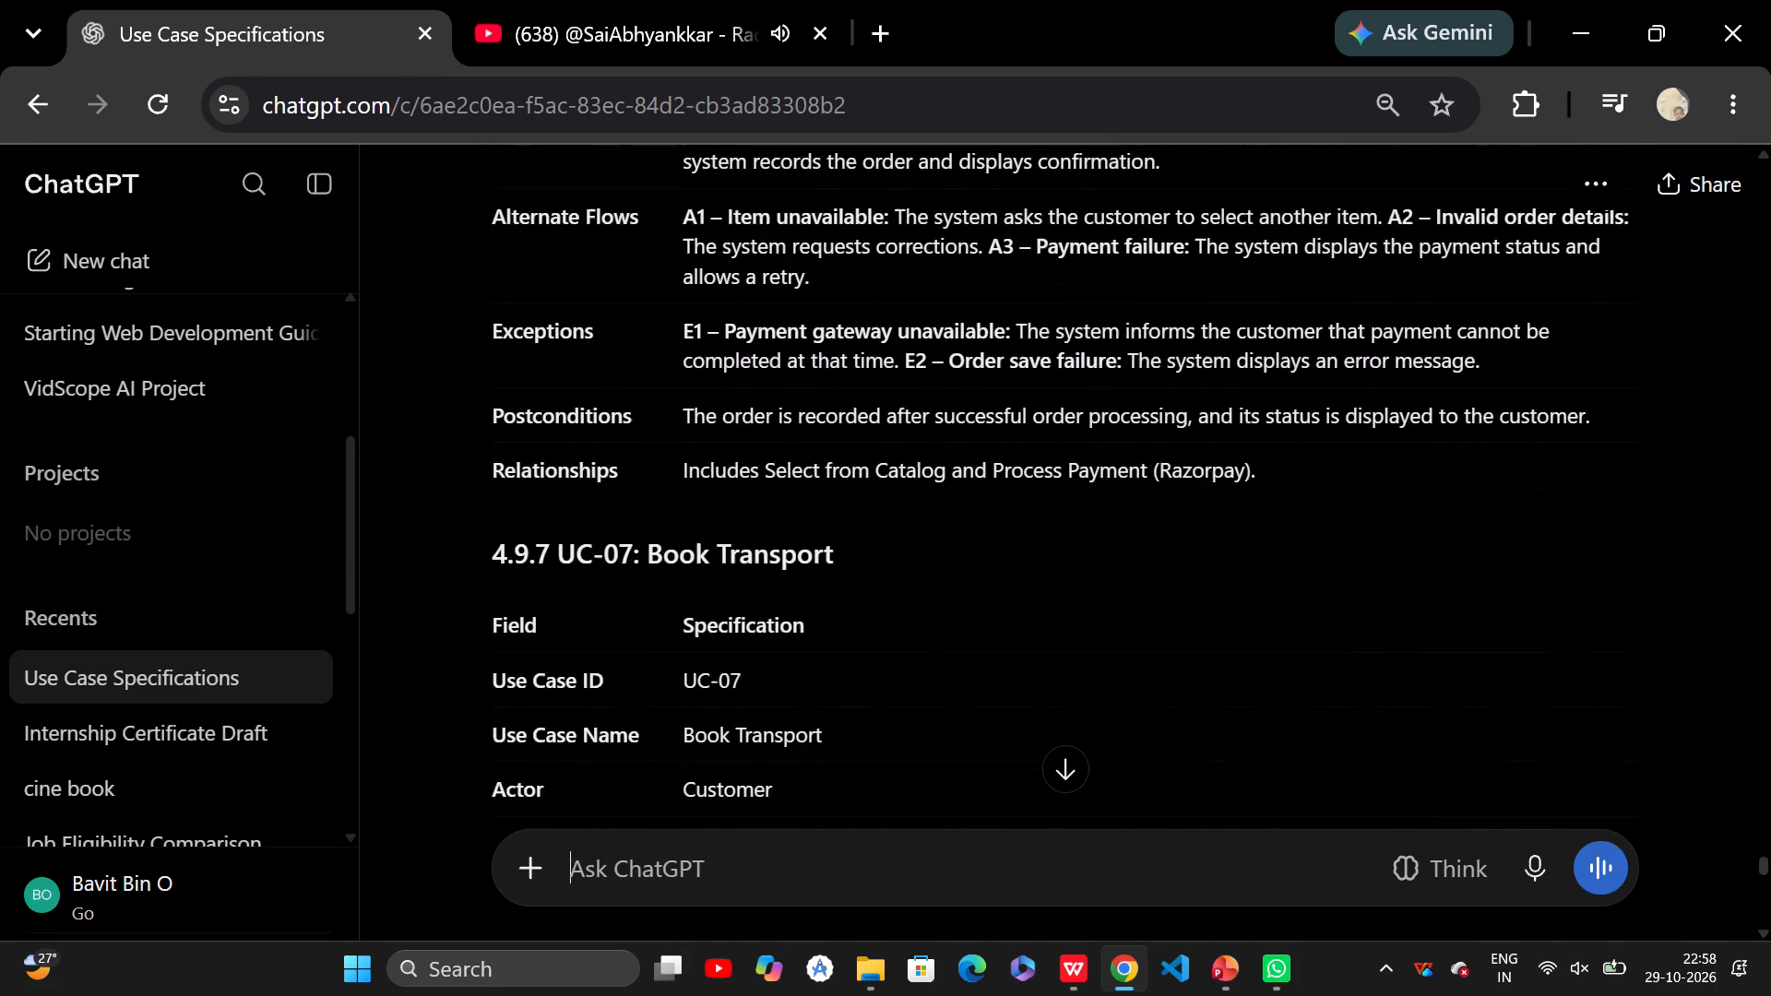
{"action": "scroll", "coordinate": [1283, 534], "scroll_direction": "down", "scroll_amount": 9}
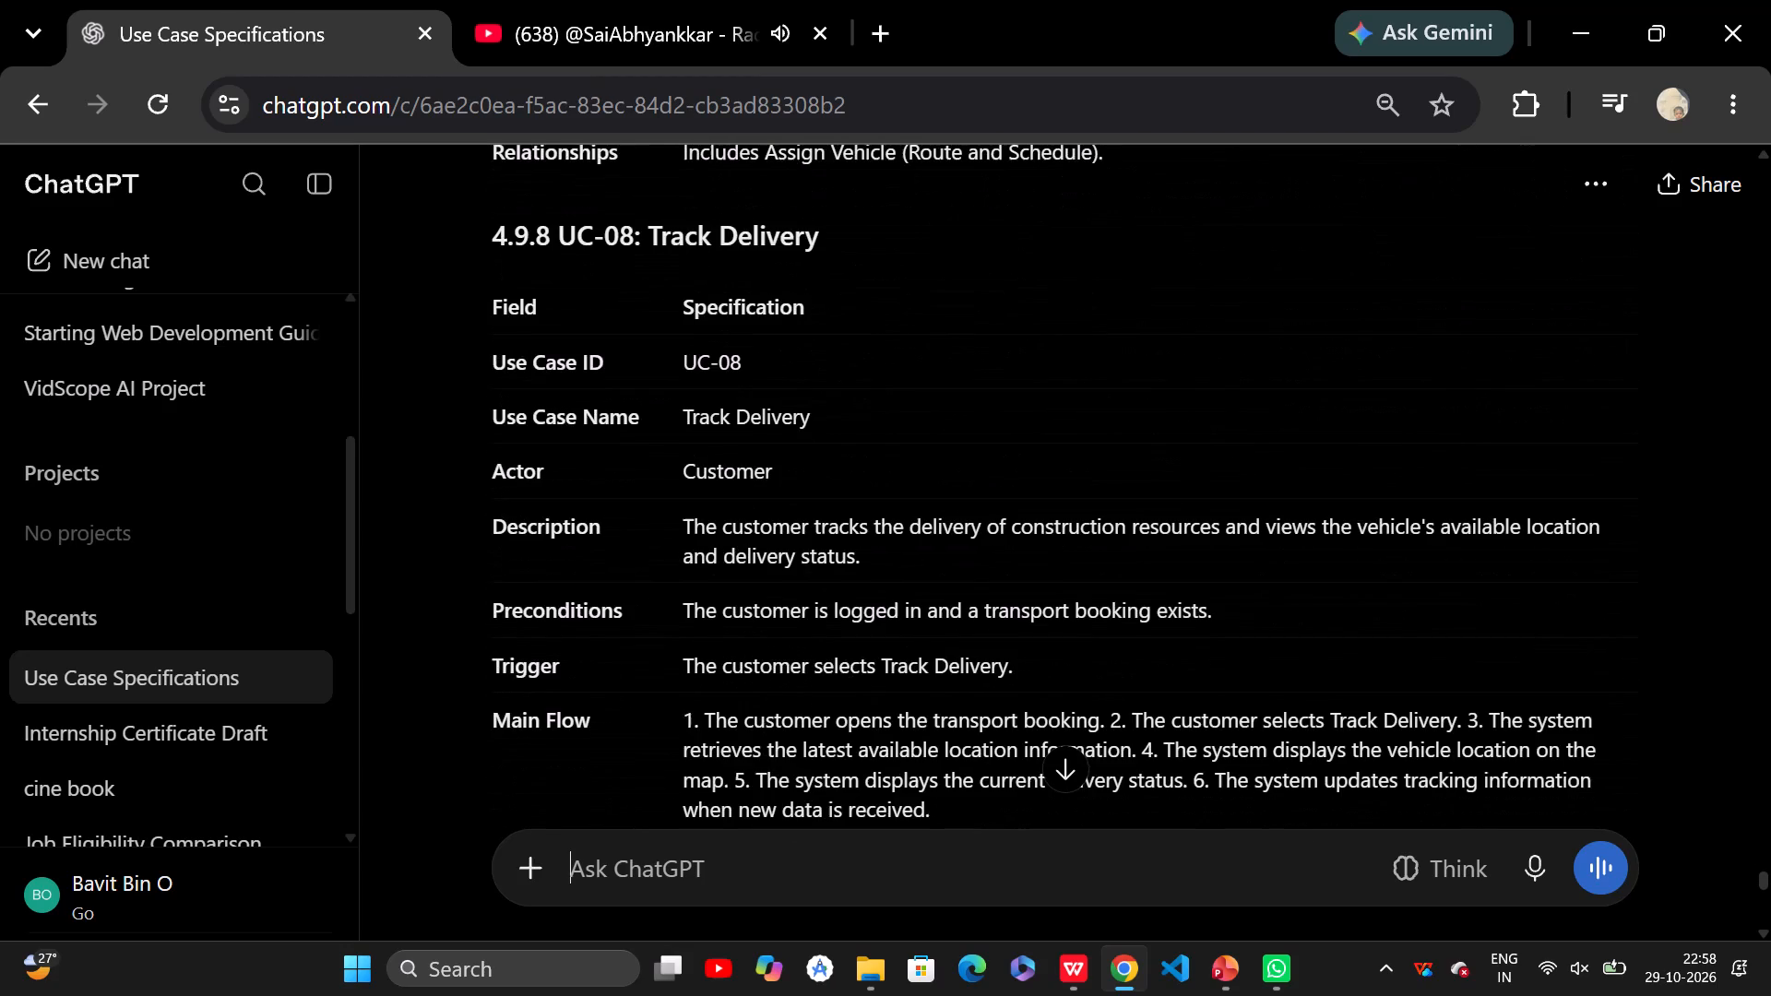
{"action": "scroll", "coordinate": [1283, 534], "scroll_direction": "down", "scroll_amount": 14}
{"action": "scroll", "coordinate": [1283, 534], "scroll_direction": "up", "scroll_amount": 5}
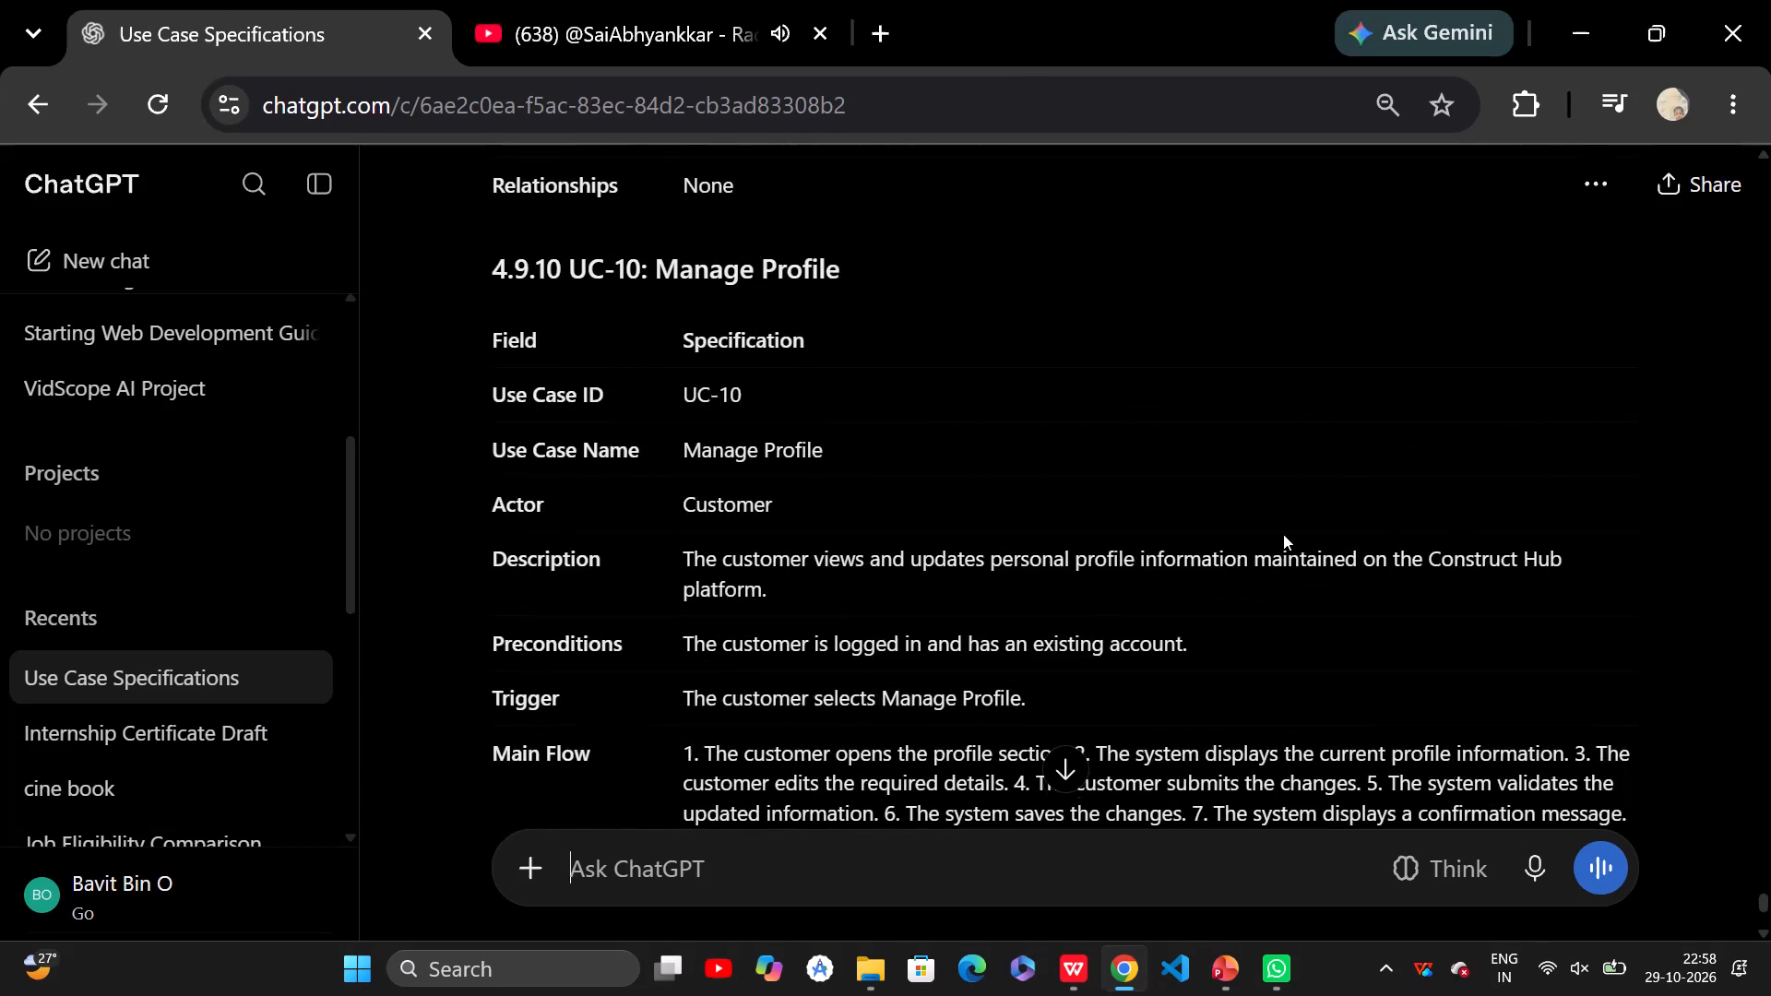
Return to ChatGPT's 4.9.1 UC-01: Register specification under 4.9 Use Case Specifications.
{"action": "scroll", "coordinate": [1283, 534], "scroll_direction": "up", "scroll_amount": 17}
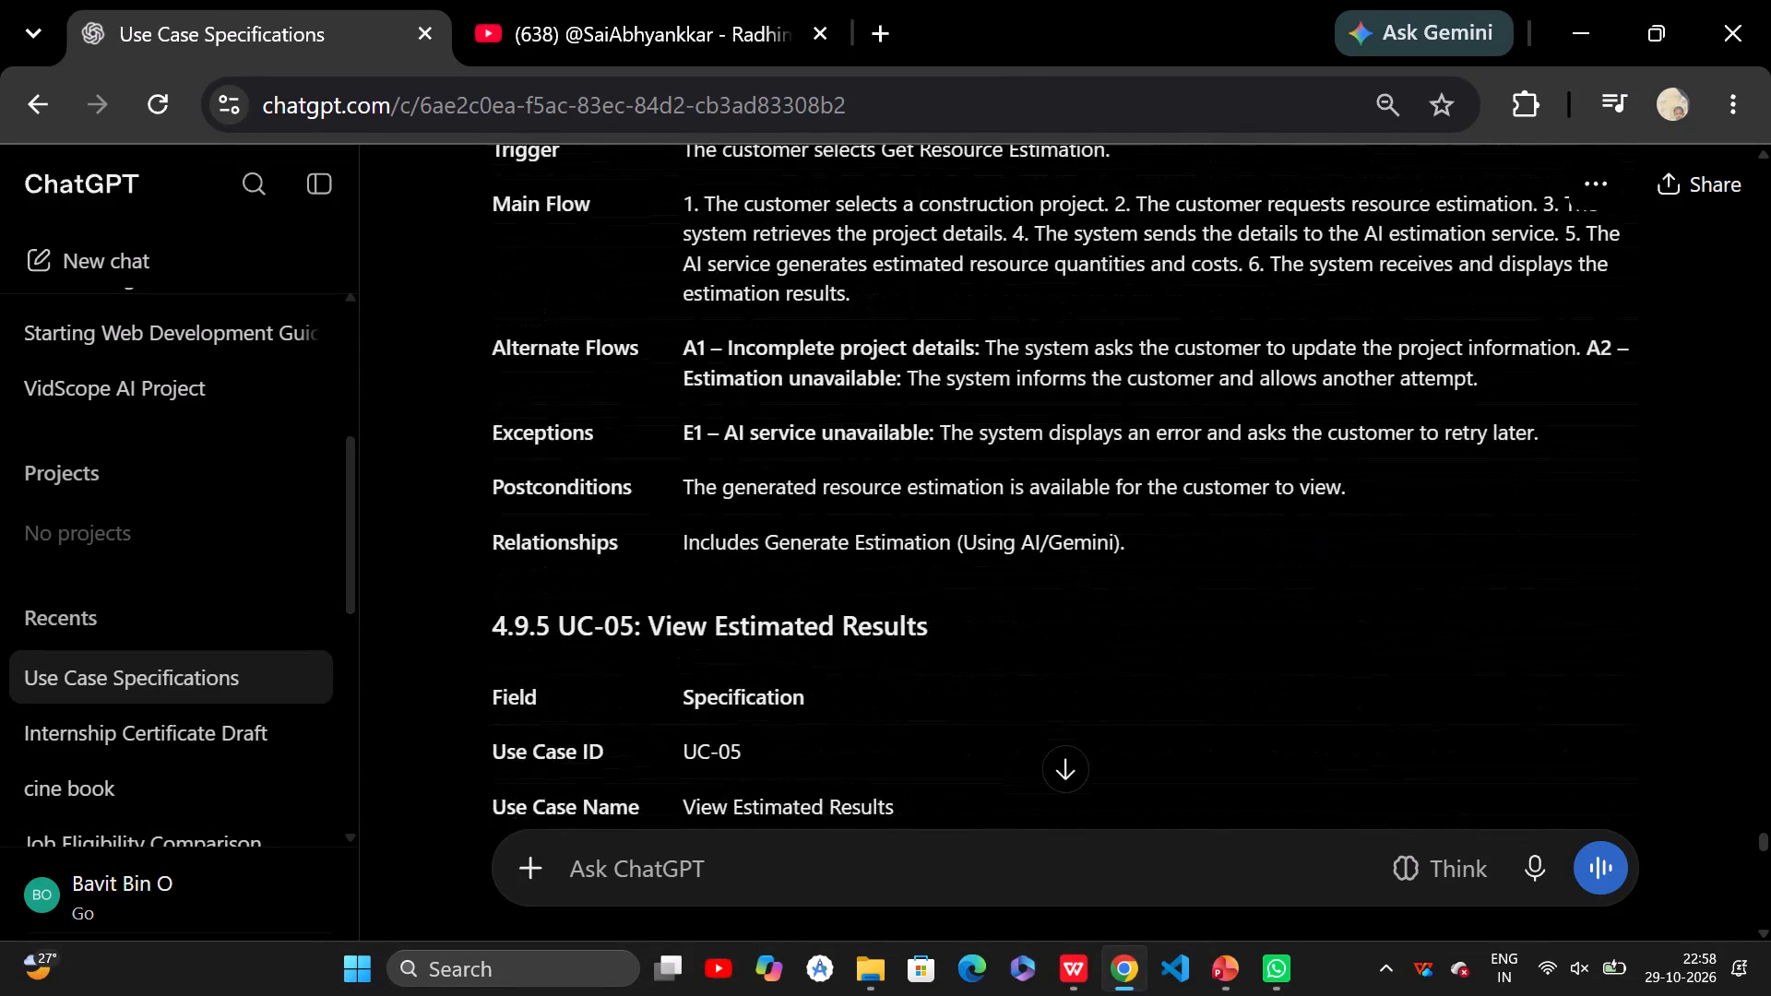
{"action": "scroll", "coordinate": [1283, 534], "scroll_direction": "up", "scroll_amount": 16}
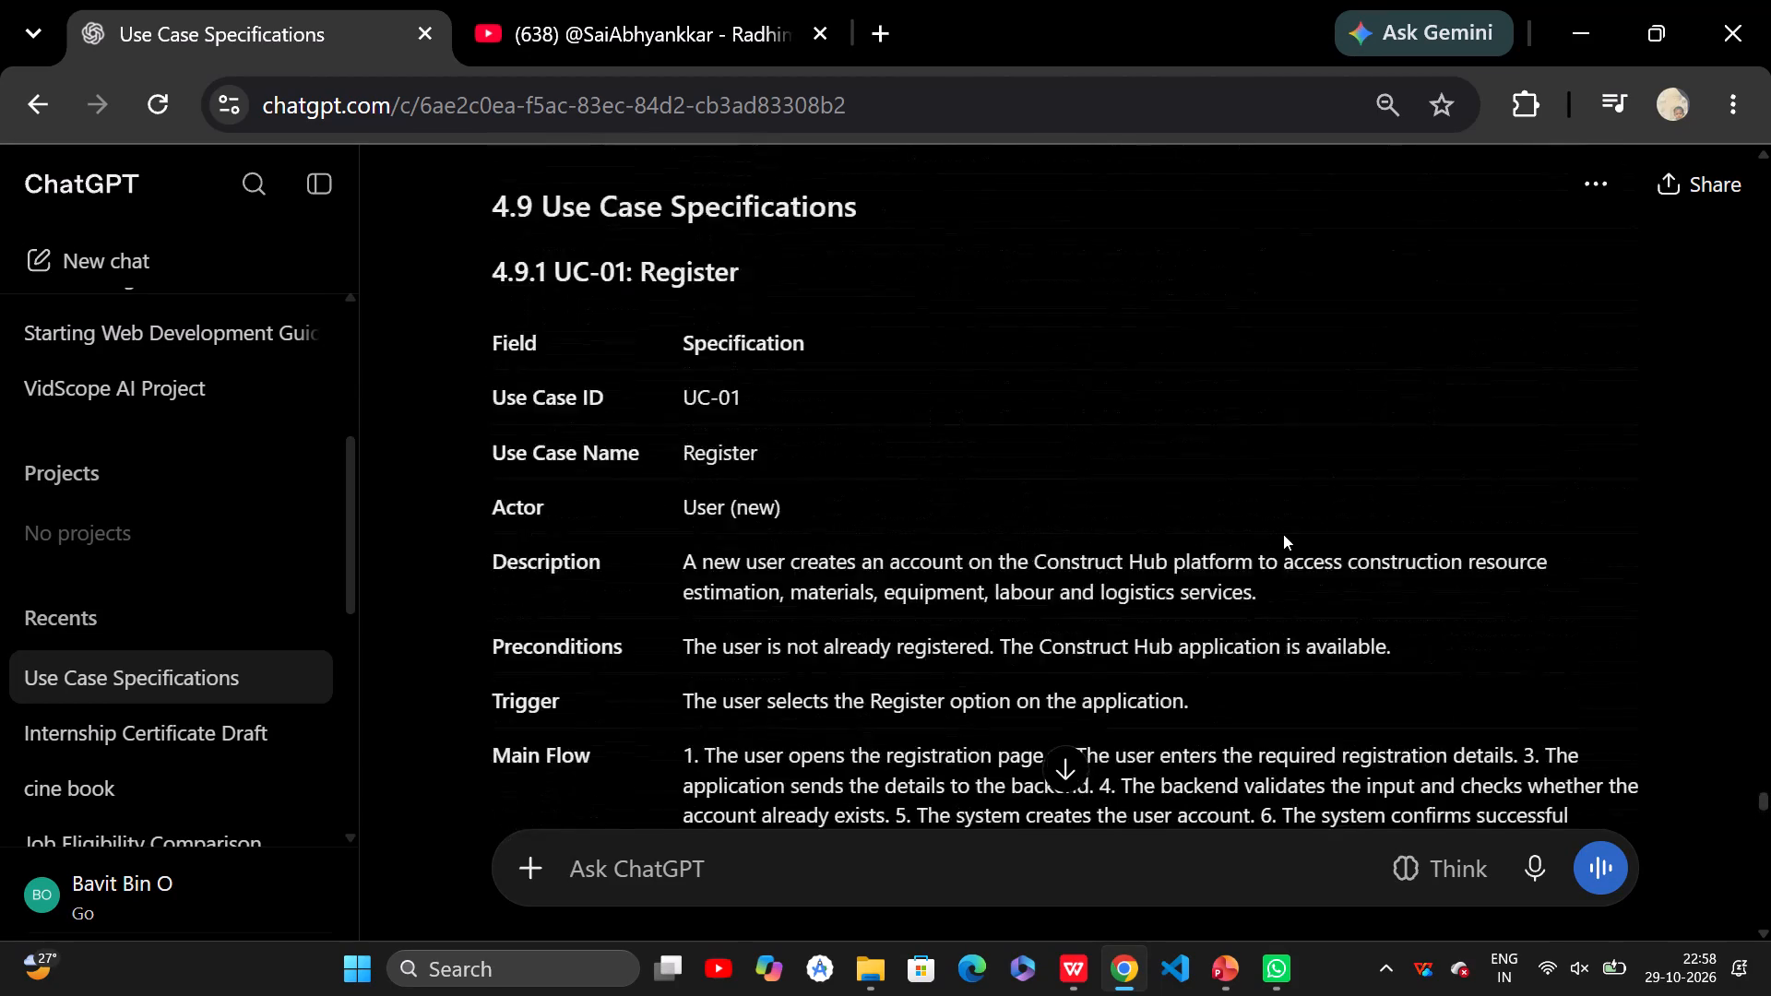
{"action": "scroll", "coordinate": [1283, 534], "scroll_direction": "up", "scroll_amount": 3}
{"action": "scroll", "coordinate": [1010, 522], "scroll_direction": "down", "scroll_amount": 2}
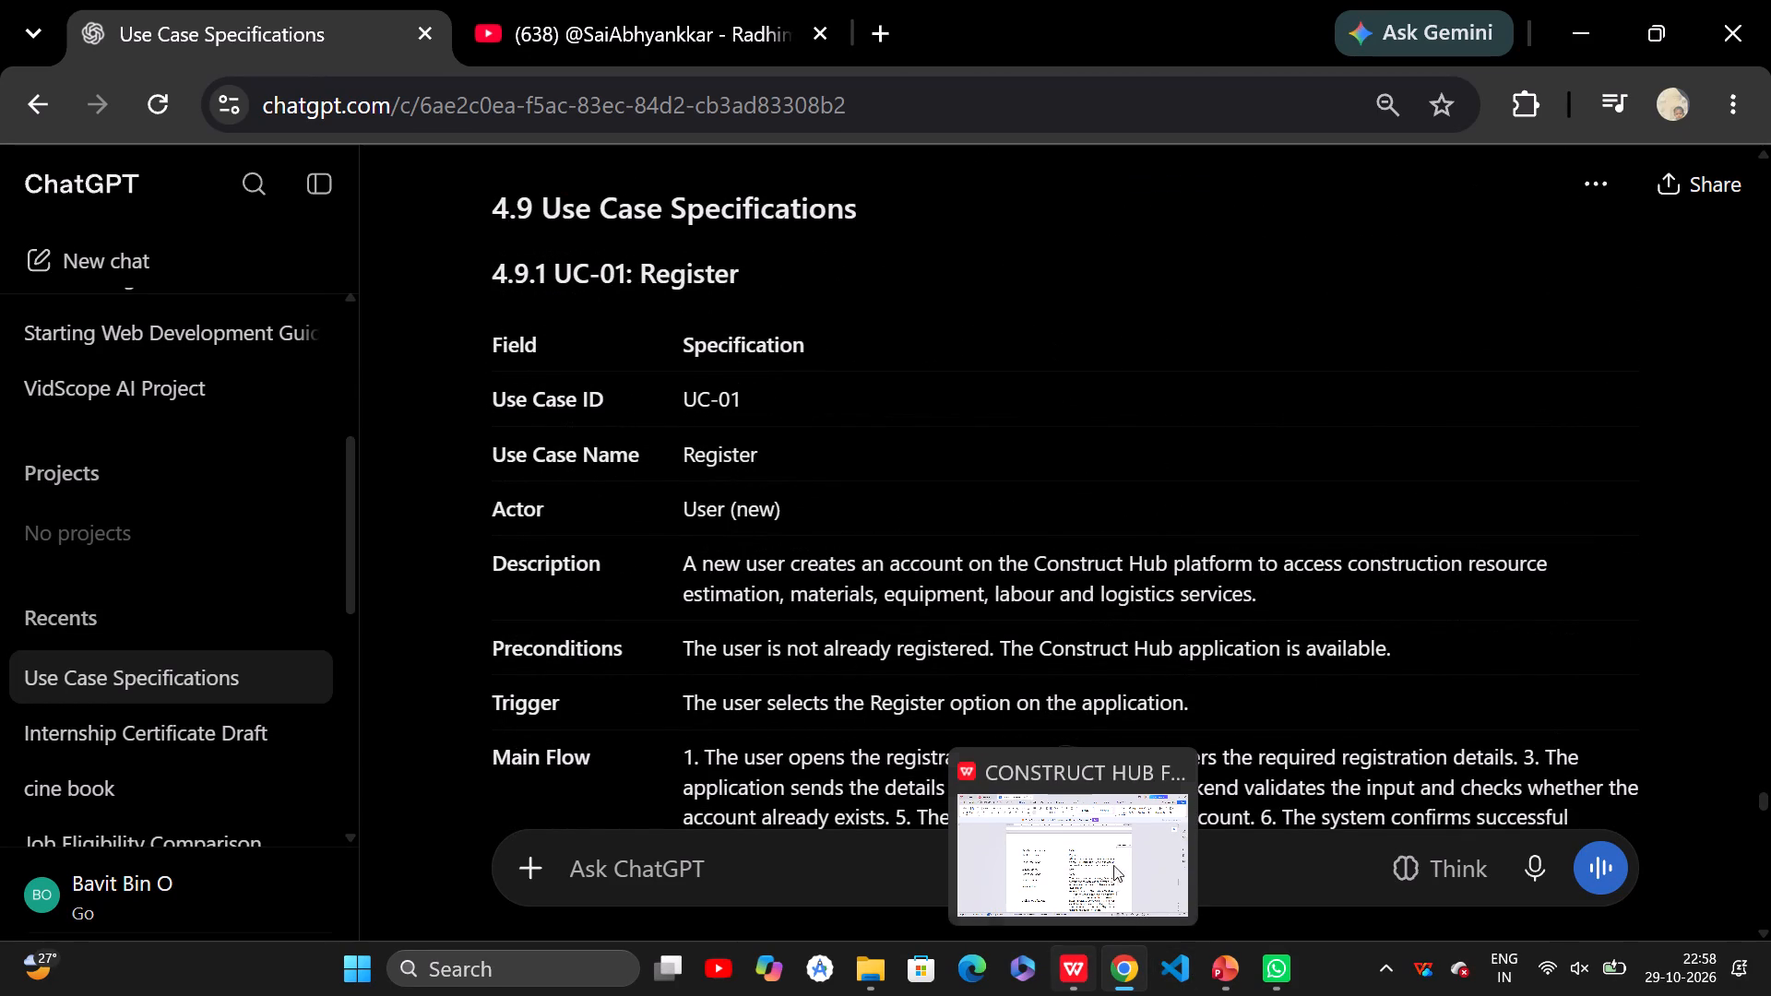
{"action": "left_click", "coordinate": [1175, 771]}
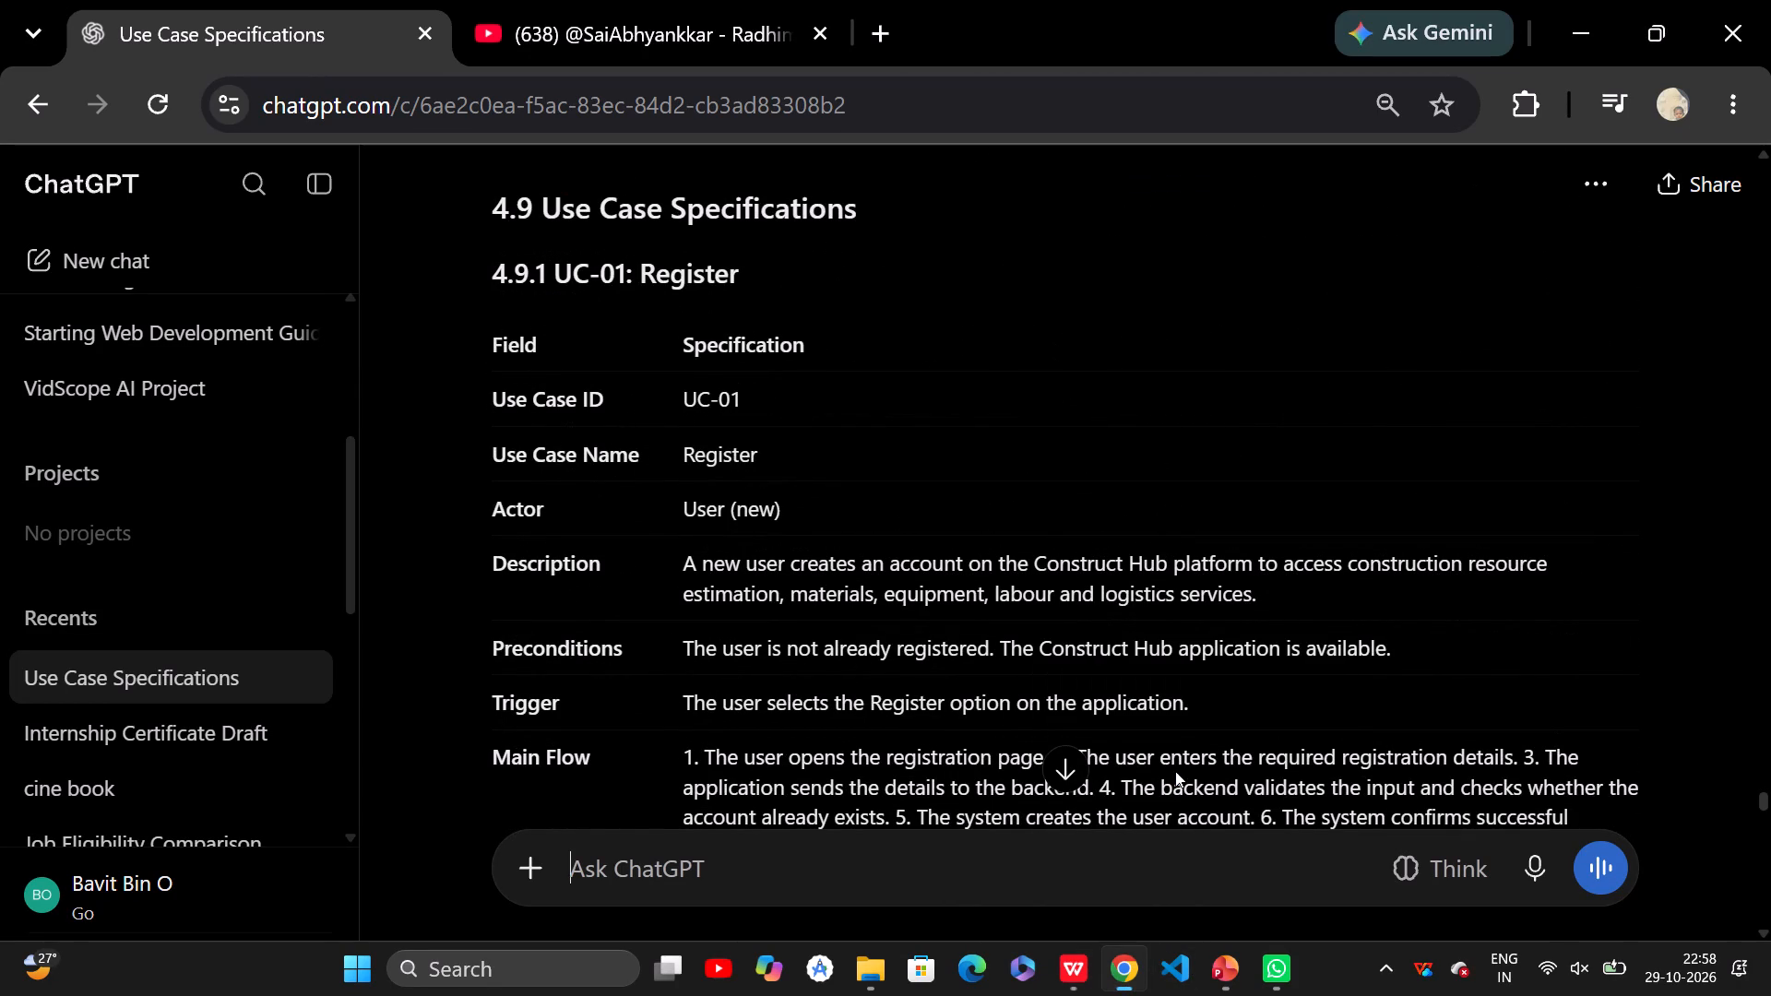
{"action": "left_click", "coordinate": [868, 988]}
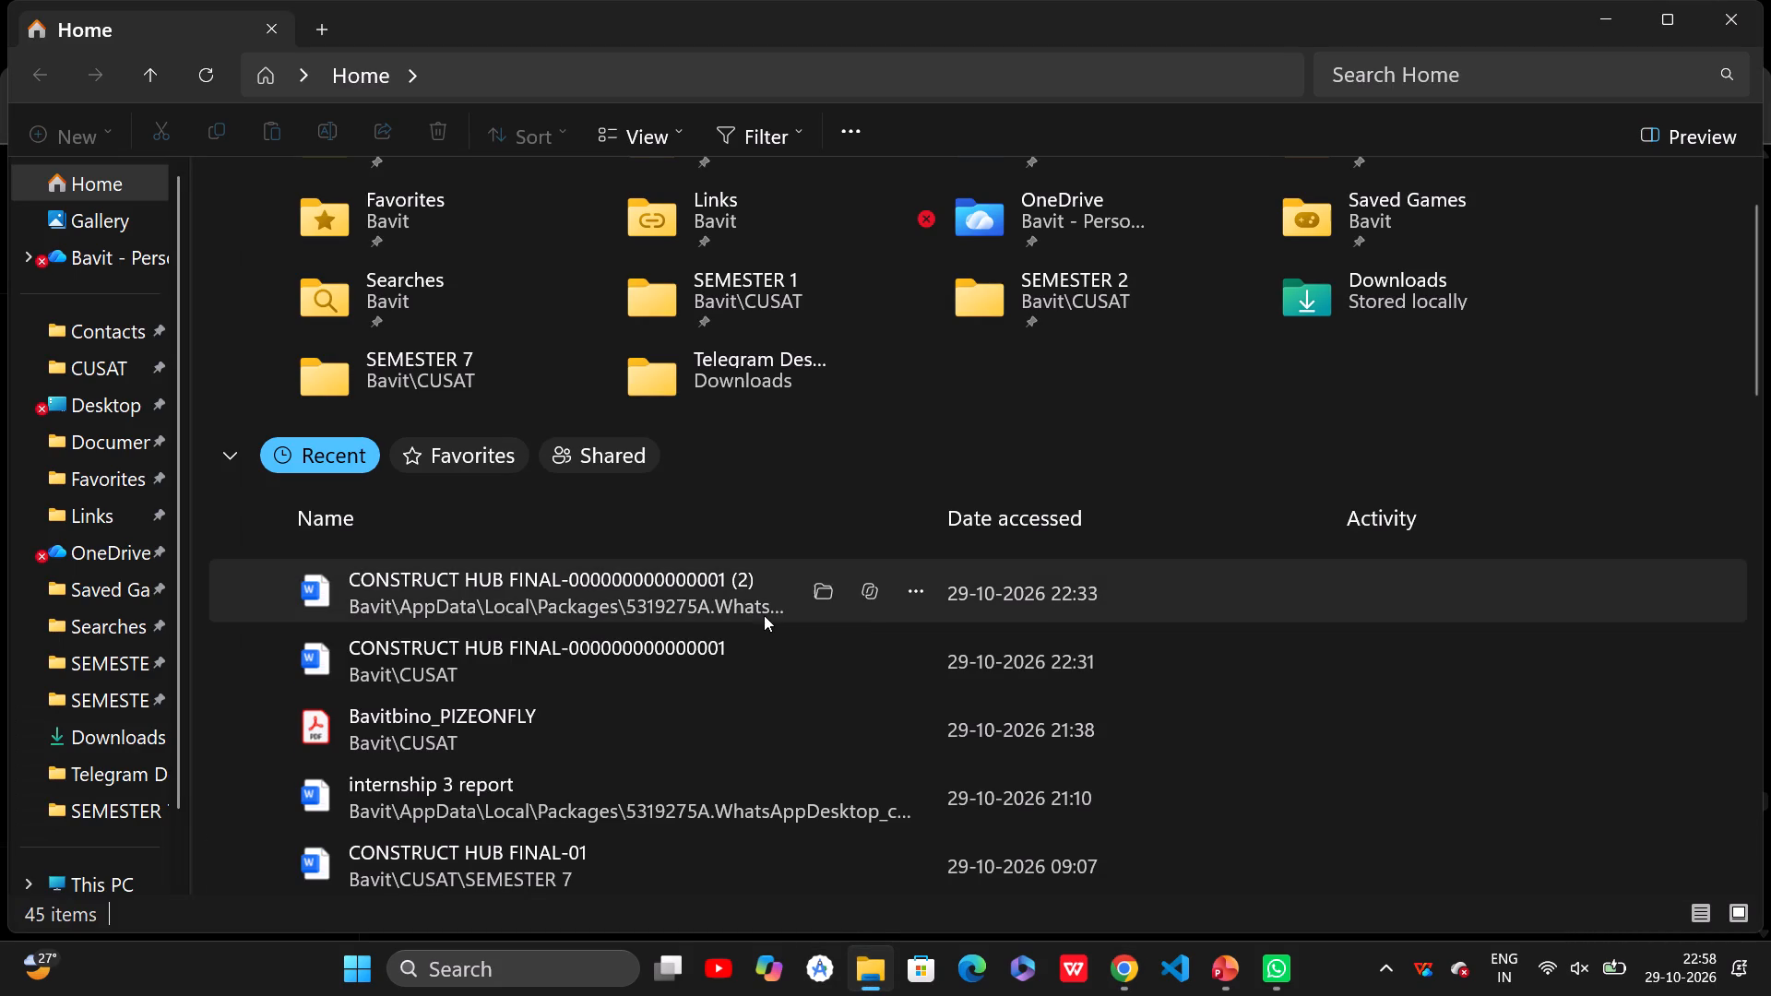
{"action": "right_click", "coordinate": [609, 679]}
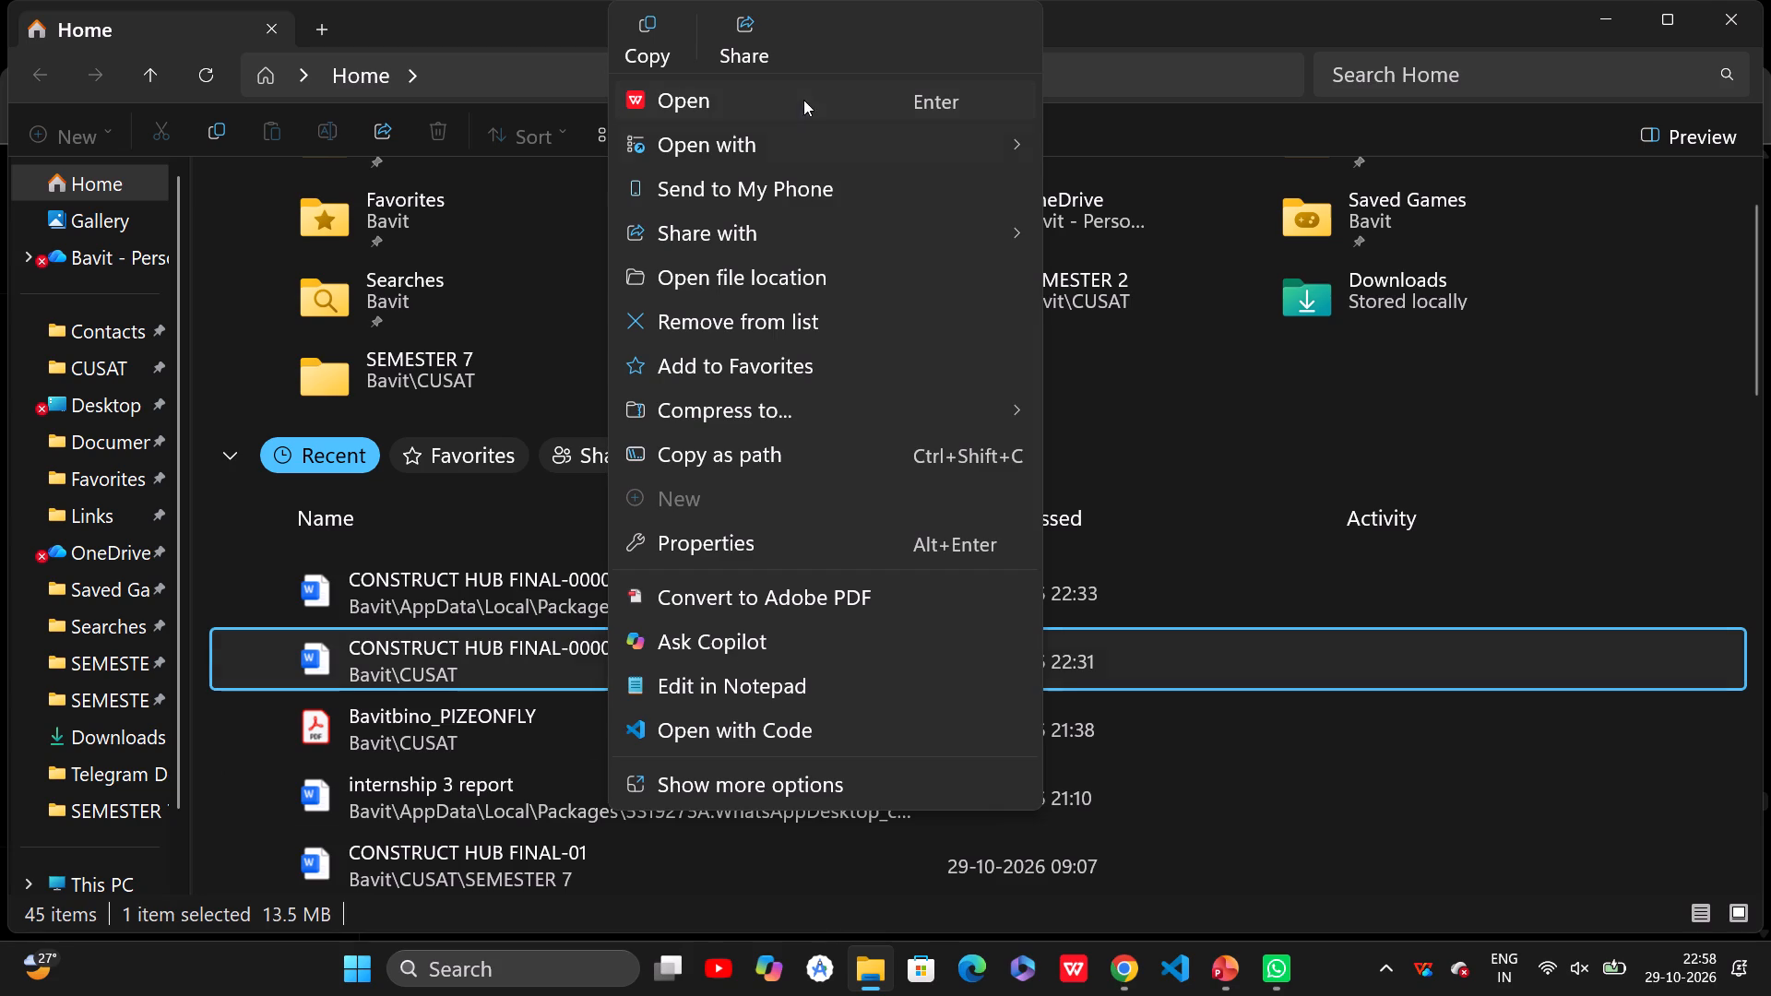
{"action": "left_click", "coordinate": [1100, 134]}
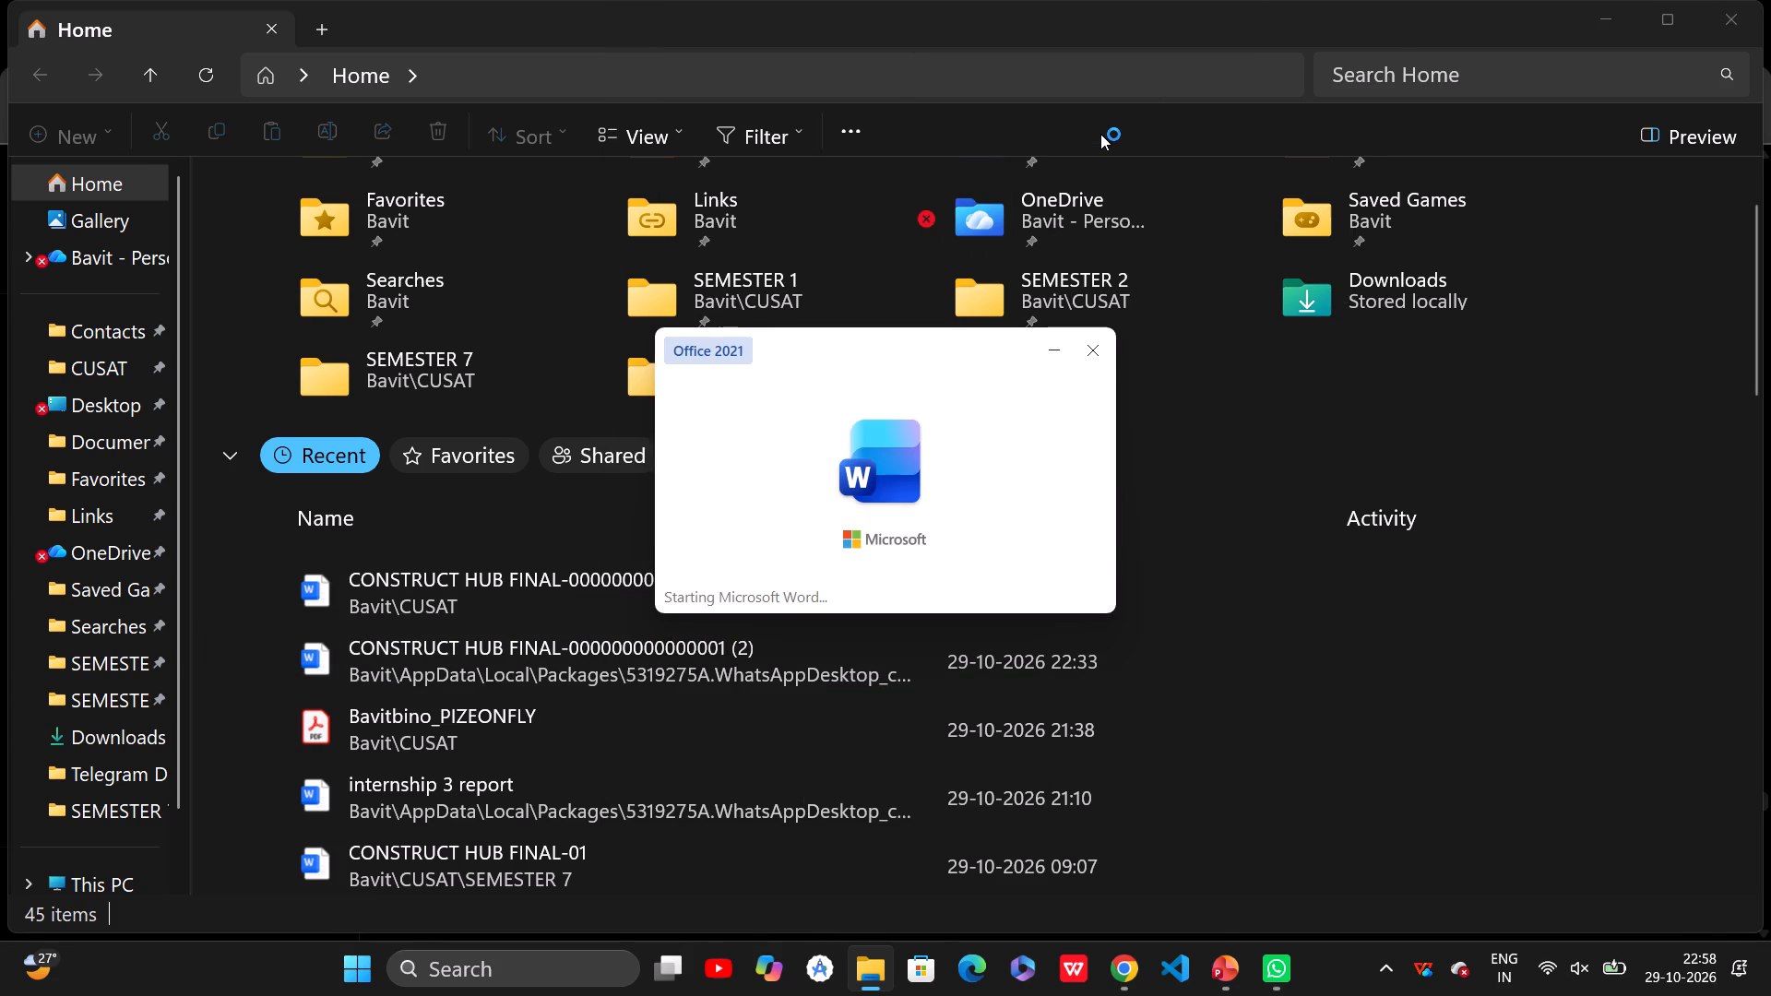
Look through the reopened report in Word from the cover page to the data flow diagrams in chapter 4.
{"action": "scroll", "coordinate": [1022, 458], "scroll_direction": "down", "scroll_amount": 3}
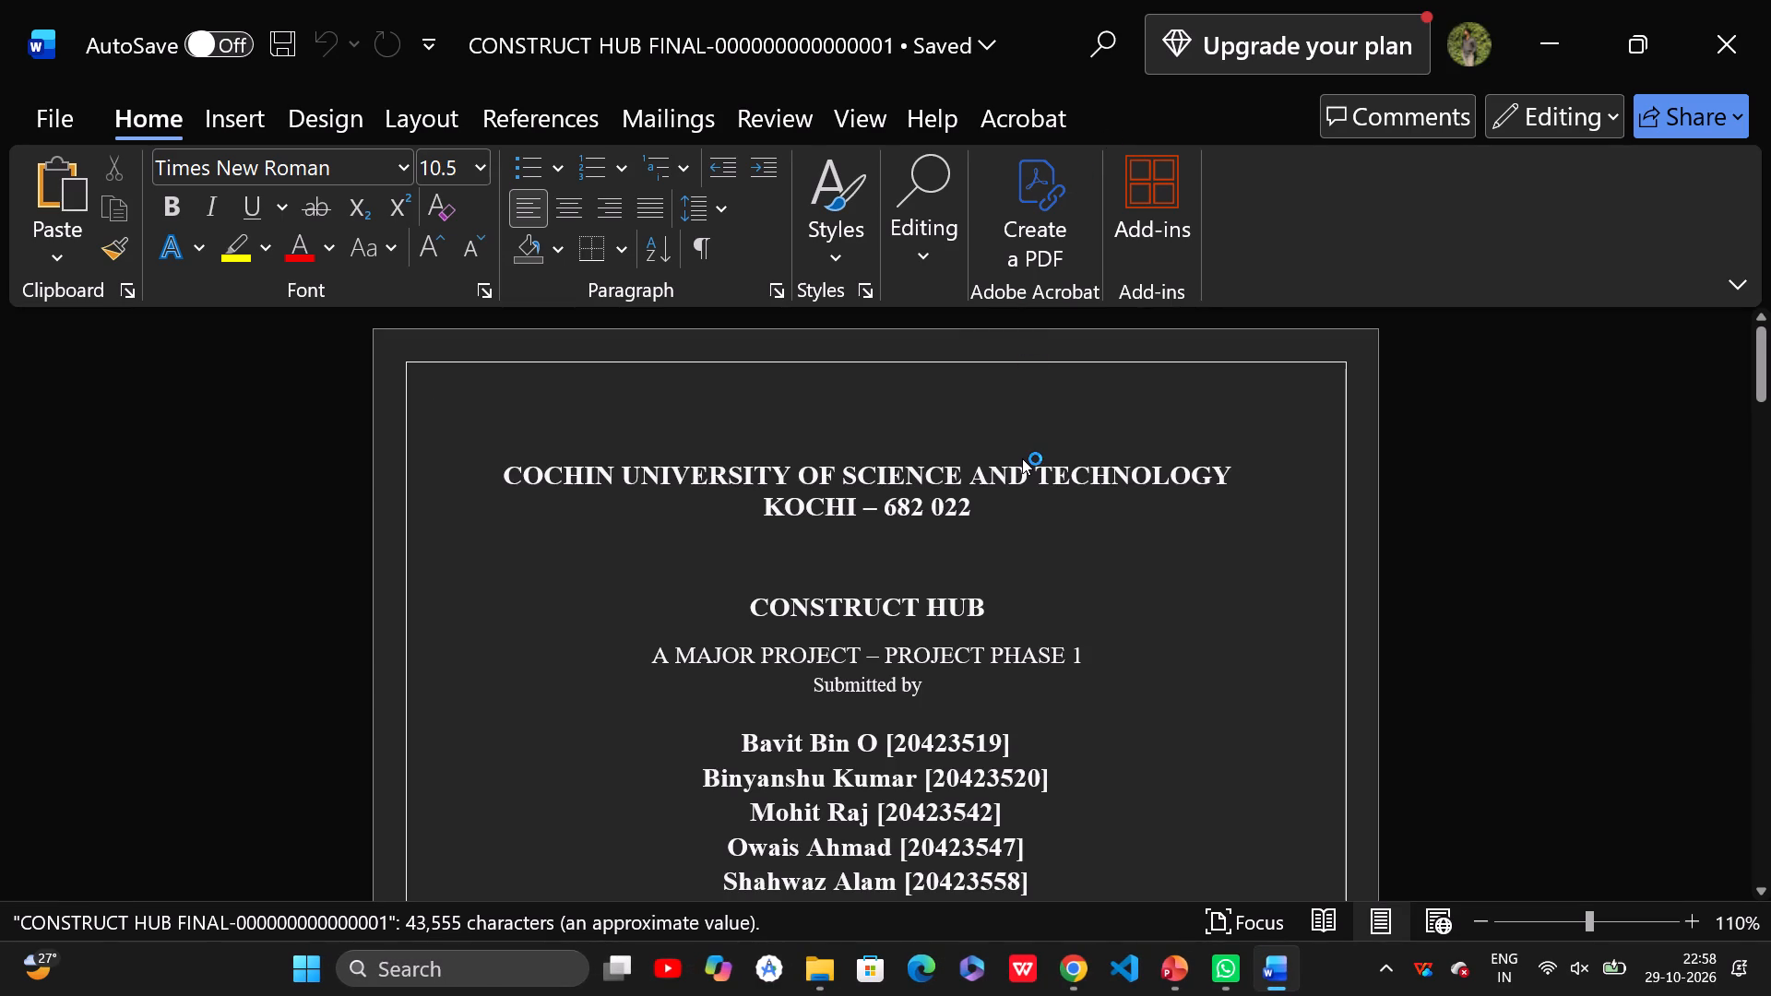
{"action": "scroll", "coordinate": [1022, 458], "scroll_direction": "down", "scroll_amount": 3}
{"action": "scroll", "coordinate": [992, 646], "scroll_direction": "down", "scroll_amount": 3}
{"action": "scroll", "coordinate": [992, 646], "scroll_direction": "down", "scroll_amount": 20}
{"action": "scroll", "coordinate": [992, 646], "scroll_direction": "down", "scroll_amount": 20}
{"action": "scroll", "coordinate": [992, 646], "scroll_direction": "down", "scroll_amount": 13}
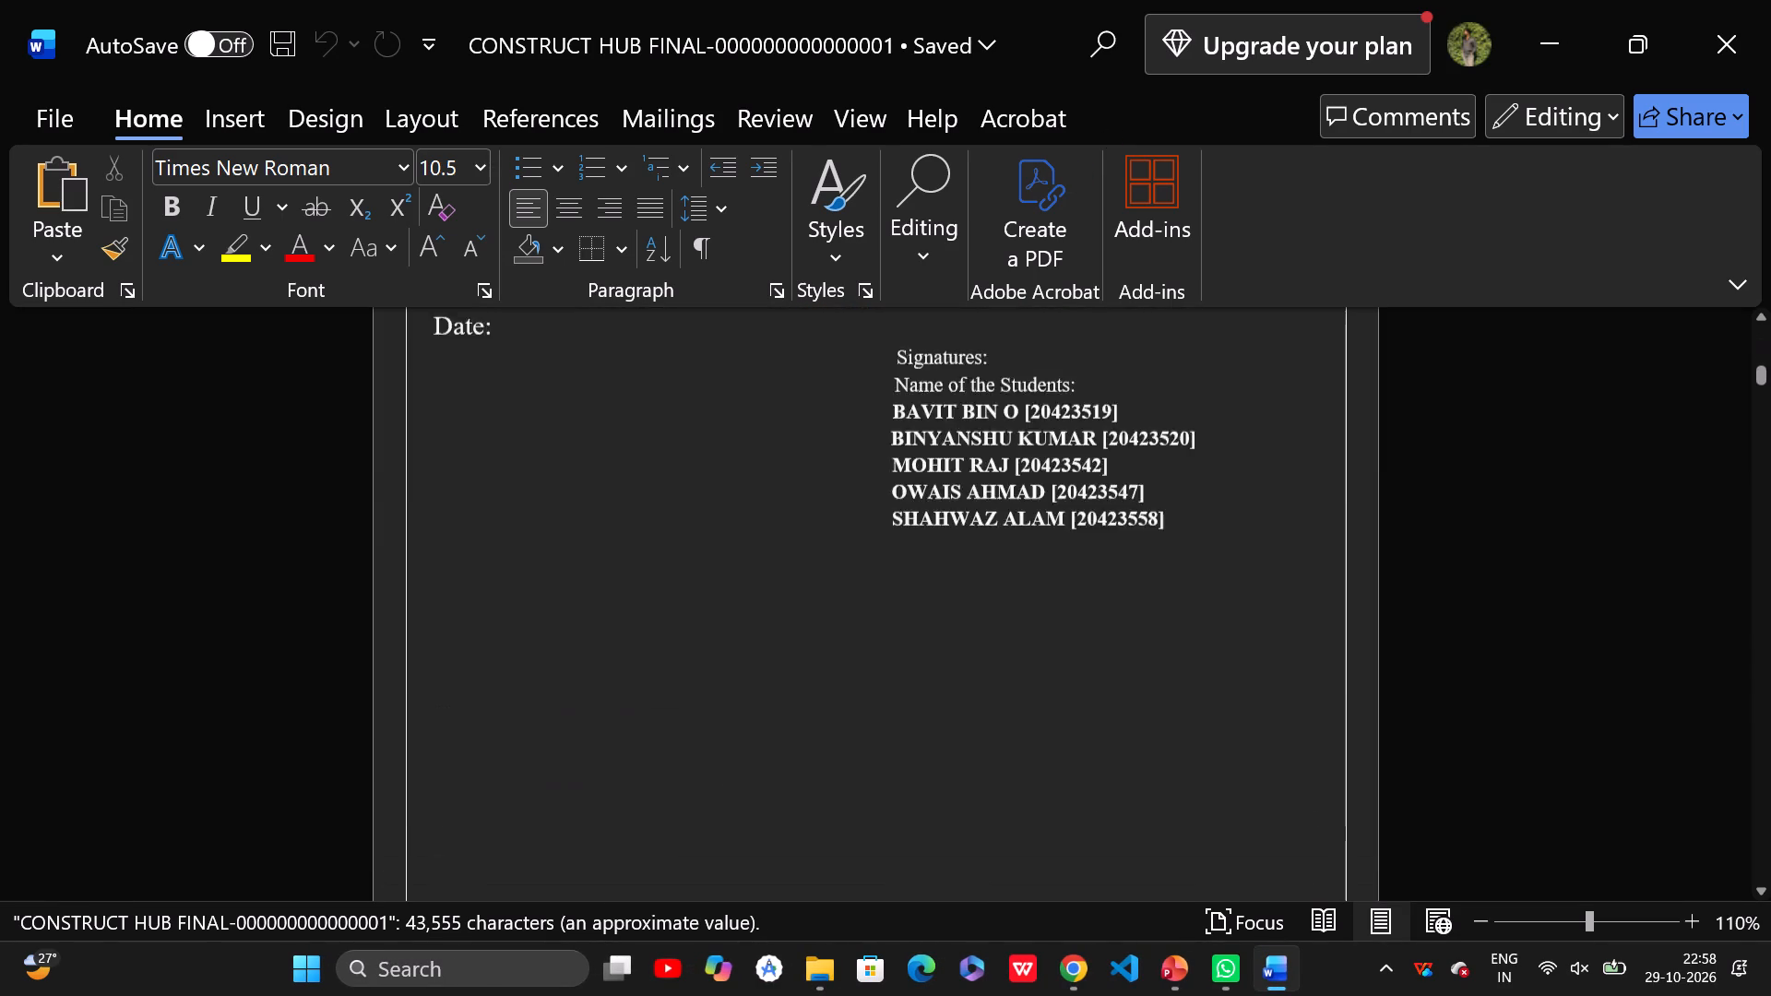
{"action": "scroll", "coordinate": [992, 646], "scroll_direction": "down", "scroll_amount": 16}
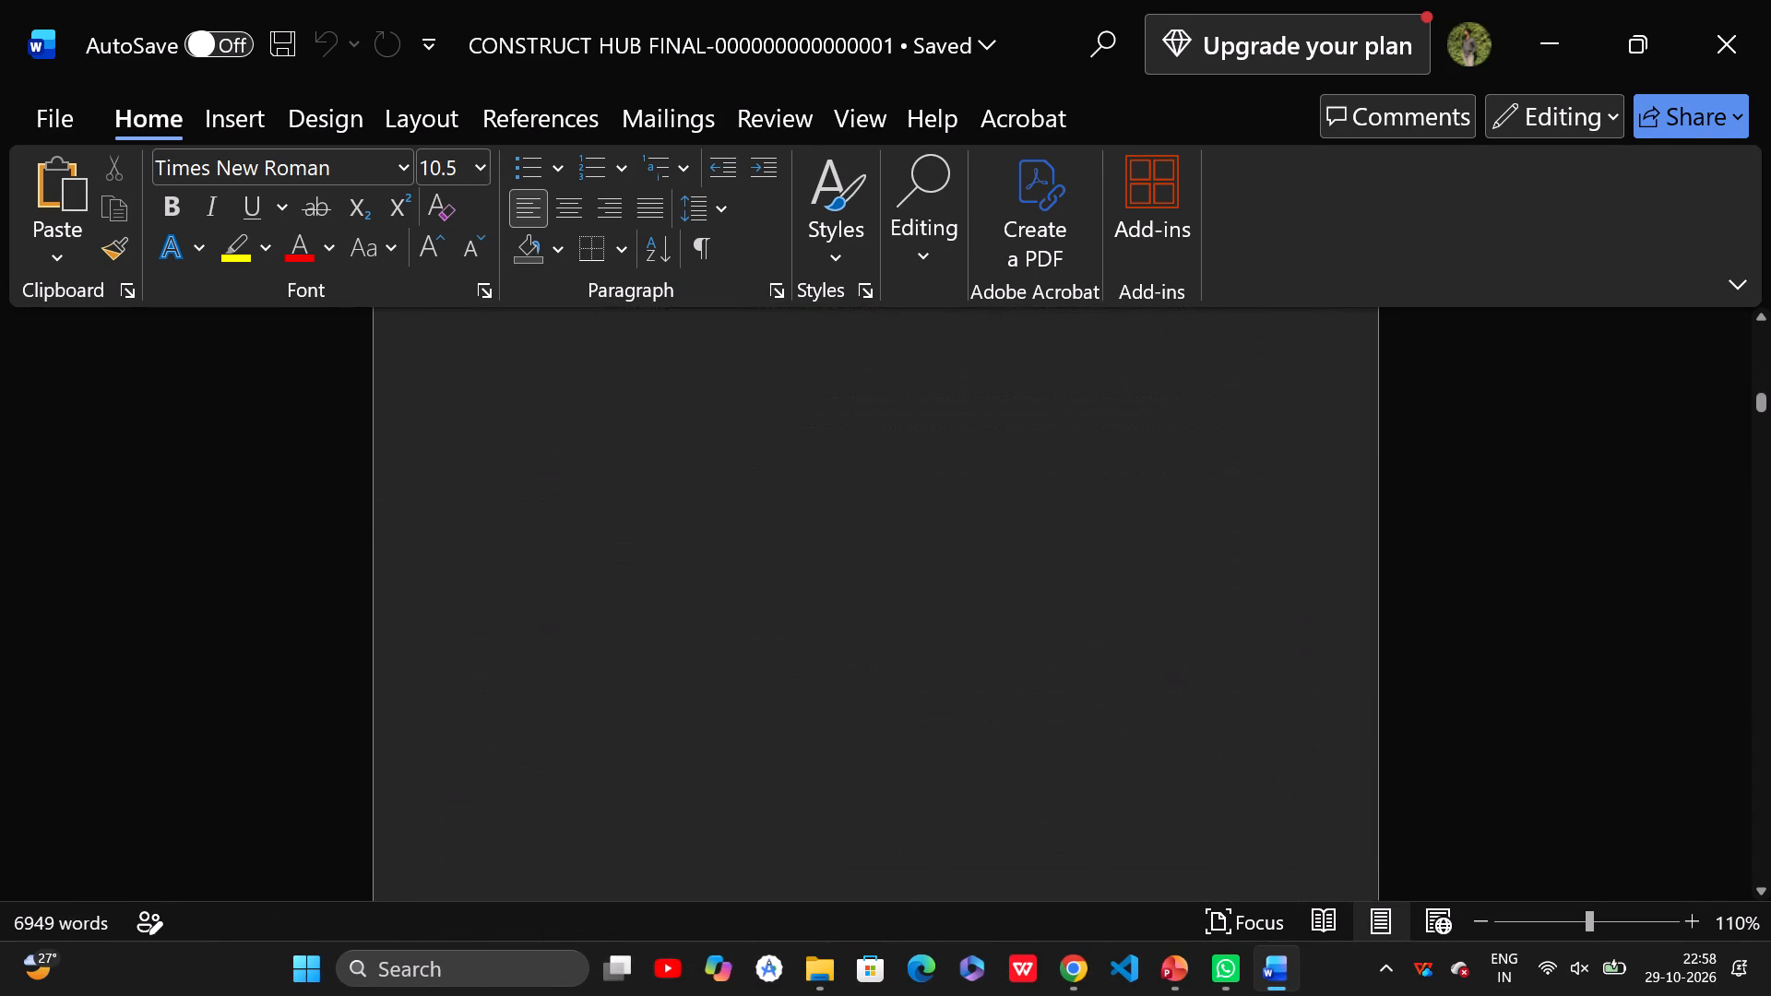
{"action": "scroll", "coordinate": [992, 646], "scroll_direction": "down", "scroll_amount": 12}
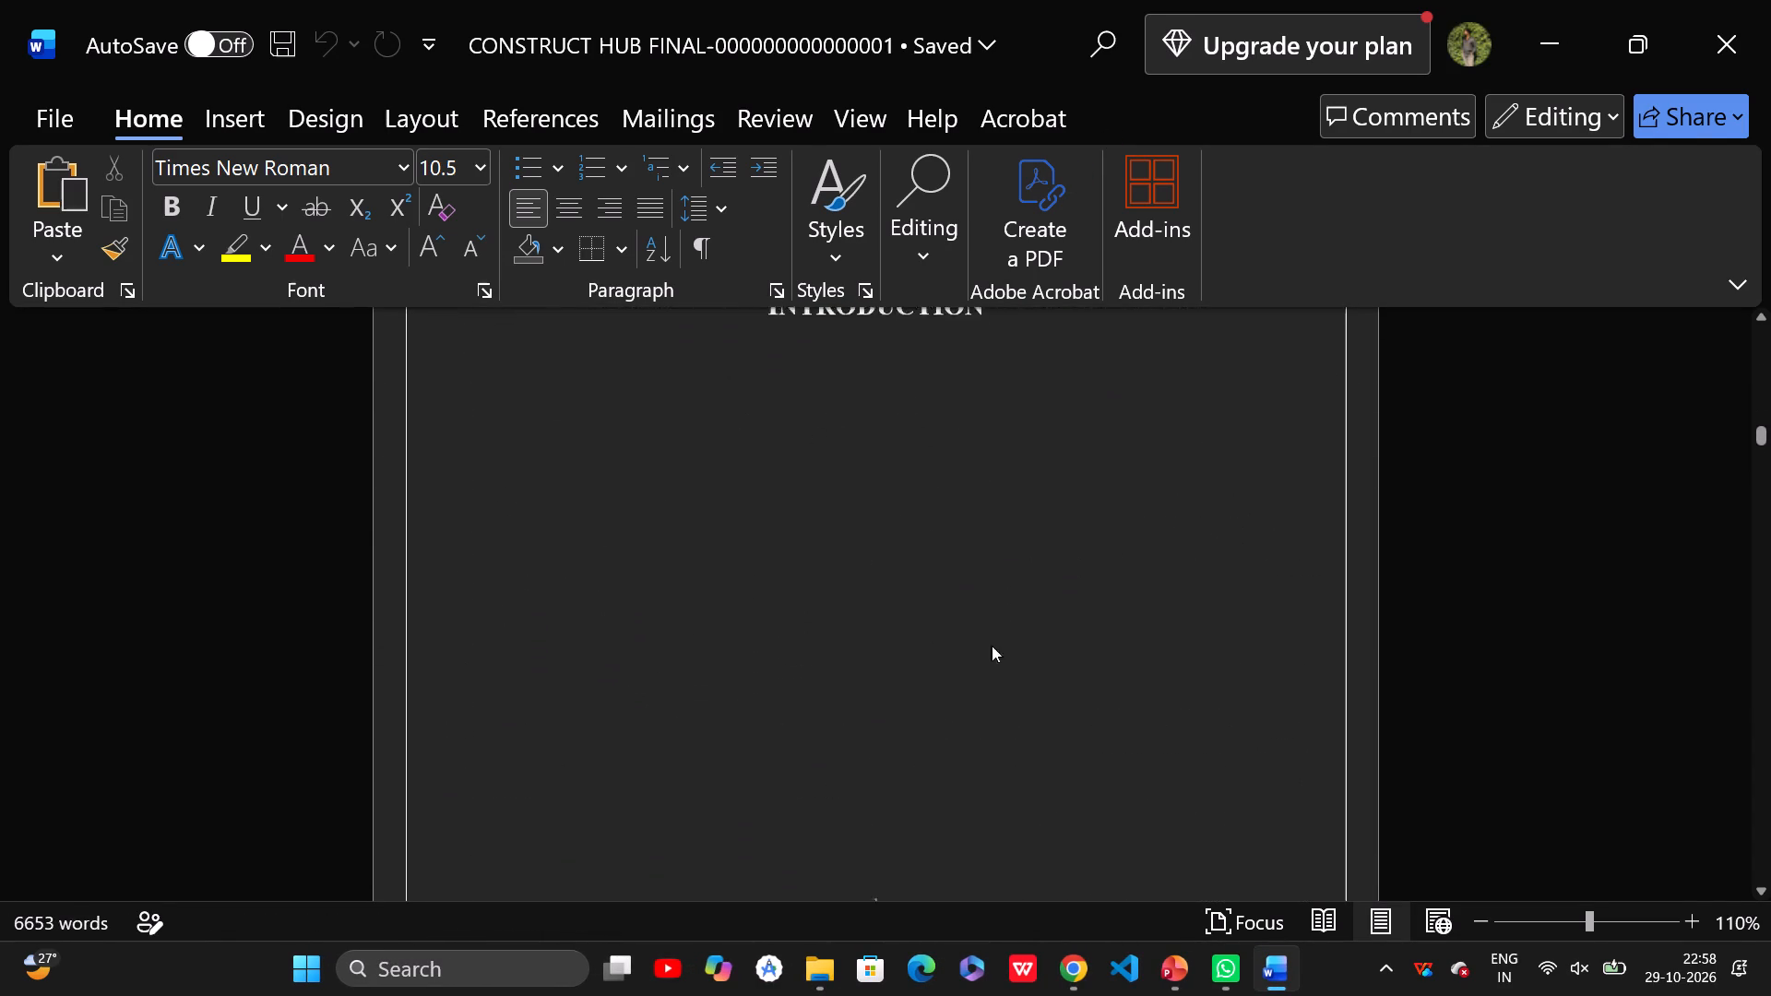
{"action": "scroll", "coordinate": [992, 646], "scroll_direction": "down", "scroll_amount": 16}
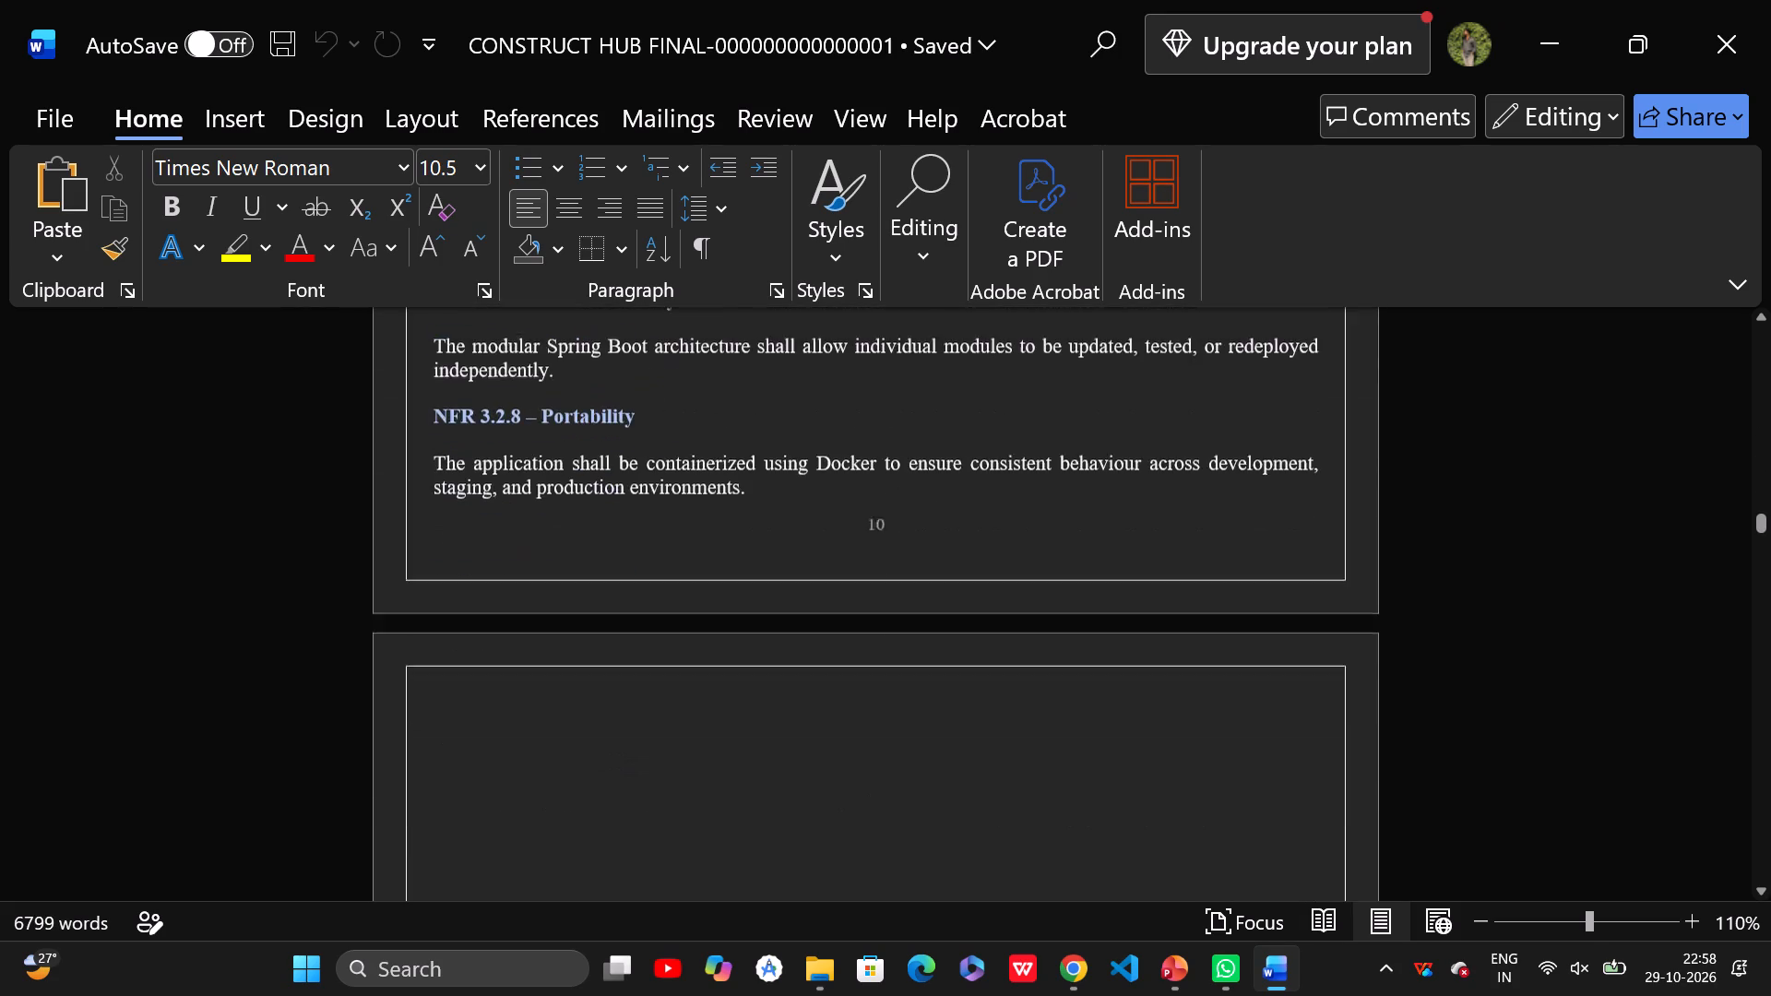
{"action": "scroll", "coordinate": [992, 646], "scroll_direction": "down", "scroll_amount": 10}
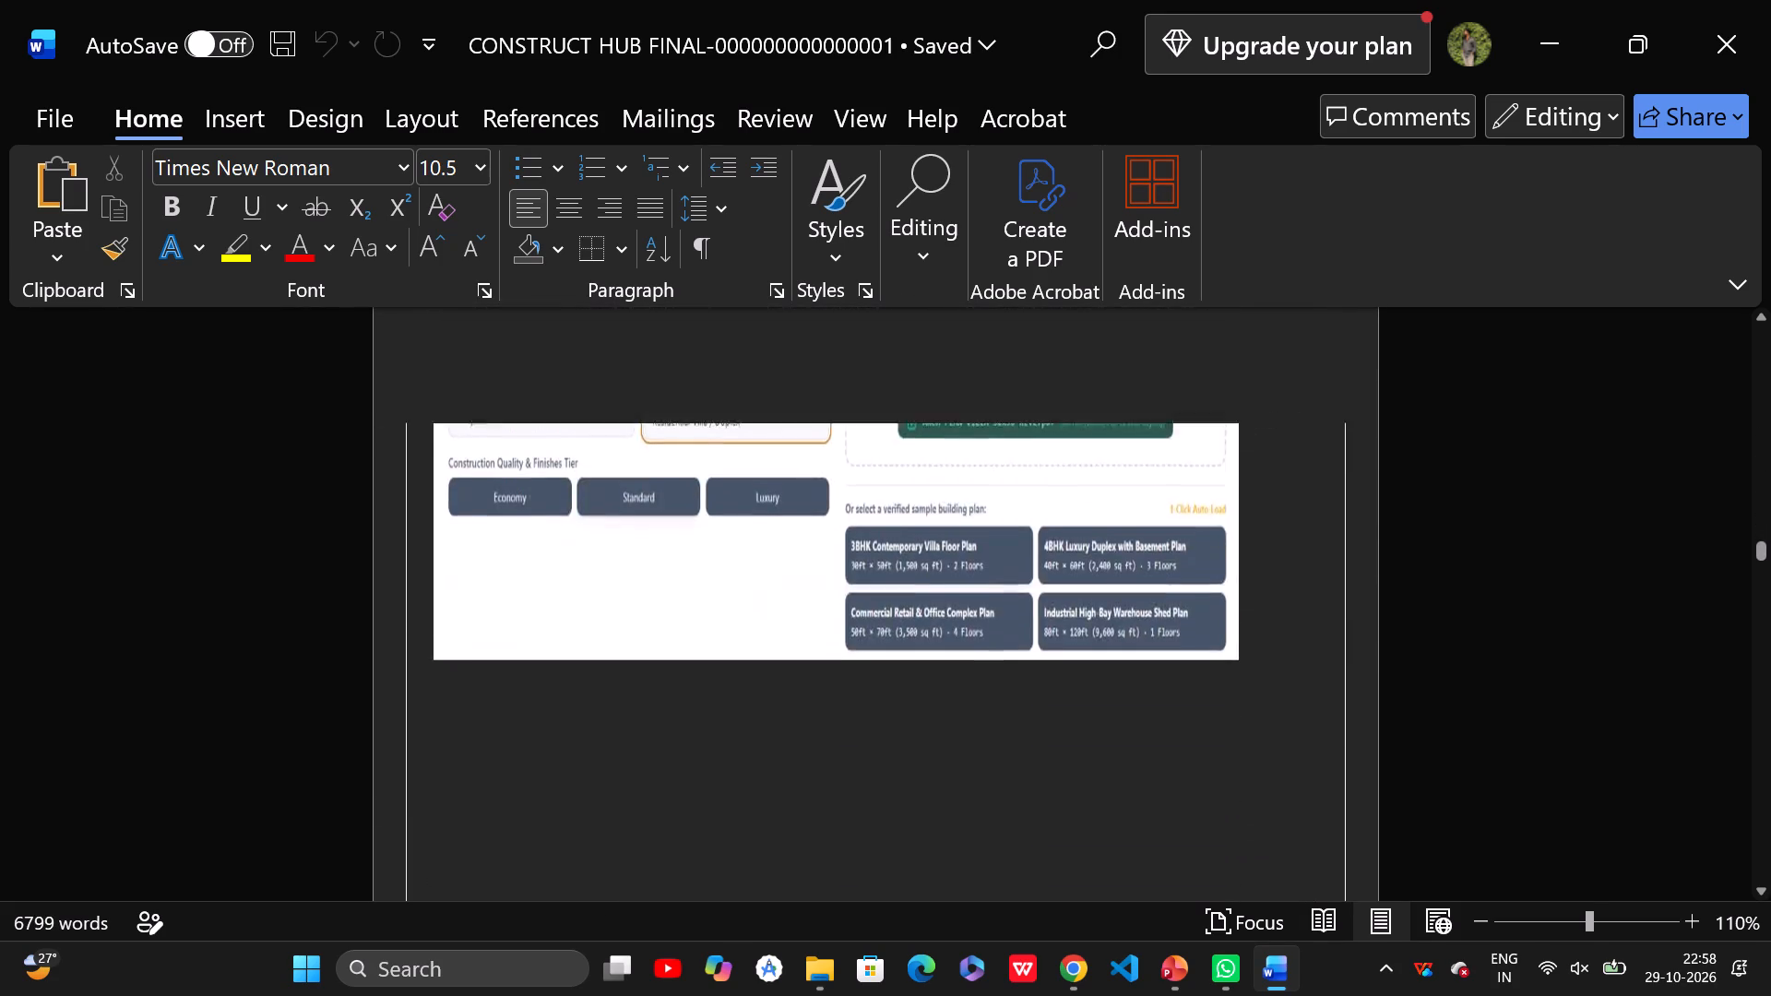
{"action": "scroll", "coordinate": [992, 646], "scroll_direction": "down", "scroll_amount": 13}
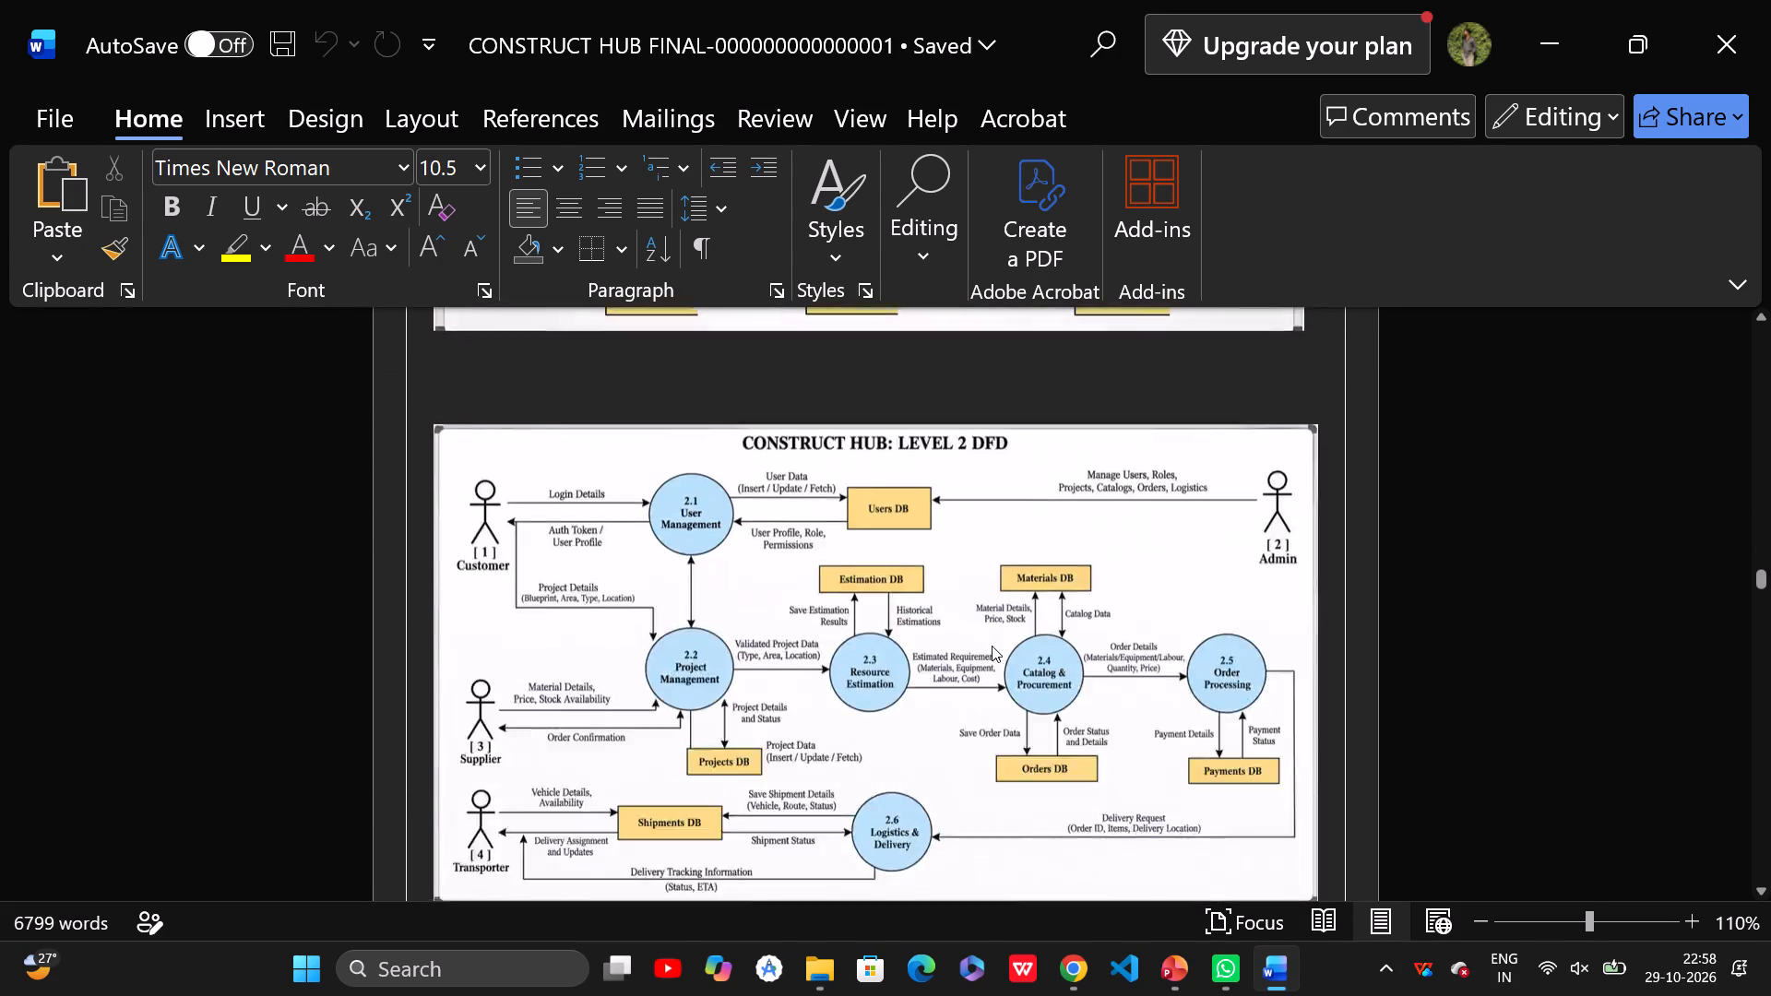
{"action": "scroll", "coordinate": [992, 646], "scroll_direction": "down", "scroll_amount": 4}
Examine the report's data flow diagram levels under 4.3 DATA FLOW DIAGRAM (DFD), plus the neighbouring ER diagram and 4.4 STORY BOARD pages.
{"action": "scroll", "coordinate": [992, 646], "scroll_direction": "up", "scroll_amount": 6}
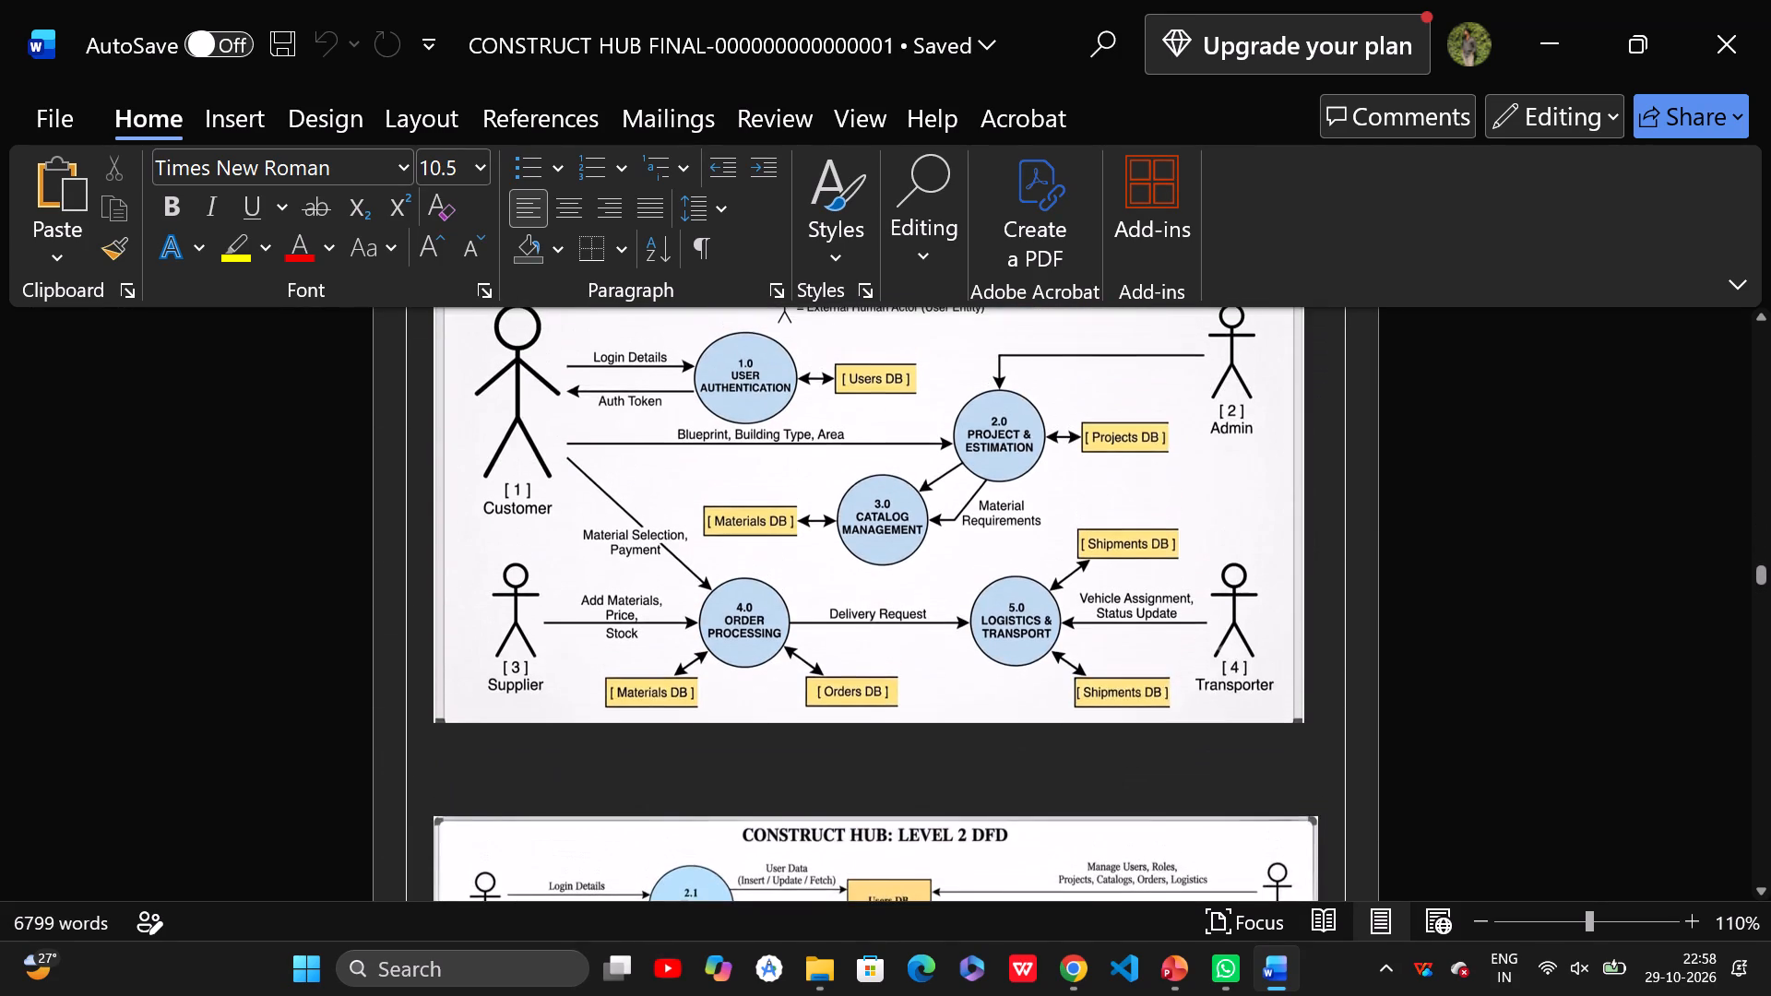
{"action": "scroll", "coordinate": [992, 646], "scroll_direction": "up", "scroll_amount": 1}
{"action": "scroll", "coordinate": [826, 518], "scroll_direction": "down", "scroll_amount": 2}
{"action": "scroll", "coordinate": [826, 518], "scroll_direction": "up", "scroll_amount": 3}
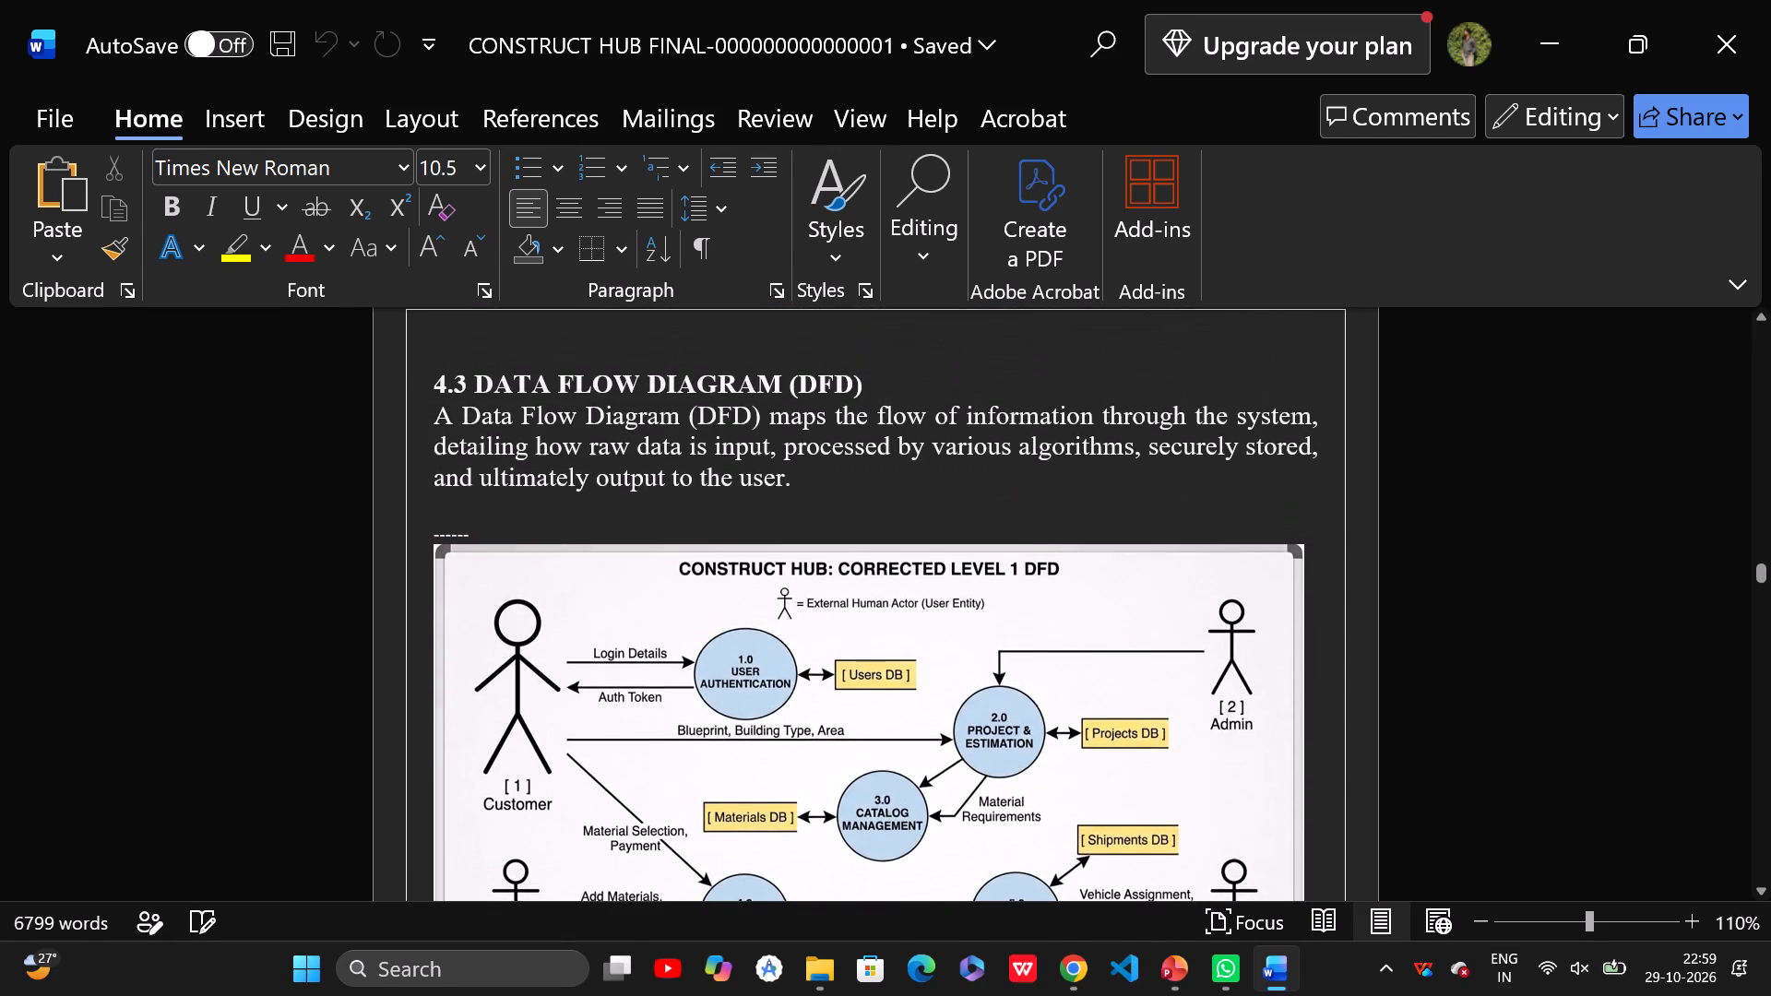
{"action": "scroll", "coordinate": [826, 518], "scroll_direction": "up", "scroll_amount": 4}
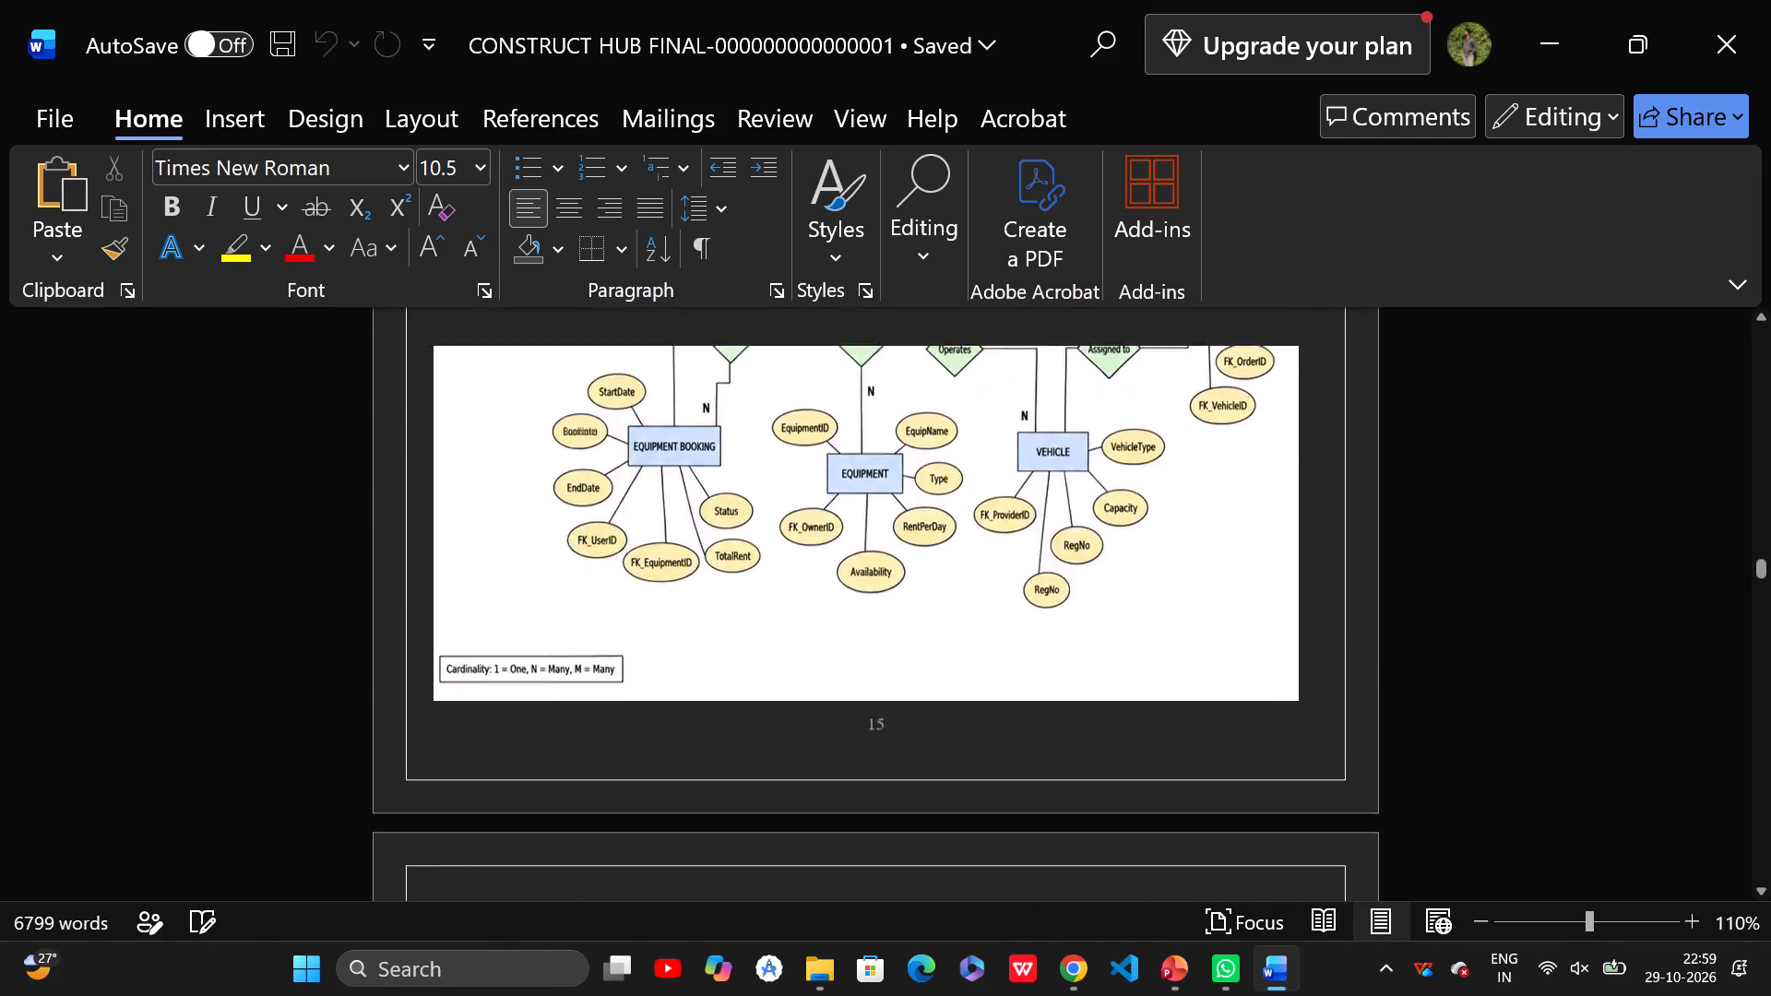
{"action": "scroll", "coordinate": [826, 518], "scroll_direction": "up", "scroll_amount": 1}
{"action": "scroll", "coordinate": [826, 518], "scroll_direction": "down", "scroll_amount": 3}
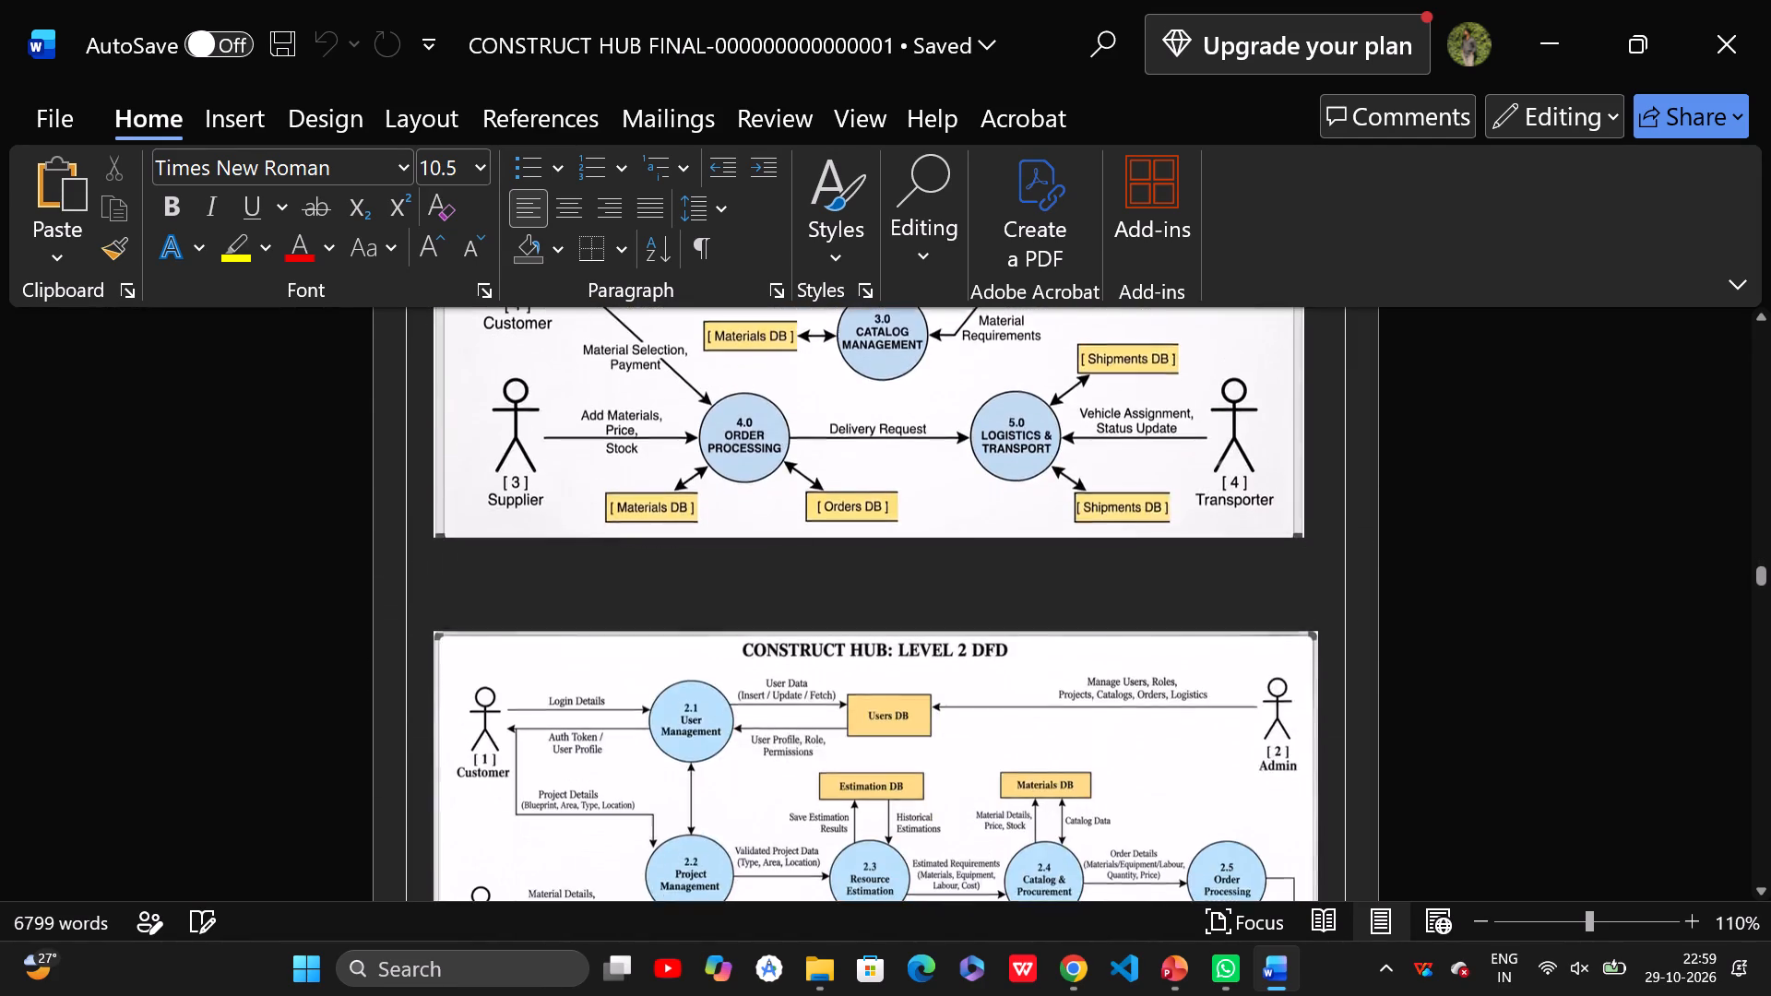
{"action": "scroll", "coordinate": [826, 518], "scroll_direction": "down", "scroll_amount": 4}
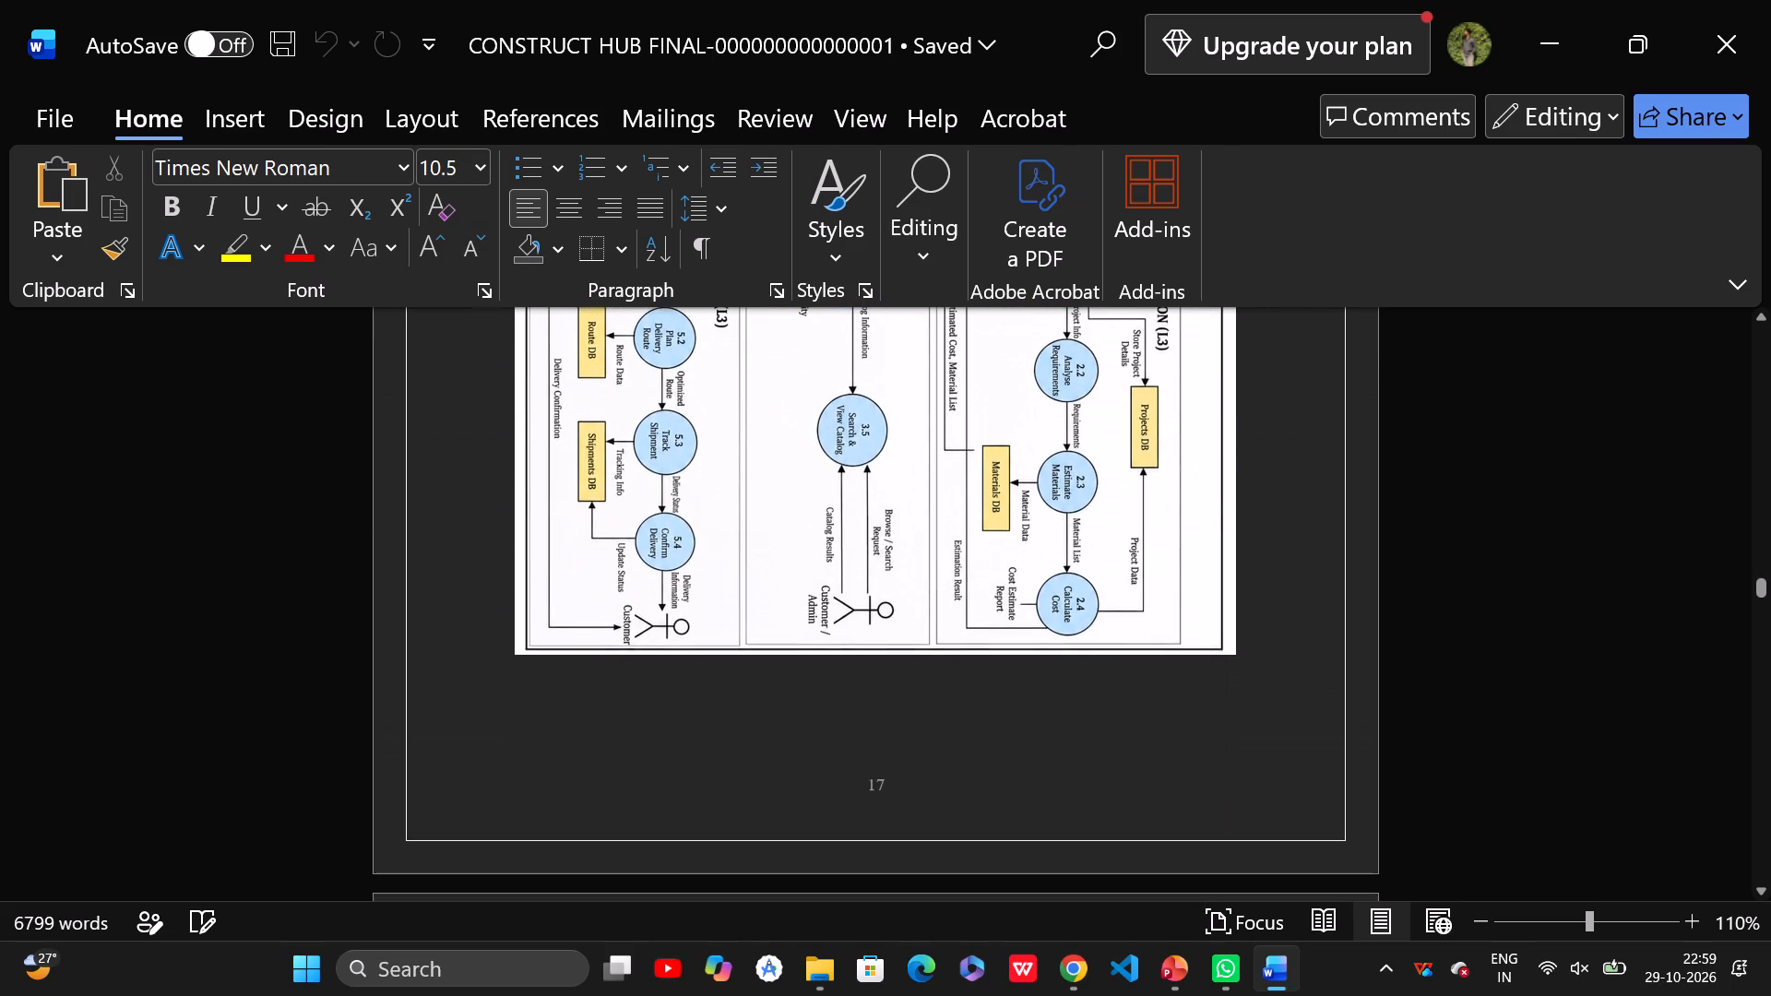
{"action": "scroll", "coordinate": [826, 518], "scroll_direction": "up", "scroll_amount": 4}
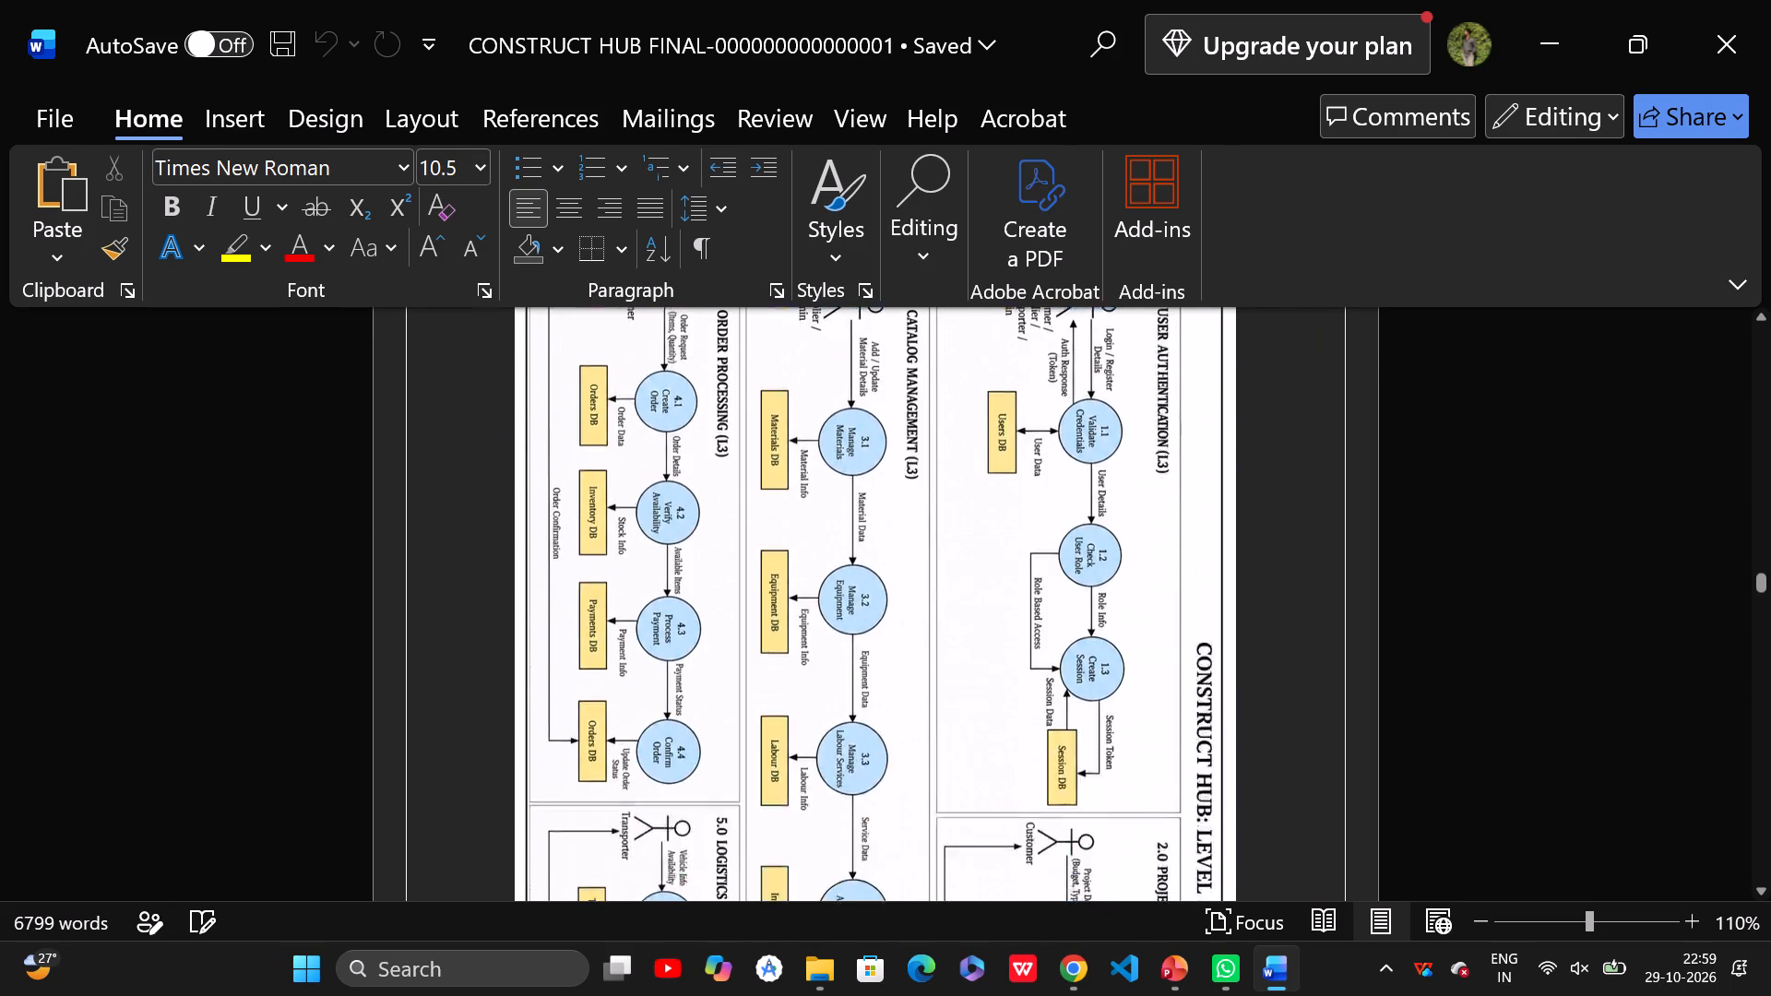
{"action": "scroll", "coordinate": [826, 518], "scroll_direction": "up", "scroll_amount": 2}
{"action": "scroll", "coordinate": [826, 518], "scroll_direction": "down", "scroll_amount": 5}
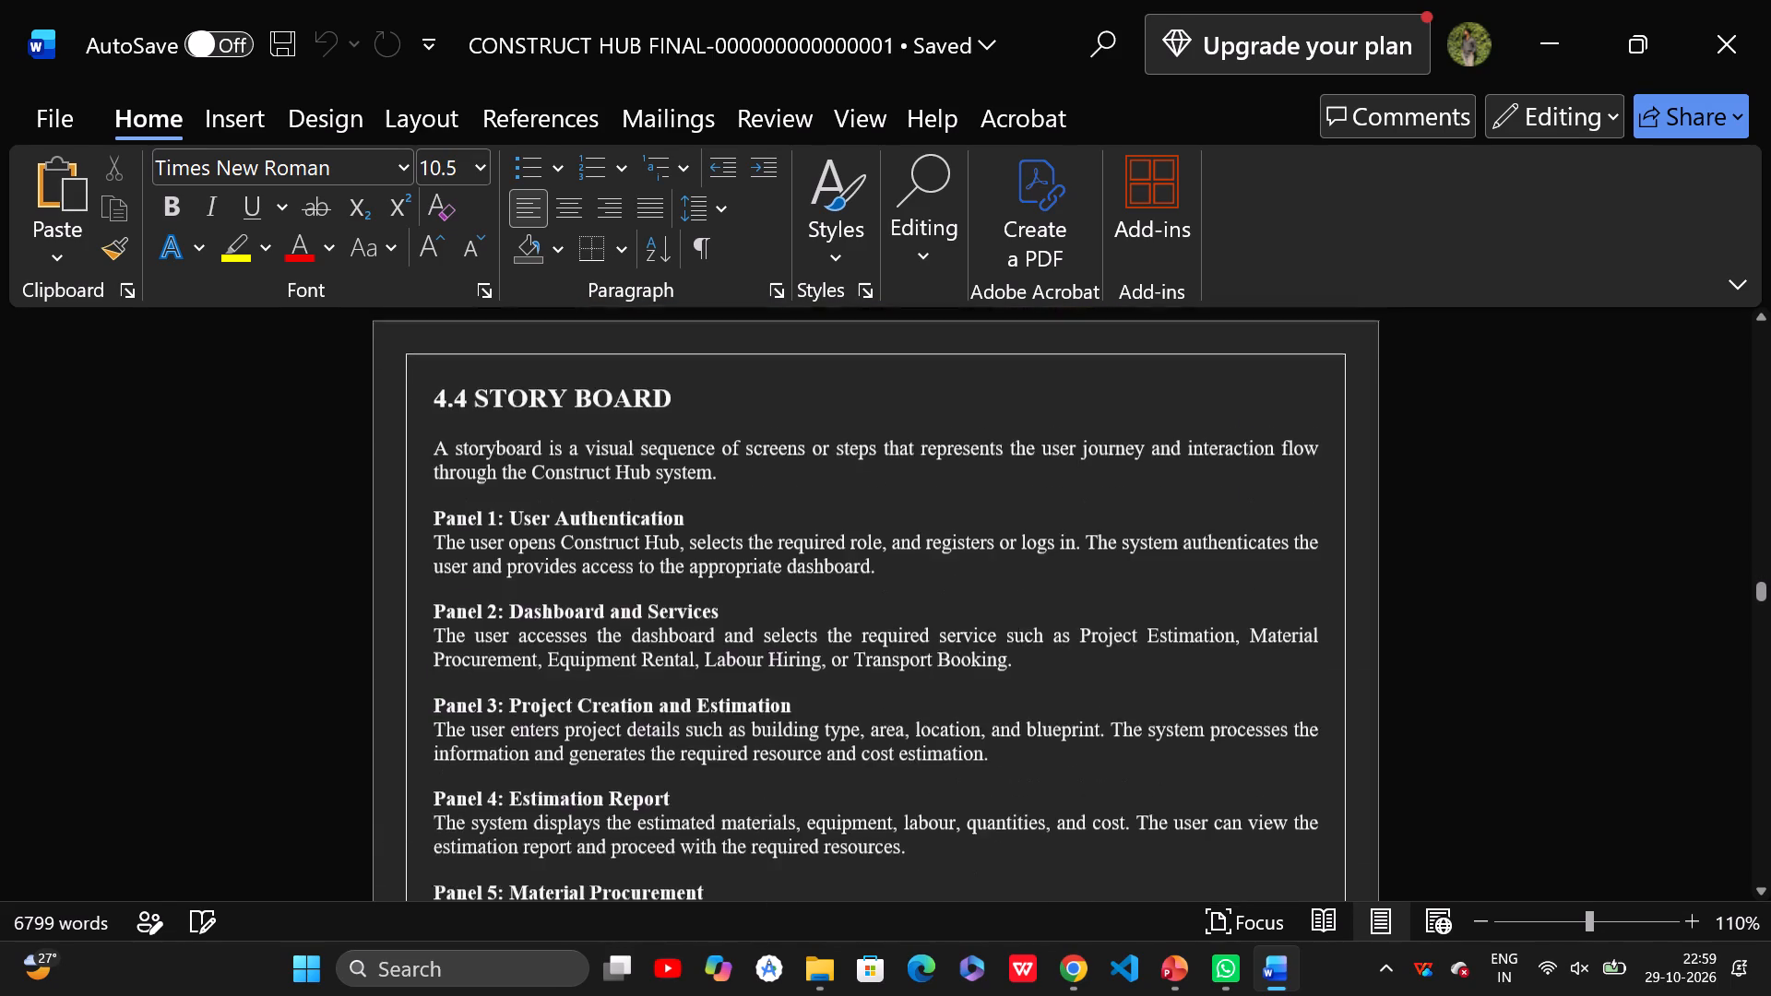
{"action": "scroll", "coordinate": [826, 518], "scroll_direction": "down", "scroll_amount": 1}
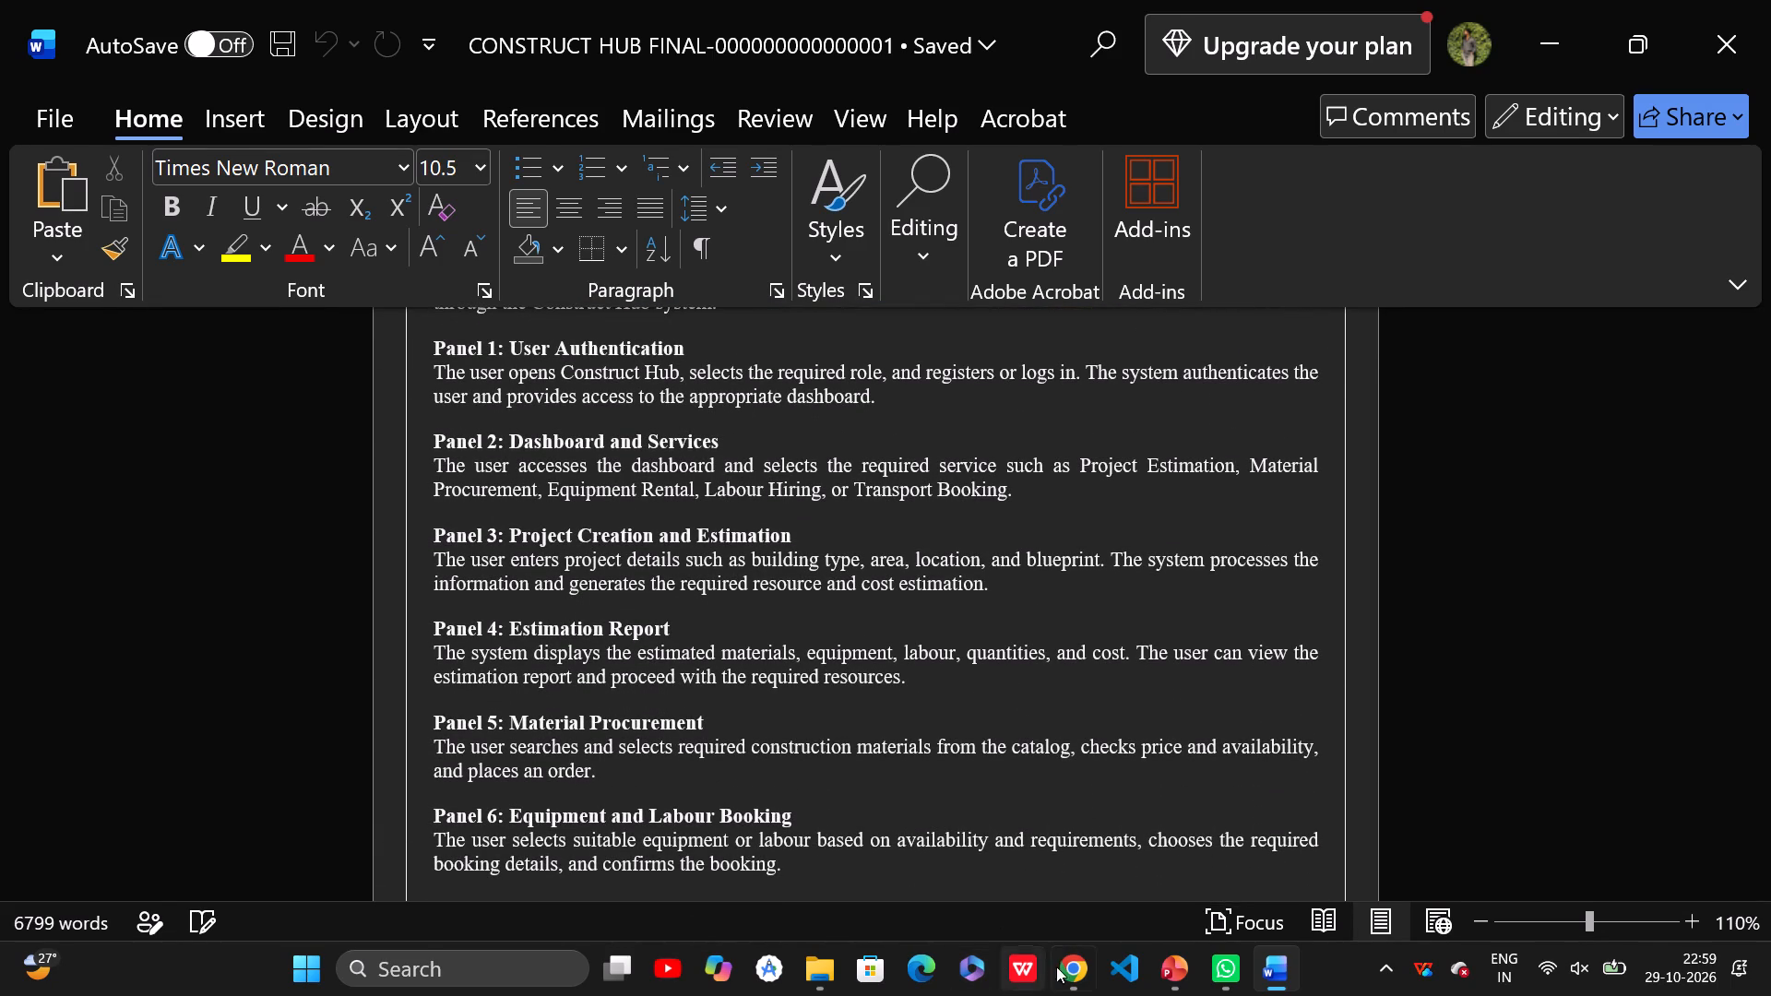
Search Google for "Levels of DFD" in a new Chrome tab and read the expanded overview of each DFD level.
{"action": "left_click", "coordinate": [1063, 966]}
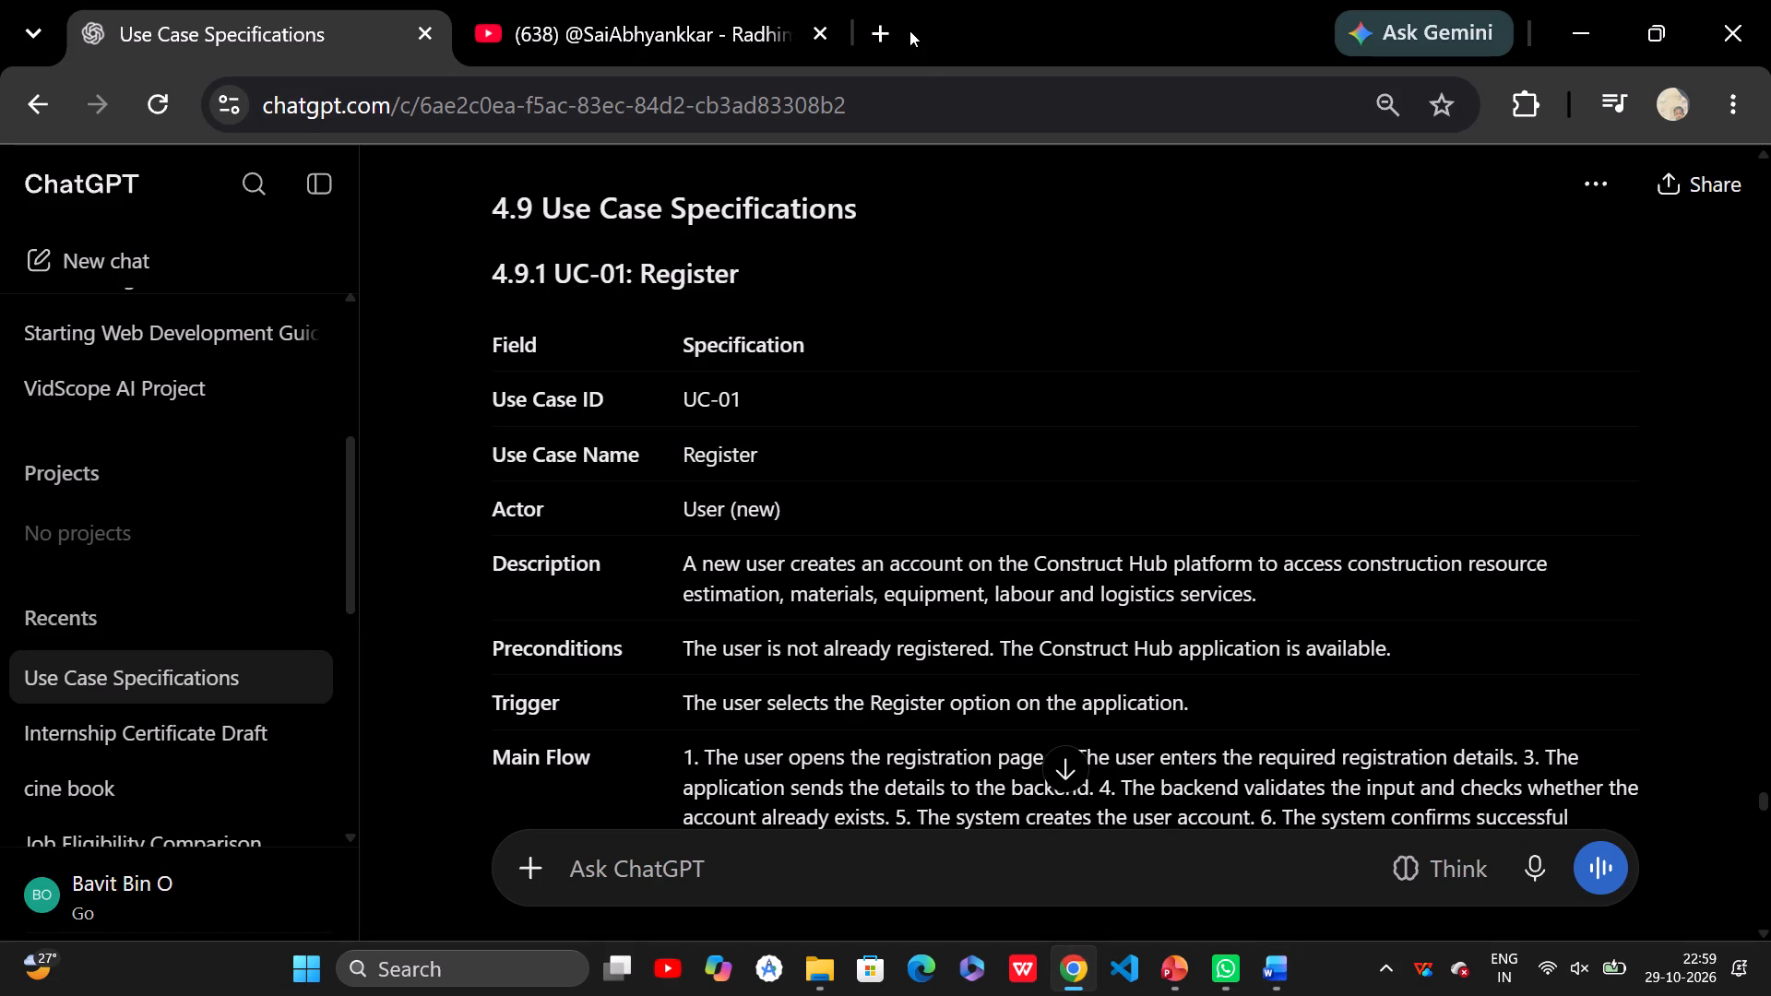
{"action": "left_click", "coordinate": [909, 30]}
{"action": "left_click", "coordinate": [887, 32]}
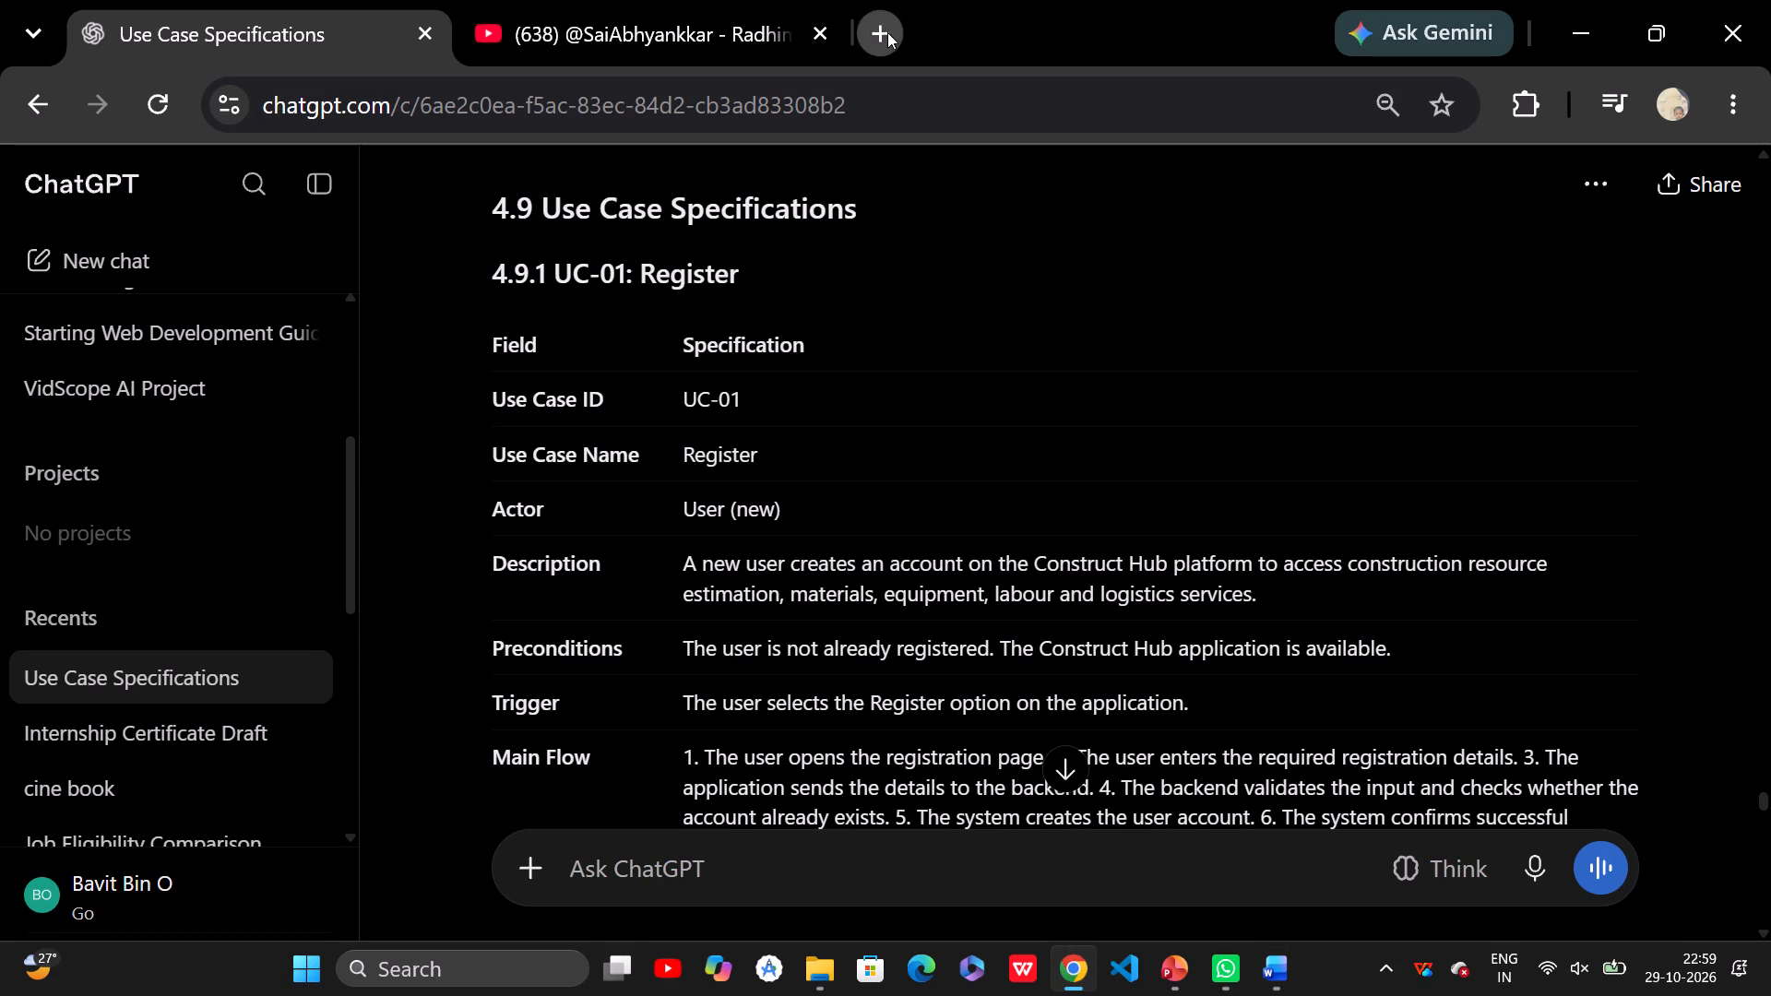
{"action": "key", "text": "l"}
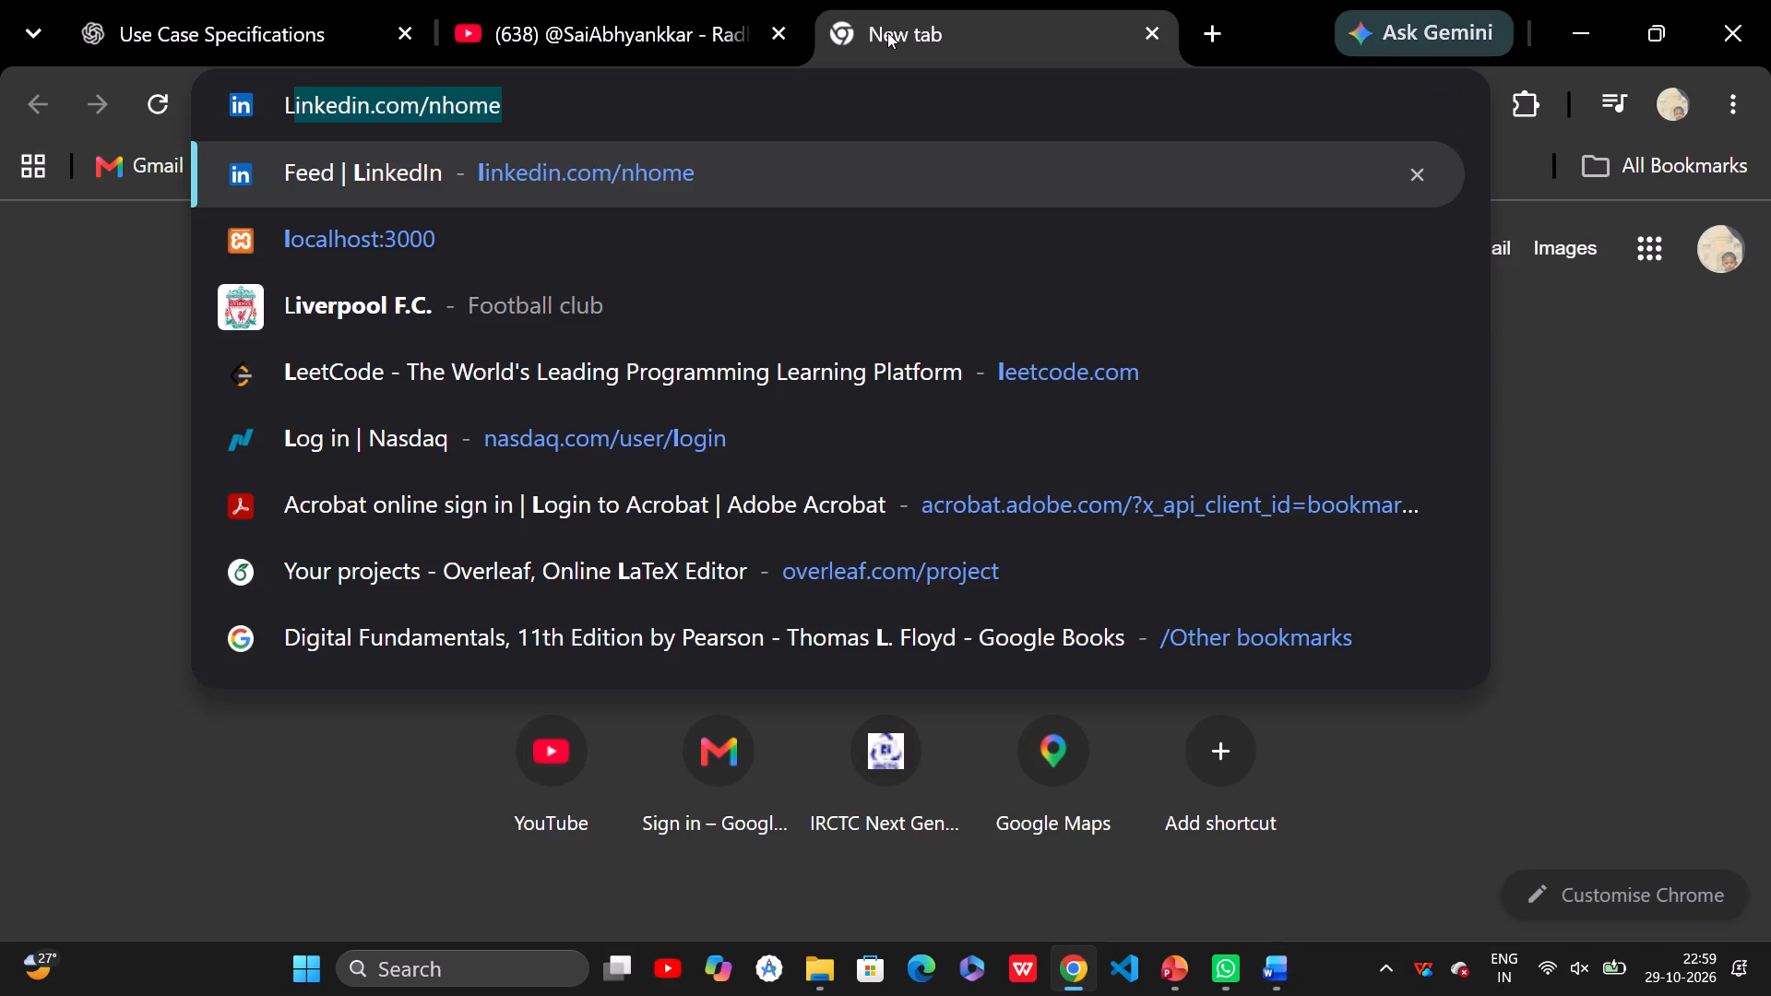
{"action": "type", "text": "evels od"}
{"action": "key", "text": "space"}
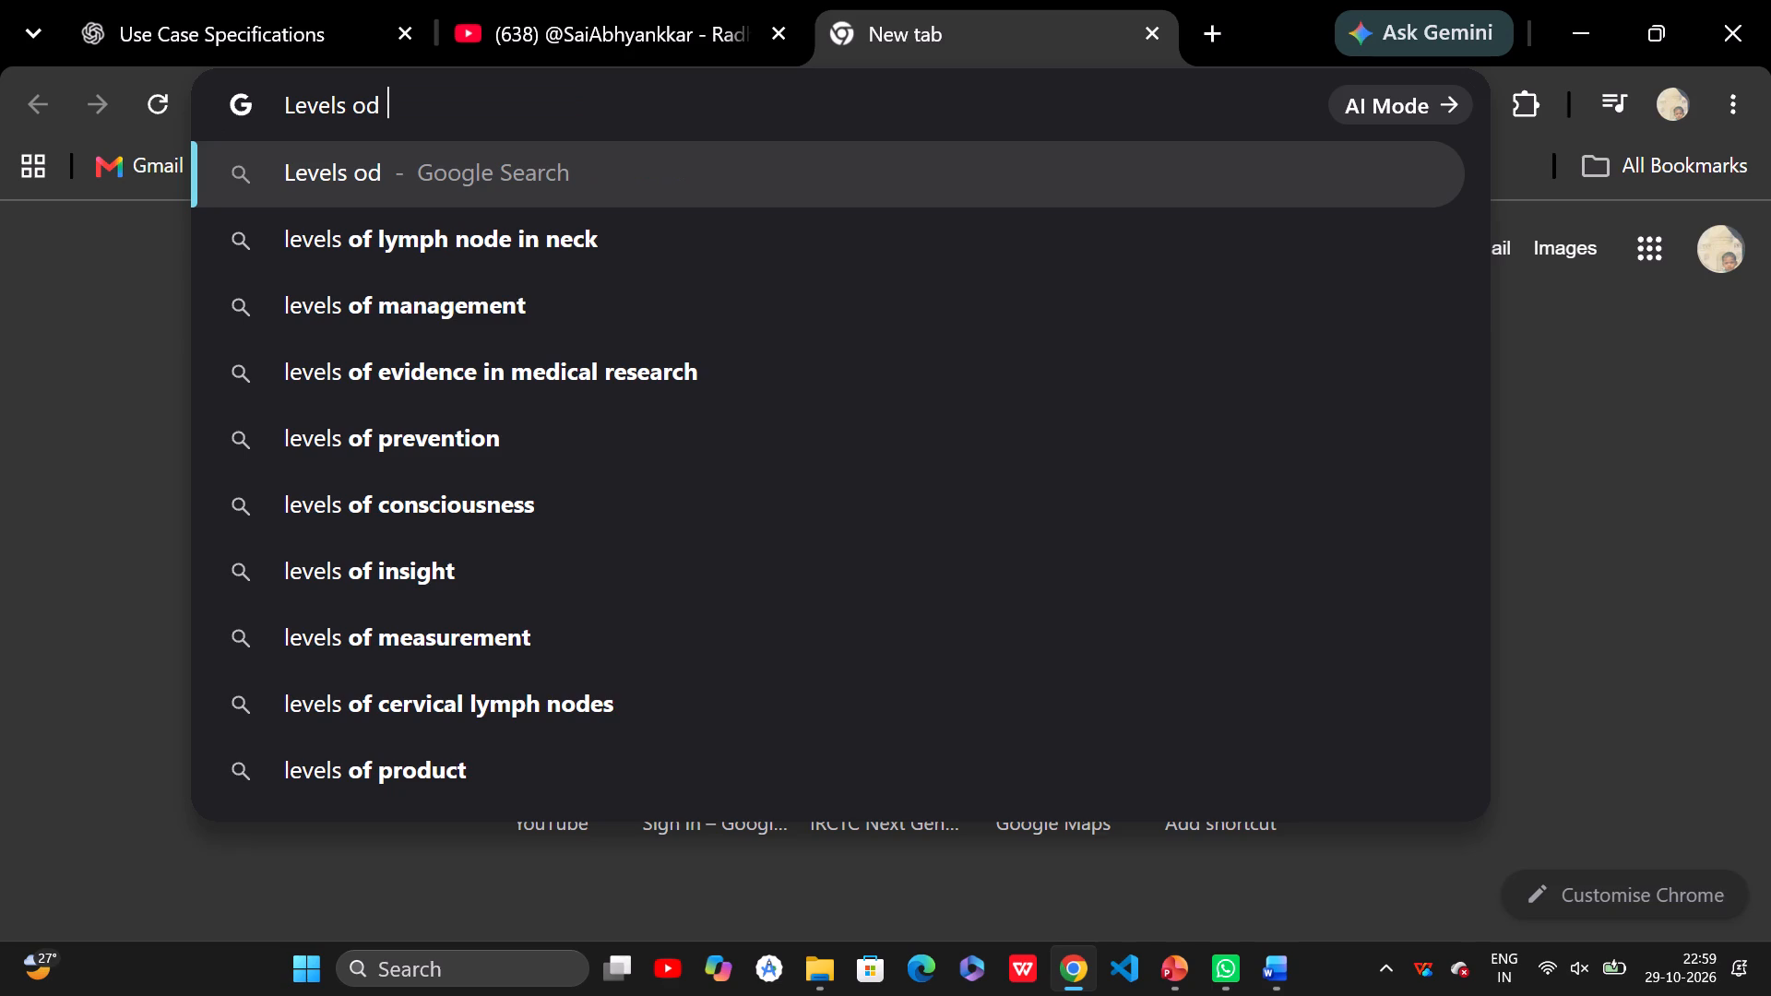
{"action": "key", "text": "BackSpace"}
{"action": "key", "text": "BackSpace"}
{"action": "type", "text": "f"}
{"action": "key", "text": "space"}
{"action": "type", "text": "DFD"}
{"action": "key", "text": "Return"}
{"action": "scroll", "coordinate": [534, 193], "scroll_direction": "down", "scroll_amount": 2}
{"action": "left_click", "coordinate": [419, 595]}
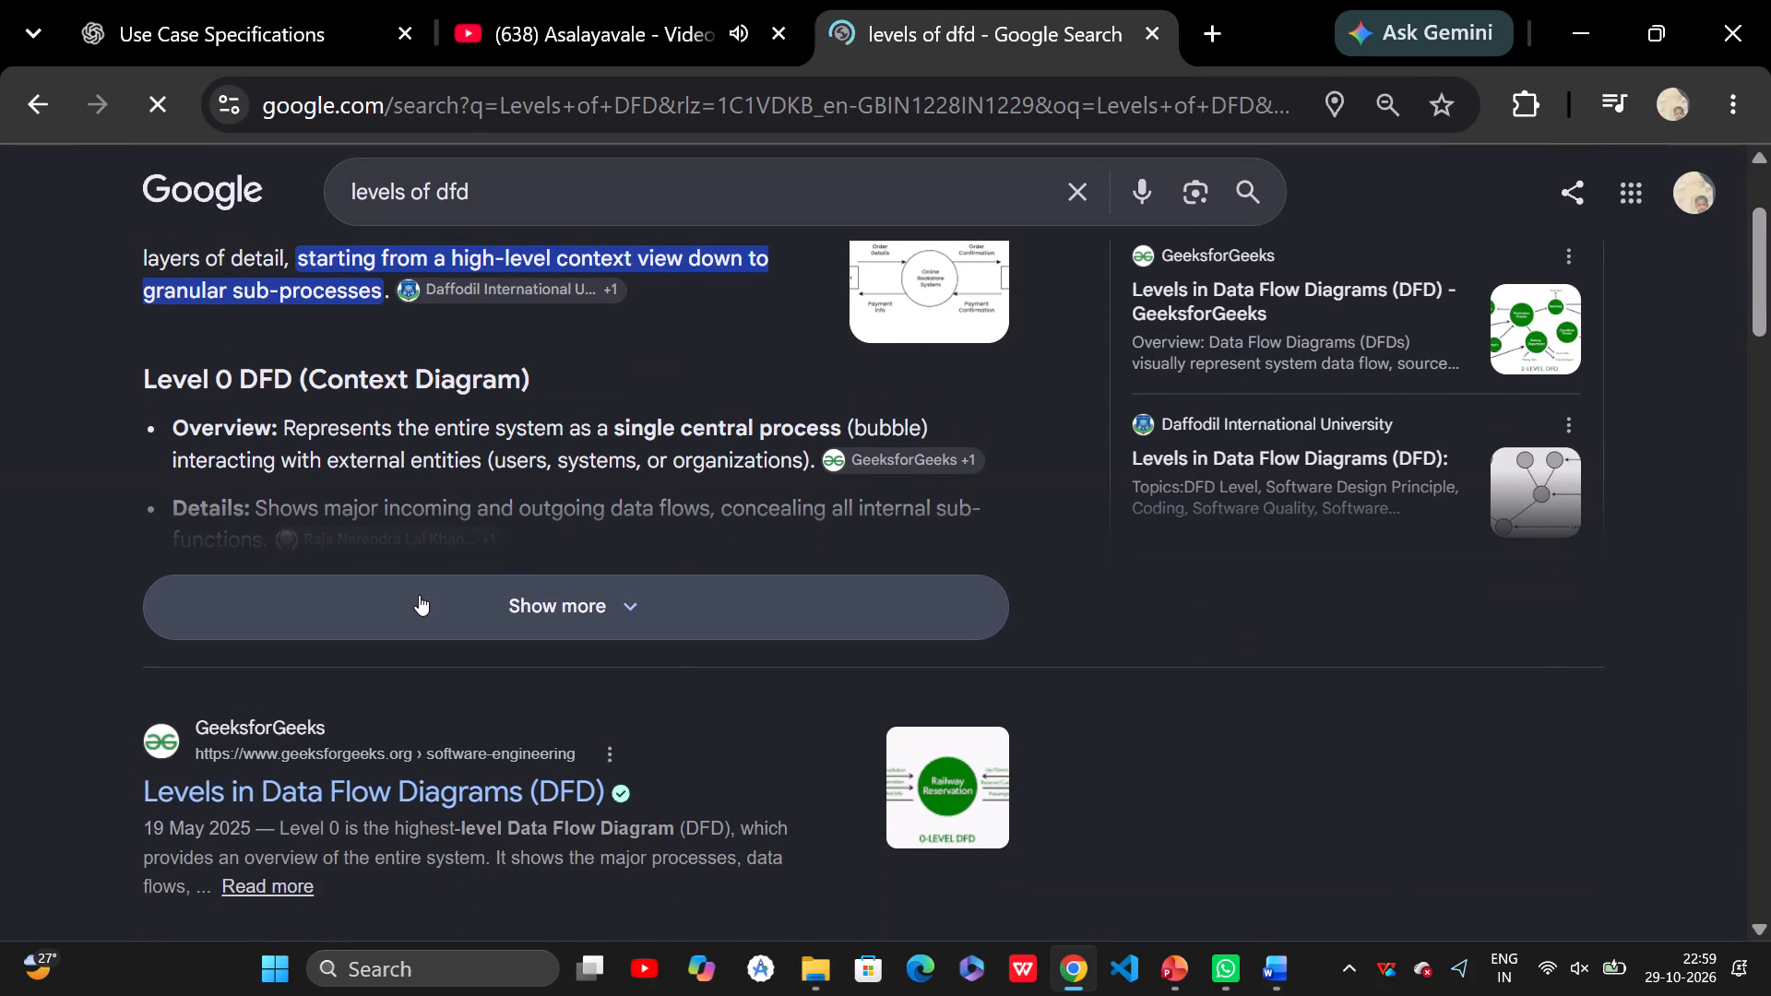
{"action": "scroll", "coordinate": [419, 595], "scroll_direction": "down", "scroll_amount": 4}
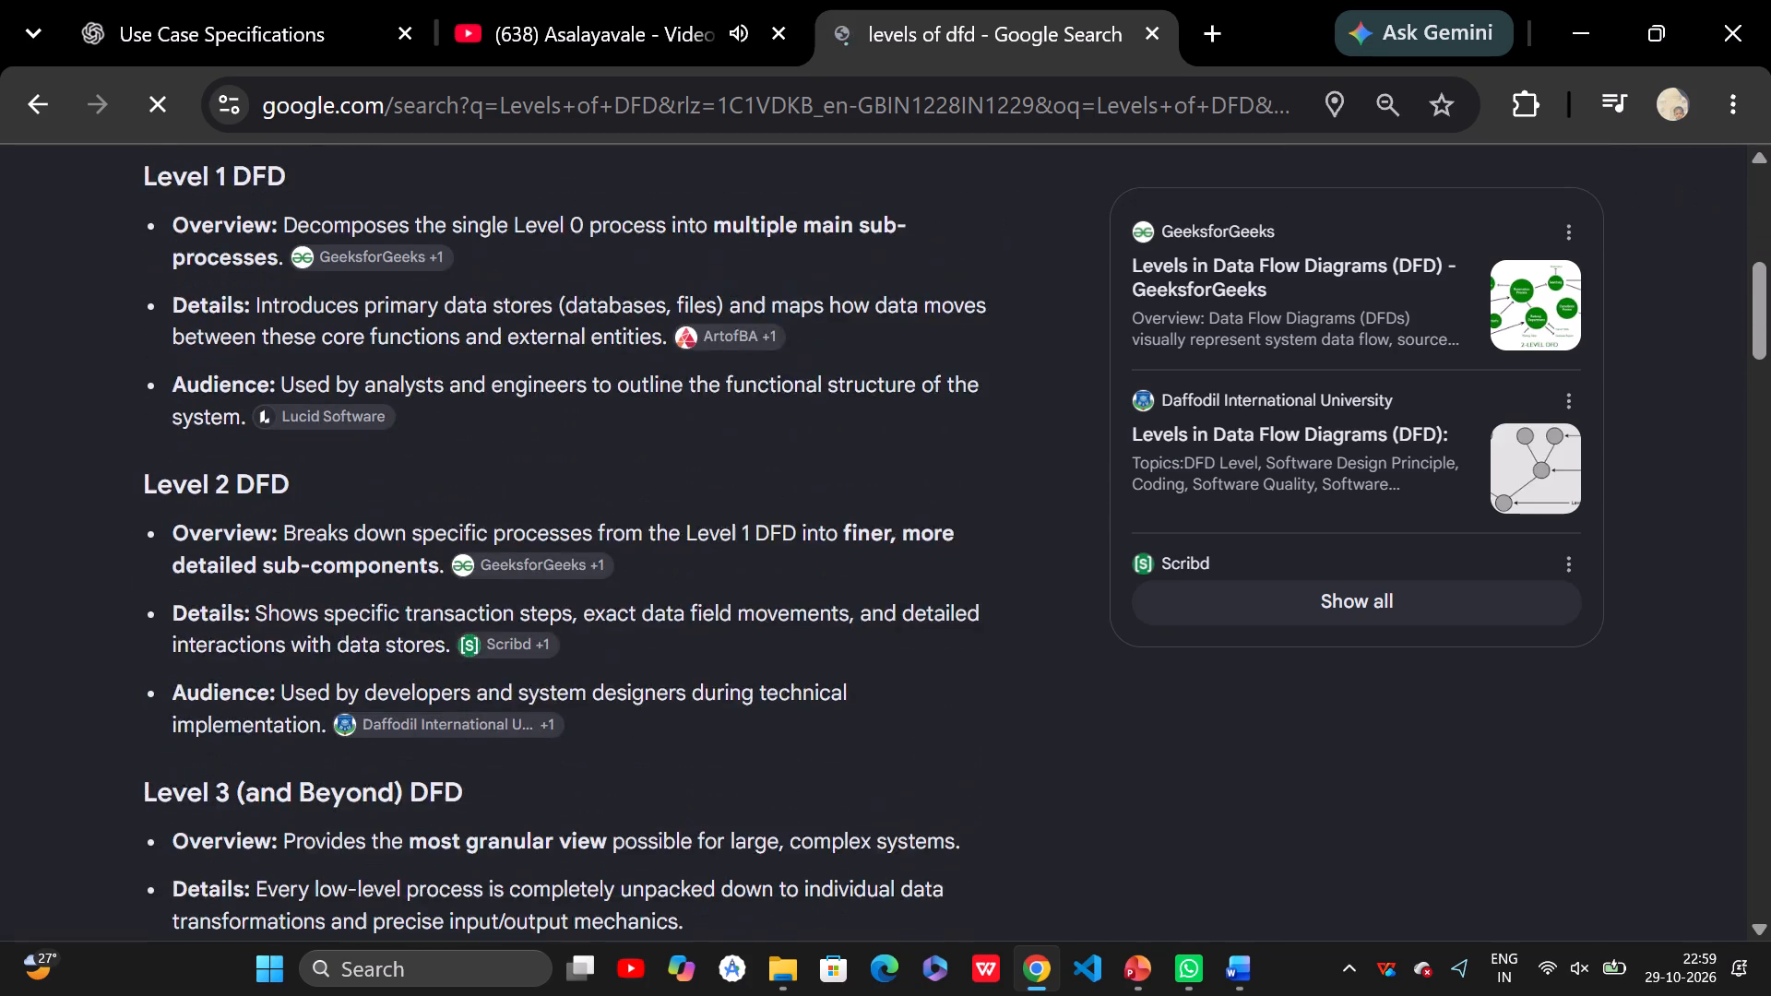
{"action": "scroll", "coordinate": [419, 595], "scroll_direction": "down", "scroll_amount": 3}
{"action": "scroll", "coordinate": [419, 595], "scroll_direction": "up", "scroll_amount": 5}
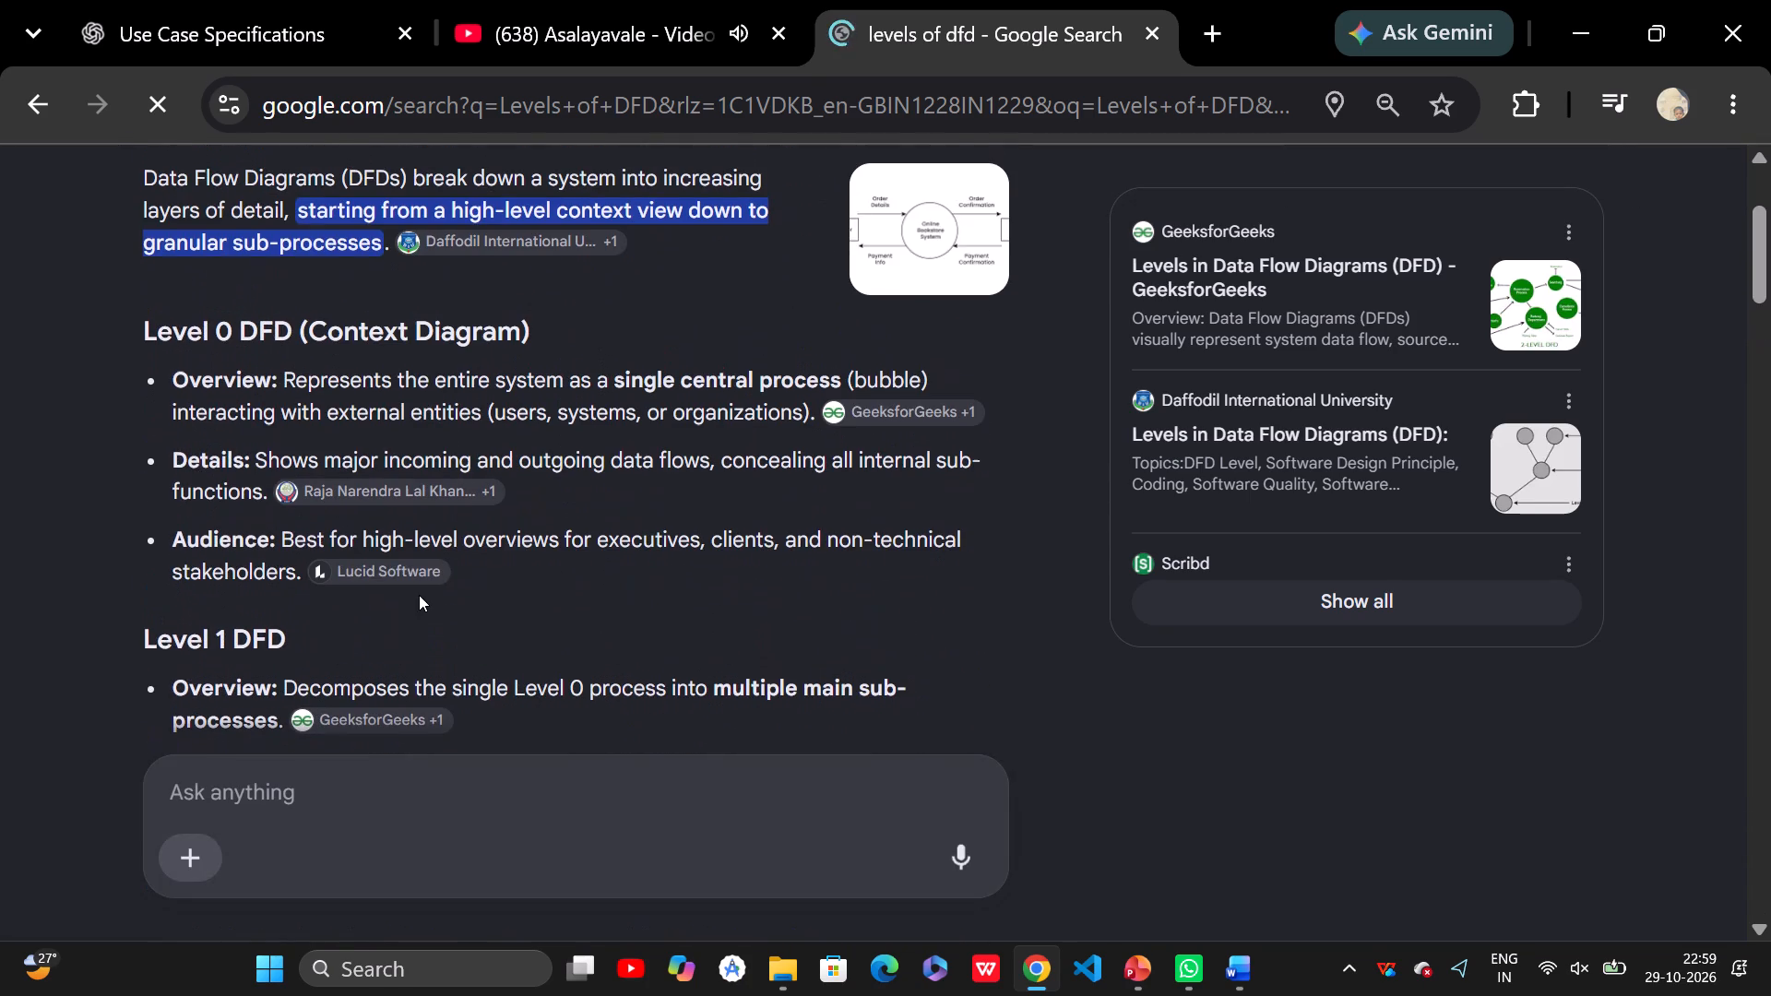
Rewind the Asalayavale video song to its beginning in the YouTube tab.
{"action": "left_click", "coordinate": [648, 0]}
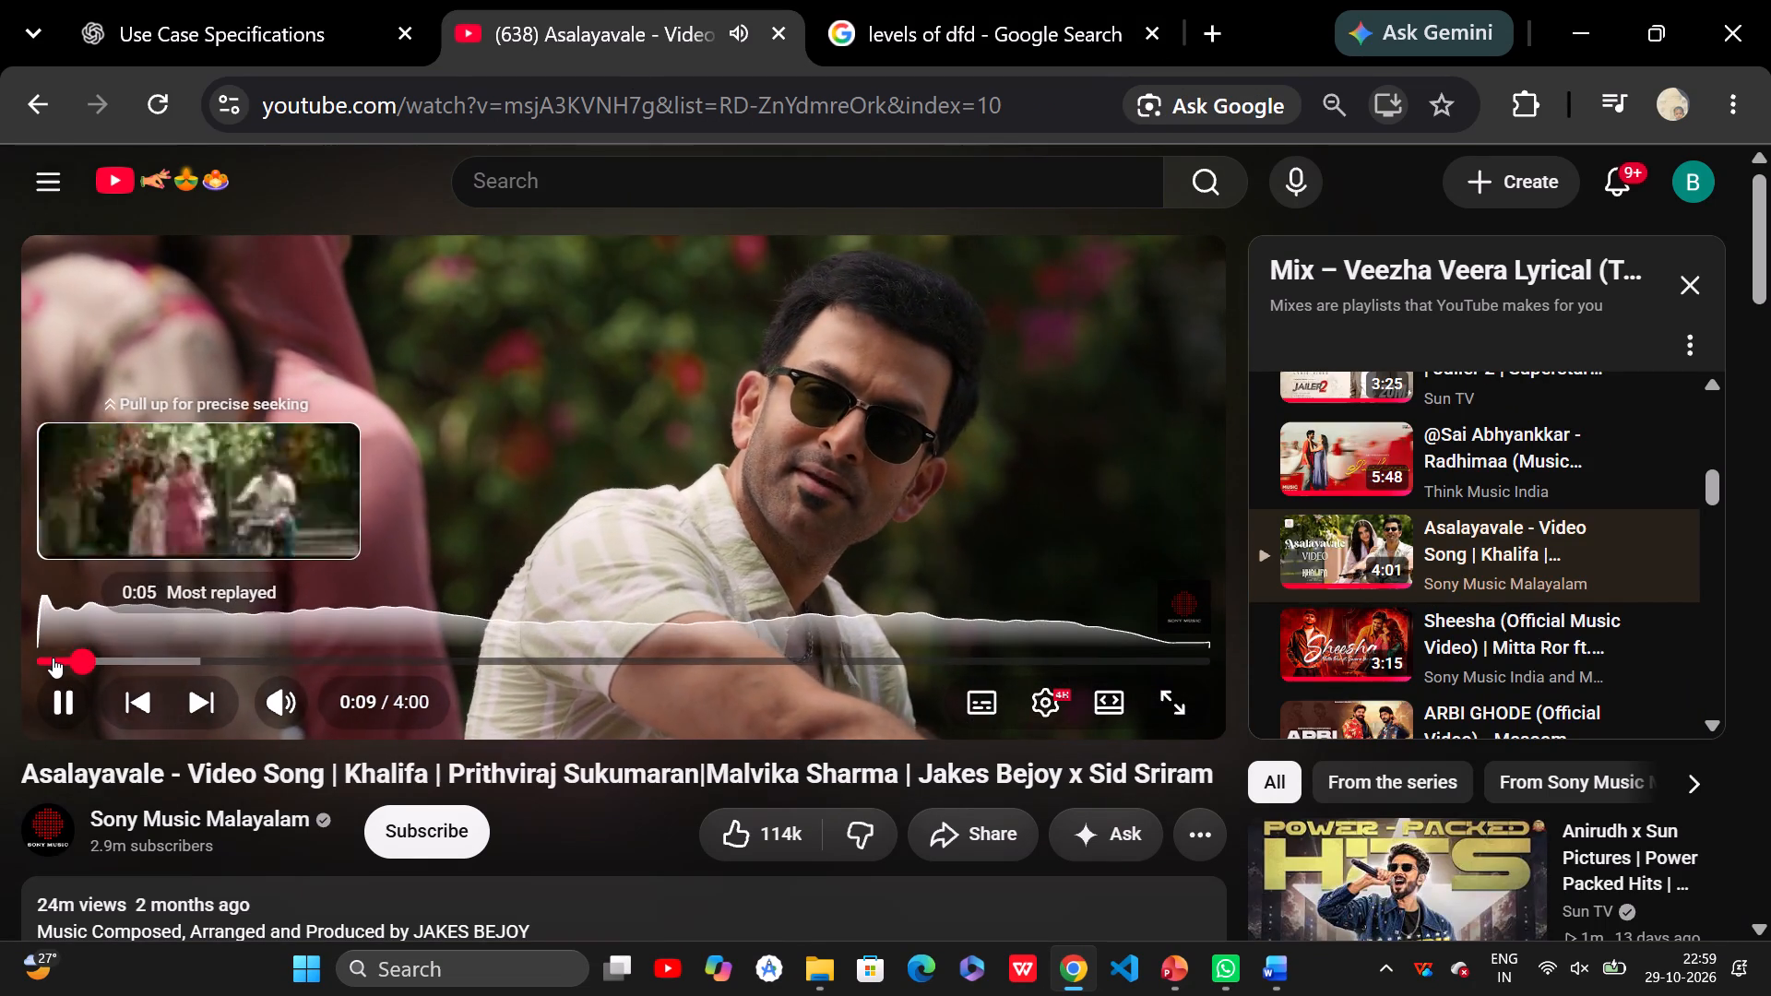
{"action": "left_click_drag", "start_coordinate": [80, 651], "coordinate": [0, 650]}
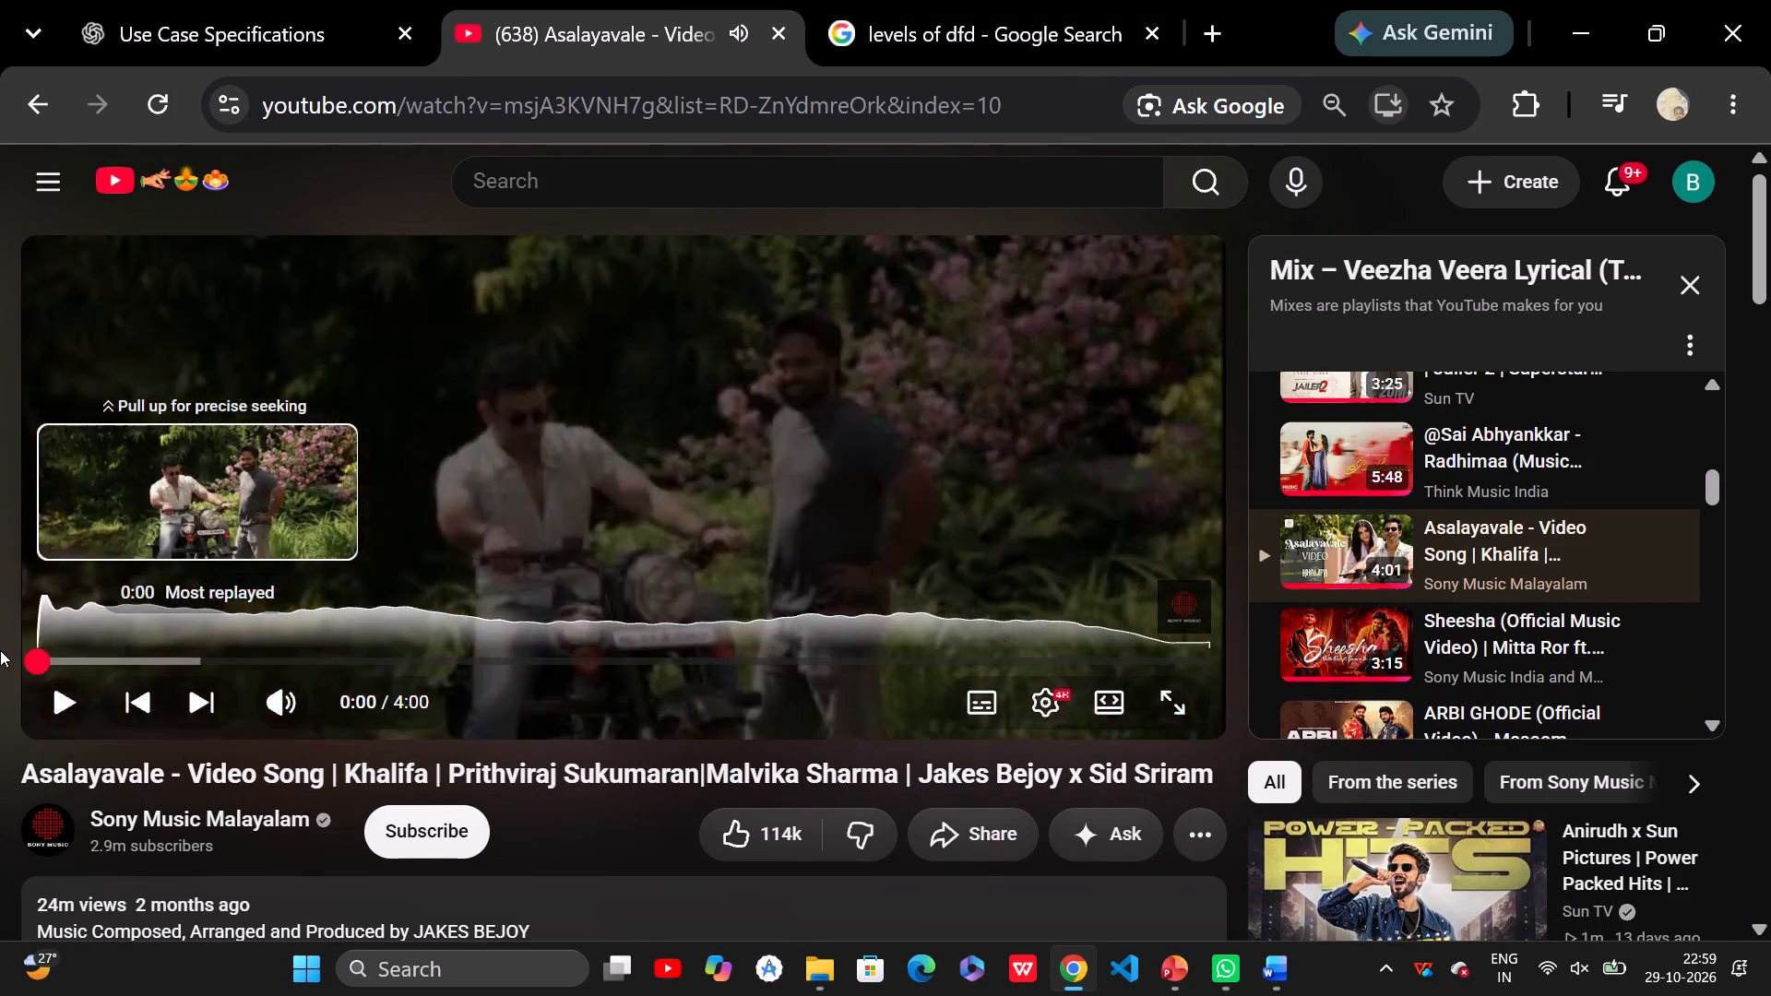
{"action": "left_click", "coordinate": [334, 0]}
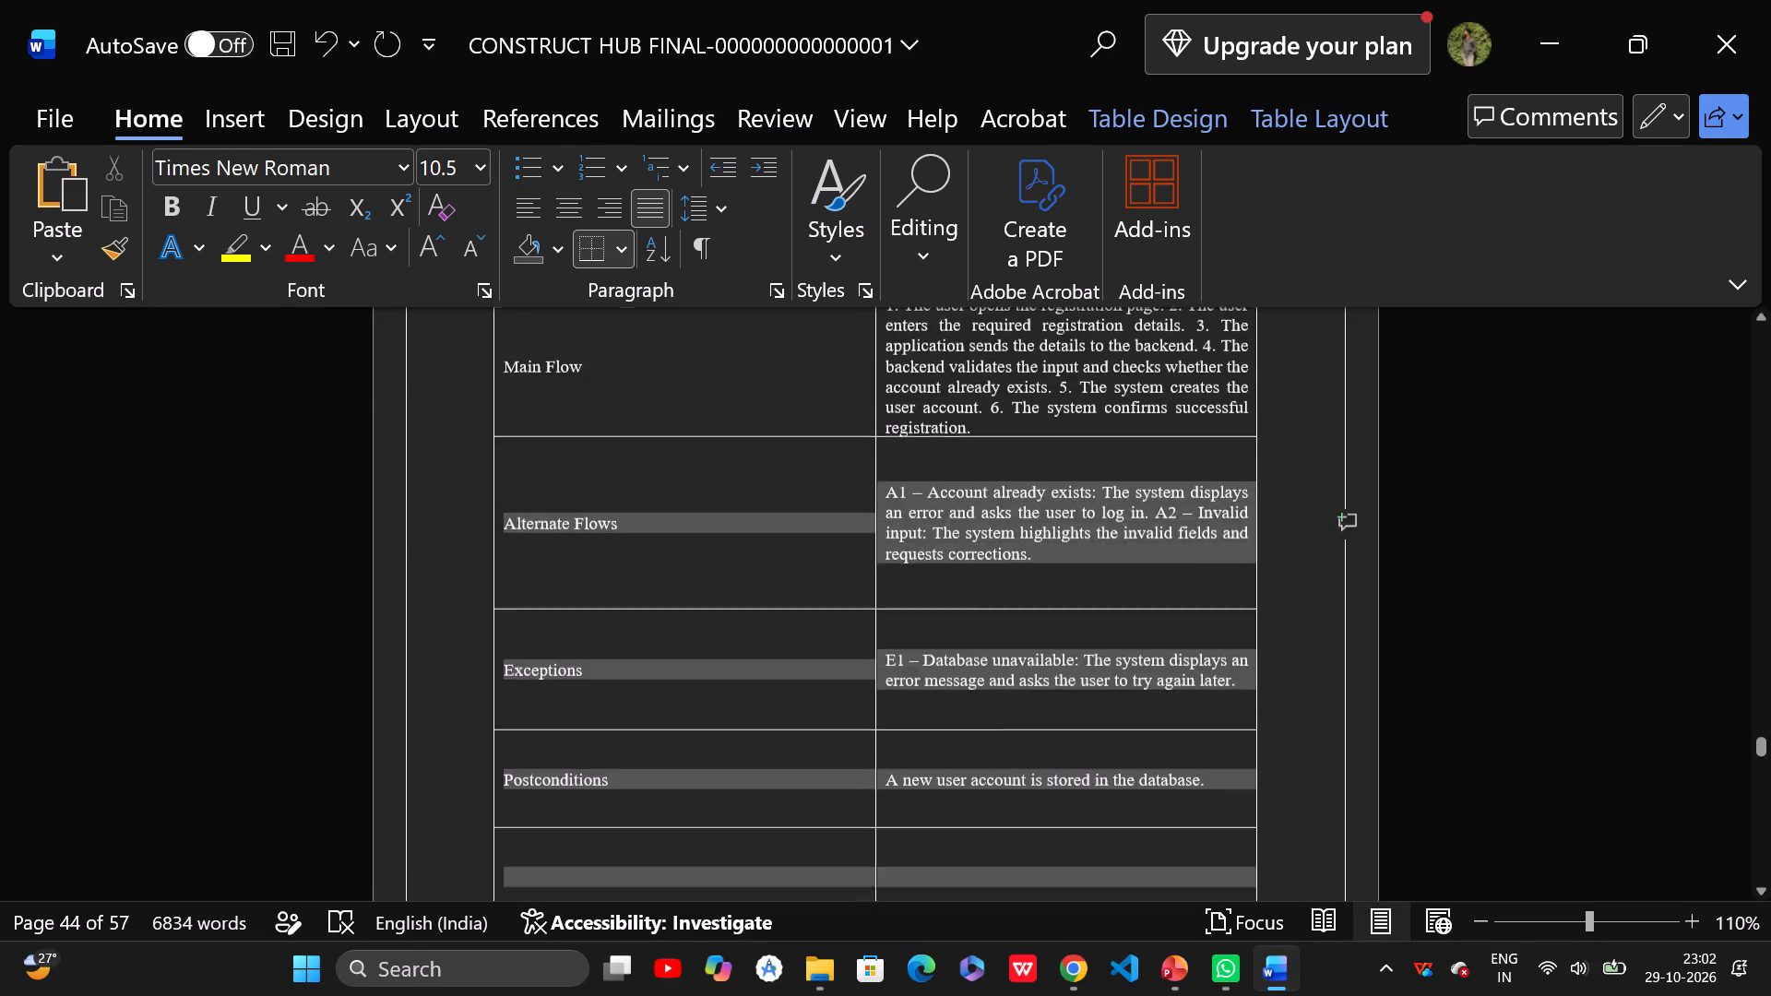
{"action": "left_click_drag", "start_coordinate": [756, 524], "coordinate": [532, 460]}
{"action": "scroll", "coordinate": [586, 494], "scroll_direction": "up", "scroll_amount": 6}
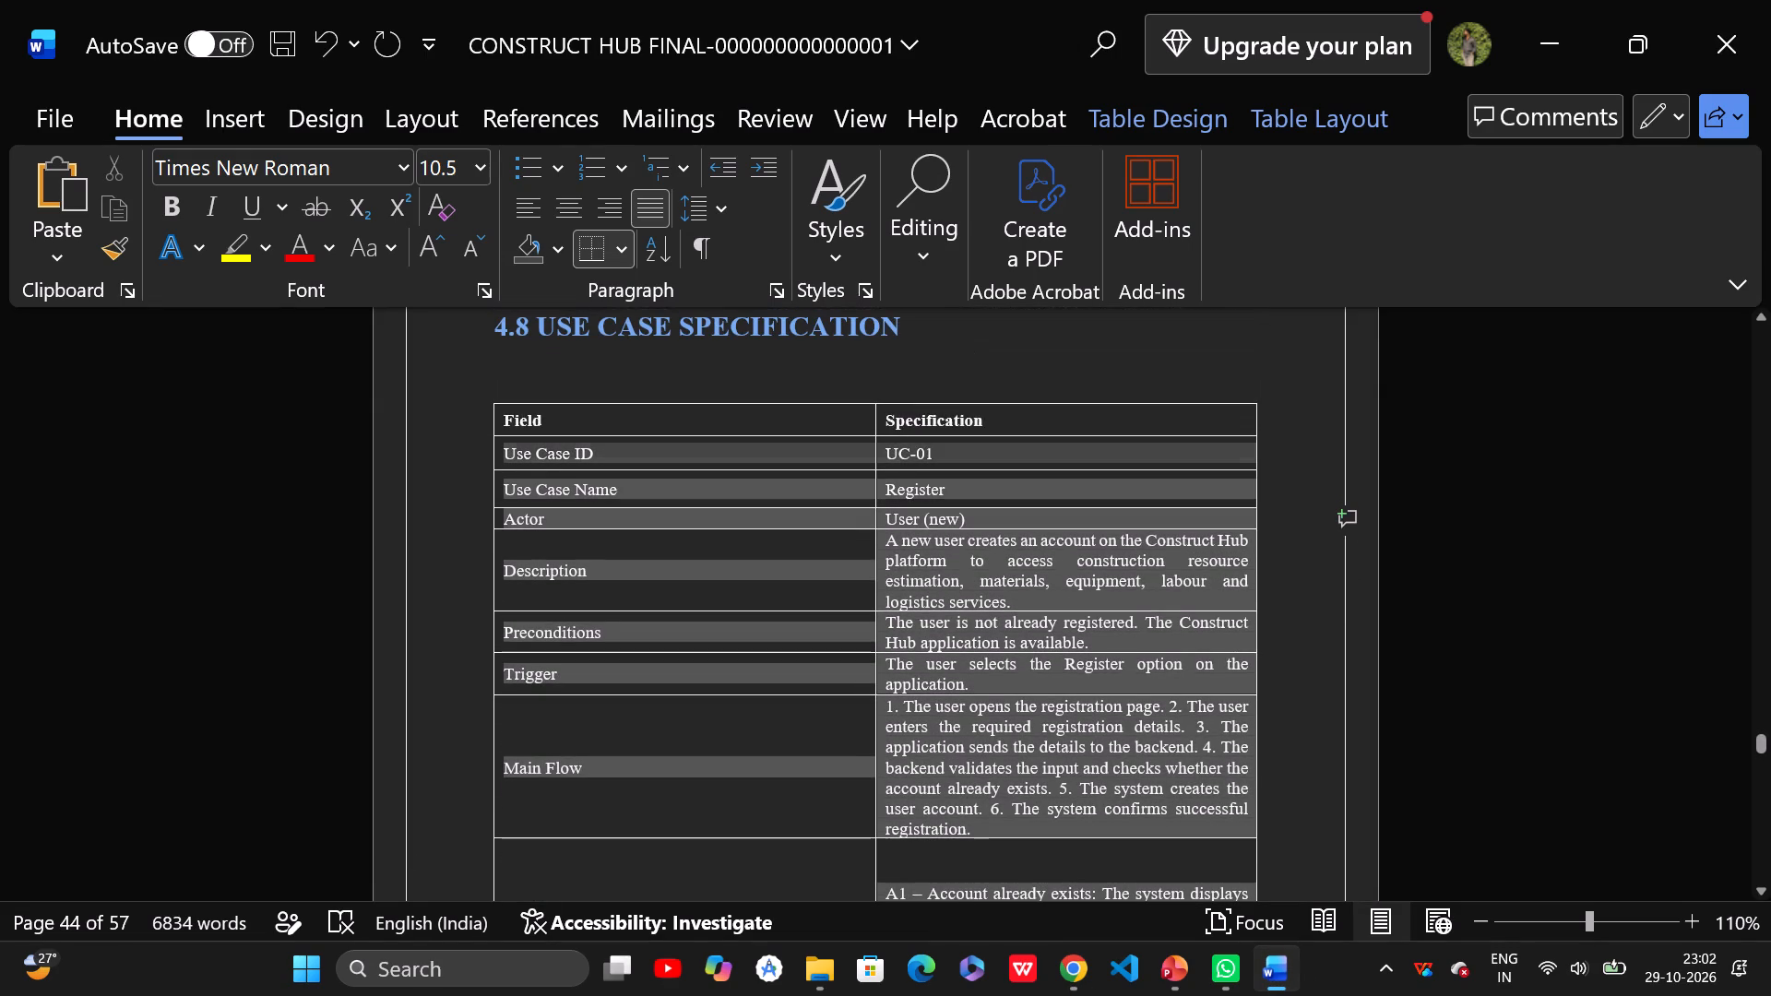
{"action": "left_click_drag", "start_coordinate": [532, 460], "coordinate": [490, 414]}
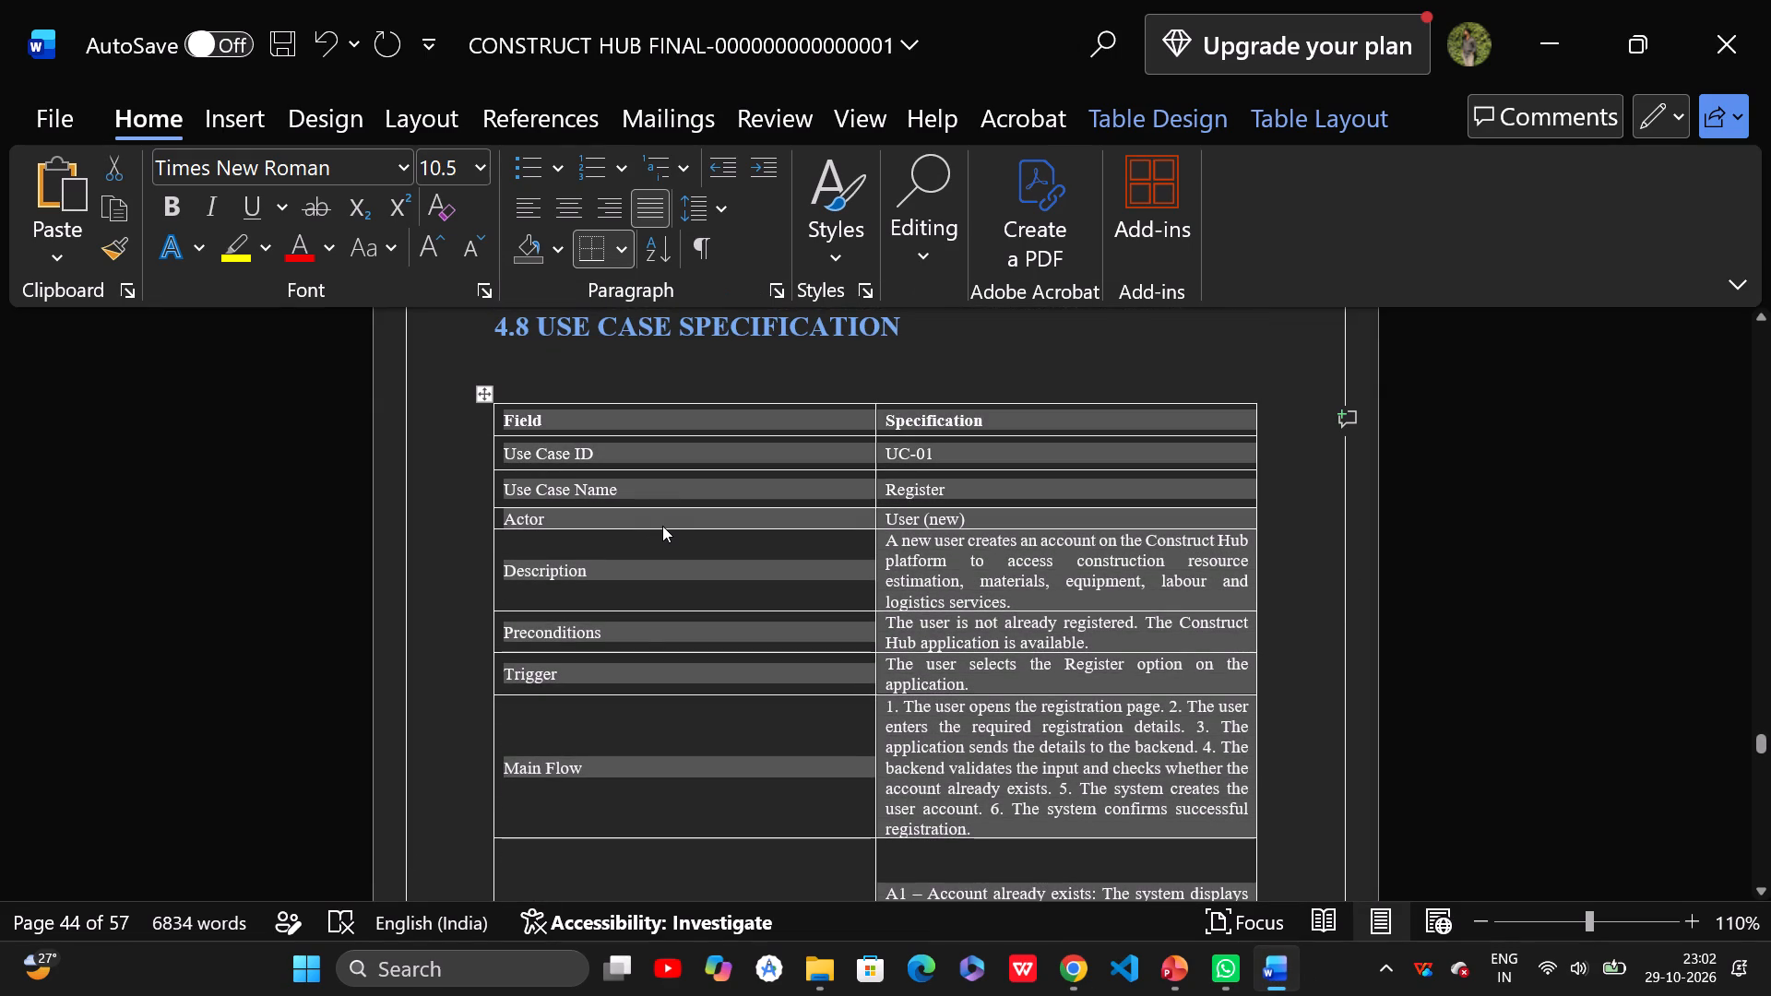
{"action": "key", "text": "ctrl+v"}
{"action": "scroll", "coordinate": [774, 577], "scroll_direction": "down", "scroll_amount": 6}
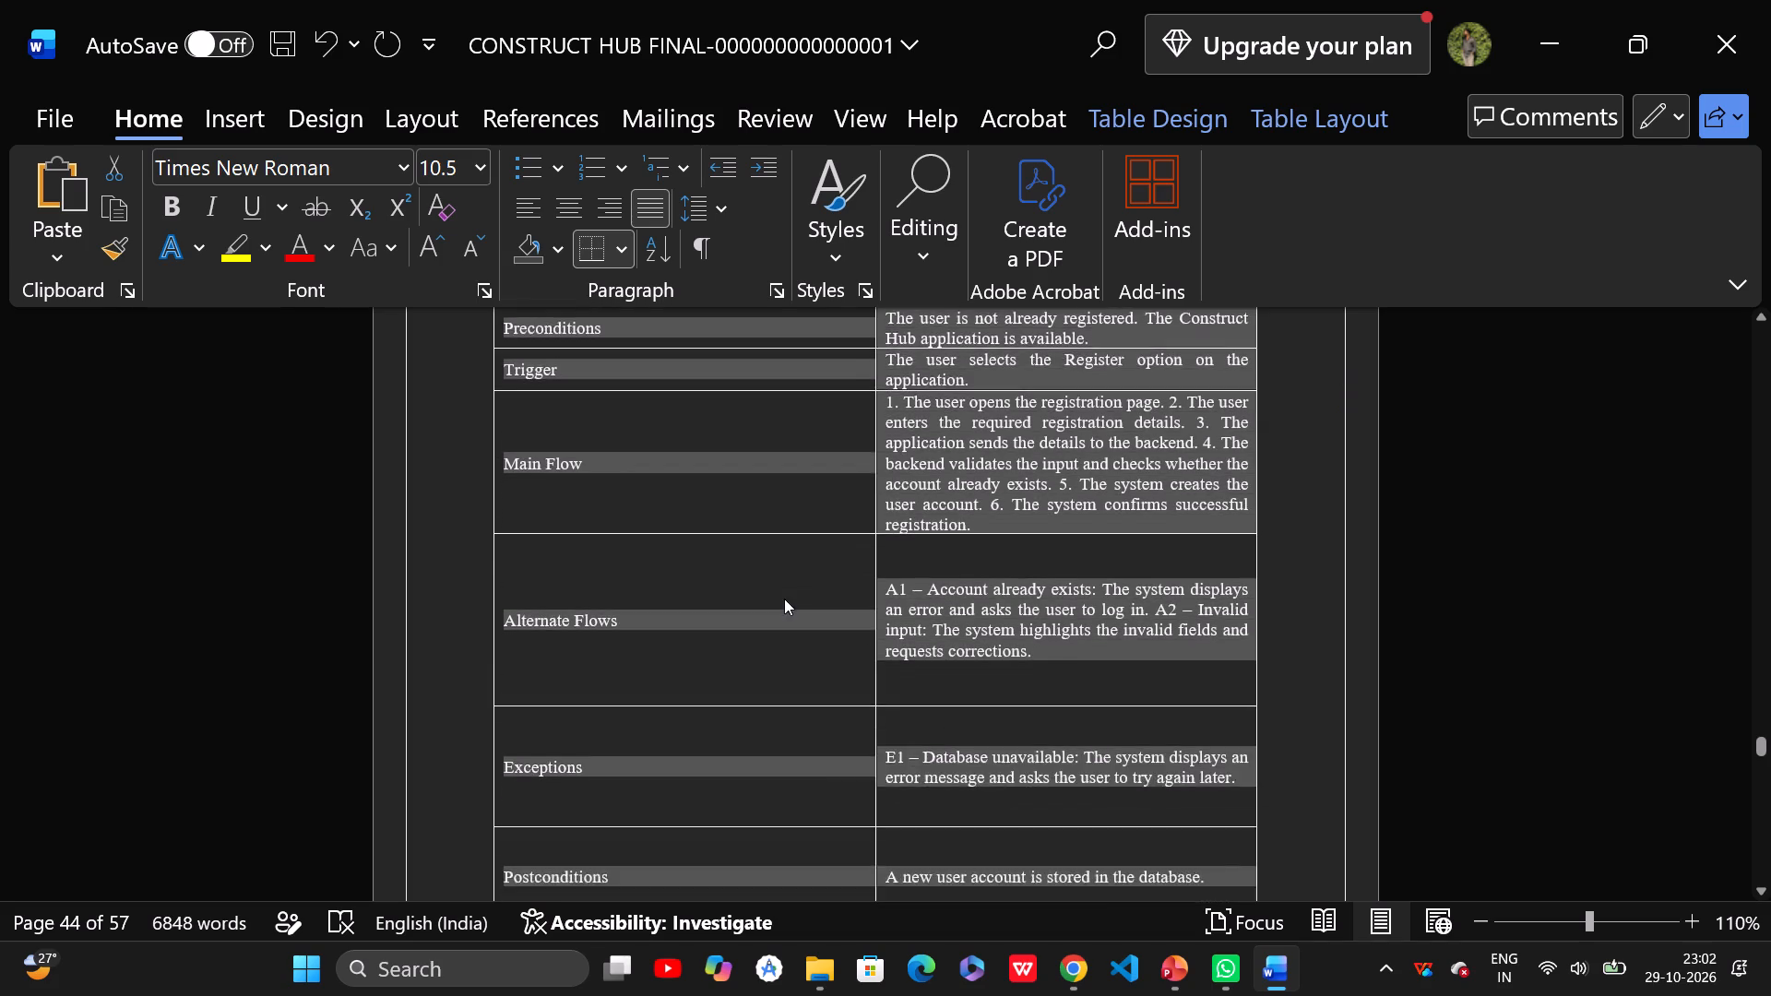
{"action": "scroll", "coordinate": [784, 599], "scroll_direction": "down", "scroll_amount": 3}
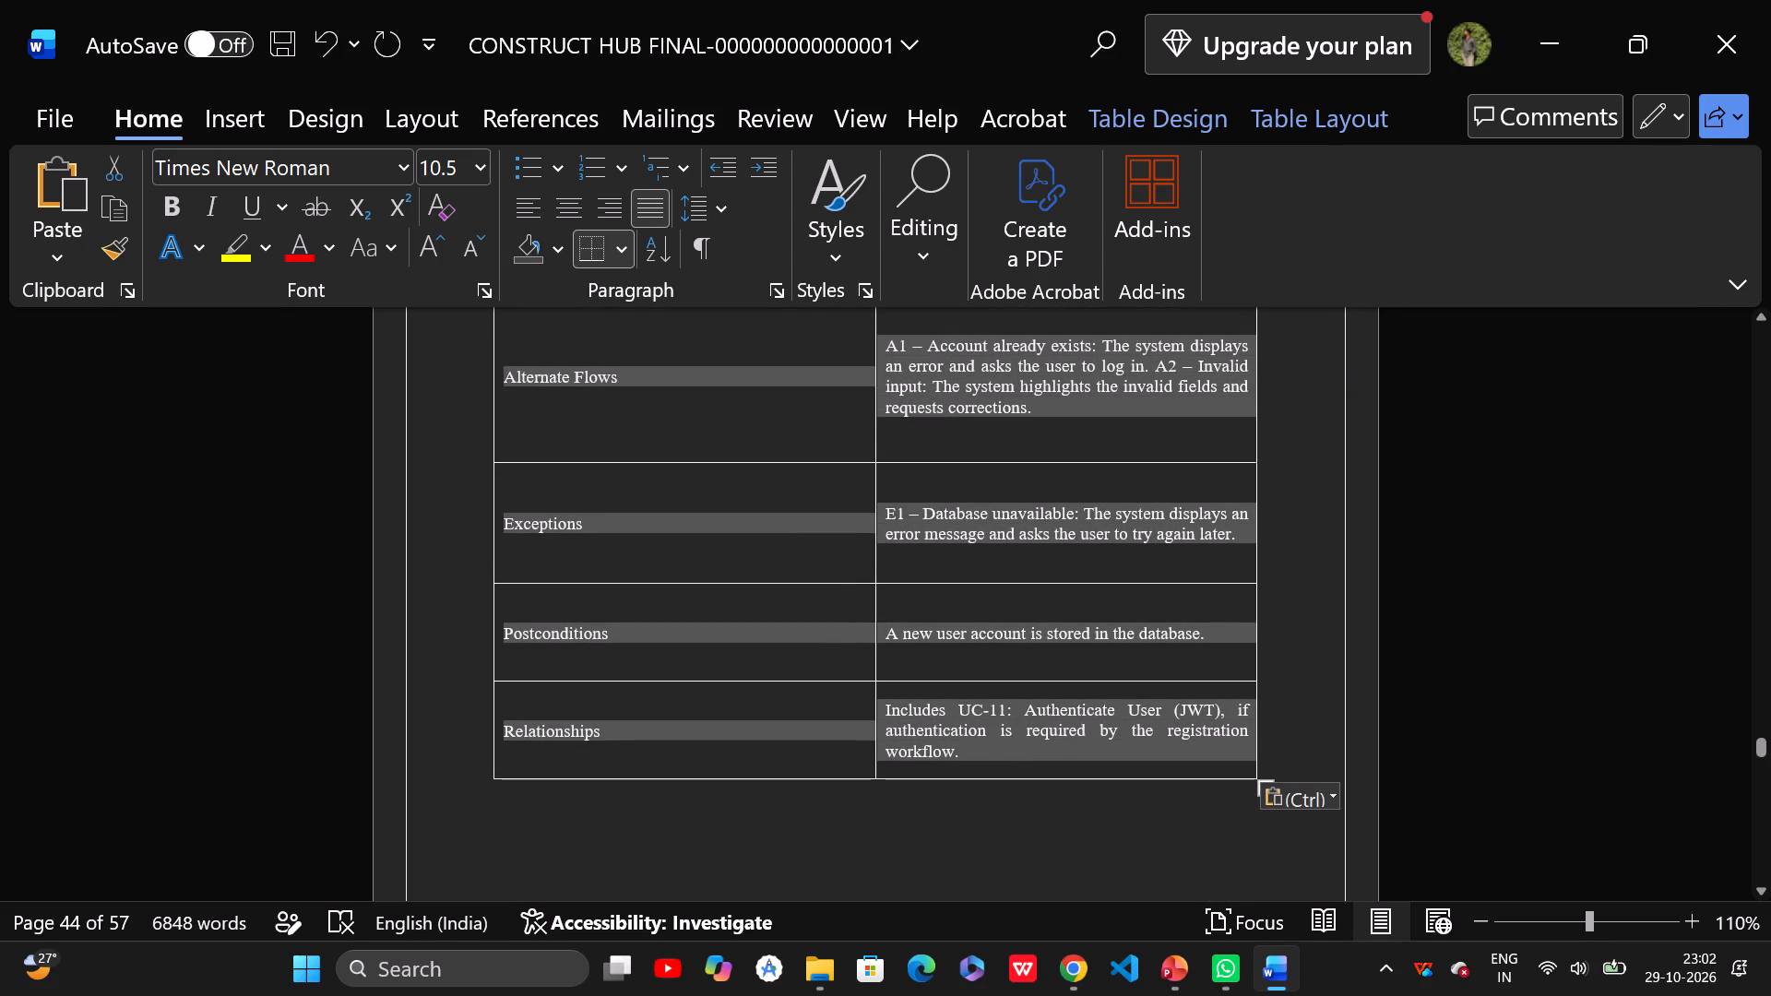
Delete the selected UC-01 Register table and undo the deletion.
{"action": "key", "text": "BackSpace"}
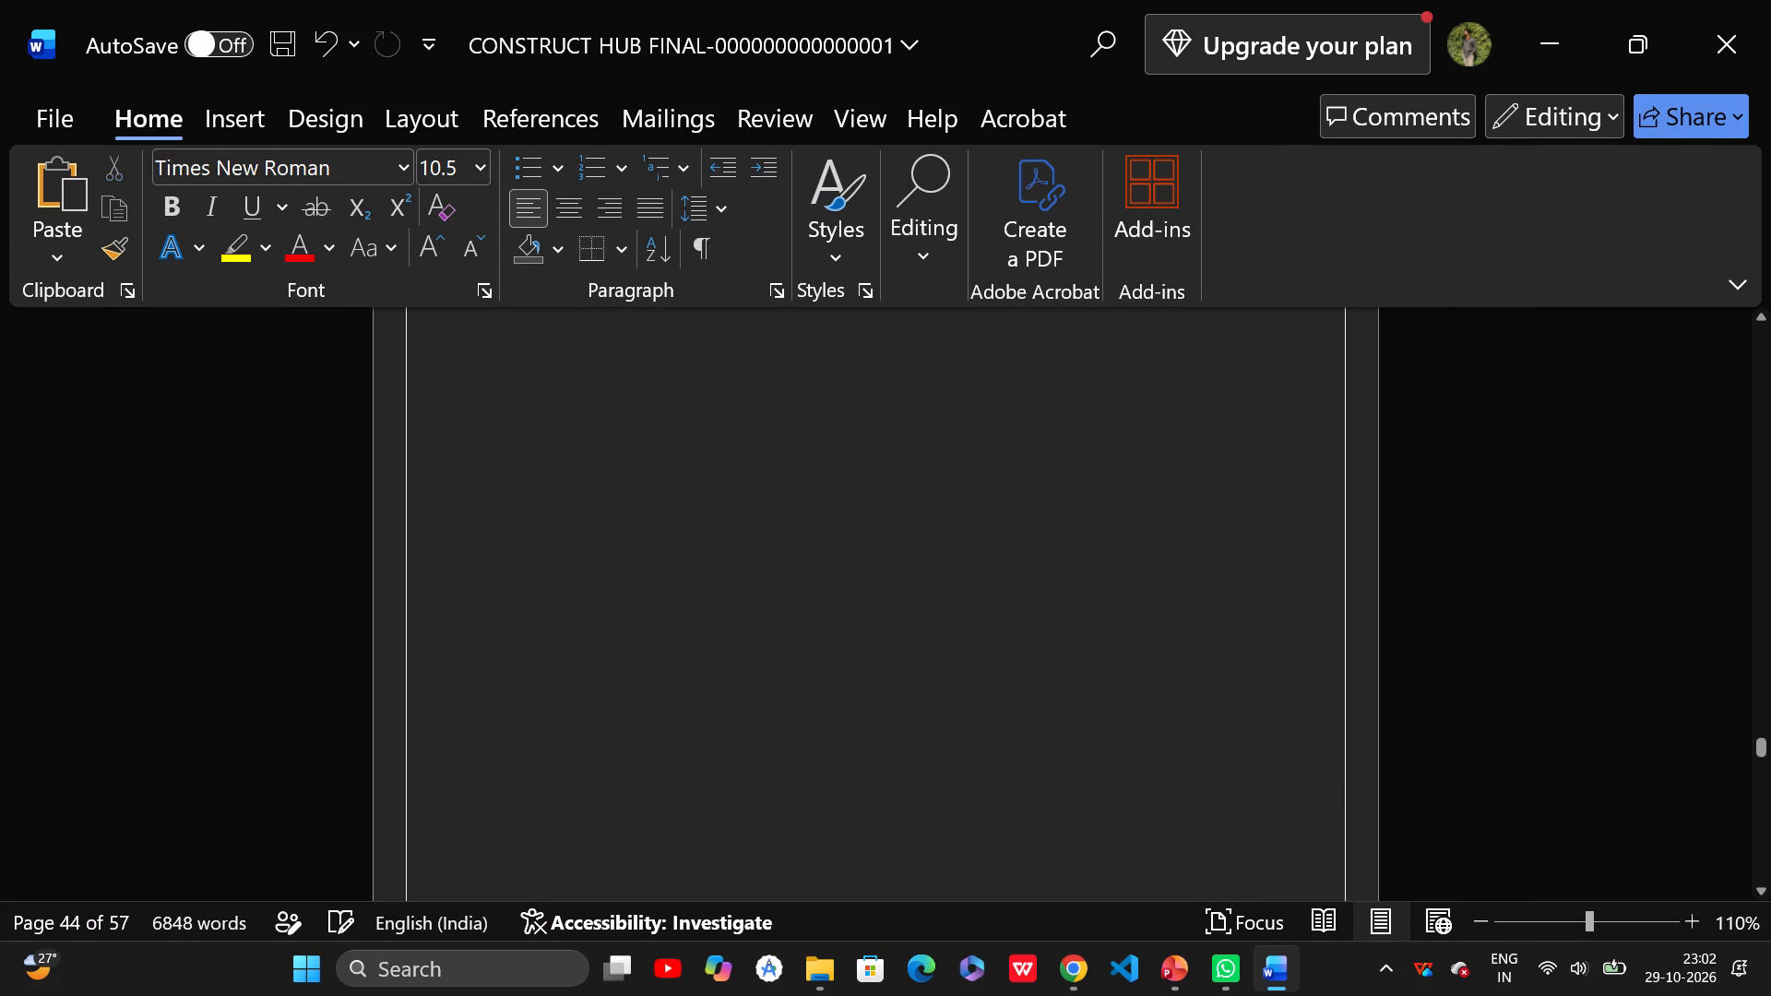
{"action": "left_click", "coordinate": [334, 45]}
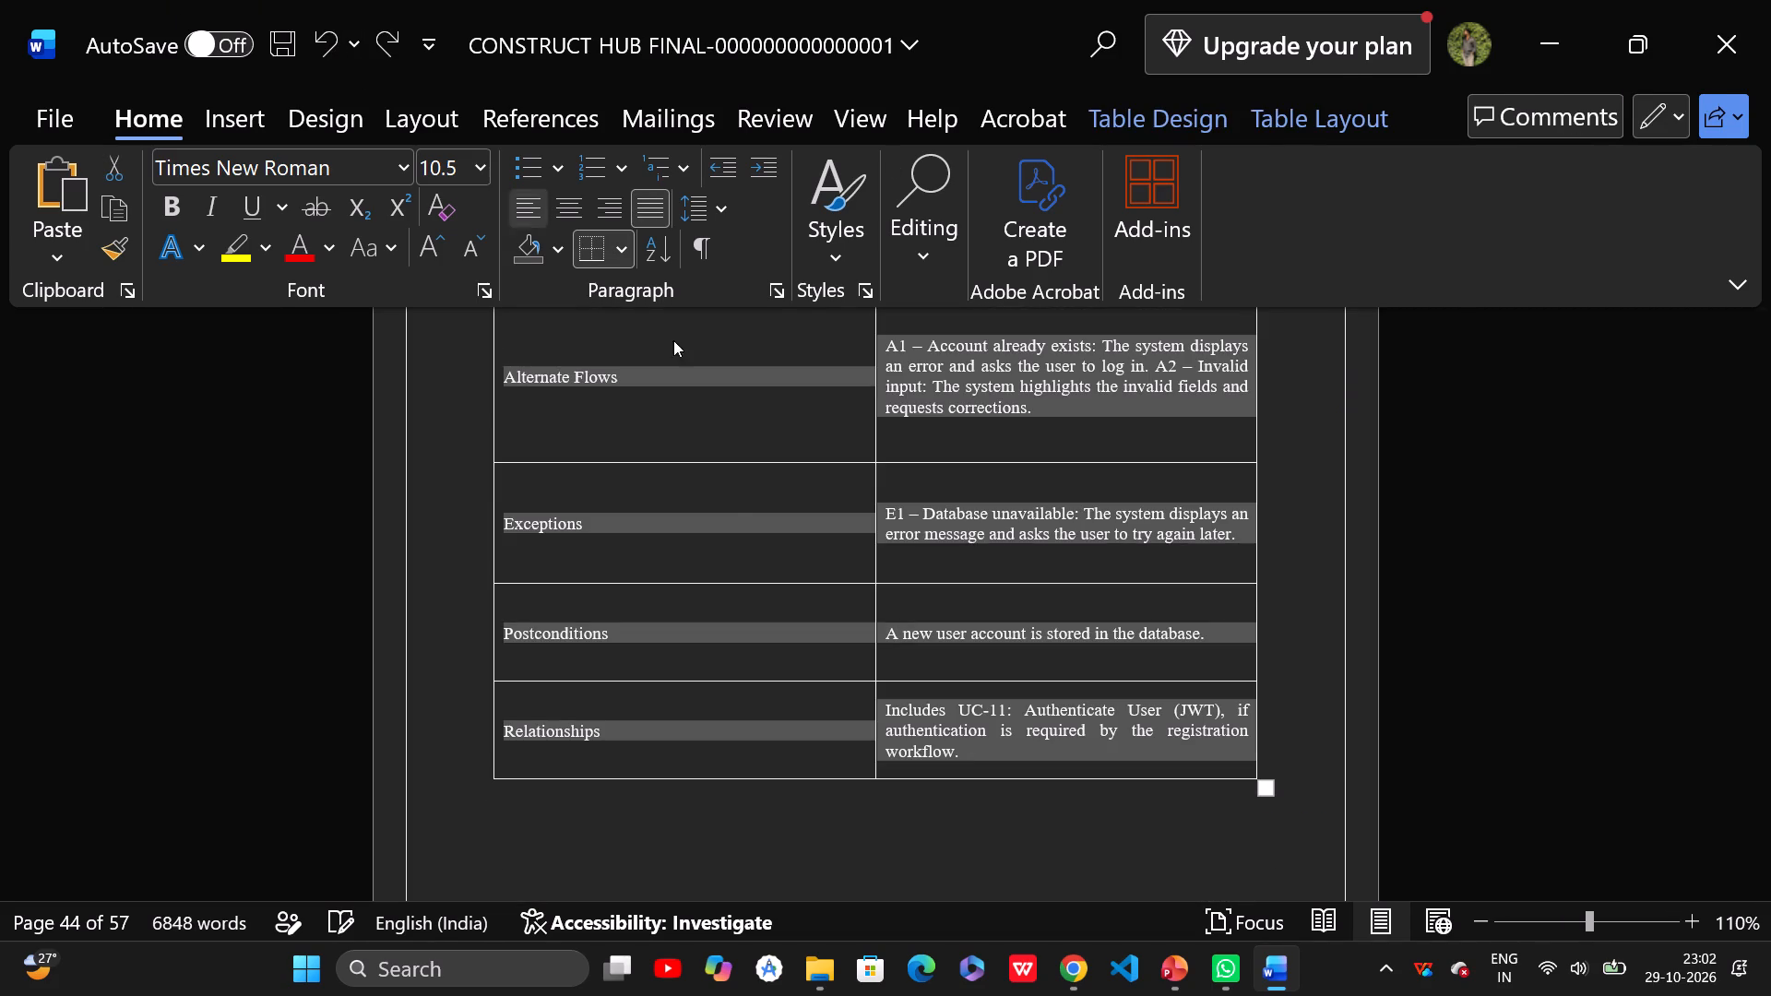
Add an empty row below the Extension Points row of the UC02 Login table.
{"action": "scroll", "coordinate": [730, 496], "scroll_direction": "up", "scroll_amount": 6}
{"action": "scroll", "coordinate": [681, 555], "scroll_direction": "up", "scroll_amount": 1}
{"action": "scroll", "coordinate": [568, 483], "scroll_direction": "up", "scroll_amount": 1}
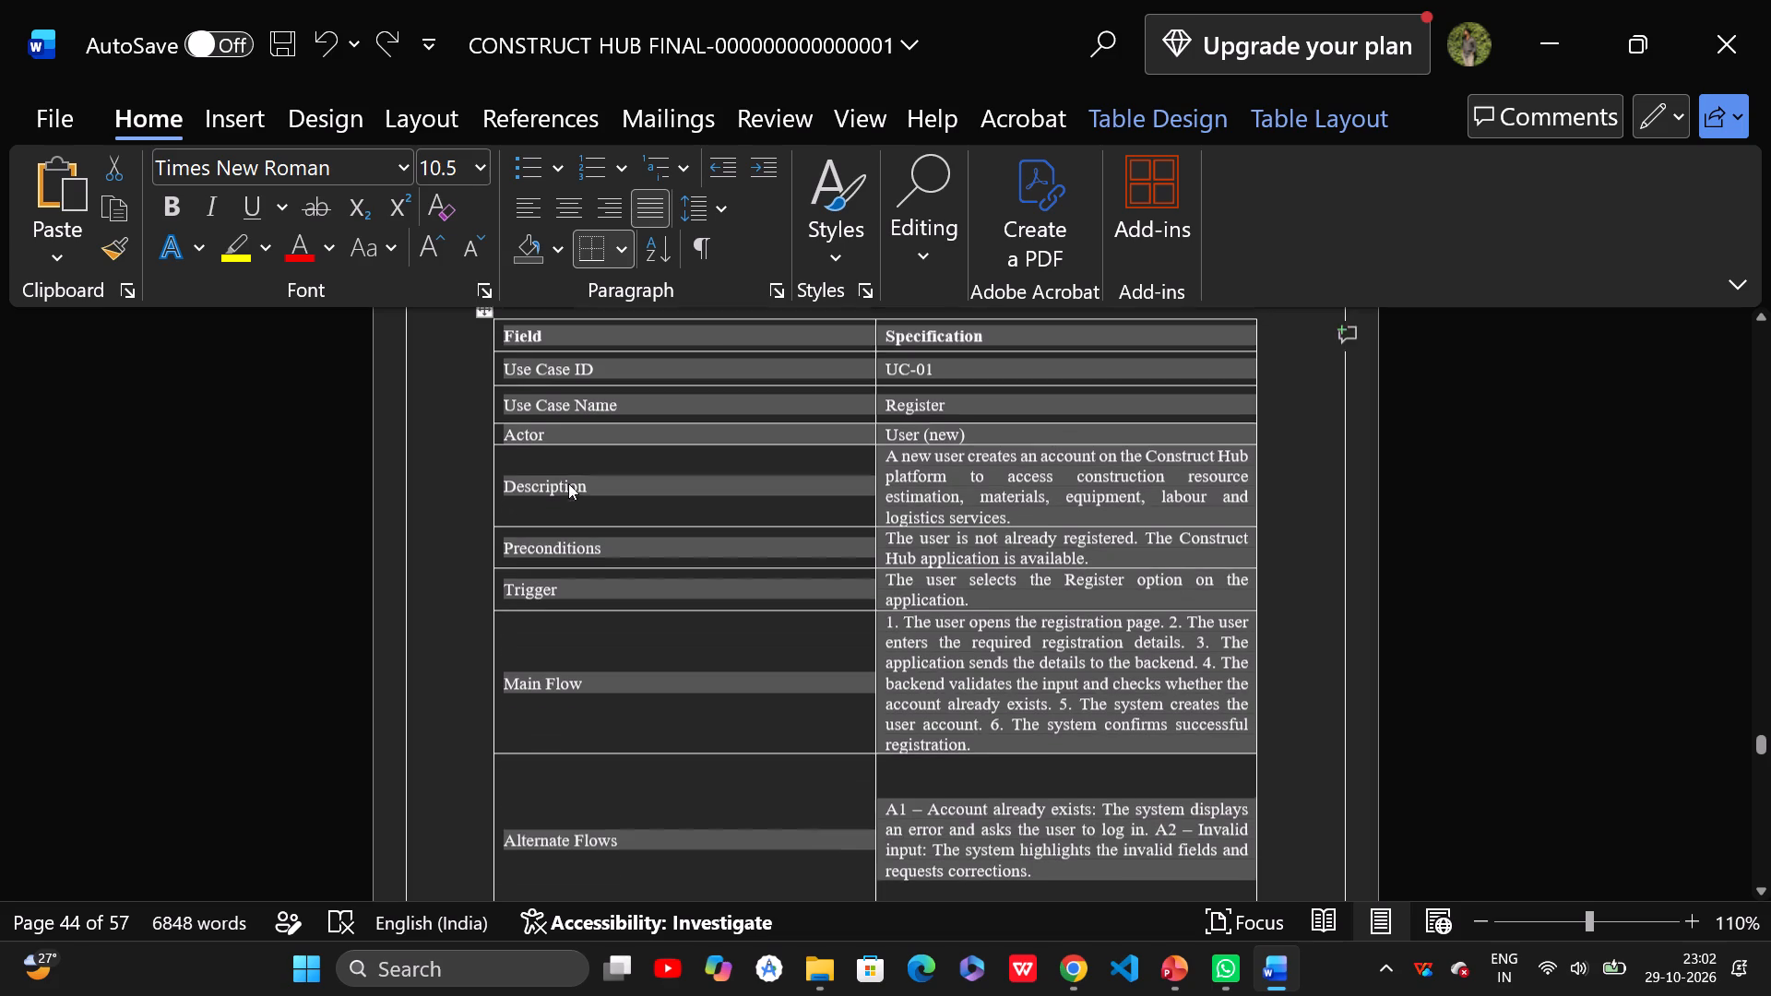
{"action": "scroll", "coordinate": [576, 439], "scroll_direction": "down", "scroll_amount": 2}
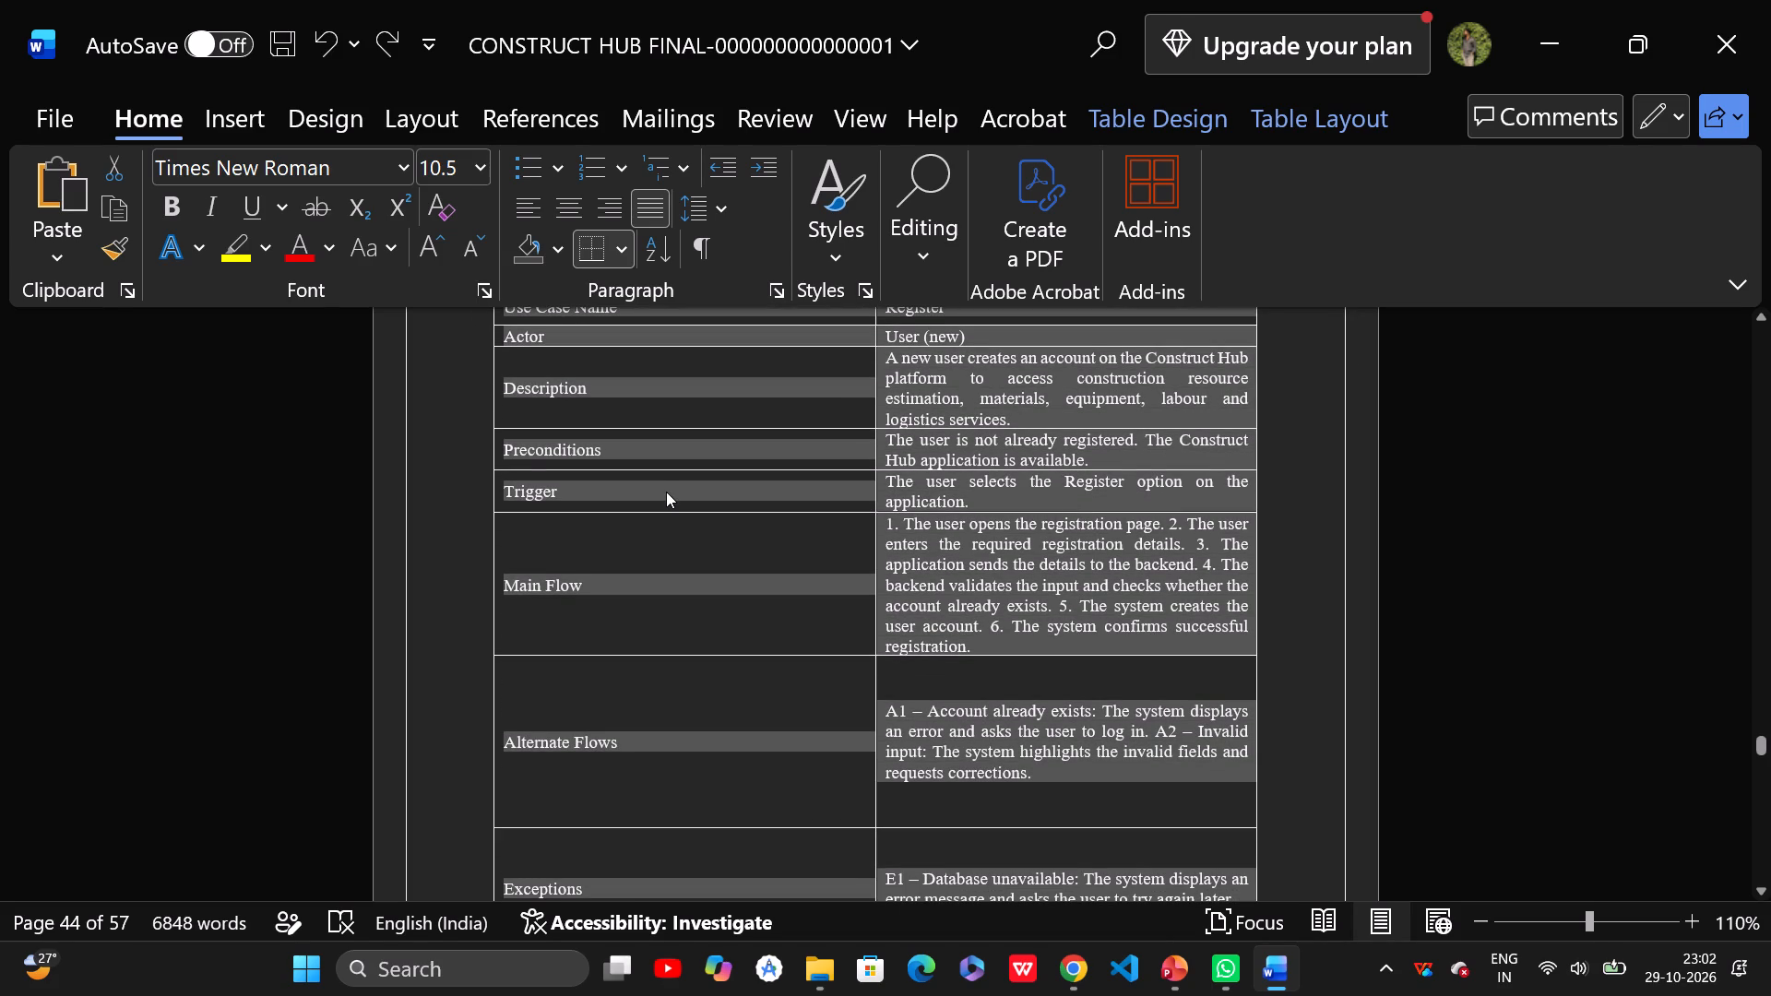
{"action": "scroll", "coordinate": [992, 645], "scroll_direction": "down", "scroll_amount": 10}
{"action": "scroll", "coordinate": [907, 629], "scroll_direction": "down", "scroll_amount": 2}
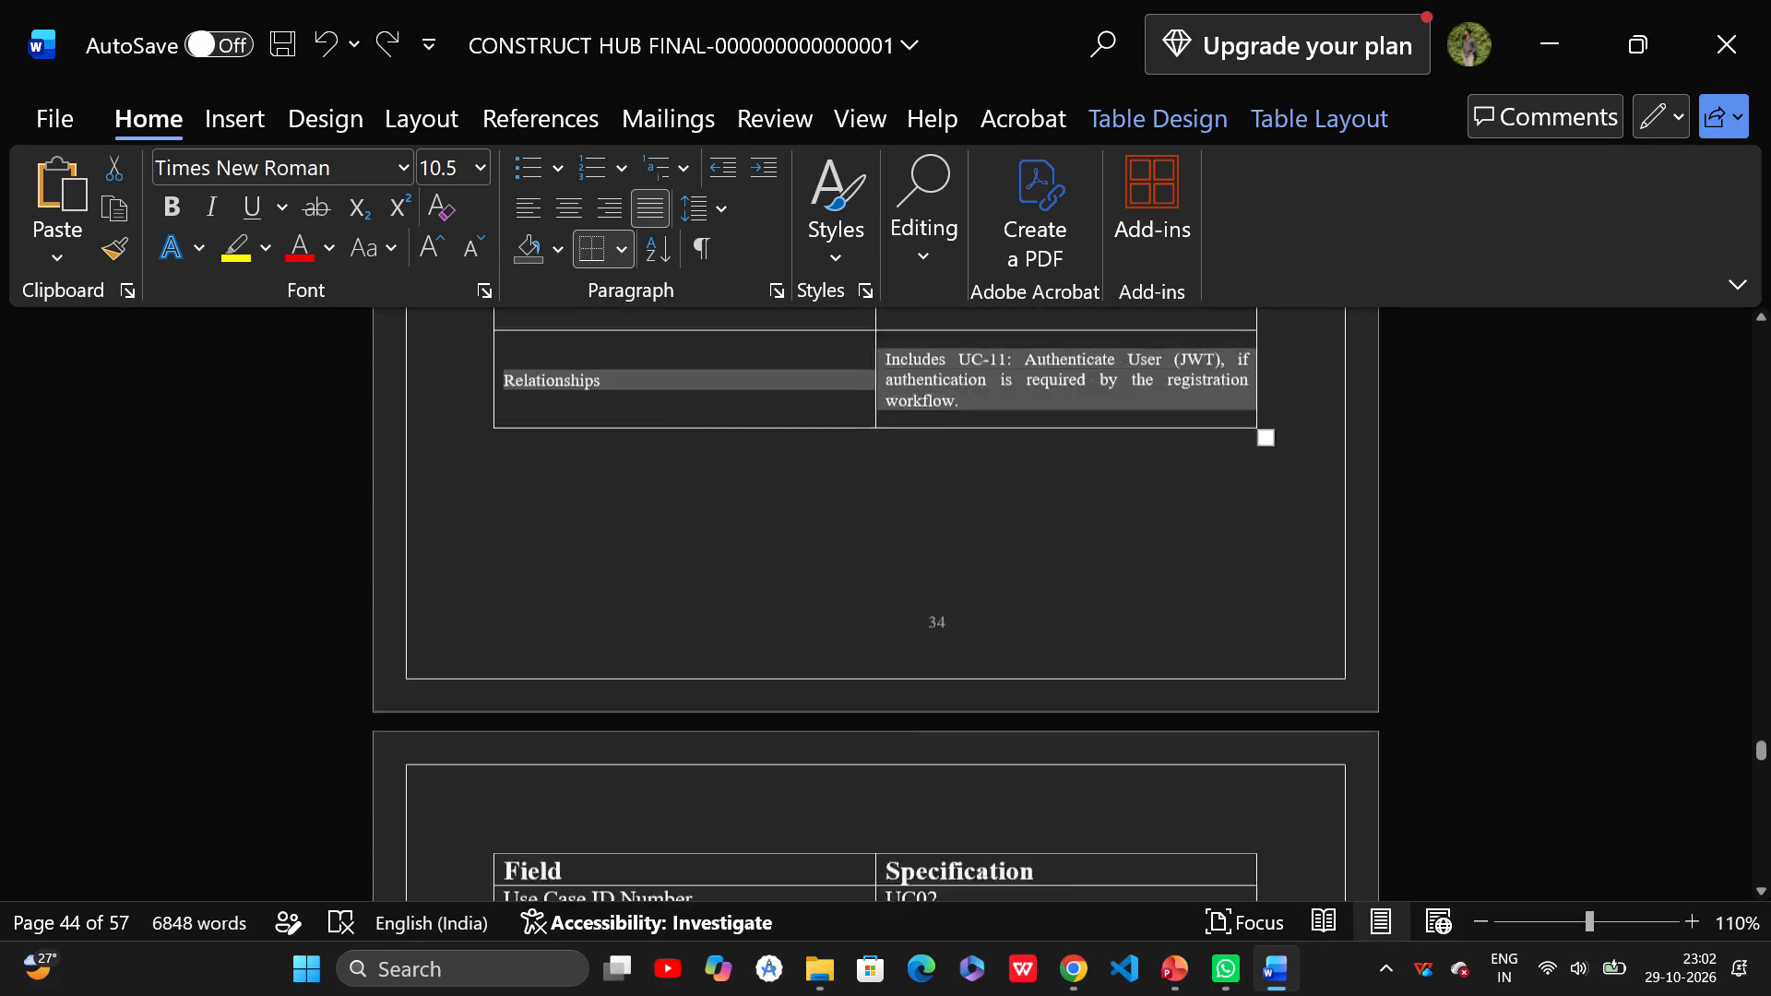
{"action": "scroll", "coordinate": [907, 629], "scroll_direction": "down", "scroll_amount": 10}
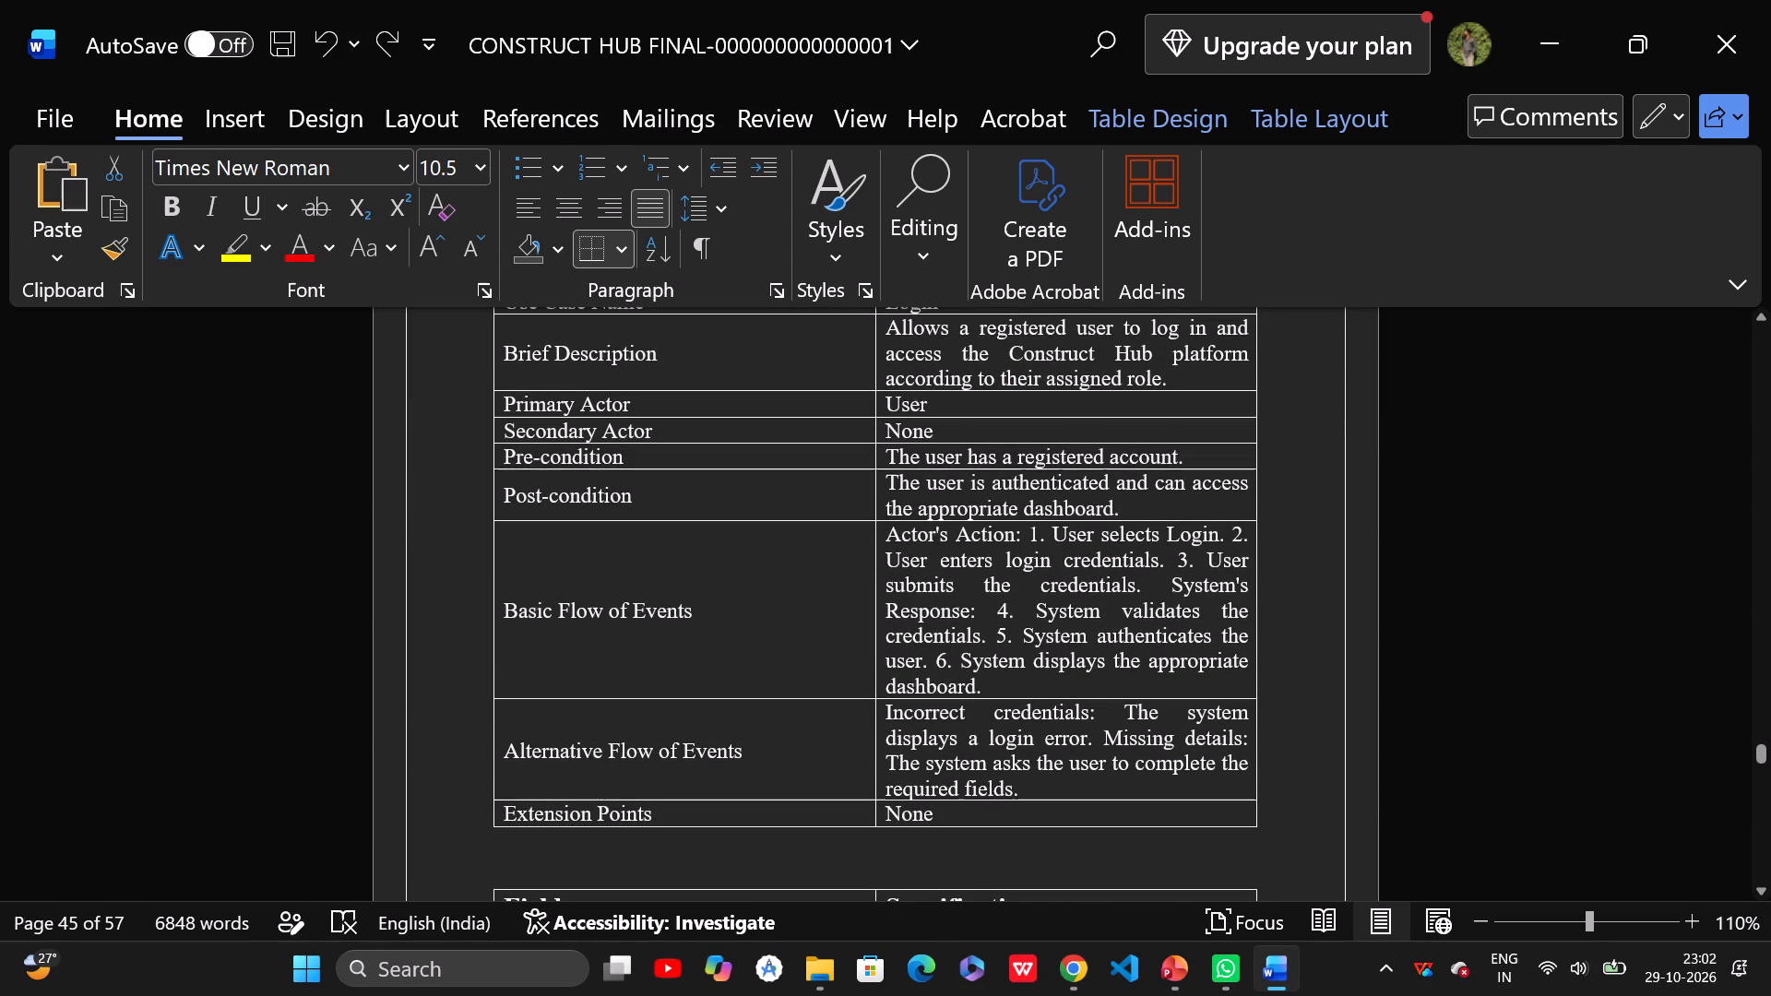
{"action": "left_click", "coordinate": [1278, 812]}
{"action": "key", "text": "Return"}
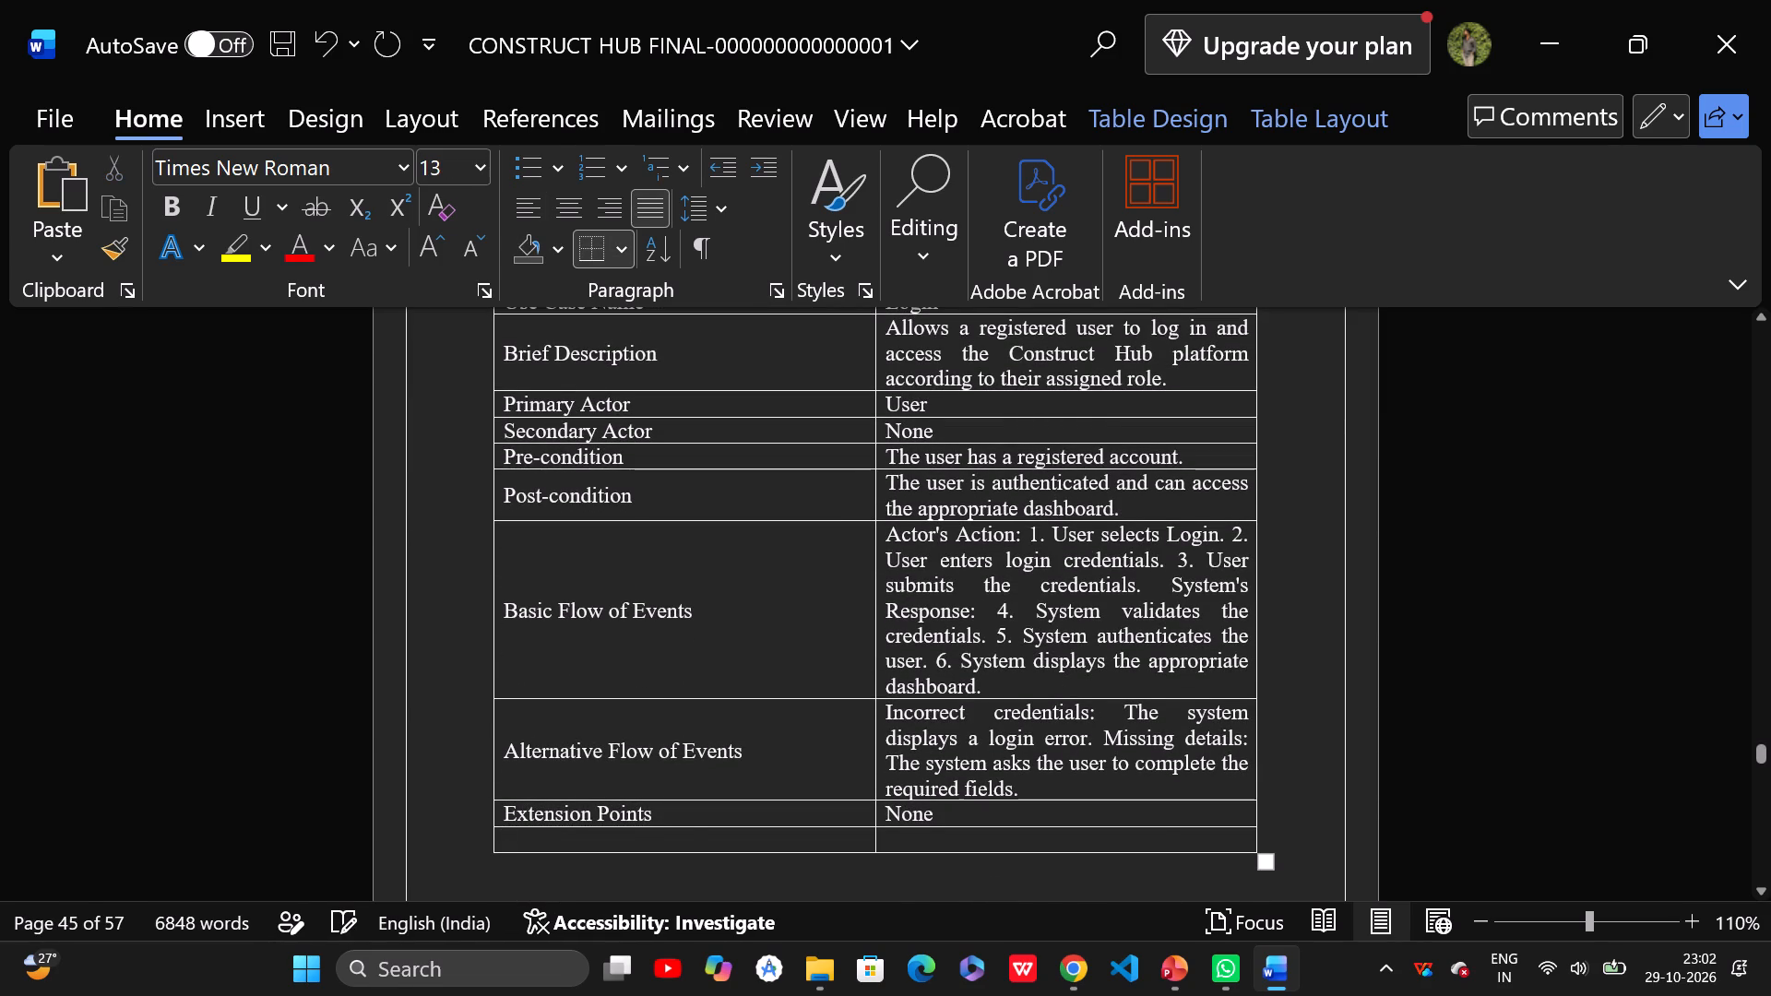
Add an empty row below the Extension Points row of the project estimation table that precedes UC04.
{"action": "scroll", "coordinate": [1277, 836], "scroll_direction": "down", "scroll_amount": 15}
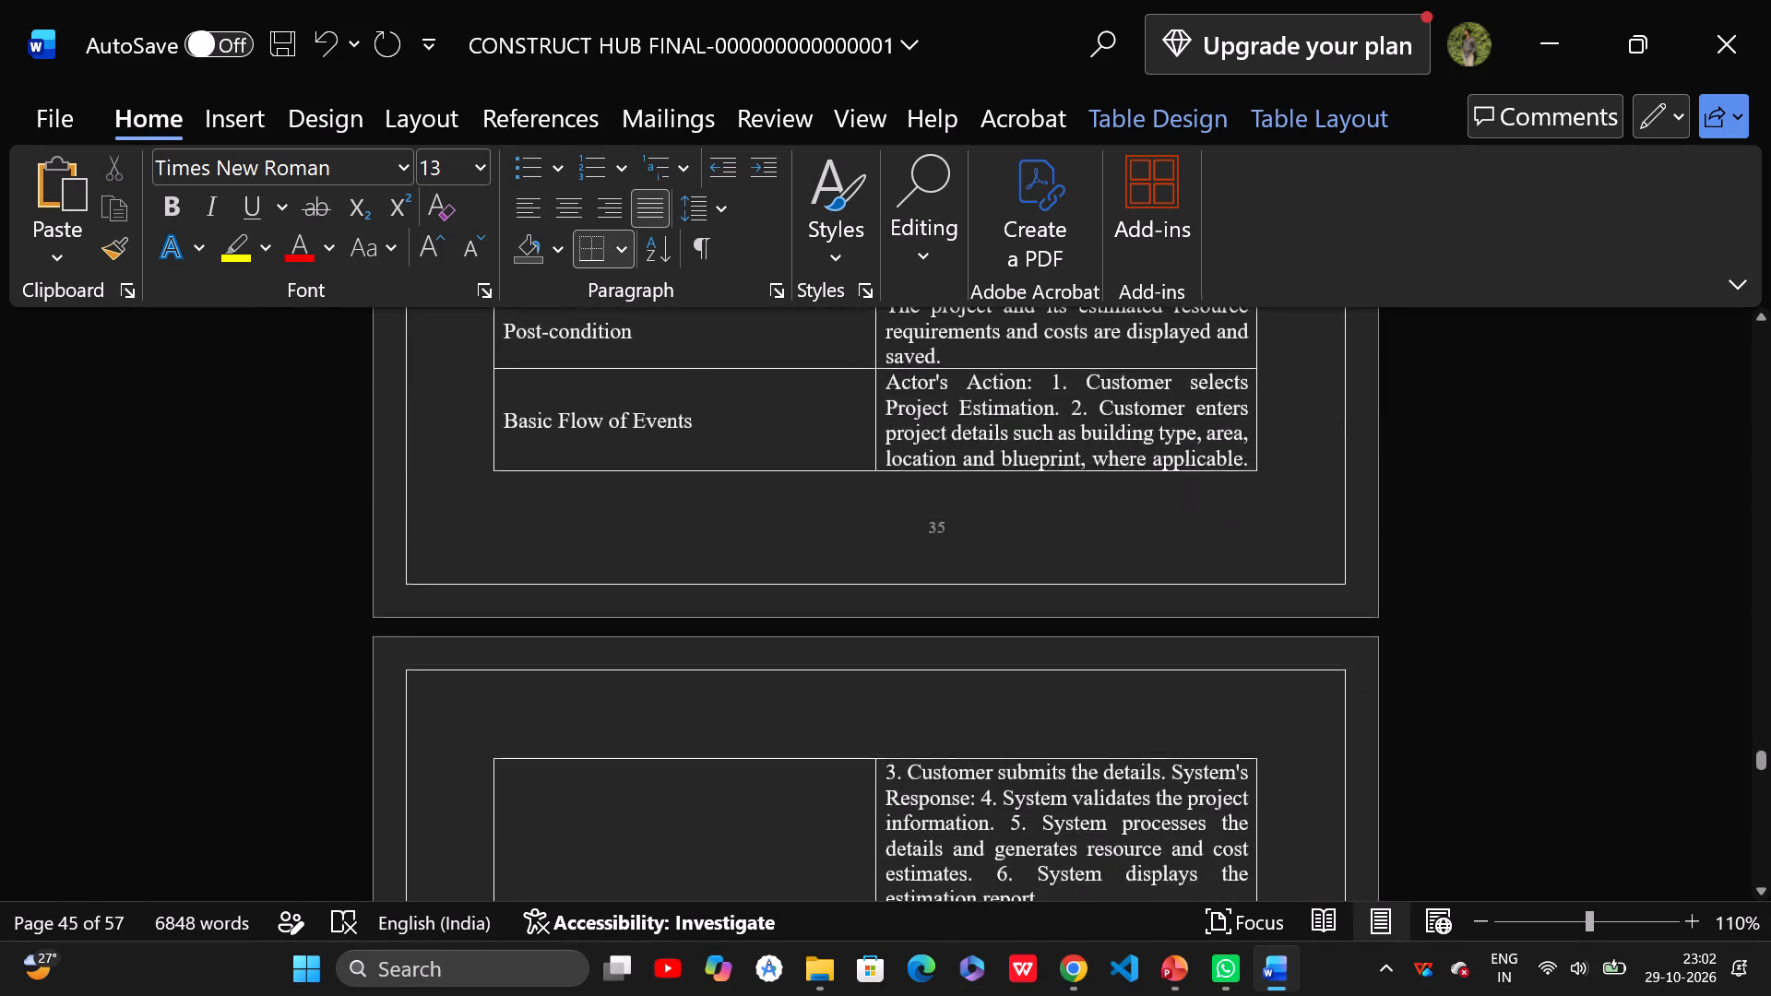
{"action": "scroll", "coordinate": [1209, 815], "scroll_direction": "down", "scroll_amount": 5}
{"action": "left_click", "coordinate": [1269, 720]}
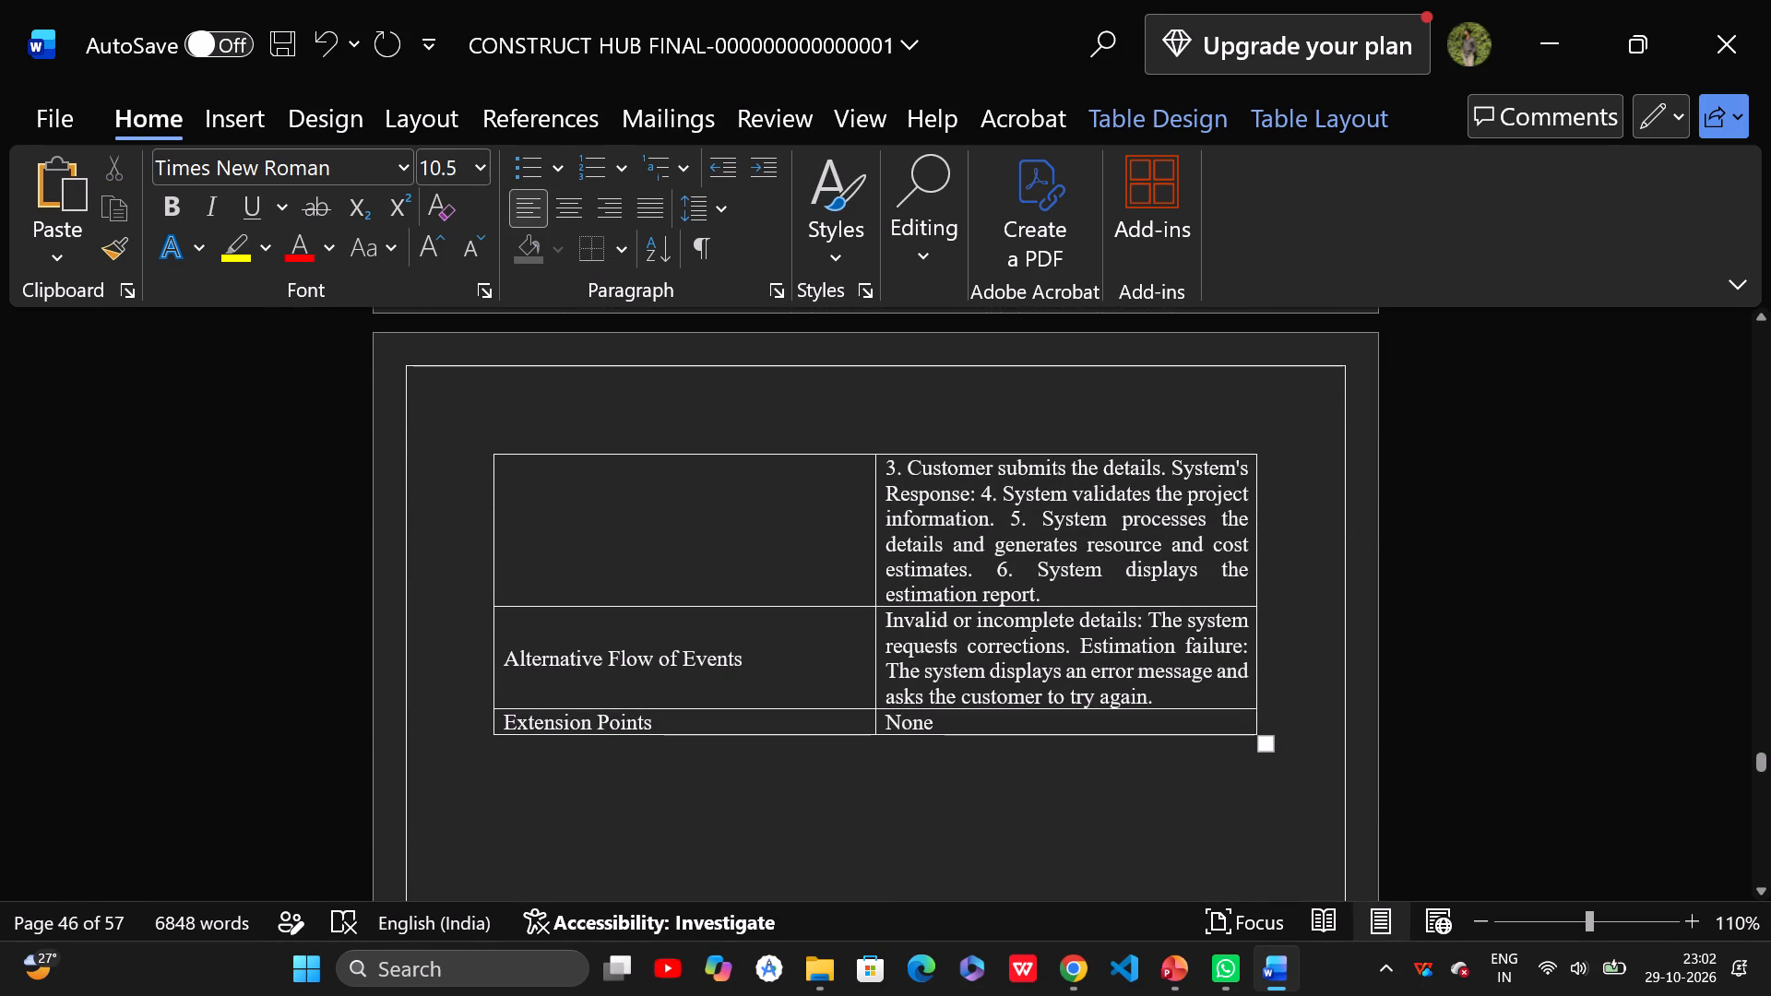
{"action": "key", "text": "Return"}
Add an empty row below the Extension Points row of the UC04 Material Procurement table.
{"action": "scroll", "coordinate": [1241, 790], "scroll_direction": "down", "scroll_amount": 8}
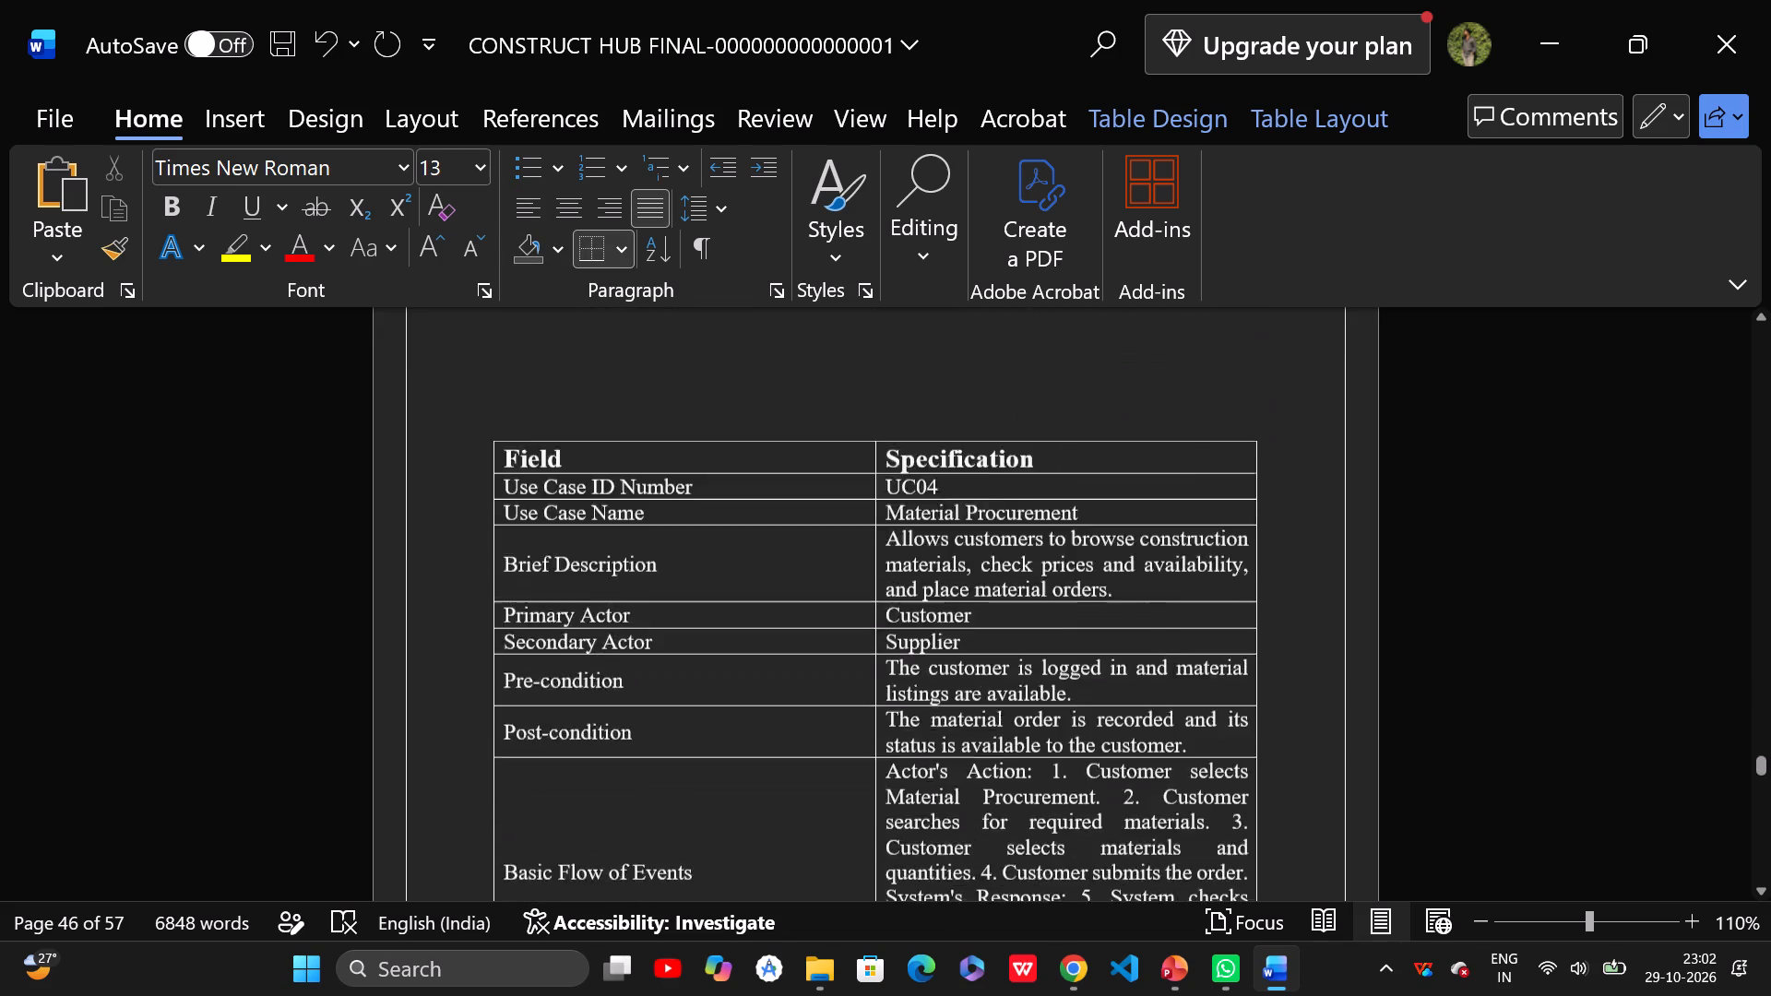
{"action": "scroll", "coordinate": [1225, 769], "scroll_direction": "down", "scroll_amount": 6}
{"action": "left_click", "coordinate": [1279, 771]}
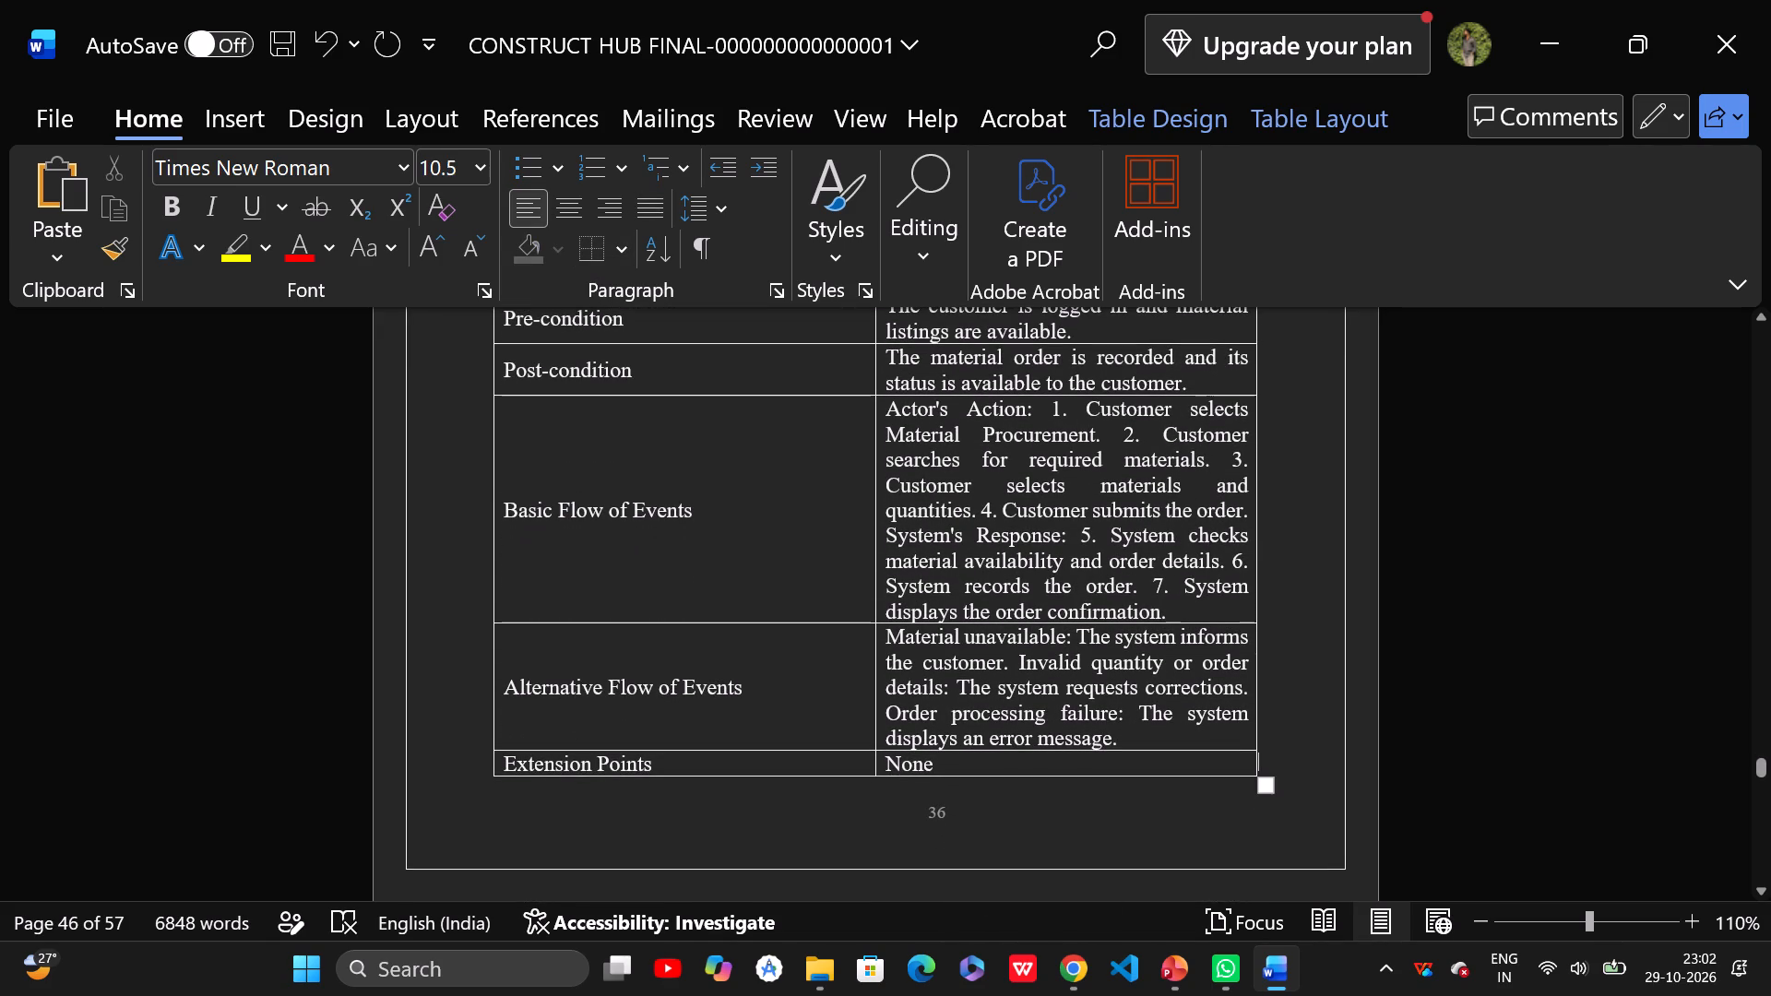
{"action": "key", "text": "Return"}
Add an empty row below the Extension Points row of the UC05 Equipment Rental and Booking table.
{"action": "scroll", "coordinate": [1254, 775], "scroll_direction": "down", "scroll_amount": 7}
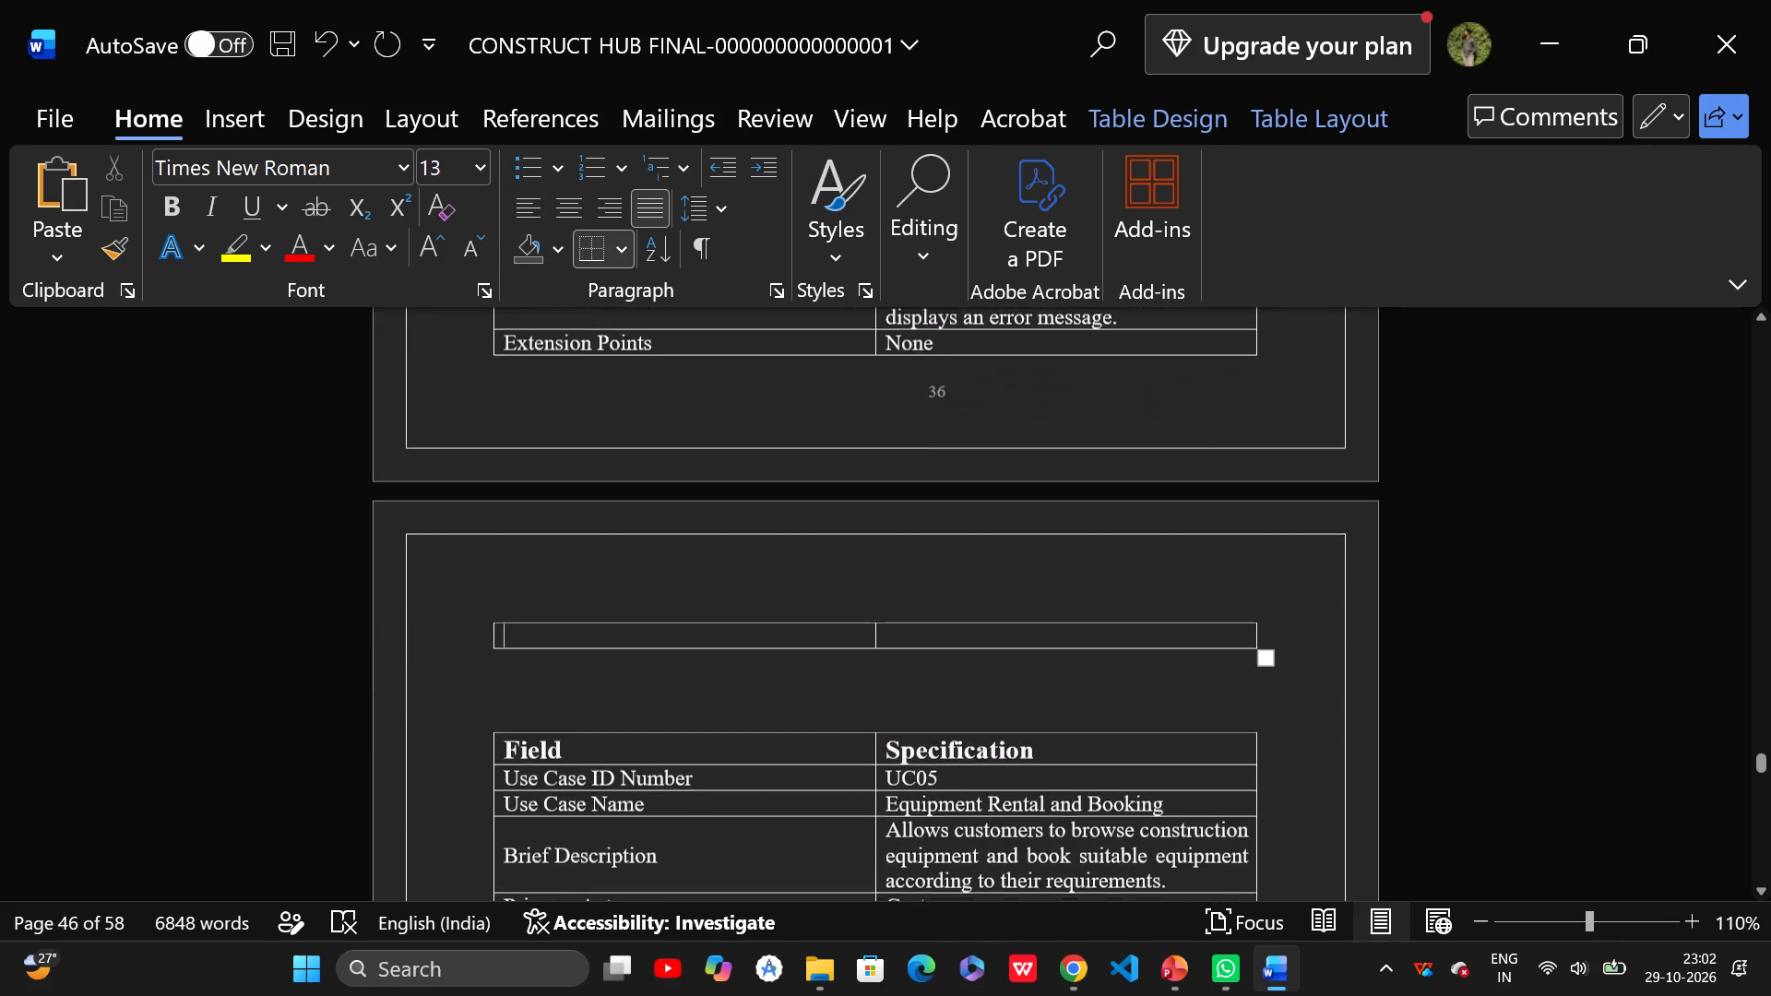
{"action": "scroll", "coordinate": [1269, 731], "scroll_direction": "down", "scroll_amount": 7}
{"action": "scroll", "coordinate": [1257, 753], "scroll_direction": "up", "scroll_amount": 3}
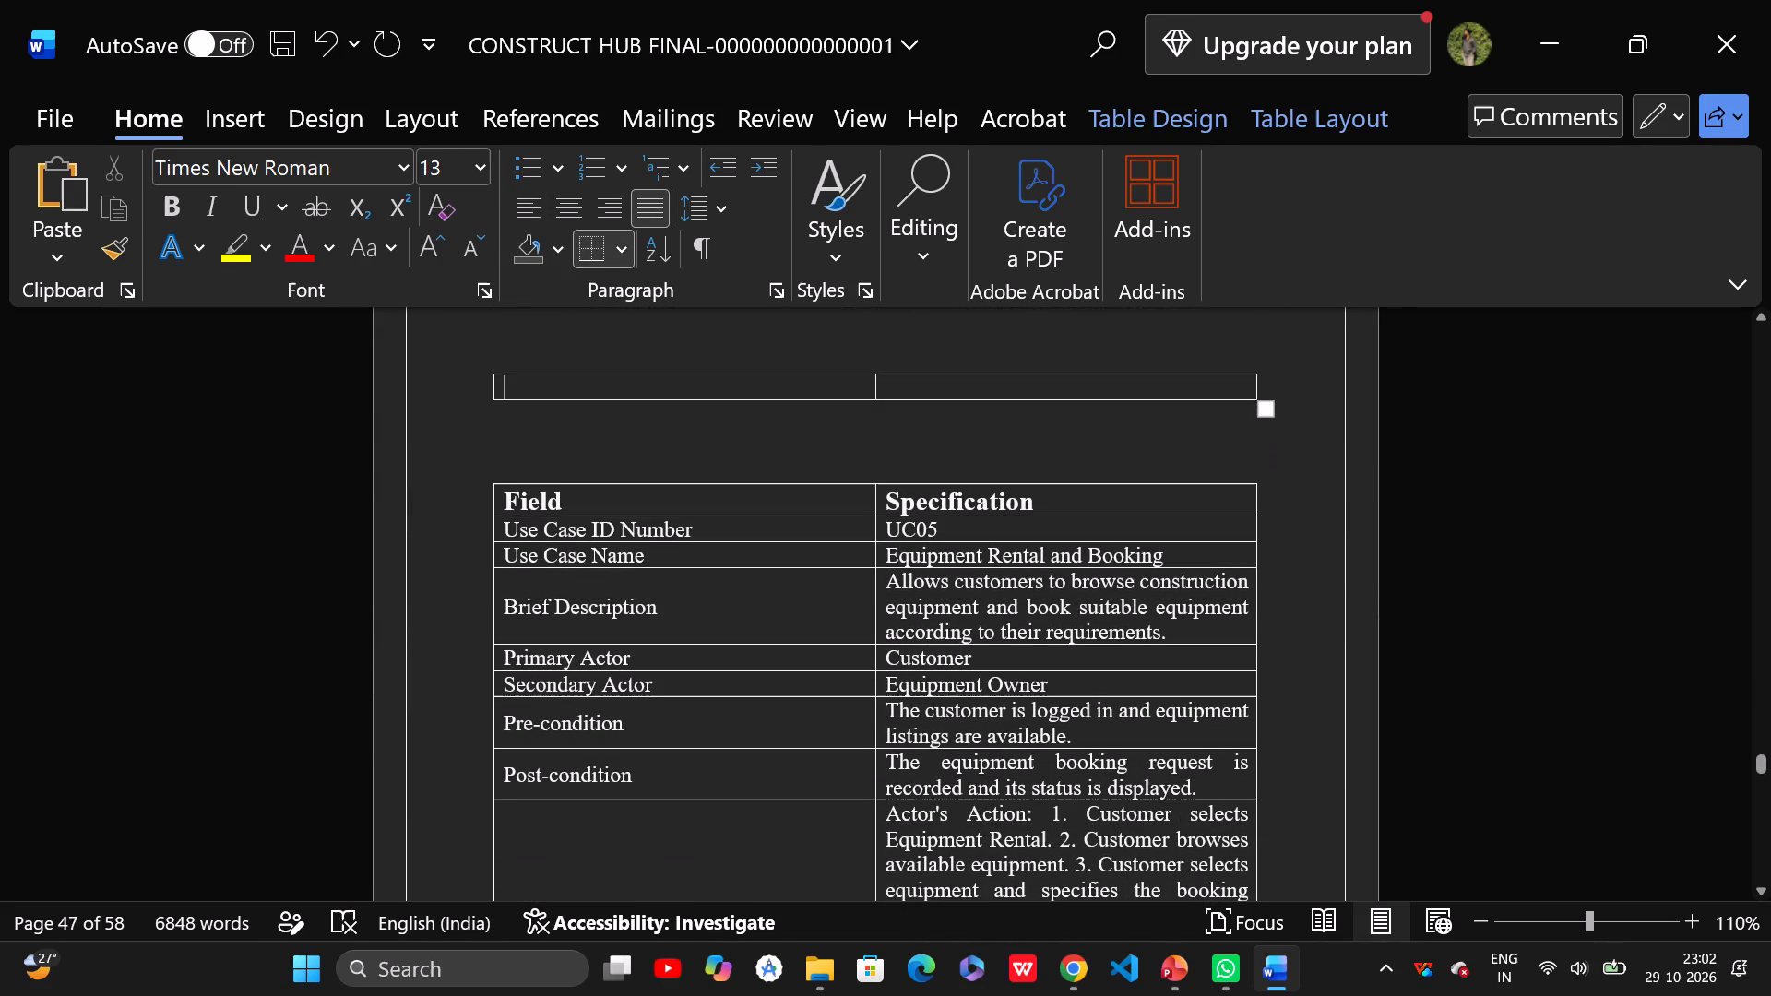
{"action": "left_click", "coordinate": [585, 464]}
{"action": "scroll", "coordinate": [1005, 571], "scroll_direction": "down", "scroll_amount": 7}
{"action": "scroll", "coordinate": [1091, 681], "scroll_direction": "down", "scroll_amount": 1}
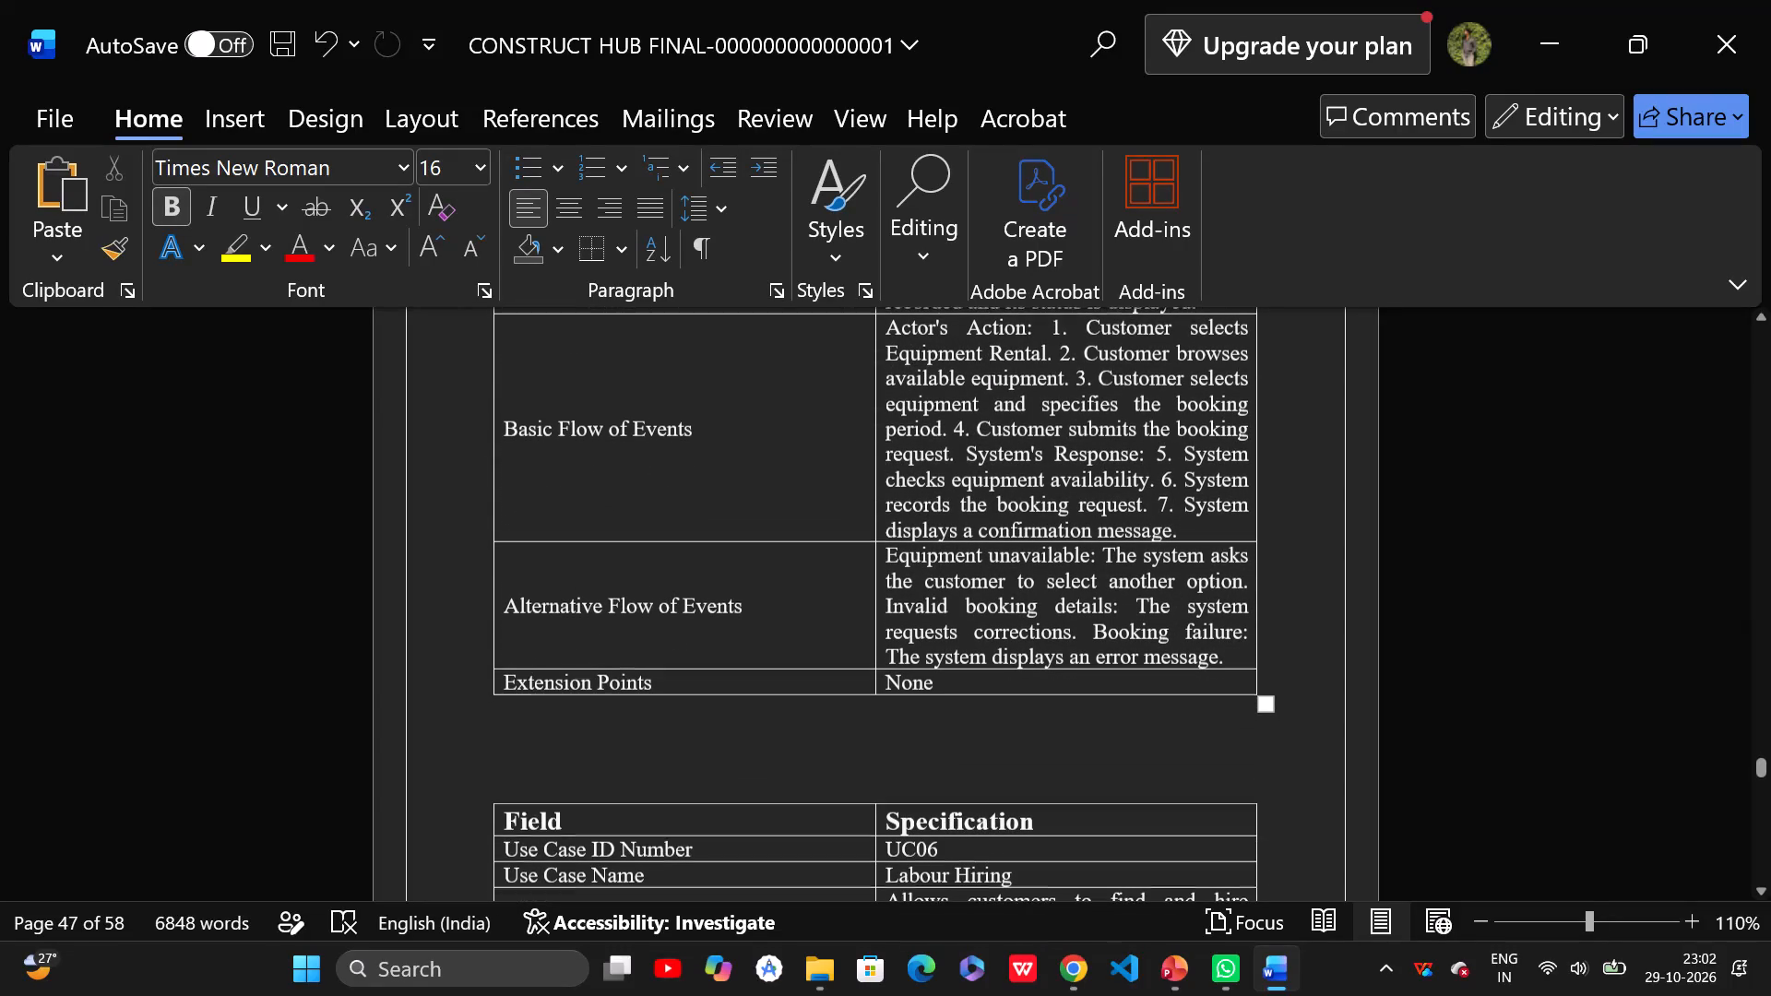
{"action": "left_click", "coordinate": [1275, 682]}
{"action": "key", "text": "Return"}
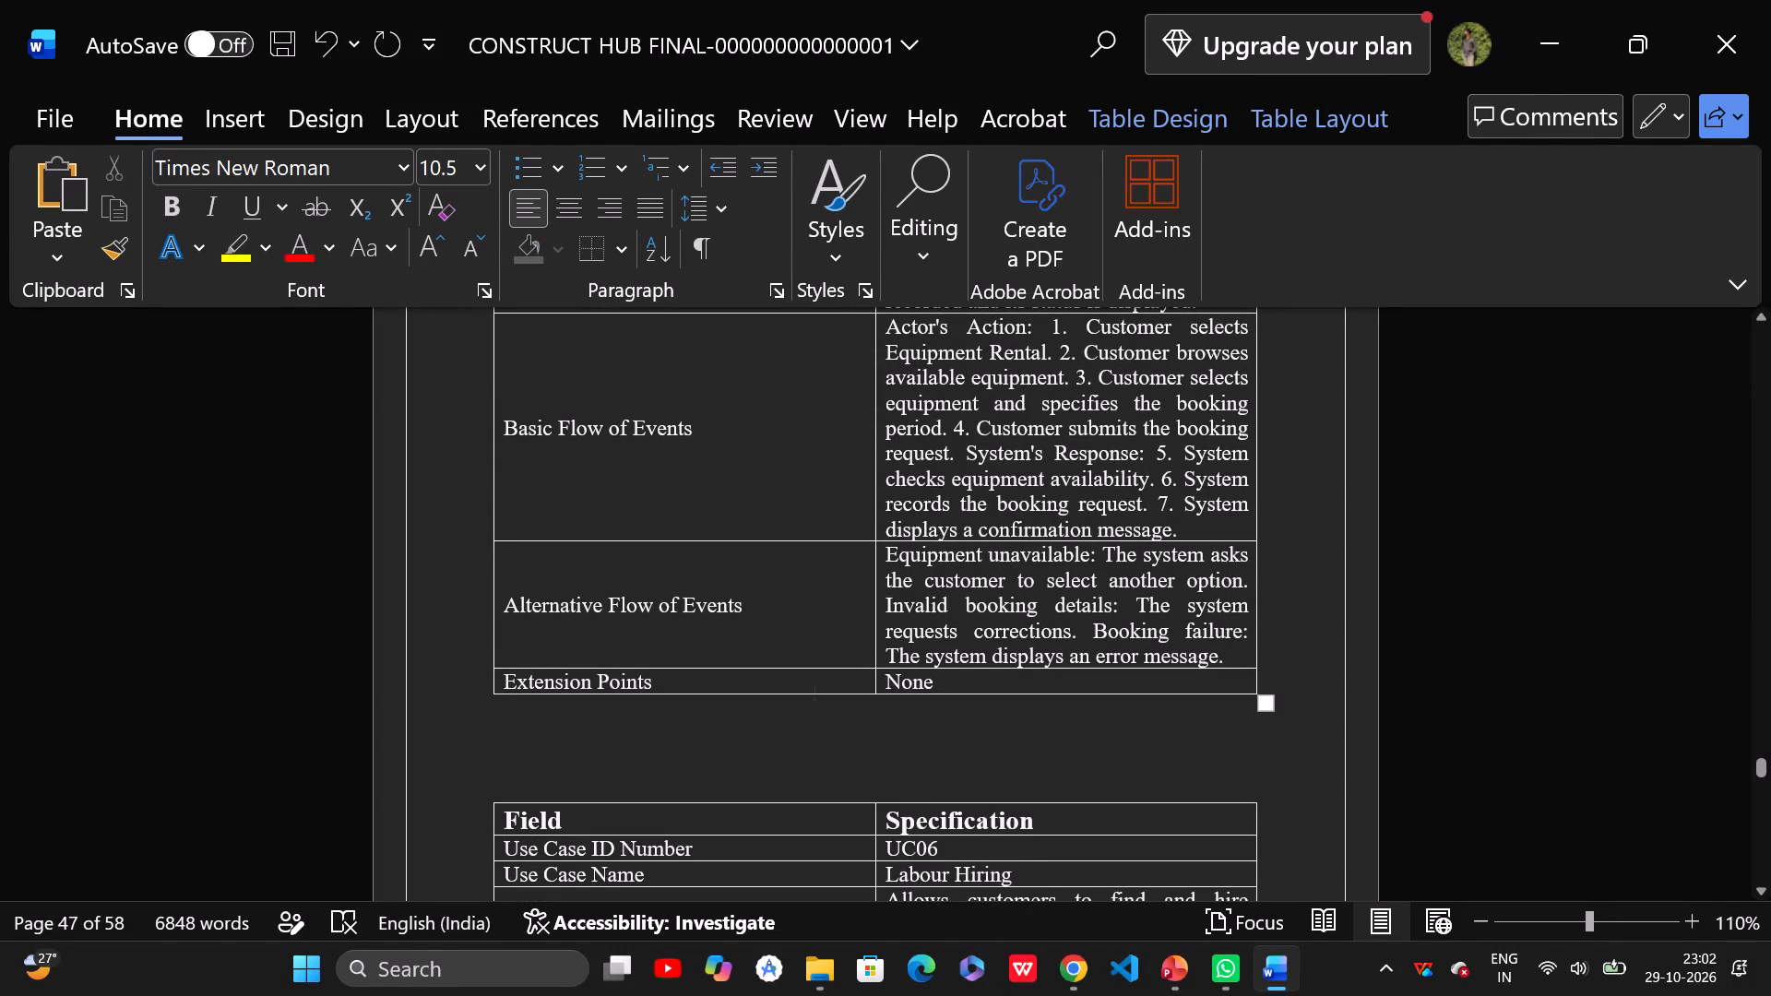
Add an empty row below the Extension Points row of the UC06 Labour Hiring table.
{"action": "scroll", "coordinate": [1249, 682], "scroll_direction": "down", "scroll_amount": 11}
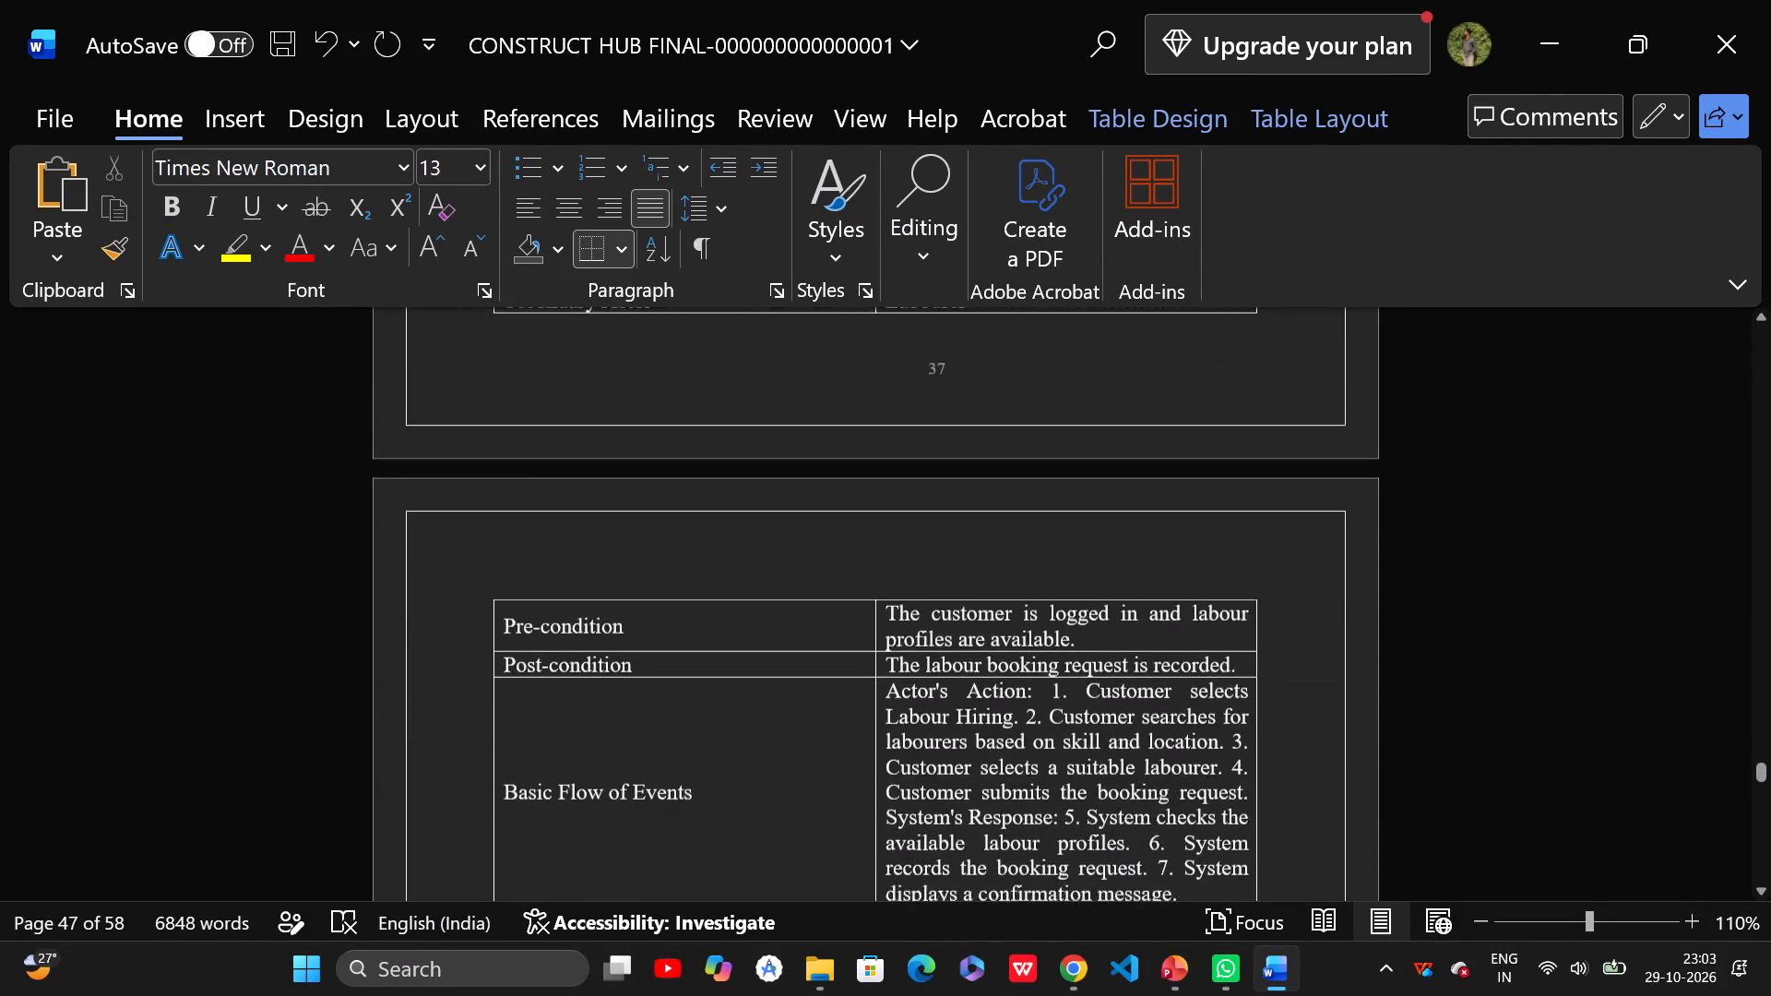
{"action": "scroll", "coordinate": [1212, 747], "scroll_direction": "down", "scroll_amount": 7}
{"action": "left_click", "coordinate": [1285, 684]}
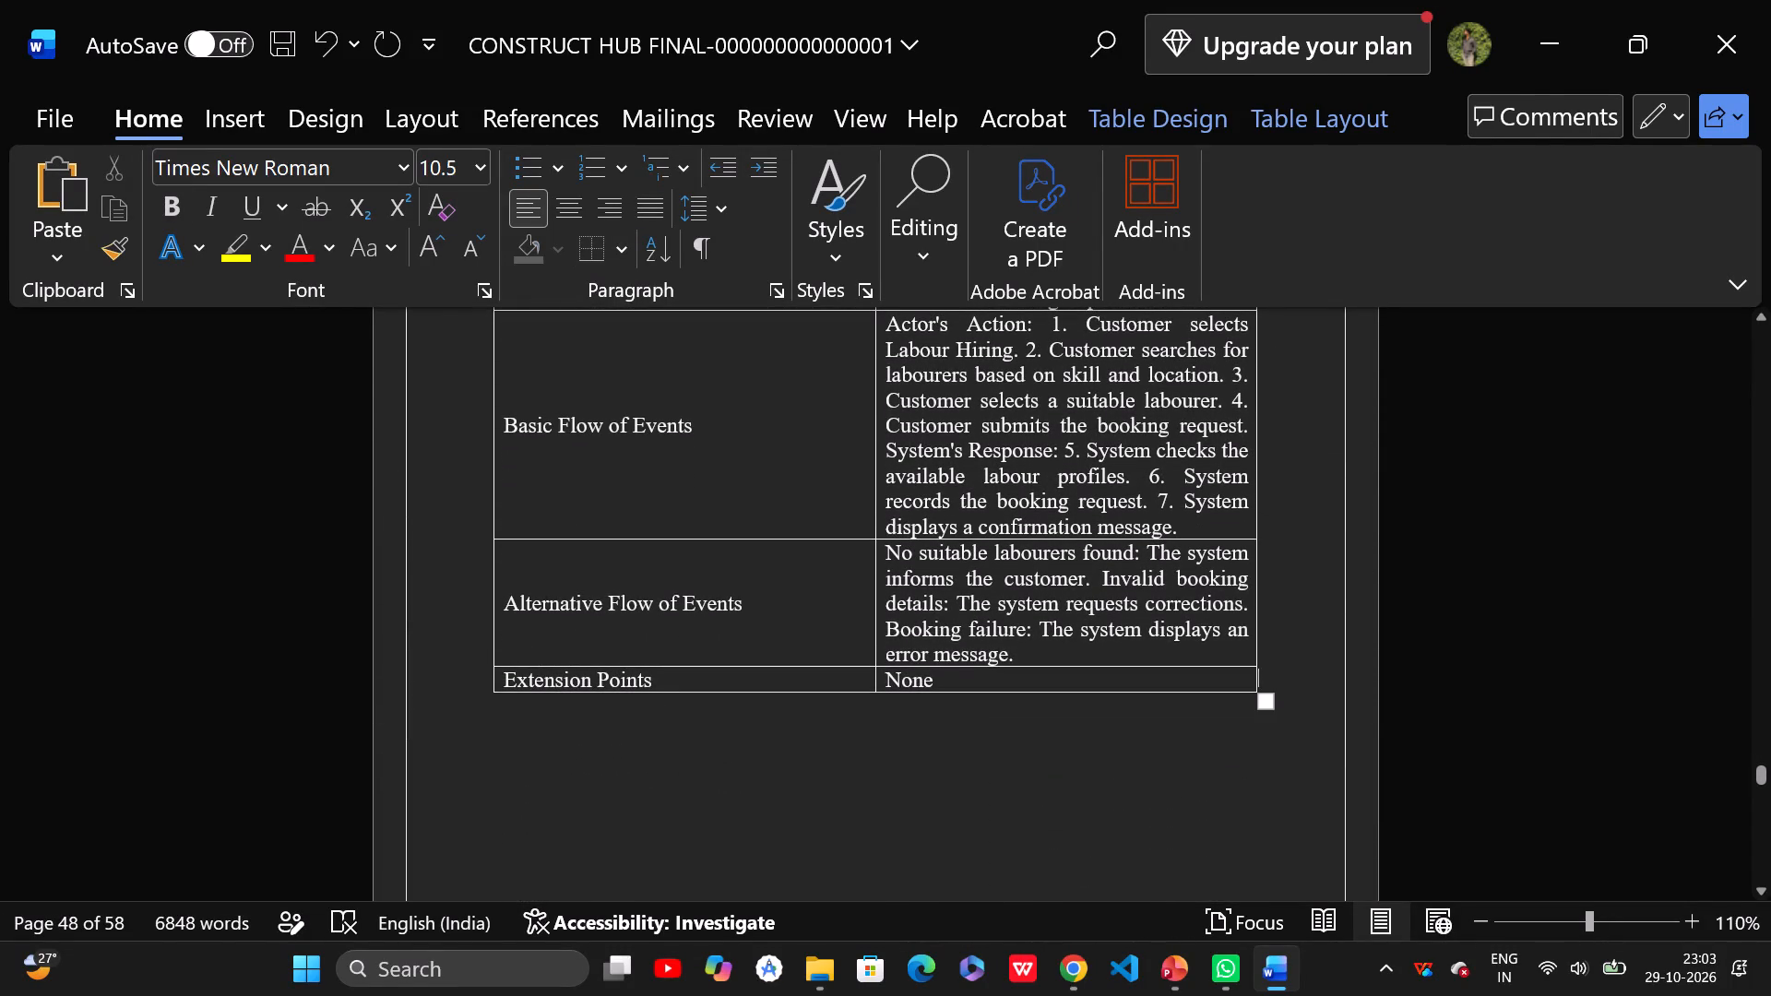
{"action": "key", "text": "Return"}
Add an empty row below the Extension Points row of the UC07 Transport Booking and Delivery Tracking table.
{"action": "scroll", "coordinate": [1259, 758], "scroll_direction": "down", "scroll_amount": 11}
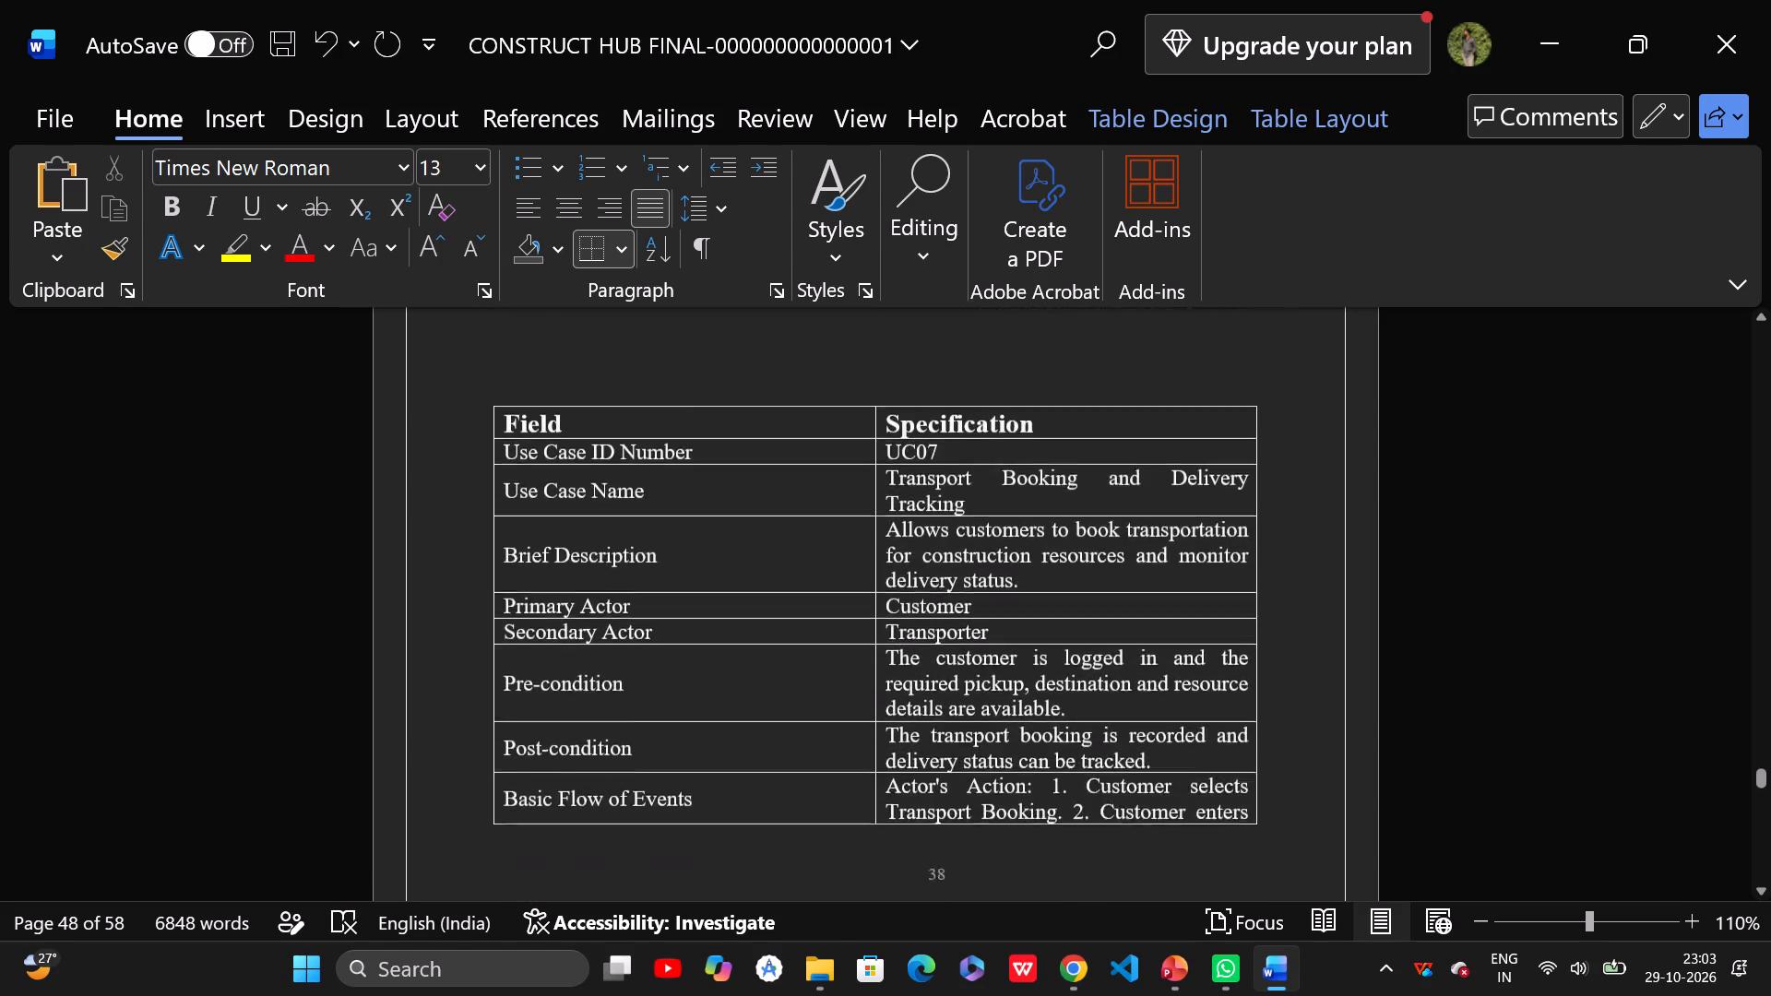
{"action": "scroll", "coordinate": [1235, 754], "scroll_direction": "down", "scroll_amount": 12}
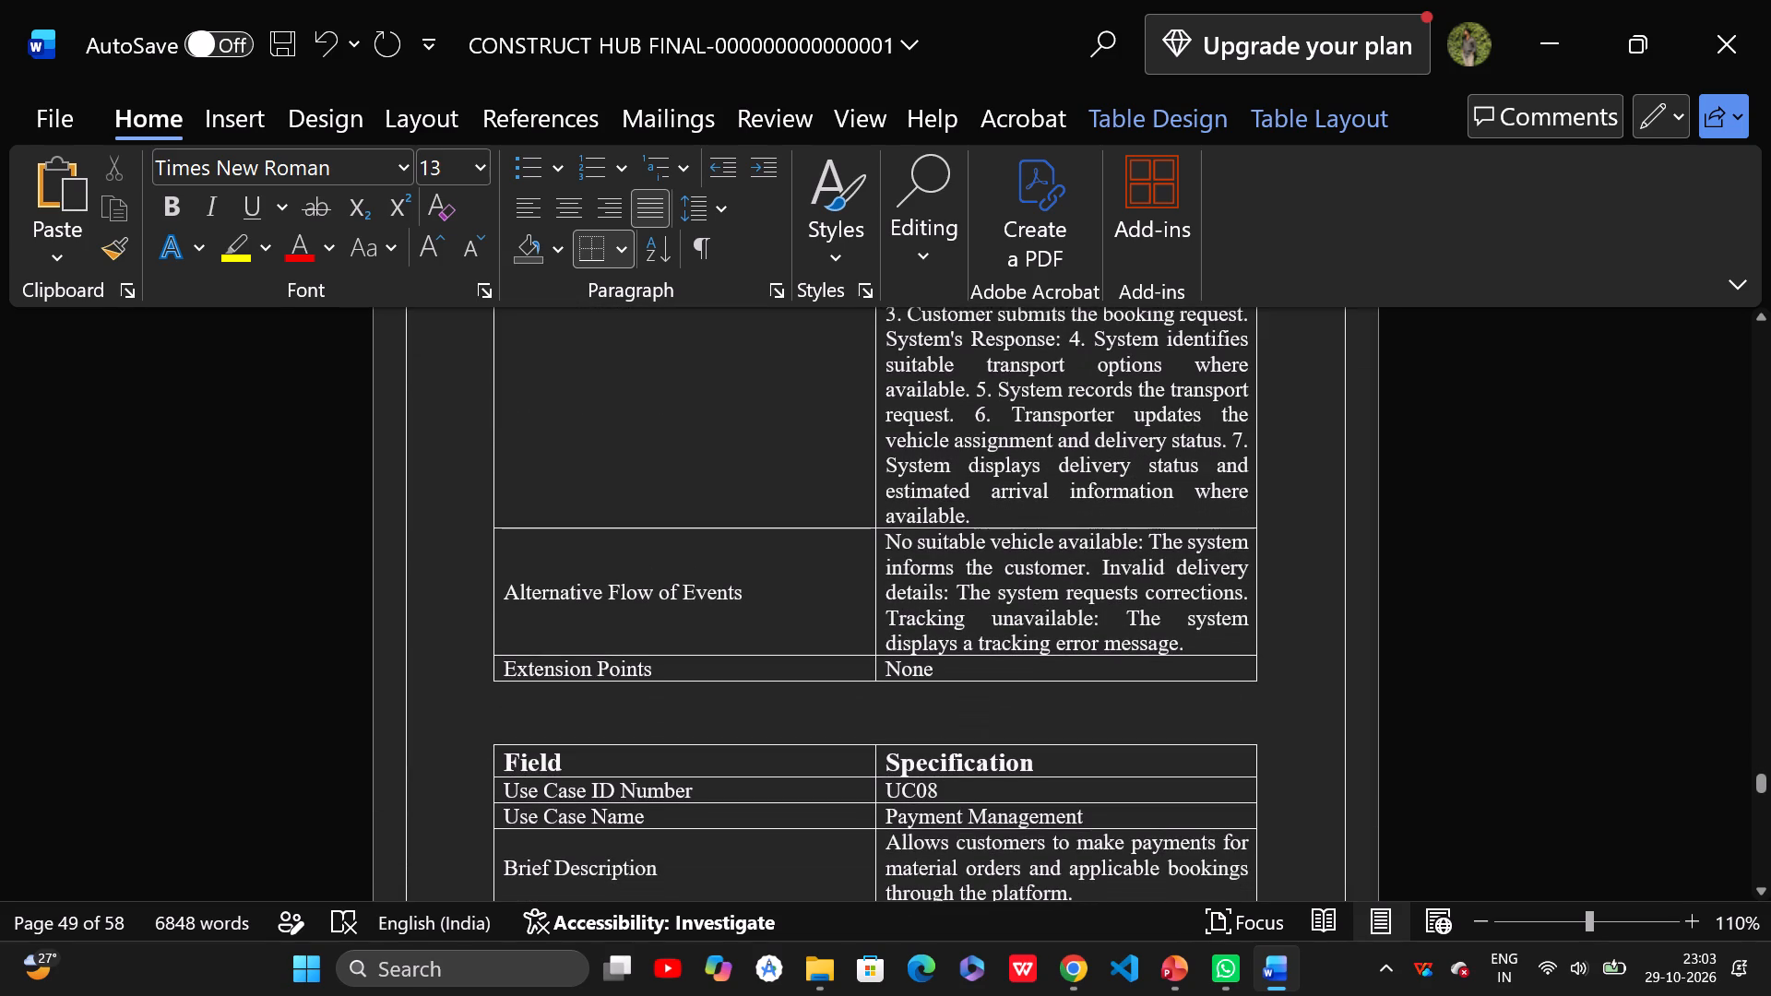
{"action": "left_click", "coordinate": [1275, 666]}
{"action": "key", "text": "Return"}
Add an empty row below the Extension Points row of the UC08 Payment Management table.
{"action": "scroll", "coordinate": [1362, 691], "scroll_direction": "down", "scroll_amount": 19}
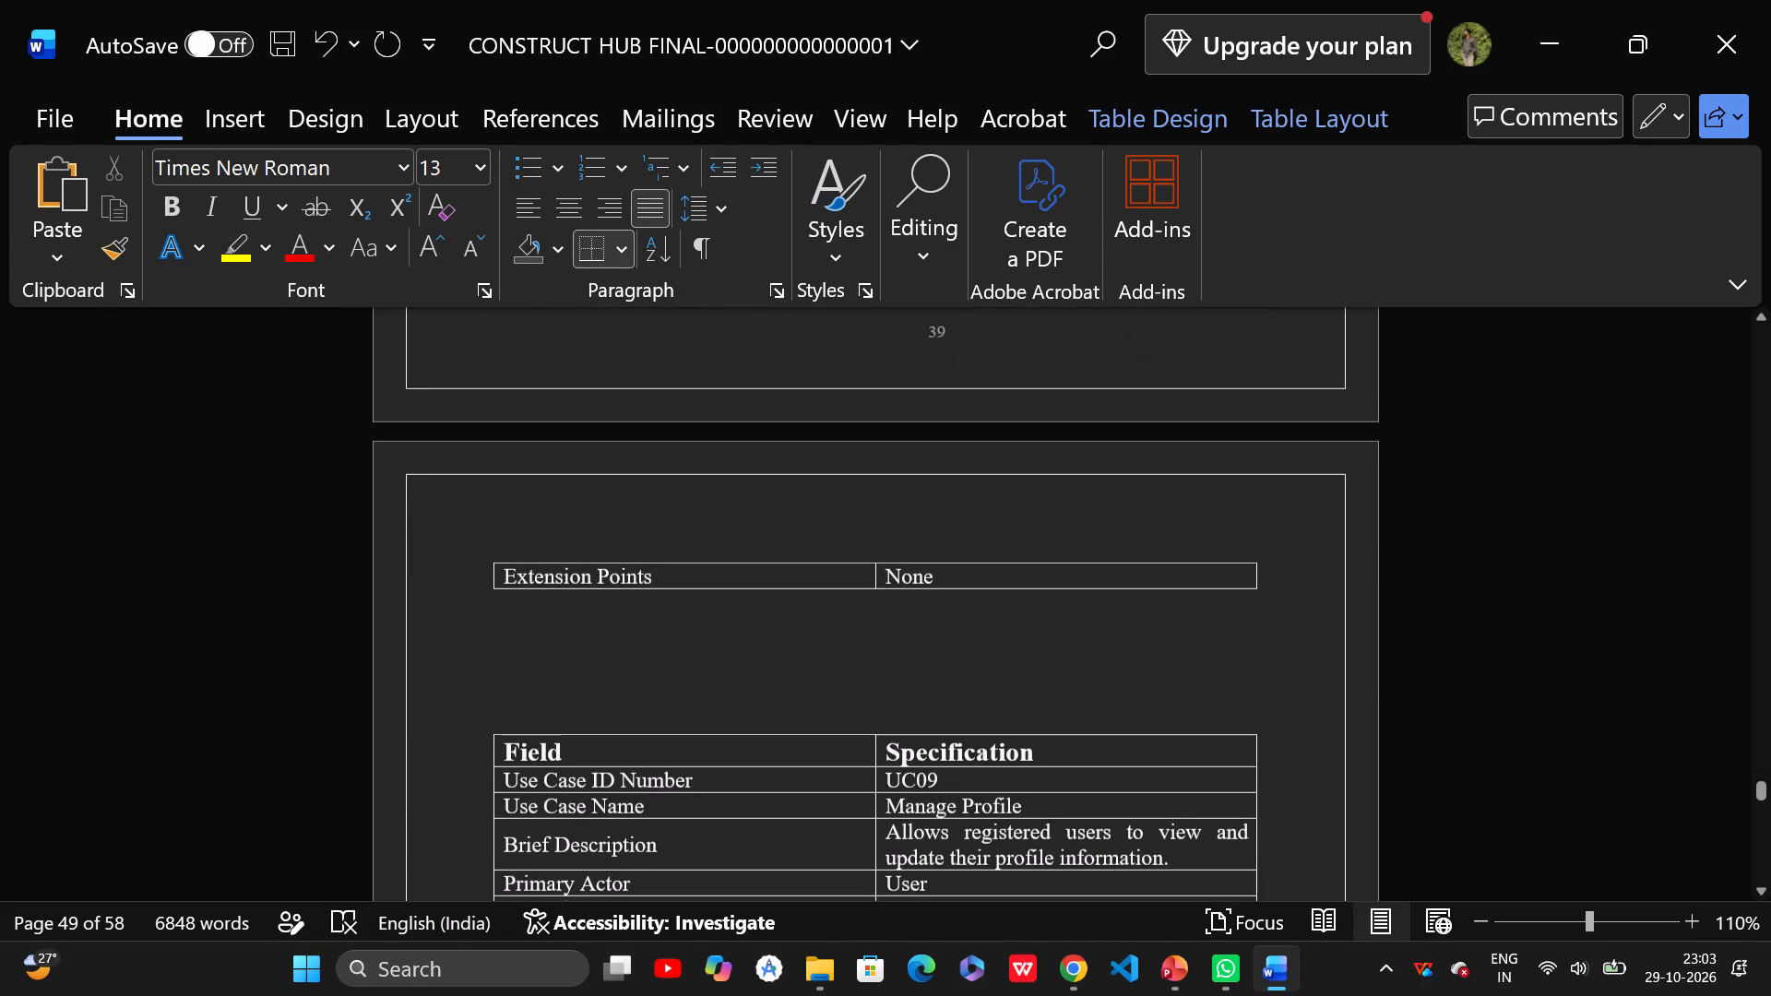
{"action": "left_click", "coordinate": [1273, 578]}
{"action": "key", "text": "Return"}
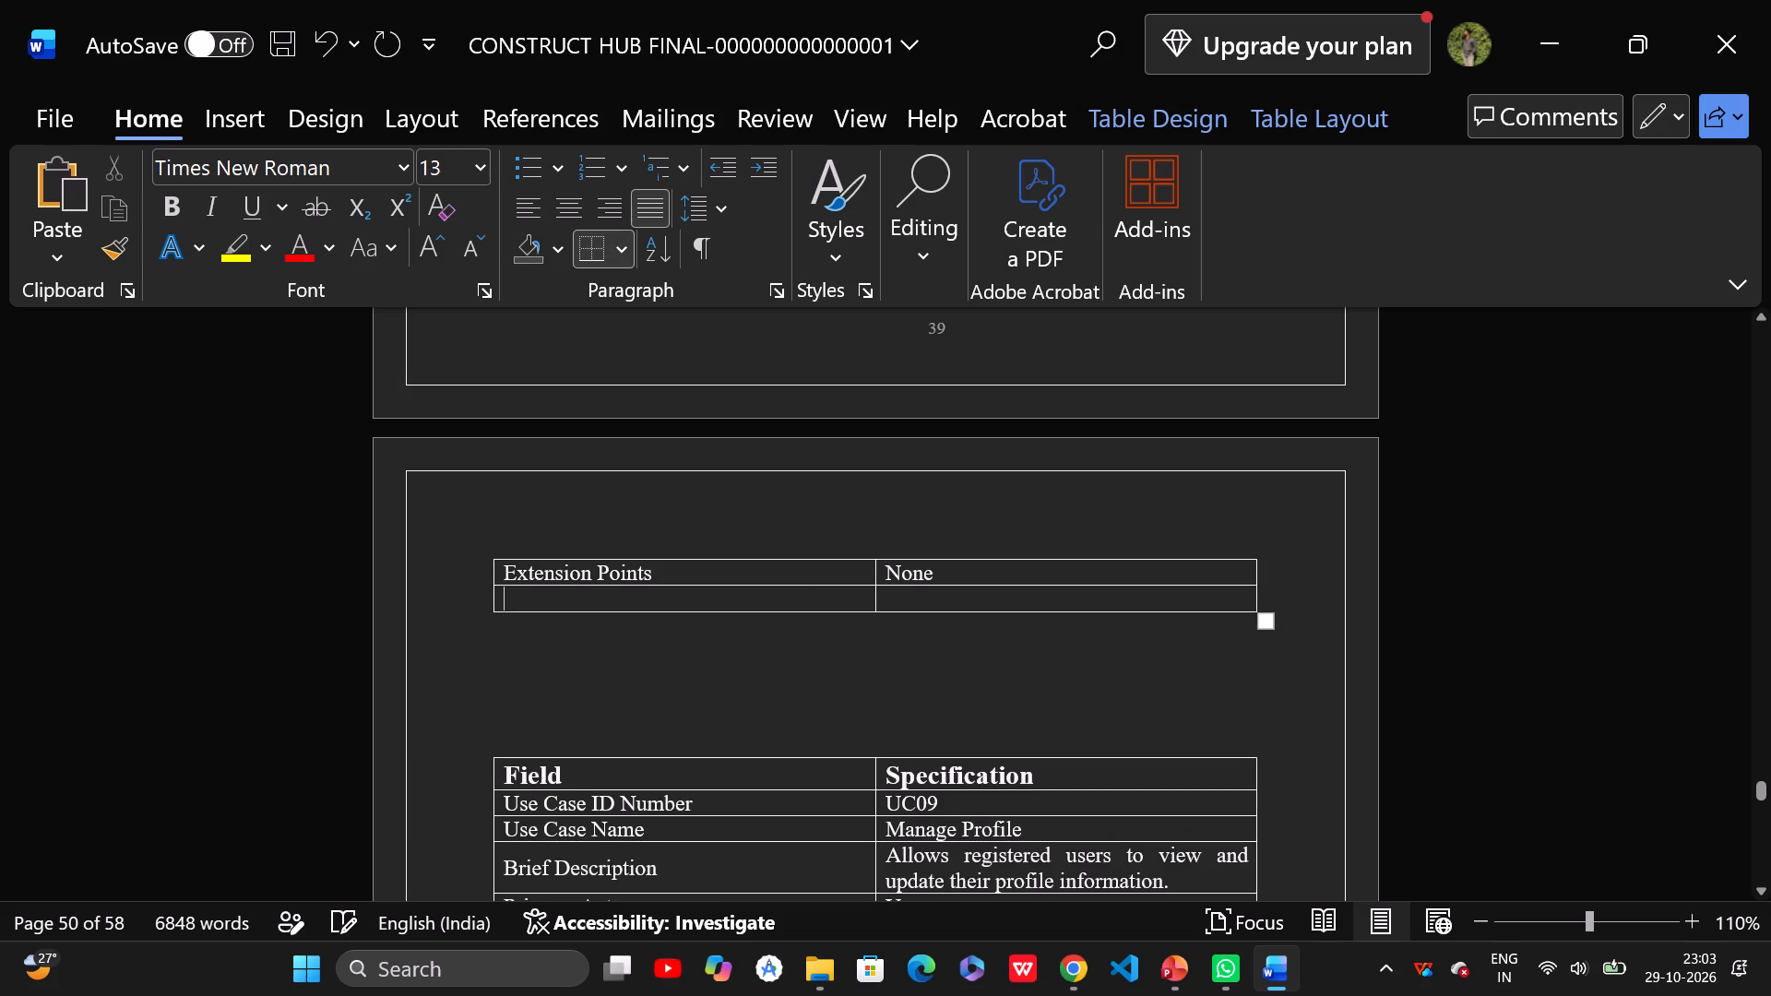
Add an empty row below the Extension Points row of the UC09 Manage Profile table.
{"action": "scroll", "coordinate": [1316, 709], "scroll_direction": "down", "scroll_amount": 13}
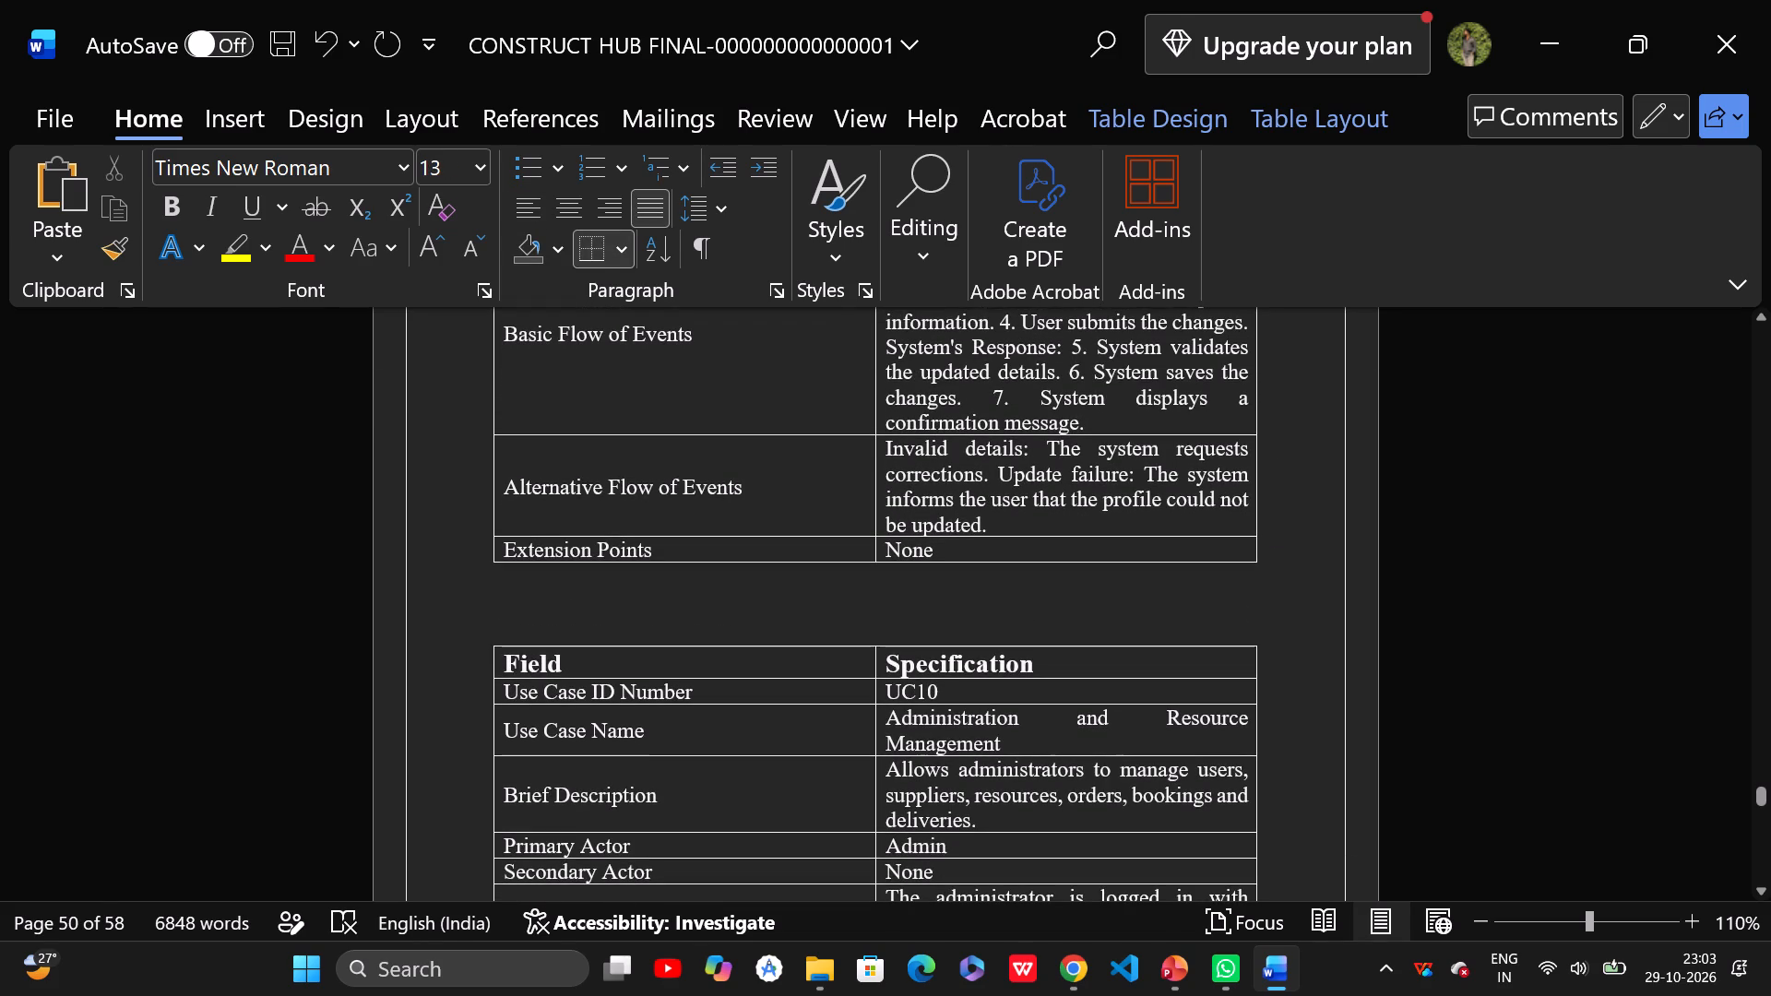
{"action": "left_click", "coordinate": [1291, 557]}
{"action": "key", "text": "Return"}
Add an empty row below the Extension Points row of the UC10 Administration and Resource Management table.
{"action": "scroll", "coordinate": [1260, 643], "scroll_direction": "down", "scroll_amount": 2}
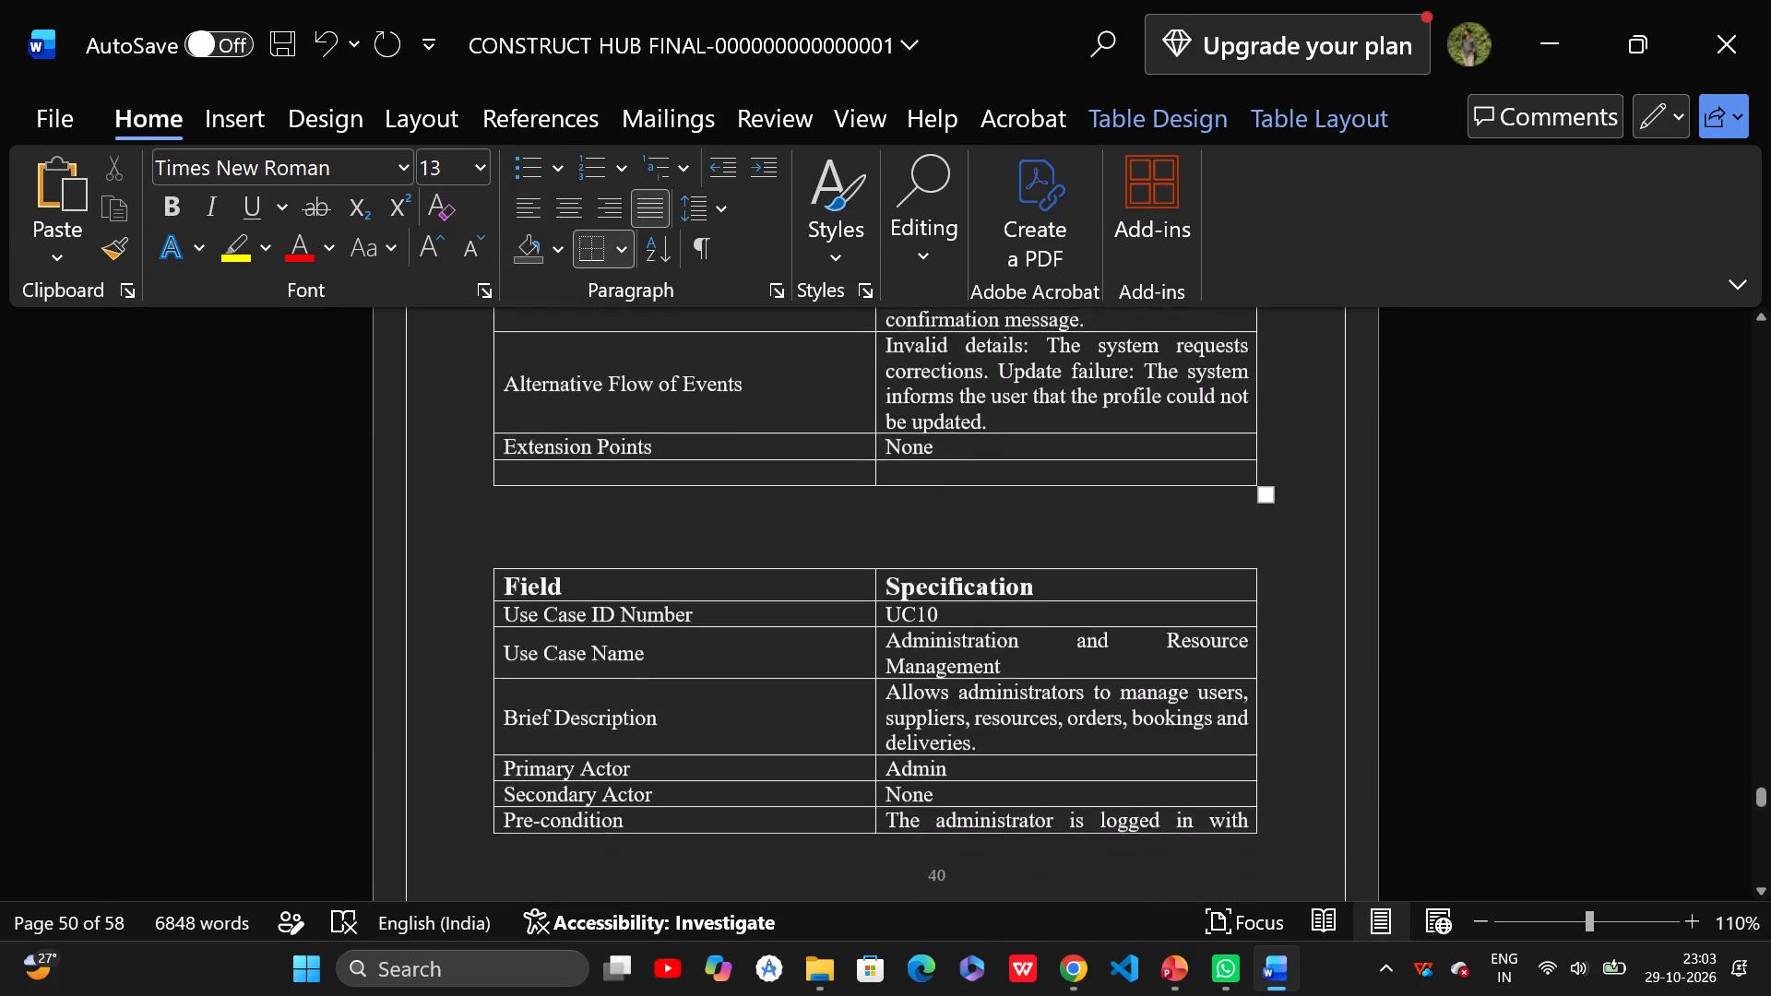
{"action": "scroll", "coordinate": [1167, 574], "scroll_direction": "down", "scroll_amount": 15}
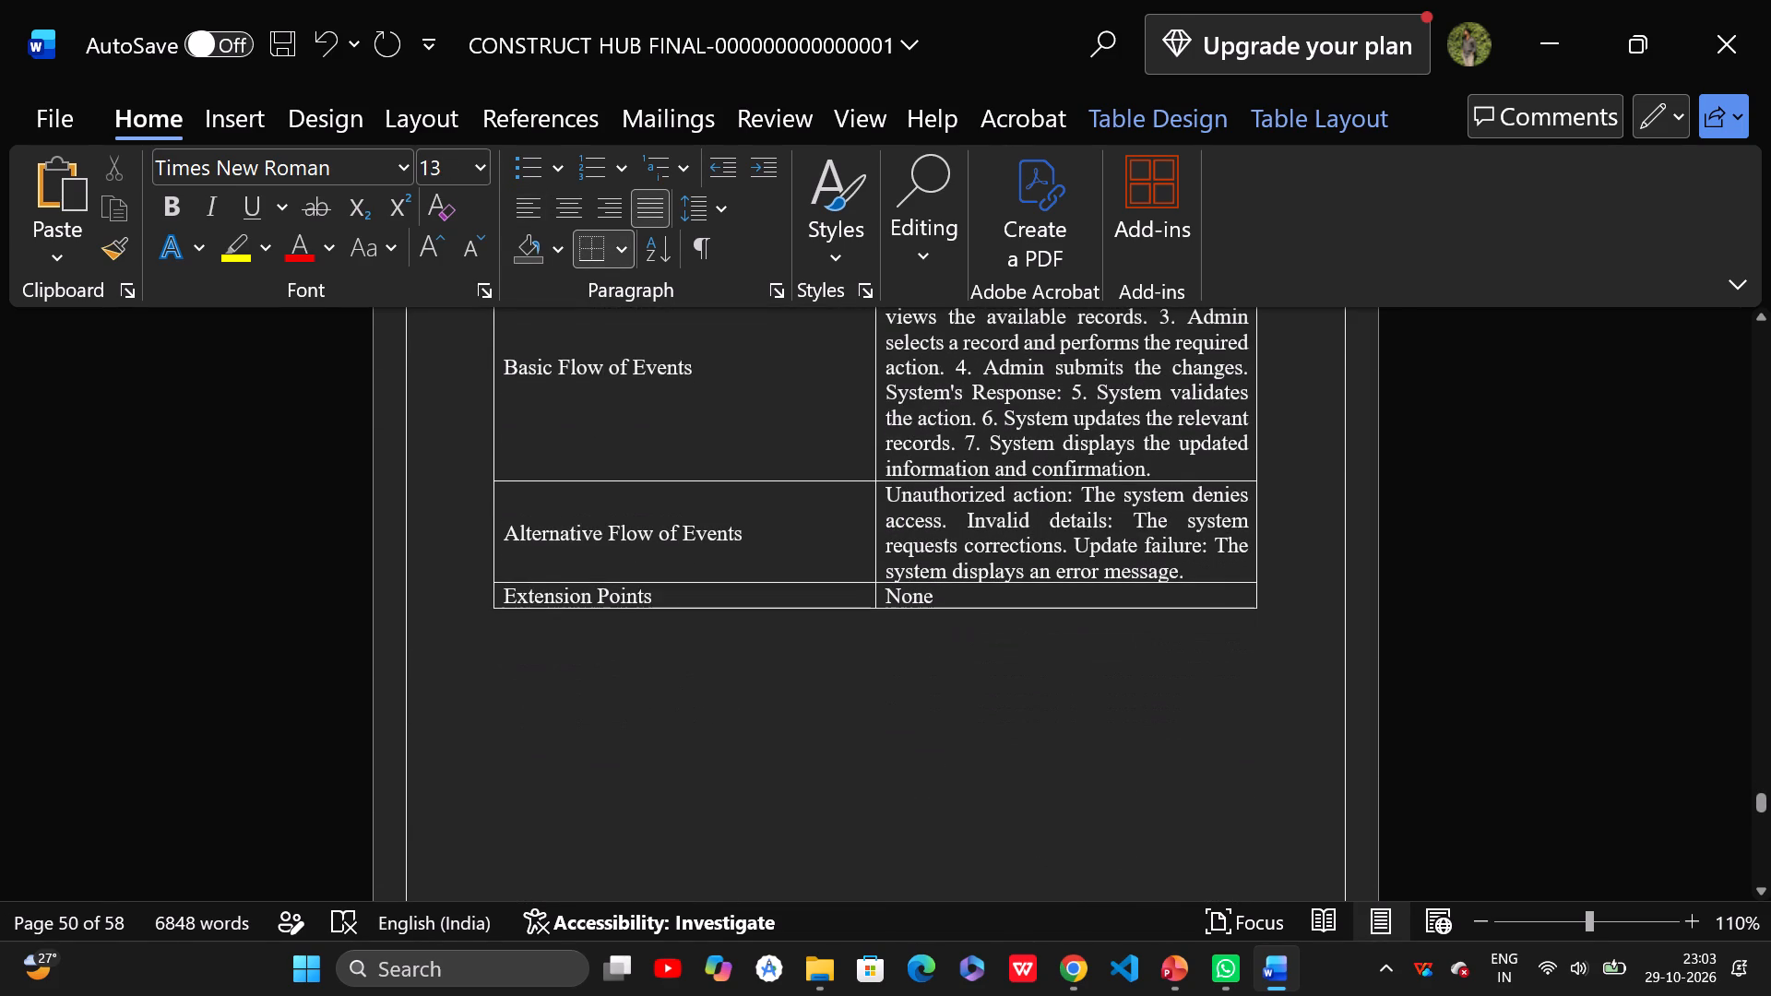
{"action": "left_click", "coordinate": [1277, 601]}
{"action": "key", "text": "Return"}
{"action": "scroll", "coordinate": [1185, 990], "scroll_direction": "down", "scroll_amount": 5}
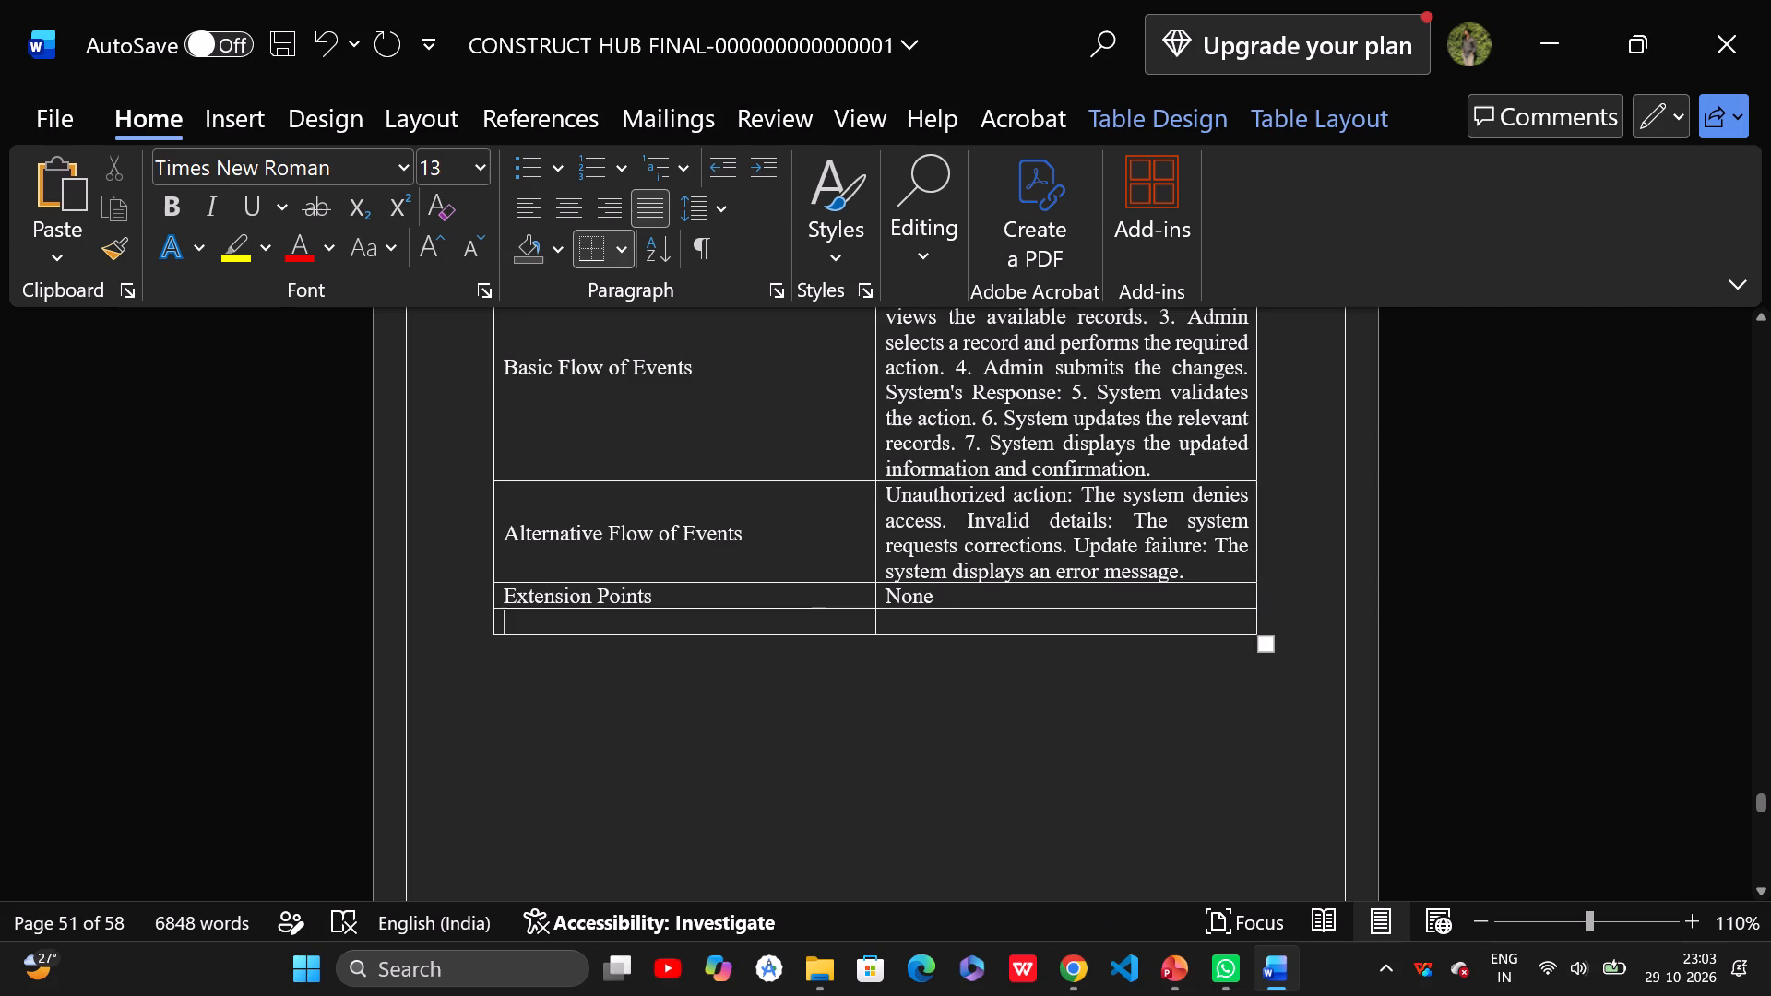
{"action": "scroll", "coordinate": [967, 769], "scroll_direction": "down", "scroll_amount": 16}
{"action": "scroll", "coordinate": [957, 740], "scroll_direction": "up", "scroll_amount": 7}
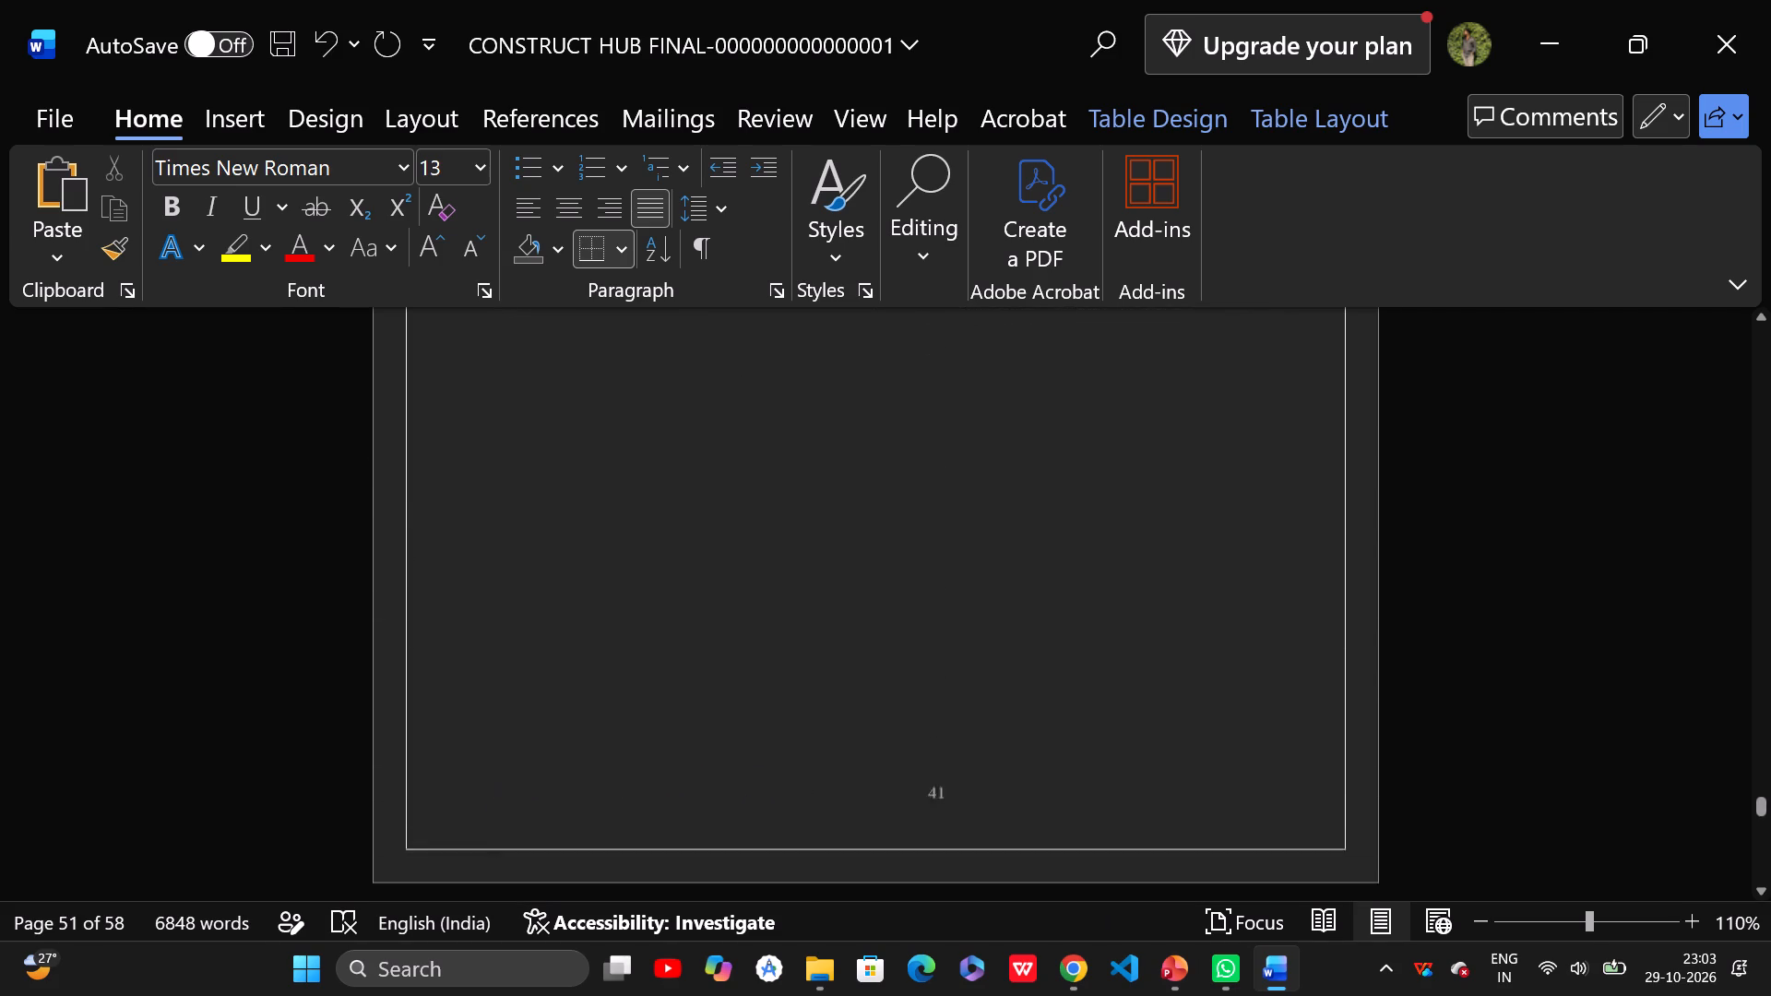
{"action": "scroll", "coordinate": [927, 755], "scroll_direction": "up", "scroll_amount": 17}
{"action": "scroll", "coordinate": [927, 755], "scroll_direction": "up", "scroll_amount": 15}
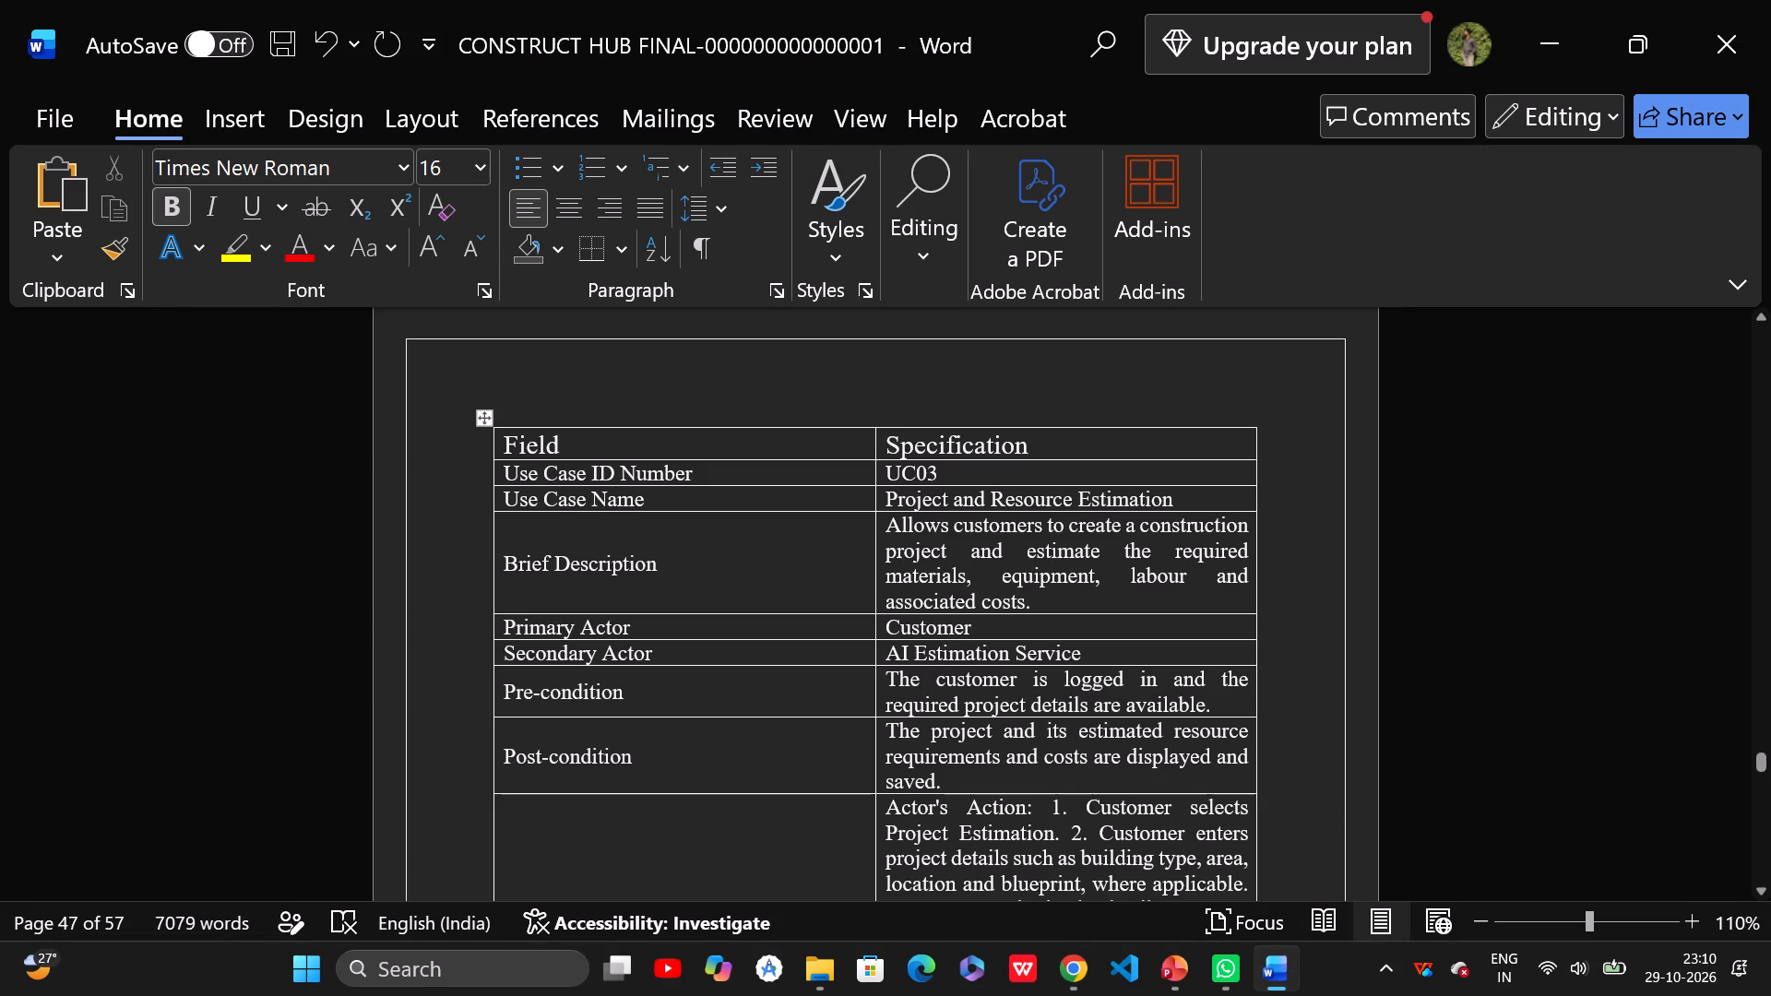
{"action": "left_click_drag", "start_coordinate": [505, 443], "coordinate": [1050, 736]}
{"action": "scroll", "coordinate": [754, 612], "scroll_direction": "down", "scroll_amount": 4}
{"action": "scroll", "coordinate": [1046, 706], "scroll_direction": "down", "scroll_amount": 3}
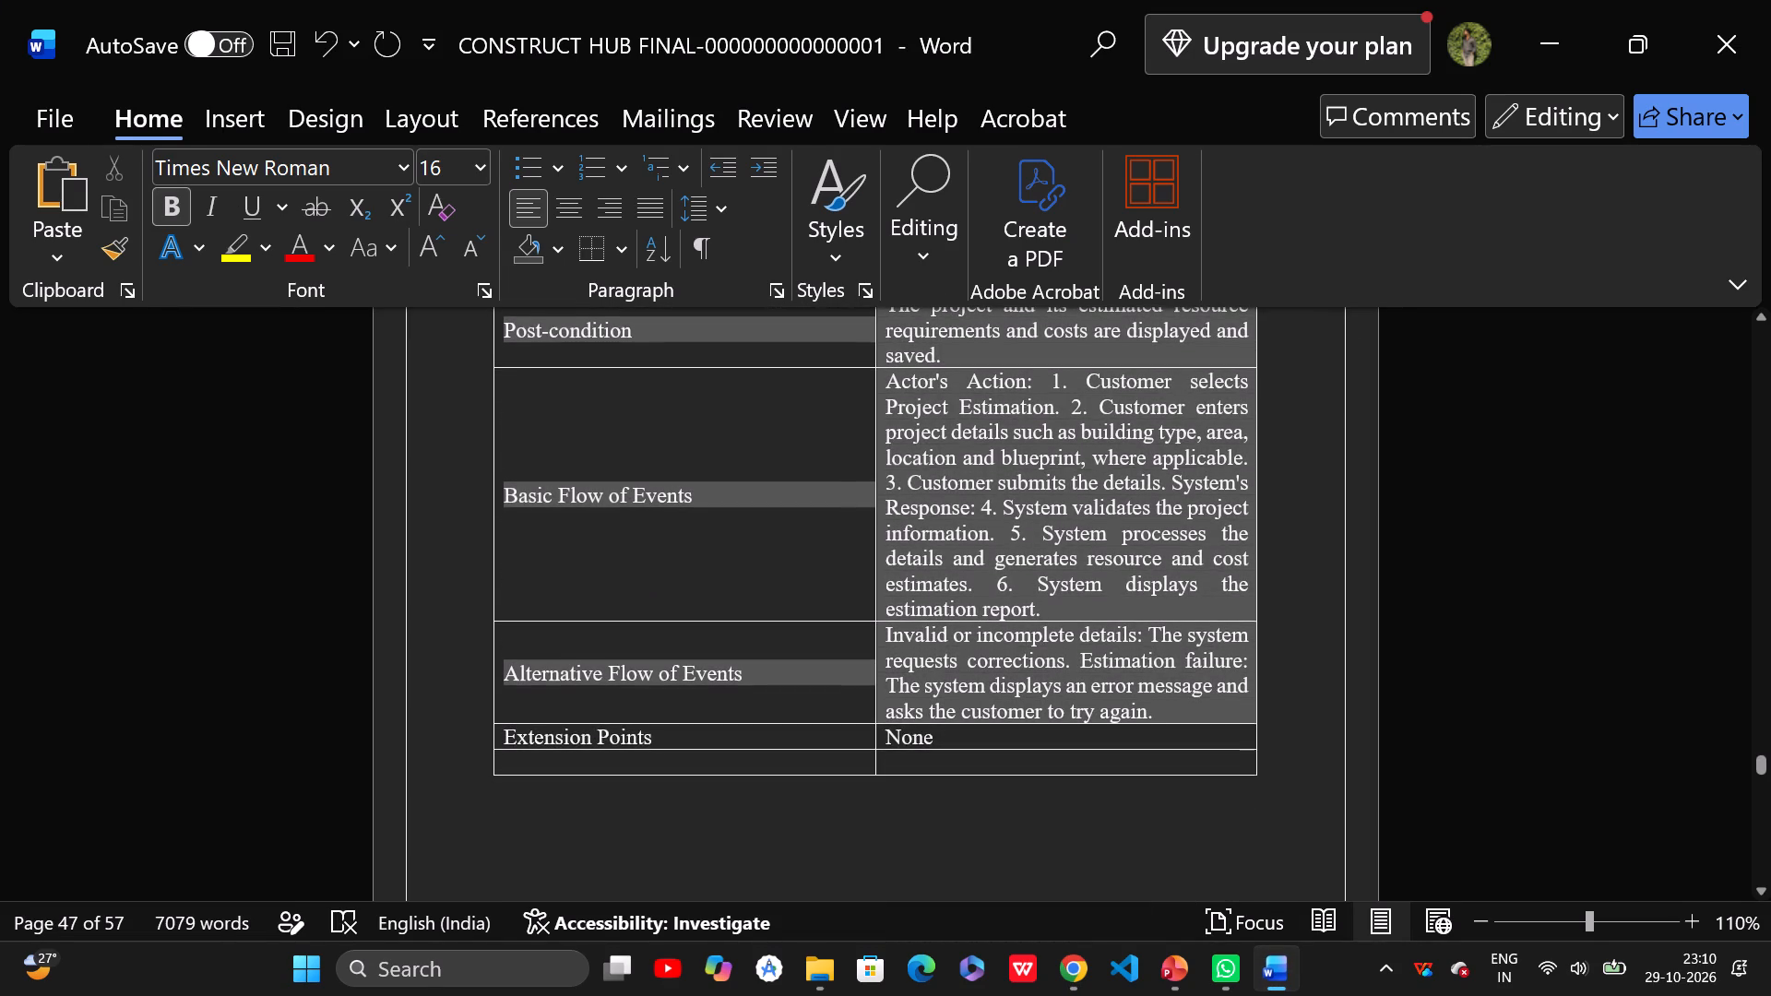
{"action": "left_click_drag", "start_coordinate": [1050, 736], "coordinate": [1081, 753]}
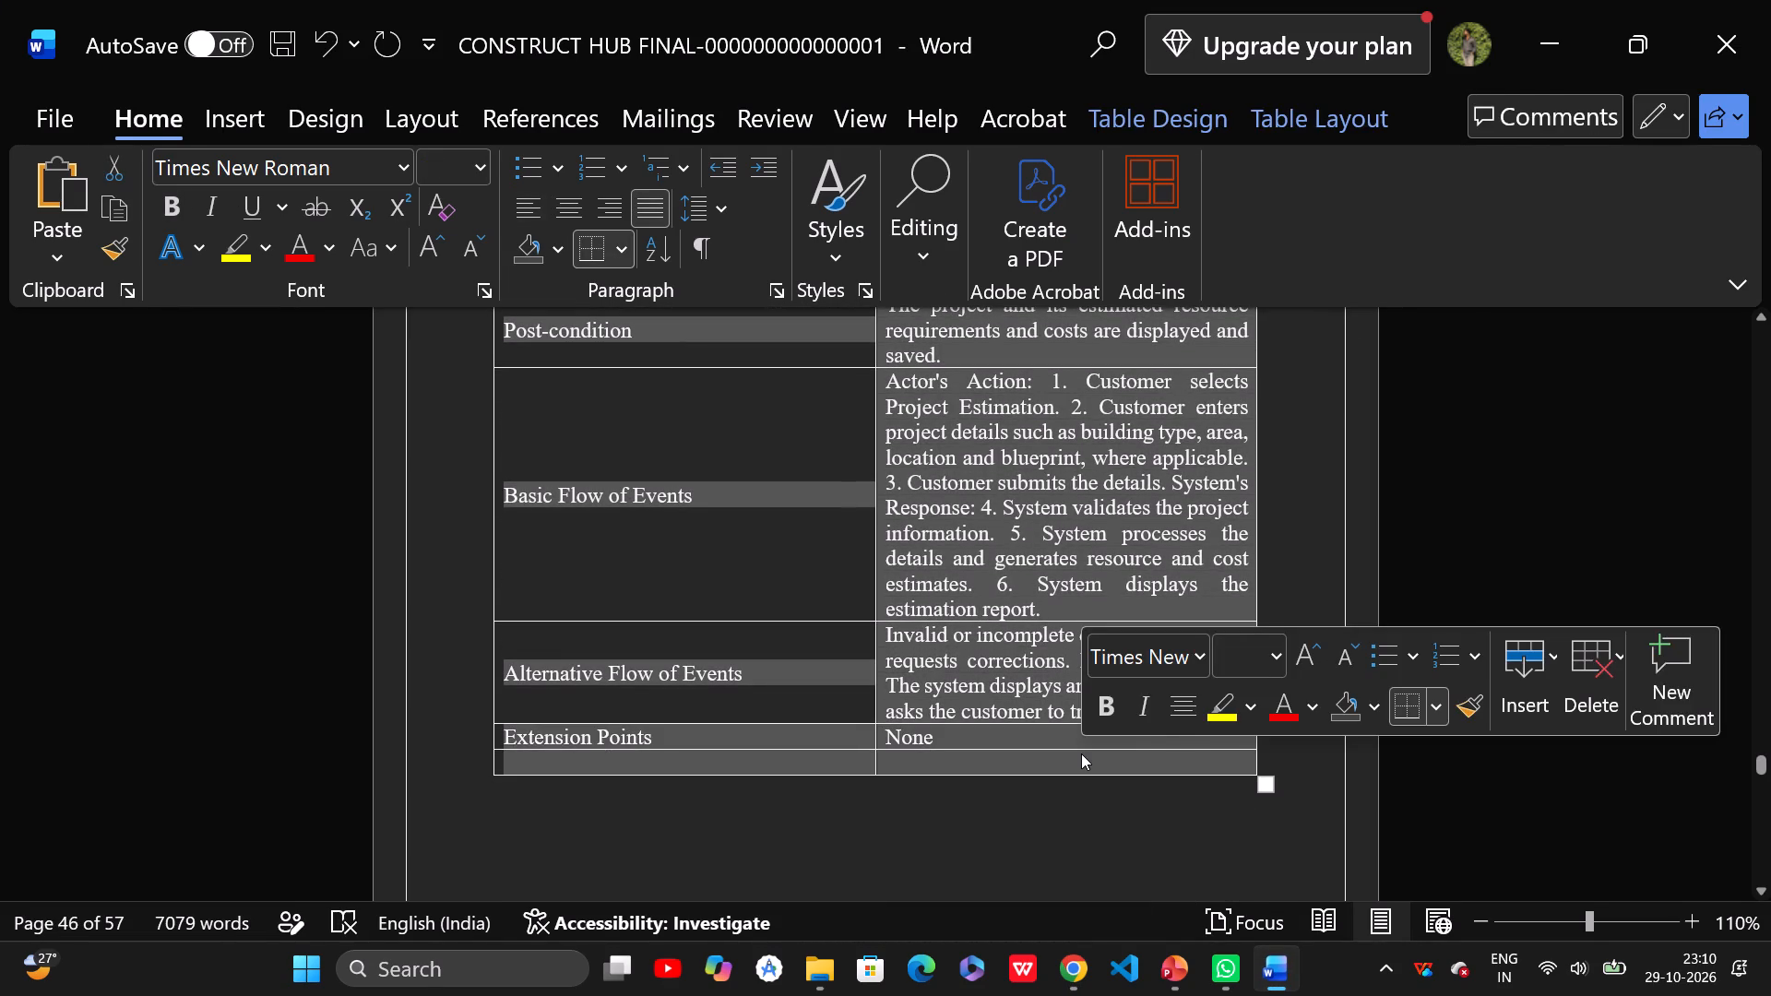
{"action": "key", "text": "ctrl+v"}
{"action": "scroll", "coordinate": [885, 560], "scroll_direction": "up", "scroll_amount": 2}
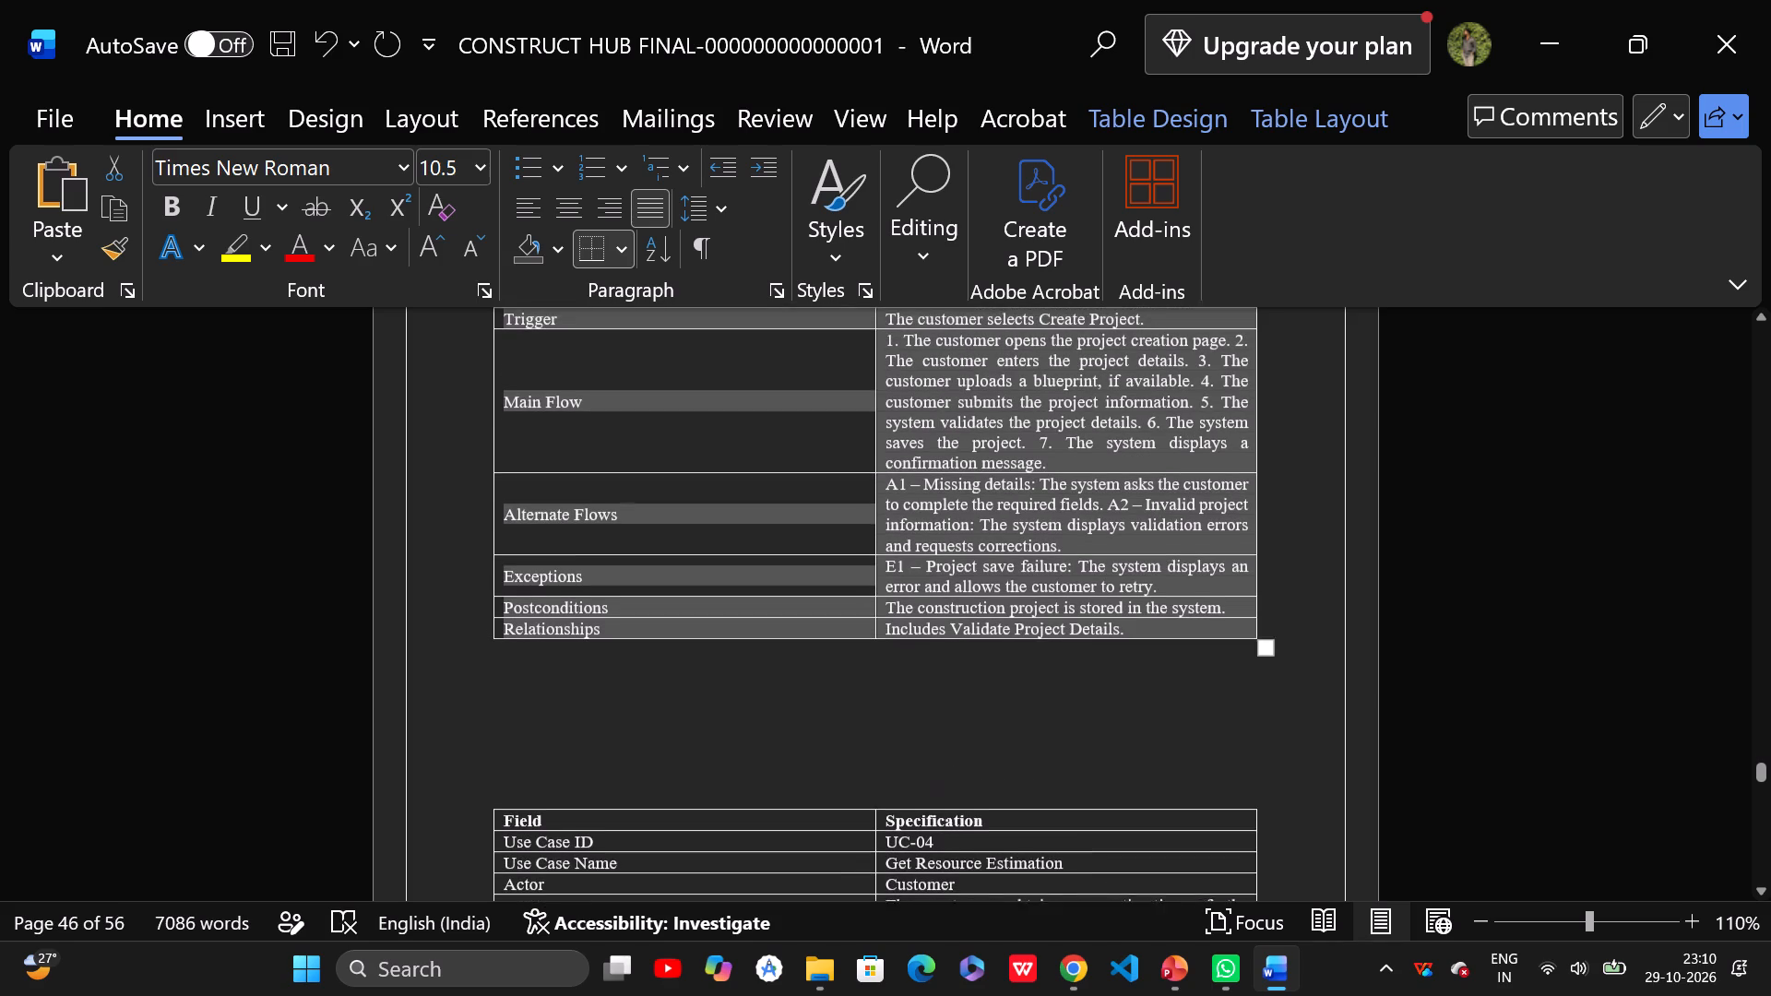
{"action": "scroll", "coordinate": [900, 723], "scroll_direction": "up", "scroll_amount": 5}
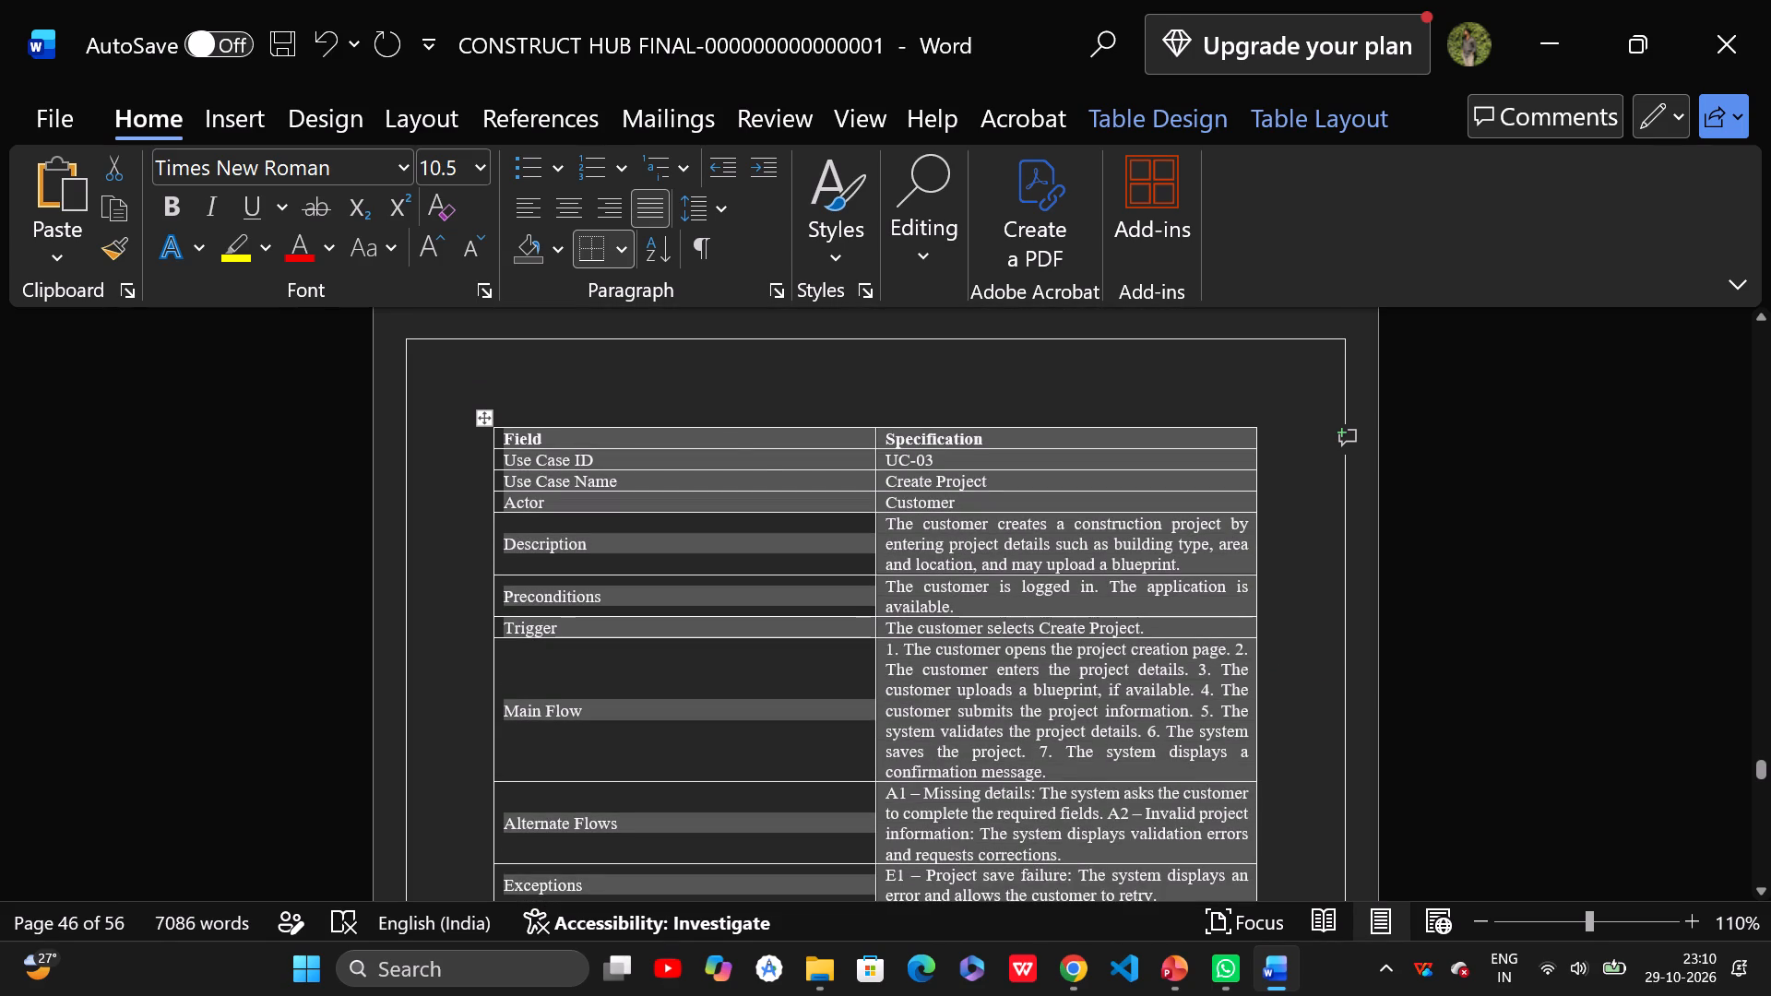
{"action": "left_click", "coordinate": [715, 398]}
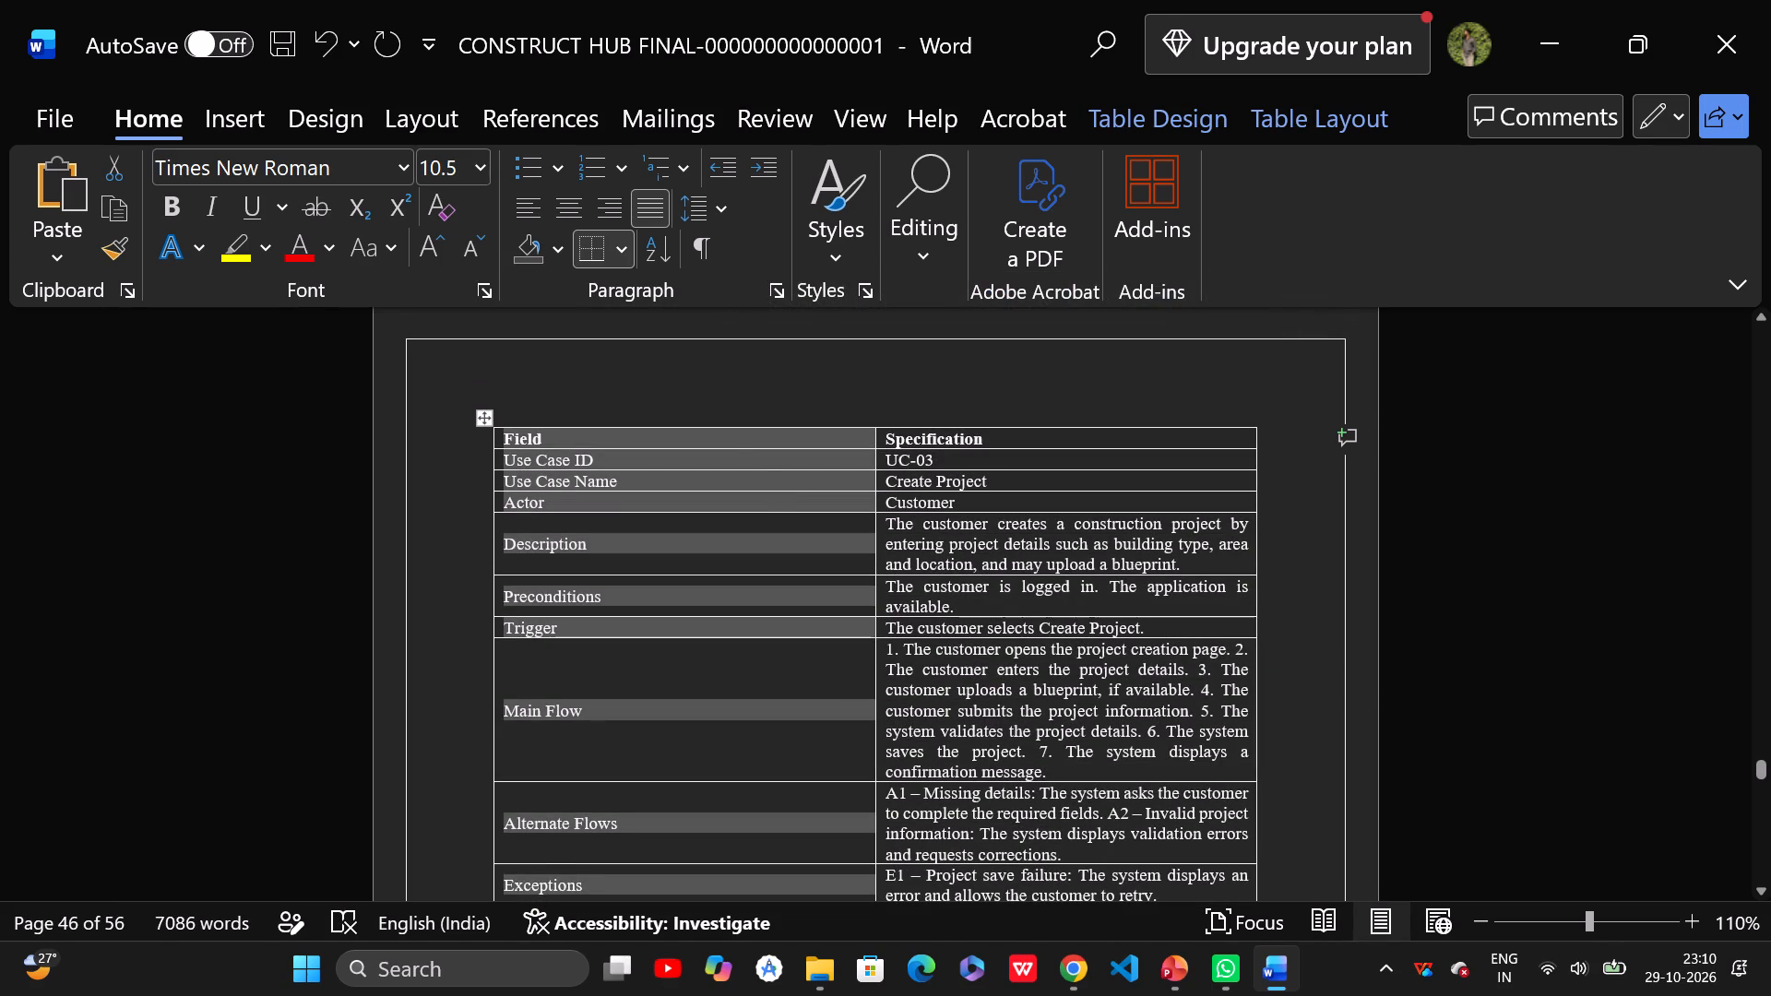
{"action": "left_click", "coordinate": [1429, 561]}
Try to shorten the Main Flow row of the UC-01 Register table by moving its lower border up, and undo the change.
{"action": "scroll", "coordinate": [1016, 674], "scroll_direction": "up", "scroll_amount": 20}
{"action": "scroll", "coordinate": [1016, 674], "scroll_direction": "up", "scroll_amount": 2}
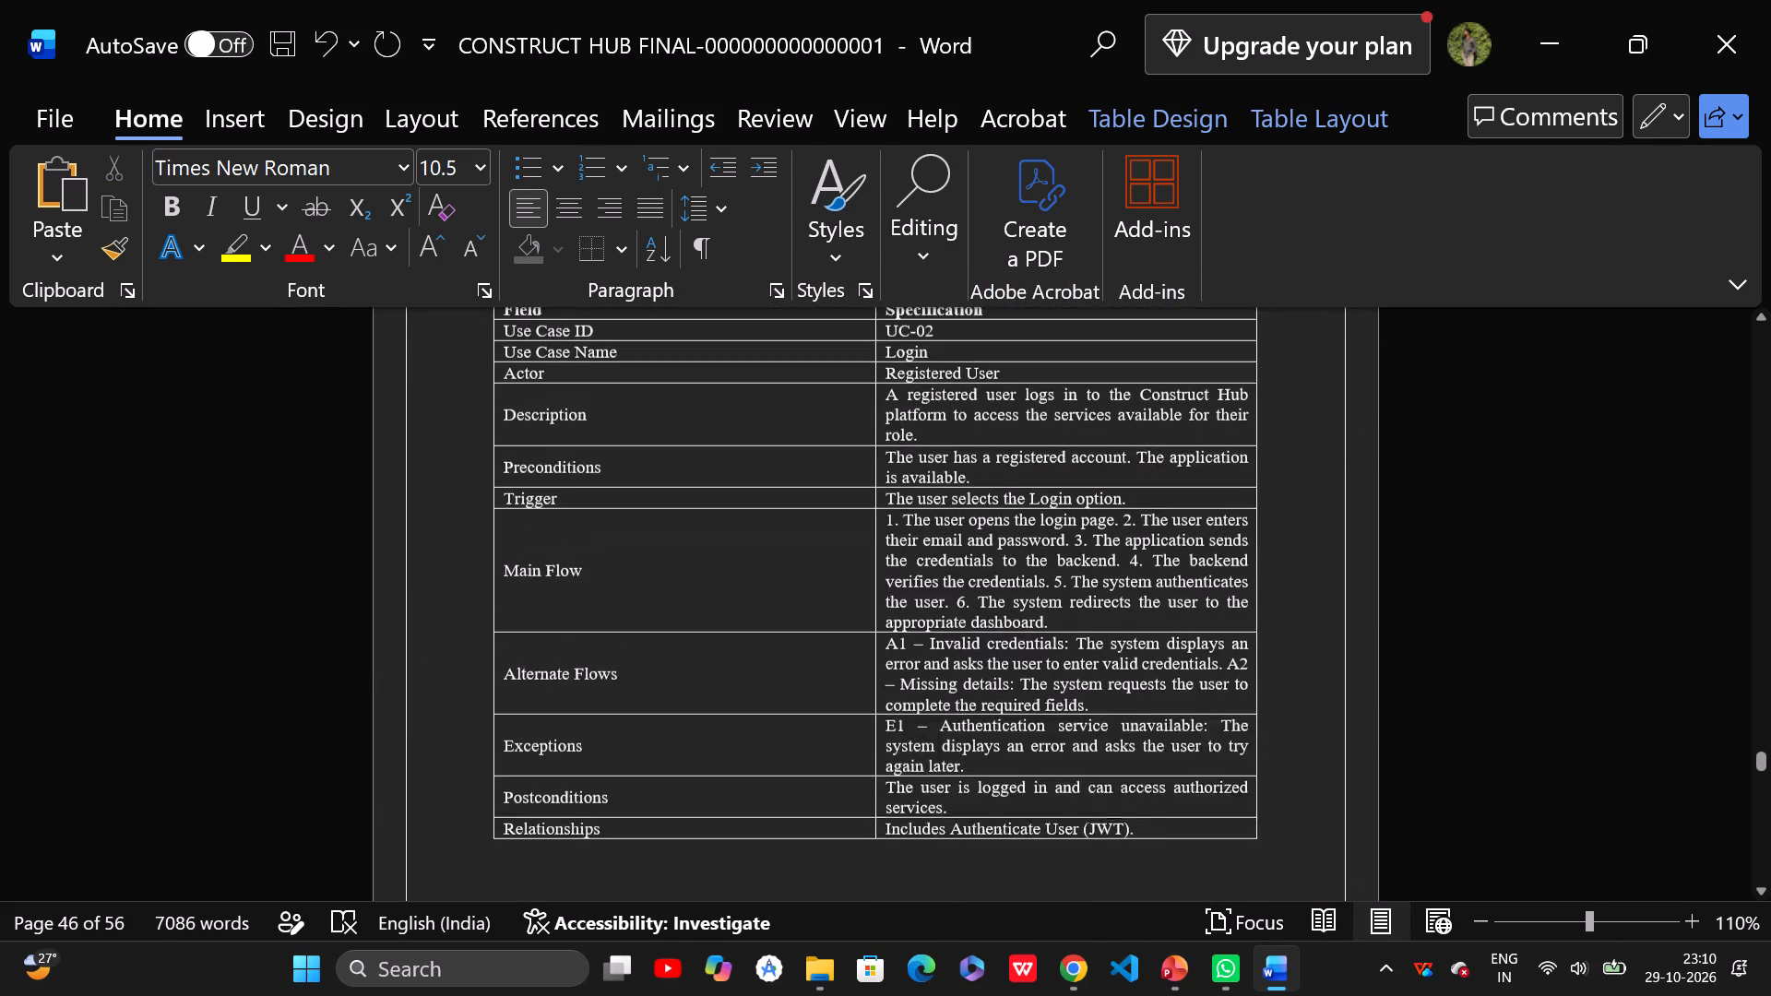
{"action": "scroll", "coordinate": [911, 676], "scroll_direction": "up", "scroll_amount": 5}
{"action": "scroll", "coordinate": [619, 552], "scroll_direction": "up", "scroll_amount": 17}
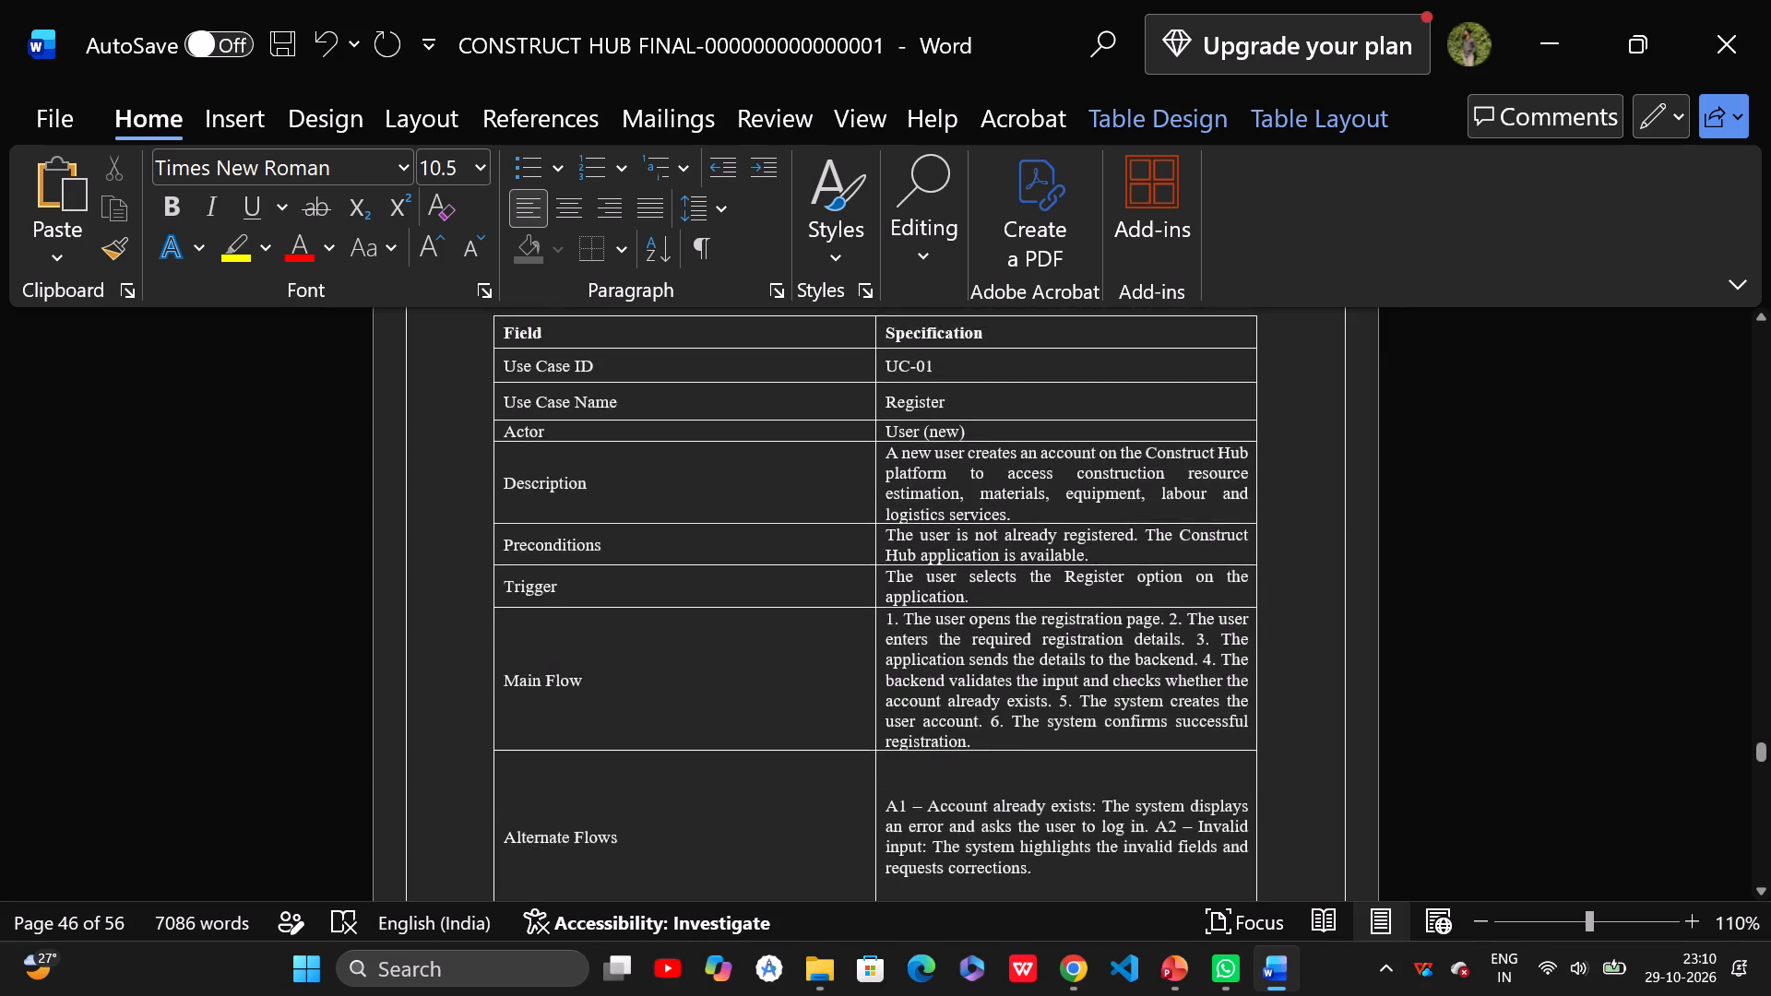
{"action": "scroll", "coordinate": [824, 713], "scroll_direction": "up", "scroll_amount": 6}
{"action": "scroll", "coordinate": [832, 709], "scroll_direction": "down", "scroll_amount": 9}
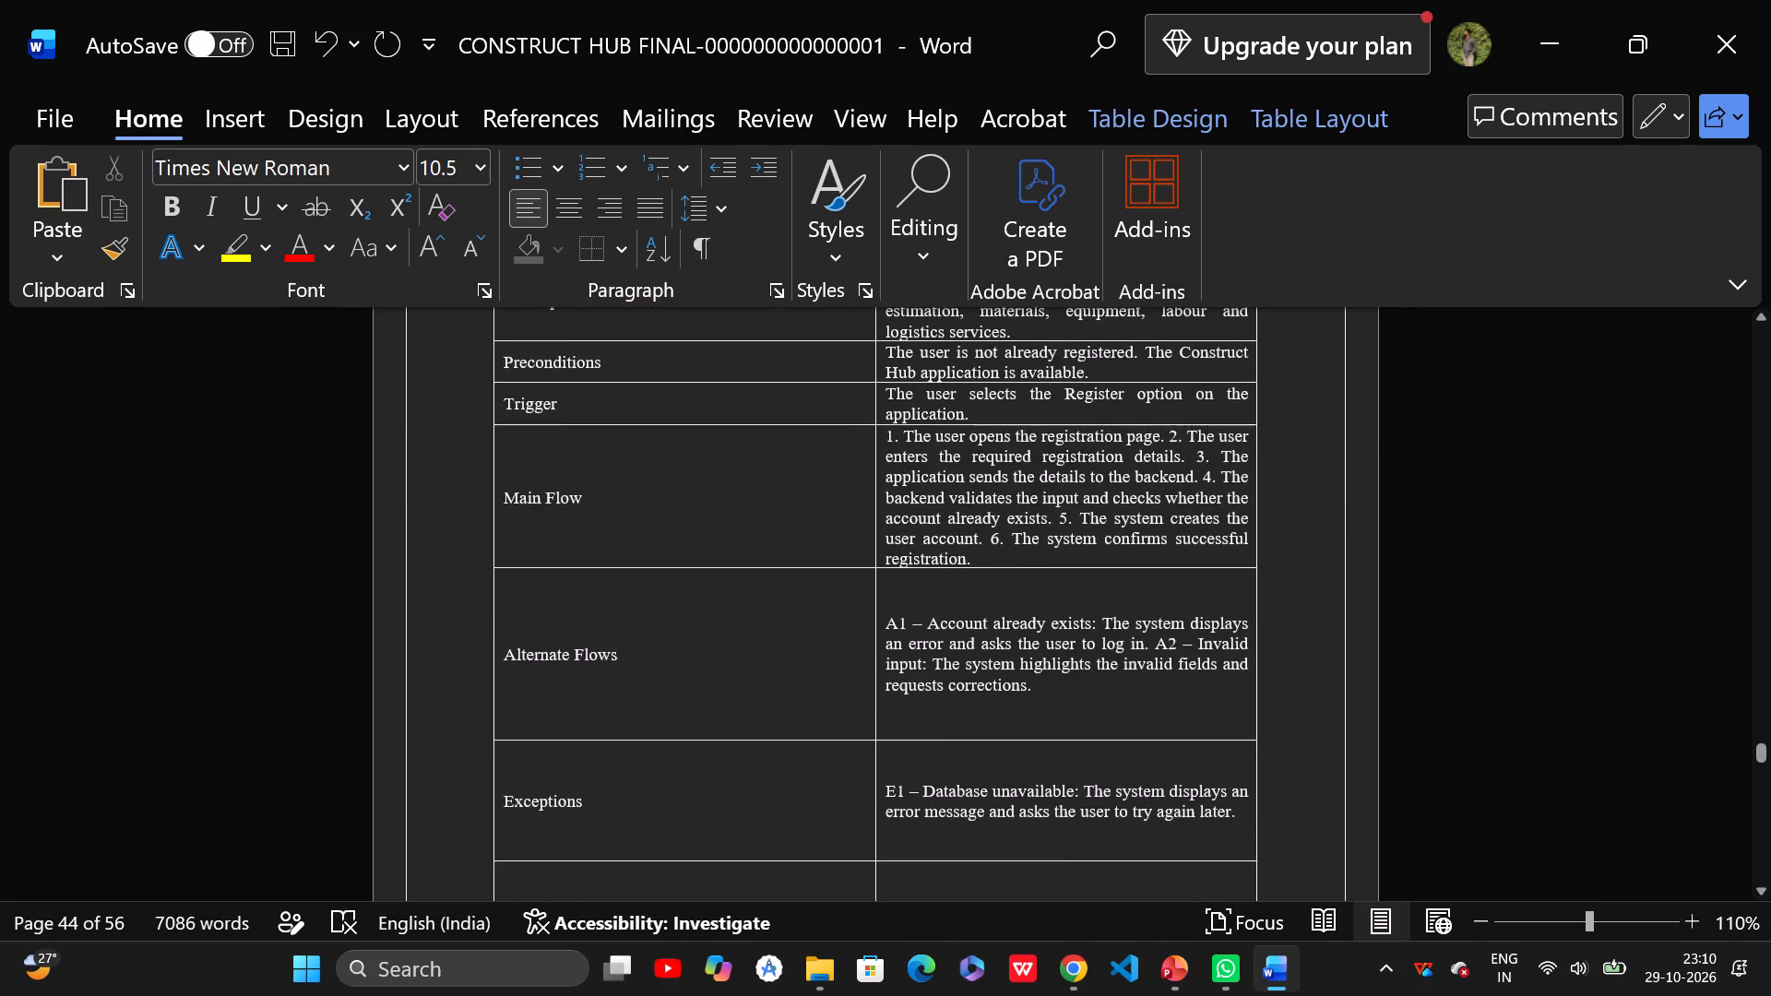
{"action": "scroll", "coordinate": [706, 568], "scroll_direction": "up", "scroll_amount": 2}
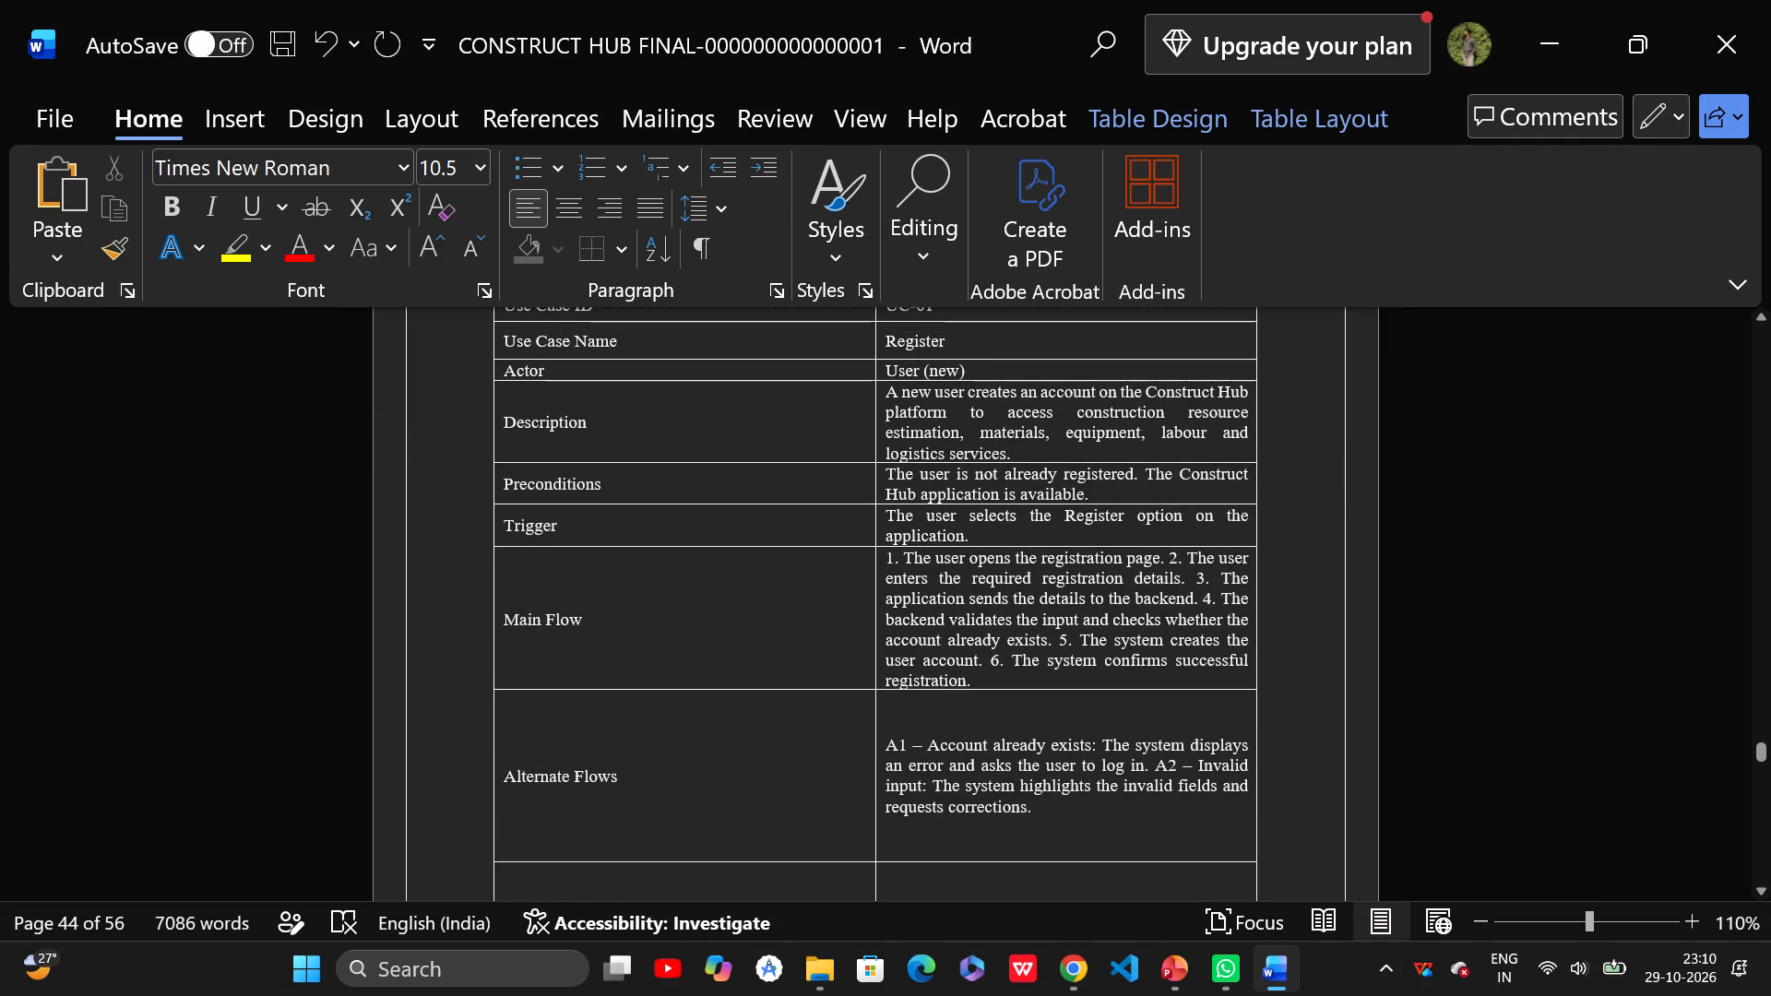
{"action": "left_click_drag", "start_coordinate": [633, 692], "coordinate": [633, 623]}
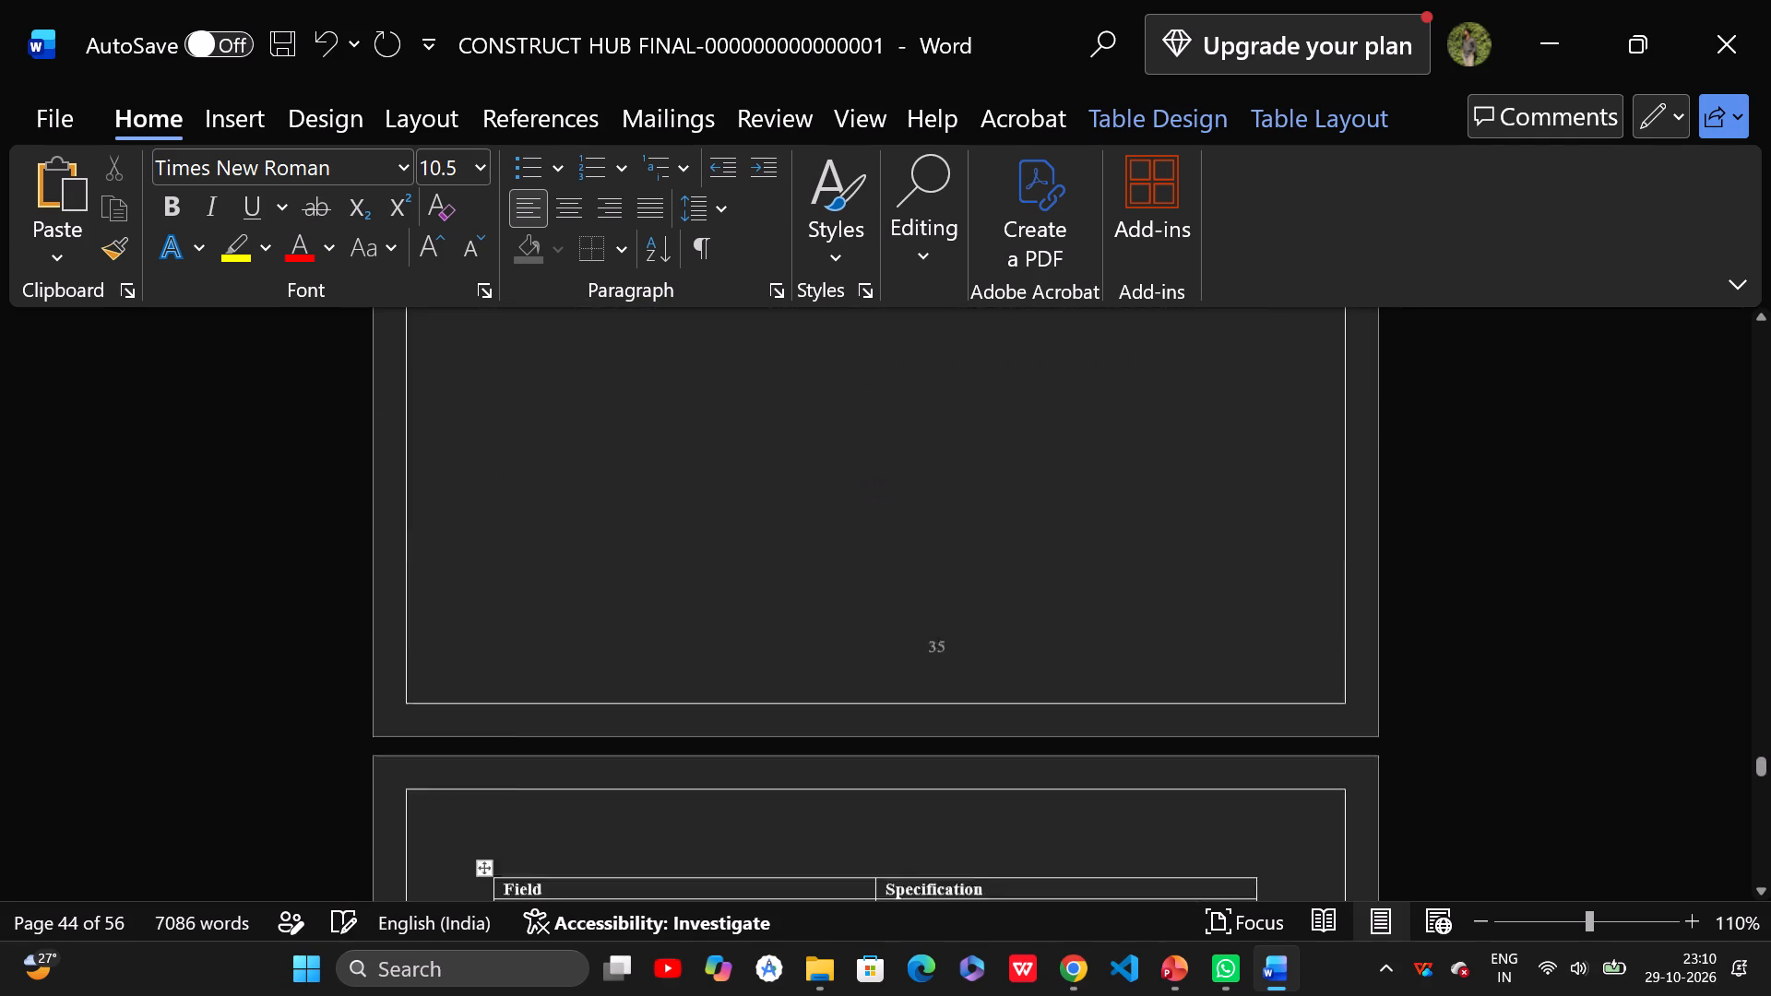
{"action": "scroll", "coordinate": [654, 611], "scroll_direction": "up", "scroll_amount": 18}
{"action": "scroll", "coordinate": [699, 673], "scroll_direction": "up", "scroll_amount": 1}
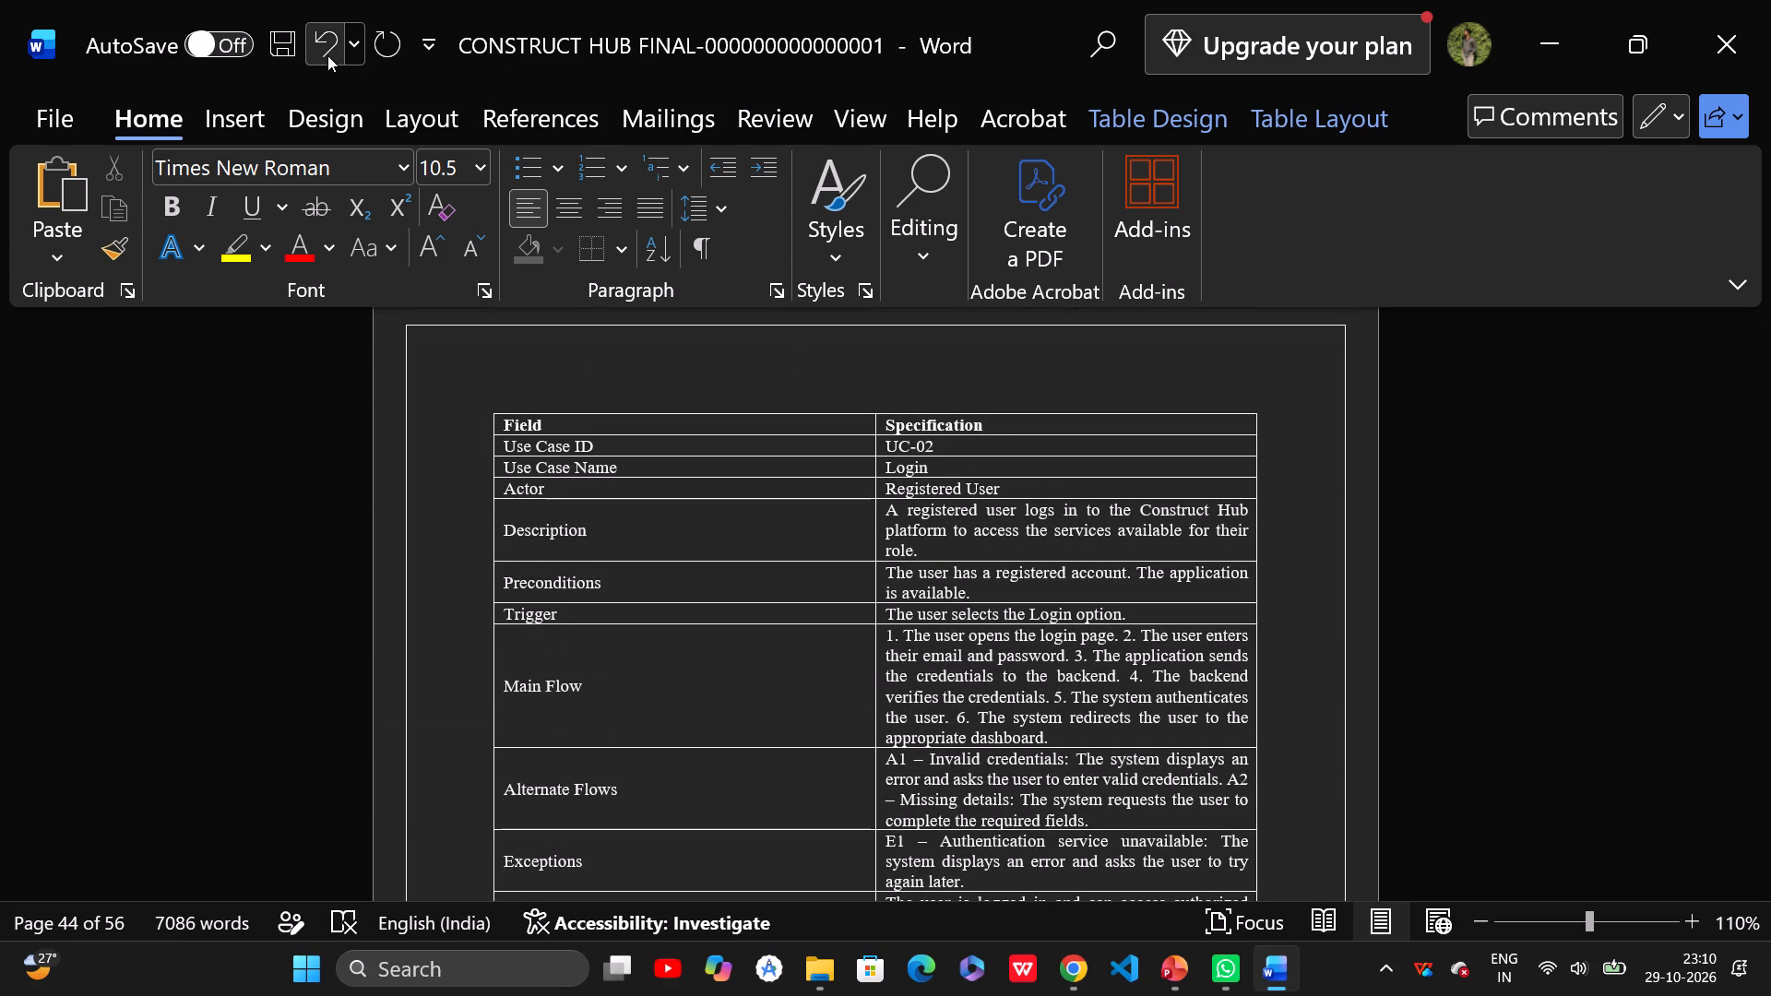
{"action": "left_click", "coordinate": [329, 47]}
Review the section 4.8 use case tables from UC-01 Register through UC-03 Create Project, including the spacing between them.
{"action": "scroll", "coordinate": [737, 509], "scroll_direction": "up", "scroll_amount": 10}
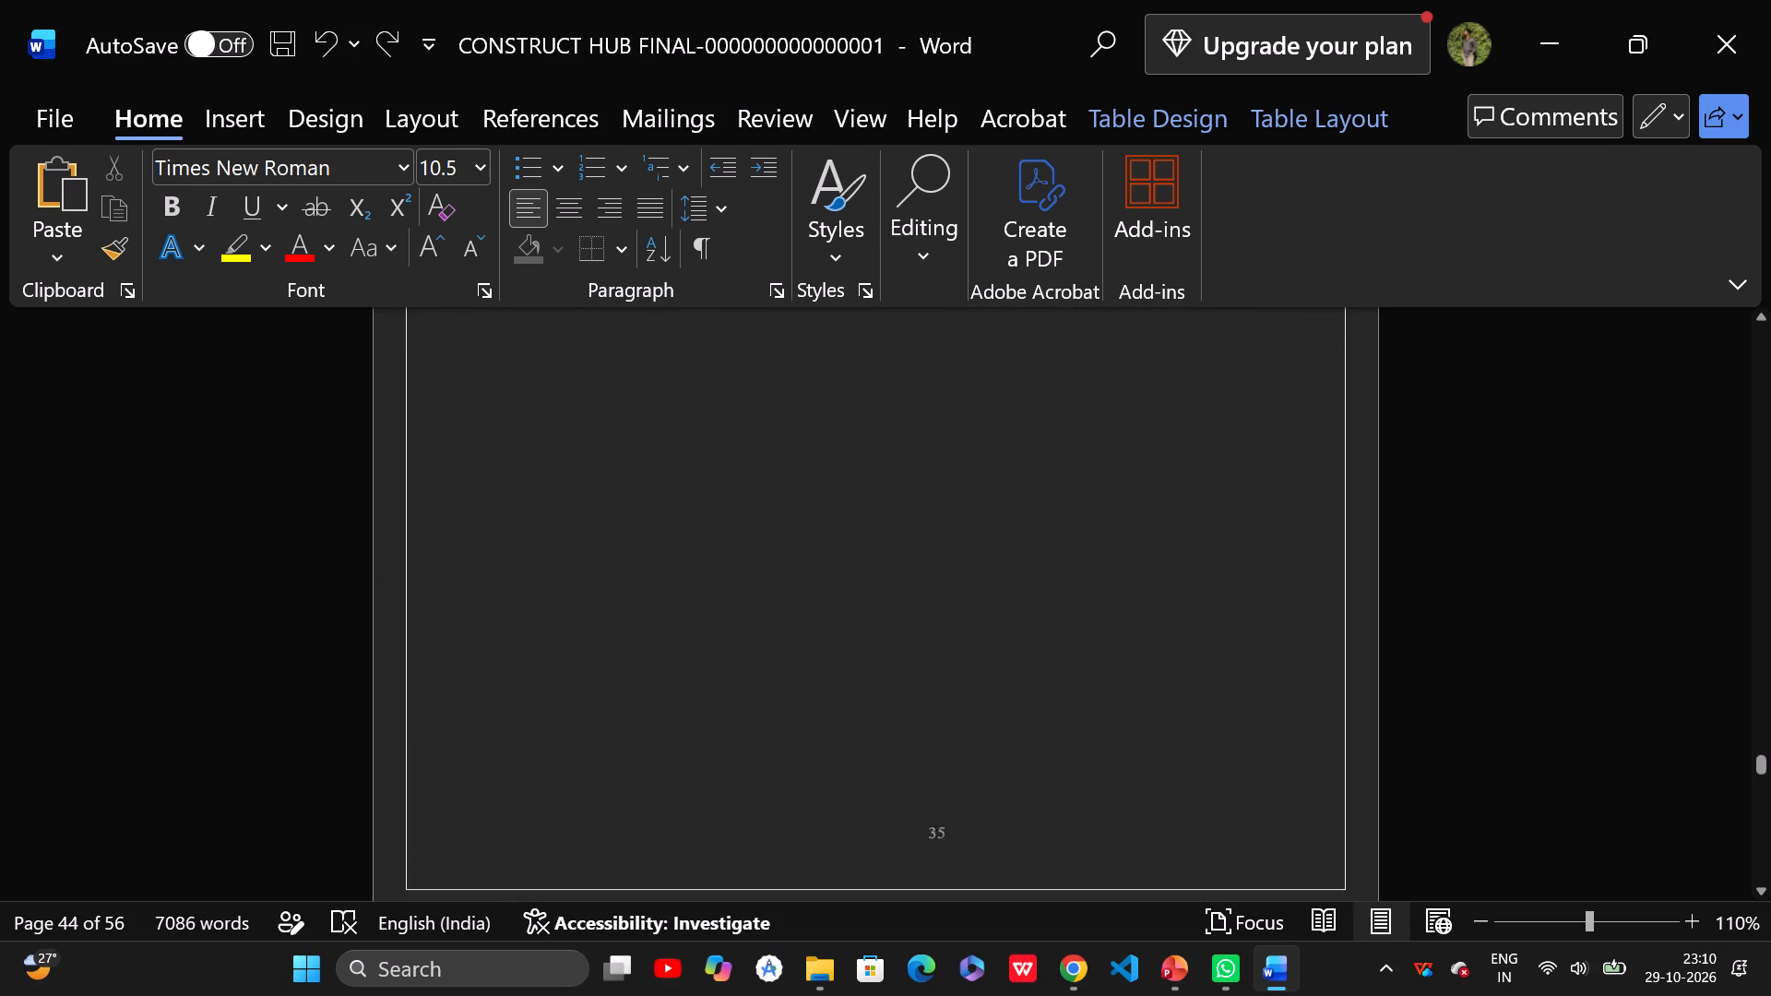
{"action": "scroll", "coordinate": [737, 509], "scroll_direction": "up", "scroll_amount": 16}
{"action": "scroll", "coordinate": [758, 544], "scroll_direction": "up", "scroll_amount": 8}
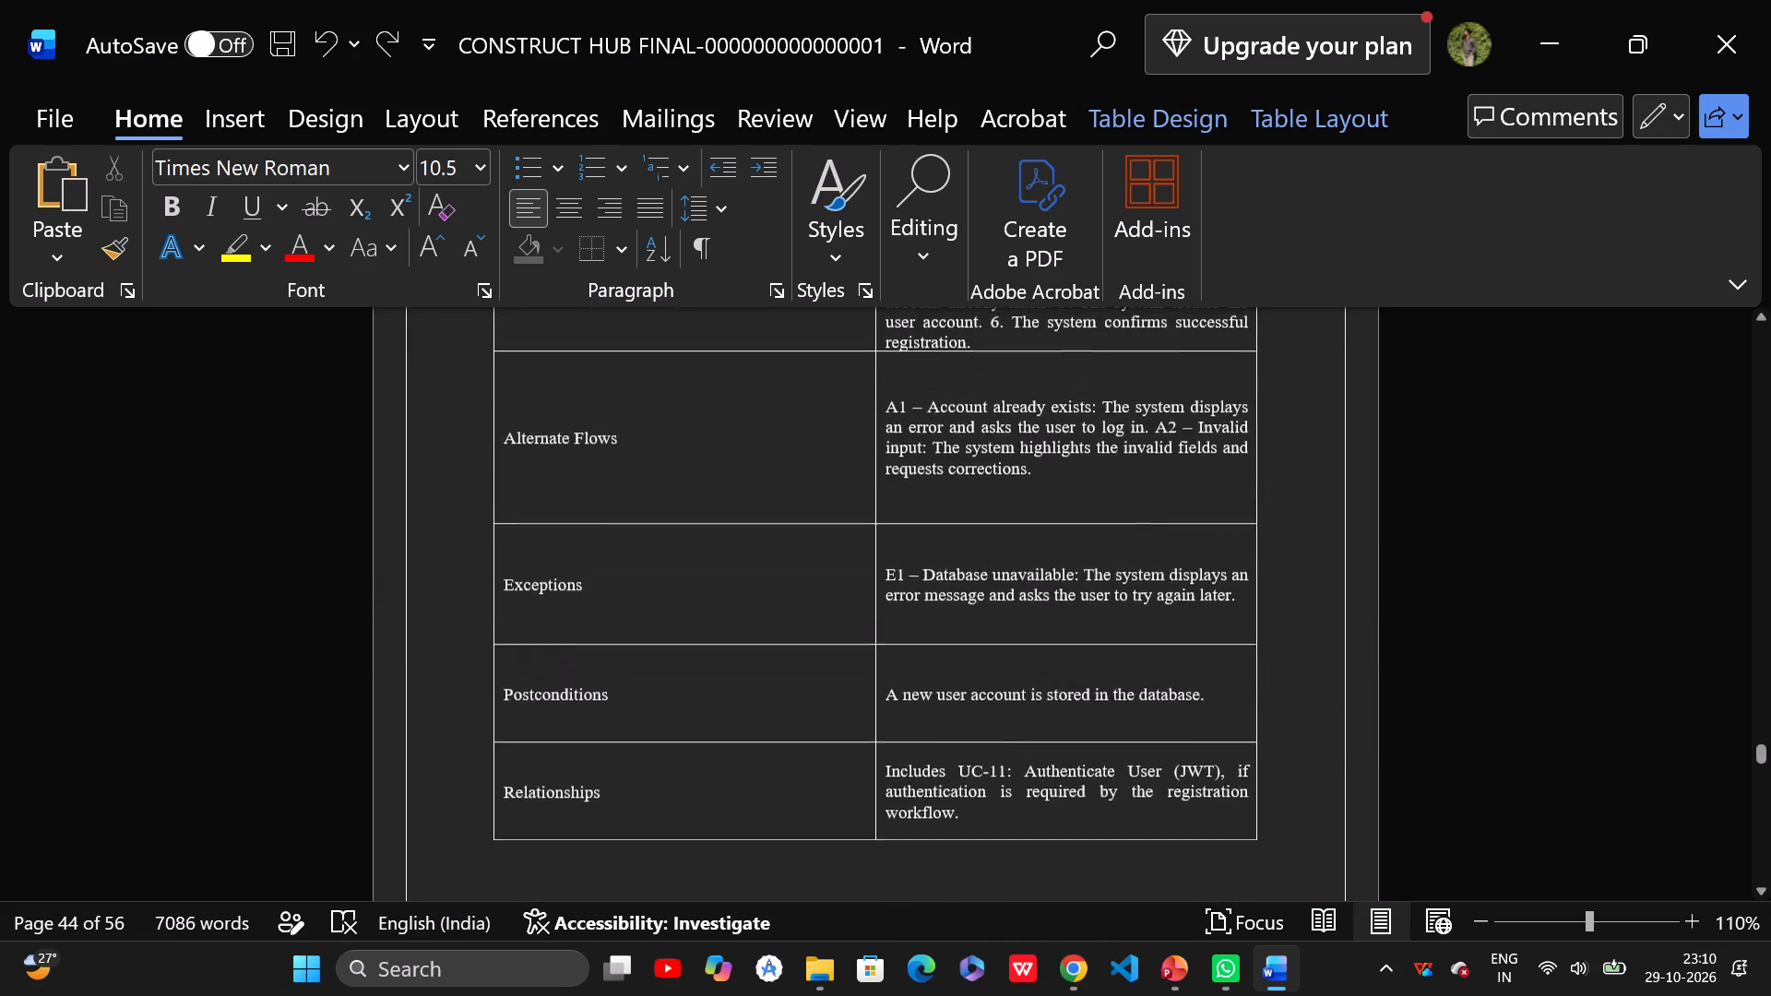
{"action": "scroll", "coordinate": [675, 613], "scroll_direction": "up", "scroll_amount": 3}
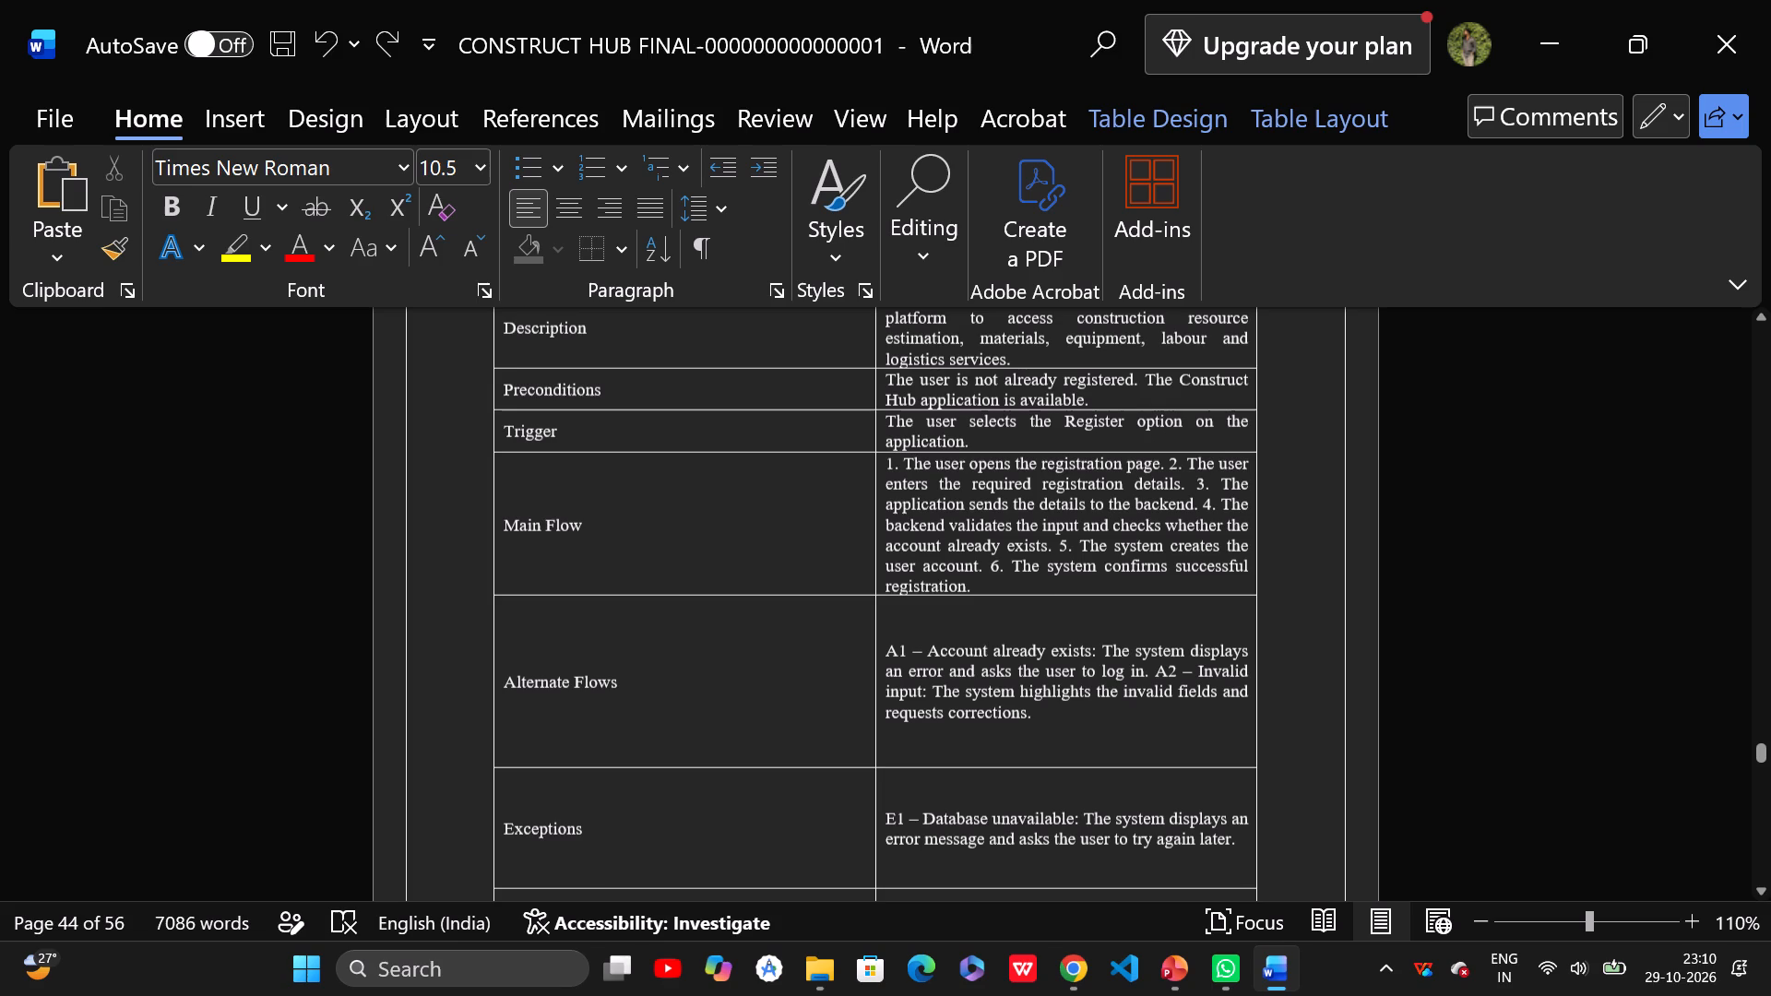
{"action": "scroll", "coordinate": [829, 593], "scroll_direction": "up", "scroll_amount": 9}
{"action": "left_click", "coordinate": [968, 665]}
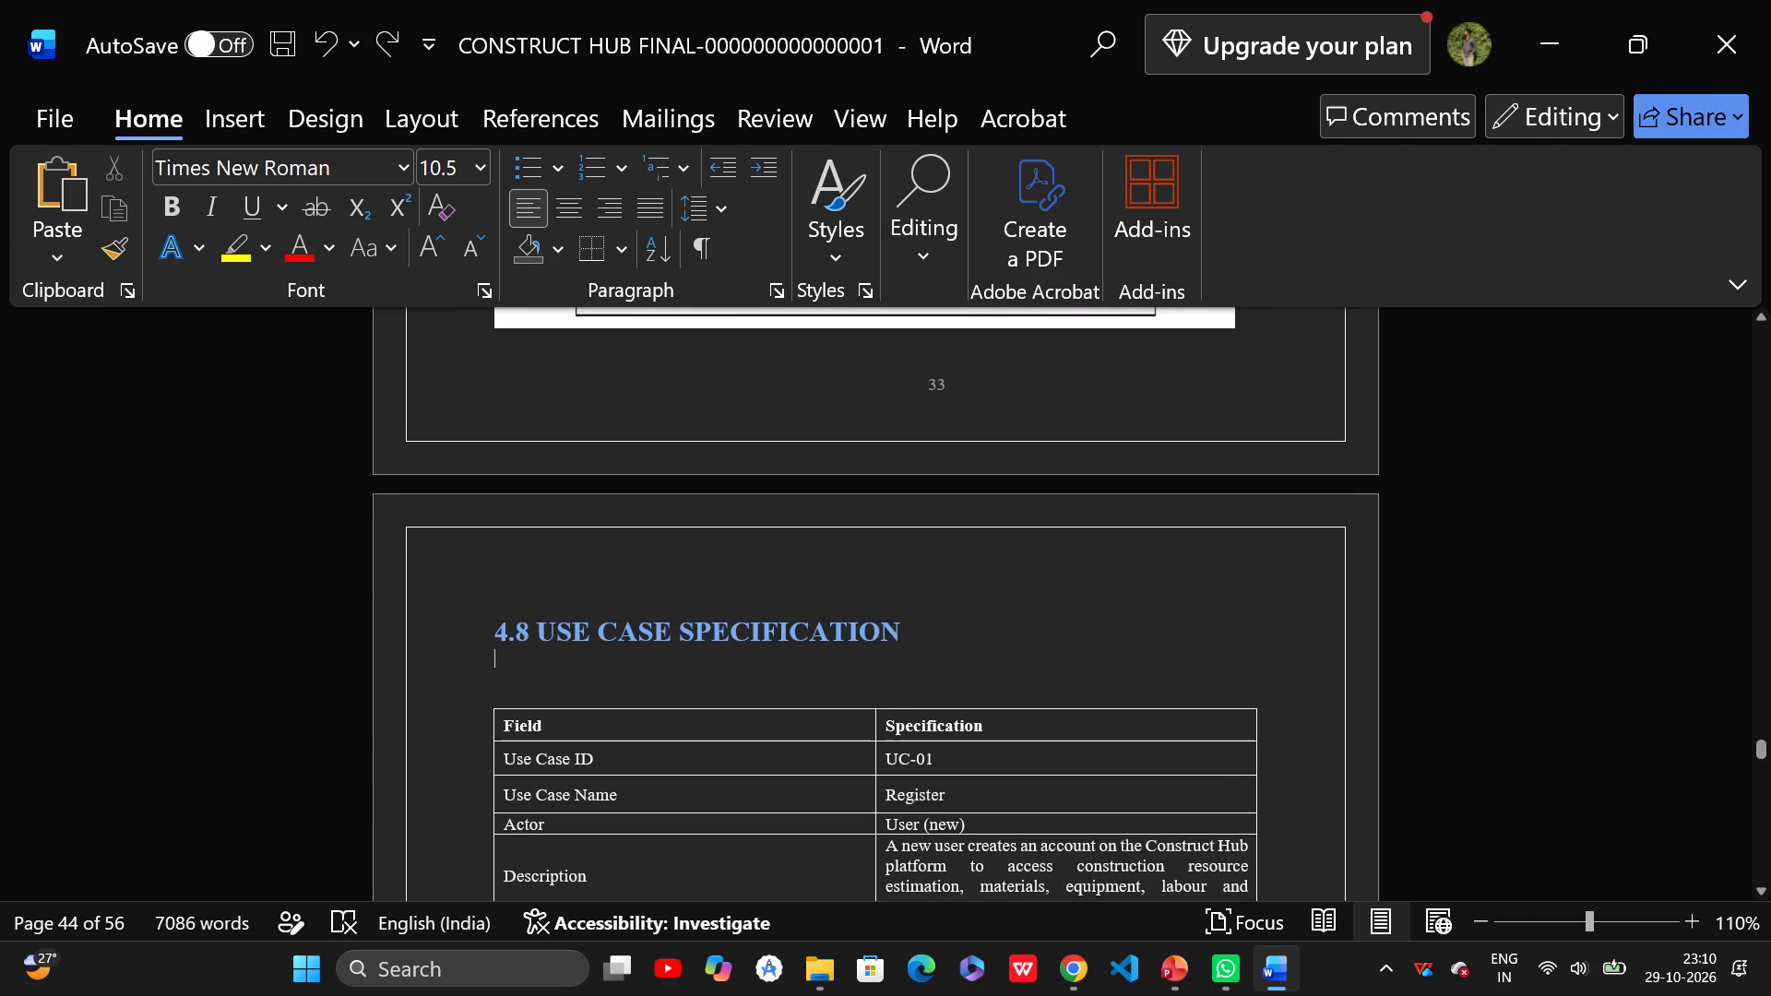
{"action": "scroll", "coordinate": [988, 717], "scroll_direction": "down", "scroll_amount": 13}
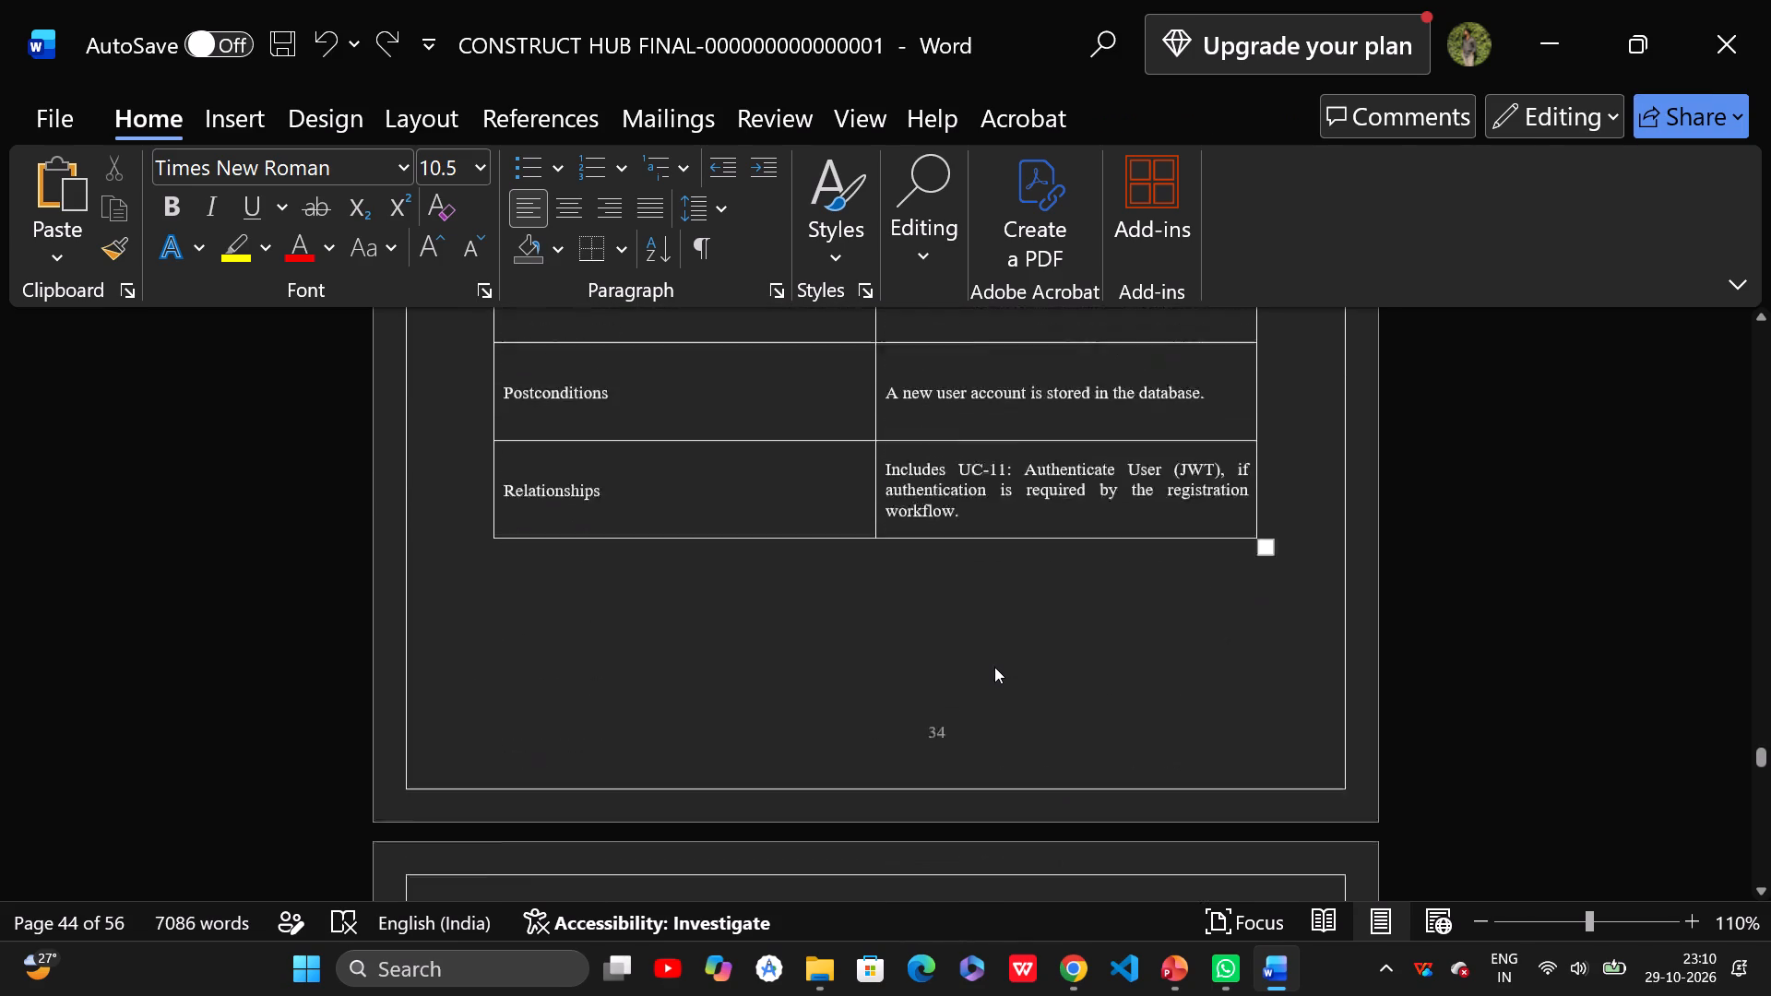
{"action": "scroll", "coordinate": [994, 667], "scroll_direction": "down", "scroll_amount": 4}
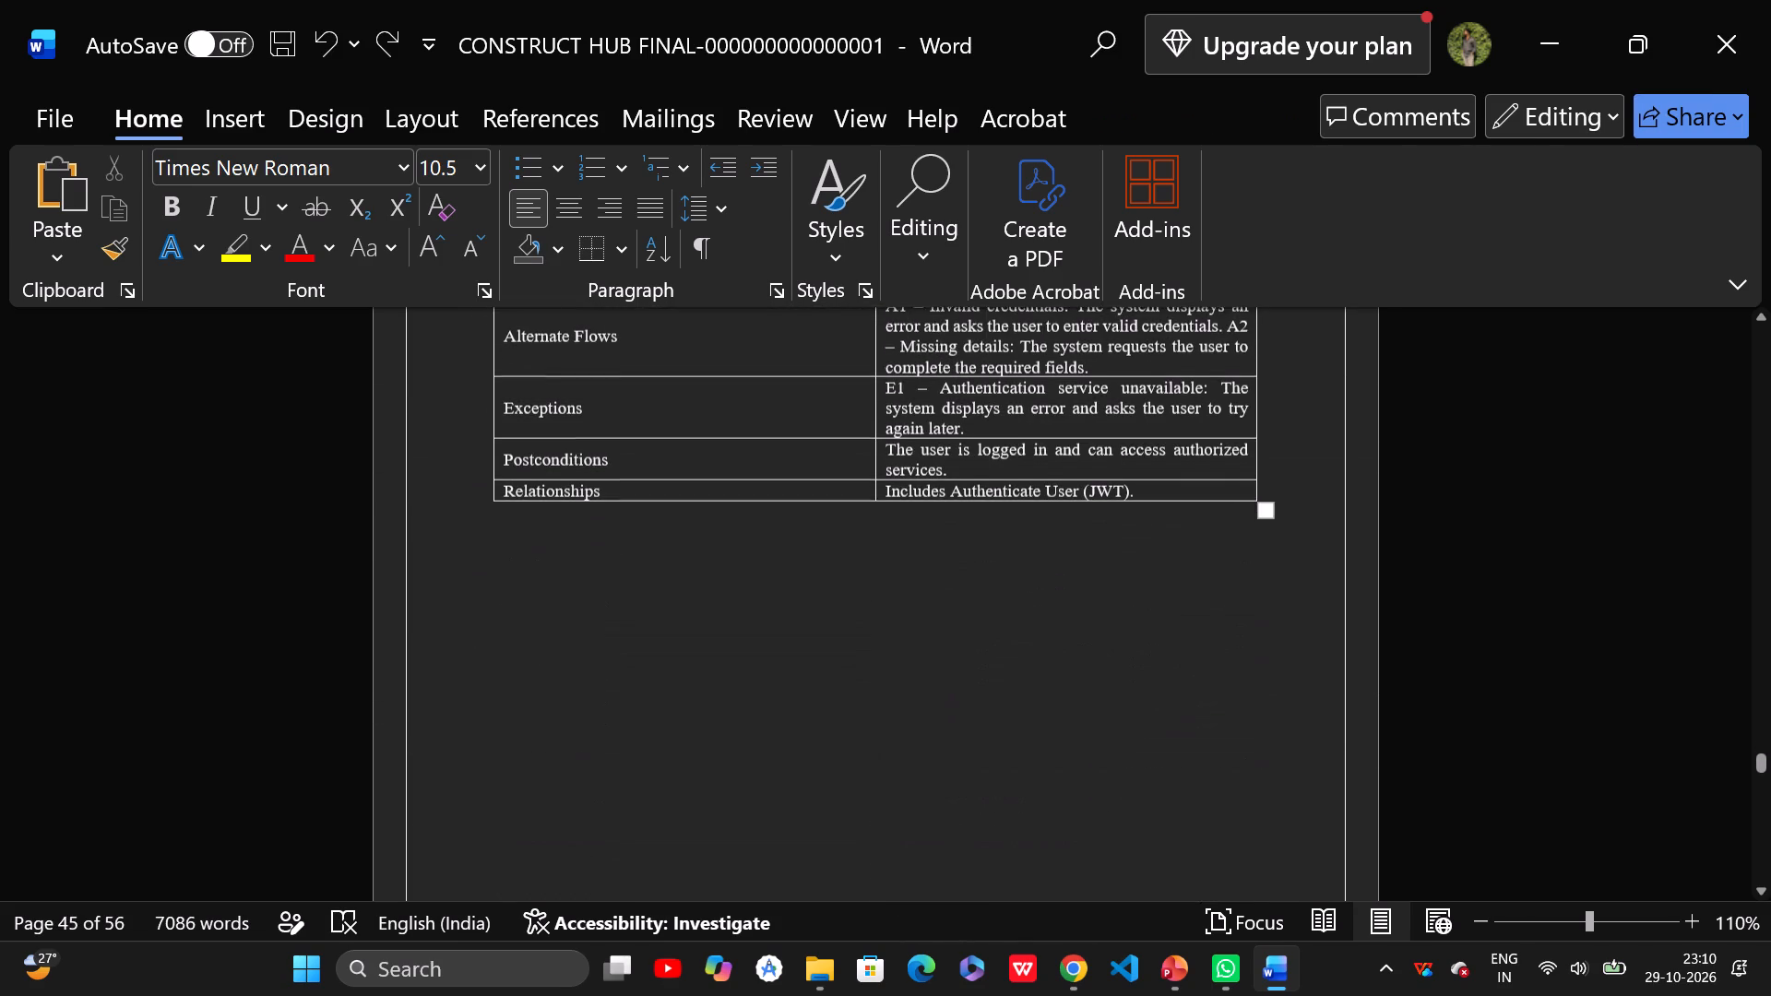
{"action": "scroll", "coordinate": [994, 667], "scroll_direction": "down", "scroll_amount": 2}
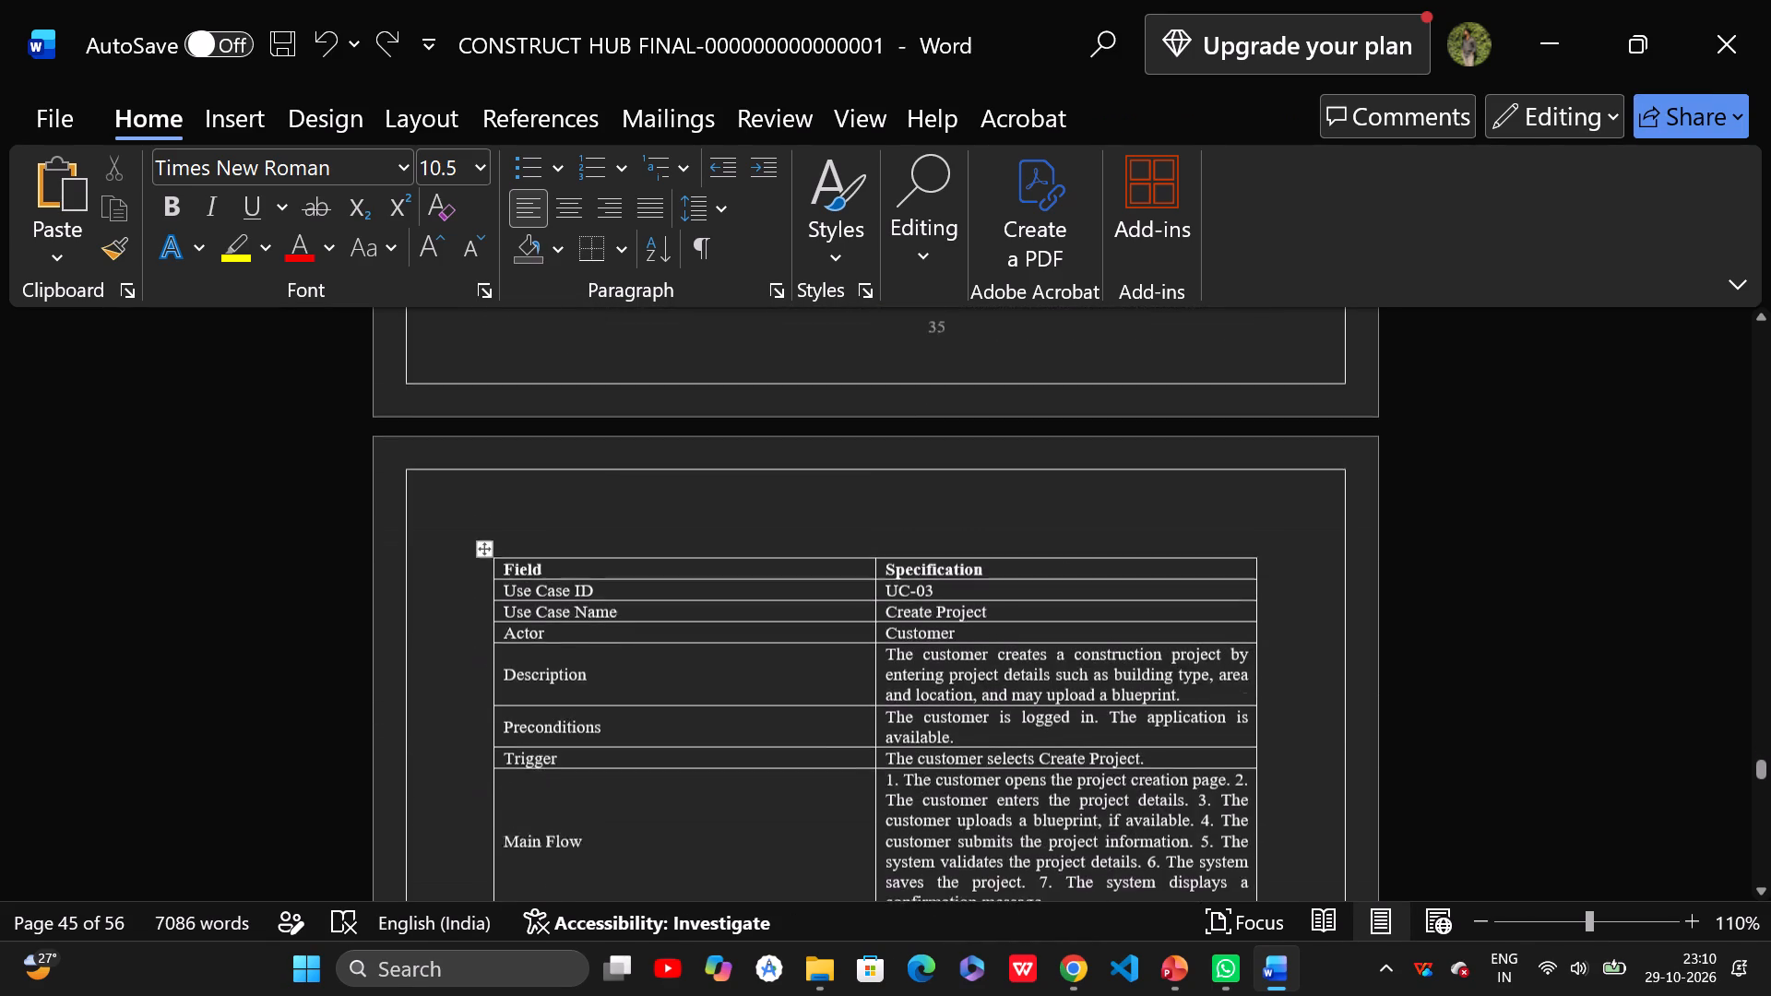
{"action": "scroll", "coordinate": [994, 667], "scroll_direction": "down", "scroll_amount": 1}
{"action": "scroll", "coordinate": [994, 667], "scroll_direction": "left", "scroll_amount": 1}
{"action": "scroll", "coordinate": [994, 667], "scroll_direction": "down", "scroll_amount": 1}
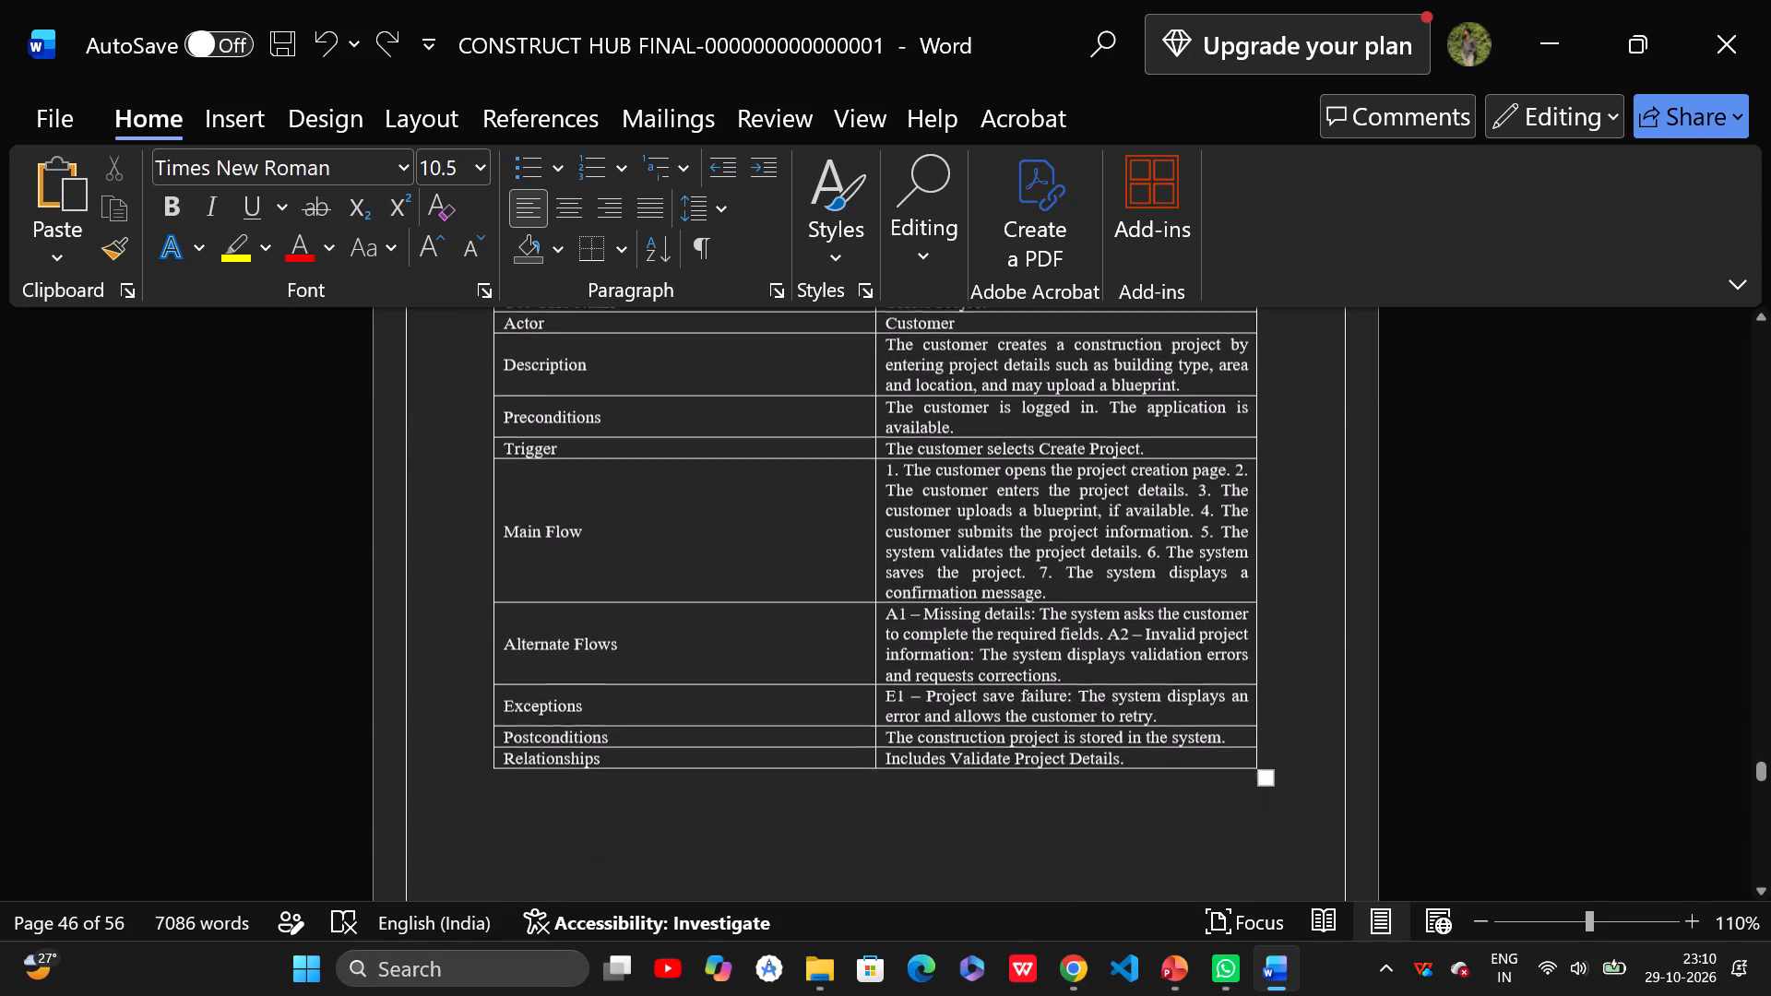
Check the page breaks and blank space around the UC-01 Register, UC-02 Login and UC-03 Create Project tables.
{"action": "scroll", "coordinate": [994, 667], "scroll_direction": "up", "scroll_amount": 3}
{"action": "scroll", "coordinate": [739, 746], "scroll_direction": "up", "scroll_amount": 3}
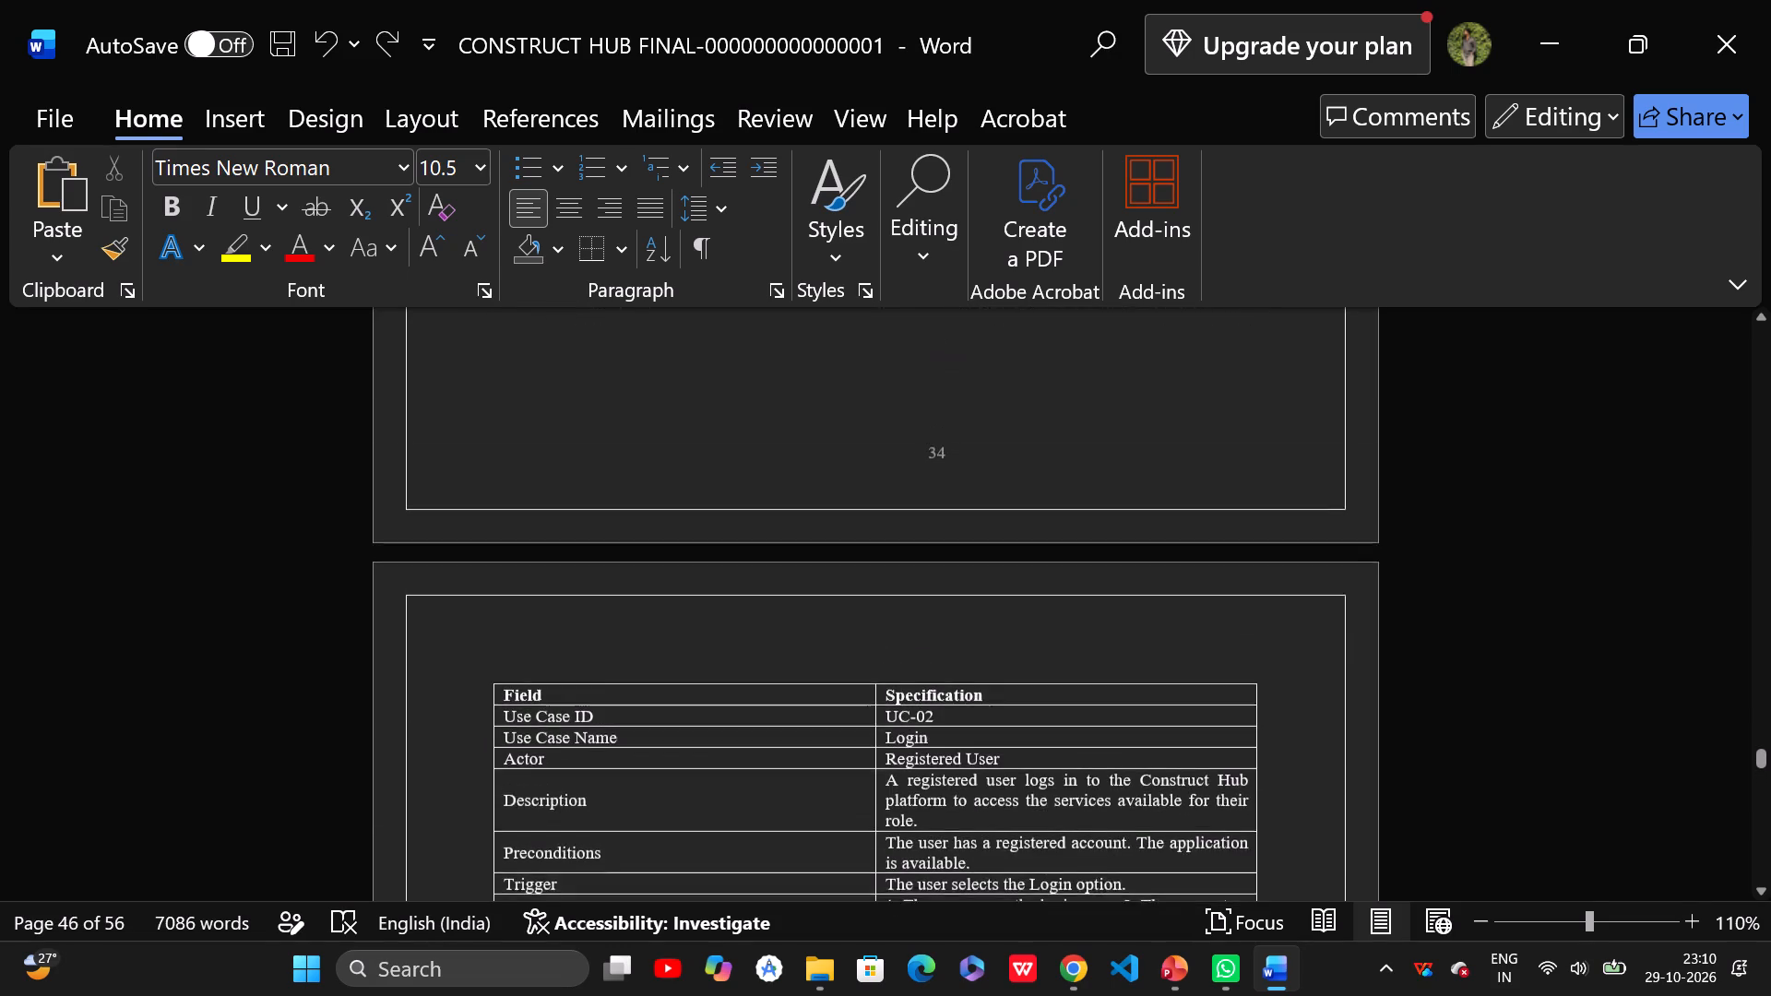
{"action": "scroll", "coordinate": [739, 746], "scroll_direction": "up", "scroll_amount": 3}
{"action": "scroll", "coordinate": [739, 746], "scroll_direction": "down", "scroll_amount": 4}
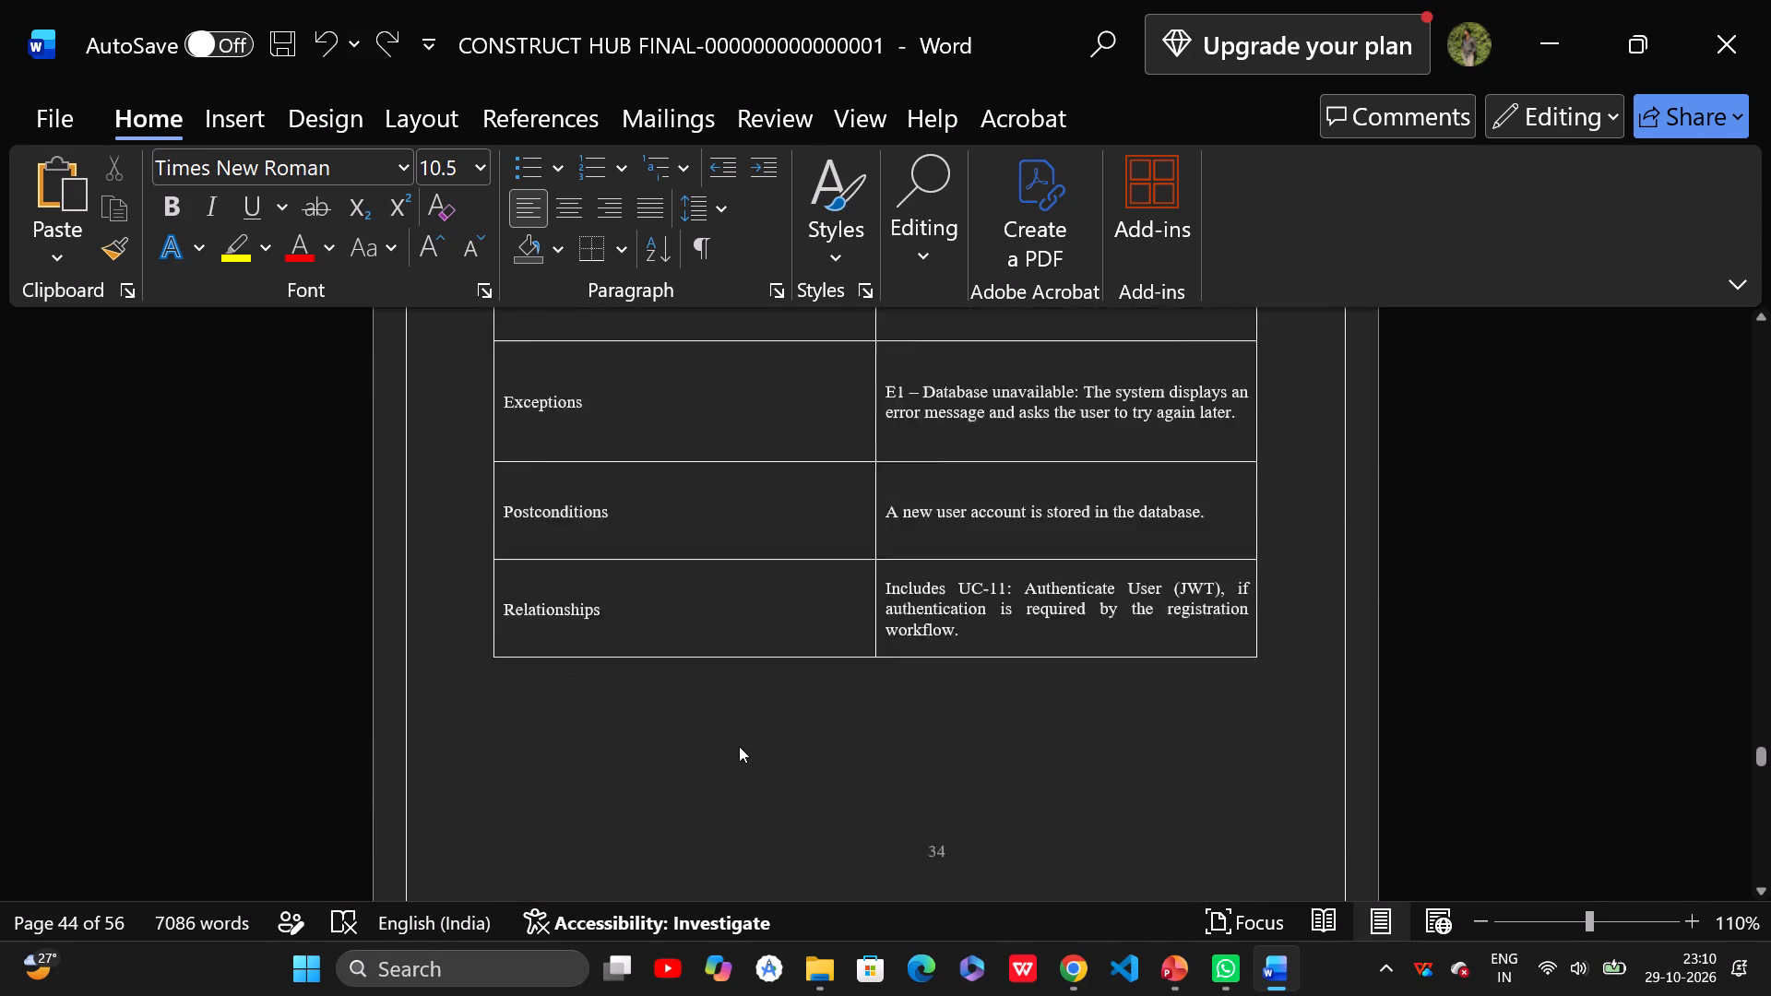
{"action": "scroll", "coordinate": [739, 746], "scroll_direction": "down", "scroll_amount": 1}
{"action": "scroll", "coordinate": [701, 820], "scroll_direction": "down", "scroll_amount": 2}
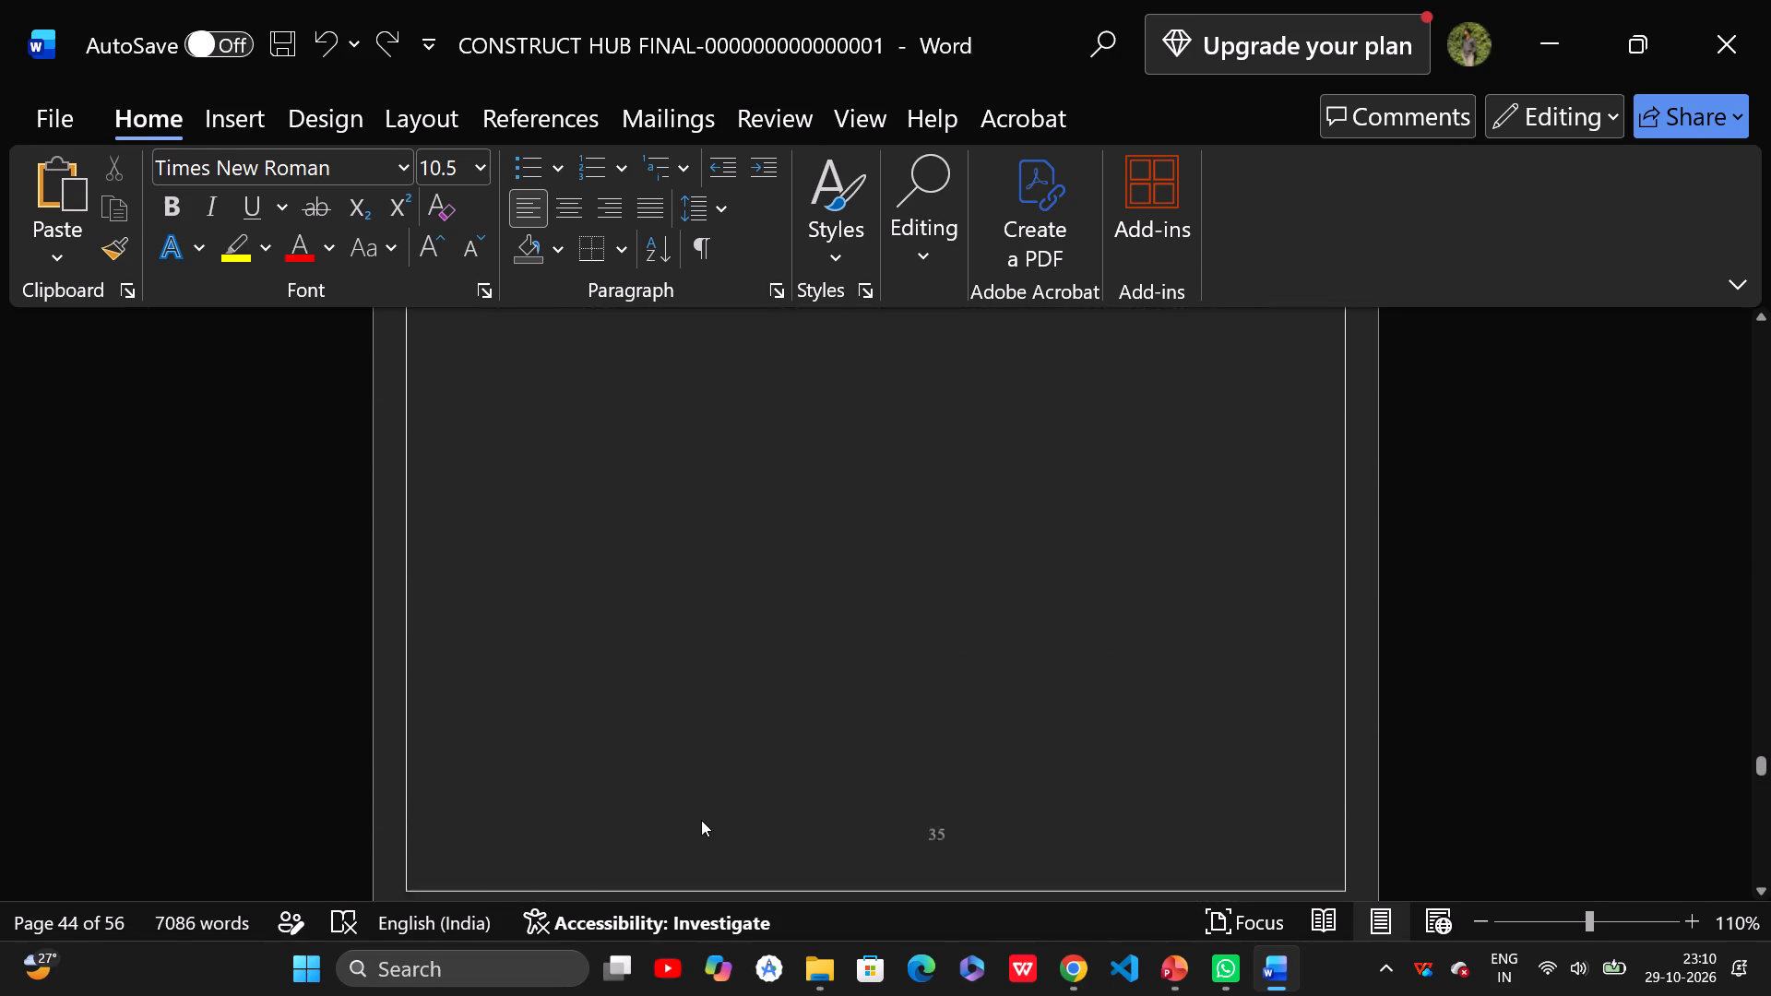
{"action": "scroll", "coordinate": [701, 820], "scroll_direction": "down", "scroll_amount": 2}
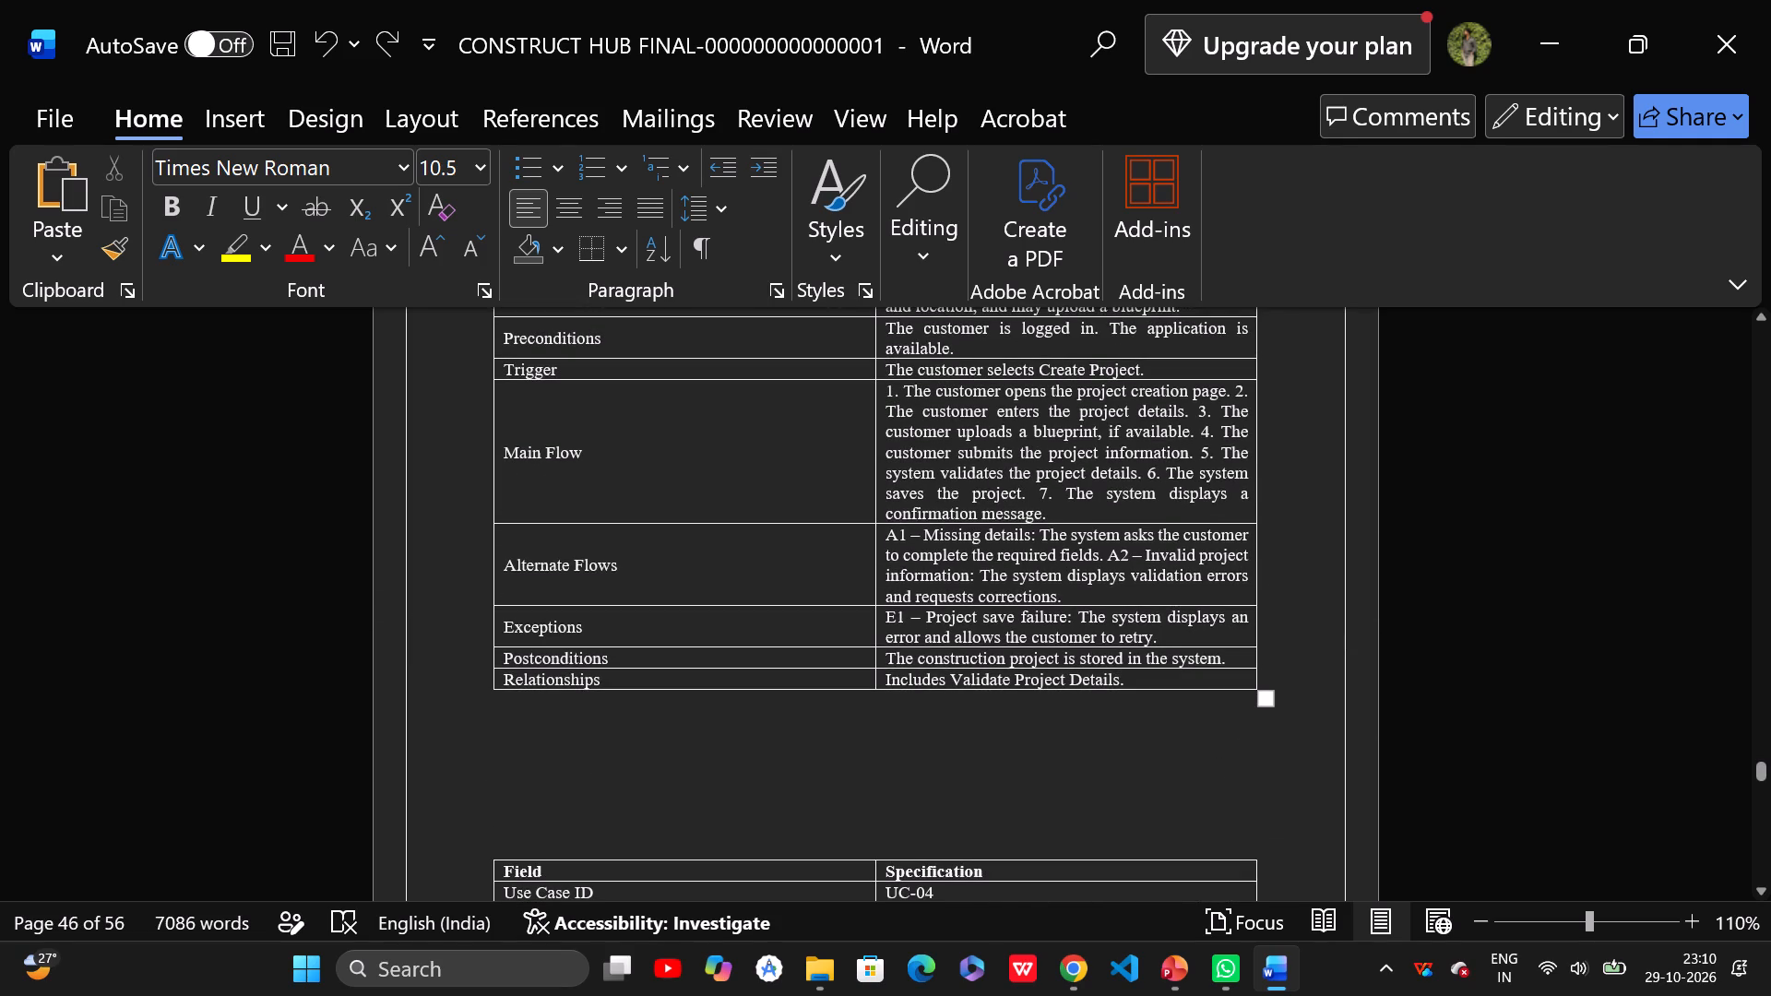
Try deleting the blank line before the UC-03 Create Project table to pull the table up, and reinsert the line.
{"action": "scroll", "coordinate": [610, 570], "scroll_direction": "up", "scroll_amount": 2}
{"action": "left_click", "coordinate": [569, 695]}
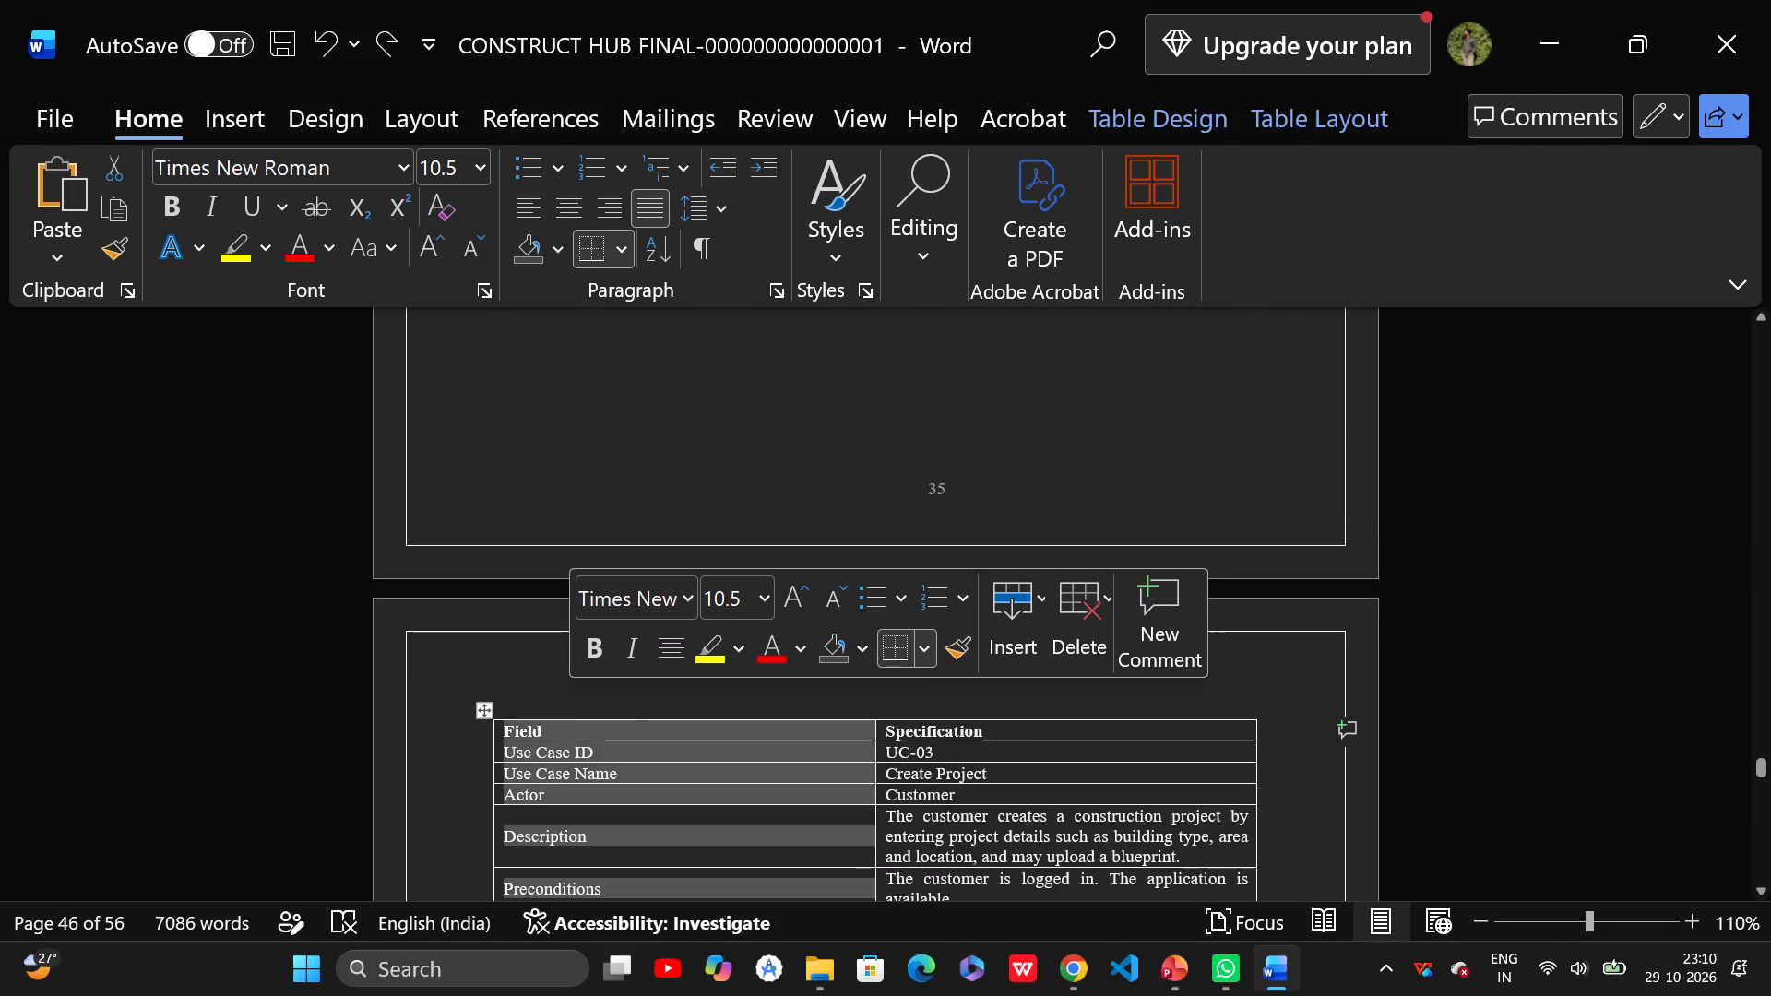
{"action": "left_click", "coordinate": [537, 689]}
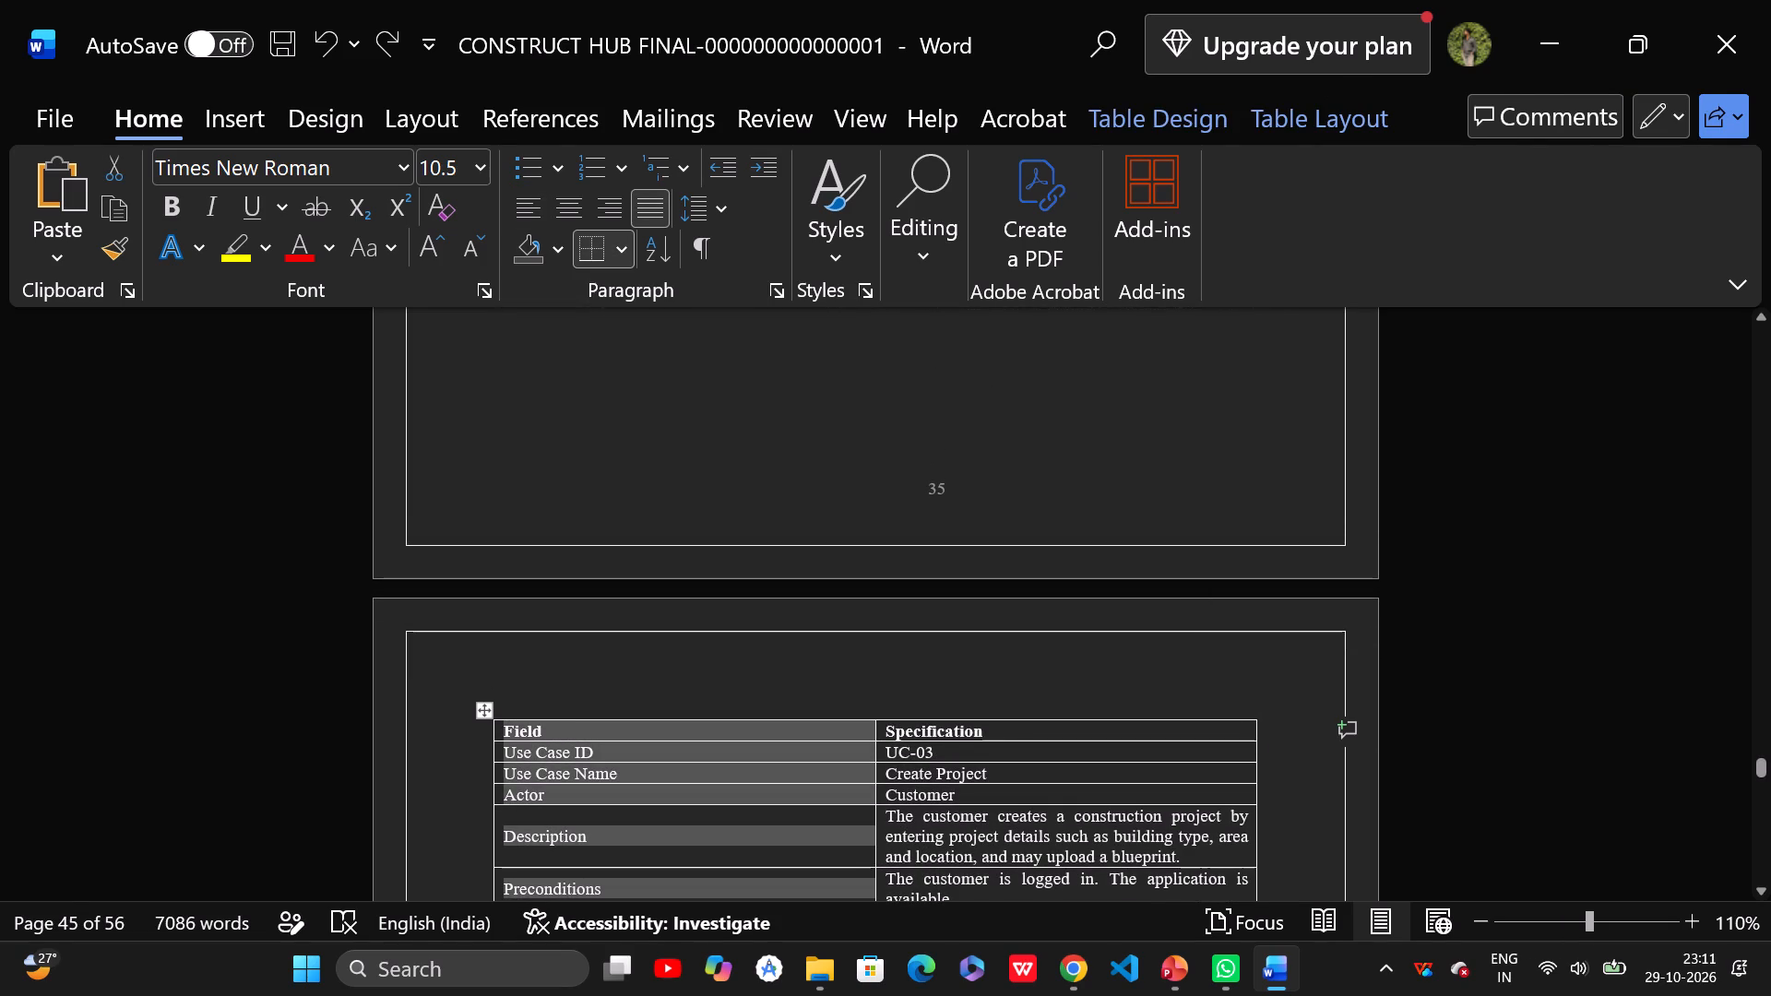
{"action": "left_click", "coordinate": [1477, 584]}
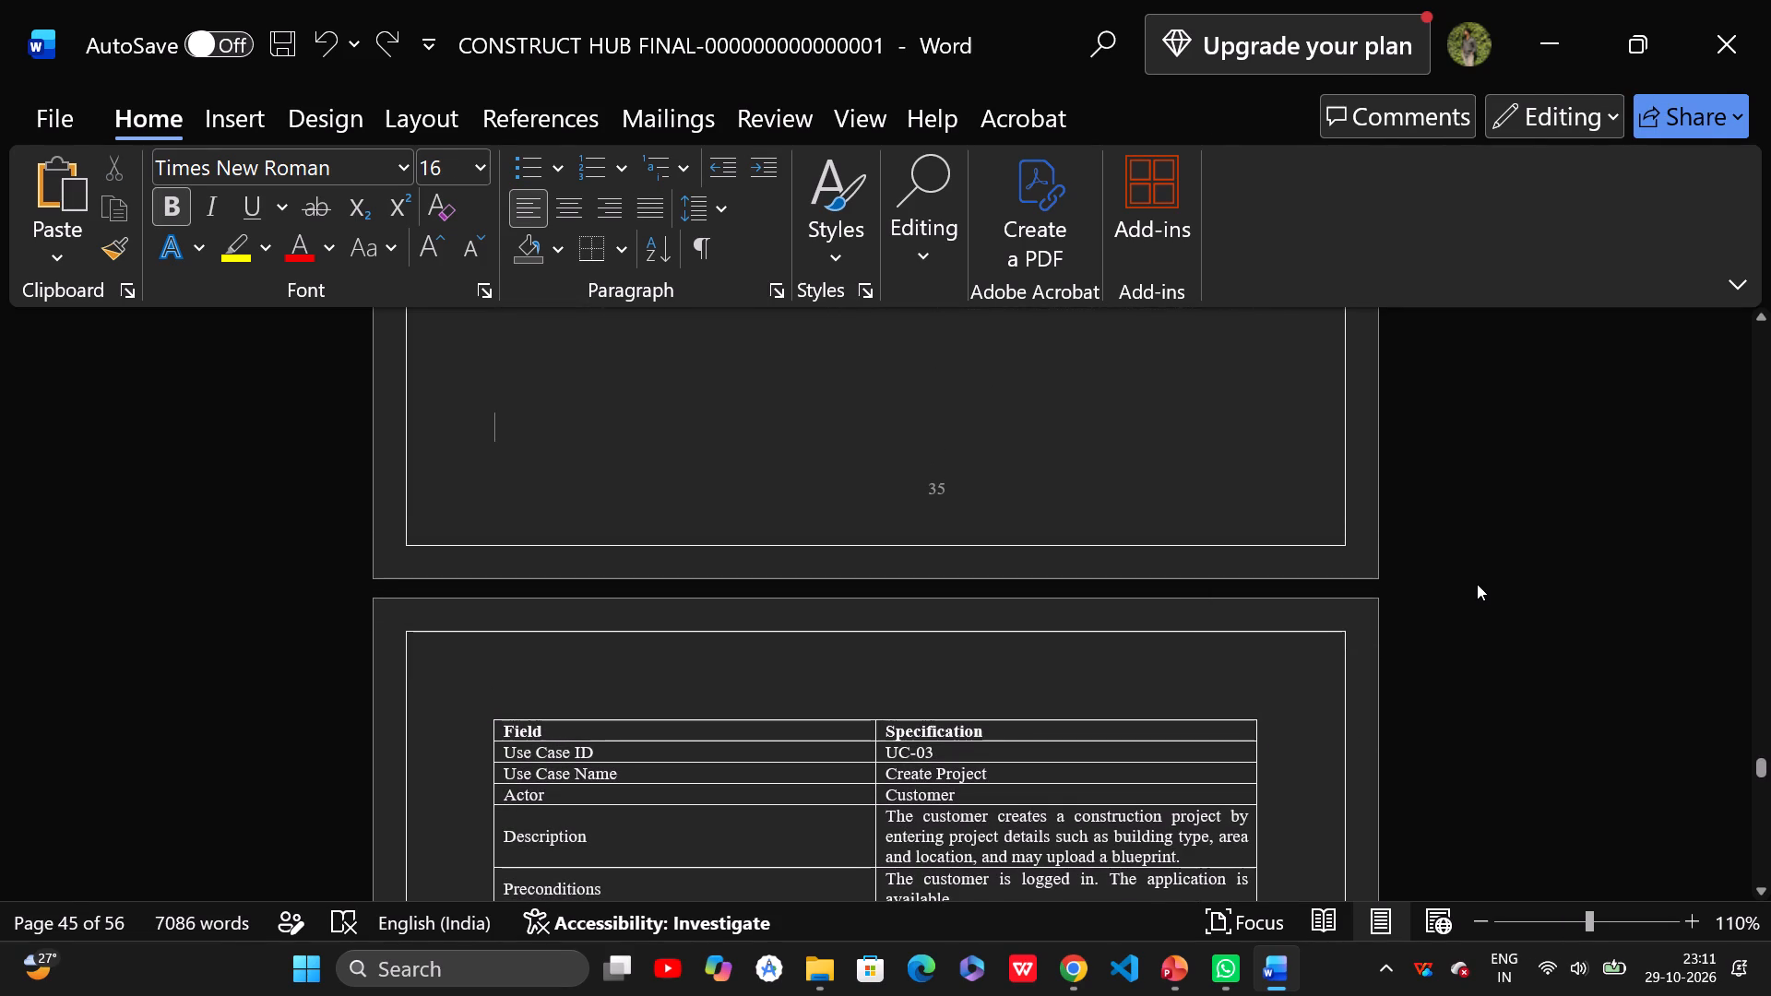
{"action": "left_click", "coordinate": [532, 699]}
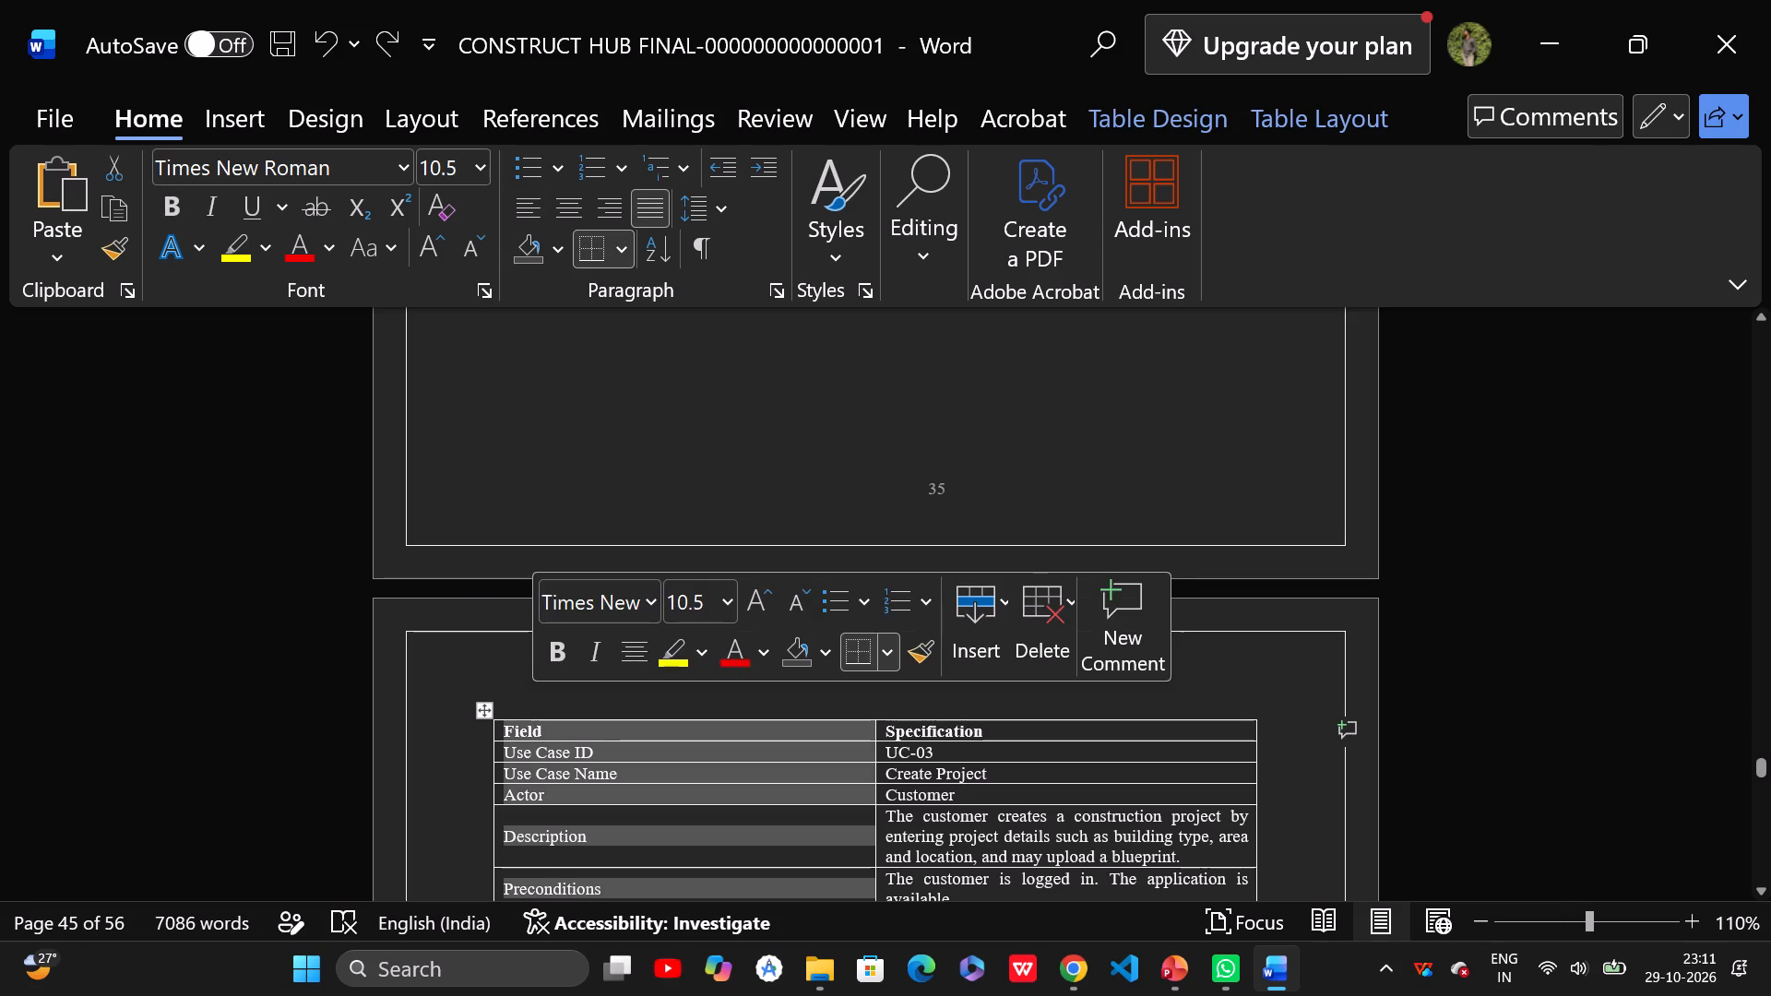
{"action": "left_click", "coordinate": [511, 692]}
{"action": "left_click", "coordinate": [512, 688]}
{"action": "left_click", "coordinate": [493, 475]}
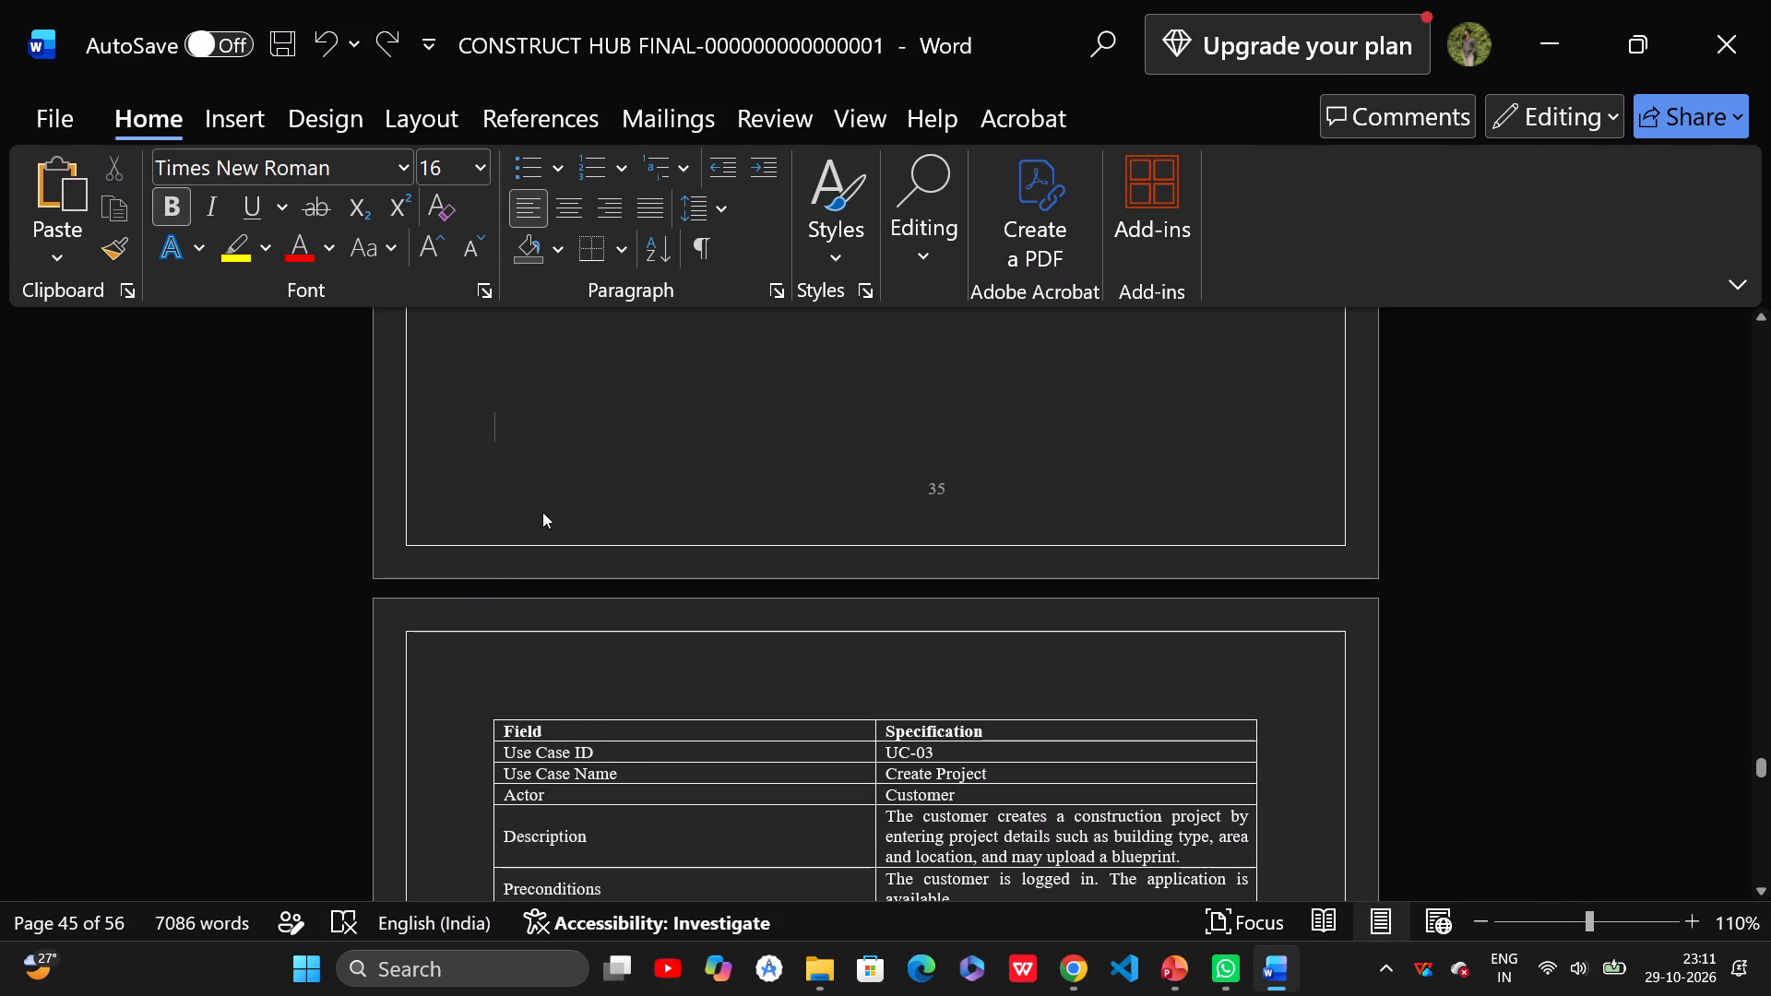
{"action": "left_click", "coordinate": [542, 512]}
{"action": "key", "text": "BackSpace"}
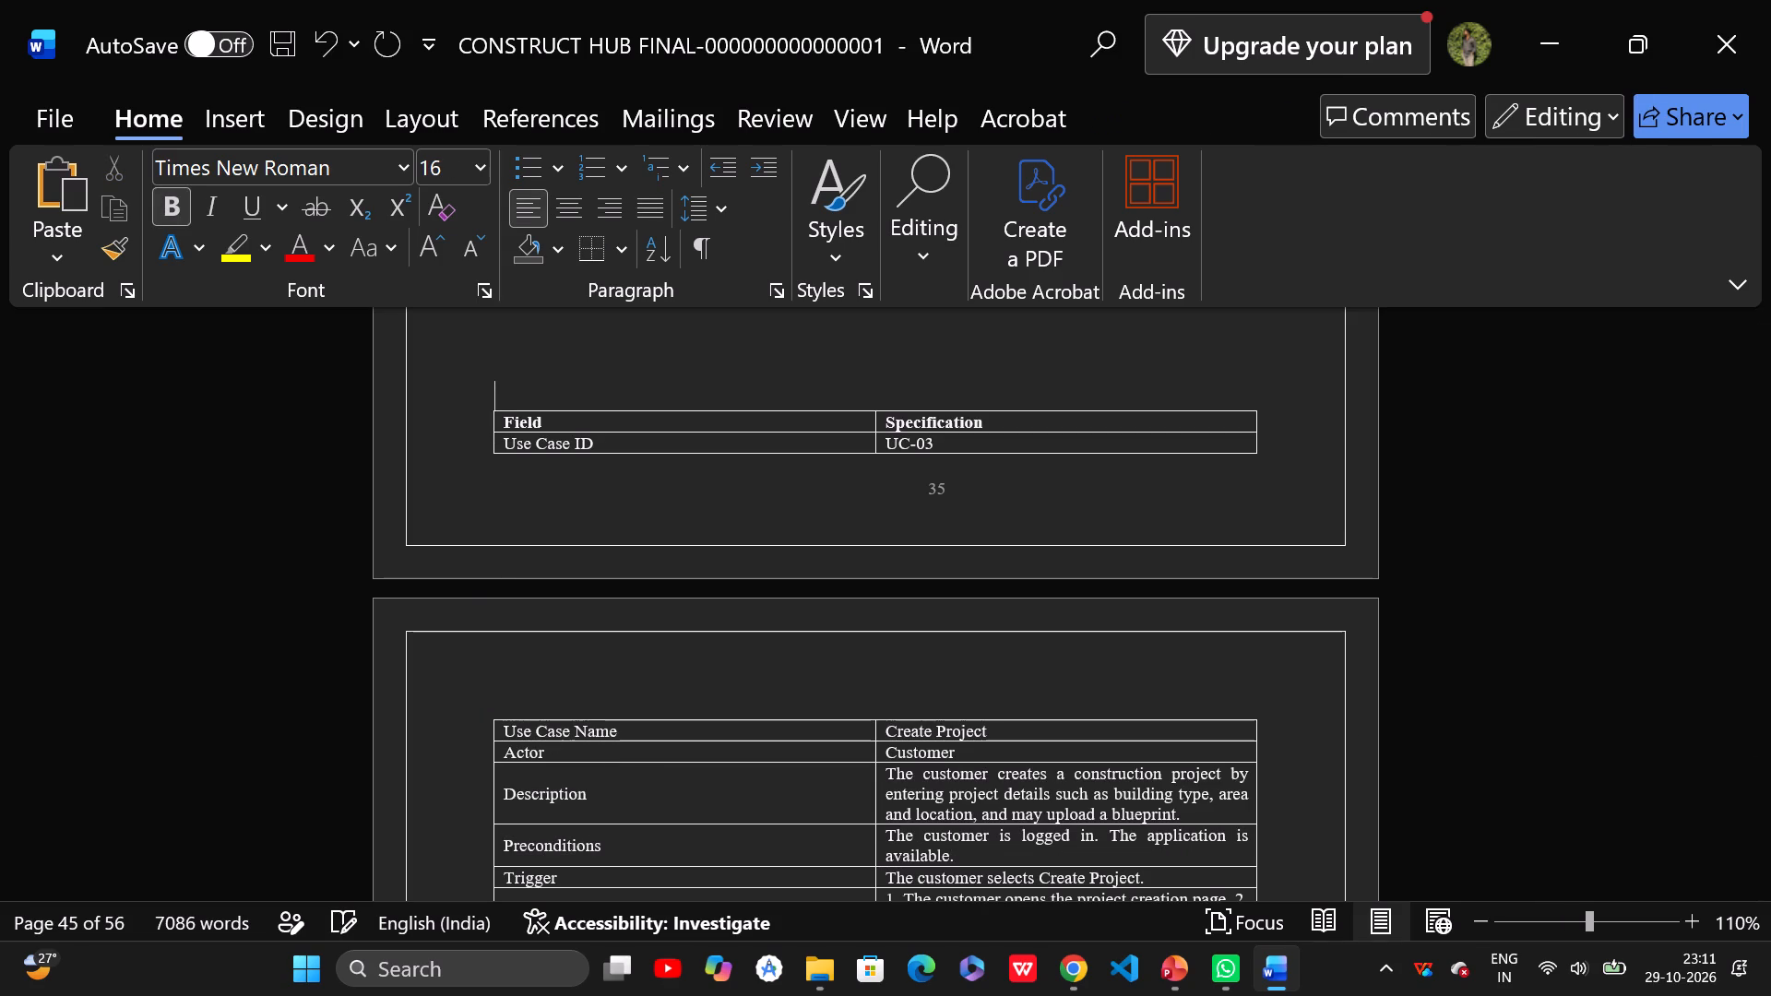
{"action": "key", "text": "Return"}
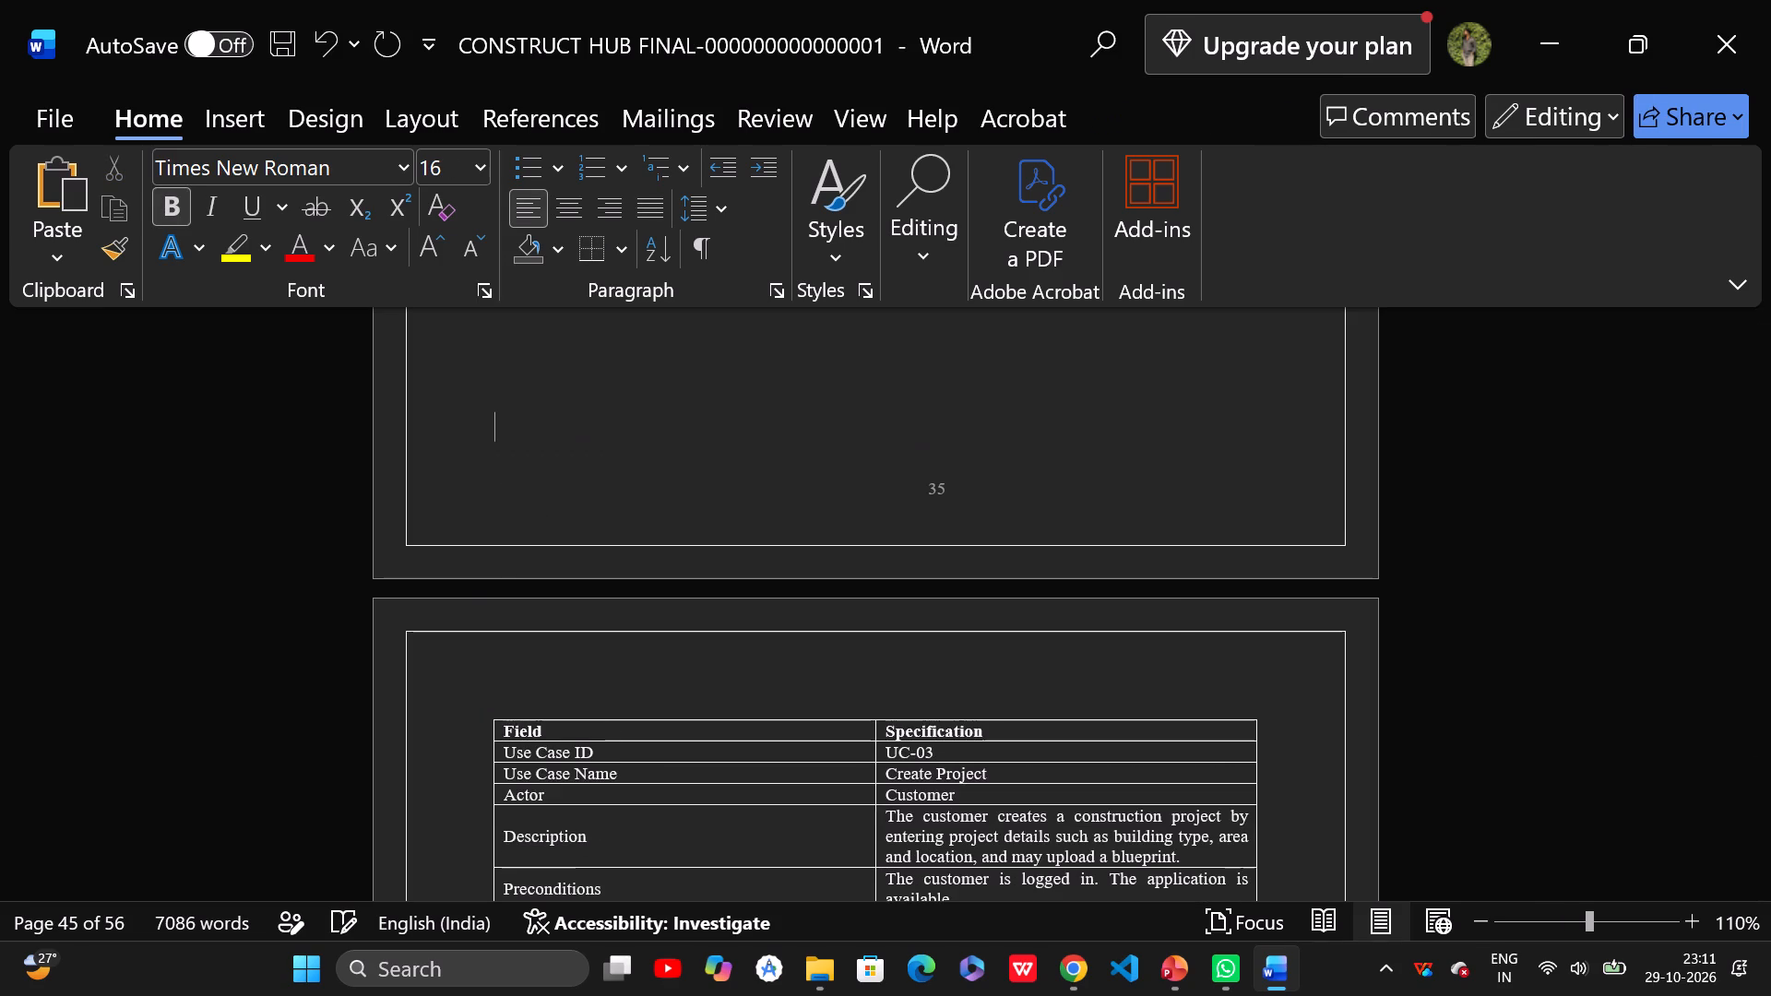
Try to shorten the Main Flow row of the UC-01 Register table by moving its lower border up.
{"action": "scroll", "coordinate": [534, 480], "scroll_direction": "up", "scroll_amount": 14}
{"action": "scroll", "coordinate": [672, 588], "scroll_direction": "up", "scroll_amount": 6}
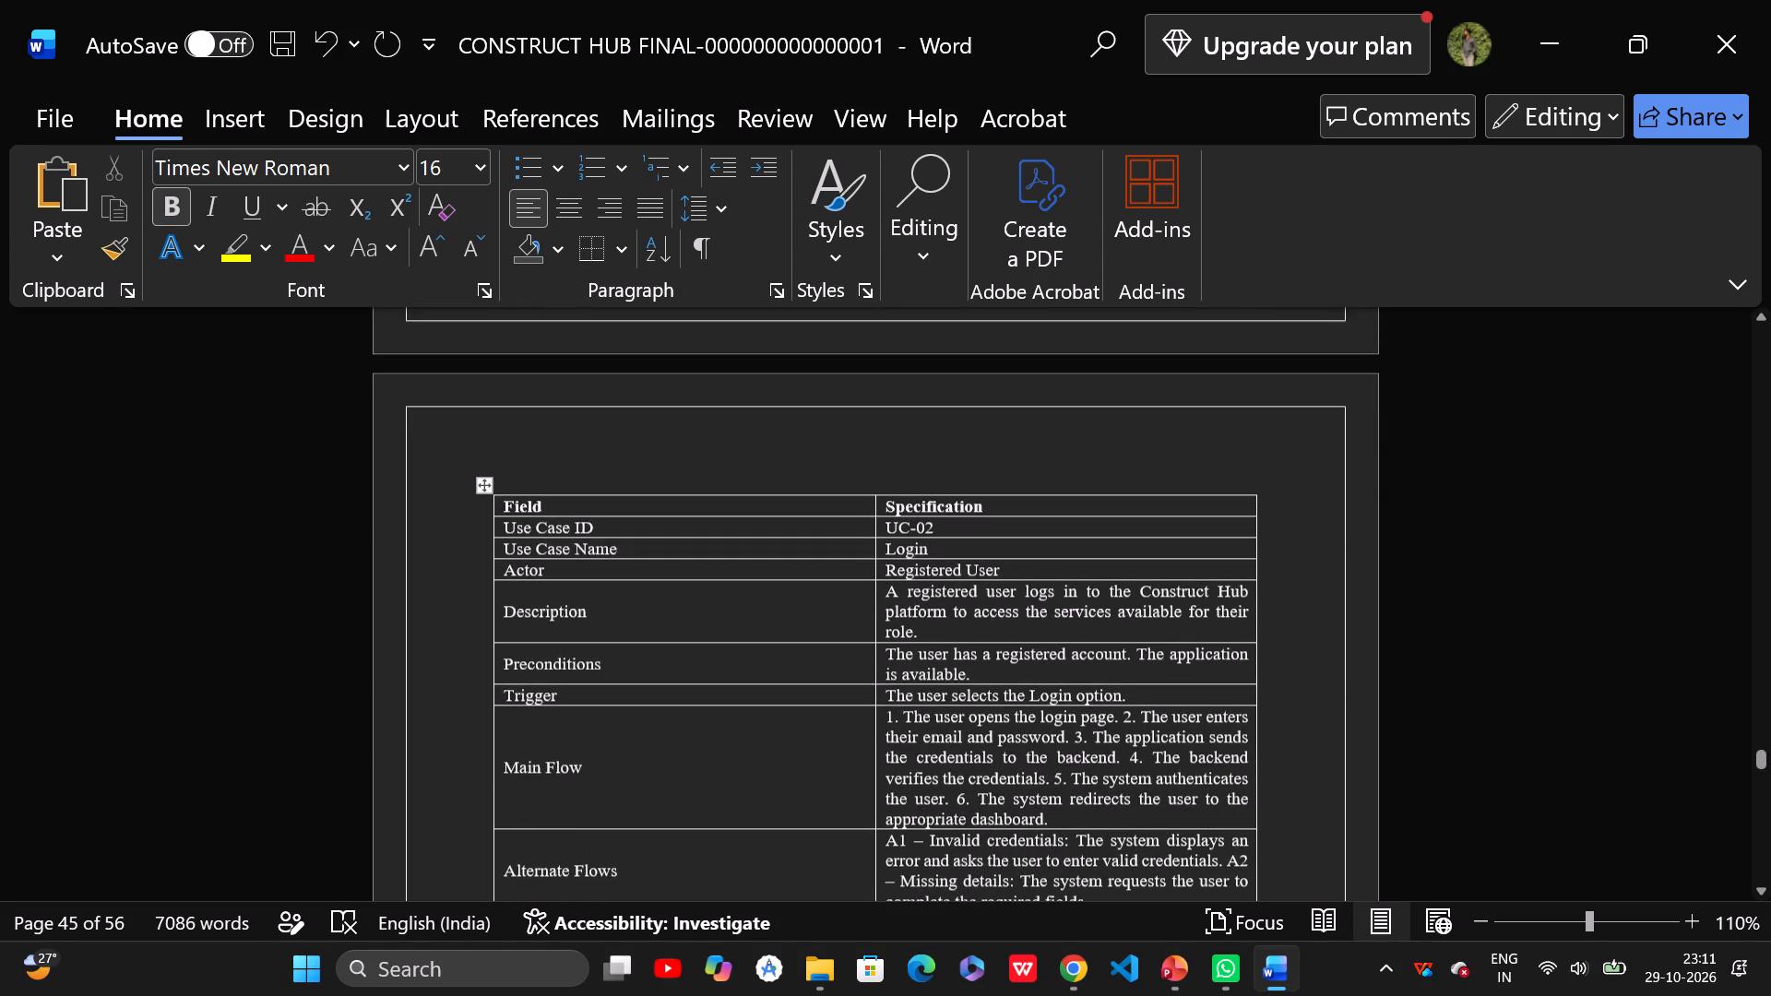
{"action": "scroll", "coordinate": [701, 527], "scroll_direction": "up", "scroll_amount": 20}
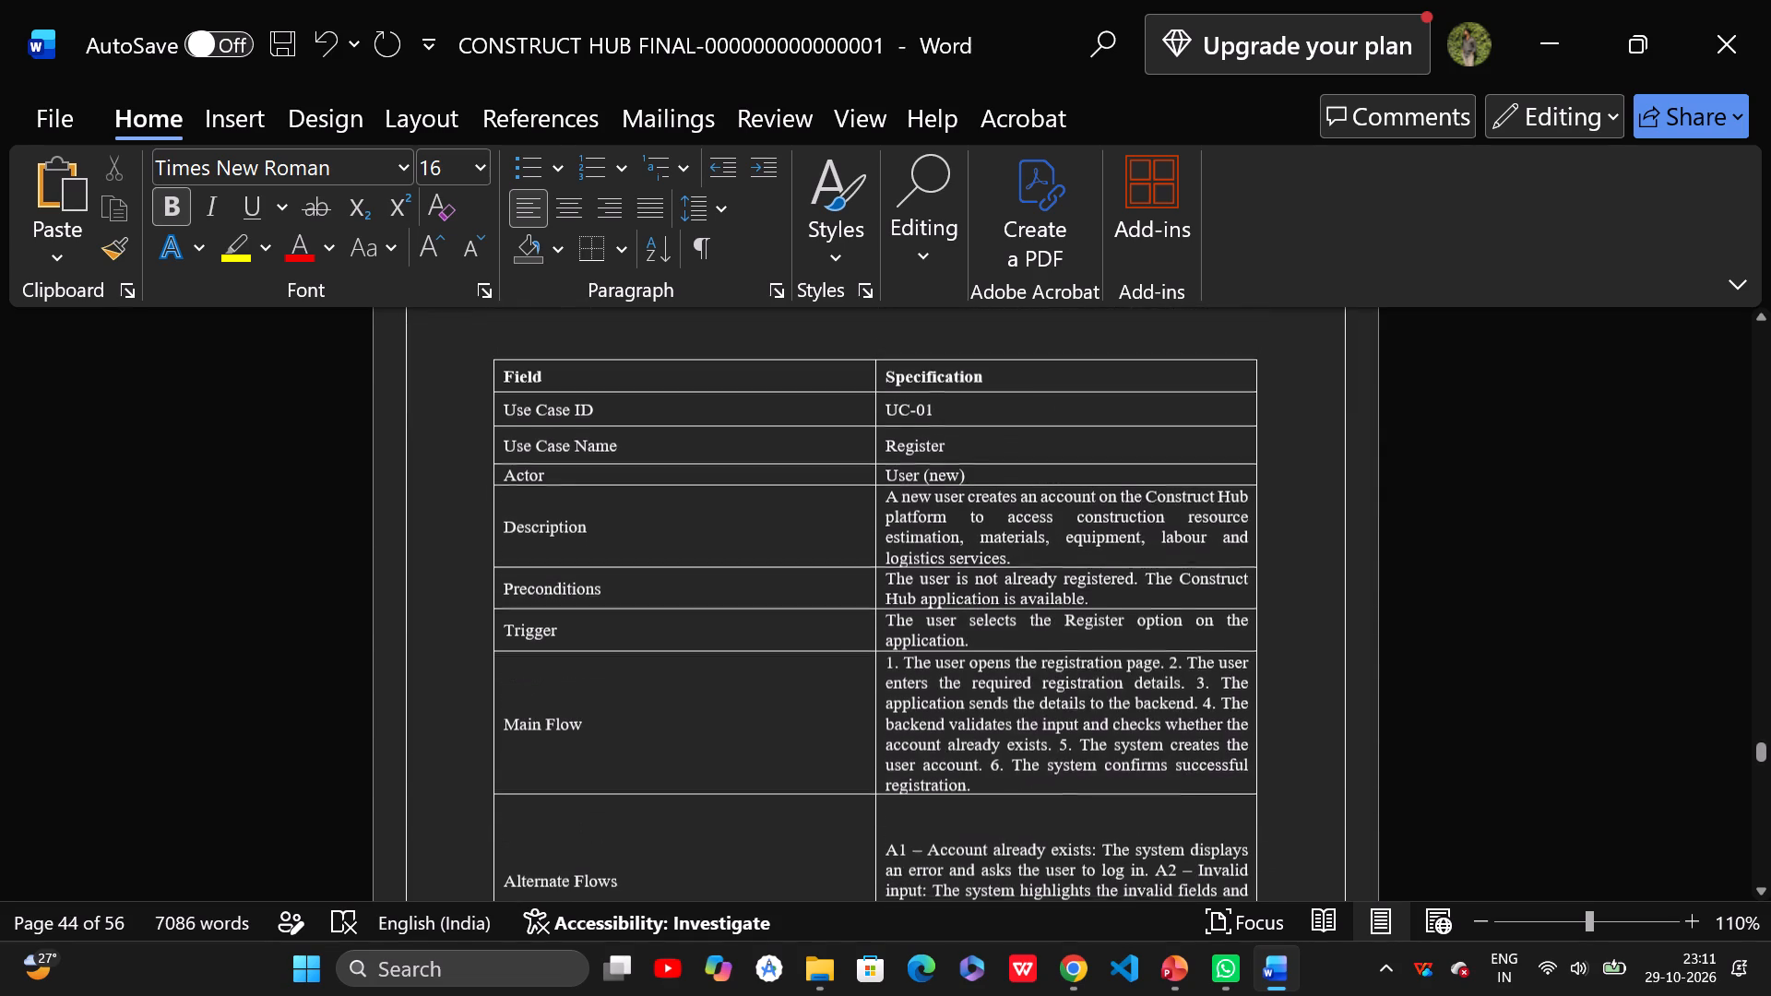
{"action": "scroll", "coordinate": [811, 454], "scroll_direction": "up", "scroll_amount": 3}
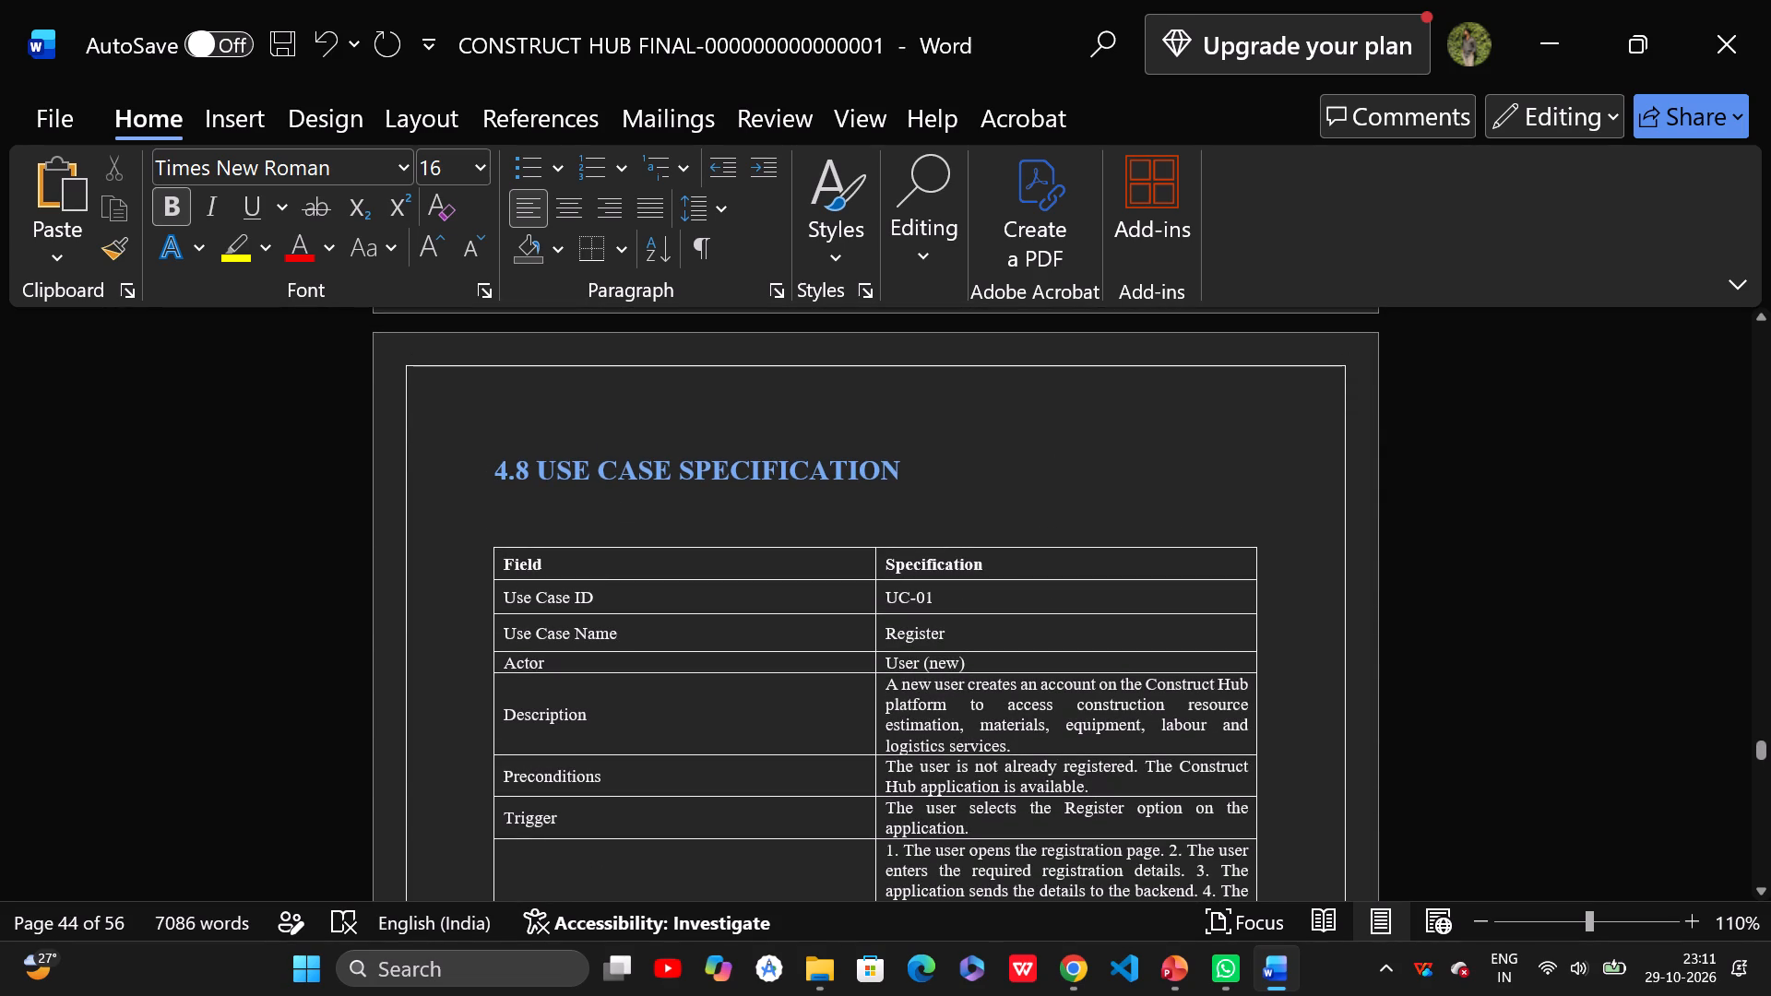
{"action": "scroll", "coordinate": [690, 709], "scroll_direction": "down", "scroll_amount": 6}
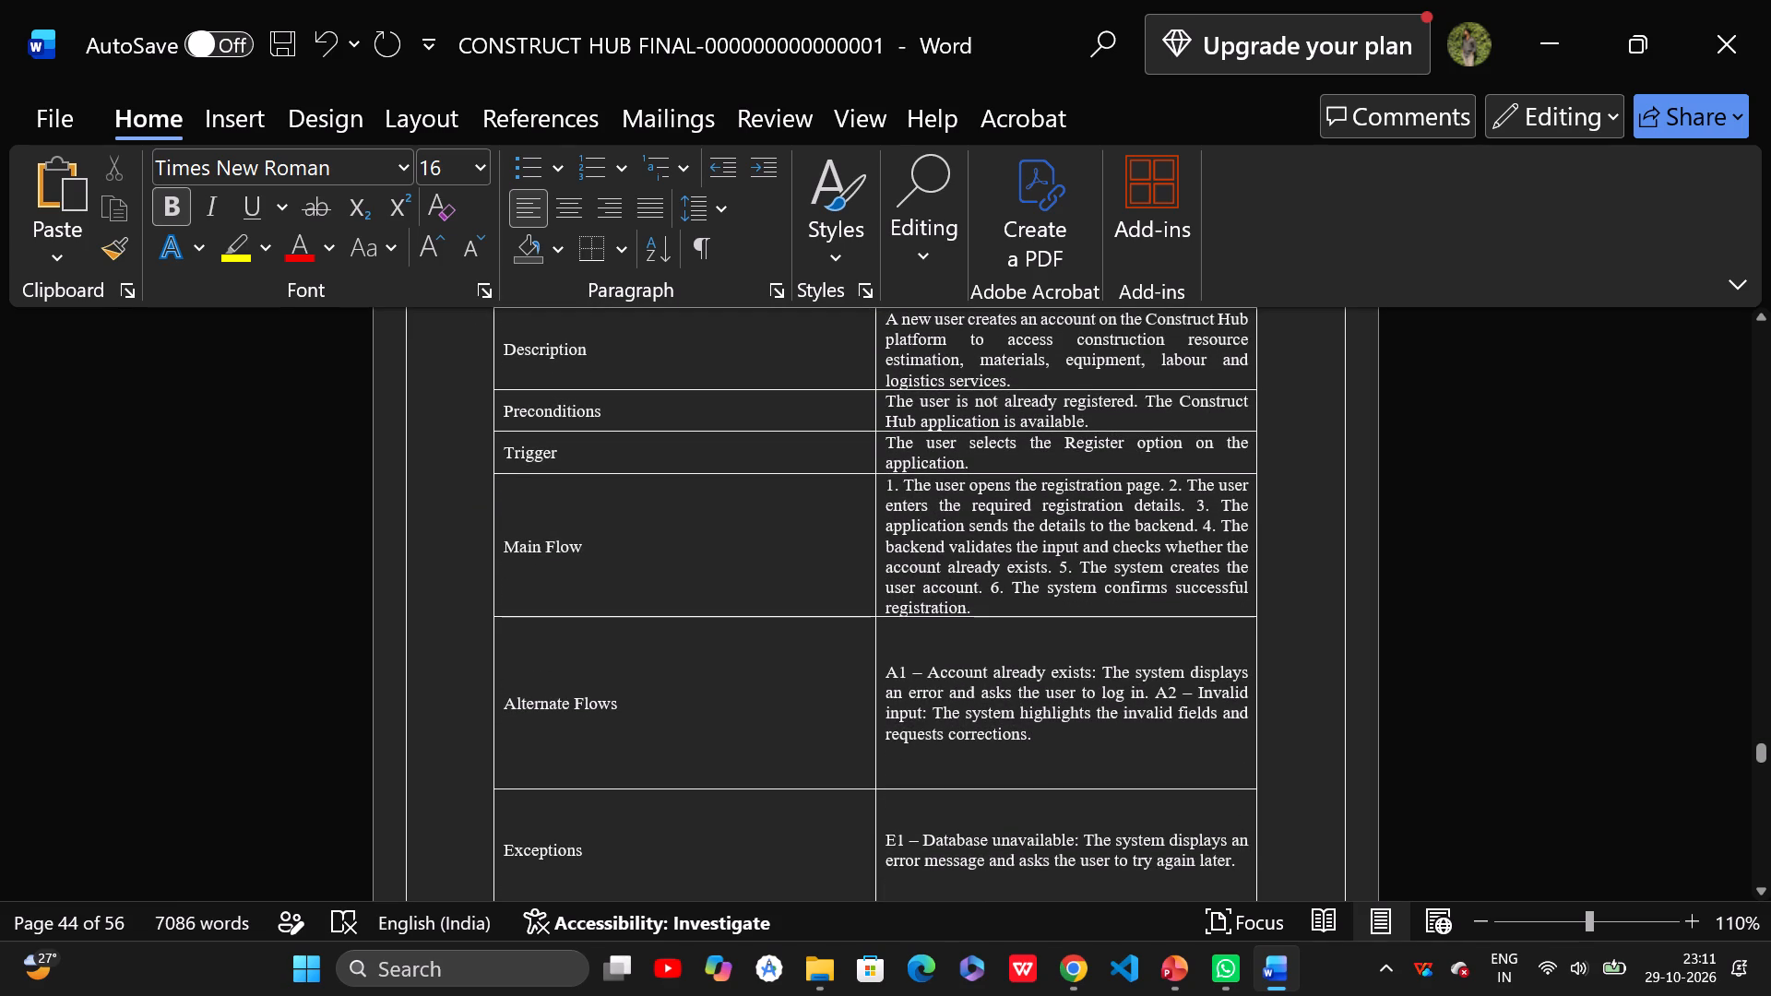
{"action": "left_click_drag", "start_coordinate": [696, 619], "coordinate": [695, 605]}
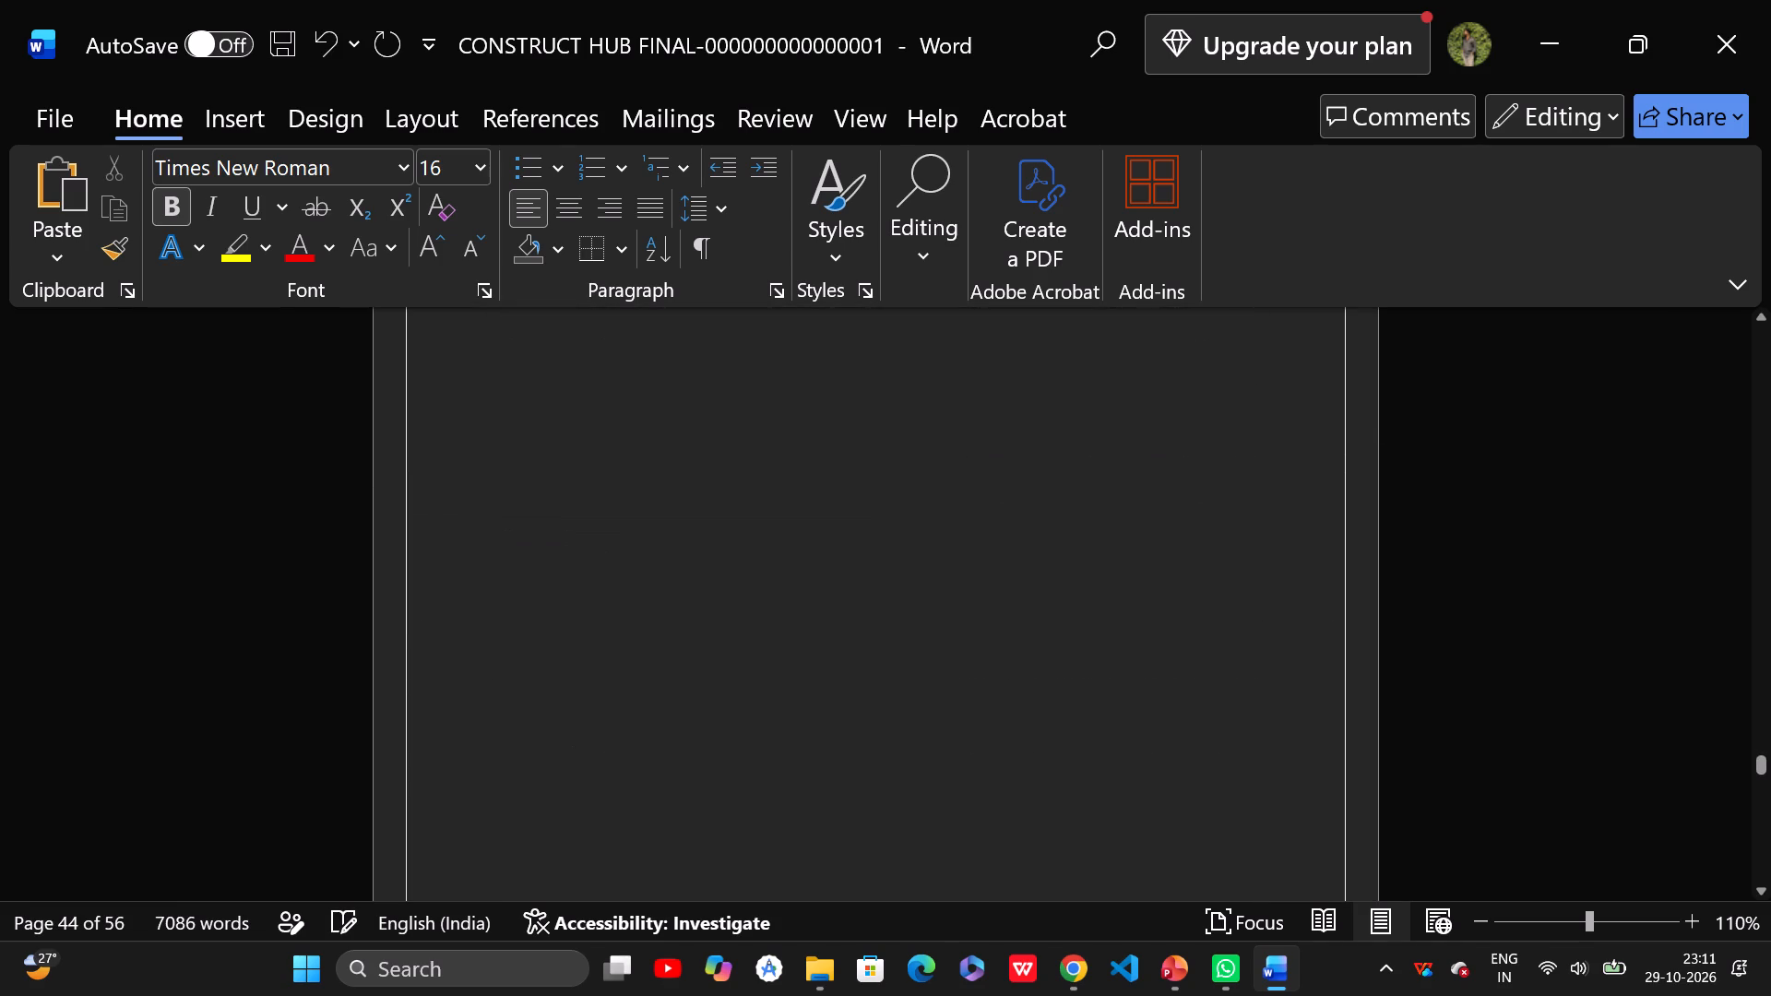
Review the use case tables from UC-01 Register through UC-08 Track Delivery for spacing and splits across pages.
{"action": "scroll", "coordinate": [696, 616], "scroll_direction": "up", "scroll_amount": 11}
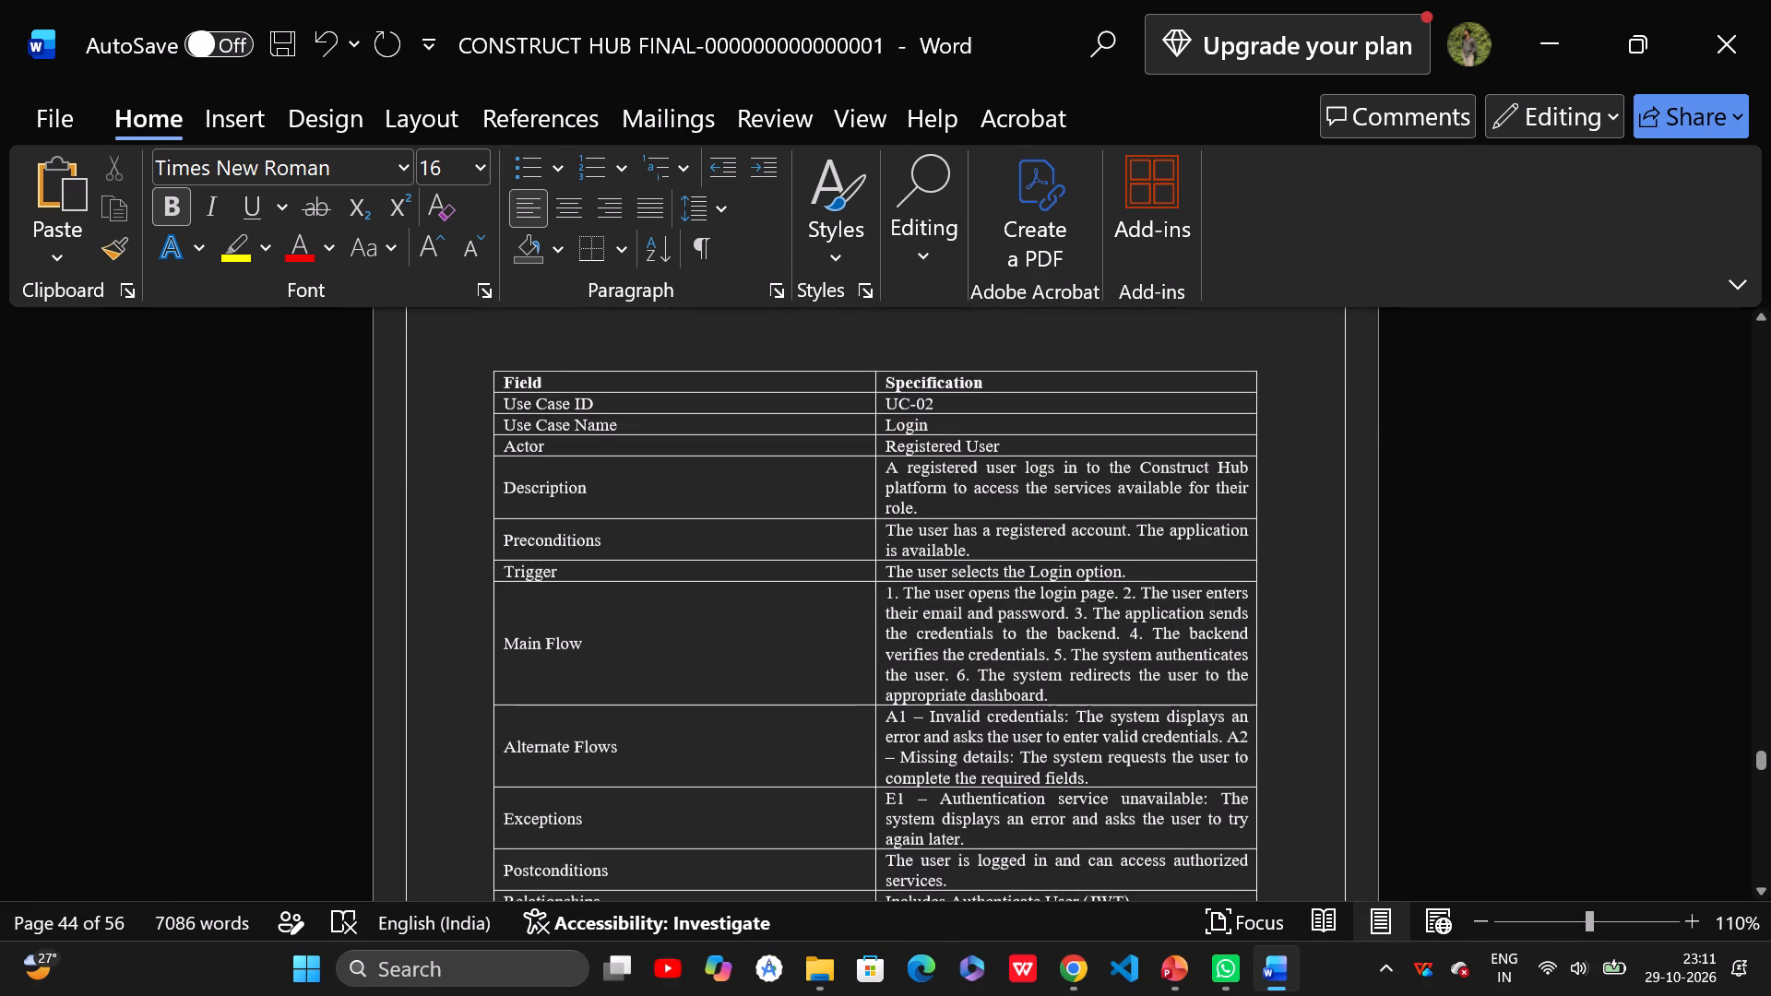
{"action": "scroll", "coordinate": [713, 677], "scroll_direction": "up", "scroll_amount": 17}
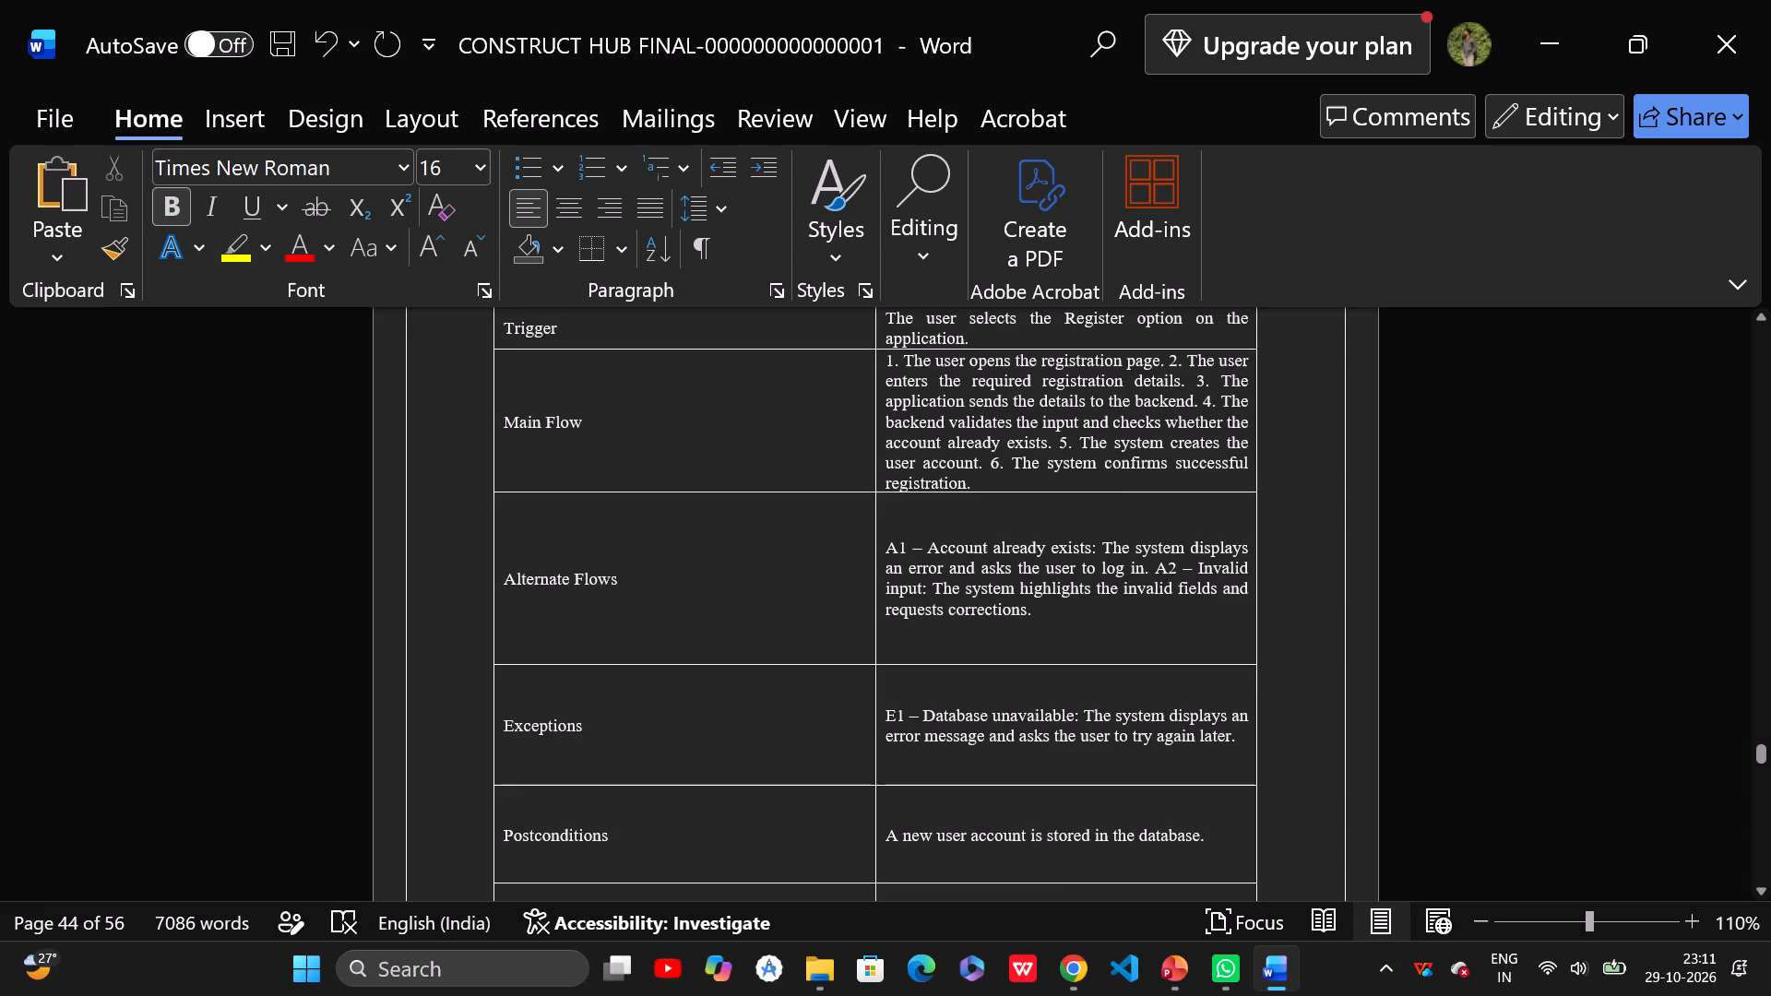
{"action": "scroll", "coordinate": [713, 677], "scroll_direction": "up", "scroll_amount": 8}
{"action": "scroll", "coordinate": [713, 677], "scroll_direction": "down", "scroll_amount": 2}
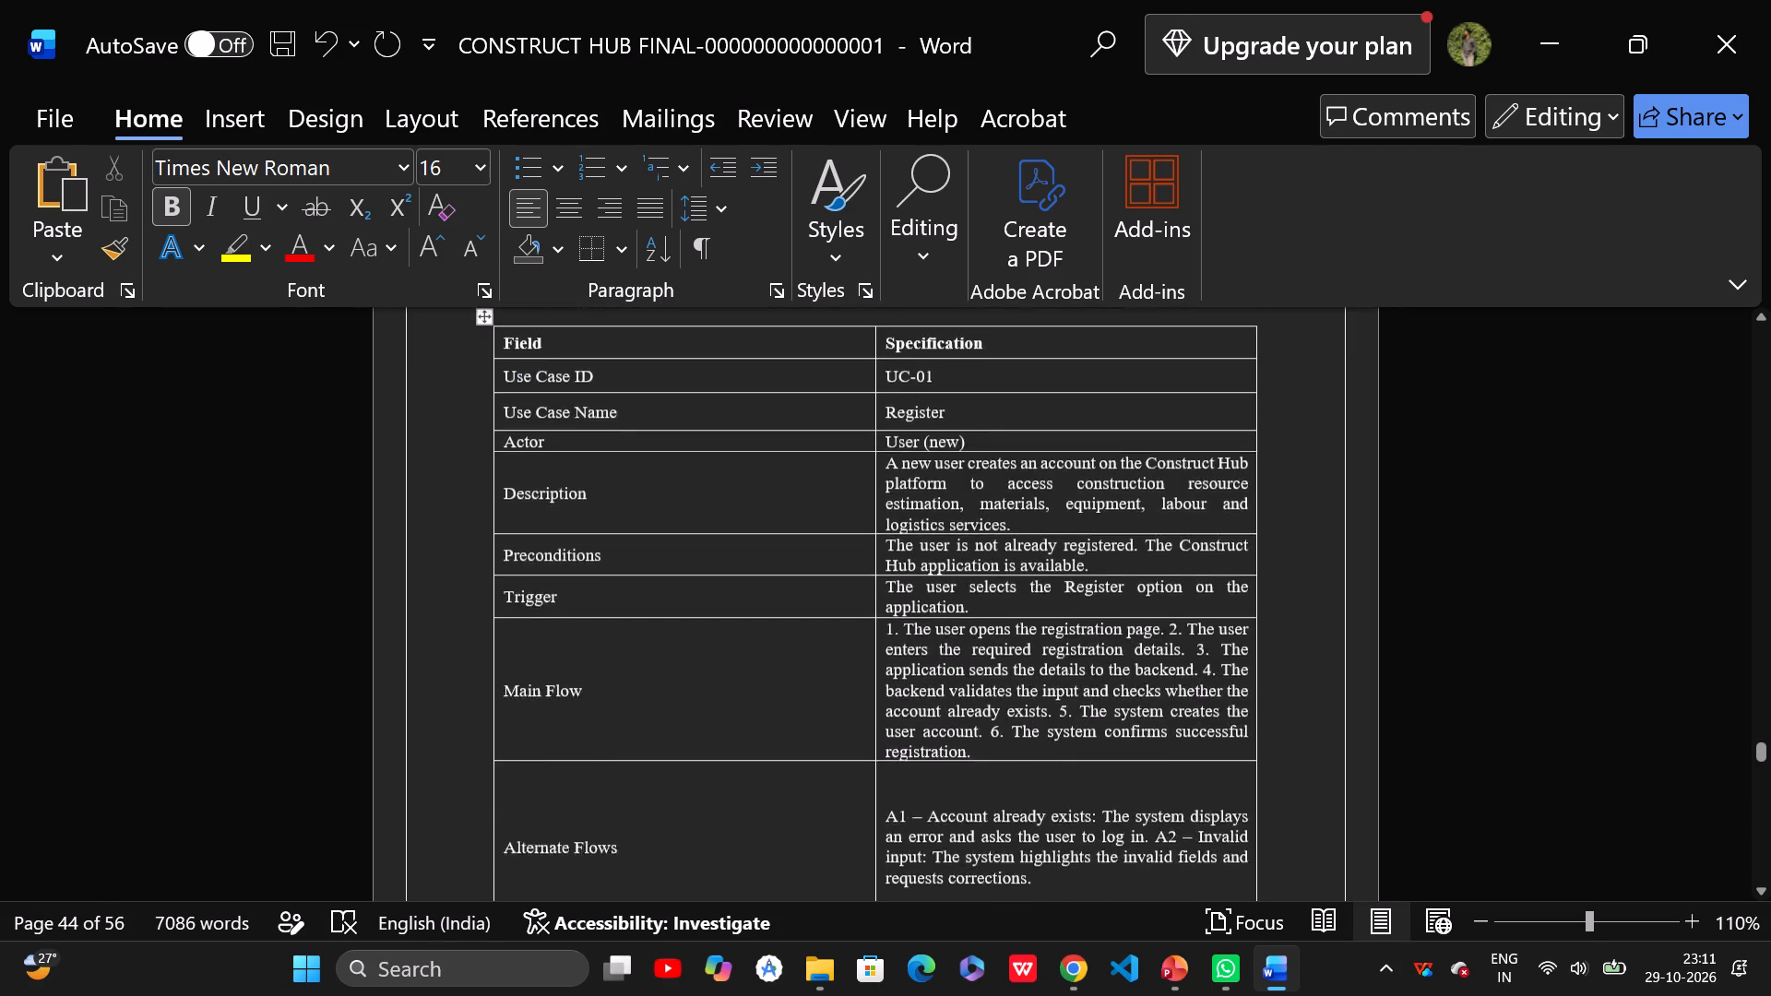
{"action": "scroll", "coordinate": [713, 677], "scroll_direction": "down", "scroll_amount": 5}
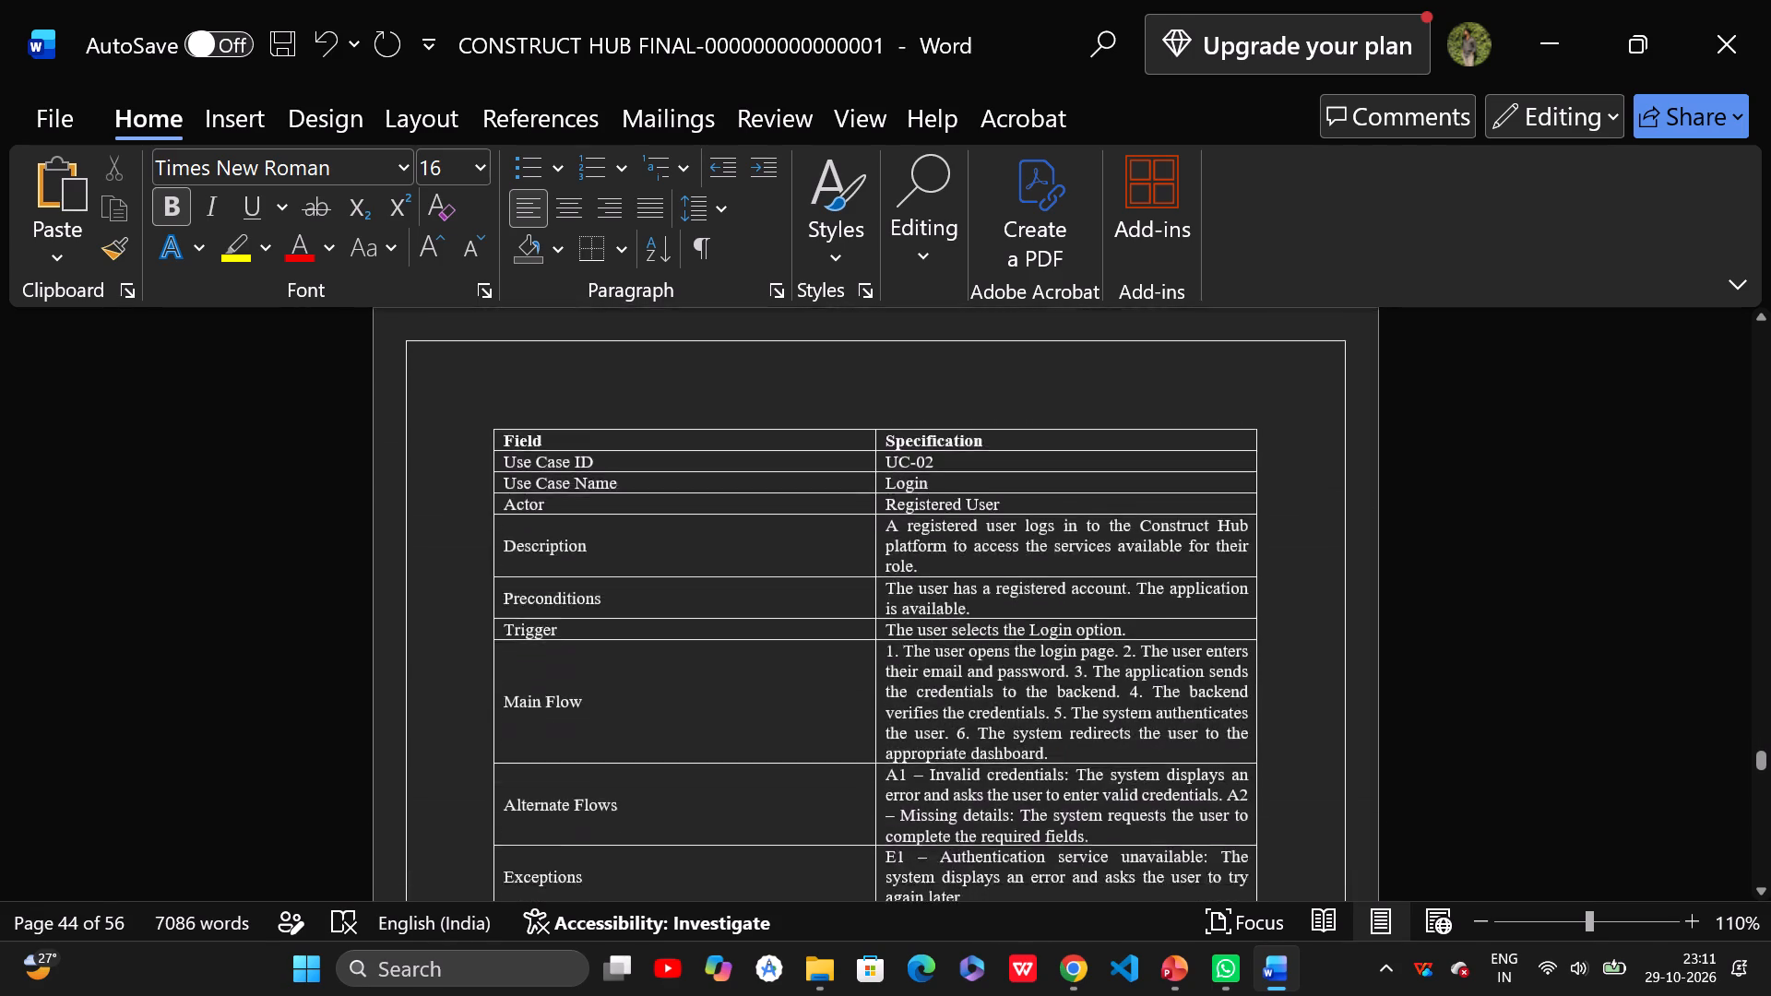
{"action": "scroll", "coordinate": [713, 677], "scroll_direction": "down", "scroll_amount": 4}
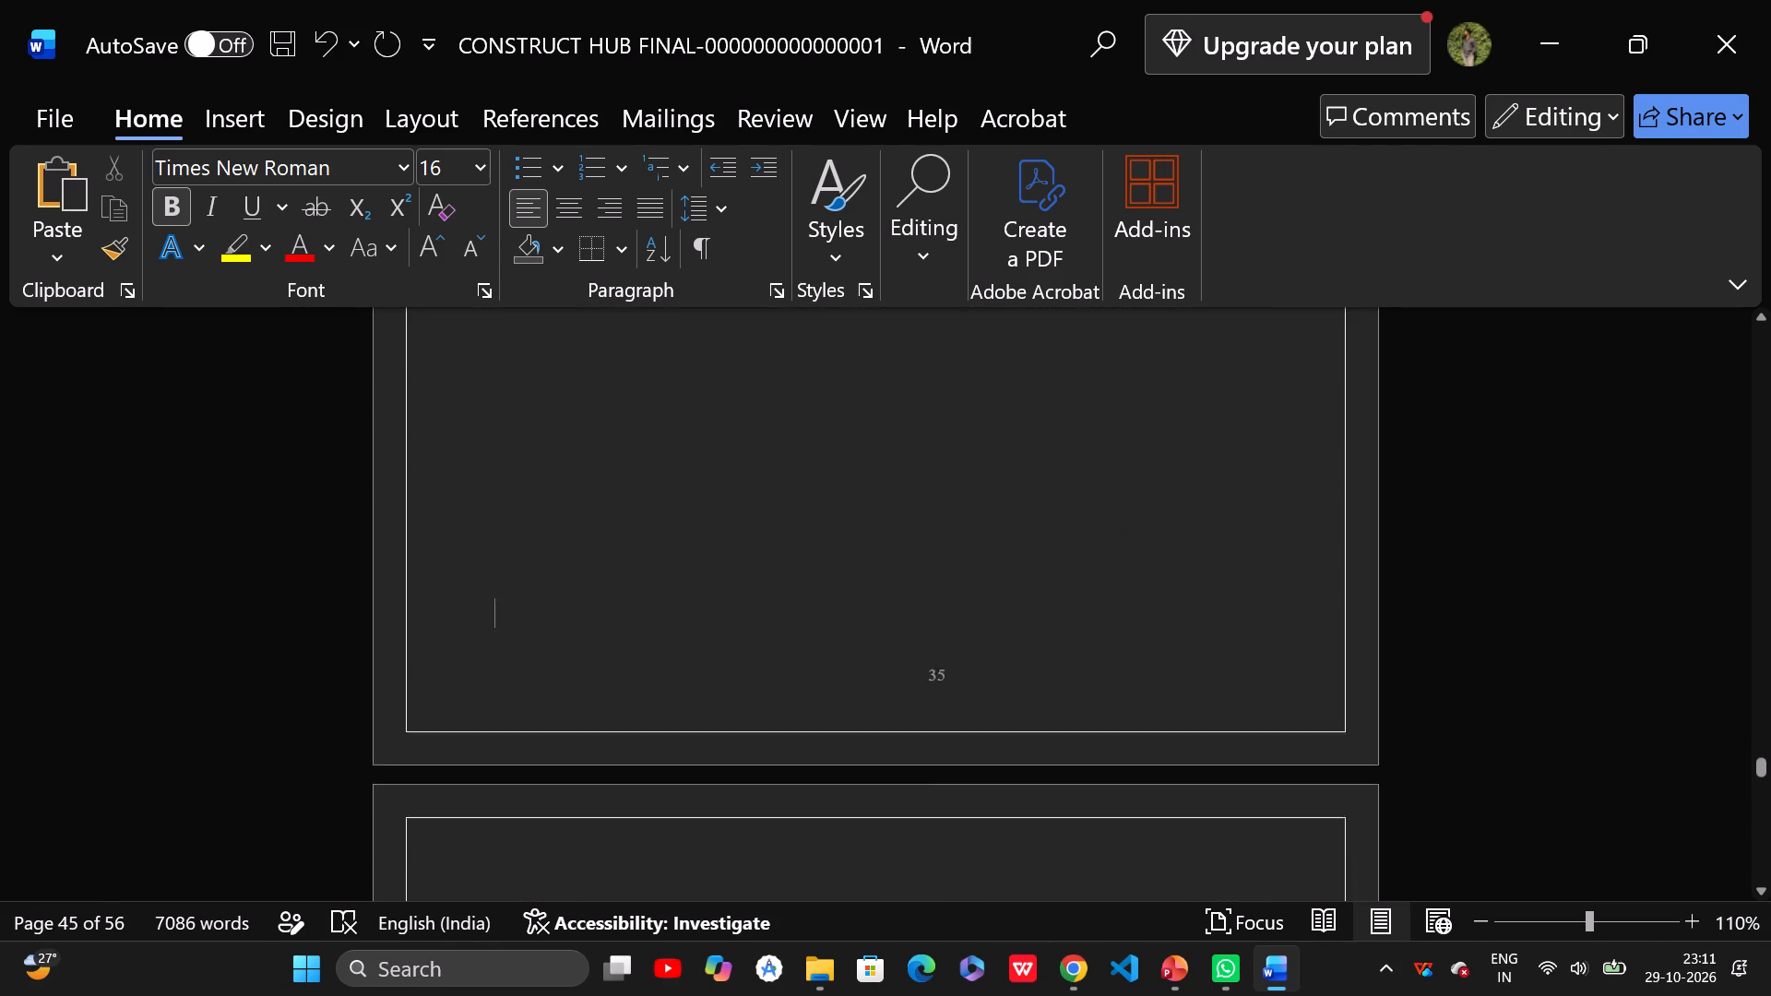
{"action": "scroll", "coordinate": [713, 677], "scroll_direction": "down", "scroll_amount": 4}
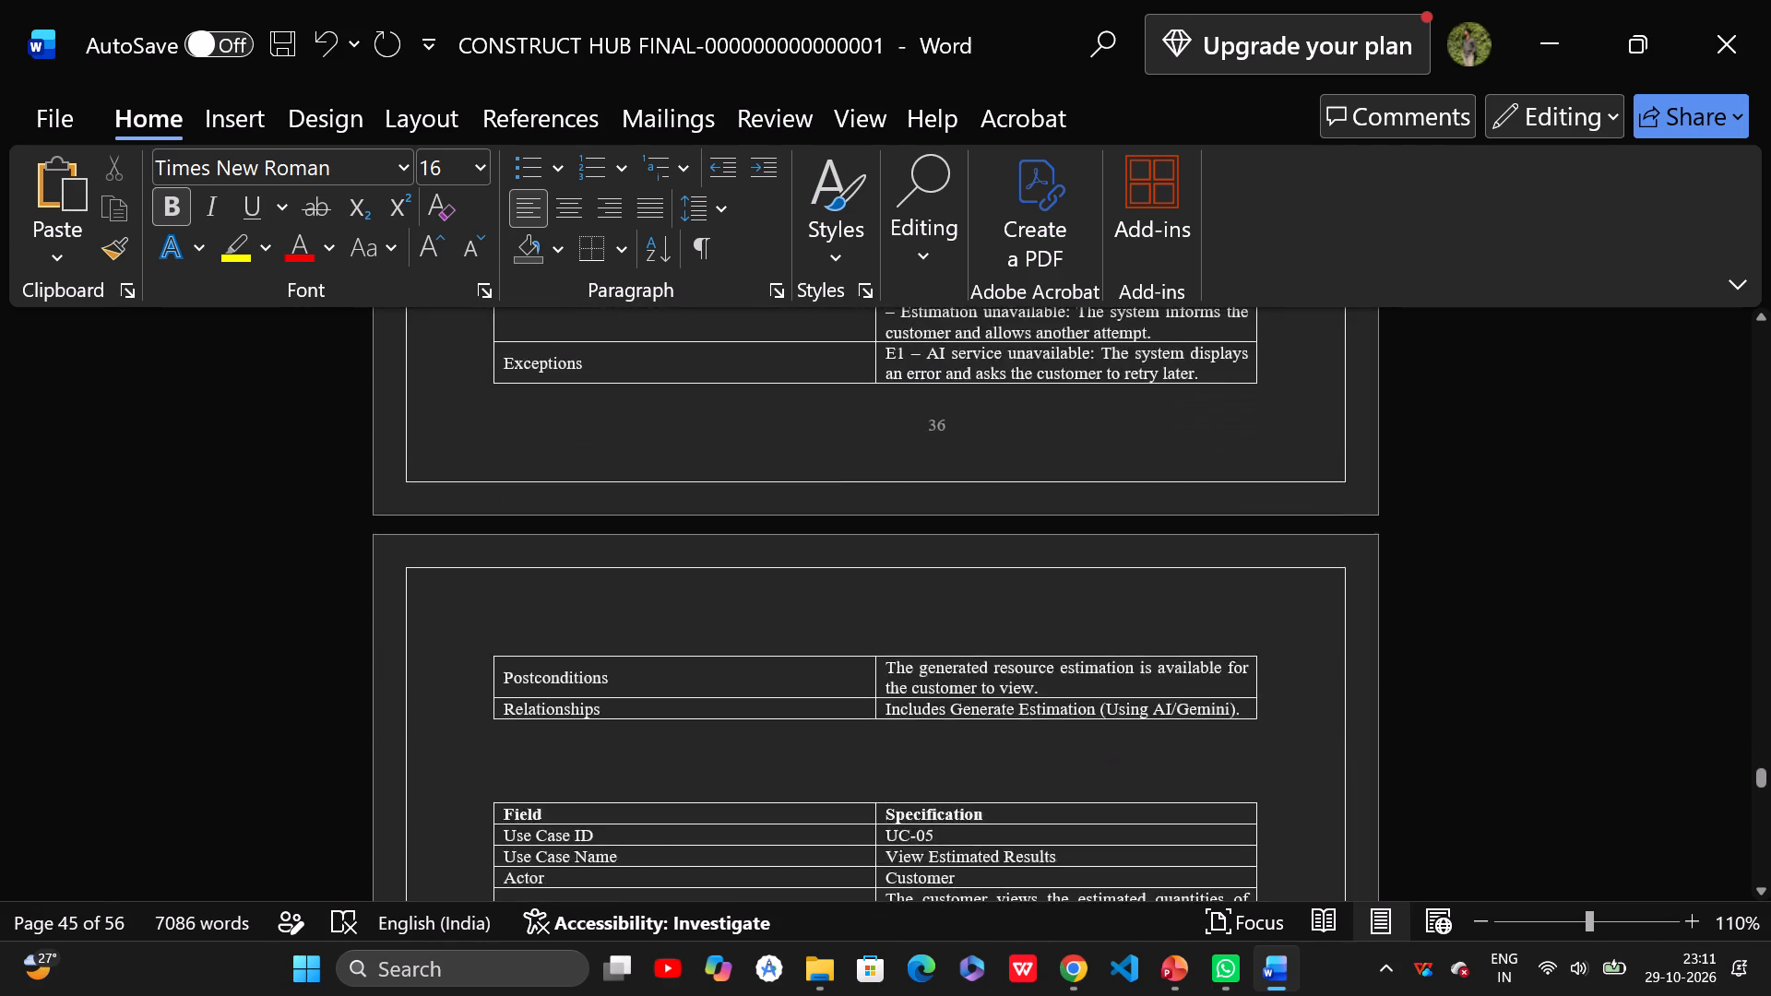
{"action": "scroll", "coordinate": [713, 677], "scroll_direction": "up", "scroll_amount": 2}
{"action": "scroll", "coordinate": [713, 677], "scroll_direction": "down", "scroll_amount": 5}
{"action": "scroll", "coordinate": [713, 677], "scroll_direction": "up", "scroll_amount": 1}
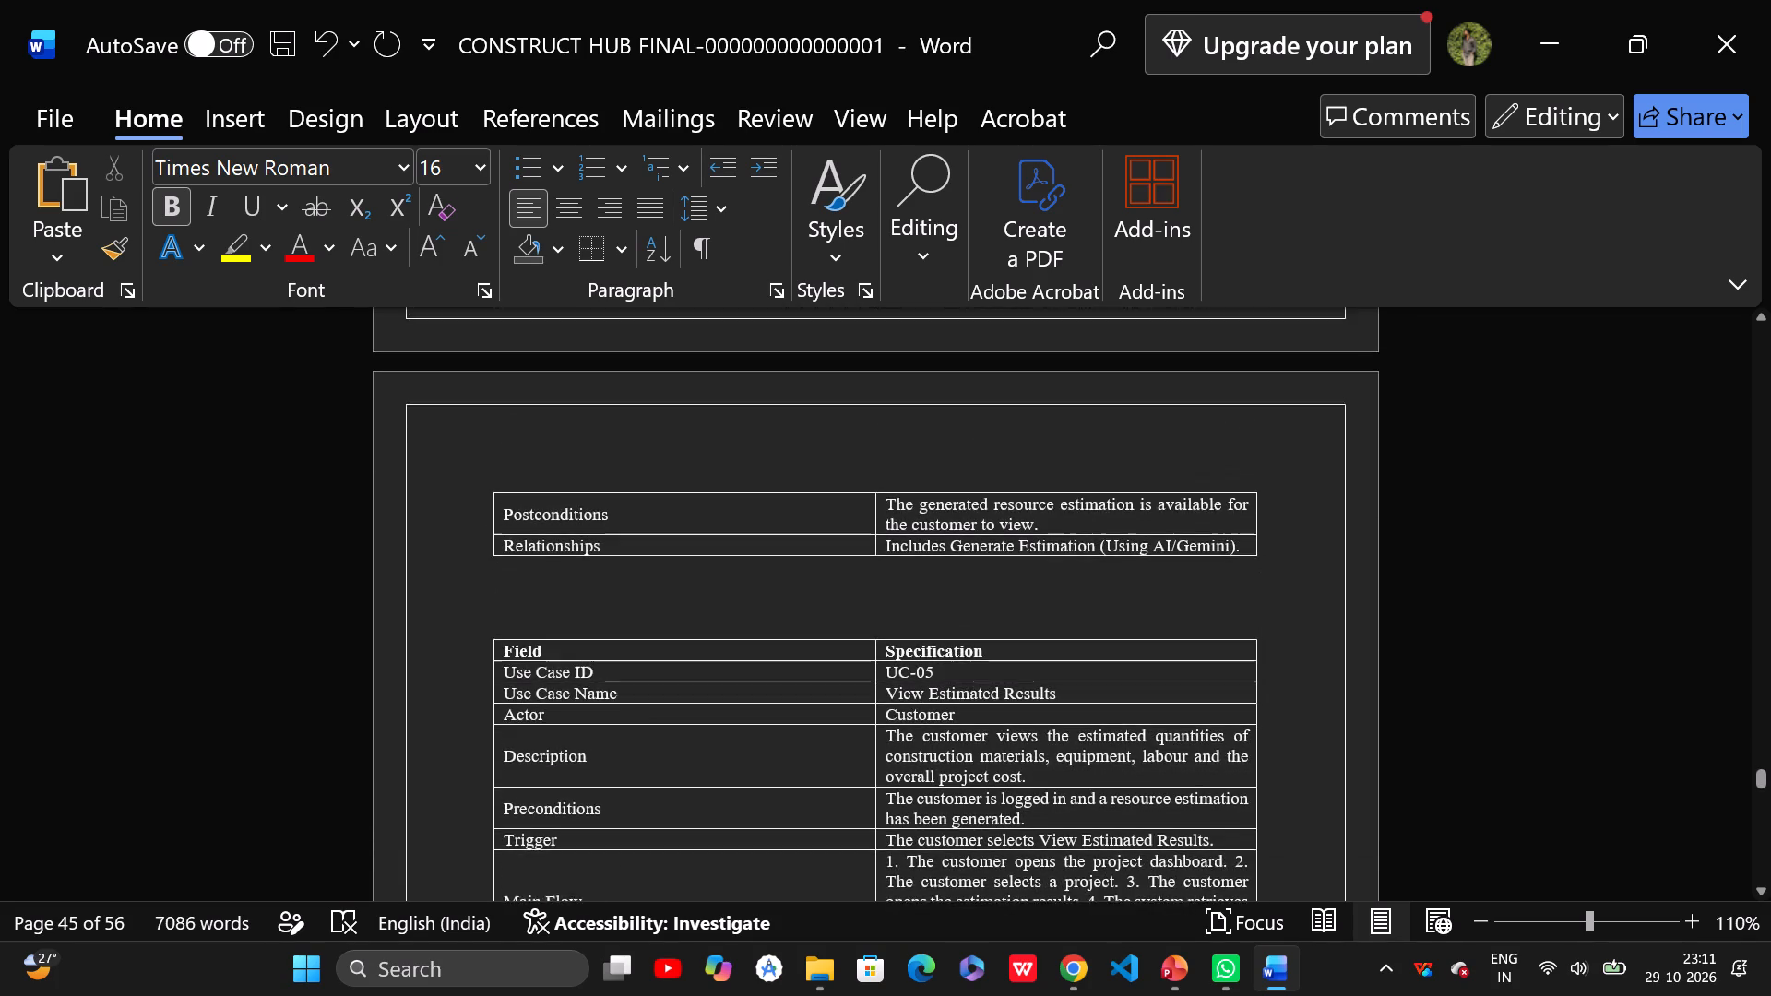
{"action": "scroll", "coordinate": [713, 677], "scroll_direction": "up", "scroll_amount": 1}
{"action": "scroll", "coordinate": [713, 677], "scroll_direction": "down", "scroll_amount": 1}
{"action": "scroll", "coordinate": [713, 677], "scroll_direction": "up", "scroll_amount": 4}
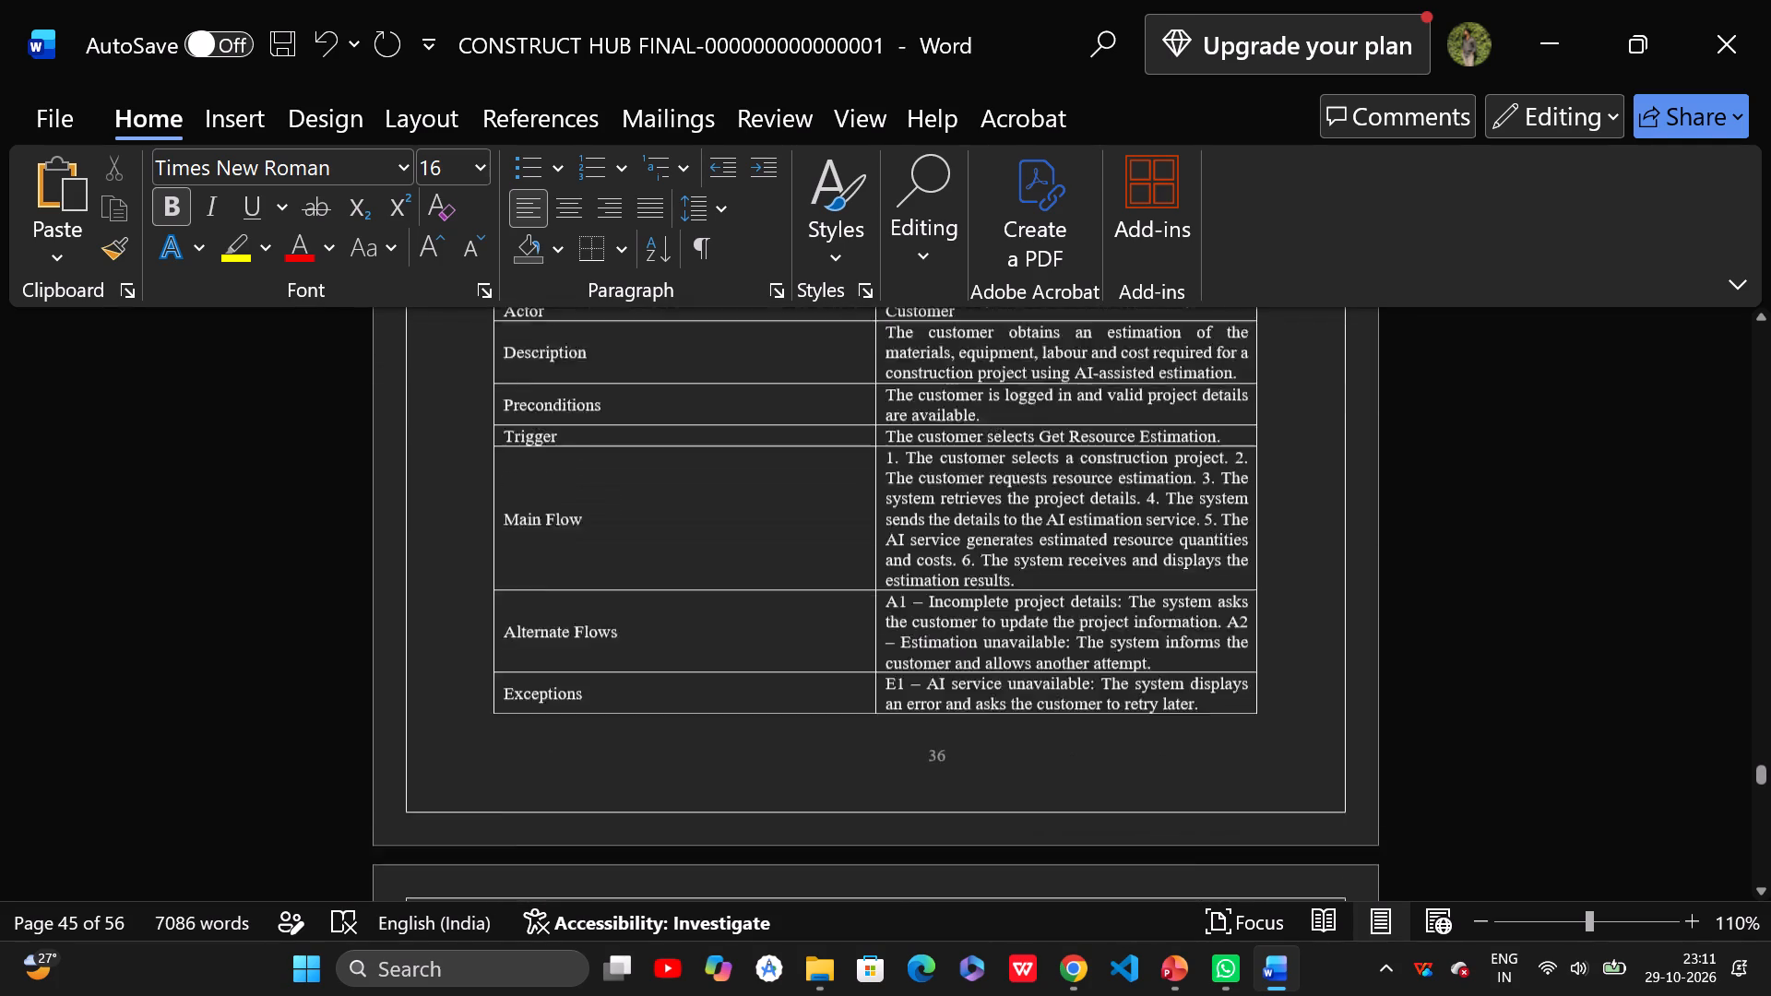
{"action": "scroll", "coordinate": [713, 677], "scroll_direction": "down", "scroll_amount": 1}
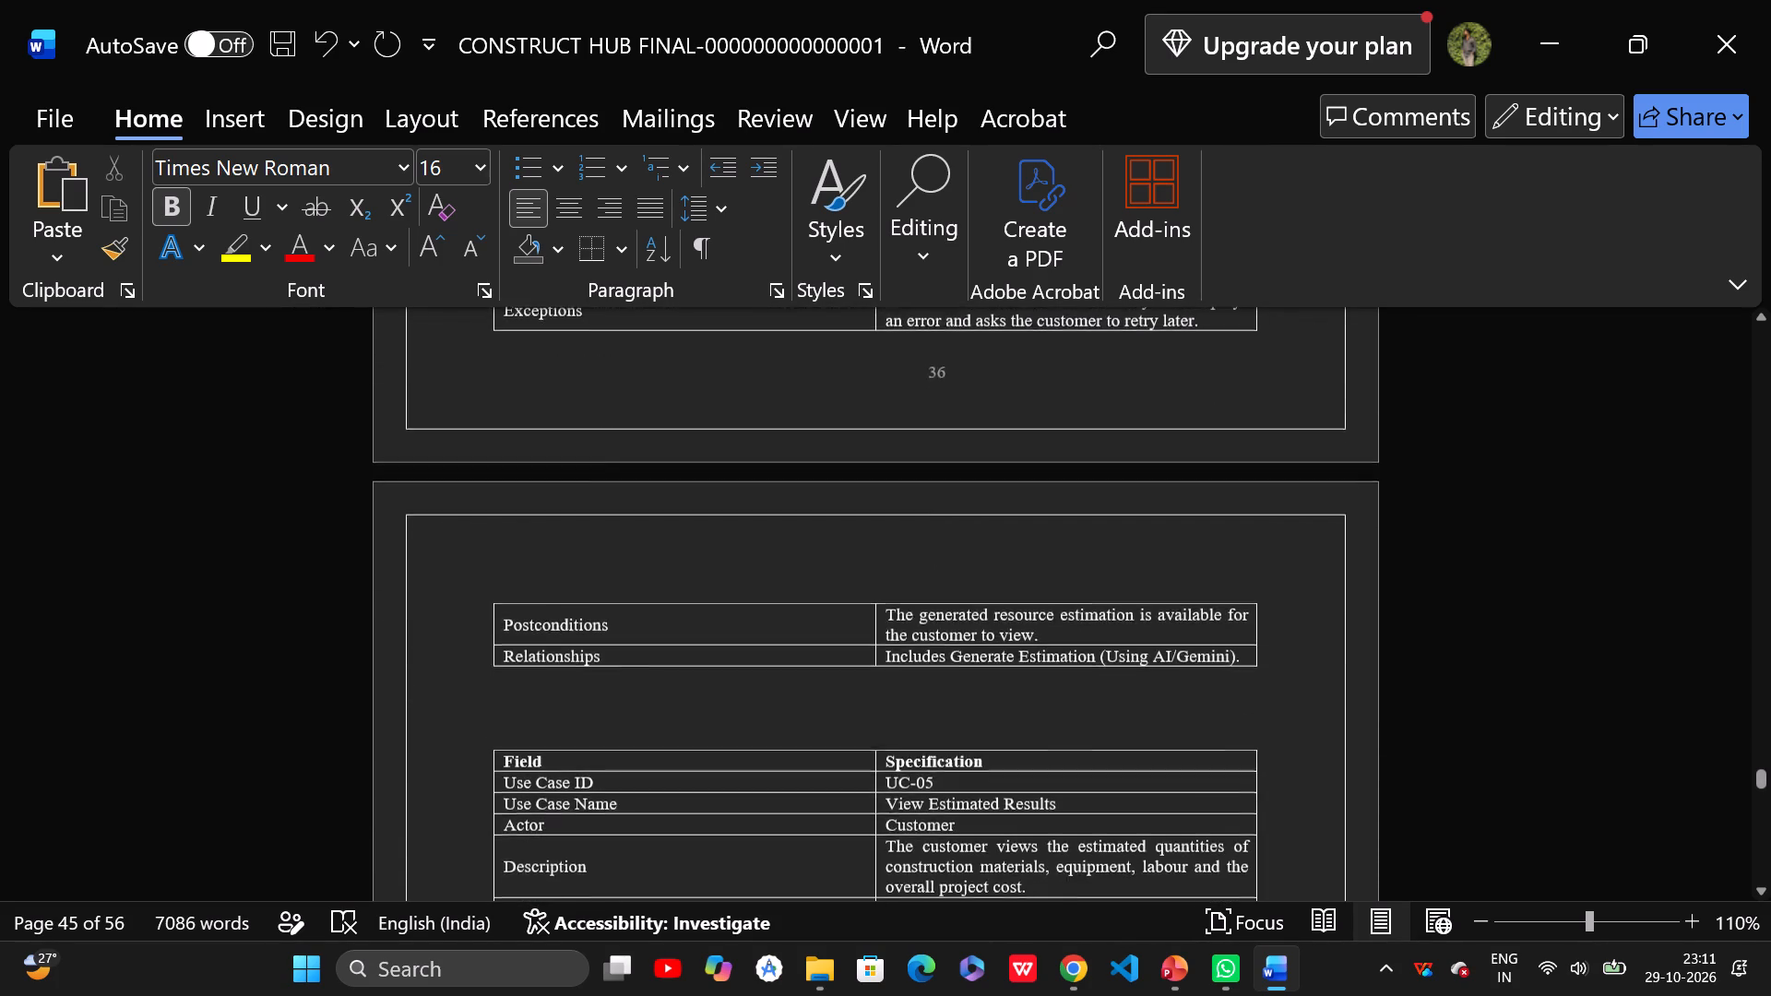
{"action": "scroll", "coordinate": [713, 677], "scroll_direction": "down", "scroll_amount": 3}
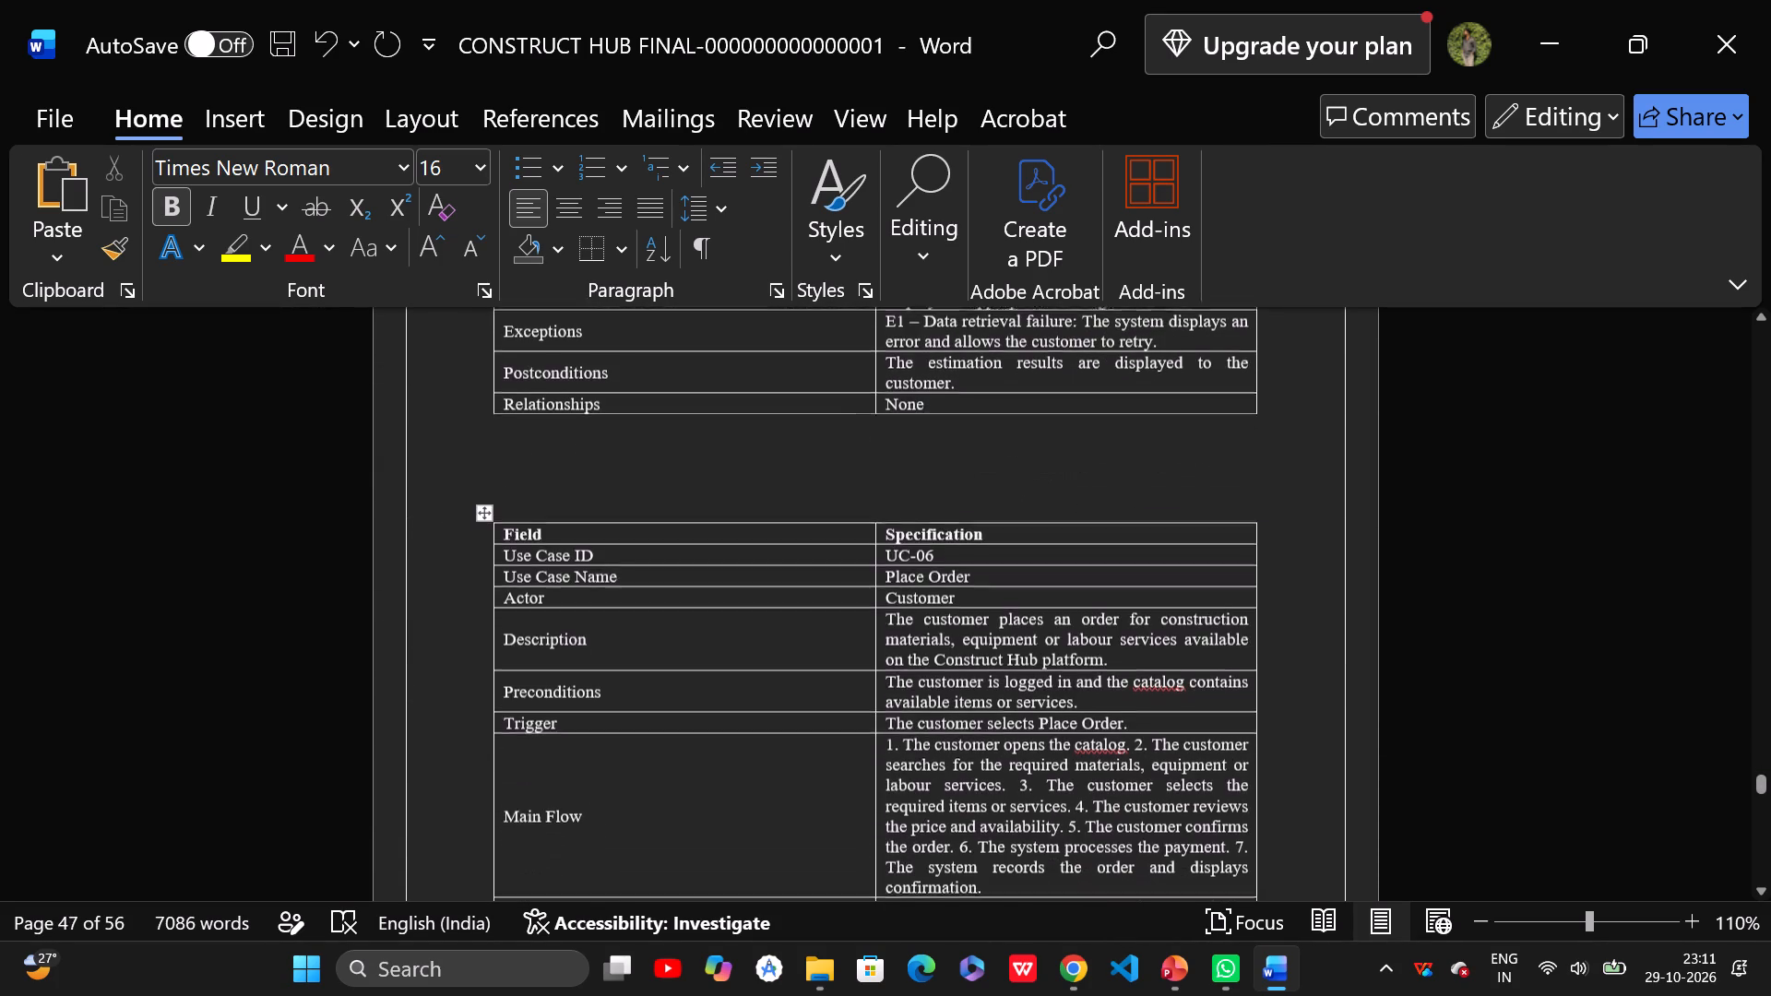
{"action": "scroll", "coordinate": [713, 677], "scroll_direction": "down", "scroll_amount": 4}
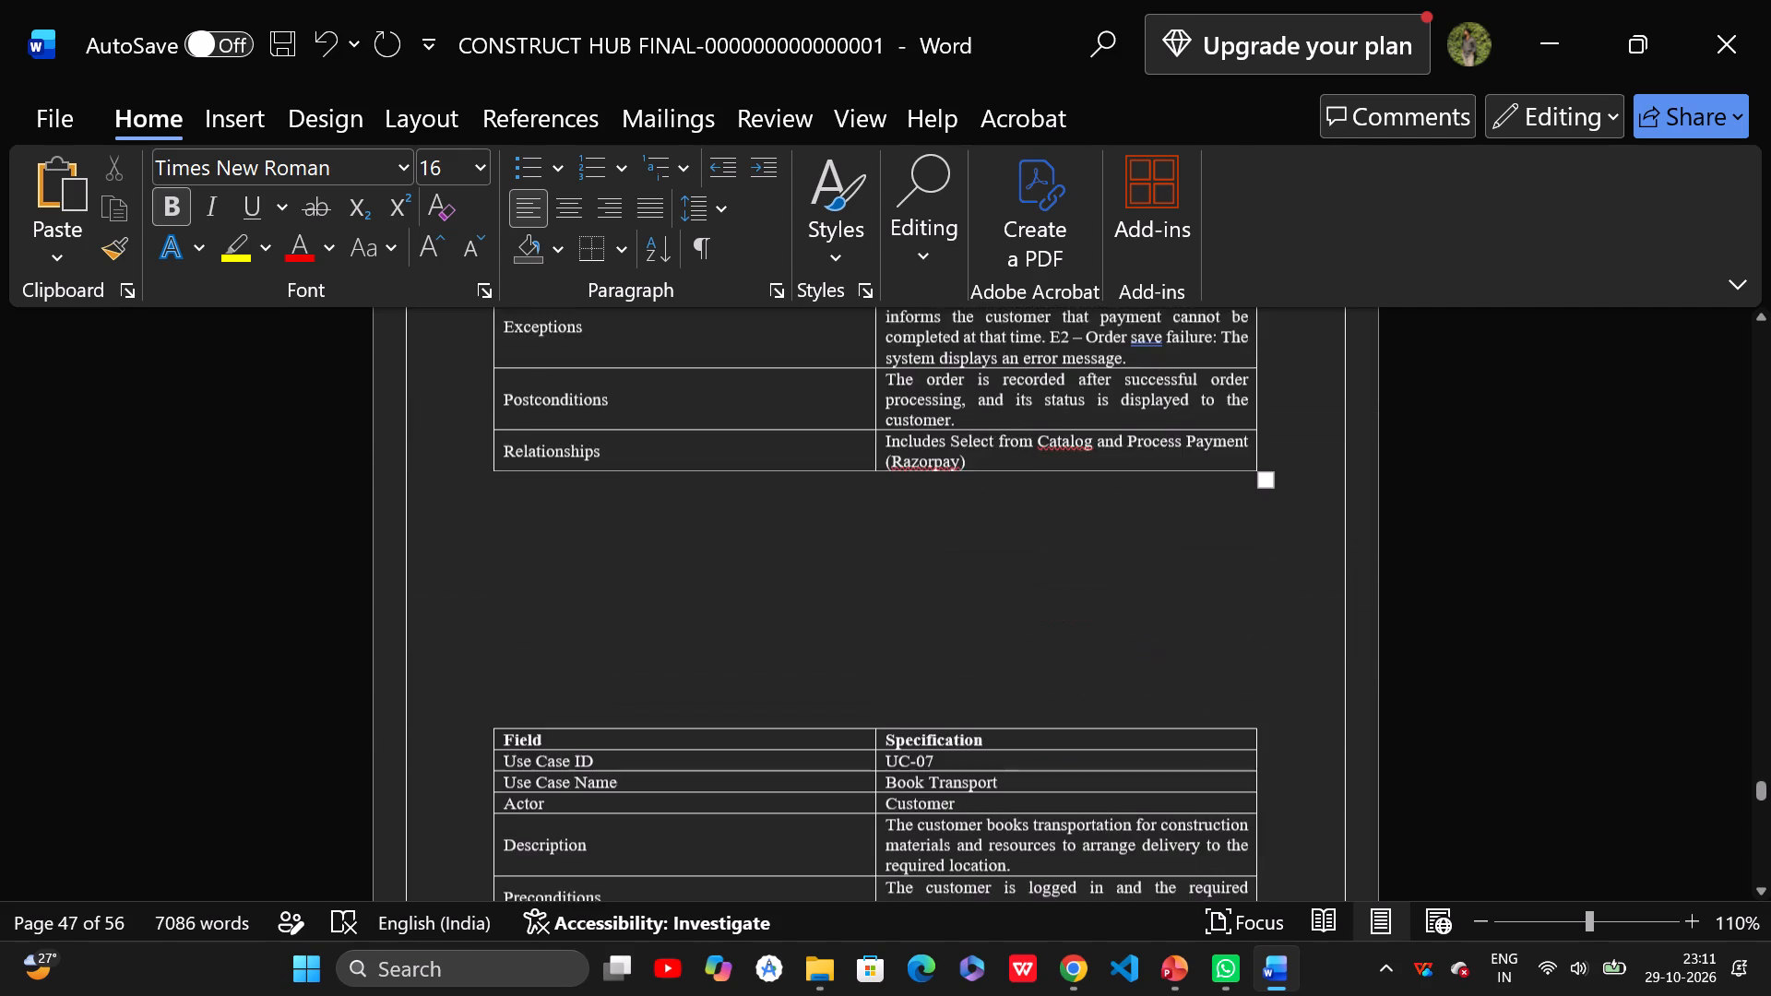
{"action": "scroll", "coordinate": [713, 677], "scroll_direction": "down", "scroll_amount": 4}
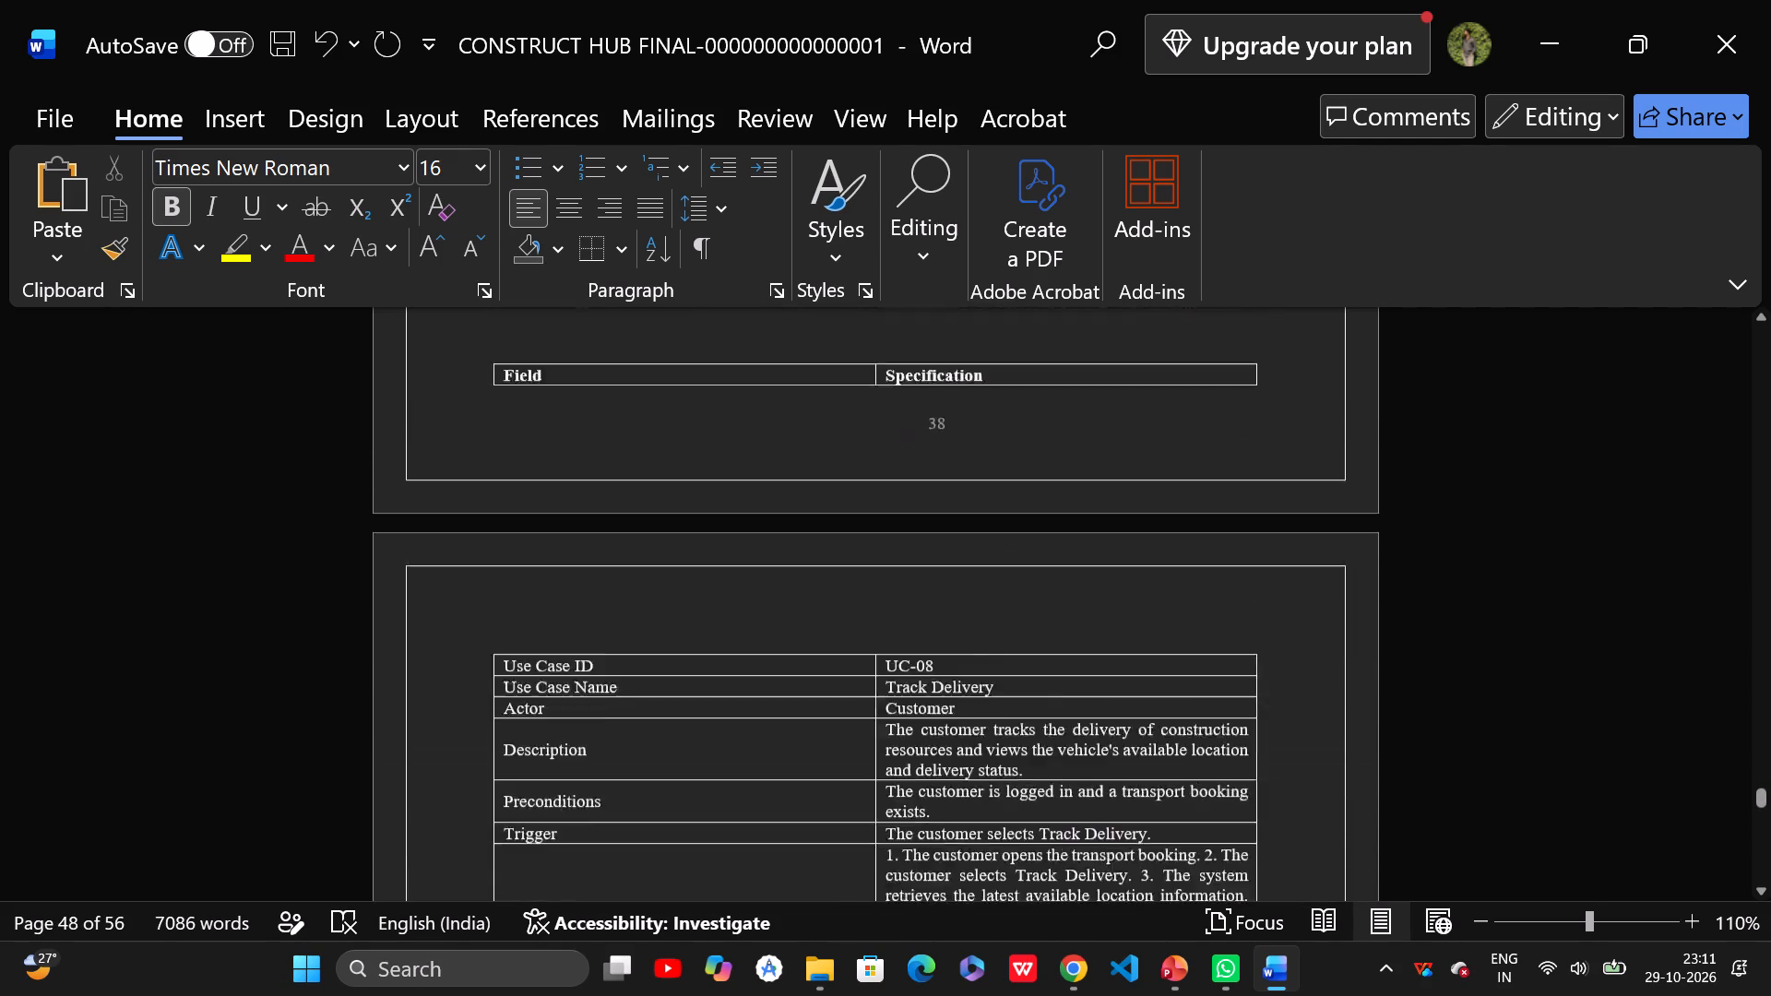
Insert a blank line between the UC-07 Book Transport and UC-08 Track Delivery tables so the UC-08 header row moves to the following page.
{"action": "scroll", "coordinate": [713, 677], "scroll_direction": "up", "scroll_amount": 2}
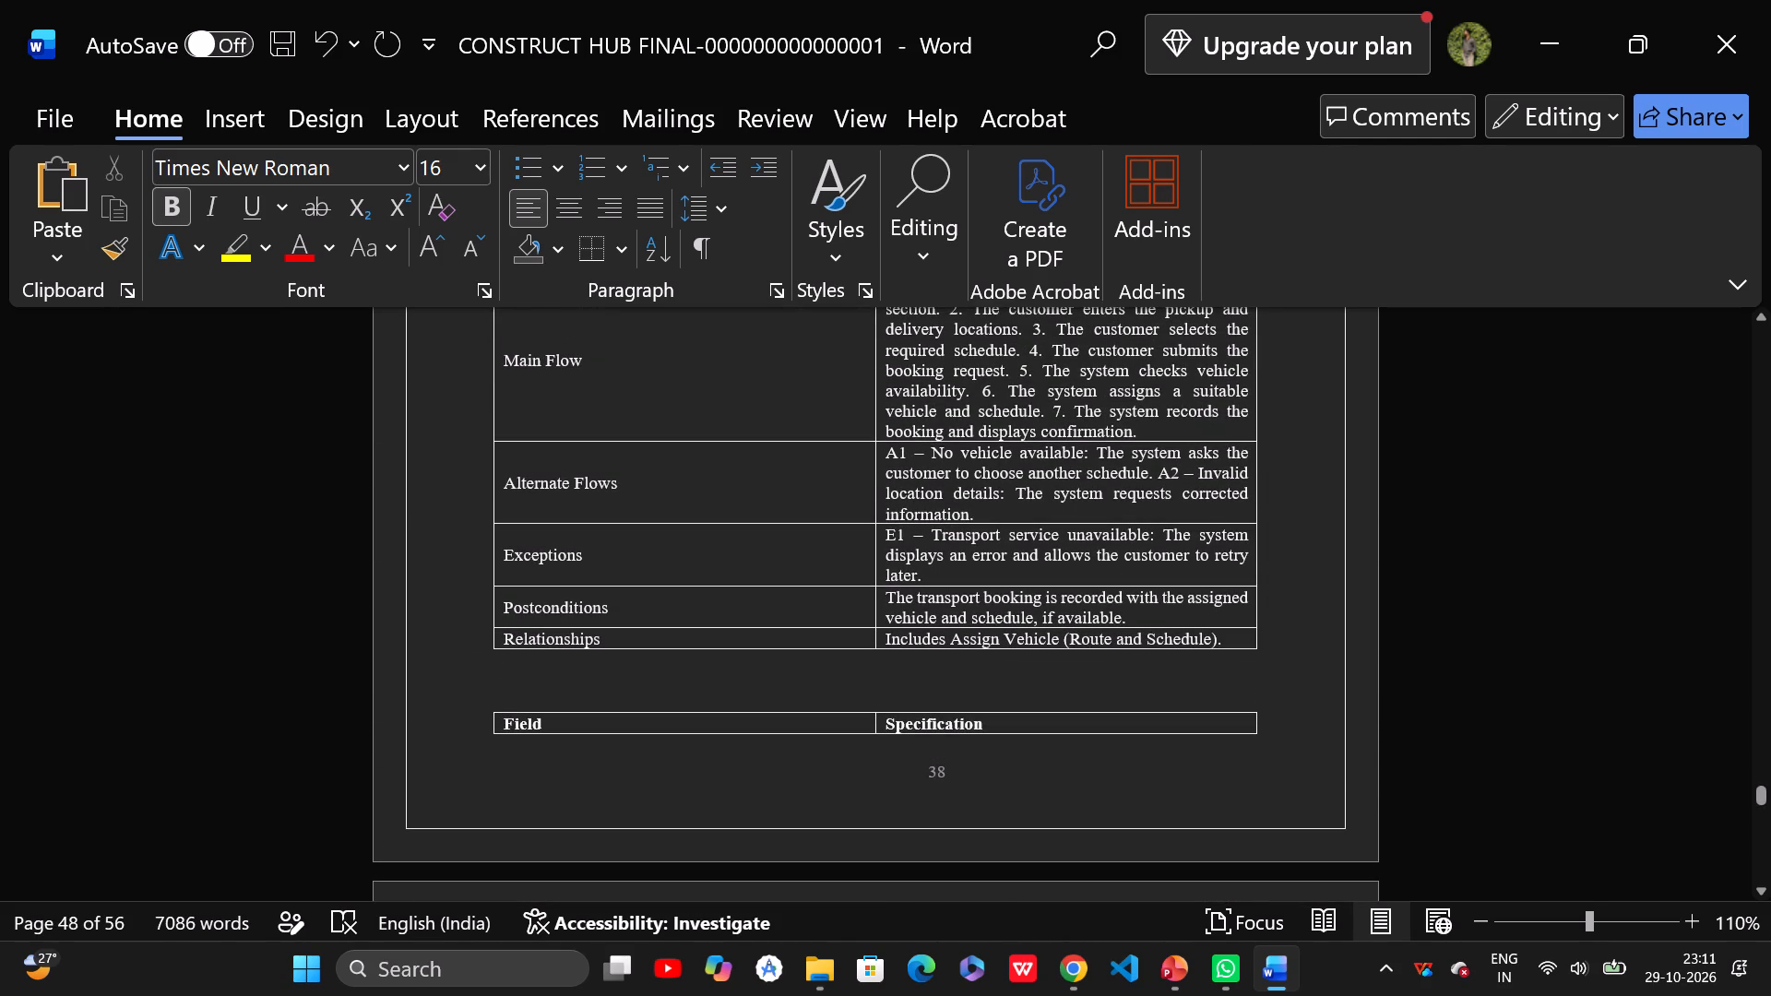
{"action": "left_click", "coordinate": [596, 683]}
{"action": "key", "text": "Return"}
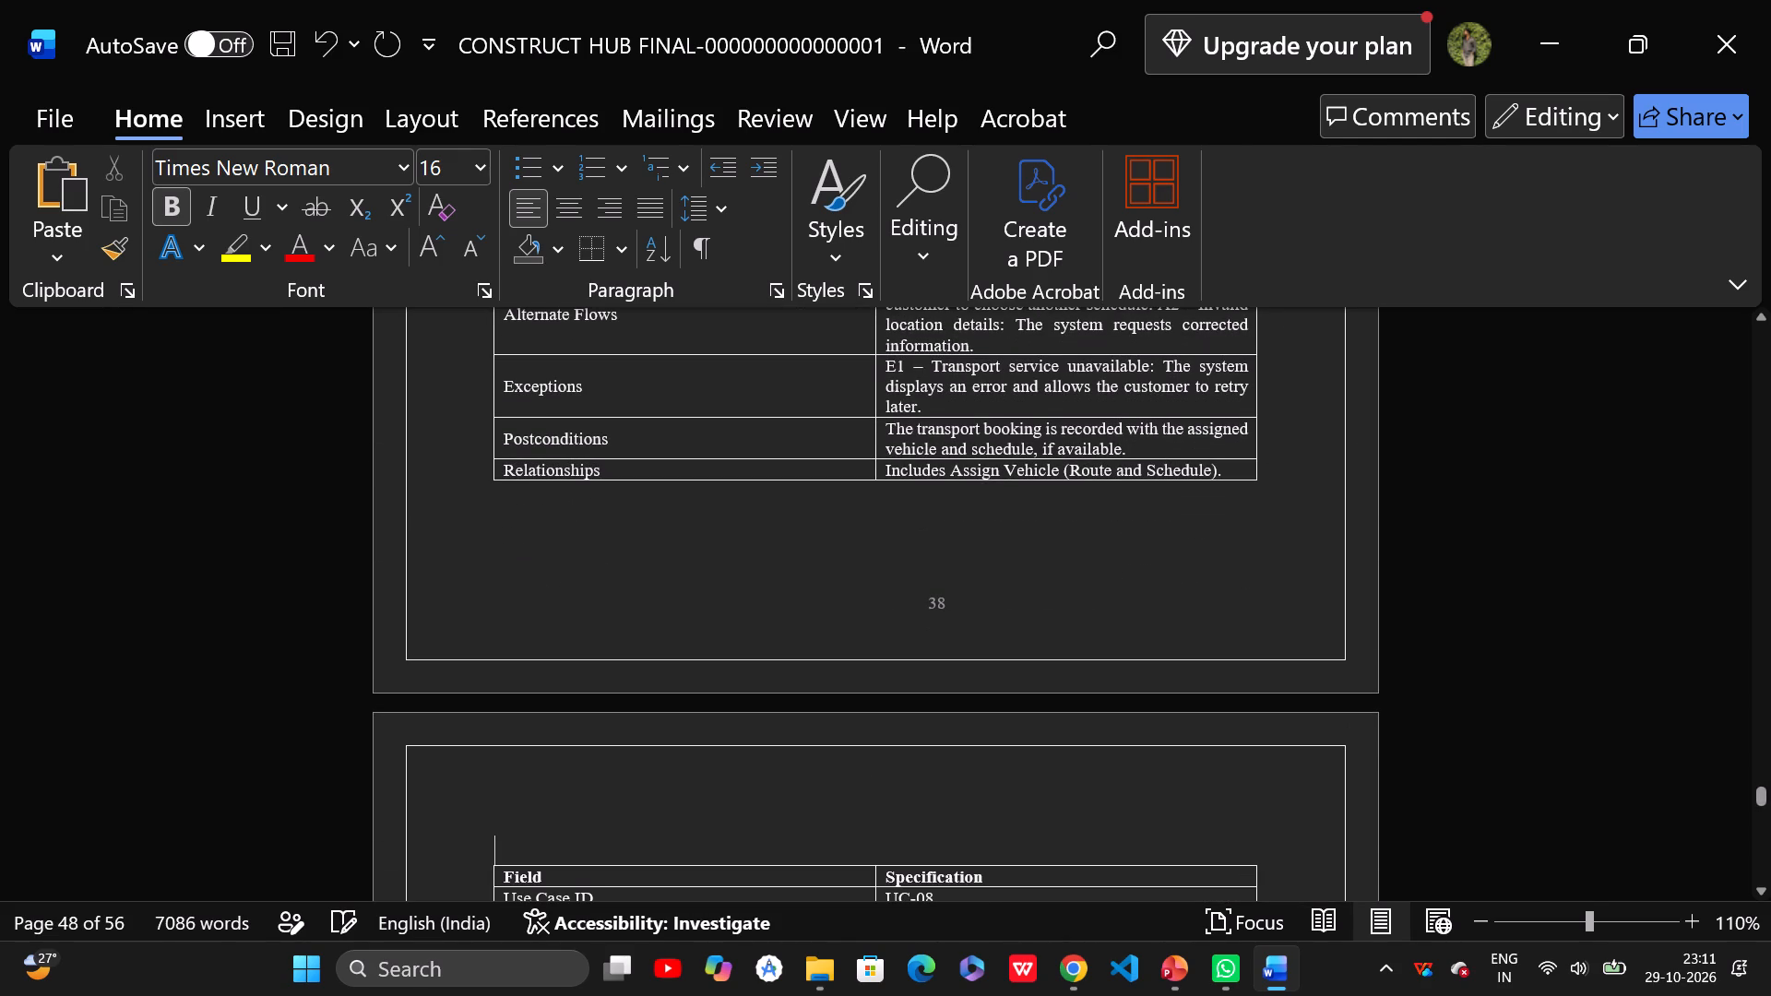
Review the layout of the UC-08 Track Delivery, UC-09 View Order History and UC-10 Manage Profile tables up to section 4.9.
{"action": "scroll", "coordinate": [569, 675], "scroll_direction": "down", "scroll_amount": 9}
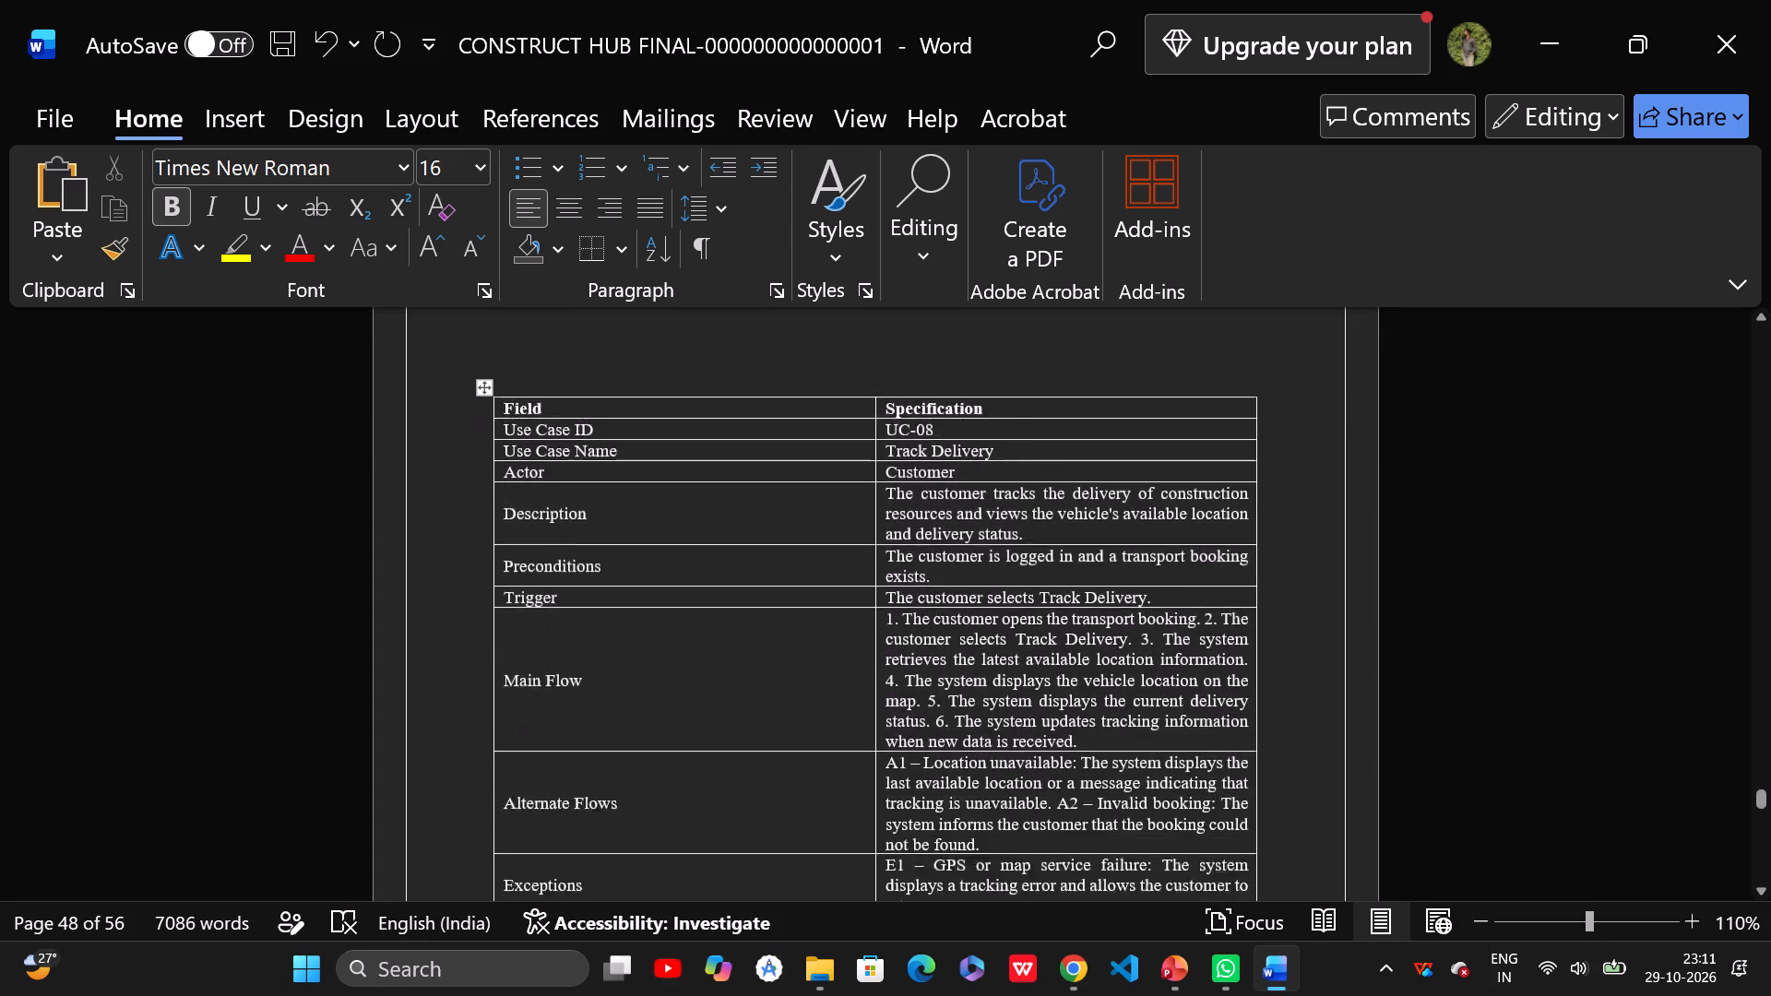
{"action": "scroll", "coordinate": [578, 706], "scroll_direction": "down", "scroll_amount": 2}
{"action": "scroll", "coordinate": [577, 717], "scroll_direction": "up", "scroll_amount": 2}
{"action": "scroll", "coordinate": [802, 816], "scroll_direction": "up", "scroll_amount": 1}
{"action": "scroll", "coordinate": [790, 801], "scroll_direction": "down", "scroll_amount": 8}
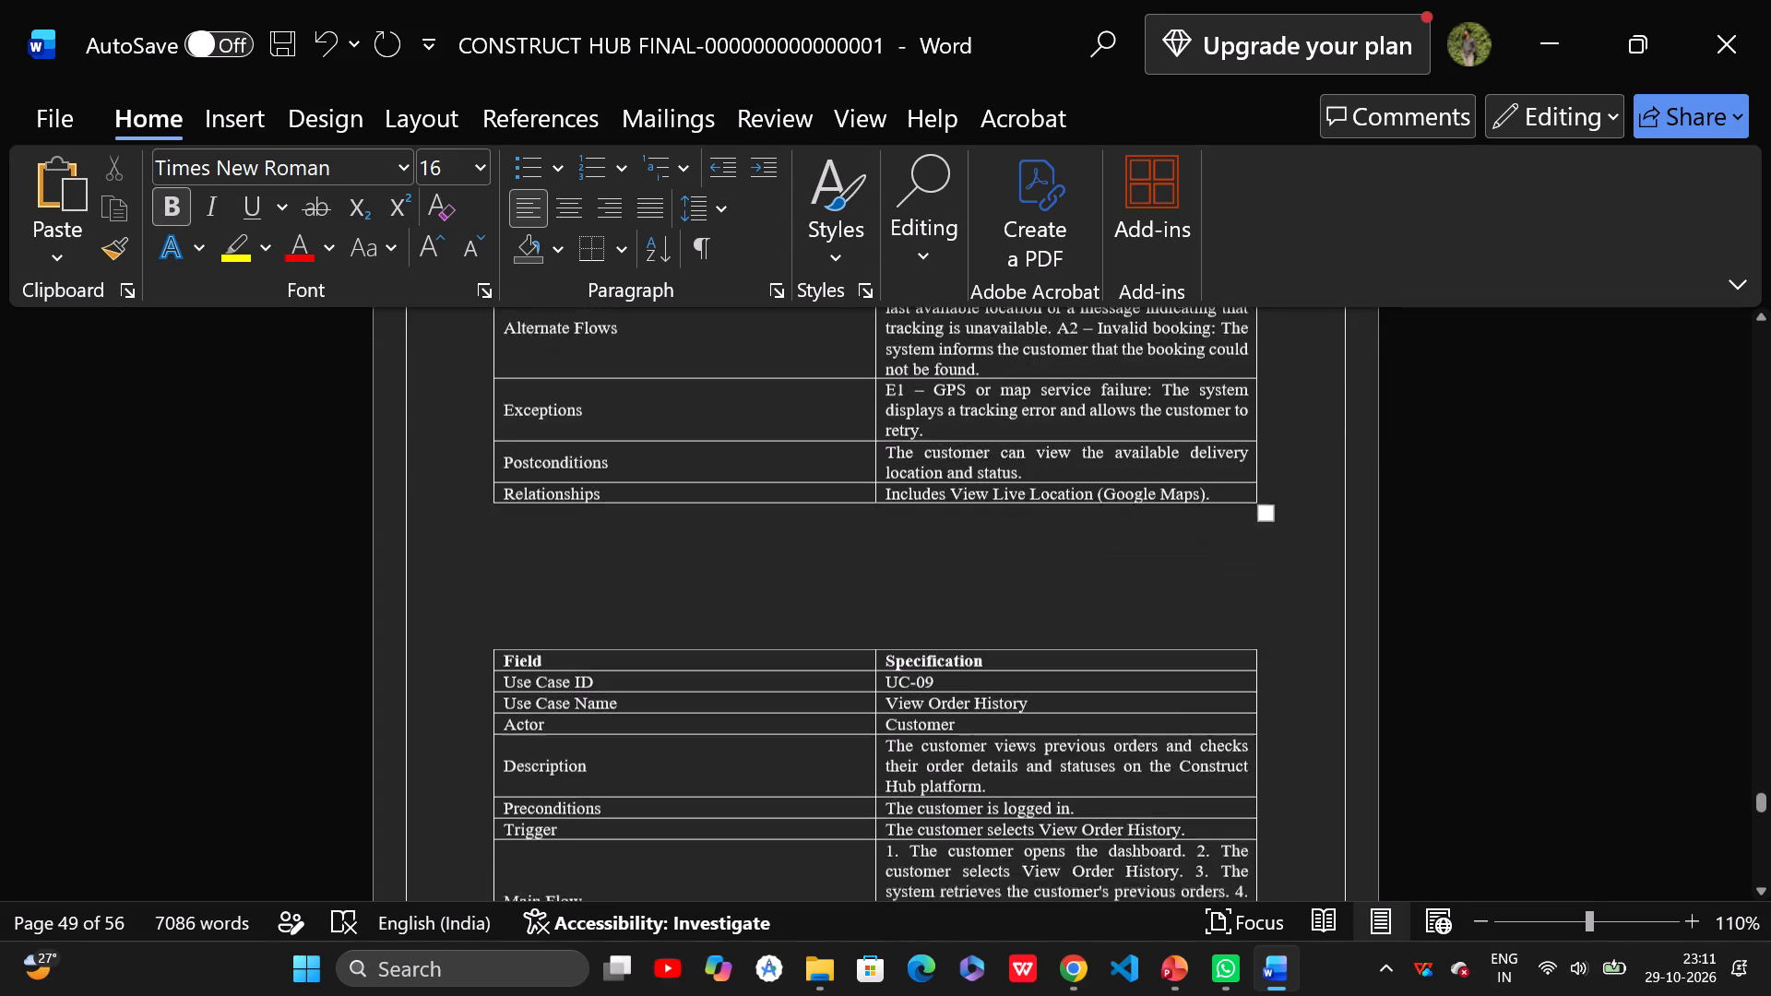
{"action": "scroll", "coordinate": [793, 803], "scroll_direction": "down", "scroll_amount": 9}
{"action": "scroll", "coordinate": [778, 728], "scroll_direction": "down", "scroll_amount": 2}
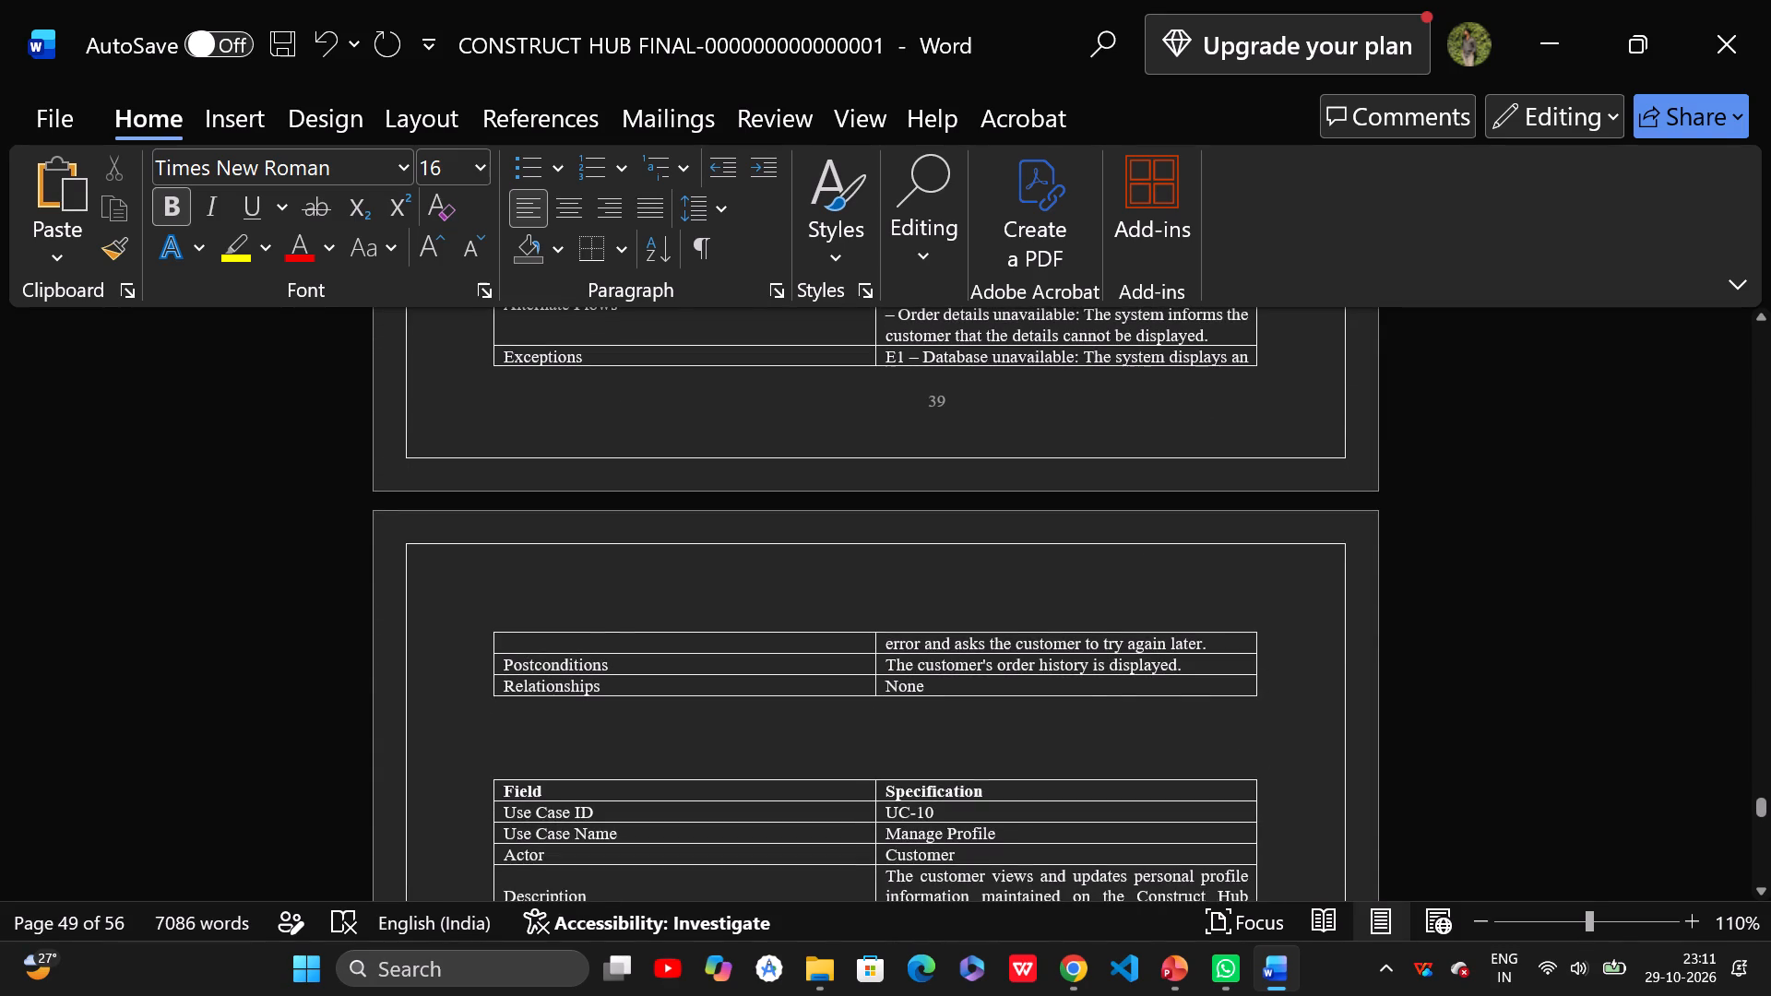
{"action": "scroll", "coordinate": [808, 676], "scroll_direction": "up", "scroll_amount": 7}
{"action": "scroll", "coordinate": [633, 627], "scroll_direction": "up", "scroll_amount": 2}
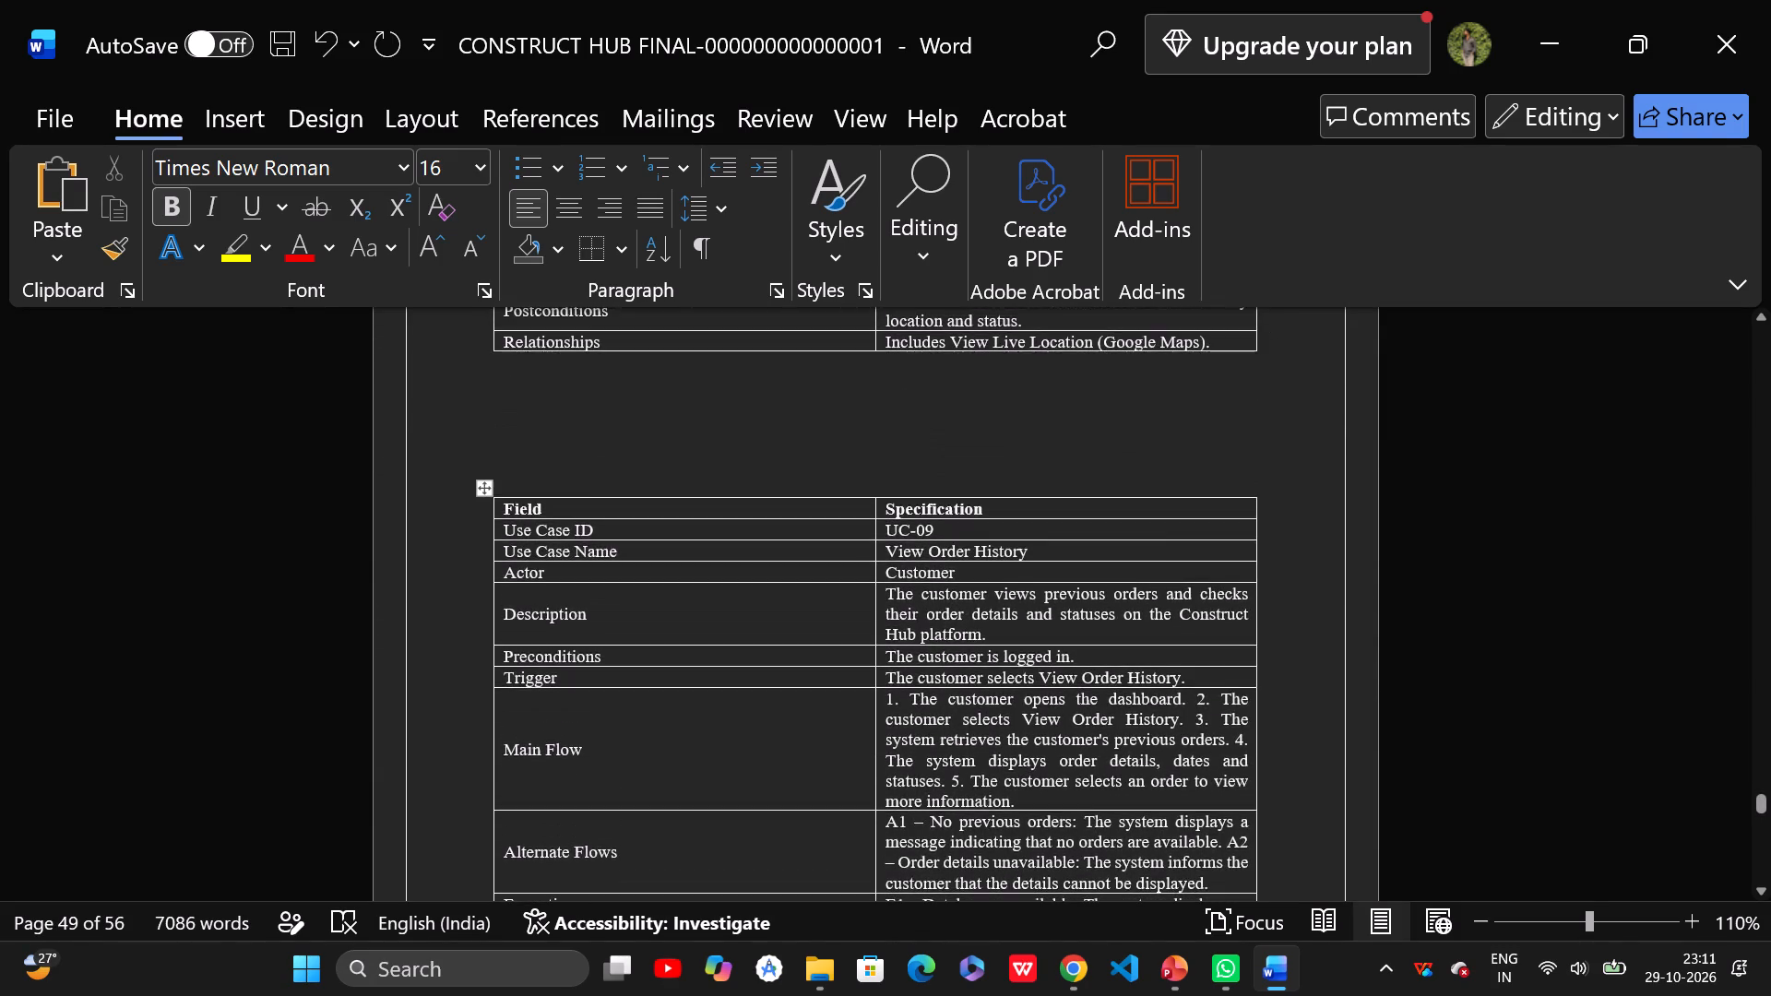
{"action": "scroll", "coordinate": [591, 607], "scroll_direction": "down", "scroll_amount": 10}
{"action": "scroll", "coordinate": [689, 682], "scroll_direction": "down", "scroll_amount": 13}
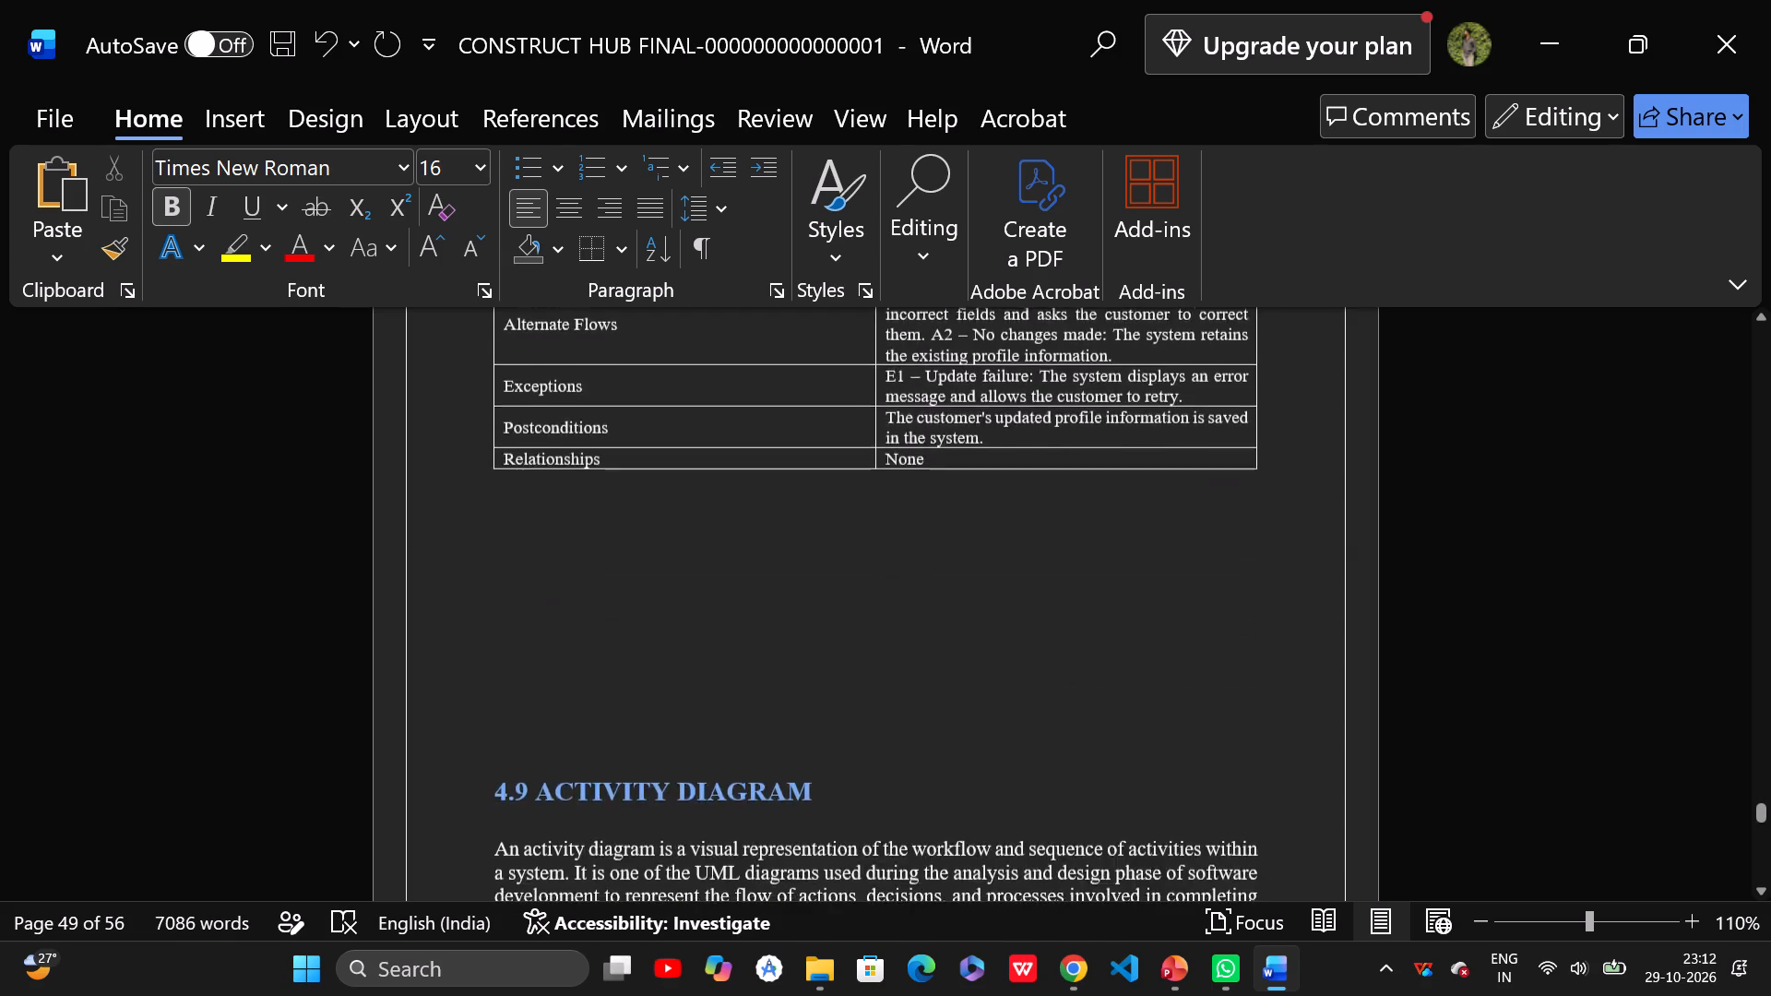
Insert five blank lines above the 4.9 ACTIVITY DIAGRAM heading so the section starts on the following page.
{"action": "scroll", "coordinate": [700, 702], "scroll_direction": "down", "scroll_amount": 4}
{"action": "scroll", "coordinate": [700, 702], "scroll_direction": "up", "scroll_amount": 10}
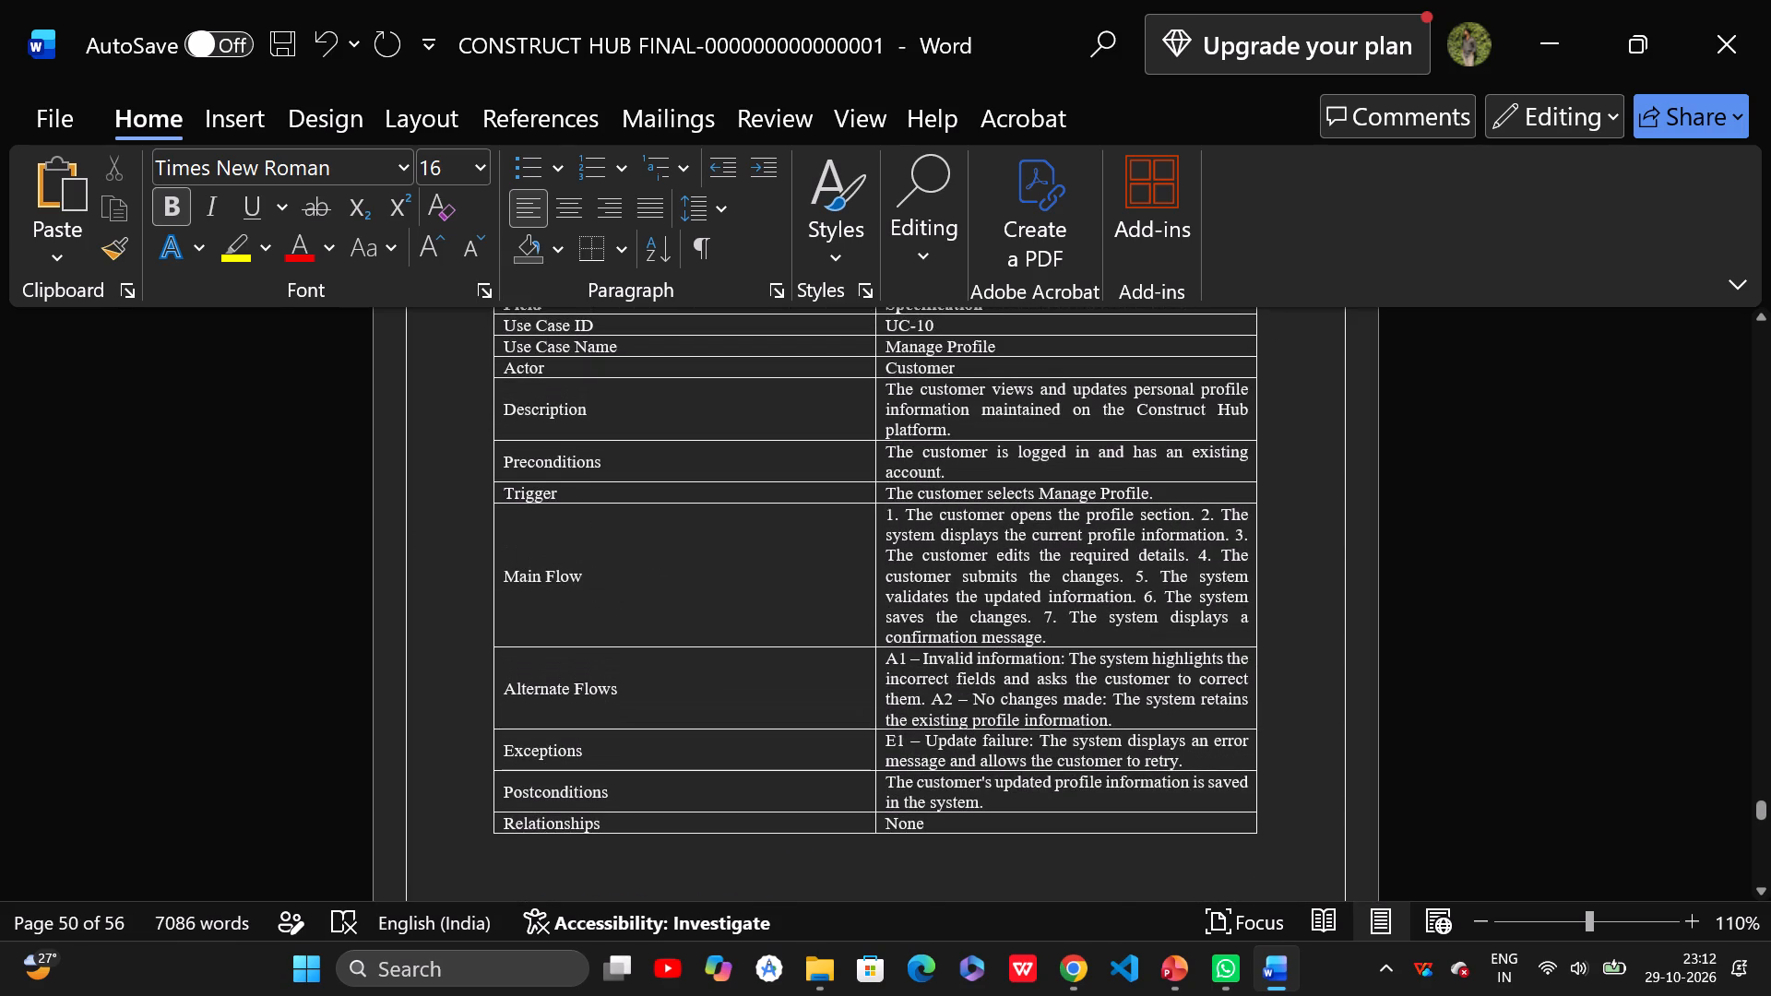
{"action": "scroll", "coordinate": [918, 758], "scroll_direction": "down", "scroll_amount": 20}
{"action": "scroll", "coordinate": [912, 856], "scroll_direction": "up", "scroll_amount": 7}
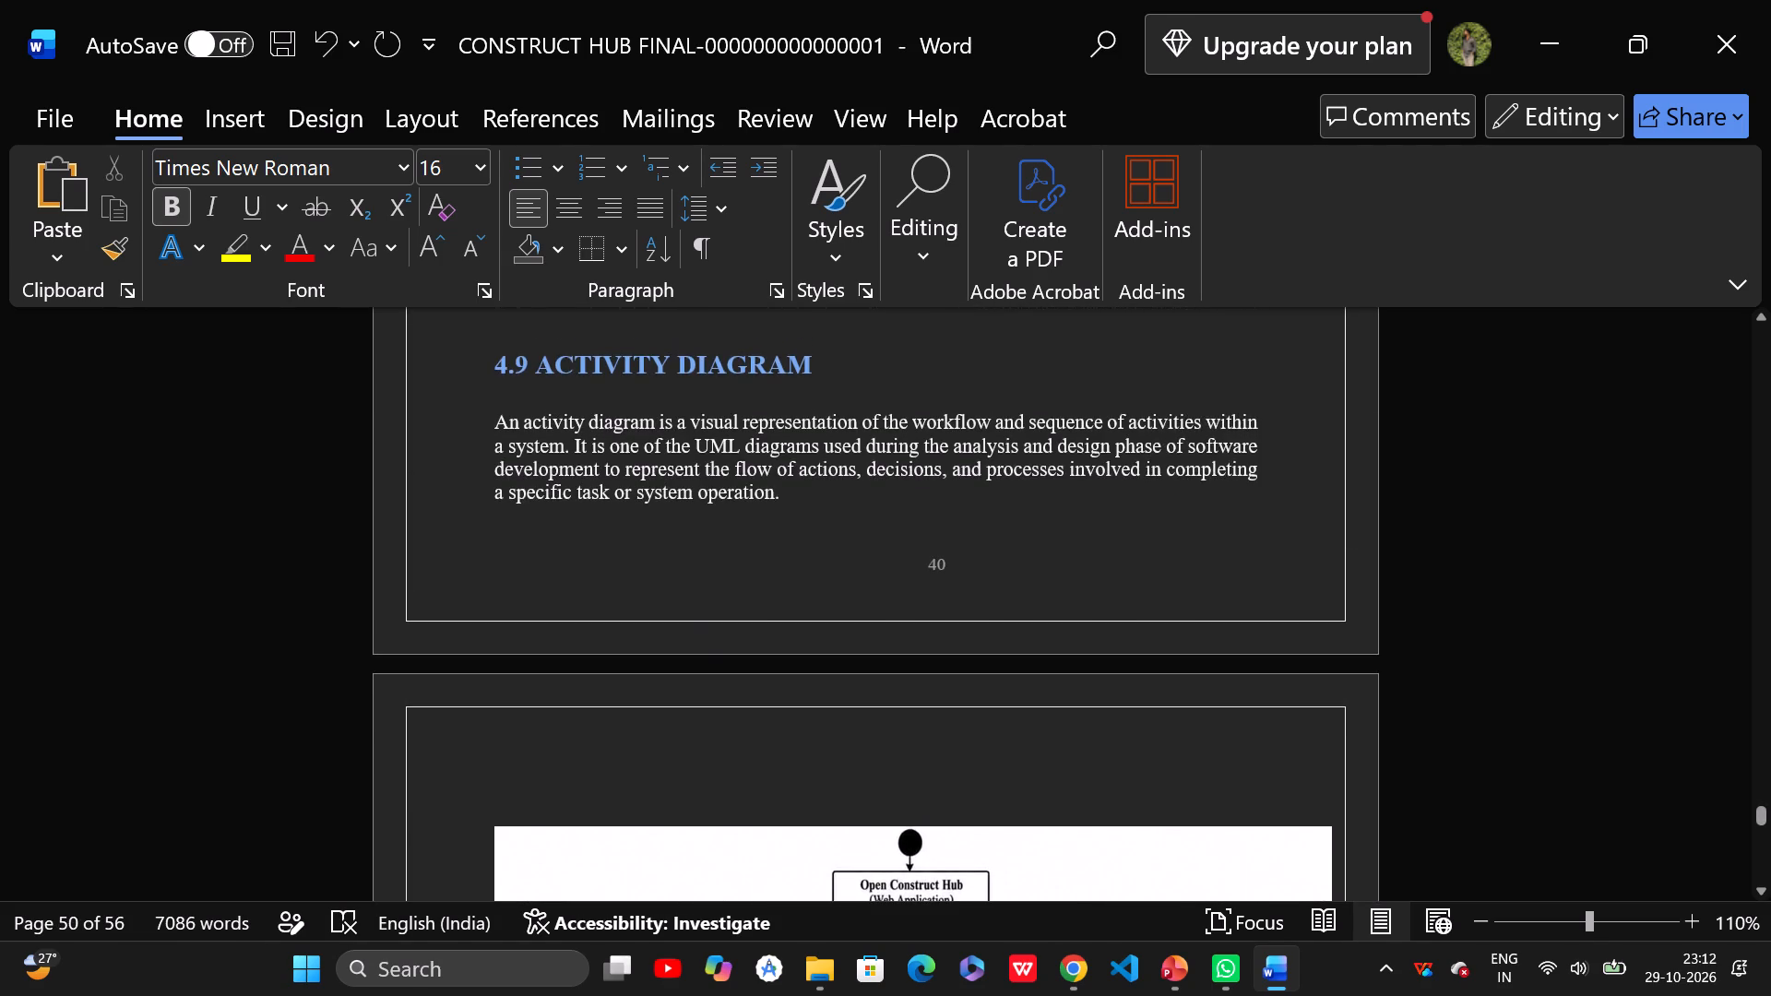
{"action": "scroll", "coordinate": [601, 453], "scroll_direction": "up", "scroll_amount": 3}
{"action": "left_click", "coordinate": [612, 496]}
{"action": "key", "text": "Return"}
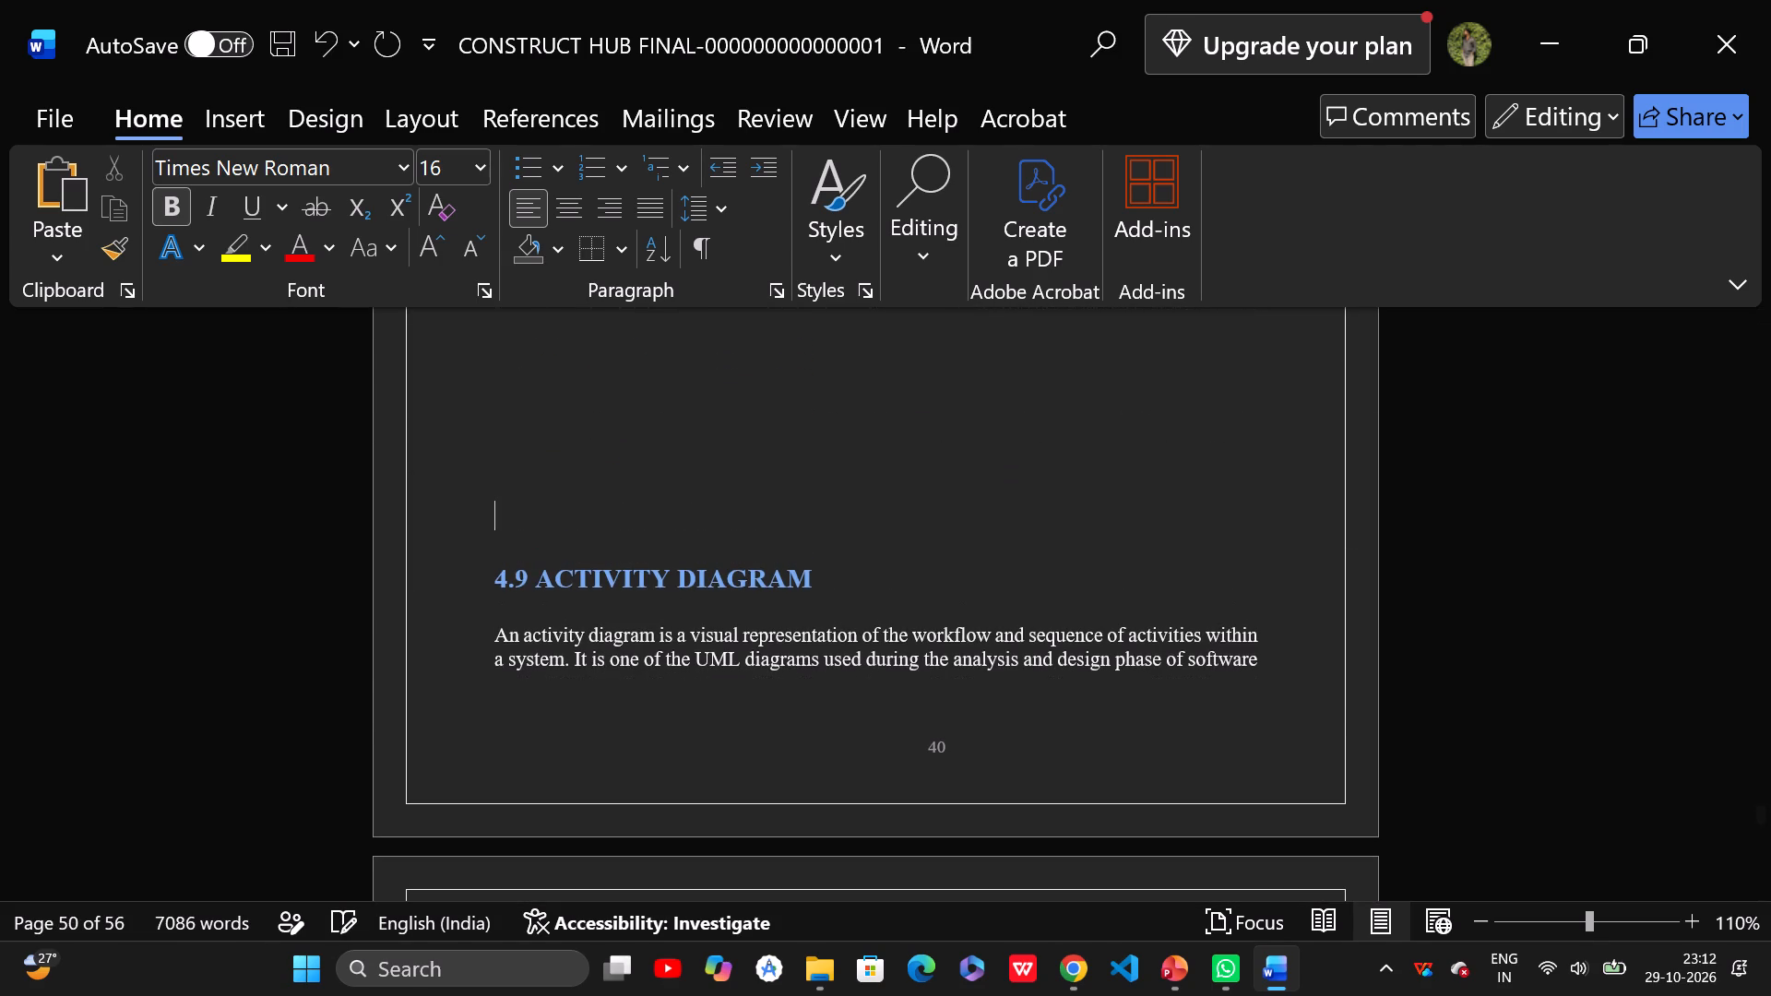
{"action": "key", "text": "Return"}
{"action": "key", "text": "Return"}
{"action": "key", "text": "Return"}
{"action": "key", "text": "Return"}
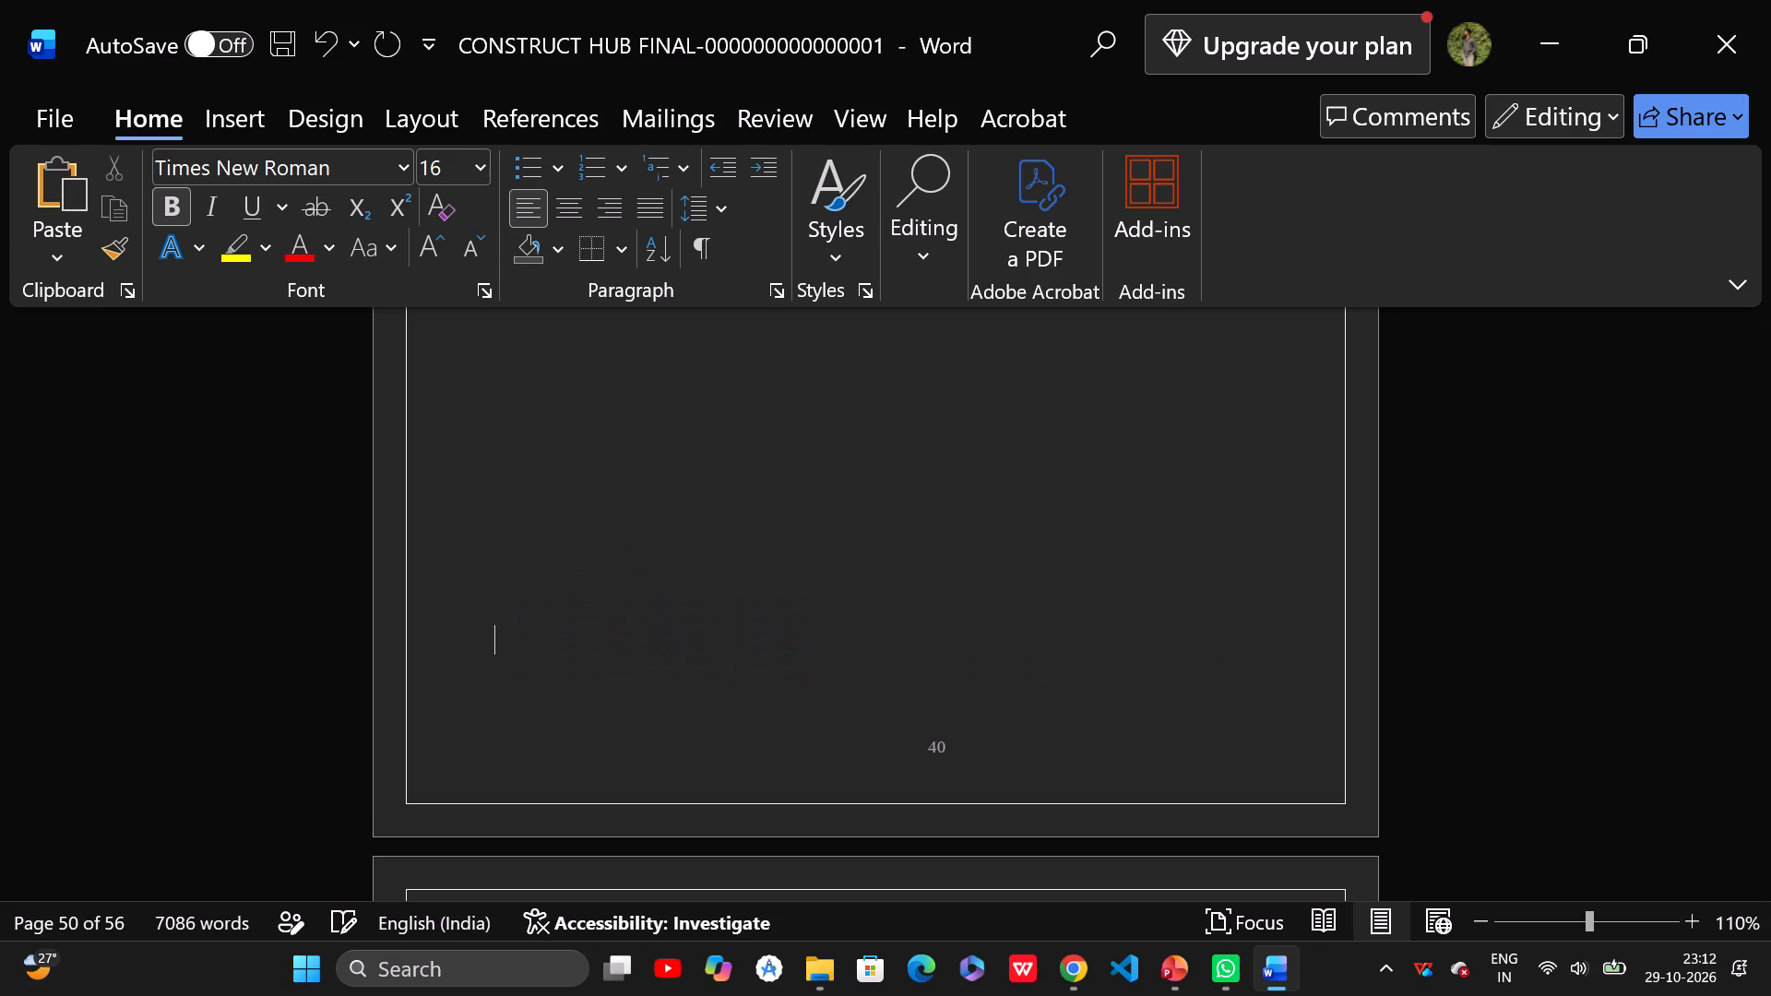
{"action": "scroll", "coordinate": [592, 456], "scroll_direction": "down", "scroll_amount": 4}
{"action": "scroll", "coordinate": [654, 503], "scroll_direction": "up", "scroll_amount": 4}
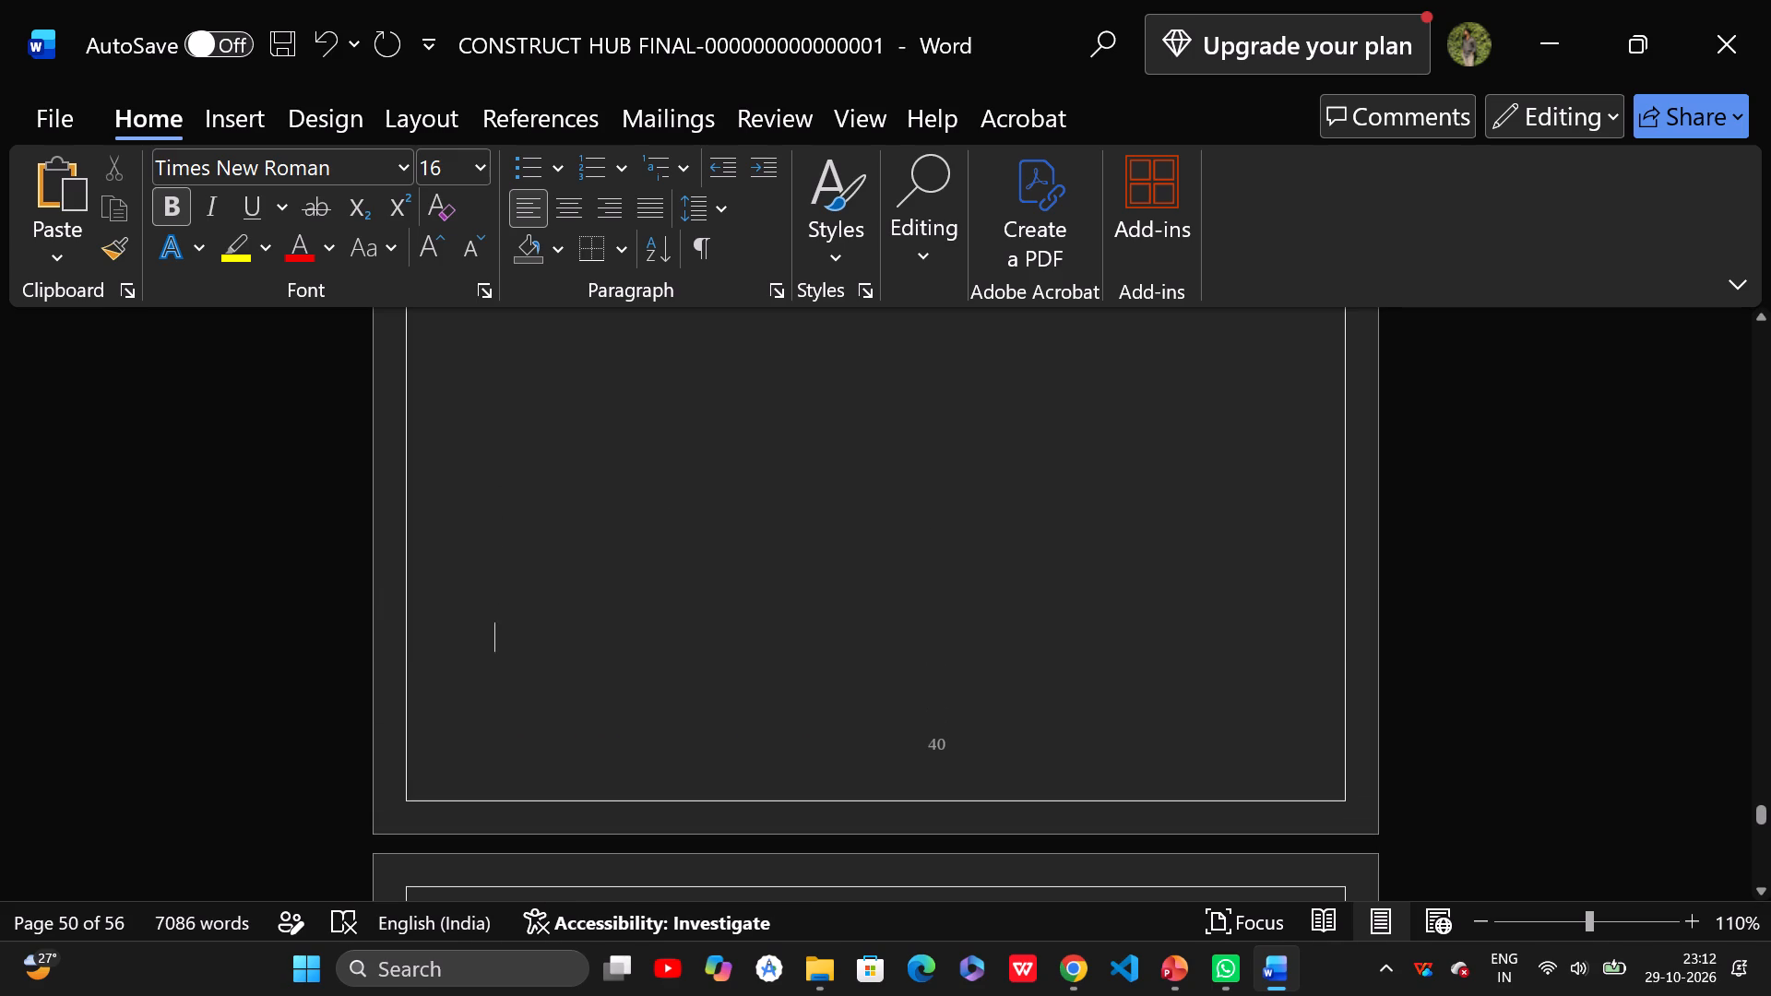
Review the use case tables from UC-10 Manage Profile back to UC-01 Register, continuing up to the section 4.6.12 Vehicle Table.
{"action": "scroll", "coordinate": [802, 638], "scroll_direction": "up", "scroll_amount": 11}
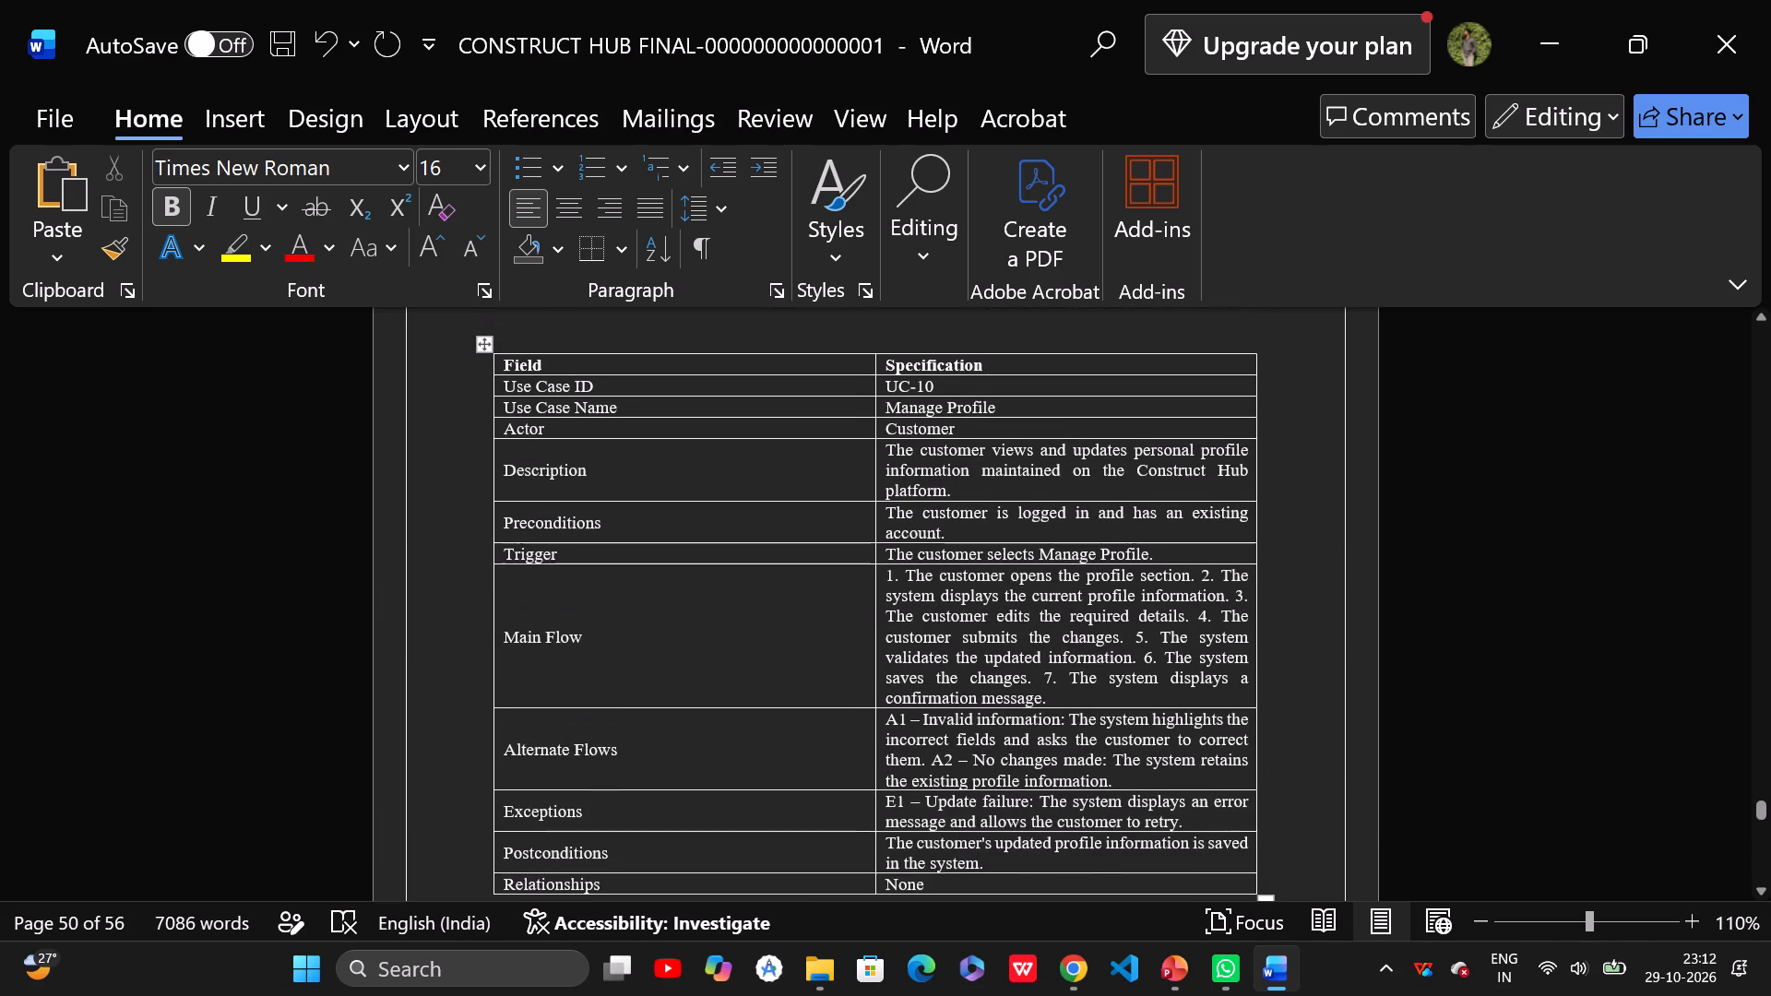
{"action": "scroll", "coordinate": [802, 638], "scroll_direction": "up", "scroll_amount": 7}
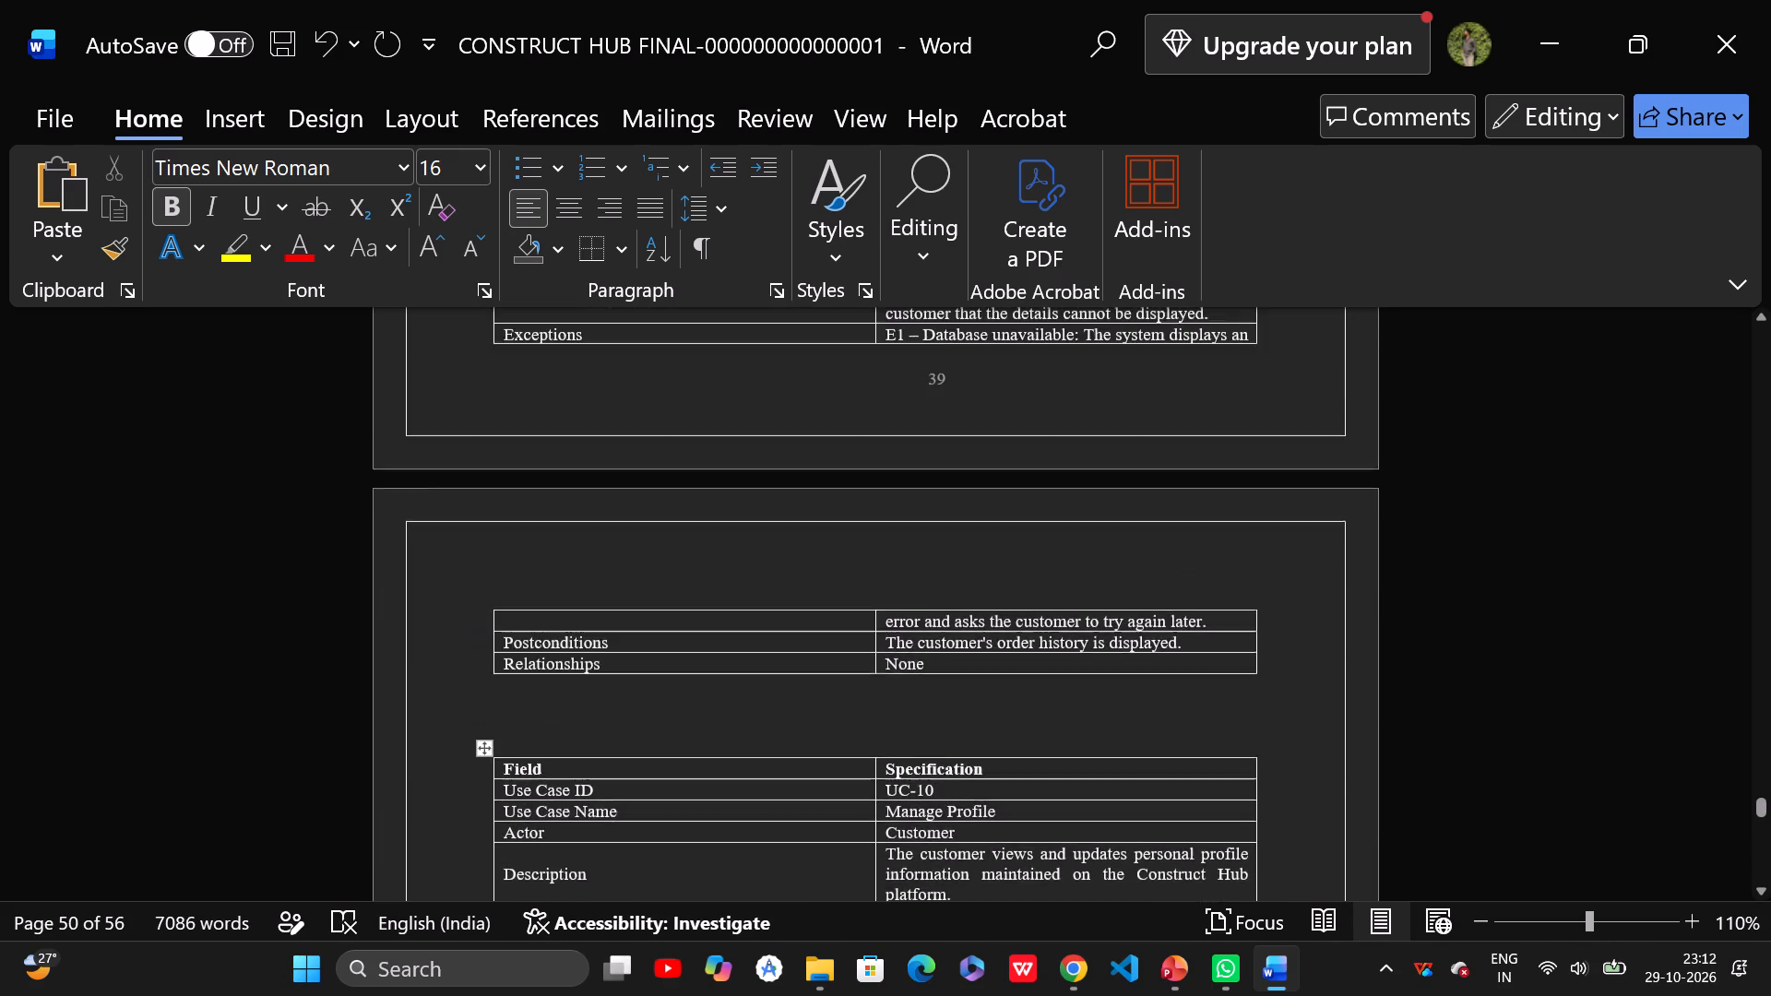
{"action": "scroll", "coordinate": [871, 667], "scroll_direction": "up", "scroll_amount": 9}
{"action": "scroll", "coordinate": [882, 661], "scroll_direction": "down", "scroll_amount": 12}
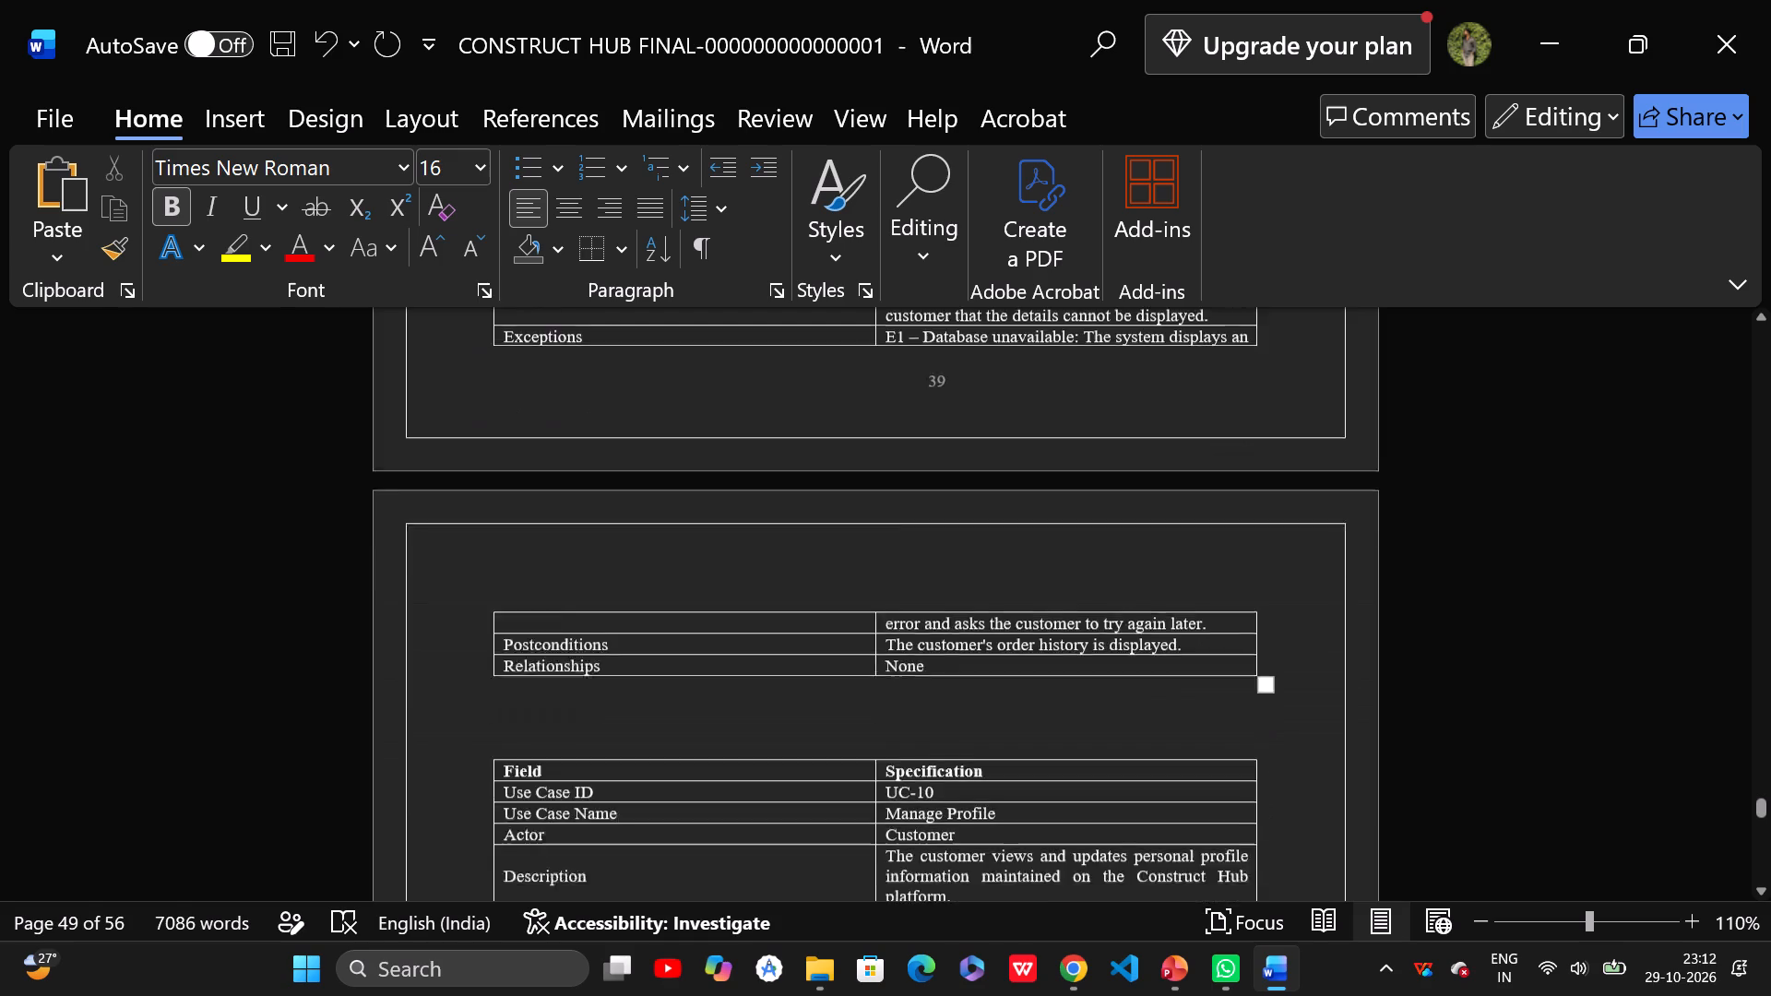
{"action": "scroll", "coordinate": [880, 813], "scroll_direction": "up", "scroll_amount": 17}
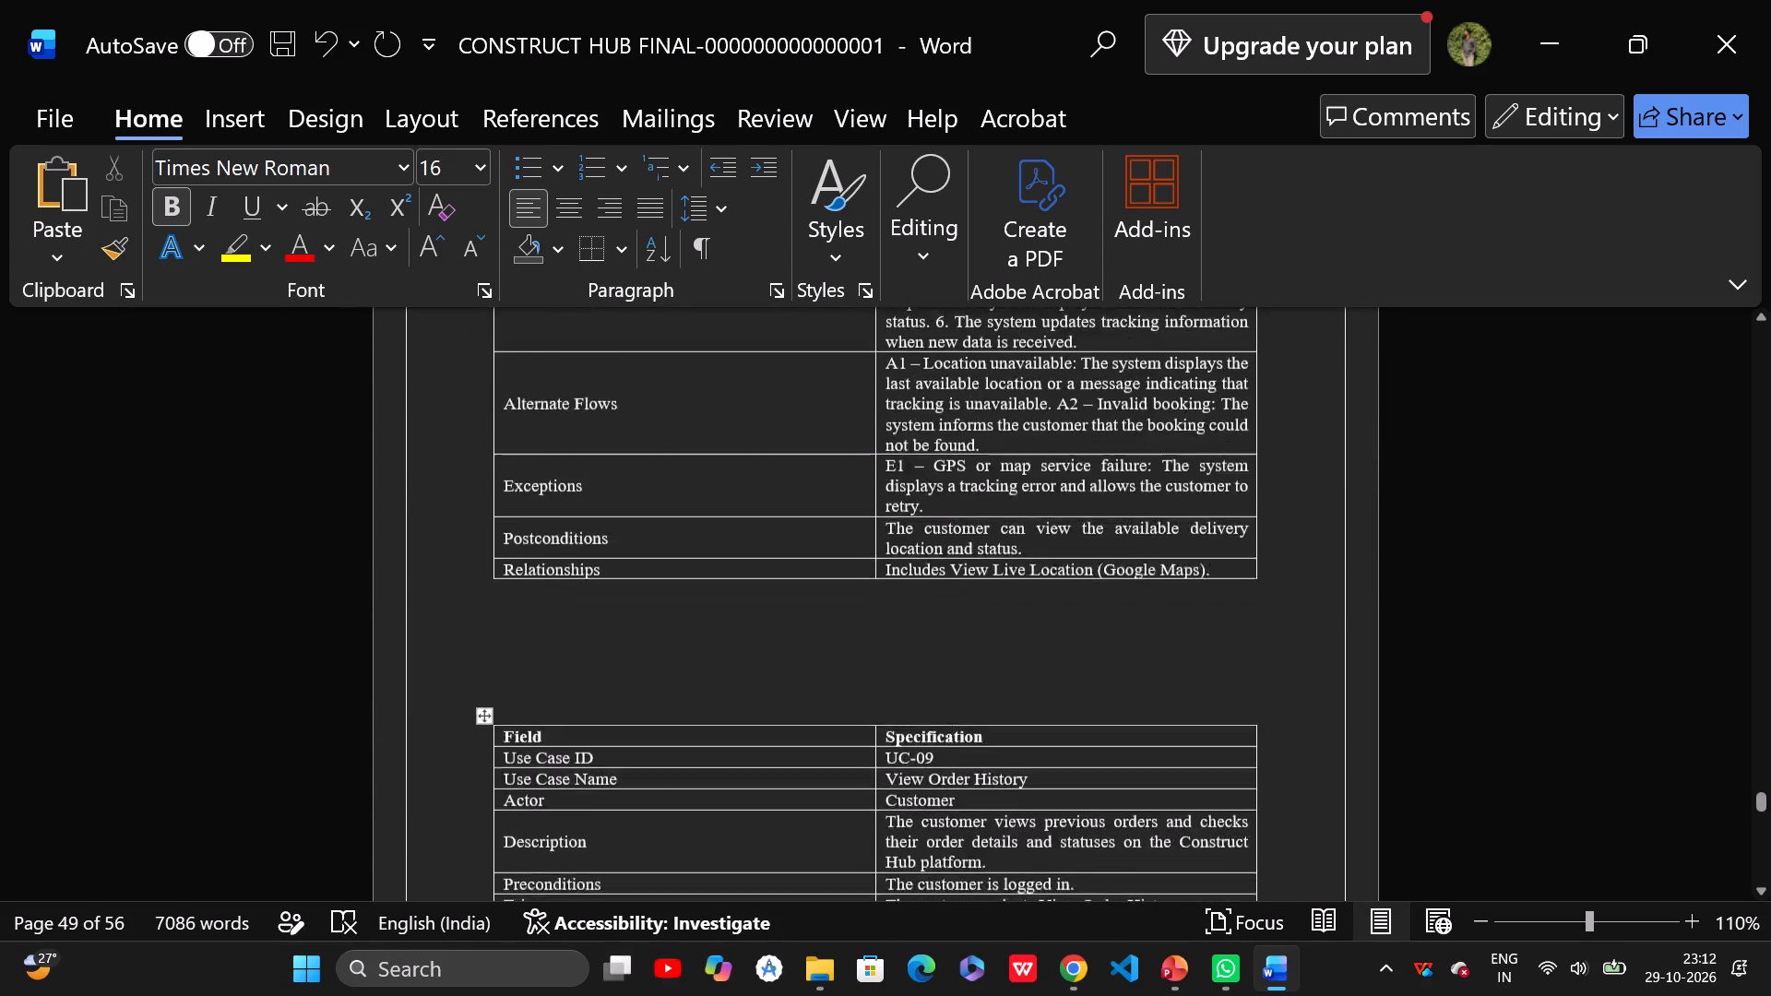
{"action": "scroll", "coordinate": [880, 813], "scroll_direction": "up", "scroll_amount": 16}
{"action": "scroll", "coordinate": [880, 813], "scroll_direction": "up", "scroll_amount": 6}
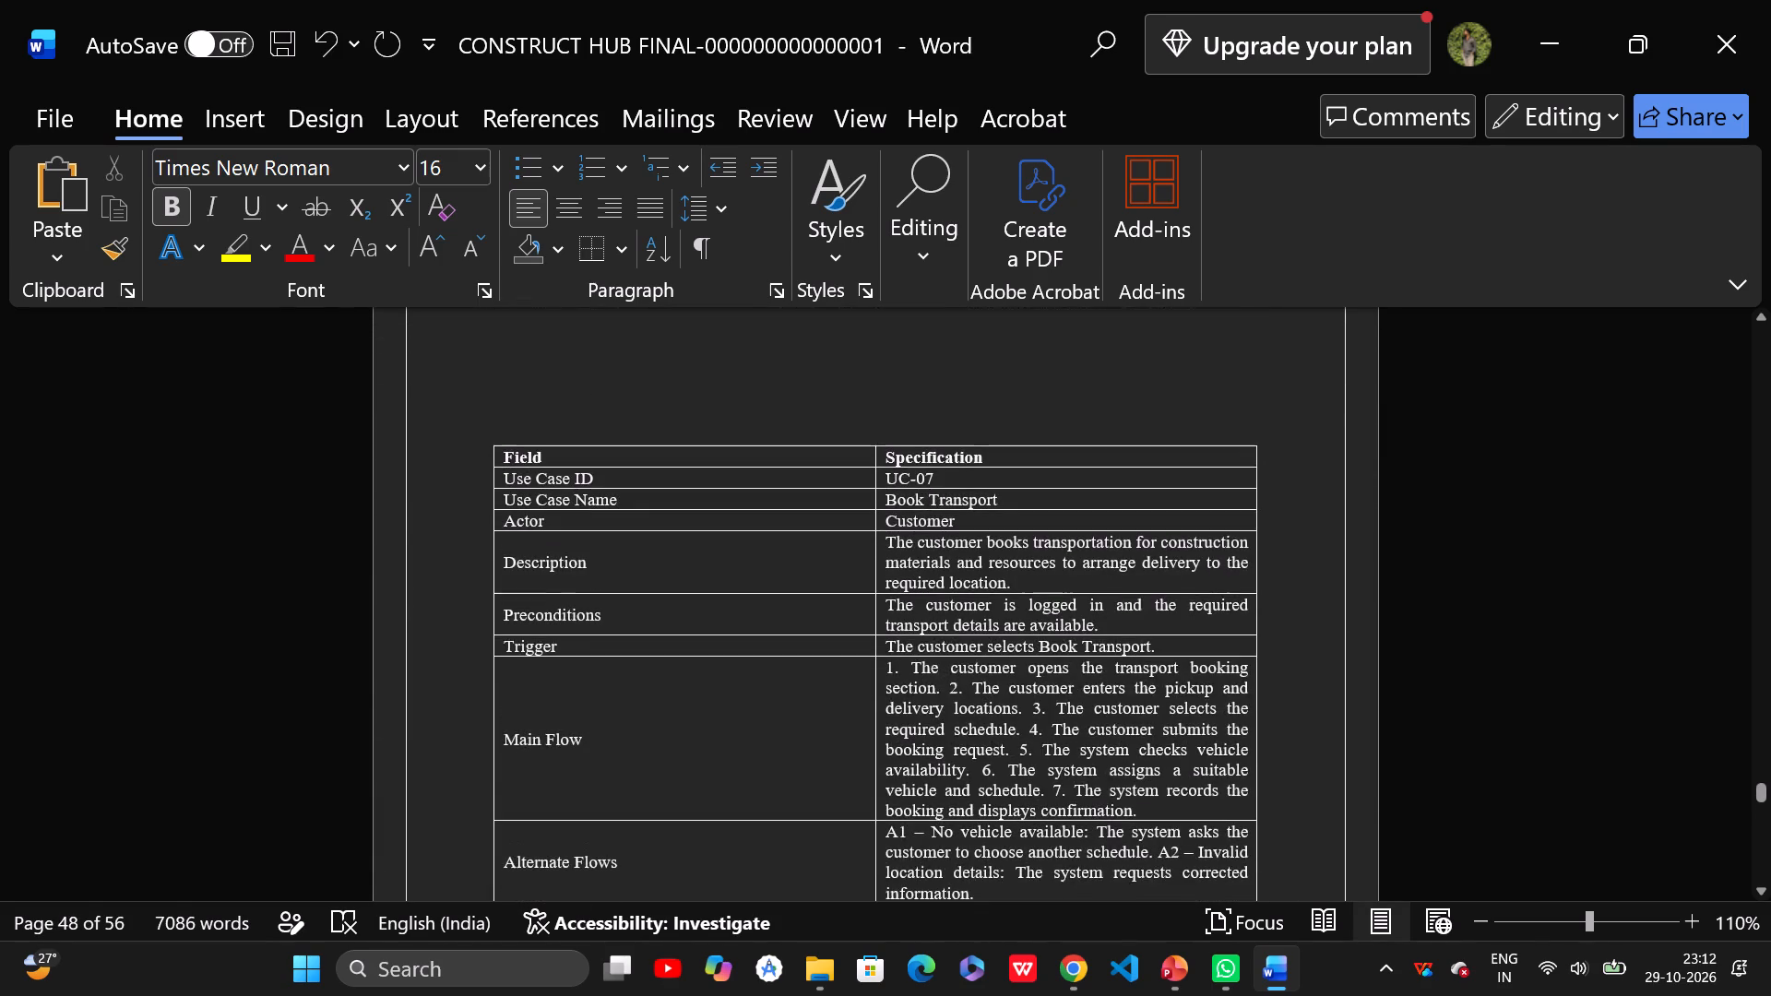
{"action": "scroll", "coordinate": [880, 813], "scroll_direction": "up", "scroll_amount": 17}
{"action": "scroll", "coordinate": [880, 813], "scroll_direction": "up", "scroll_amount": 4}
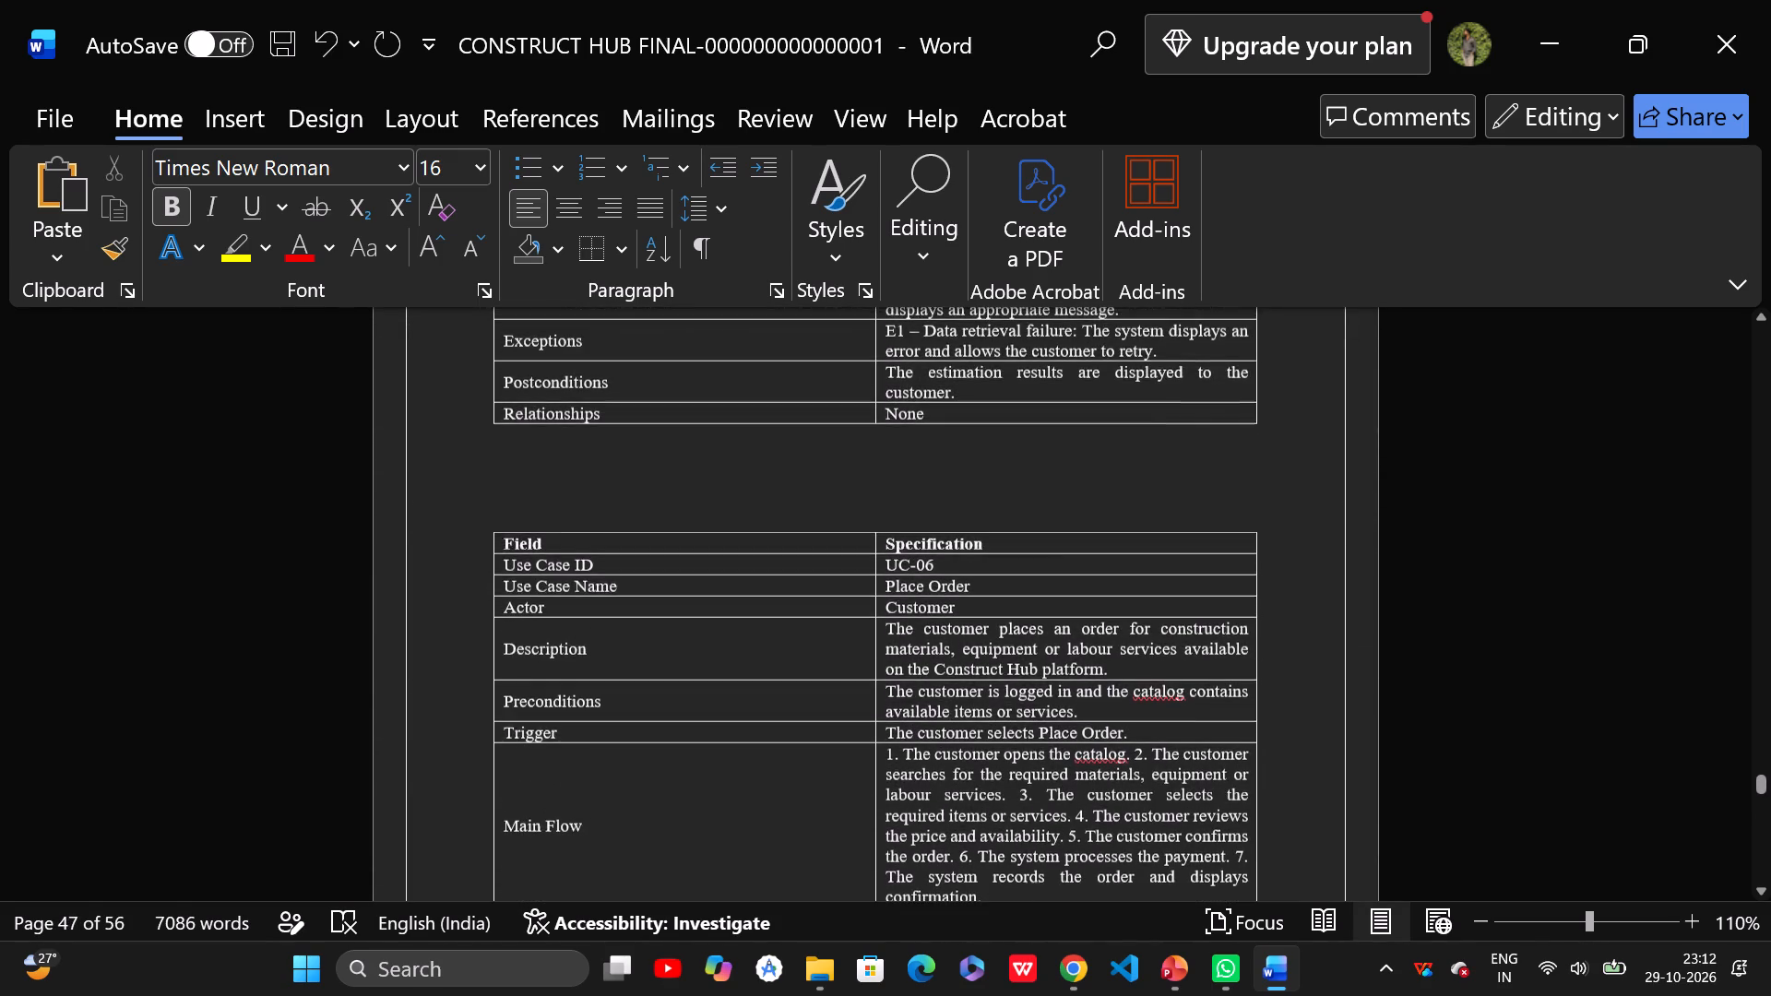
{"action": "scroll", "coordinate": [880, 813], "scroll_direction": "up", "scroll_amount": 11}
{"action": "scroll", "coordinate": [880, 813], "scroll_direction": "up", "scroll_amount": 15}
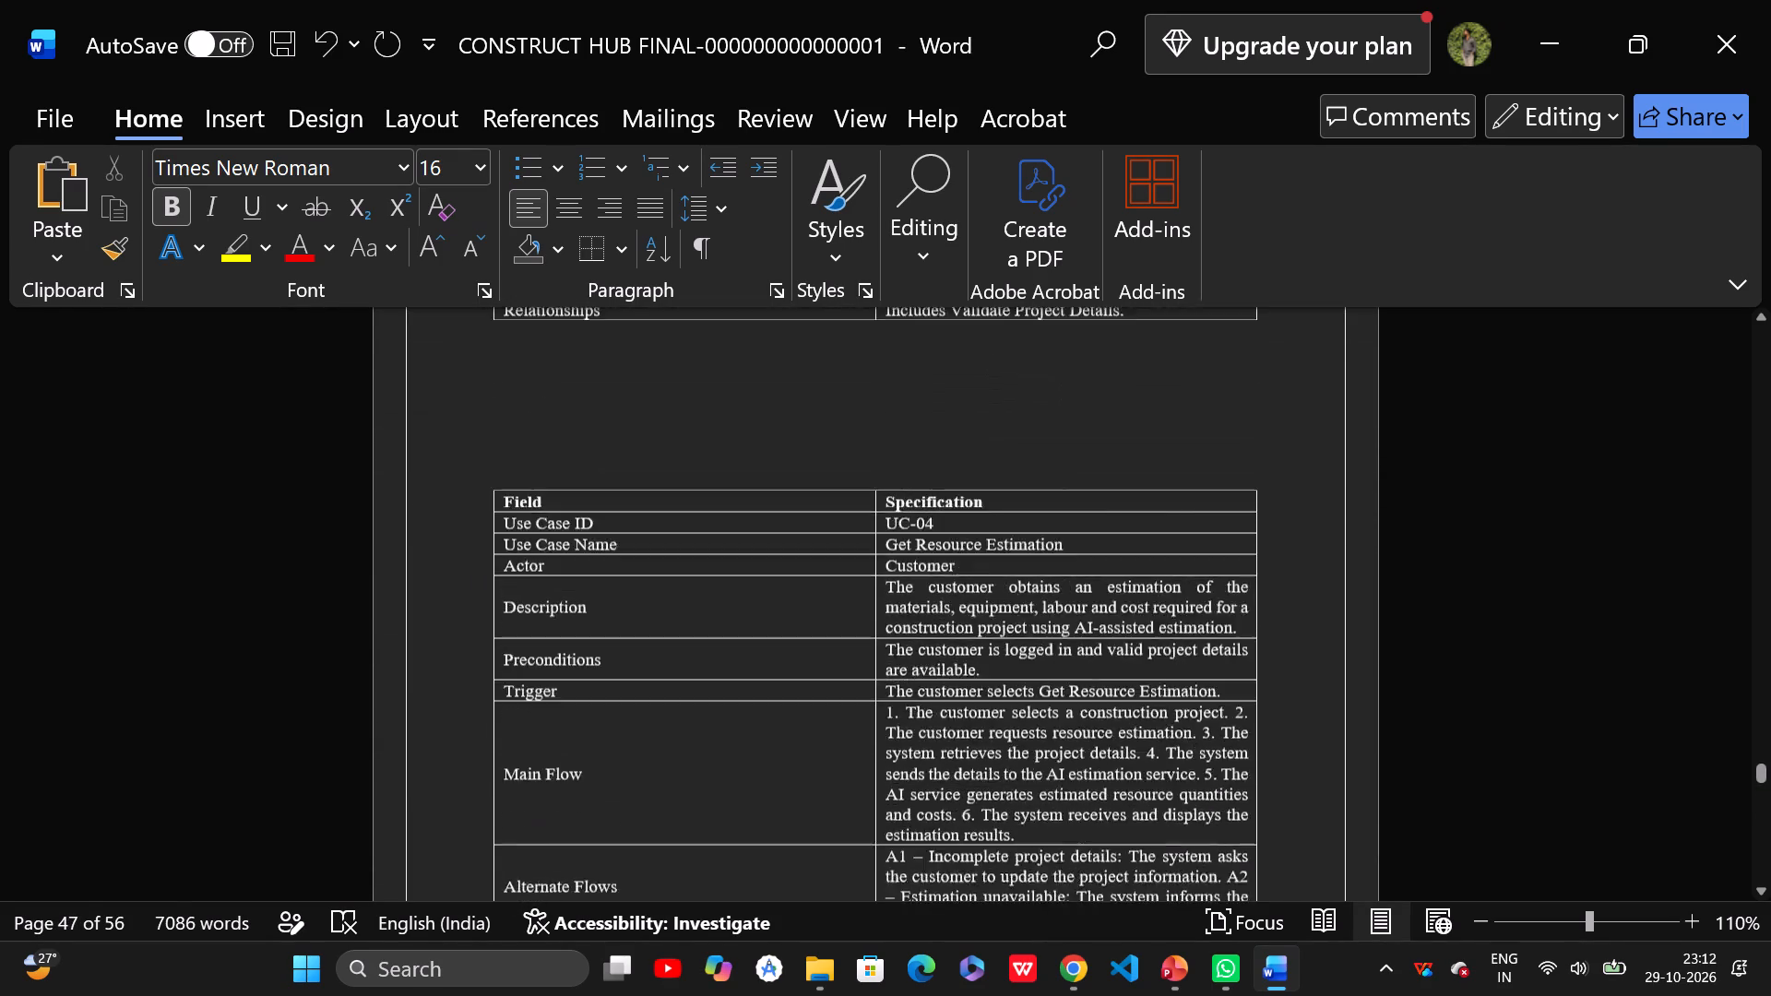
{"action": "scroll", "coordinate": [880, 813], "scroll_direction": "up", "scroll_amount": 13}
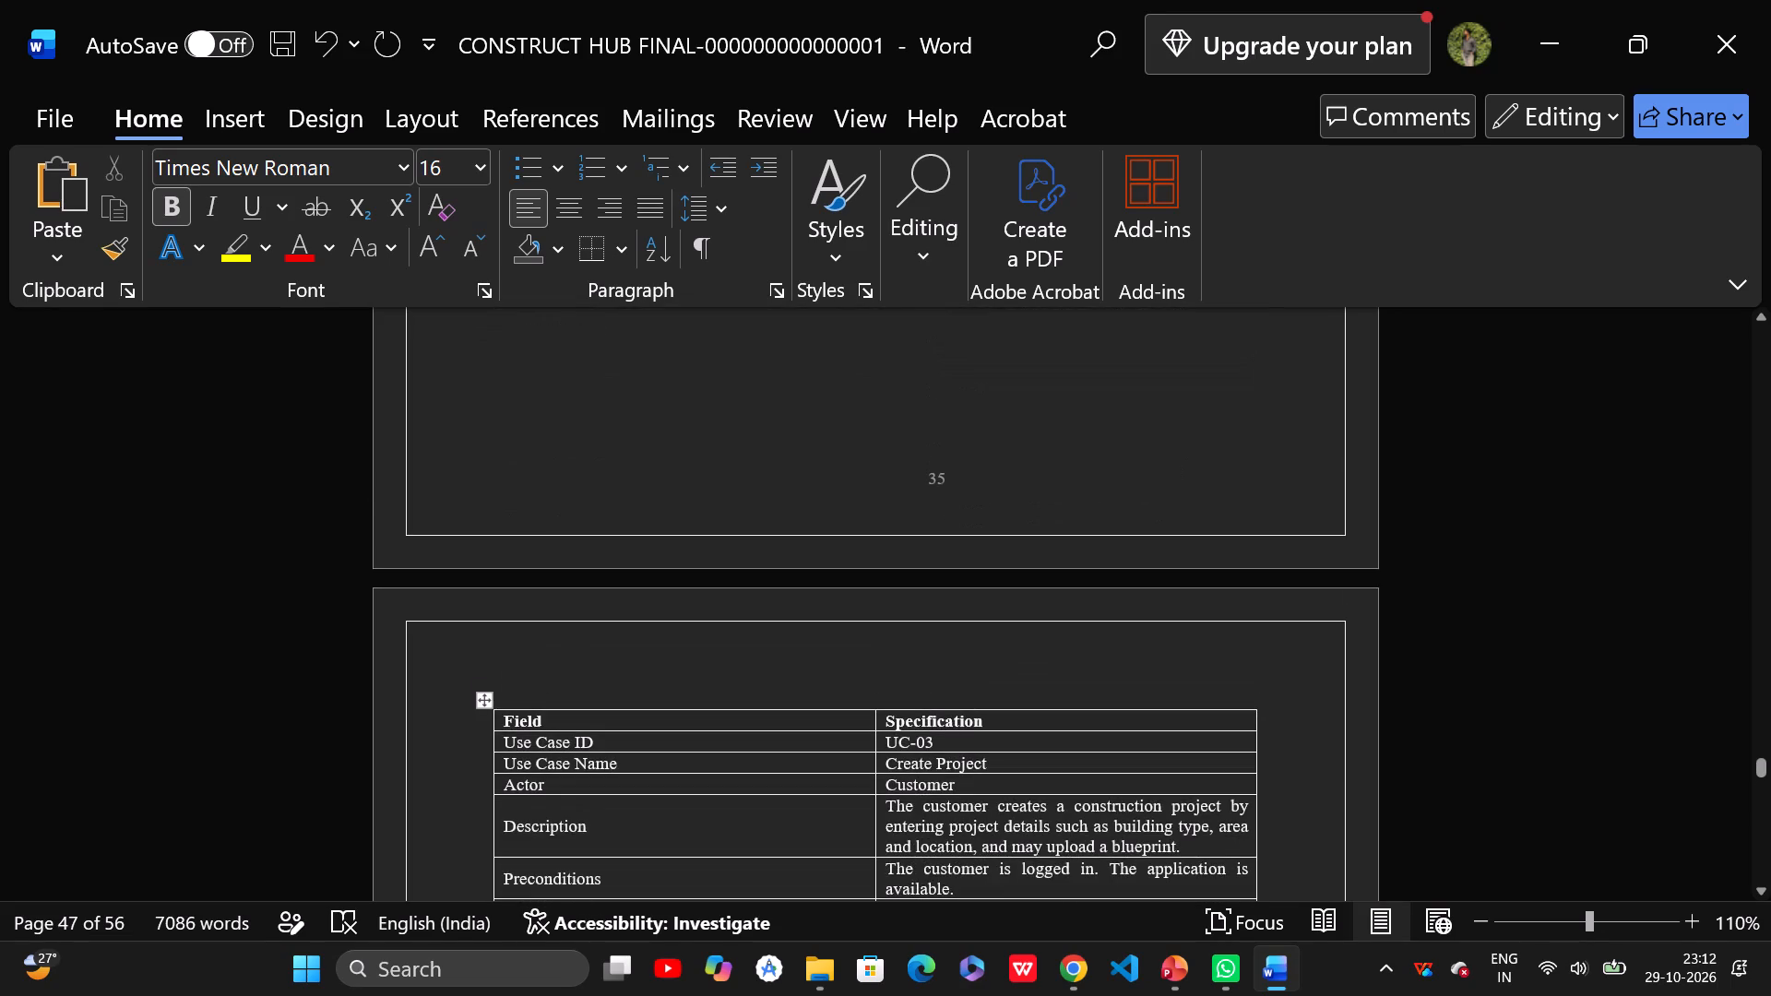
{"action": "scroll", "coordinate": [880, 813], "scroll_direction": "up", "scroll_amount": 18}
{"action": "scroll", "coordinate": [880, 813], "scroll_direction": "up", "scroll_amount": 5}
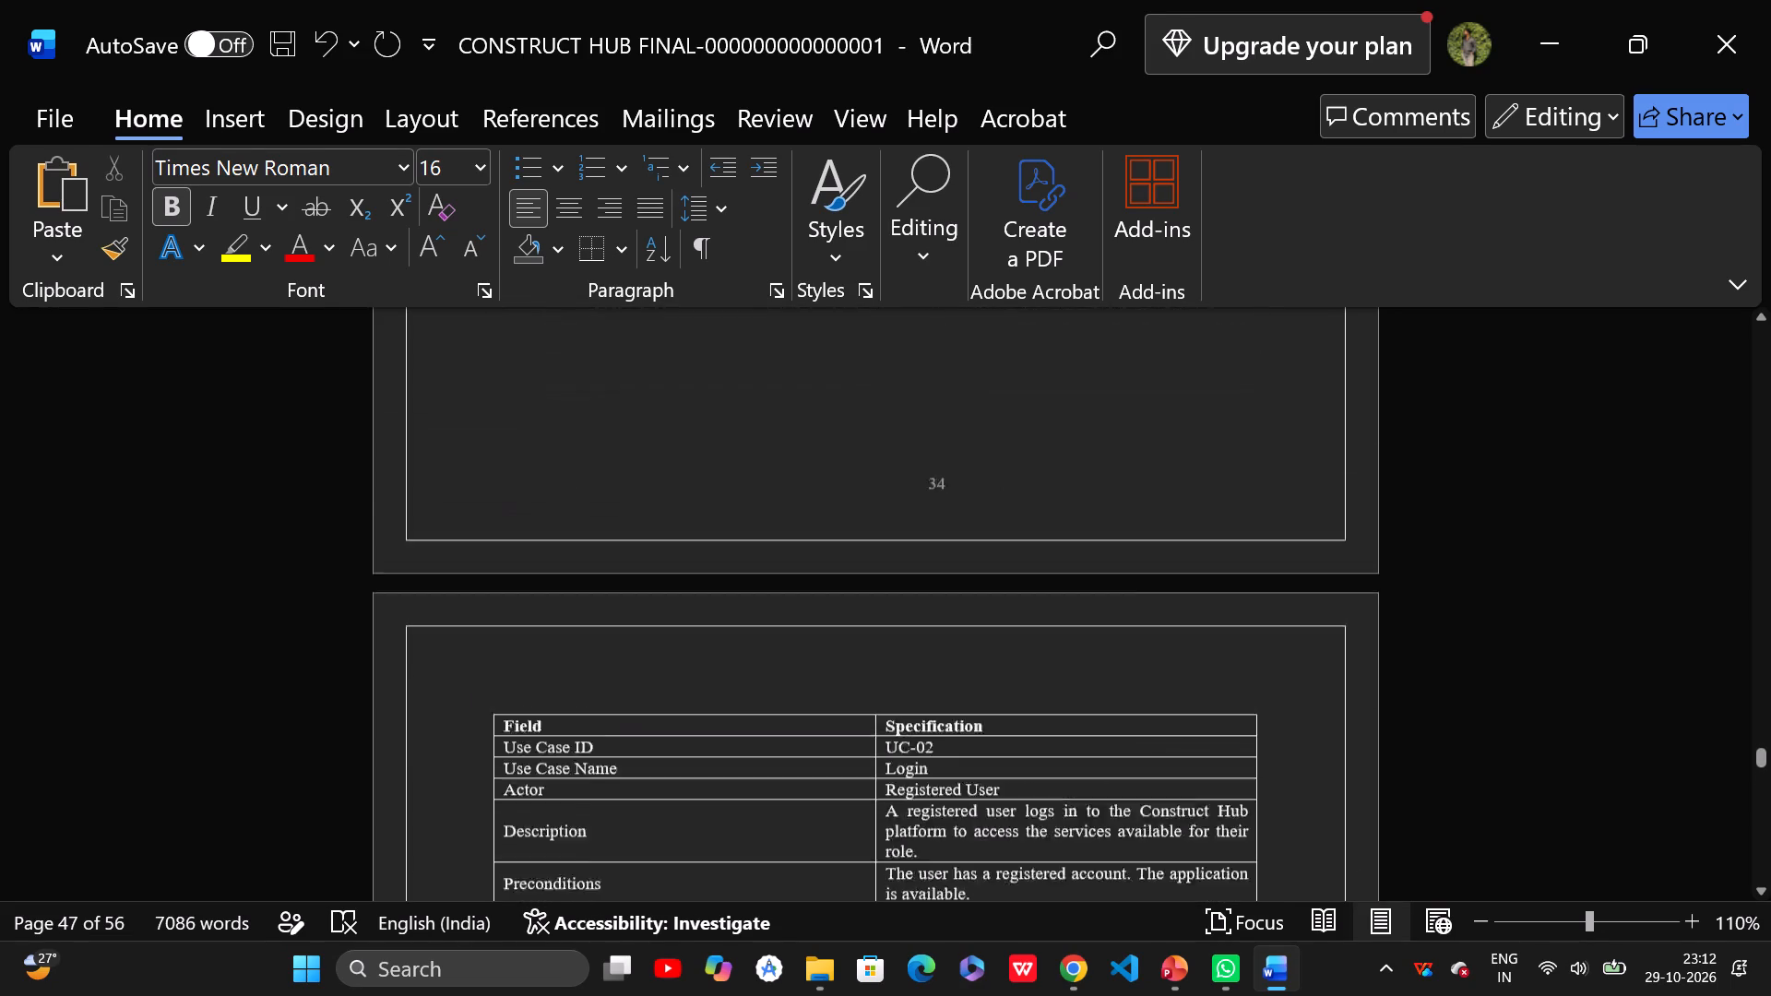
{"action": "scroll", "coordinate": [880, 813], "scroll_direction": "up", "scroll_amount": 18}
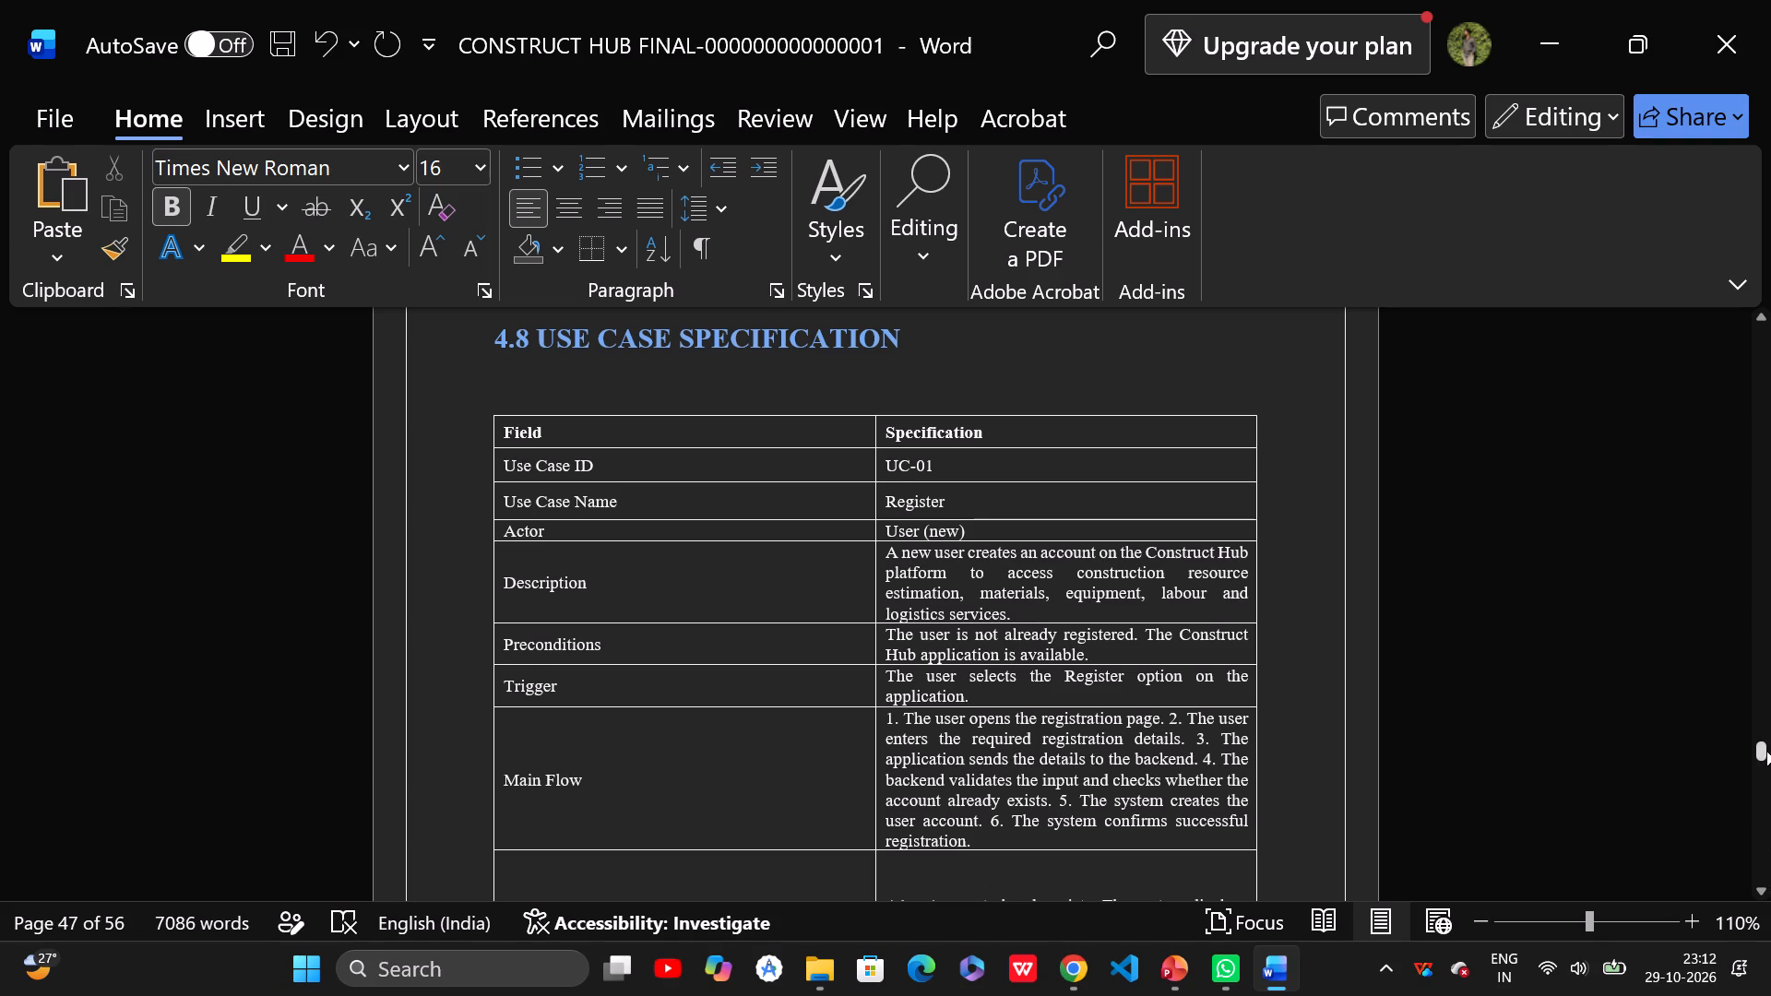
{"action": "left_click_drag", "start_coordinate": [1765, 750], "coordinate": [1761, 760]}
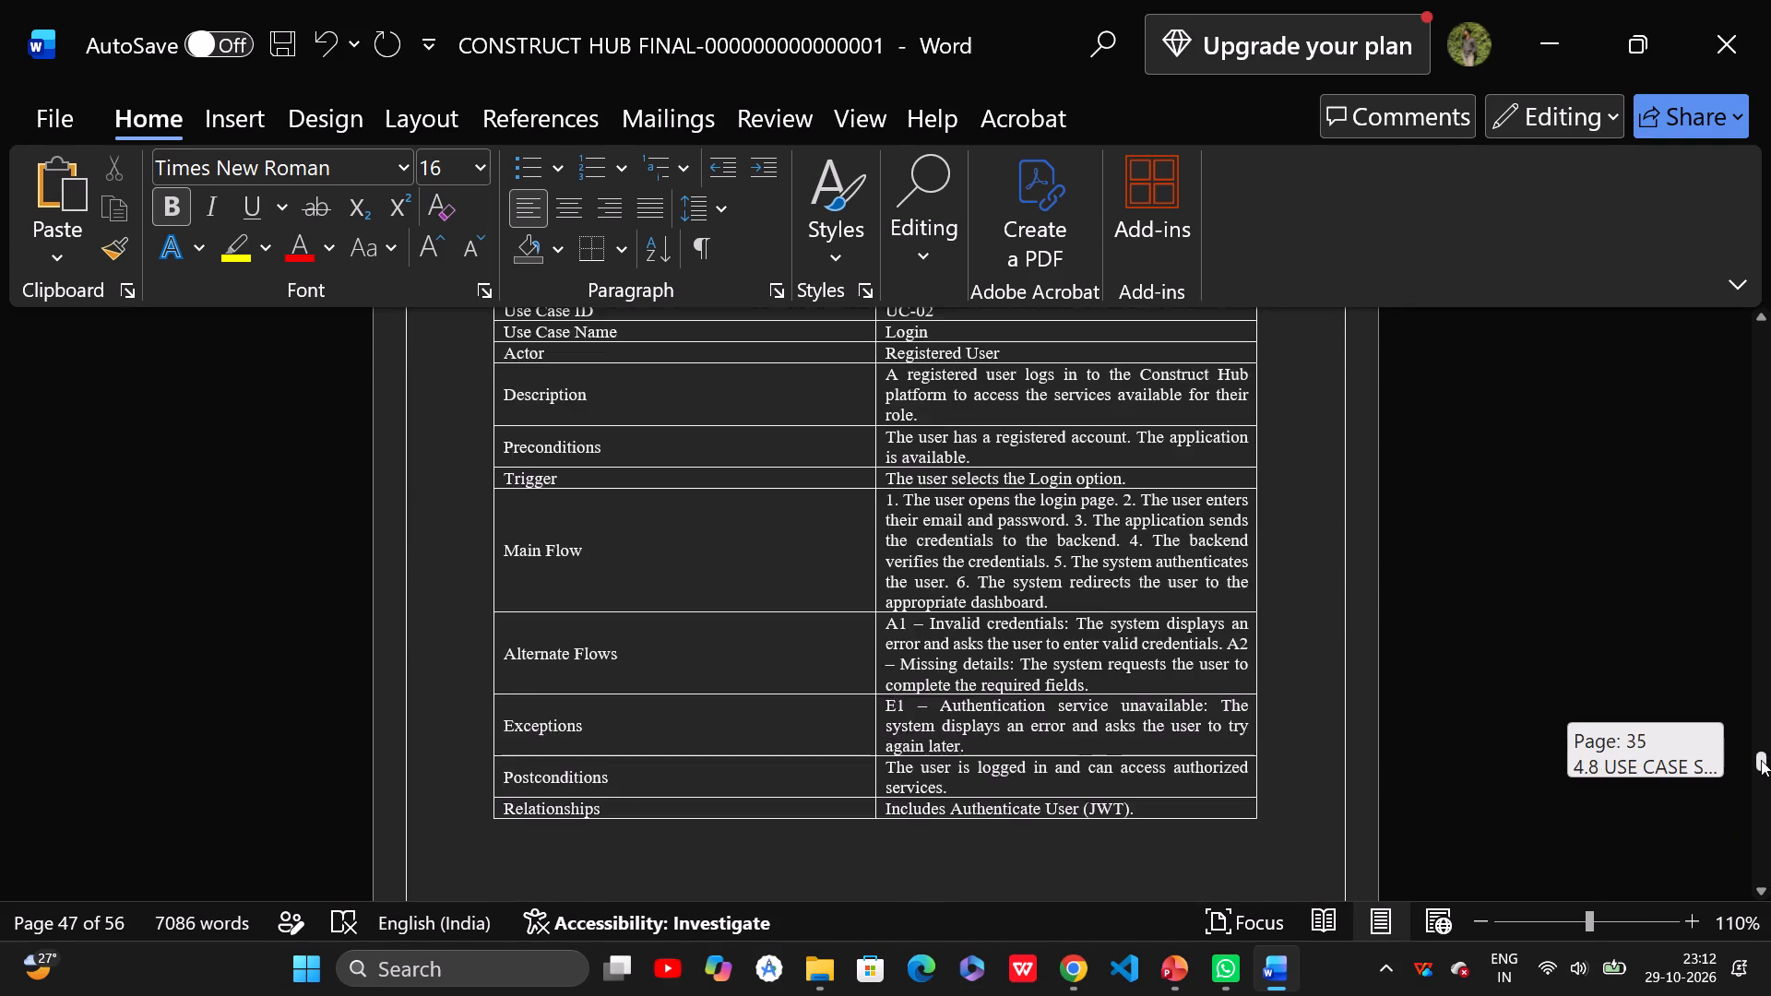
{"action": "left_click_drag", "start_coordinate": [1761, 760], "coordinate": [1765, 710]}
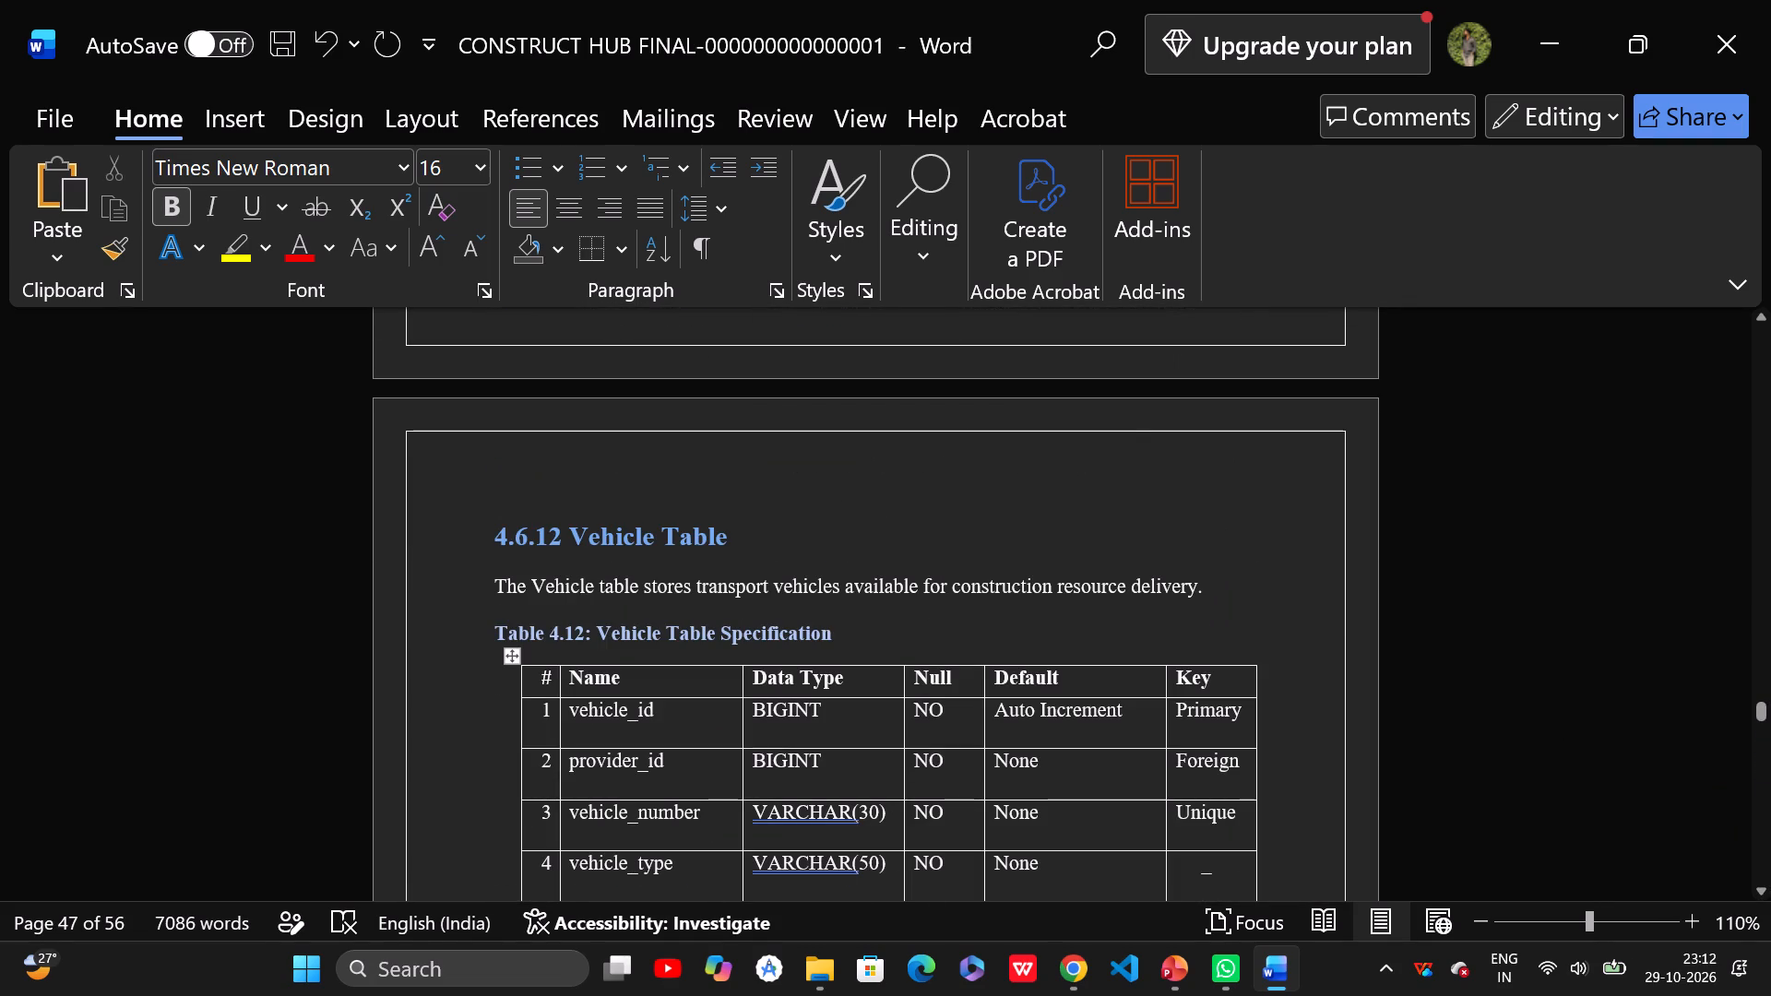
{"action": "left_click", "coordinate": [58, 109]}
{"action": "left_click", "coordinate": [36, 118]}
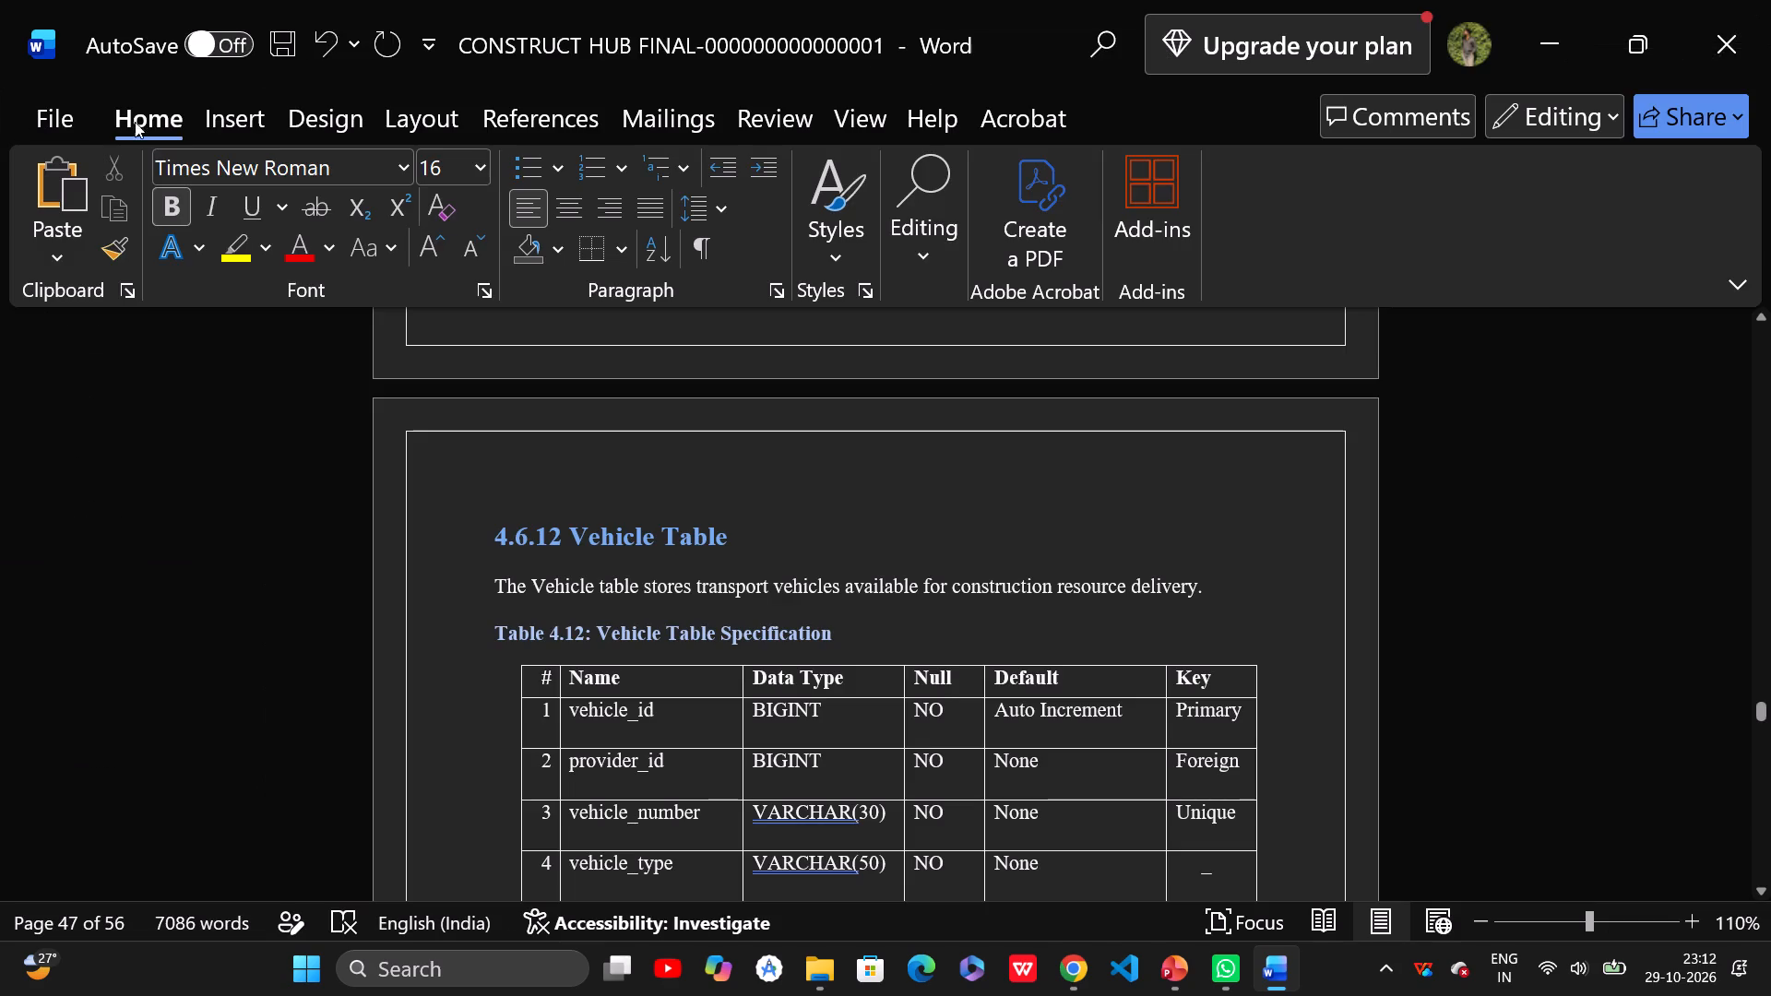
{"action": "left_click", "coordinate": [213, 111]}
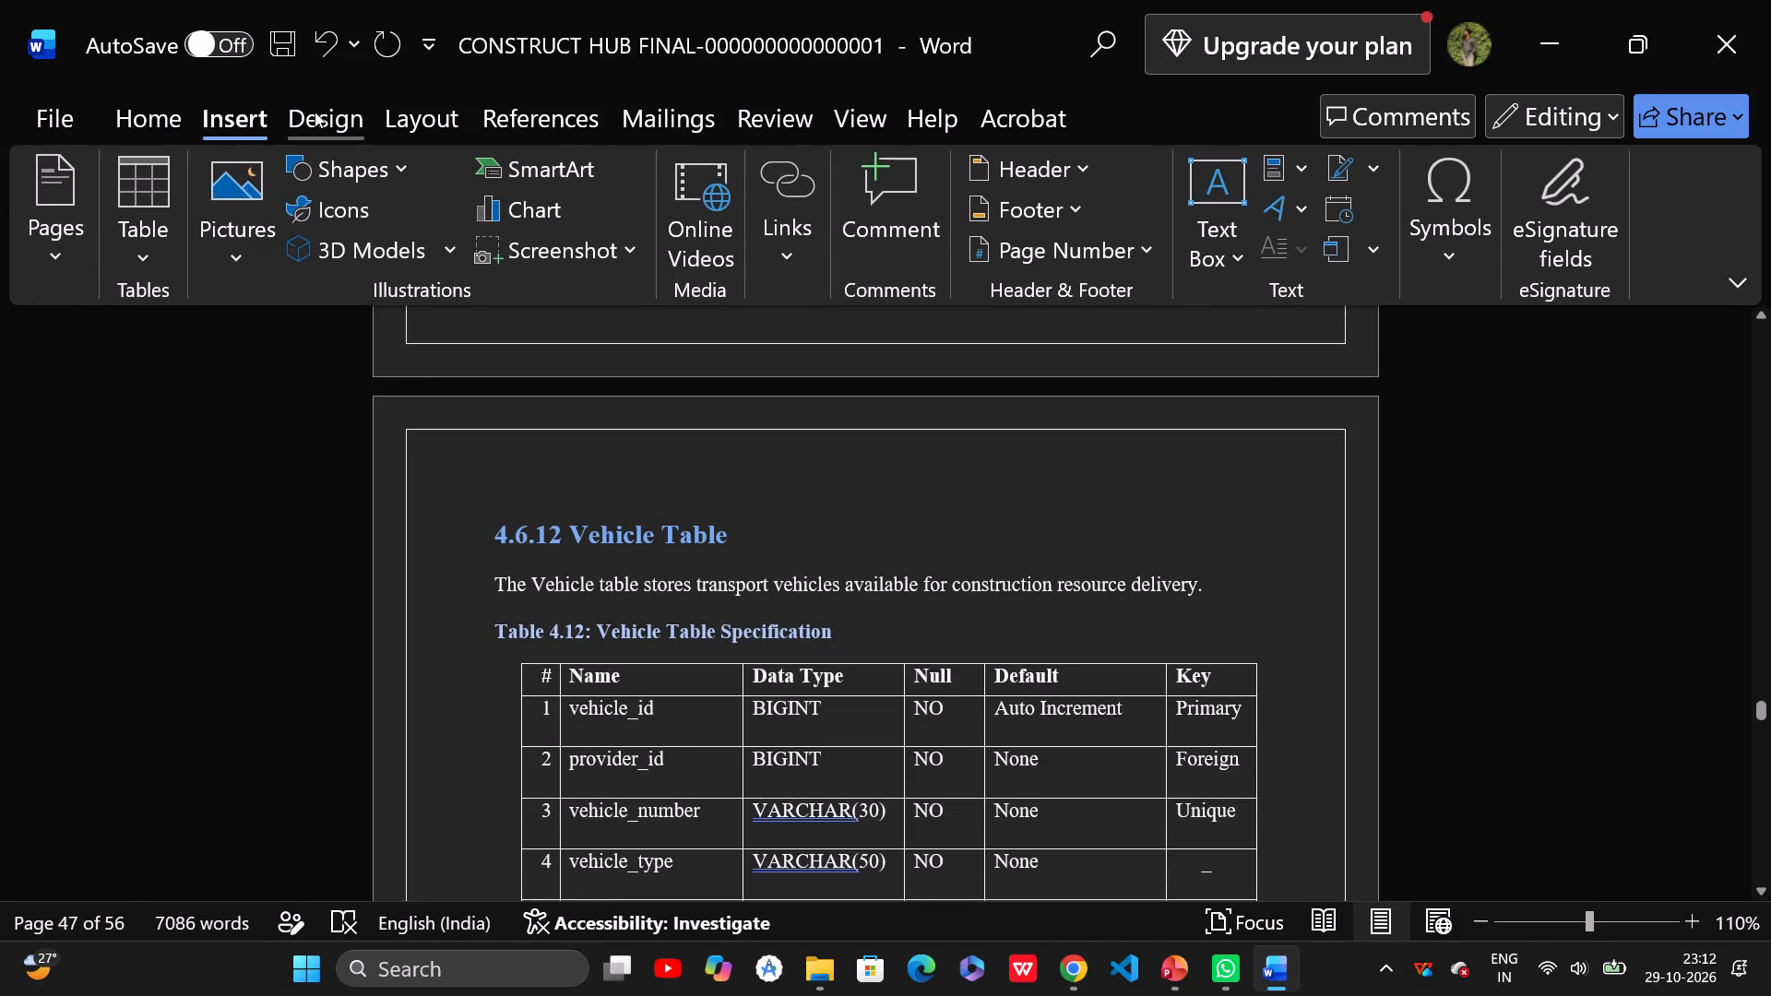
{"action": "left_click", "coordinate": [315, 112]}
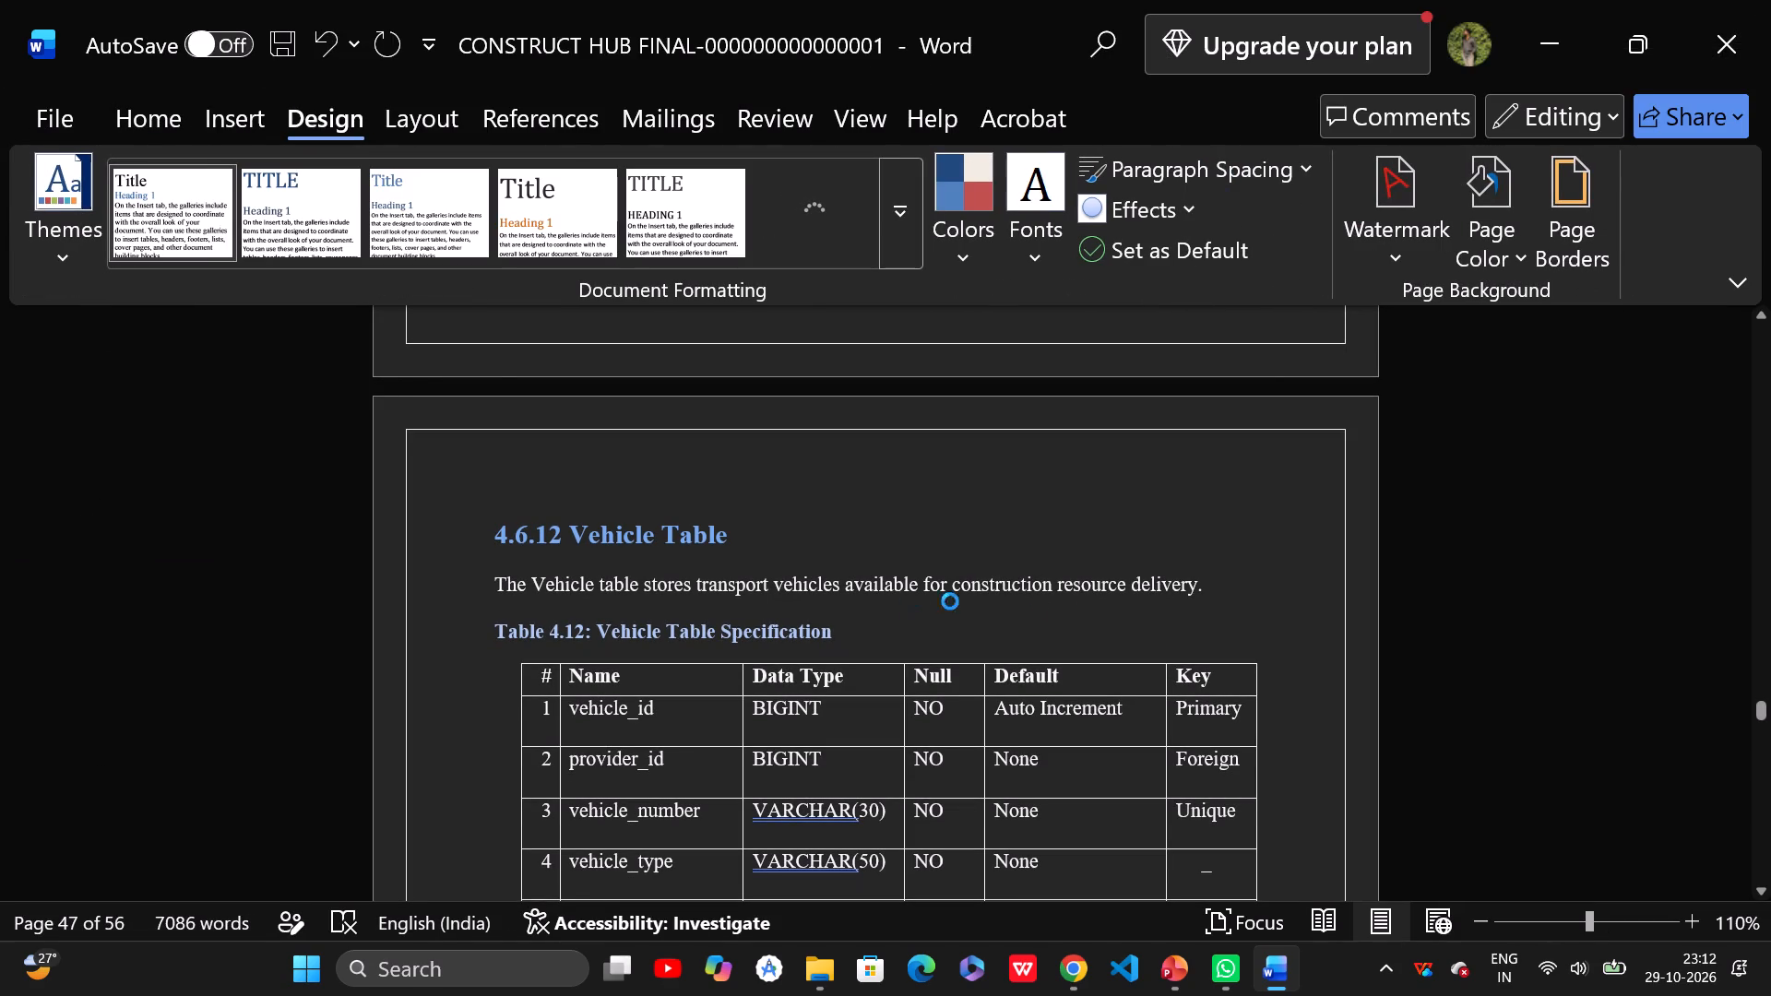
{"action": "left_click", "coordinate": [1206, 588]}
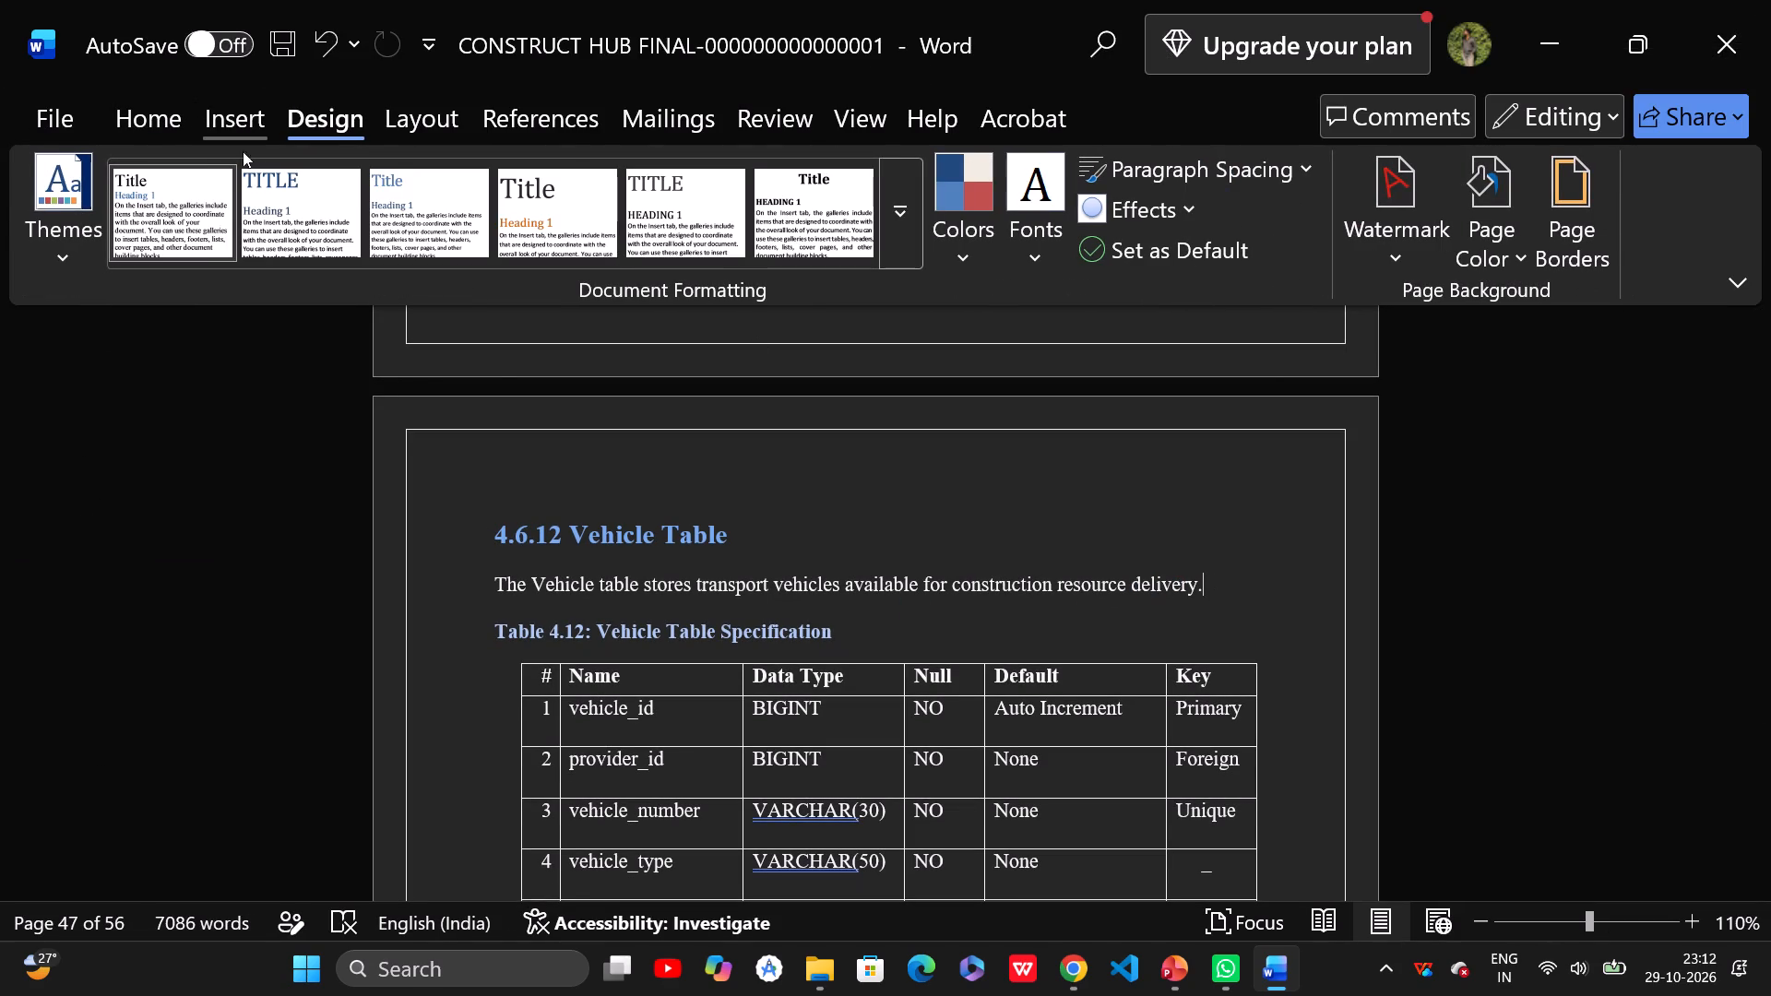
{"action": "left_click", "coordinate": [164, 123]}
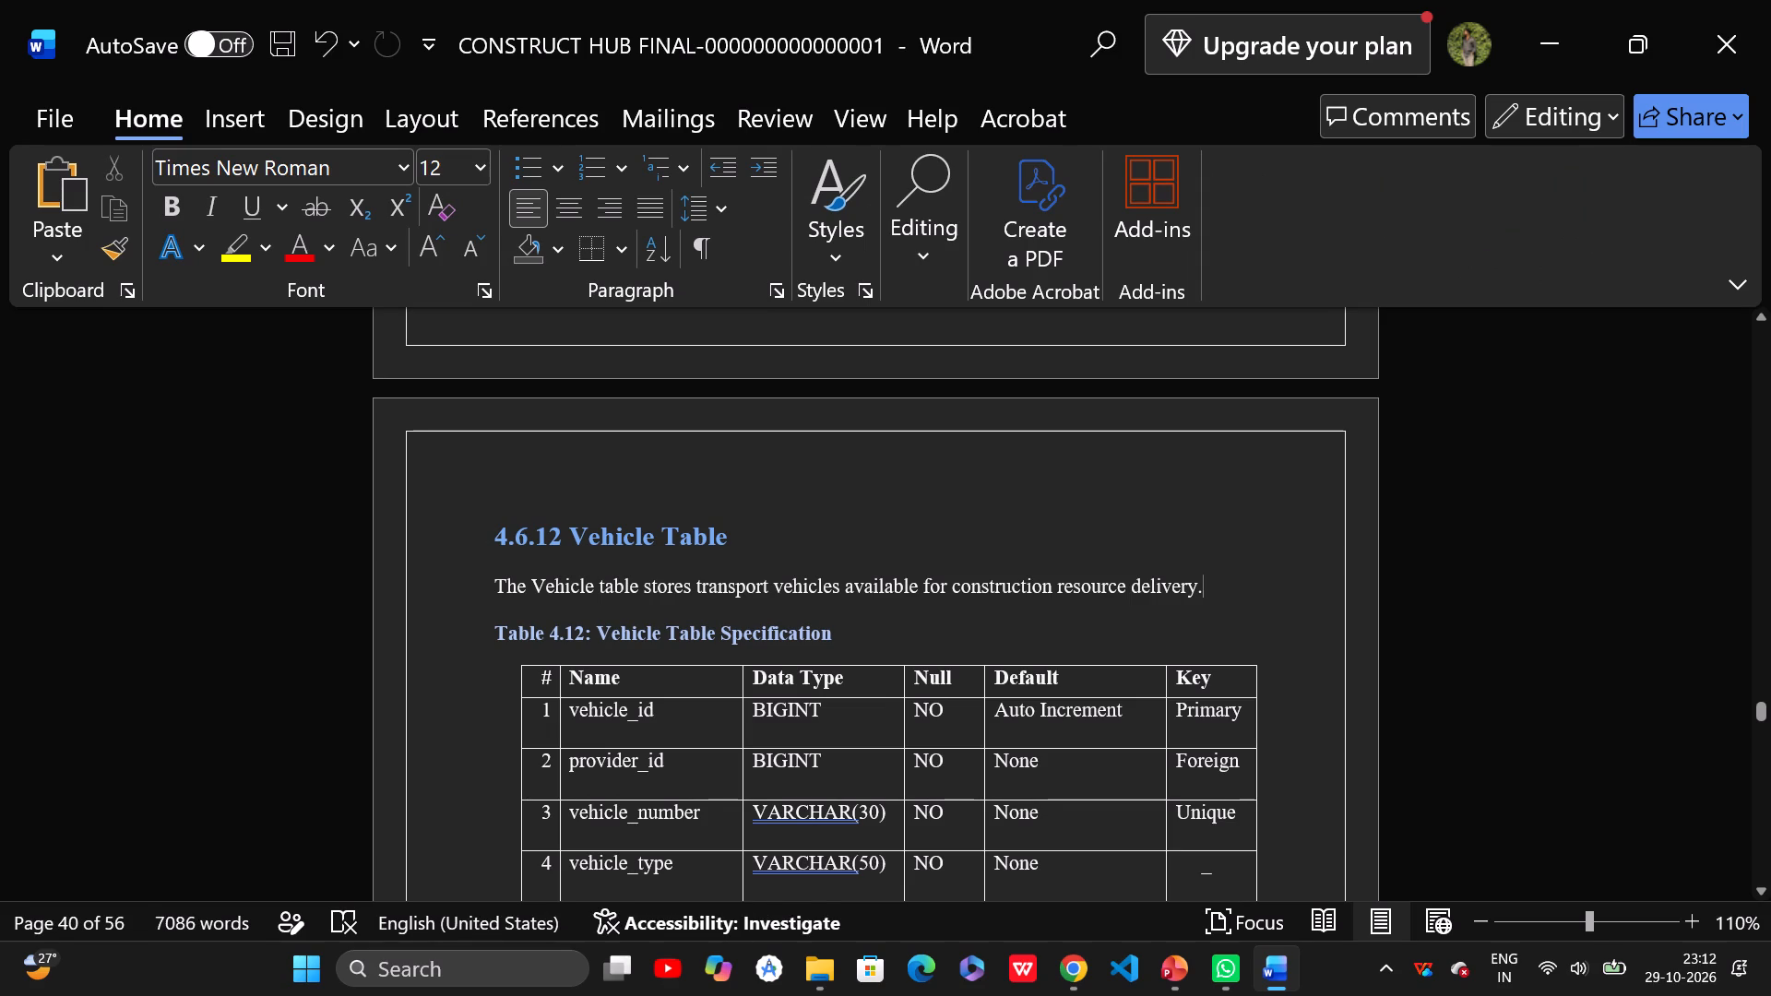
Search the document for BIGINT and change the vehicle_id data type to INT in Table 4.12, Vehicle Table Specification.
{"action": "key", "text": "ctrl+f"}
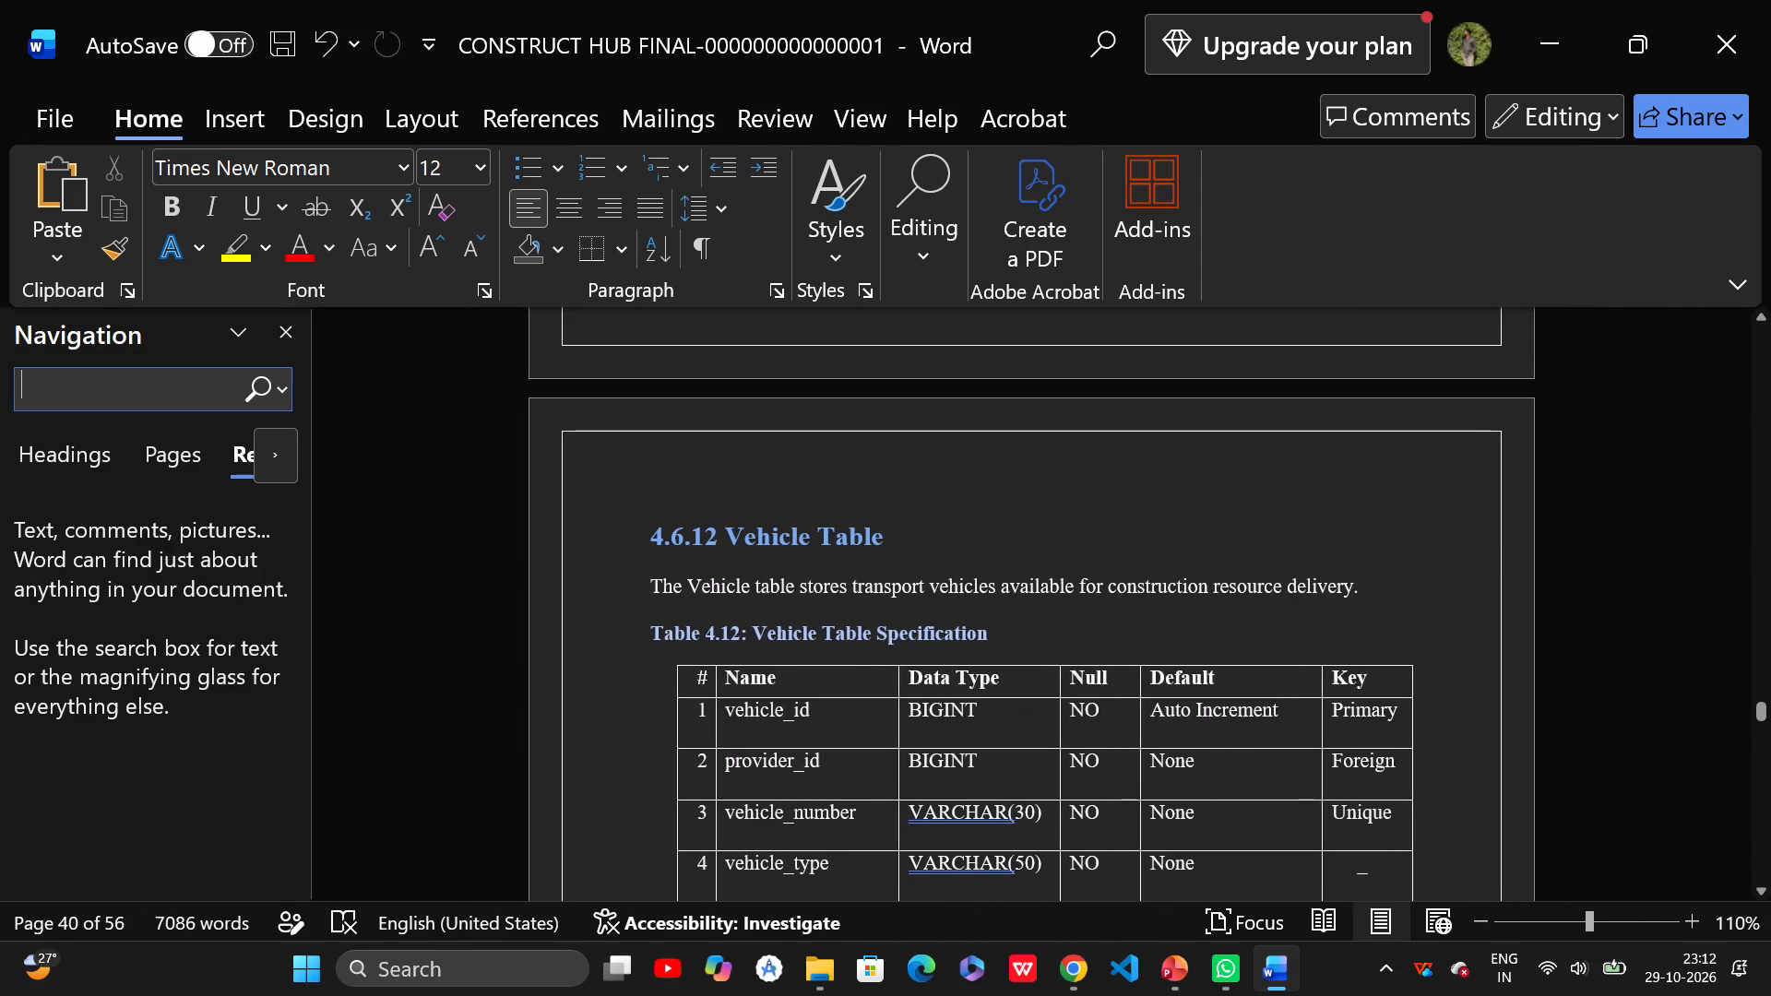
{"action": "type", "text": "BIGINT"}
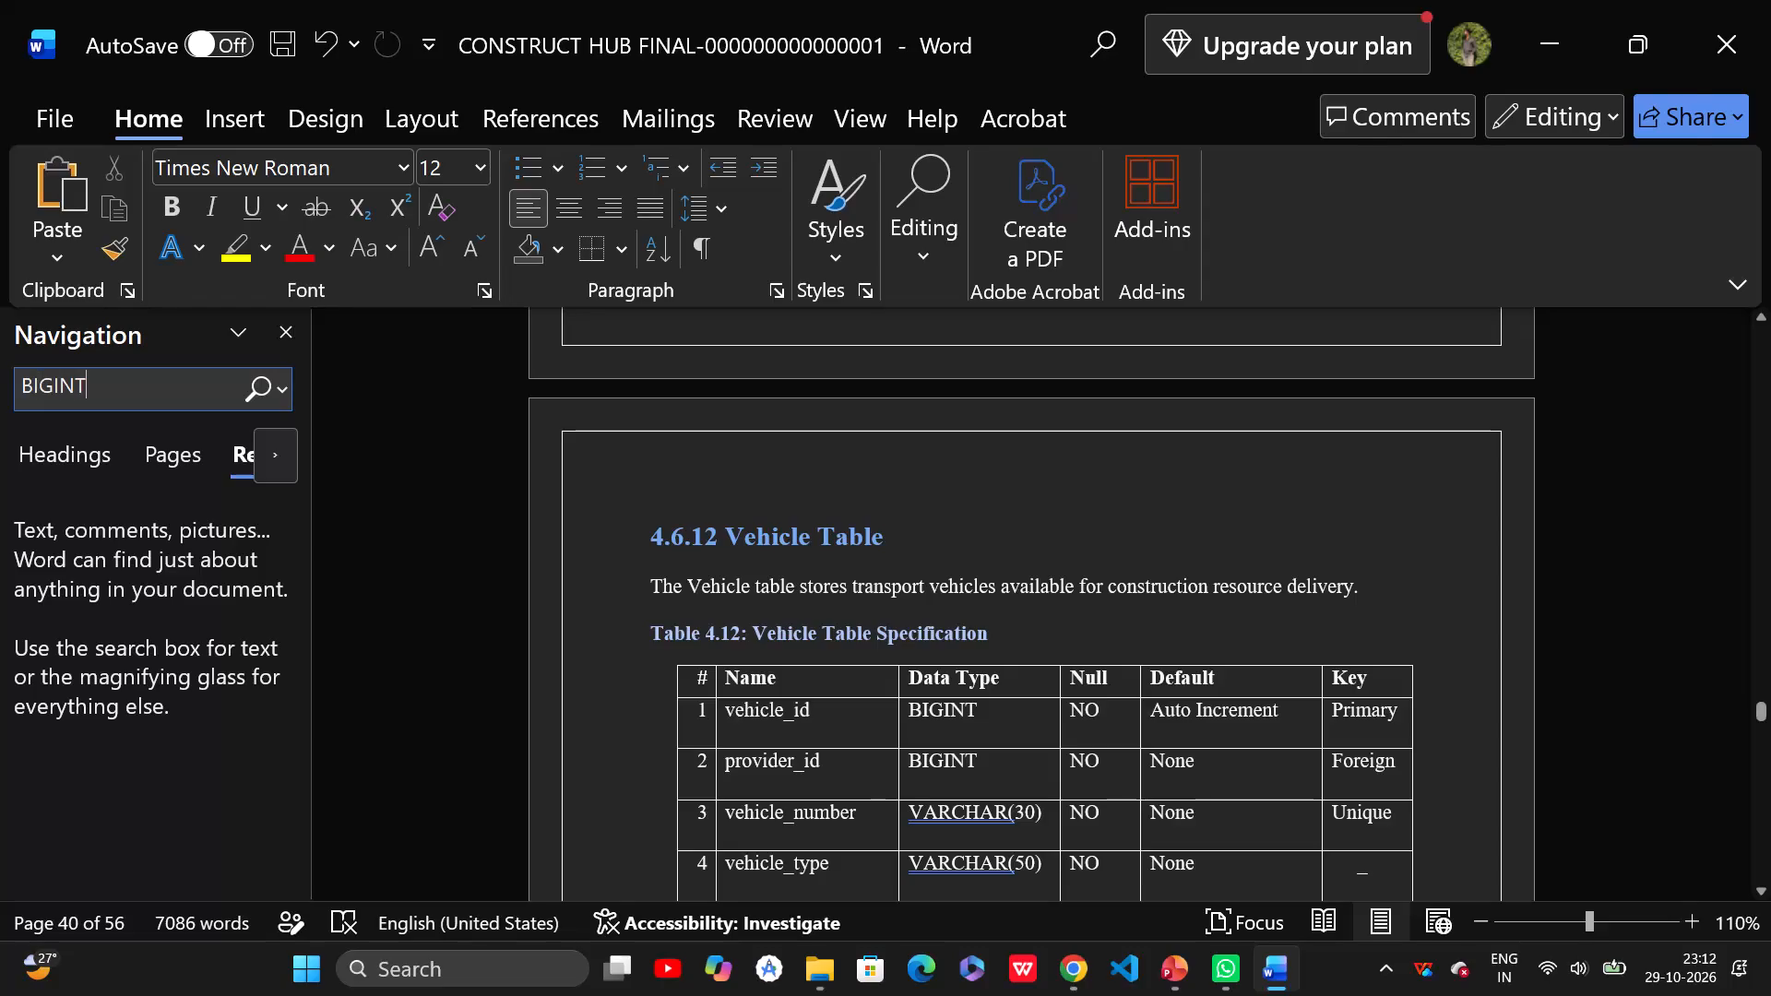
{"action": "key", "text": "Return"}
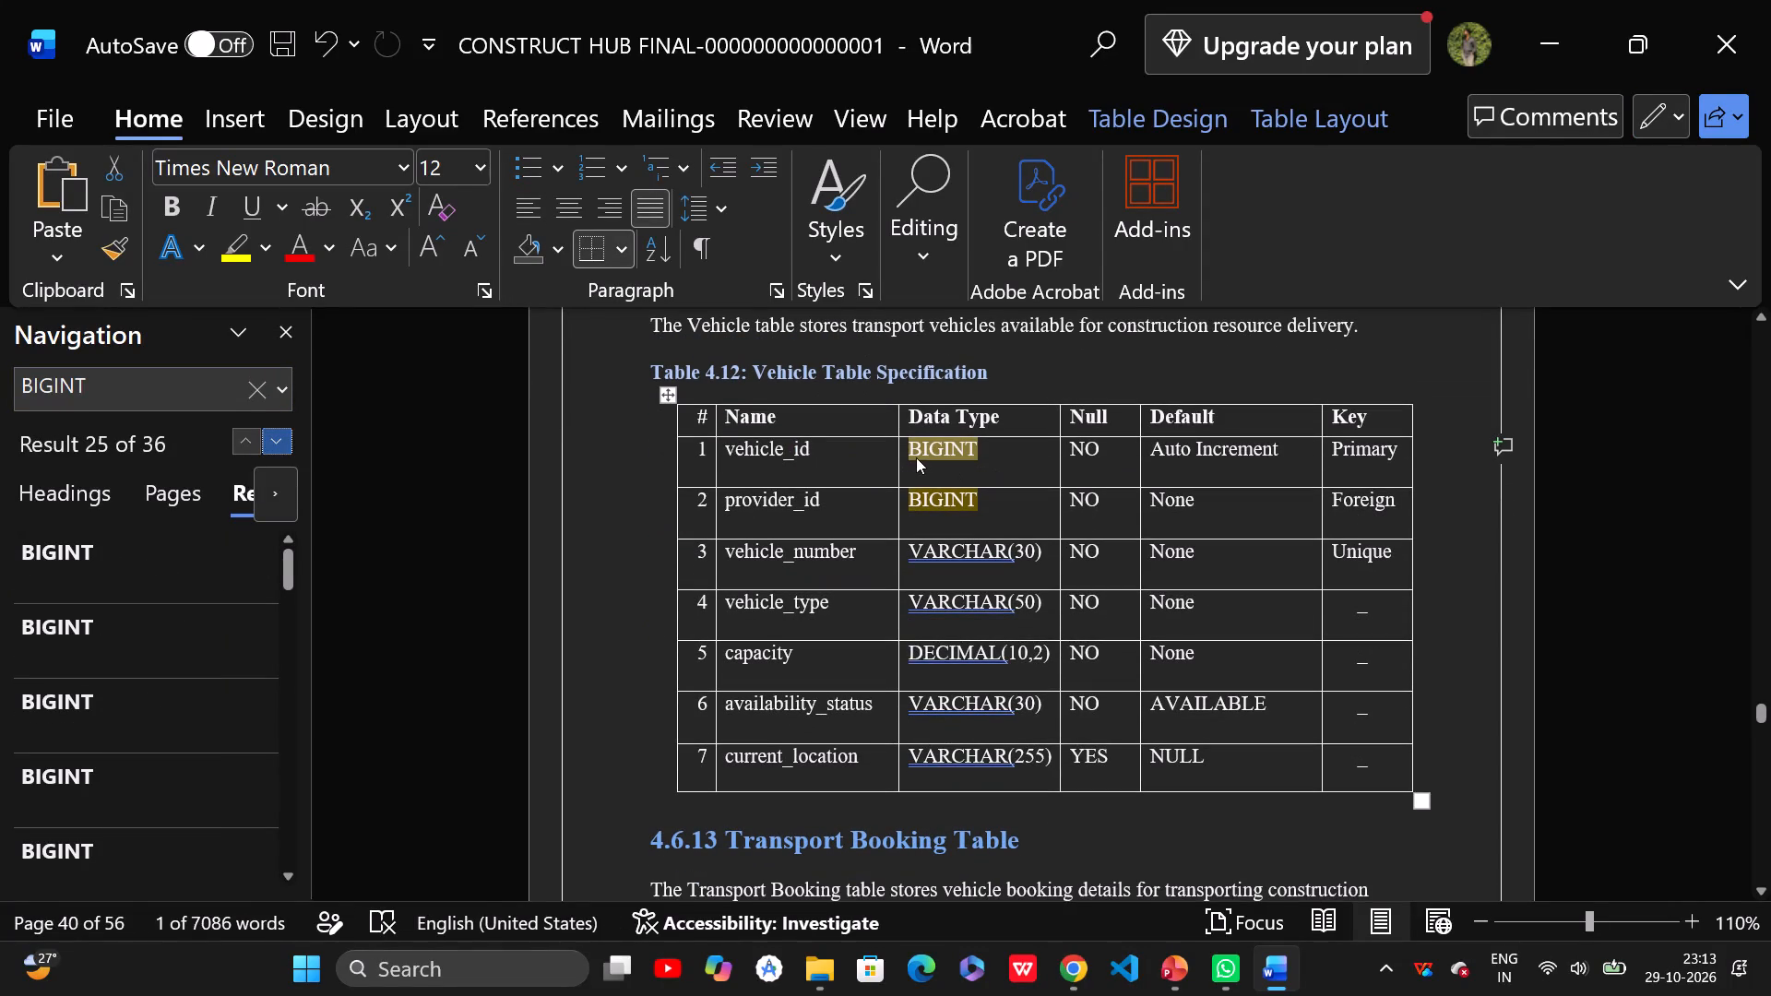
{"action": "left_click", "coordinate": [927, 451]}
{"action": "left_click", "coordinate": [938, 451]}
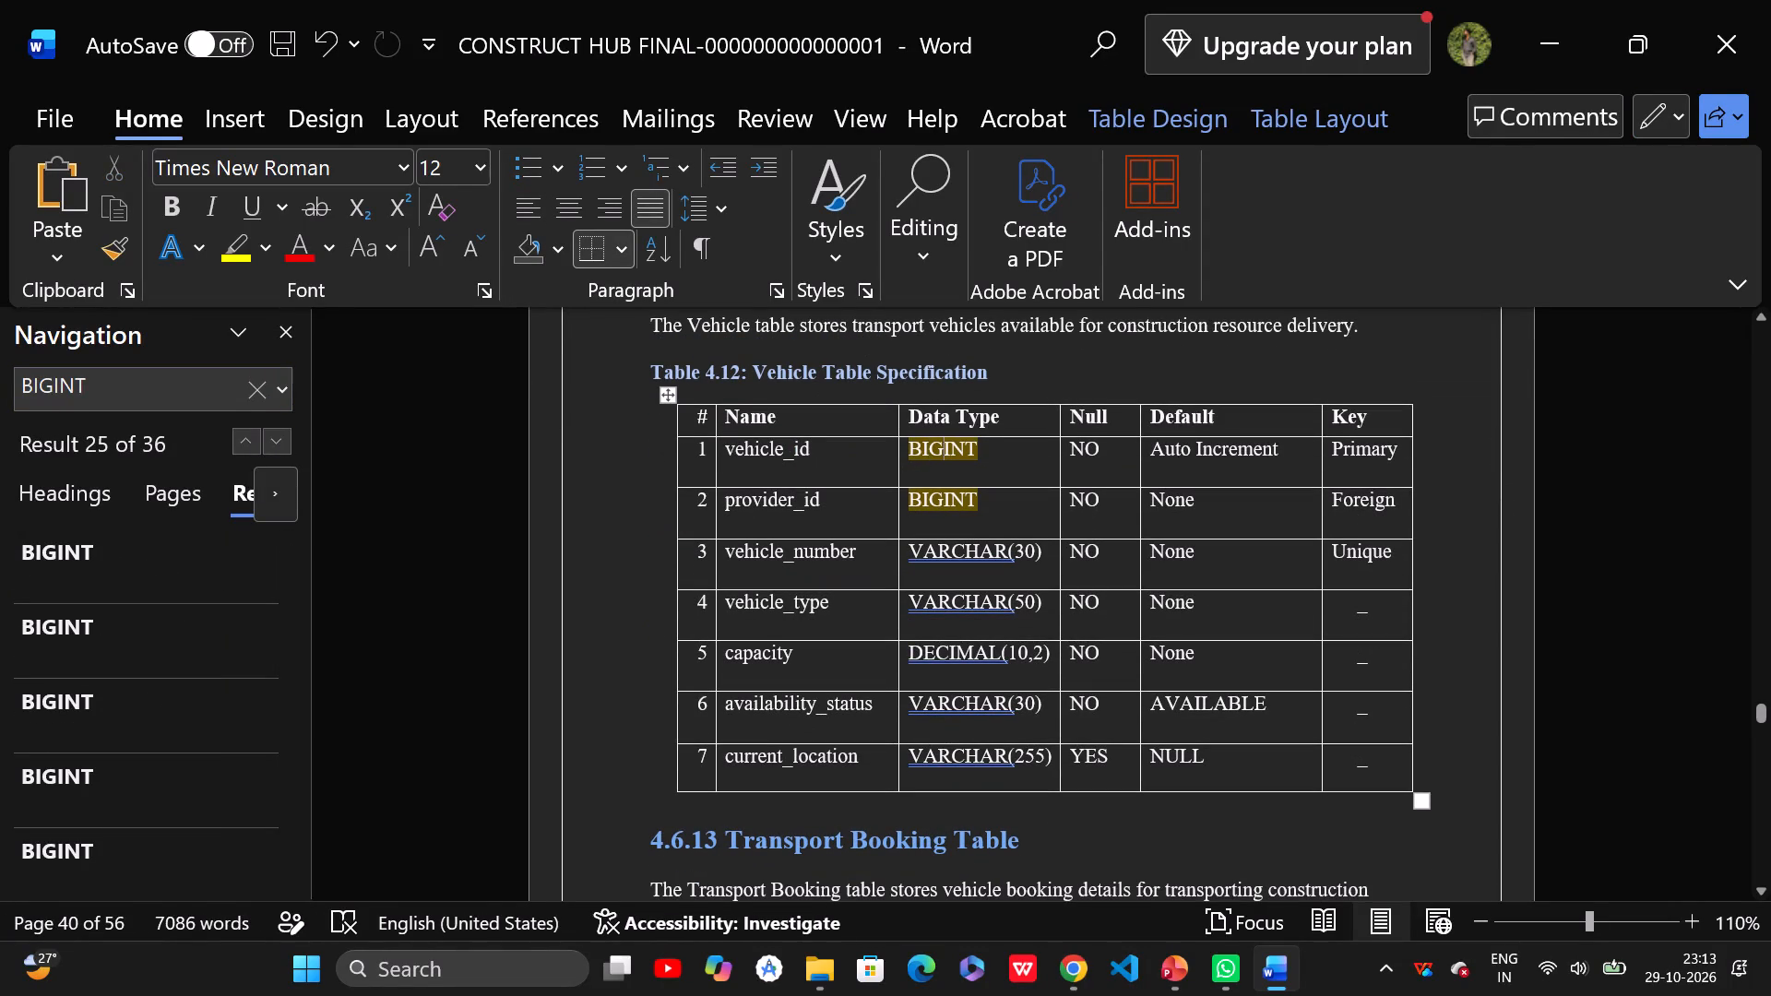
{"action": "key", "text": "BackSpace"}
{"action": "key", "text": "BackSpace"}
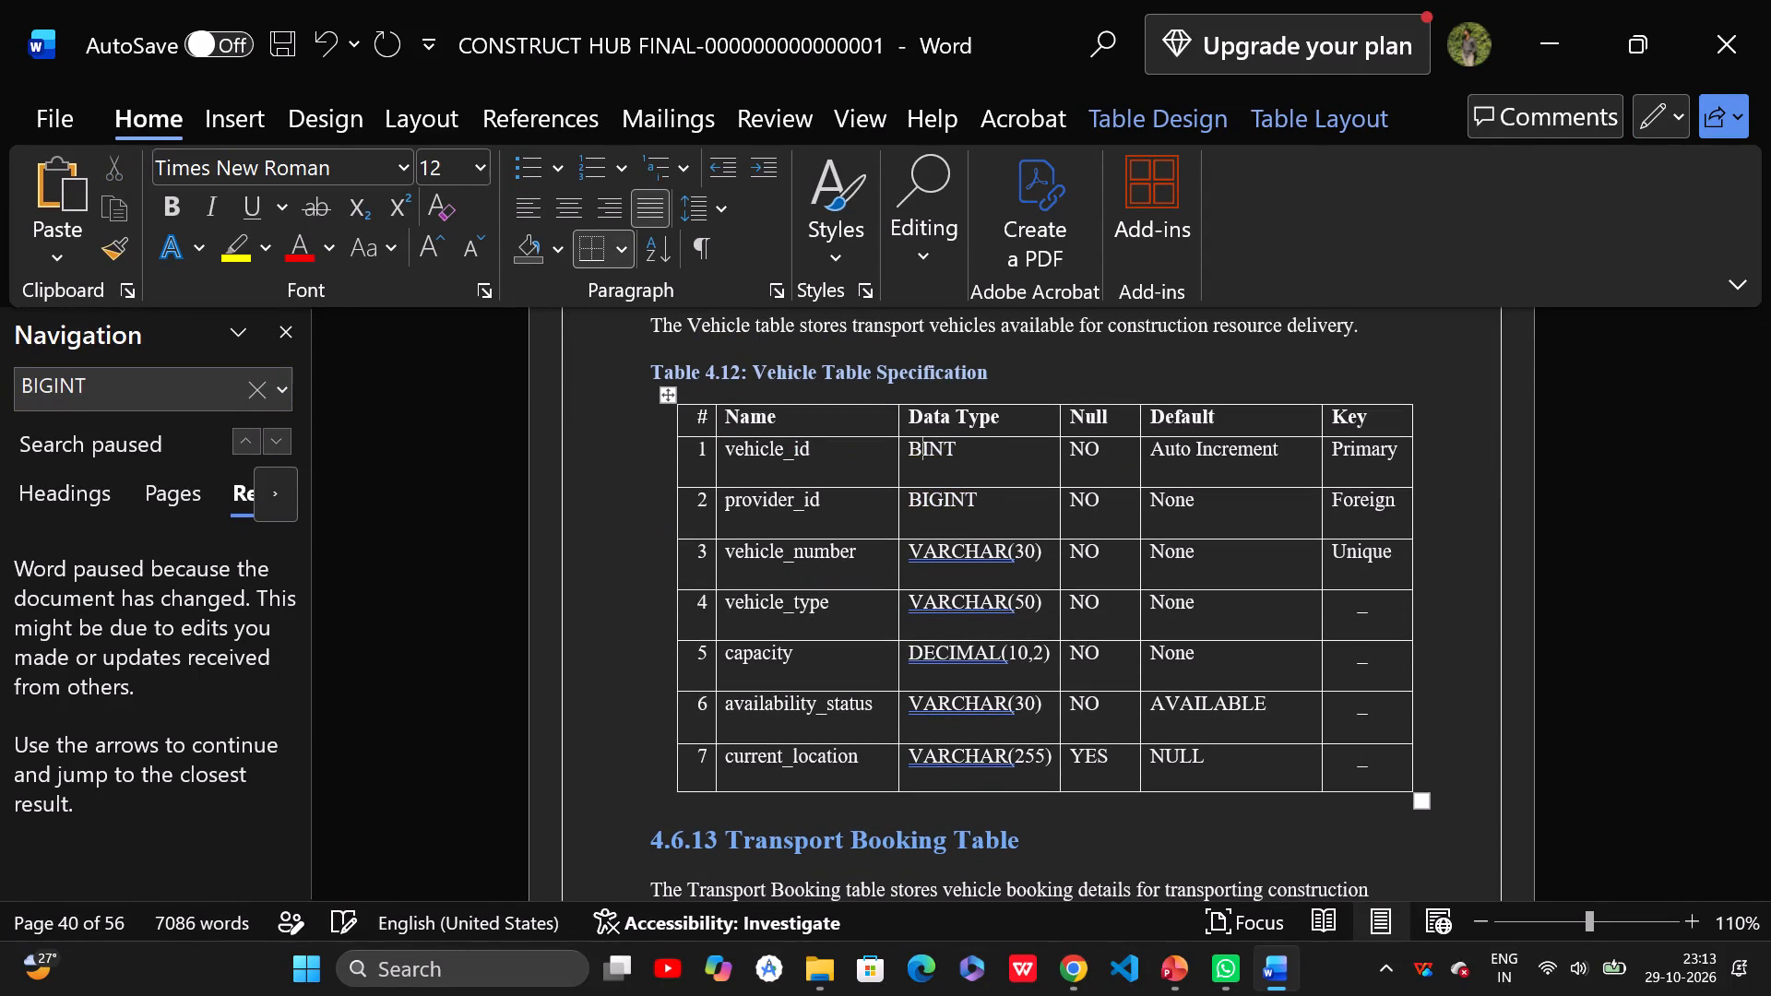
{"action": "key", "text": "BackSpace"}
Change the provider_id data type to INT in Table 4.12, Vehicle Table Specification.
{"action": "key", "text": "Down"}
{"action": "key", "text": "Right"}
{"action": "key", "text": "Right"}
{"action": "key", "text": "Right"}
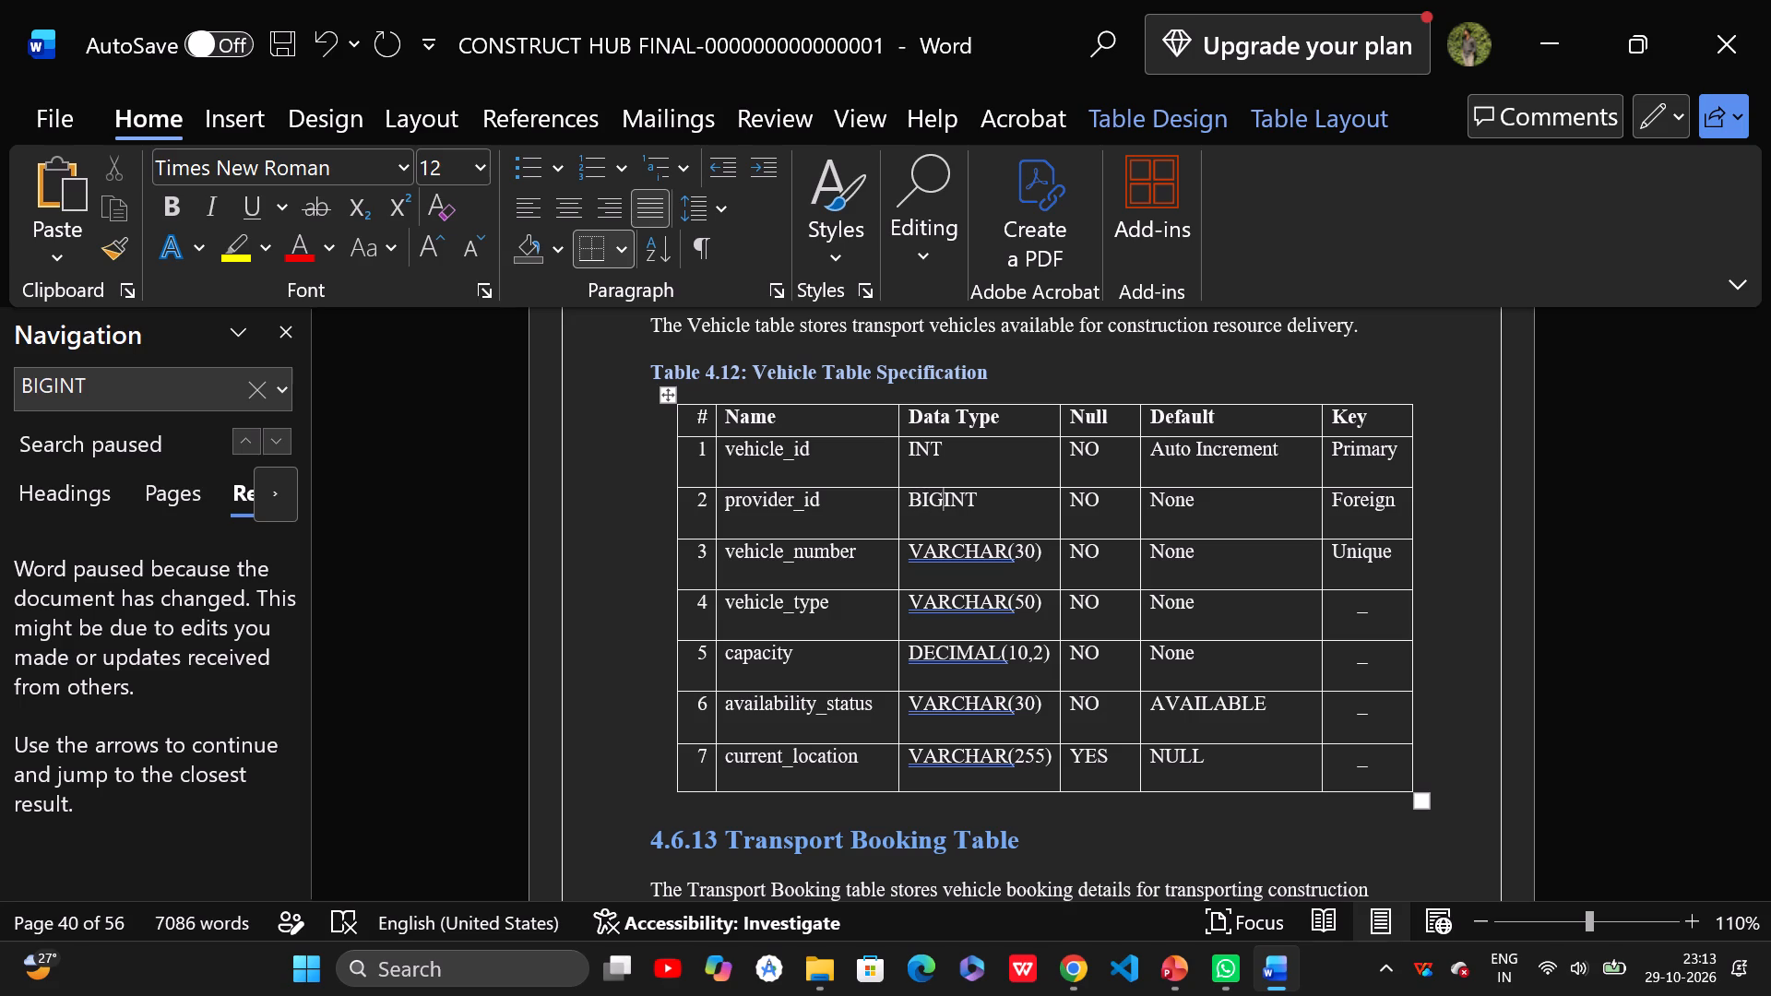
{"action": "key", "text": "backslash"}
{"action": "key", "text": "BackSpace"}
{"action": "key", "text": "BackSpace"}
{"action": "key", "text": "BackSpace"}
{"action": "key", "text": "BackSpace"}
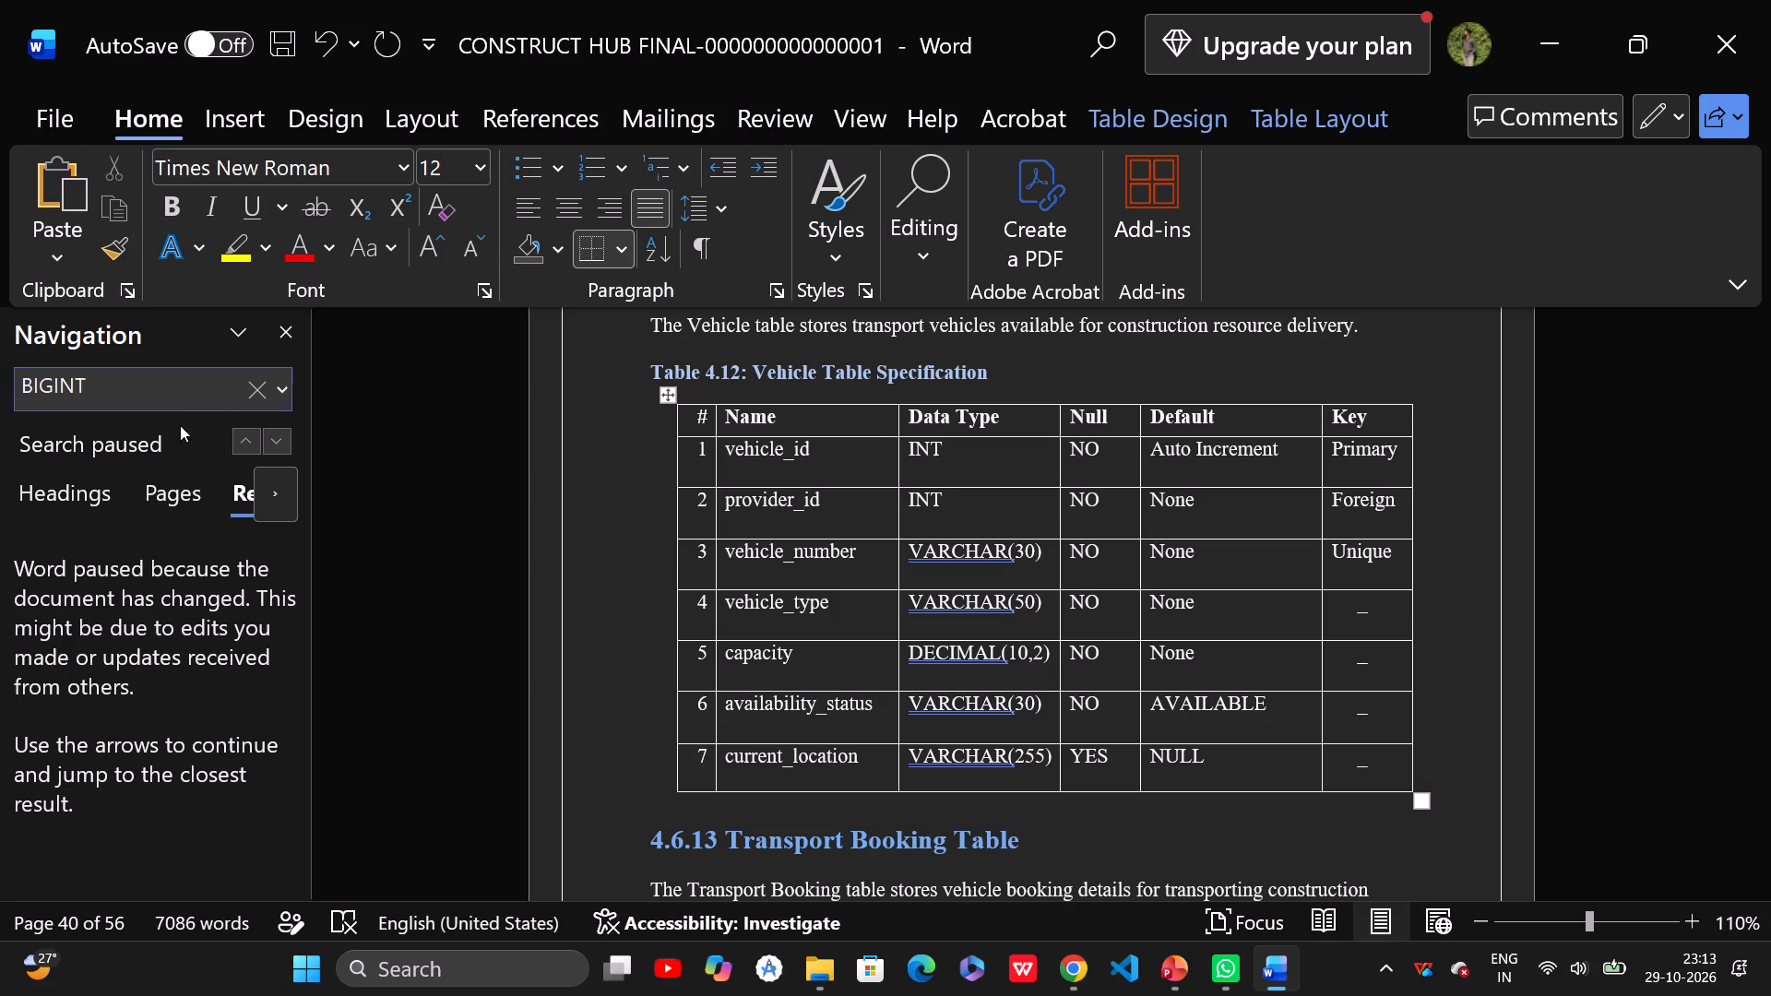
Find the next BIGINT and change the transport_booking_id data type to INT in Table 4.13, Transport Booking Table Specification.
{"action": "left_click", "coordinate": [159, 398]}
{"action": "key", "text": "Return"}
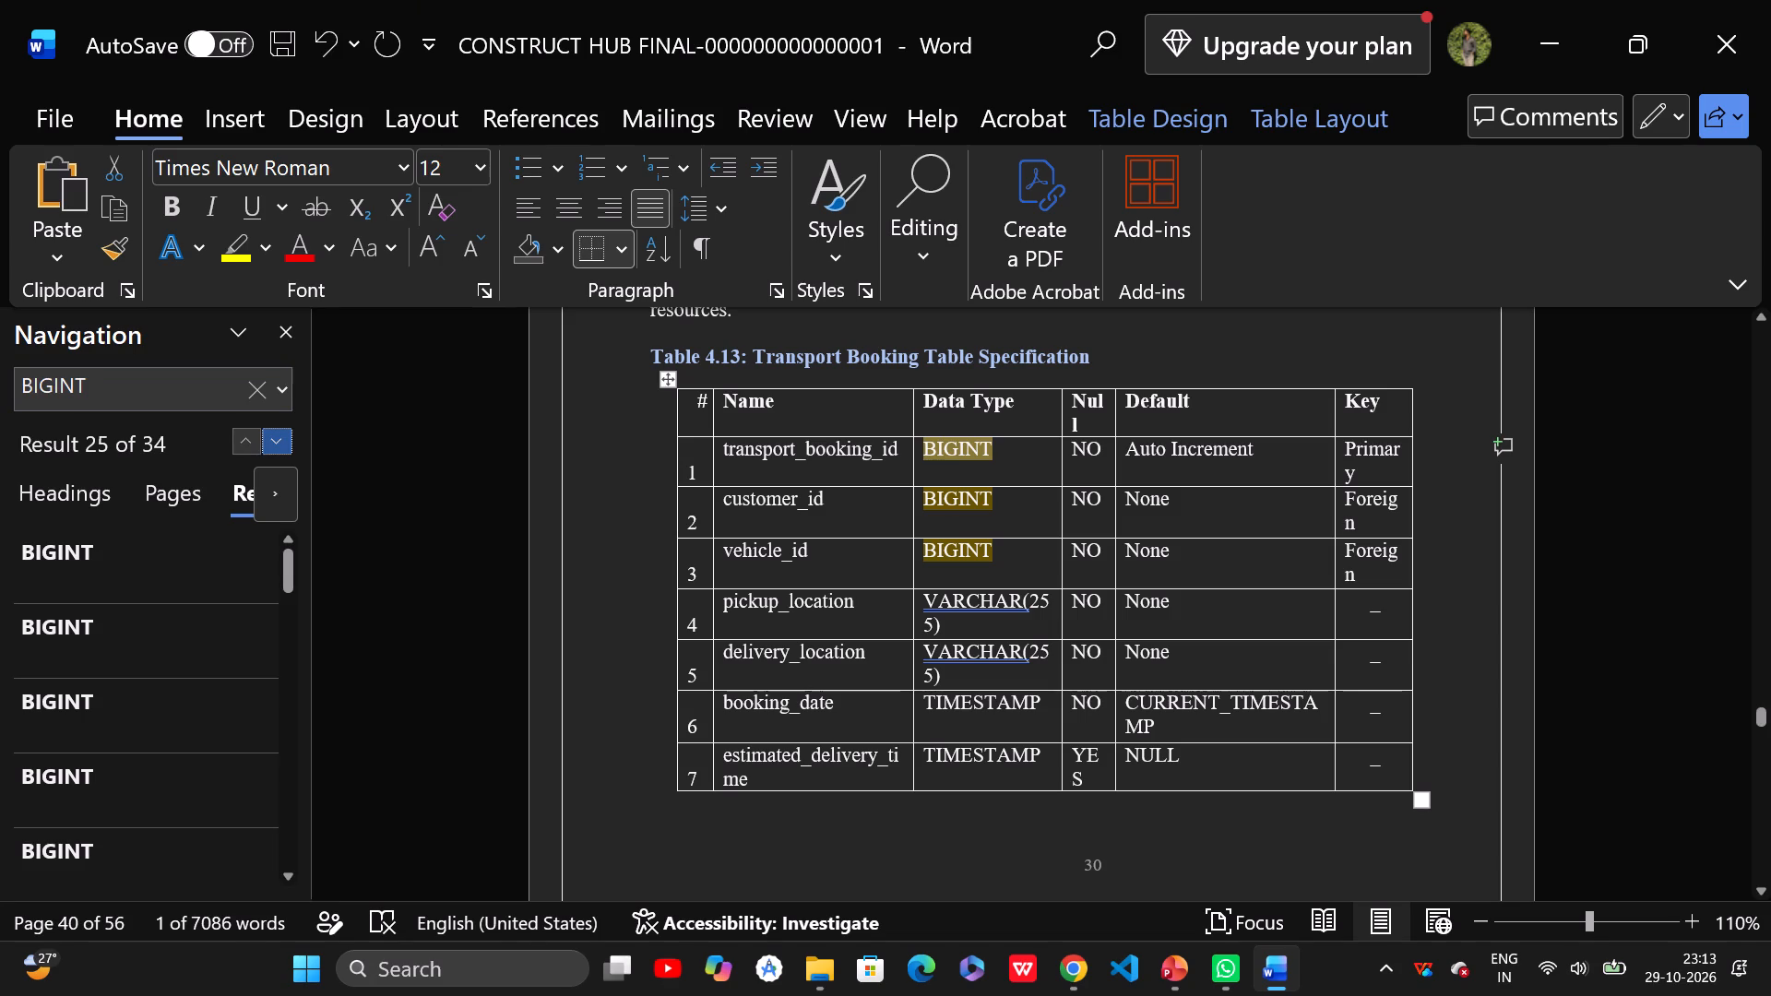
{"action": "left_click", "coordinate": [951, 455]}
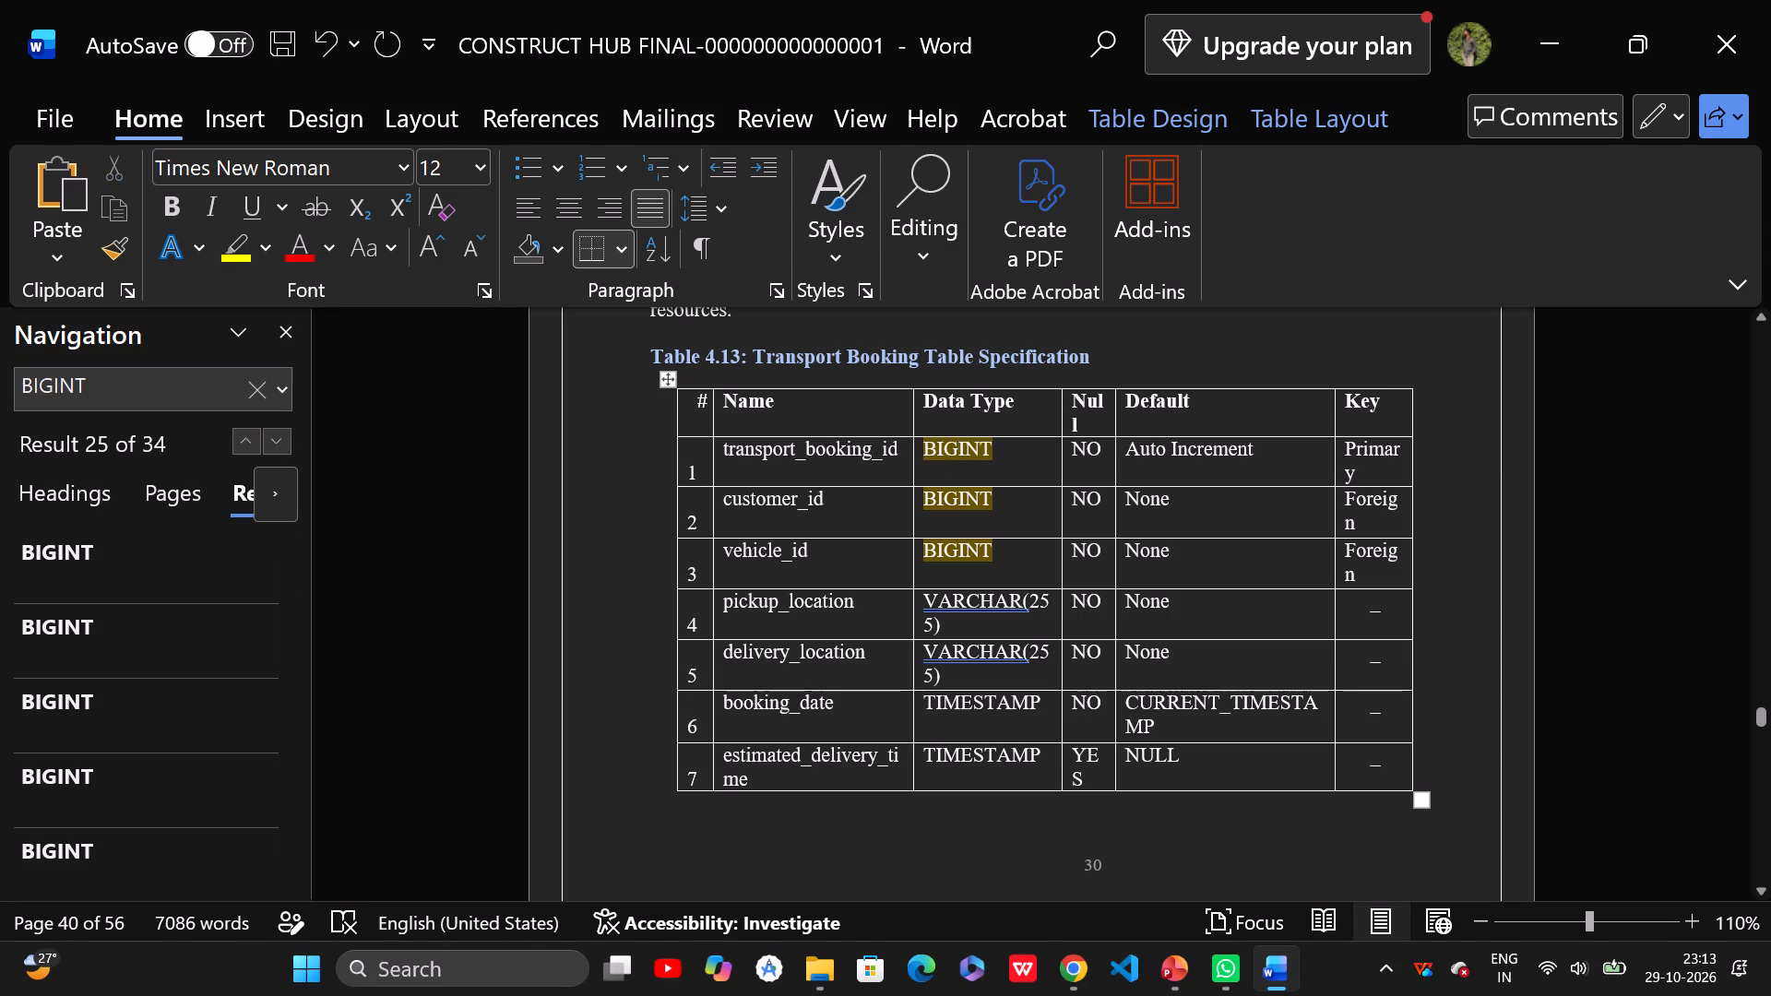
{"action": "key", "text": "BackSpace"}
{"action": "key", "text": "BackSpace"}
{"action": "key", "text": "BackSpace"}
Change the customer_id data type to INT in Table 4.13, Transport Booking Table Specification.
{"action": "key", "text": "Down"}
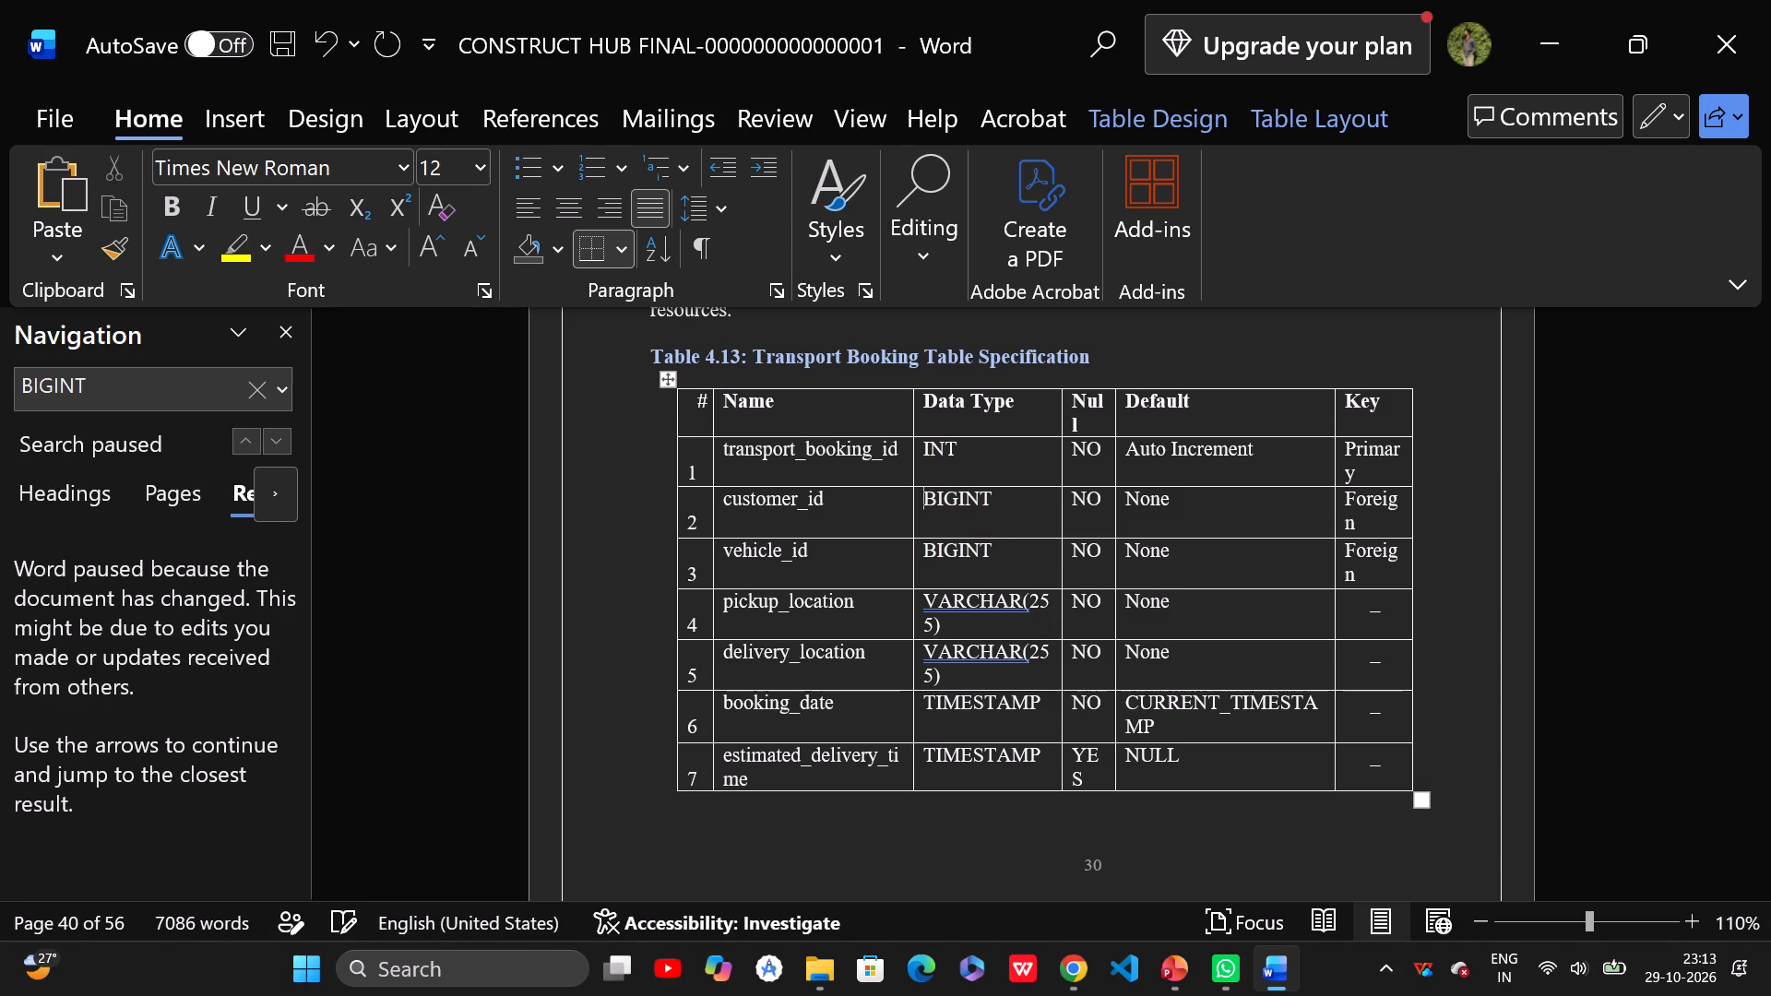
{"action": "key", "text": "Right"}
{"action": "key", "text": "Right"}
{"action": "key", "text": "Right"}
{"action": "key", "text": "backslash"}
{"action": "key", "text": "BackSpace"}
{"action": "key", "text": "BackSpace"}
{"action": "key", "text": "BackSpace"}
{"action": "key", "text": "BackSpace"}
Change the vehicle_id data type to INT in Table 4.13, Transport Booking Table Specification.
{"action": "key", "text": "Down"}
{"action": "key", "text": "Right"}
{"action": "key", "text": "Right"}
{"action": "key", "text": "Right"}
{"action": "key", "text": "Right"}
{"action": "key", "text": "Left"}
{"action": "key", "text": "BackSpace"}
{"action": "key", "text": "BackSpace"}
{"action": "key", "text": "BackSpace"}
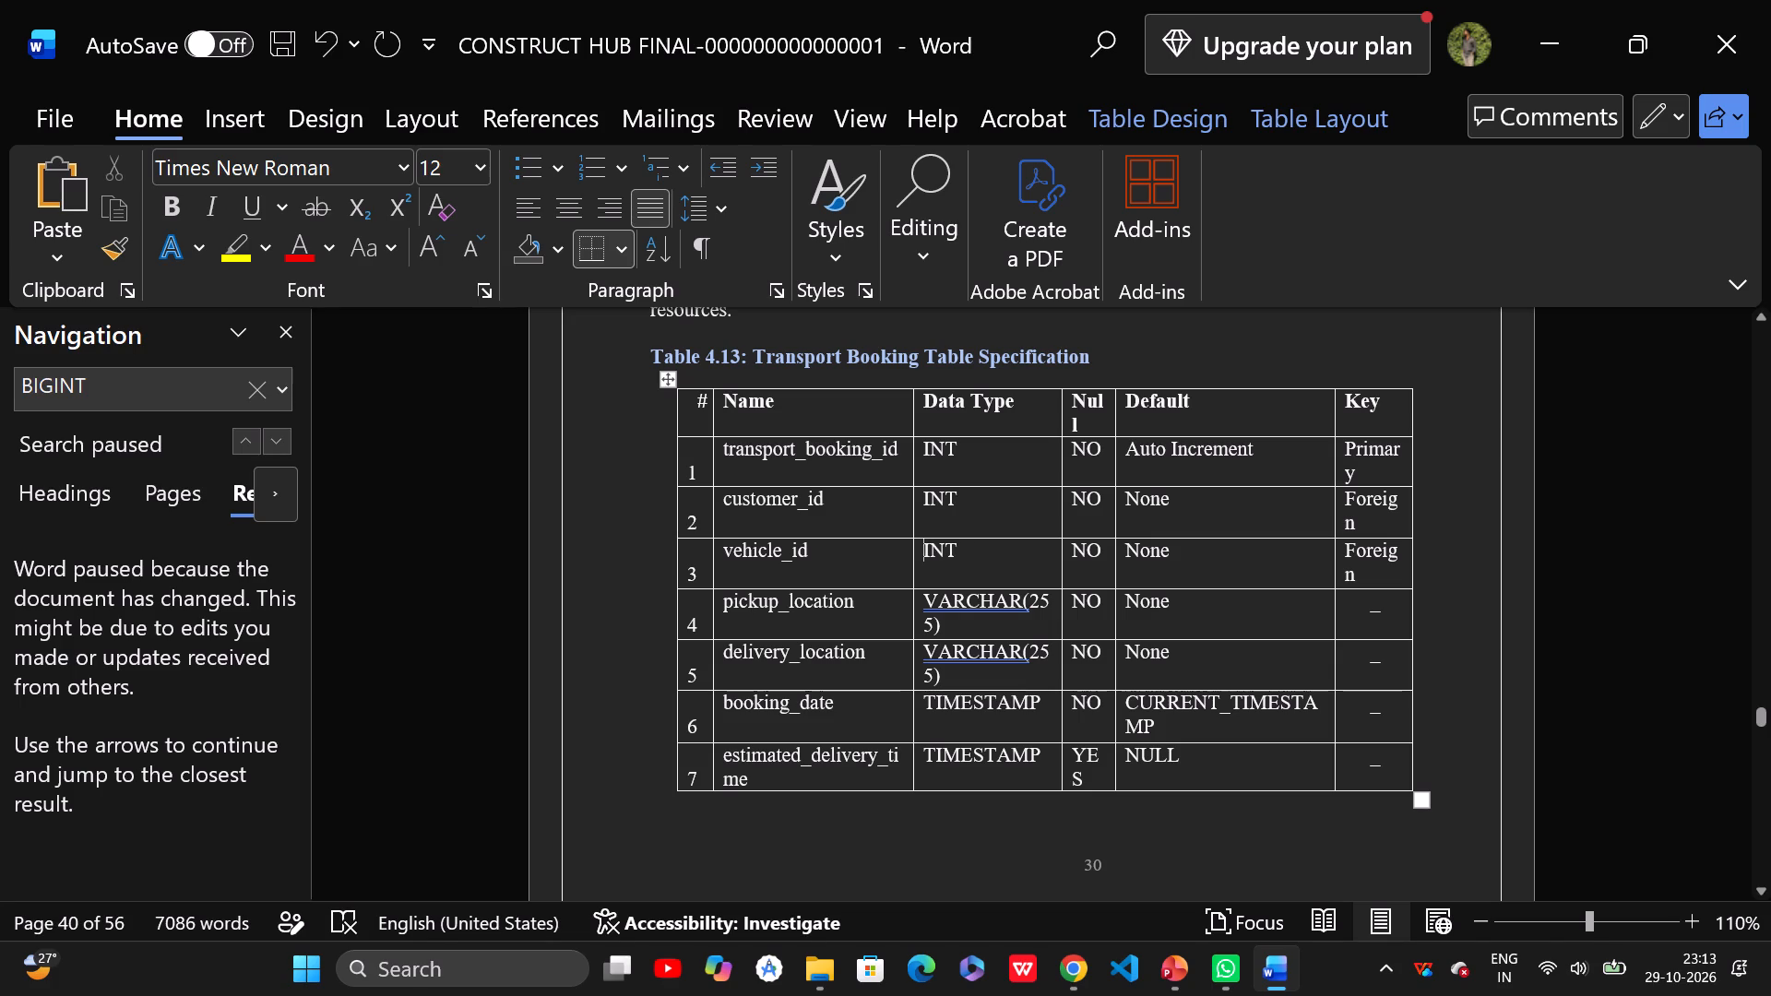
Find the next BIGINT and change the tracking_id data type to INT in Table 4.14, Delivery Tracking Table Specification.
{"action": "left_click", "coordinate": [155, 397]}
{"action": "key", "text": "Return"}
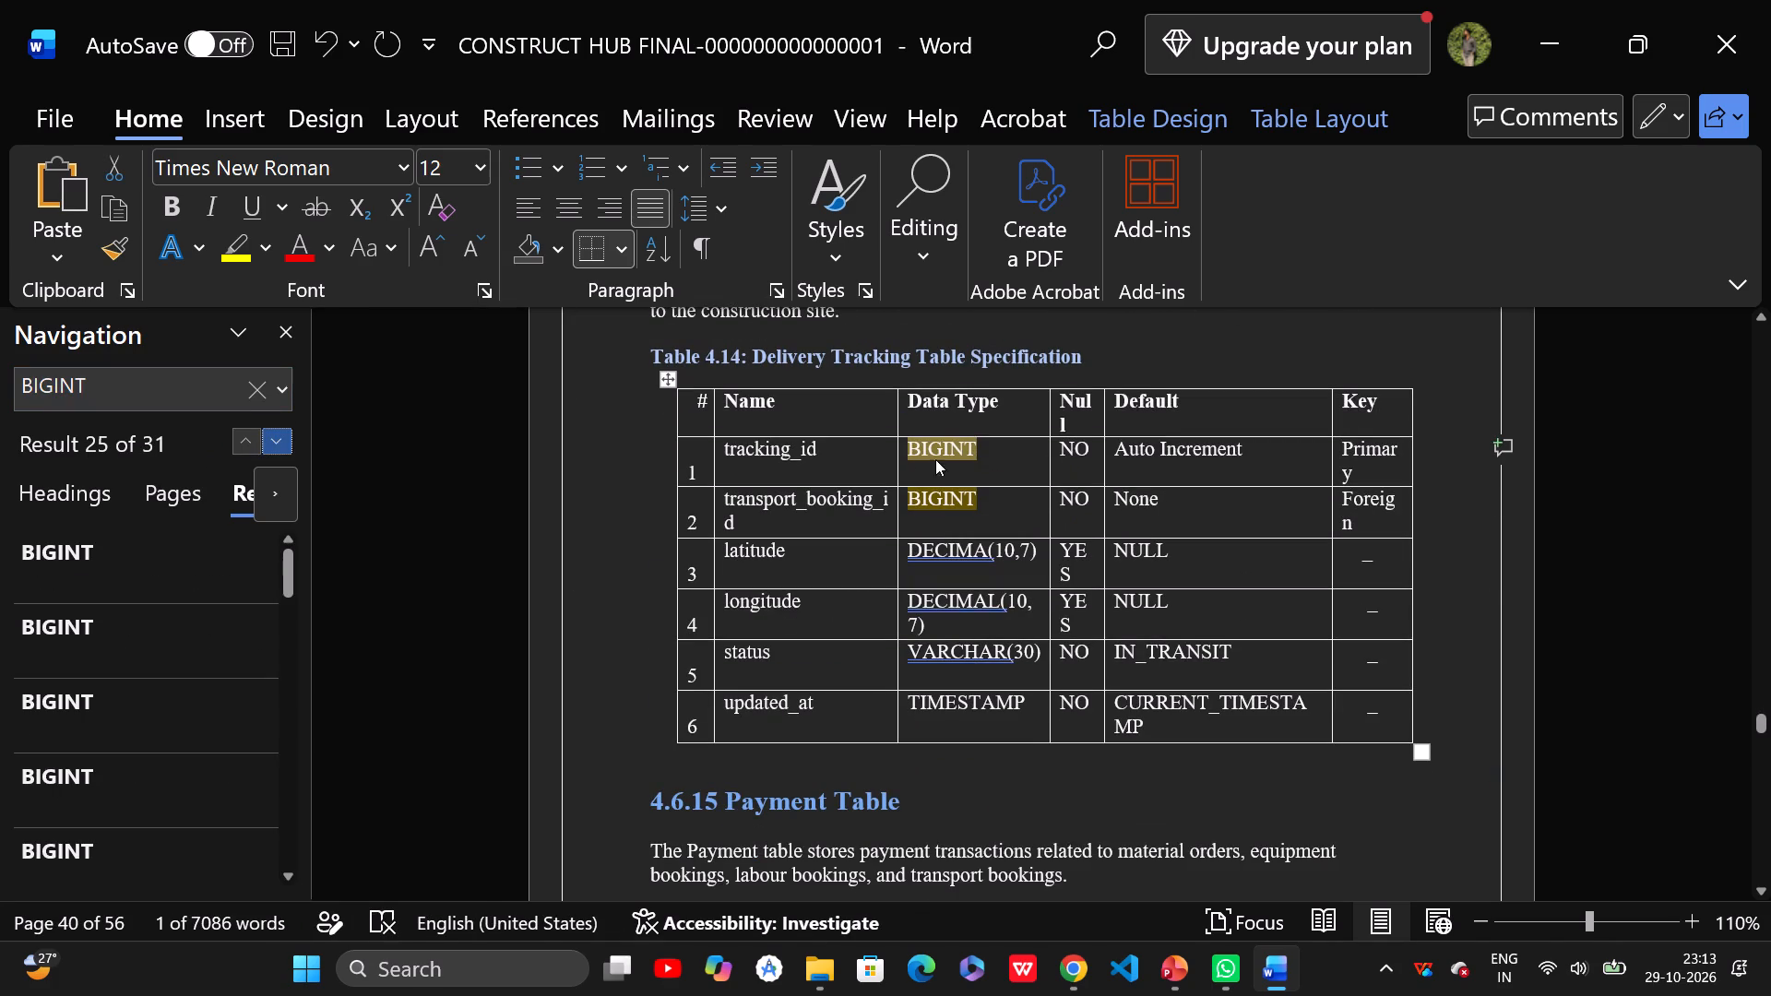
{"action": "left_click", "coordinate": [933, 449]}
{"action": "left_click", "coordinate": [945, 451]}
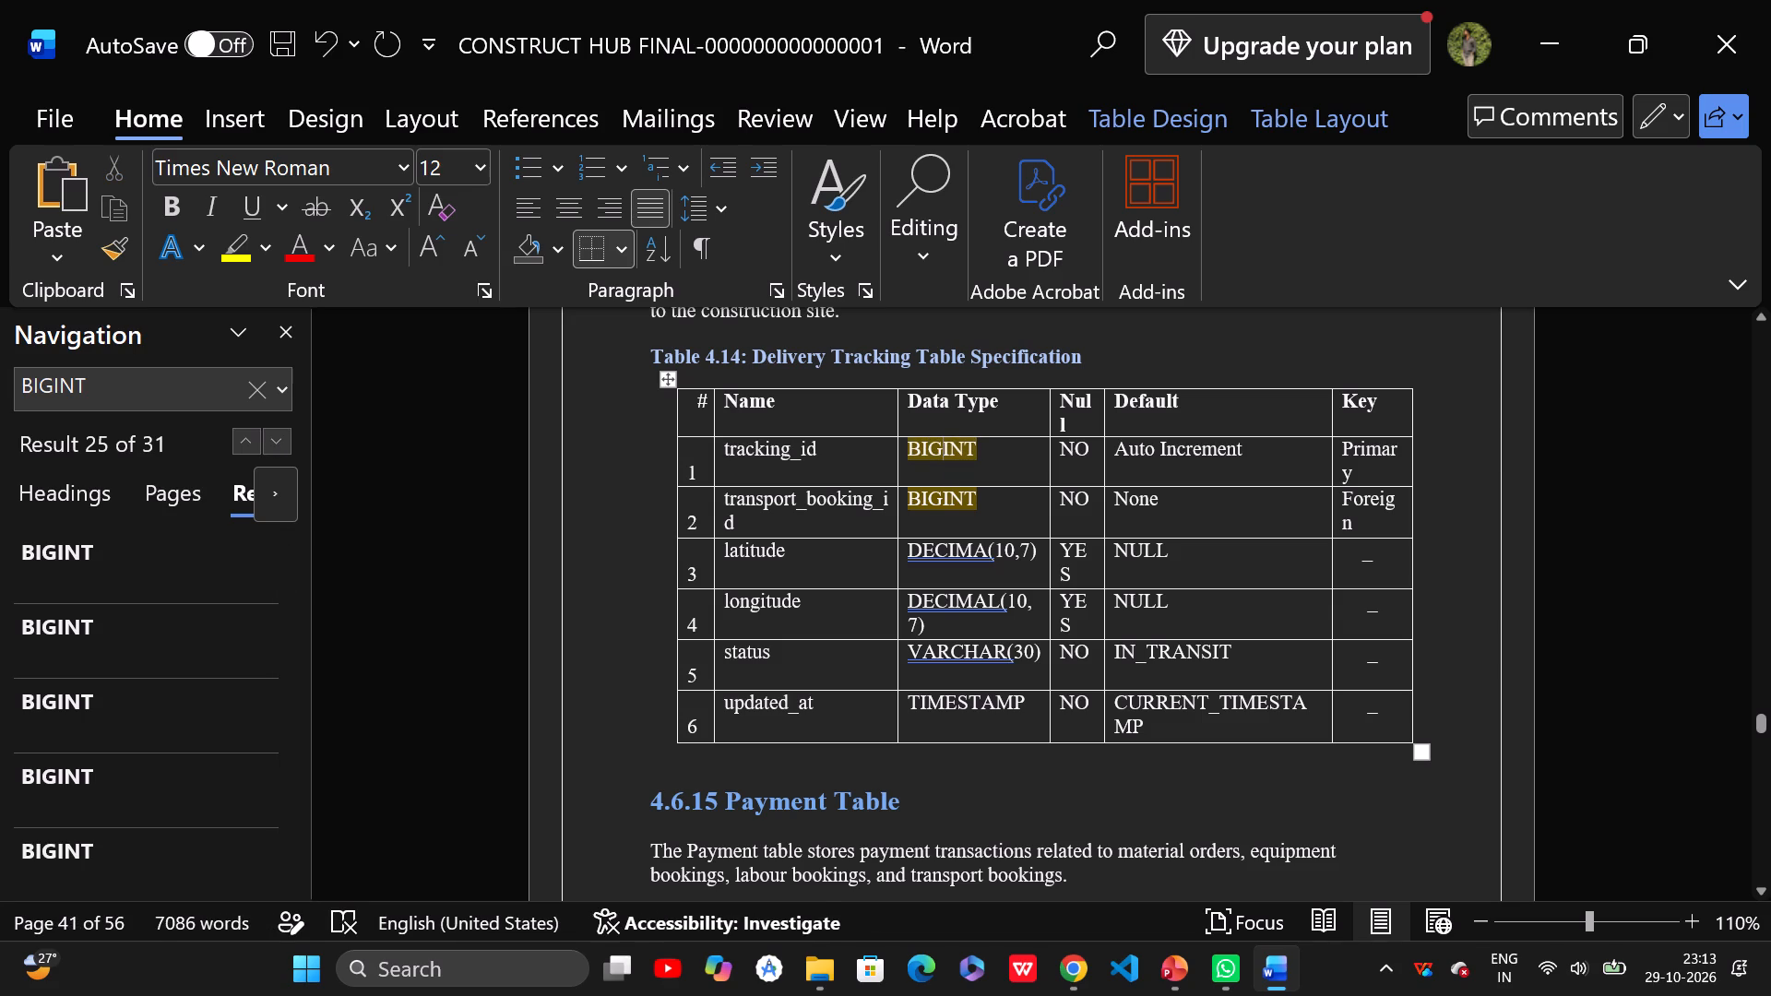
{"action": "key", "text": "BackSpace"}
{"action": "key", "text": "BackSpace"}
{"action": "key", "text": "BackSpace"}
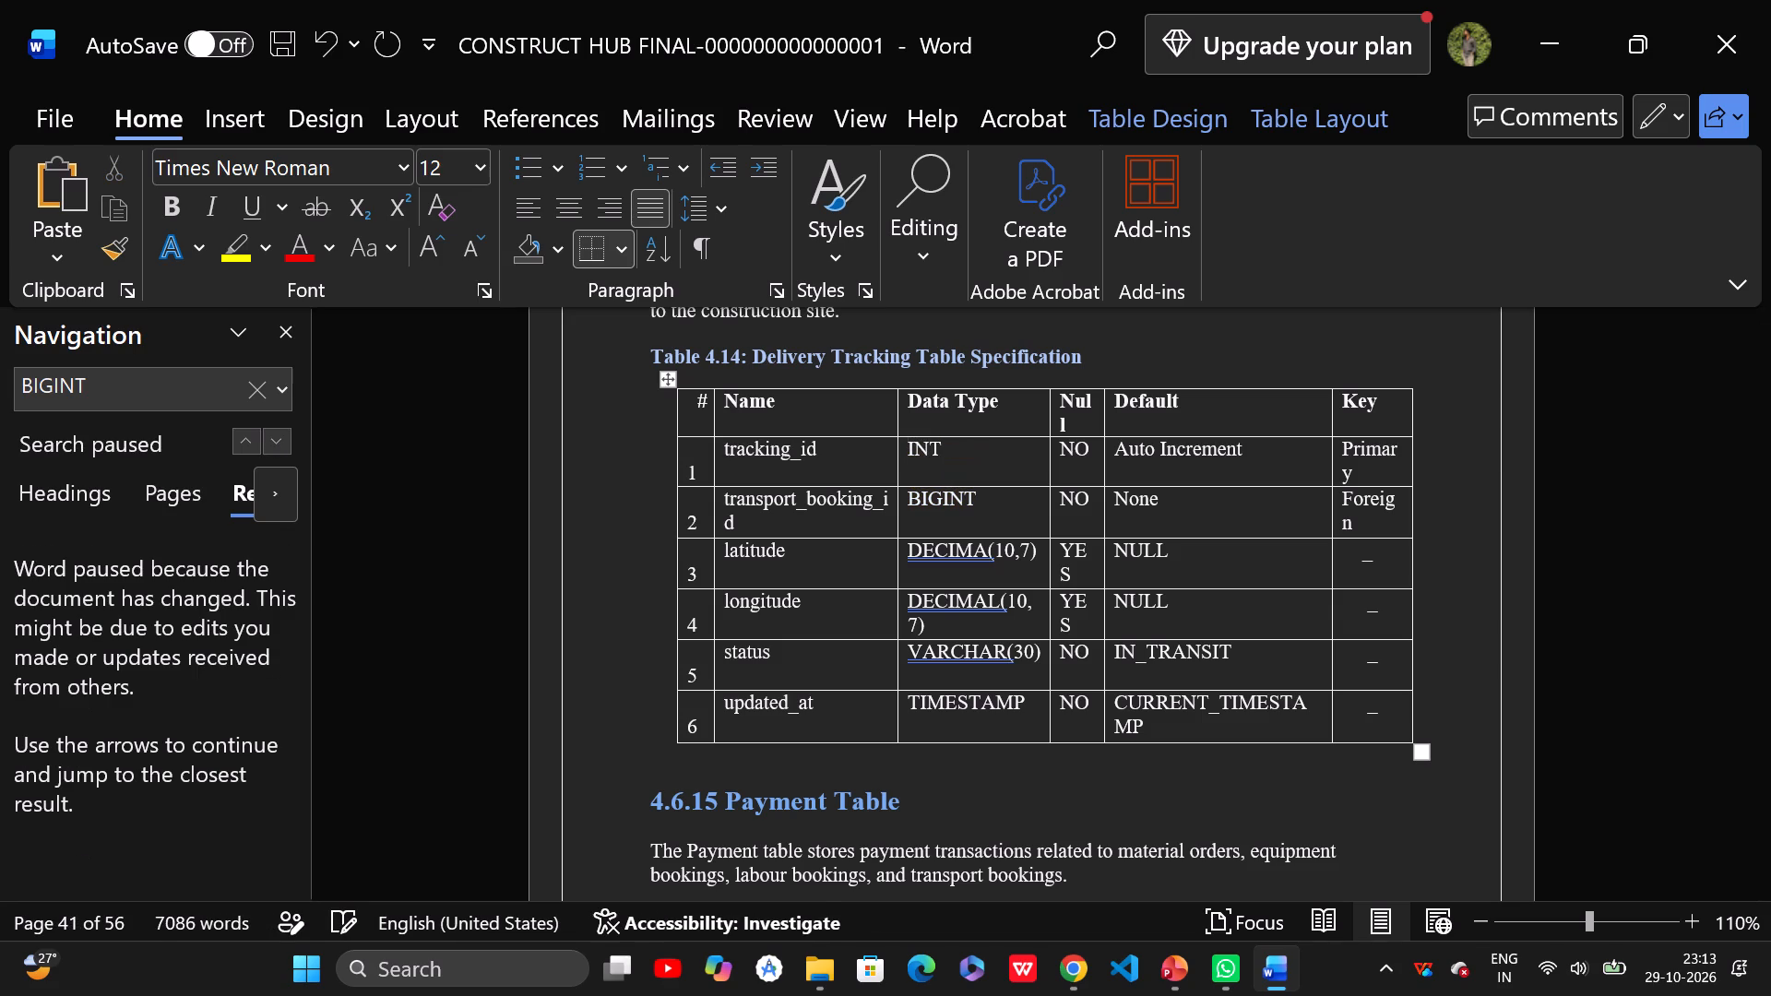
Change the transport_booking_id data type to INT in Table 4.14, Delivery Tracking Table Specification.
{"action": "key", "text": "Down"}
{"action": "key", "text": "Right"}
{"action": "key", "text": "Right"}
{"action": "key", "text": "Right"}
{"action": "key", "text": "BackSpace"}
{"action": "key", "text": "BackSpace"}
{"action": "key", "text": "BackSpace"}
Find the next BIGINT and change the payment_id data type to INT in Table 4.15, Payment Table Specification.
{"action": "left_click", "coordinate": [101, 391]}
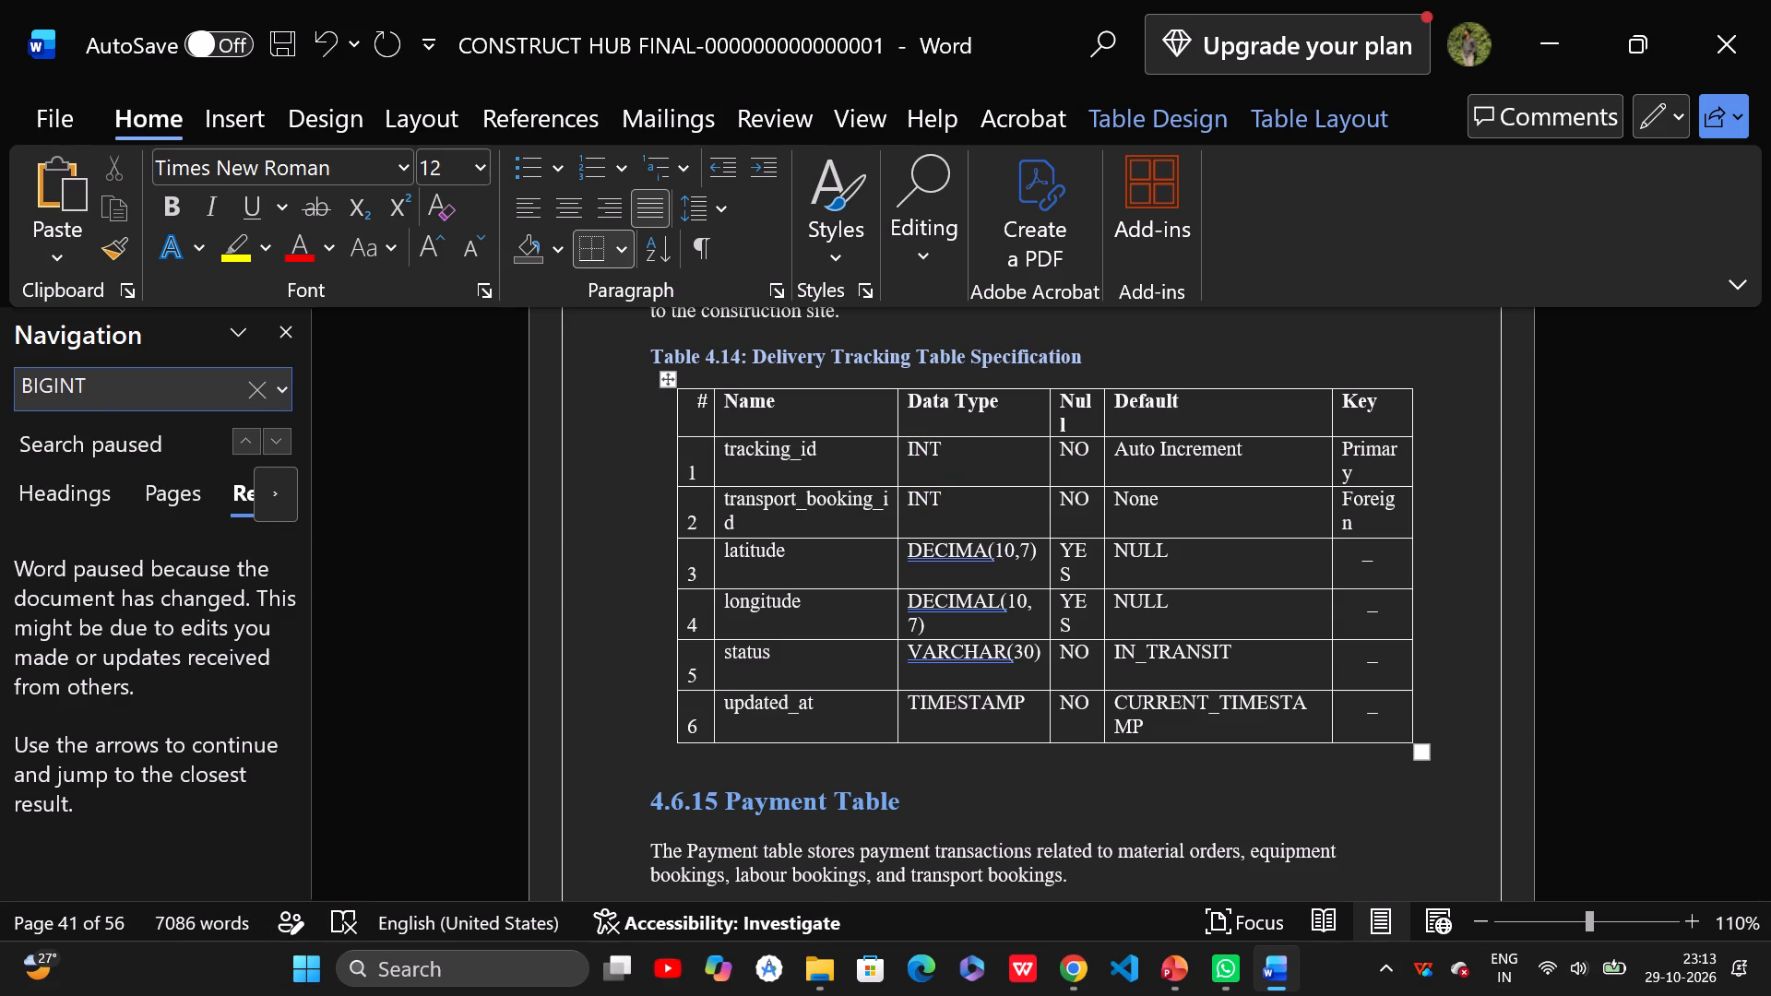
{"action": "key", "text": "Return"}
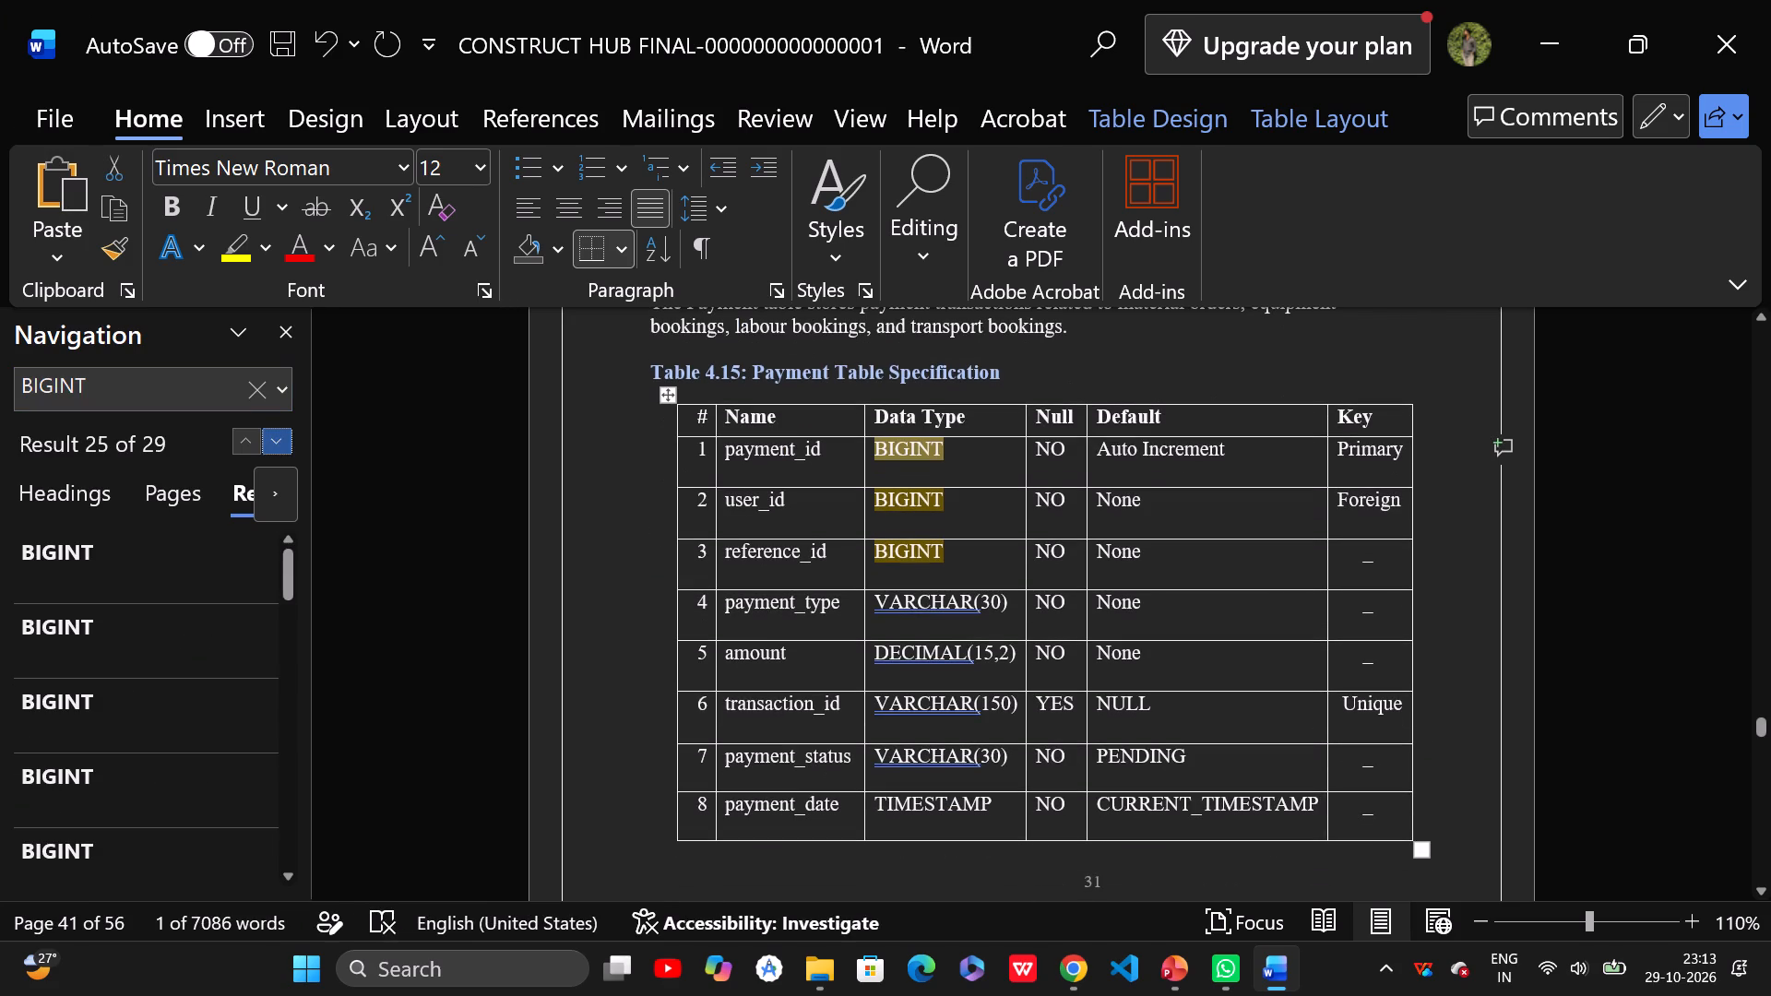
{"action": "left_click", "coordinate": [907, 445]}
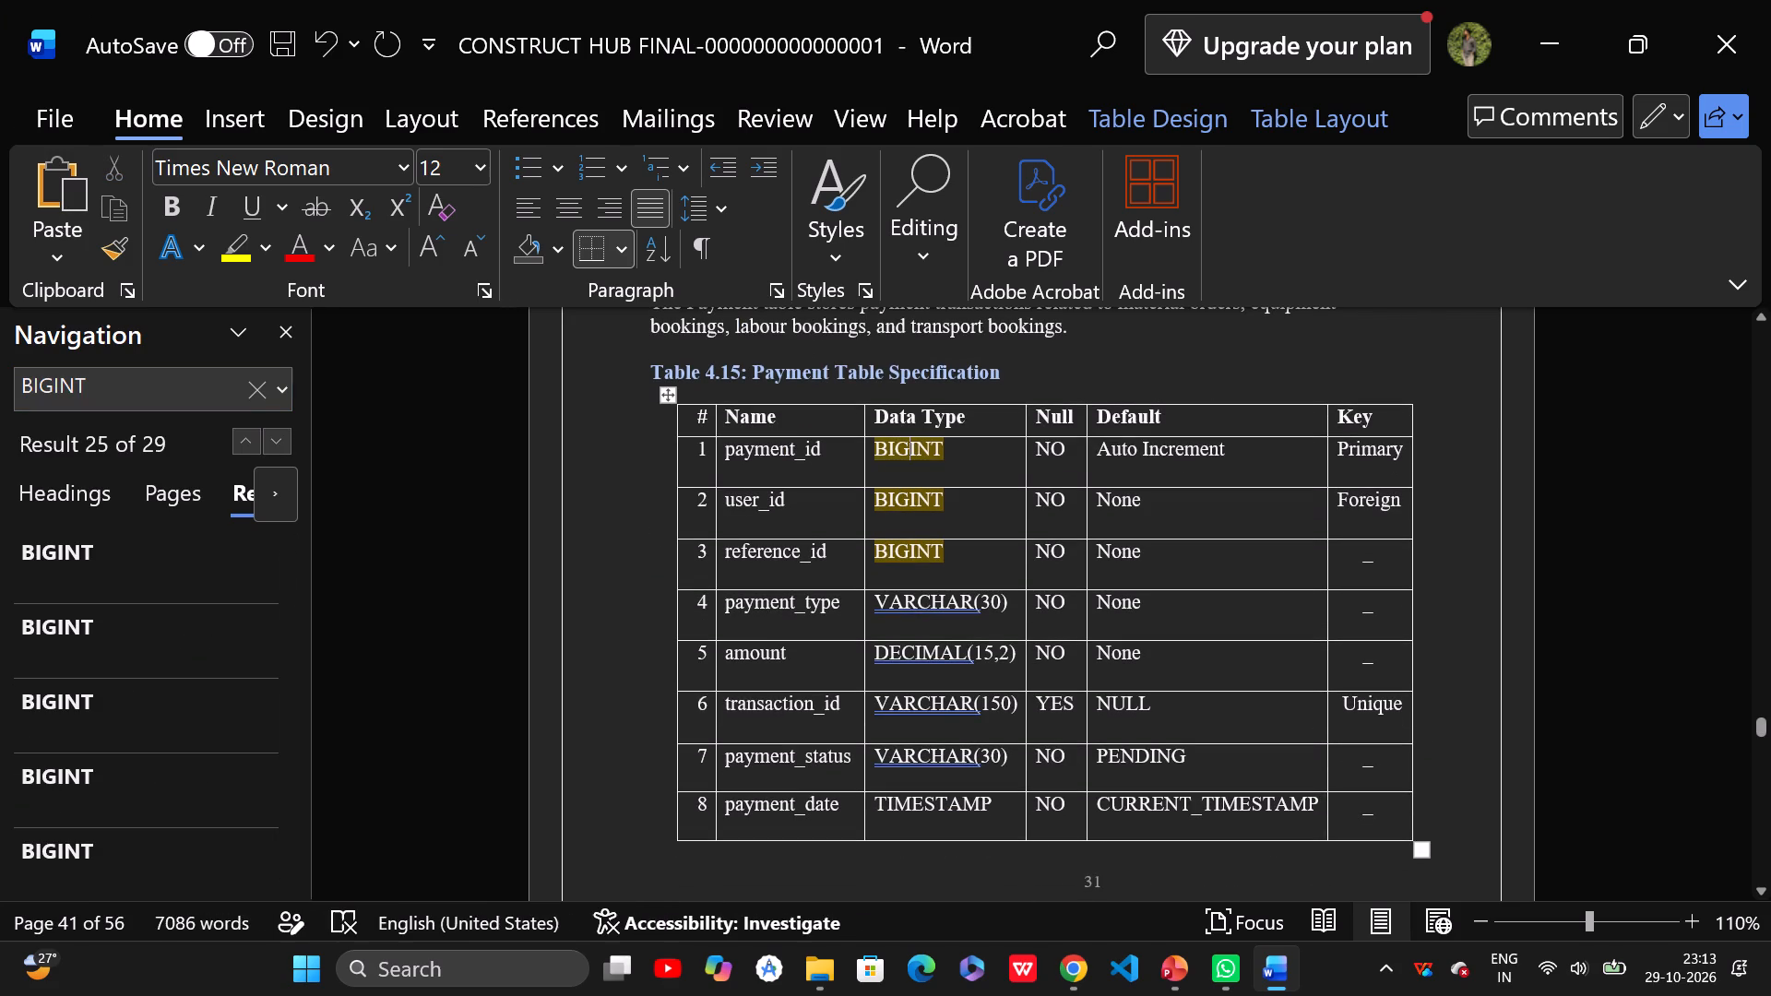
{"action": "key", "text": "BackSpace"}
{"action": "key", "text": "BackSpace"}
{"action": "key", "text": "BackSpace"}
Change the user_id data type to INT in Table 4.15, Payment Table Specification.
{"action": "key", "text": "Down"}
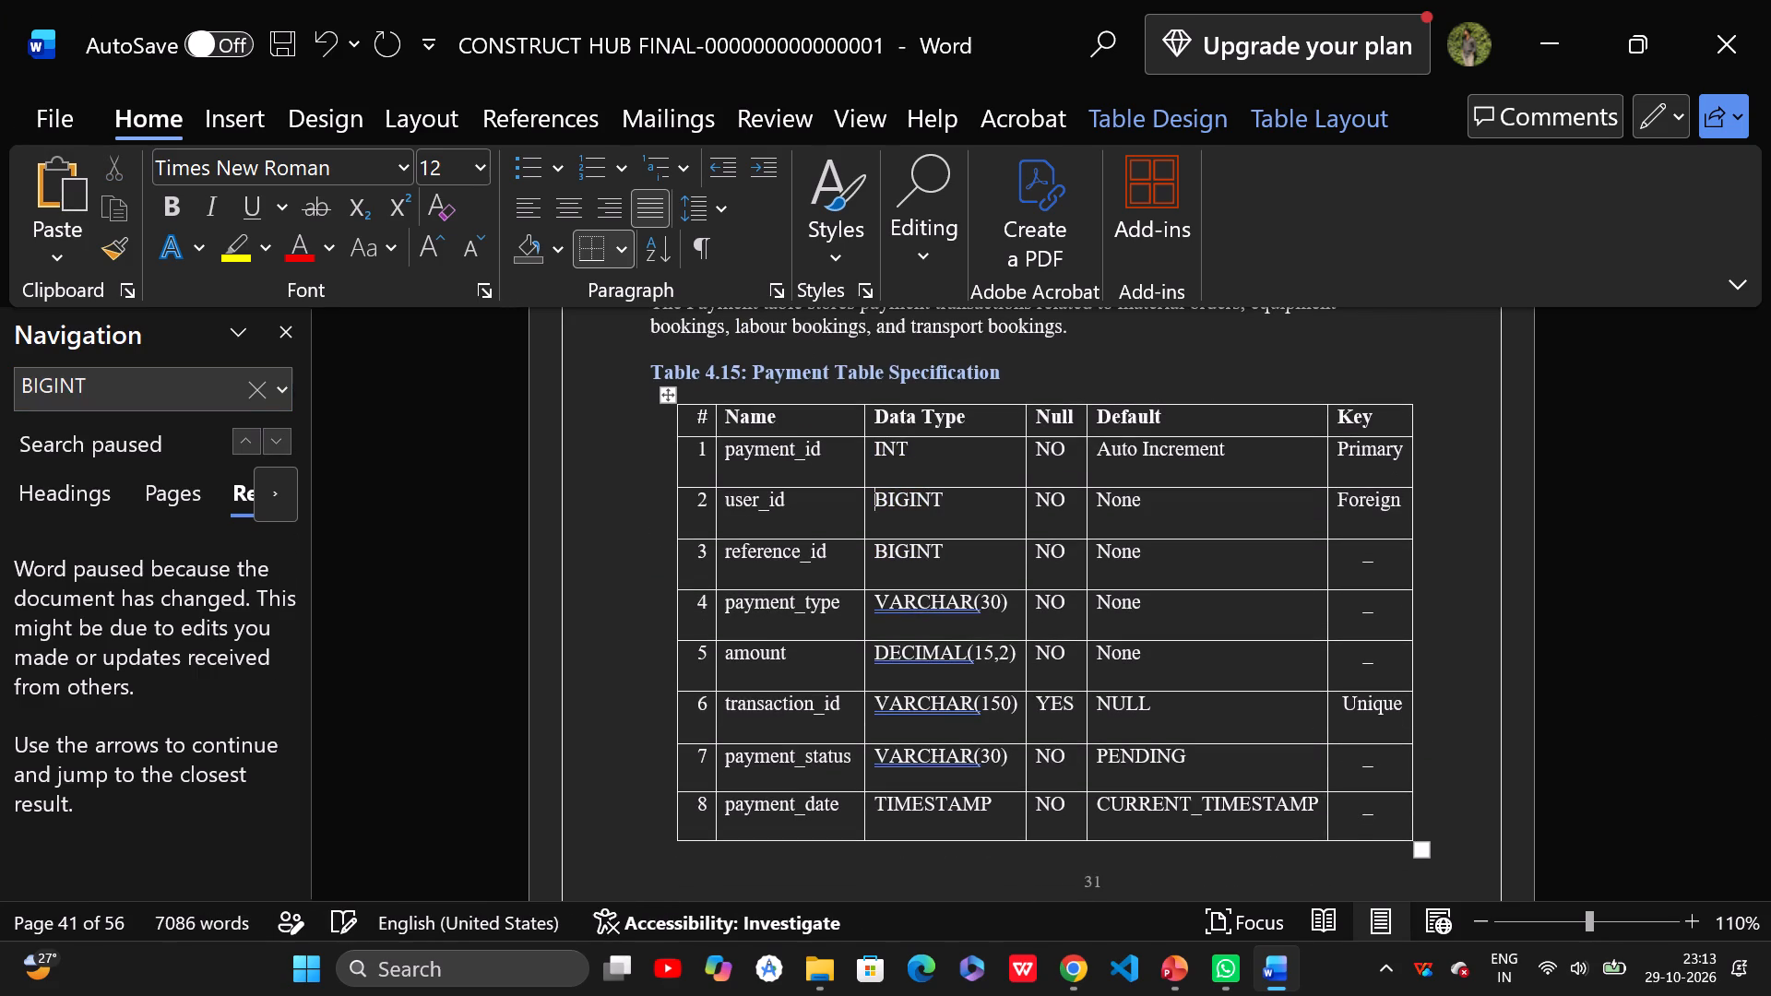
{"action": "key", "text": "Right"}
{"action": "key", "text": "Right"}
{"action": "key", "text": "Right"}
{"action": "key", "text": "BackSpace"}
{"action": "key", "text": "BackSpace"}
{"action": "key", "text": "BackSpace"}
Change the reference_id data type to INT in Table 4.15, Payment Table Specification.
{"action": "key", "text": "Down"}
{"action": "key", "text": "Right"}
{"action": "key", "text": "Right"}
{"action": "key", "text": "Right"}
{"action": "key", "text": "BackSpace"}
{"action": "key", "text": "BackSpace"}
{"action": "key", "text": "BackSpace"}
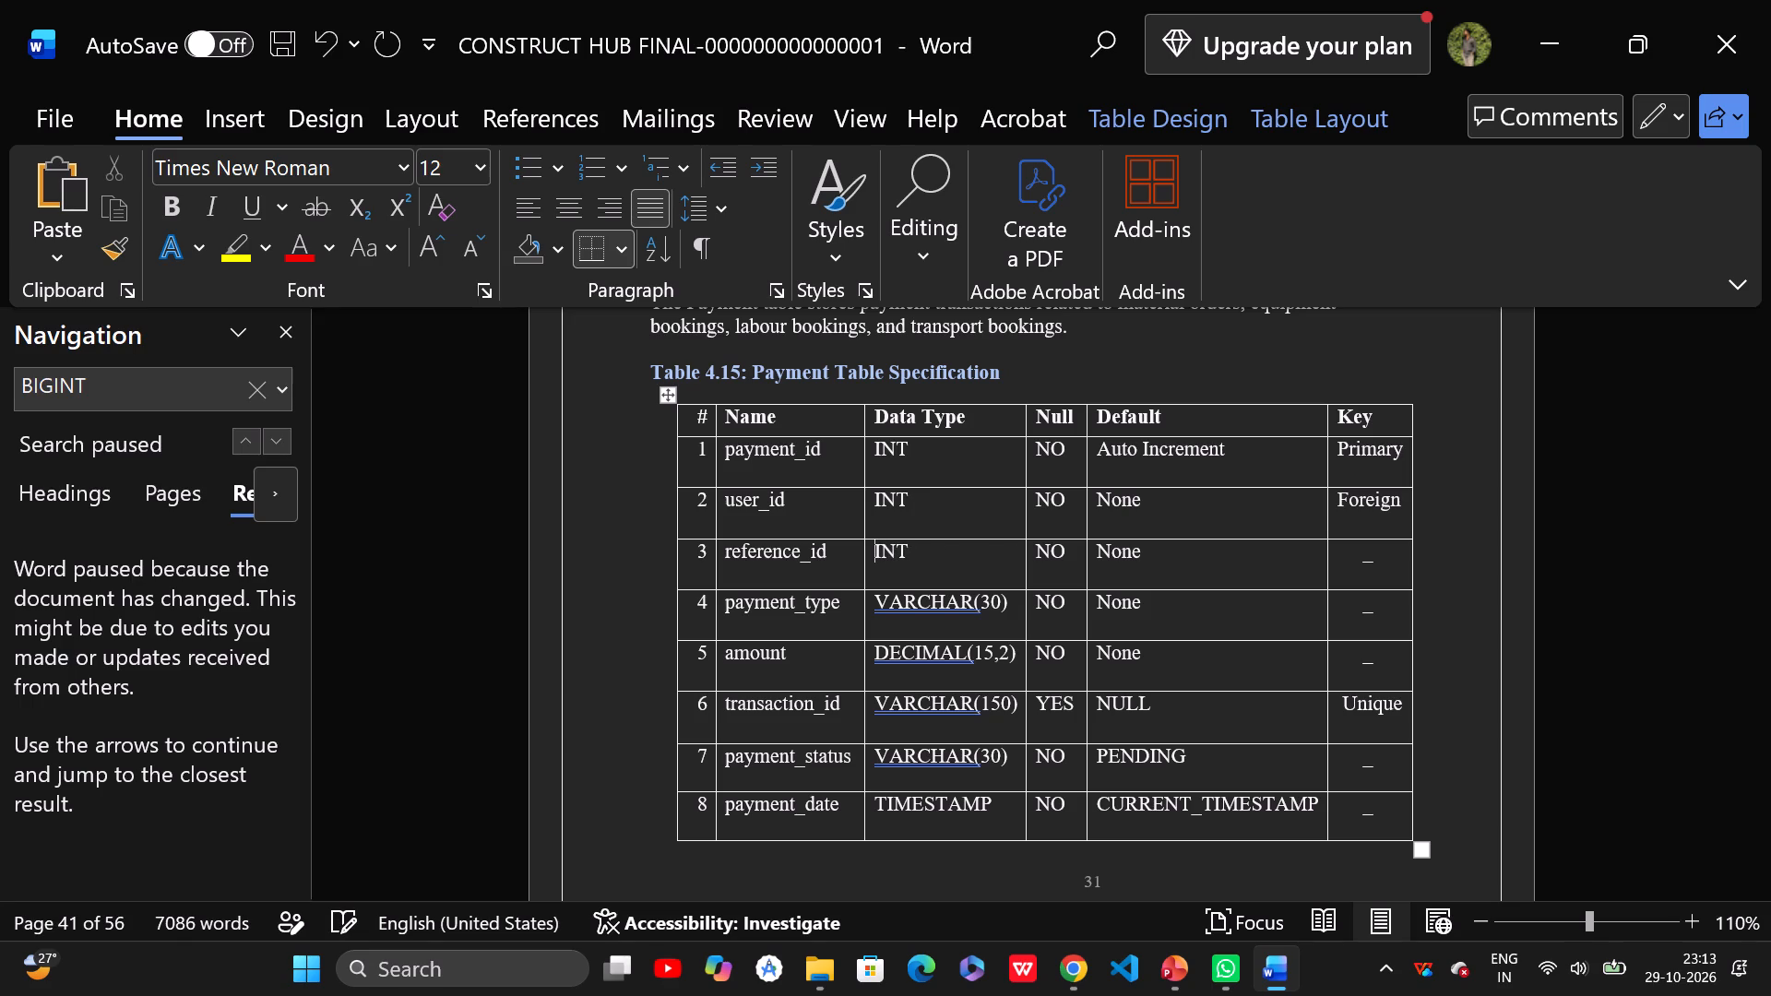
Find the next BIGINT and change the notification_id data type to INT in Table 4.16, Notification Table Specification.
{"action": "left_click", "coordinate": [164, 390]}
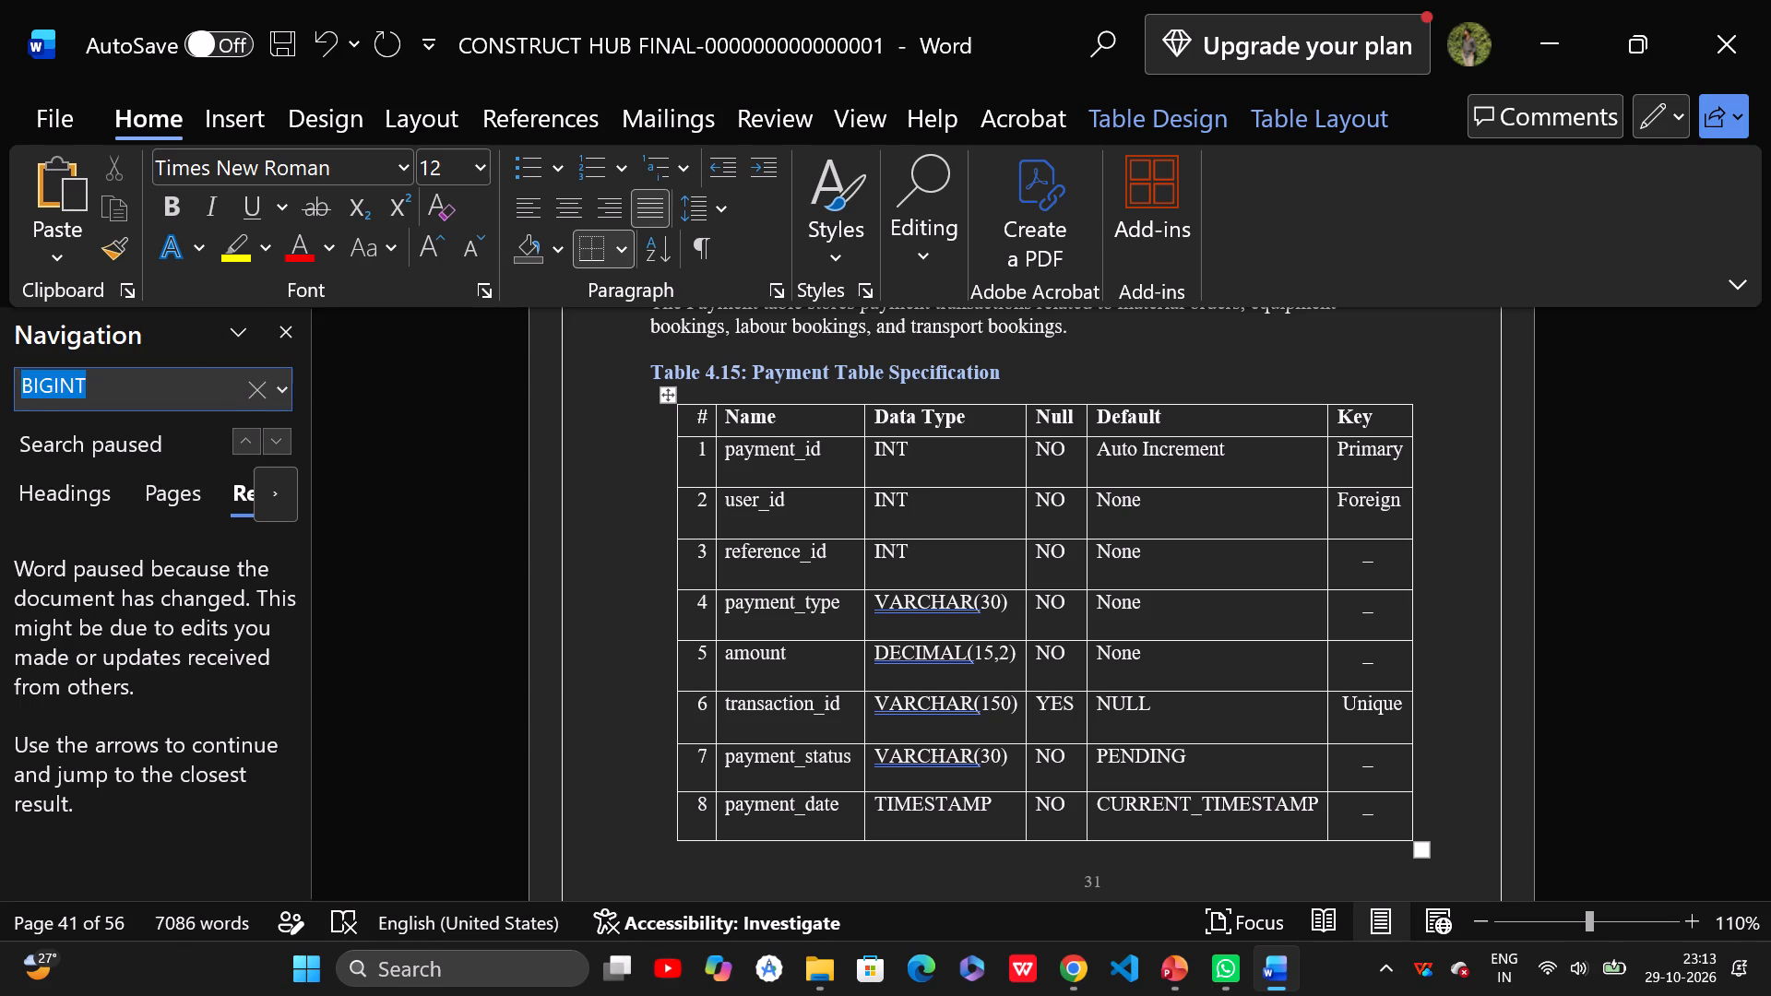
{"action": "key", "text": "Return"}
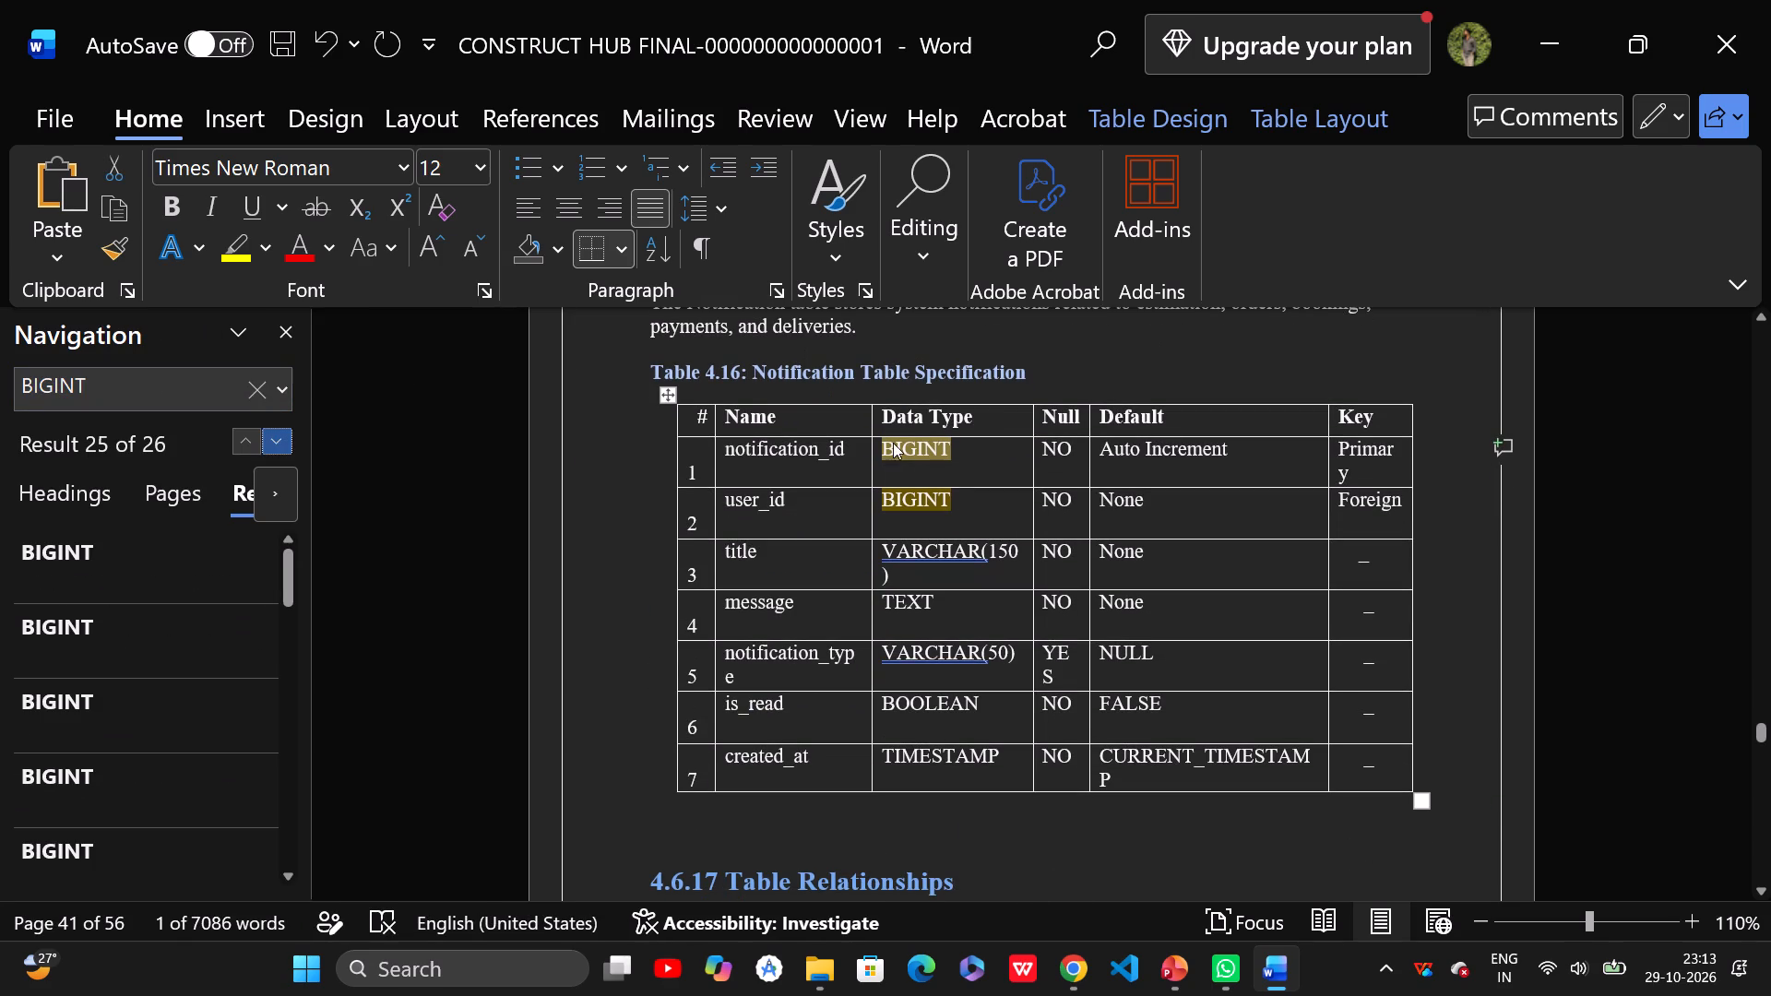
{"action": "left_click", "coordinate": [916, 449]}
{"action": "key", "text": "BackSpace"}
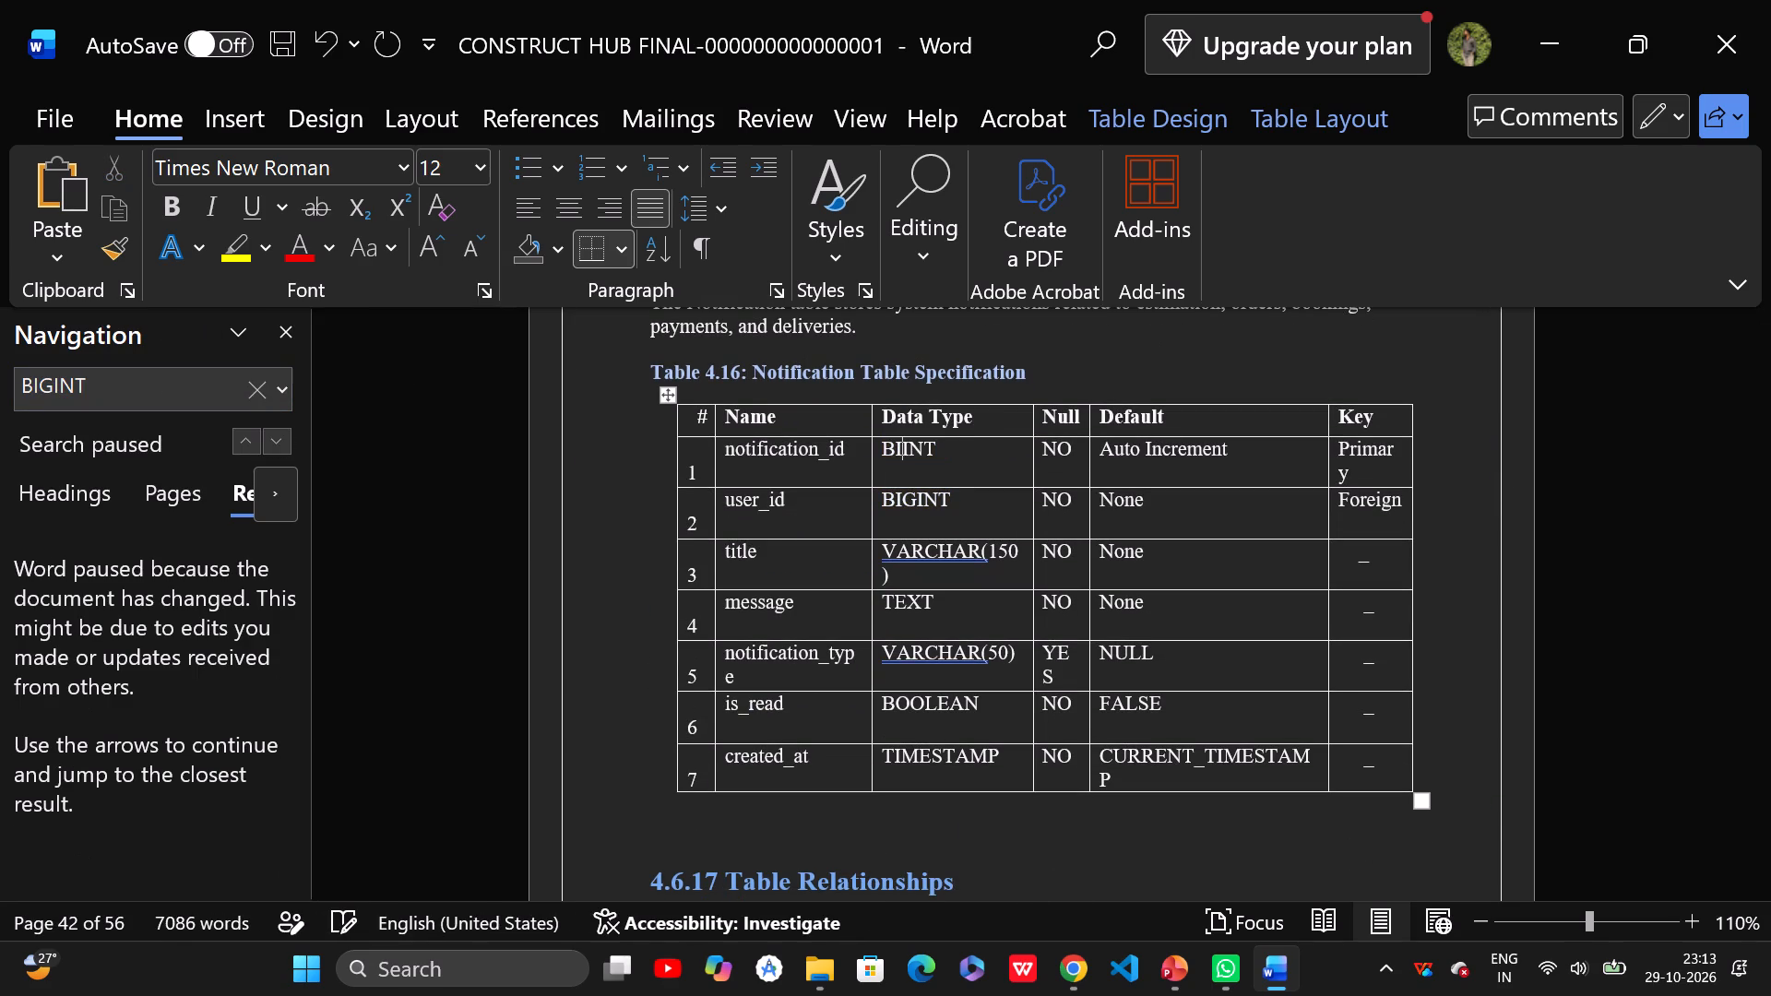
{"action": "key", "text": "BackSpace"}
{"action": "key", "text": "BackSpace"}
Change the user_id data type to INT in Table 4.16, Notification Table Specification.
{"action": "key", "text": "Down"}
{"action": "key", "text": "Up"}
{"action": "key", "text": "Down"}
{"action": "key", "text": "Right"}
{"action": "key", "text": "Right"}
{"action": "key", "text": "Right"}
{"action": "key", "text": "BackSpace"}
{"action": "key", "text": "BackSpace"}
{"action": "key", "text": "BackSpace"}
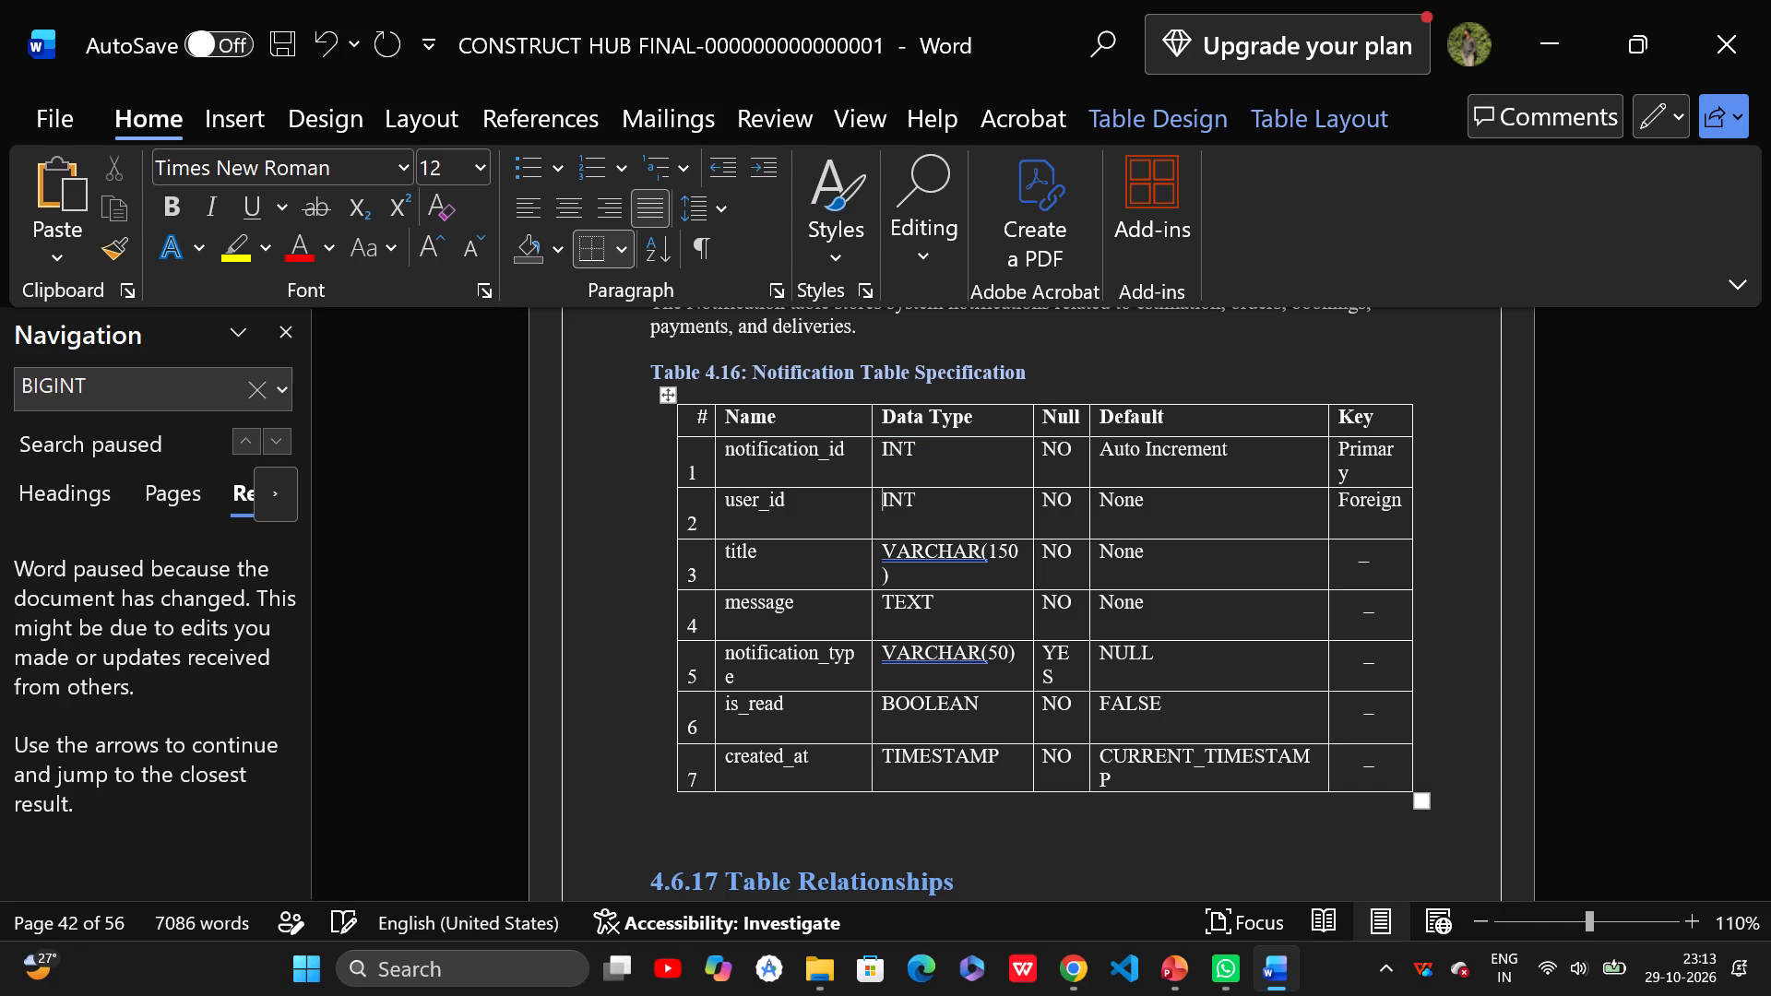
Find the next BIGINT and change the user_id data type to INT in Table 4.1, User Table Specification.
{"action": "left_click", "coordinate": [119, 382]}
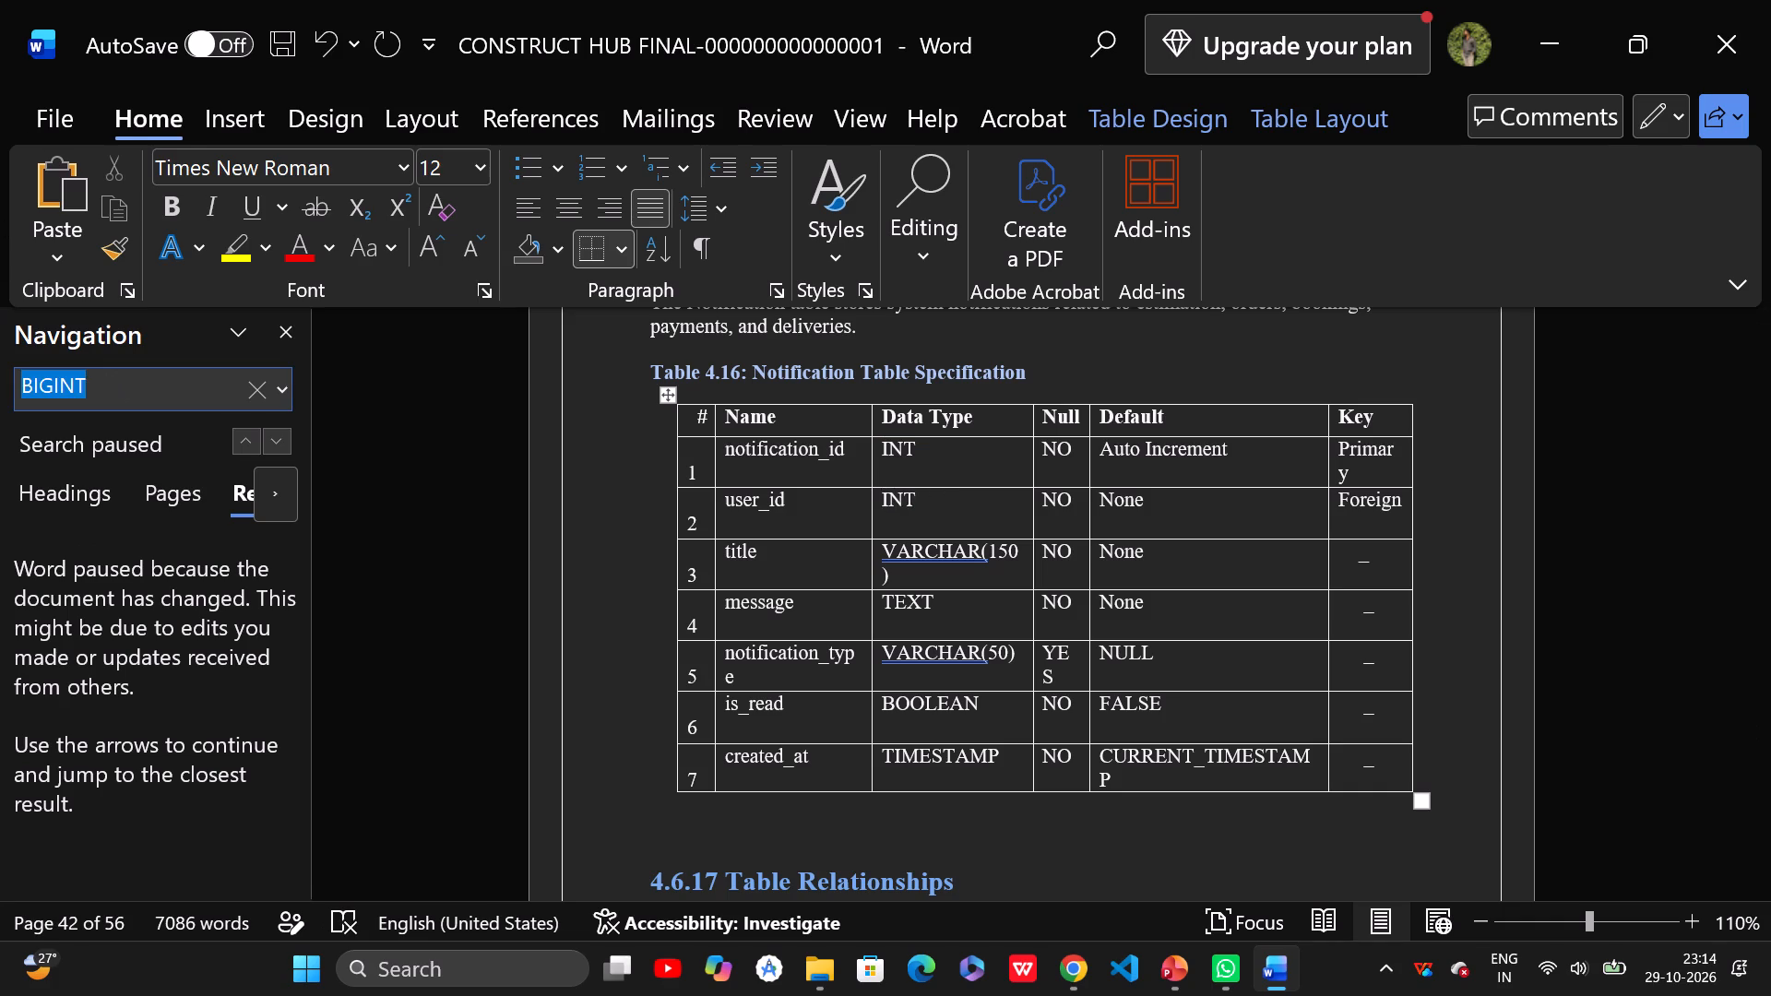
{"action": "key", "text": "Return"}
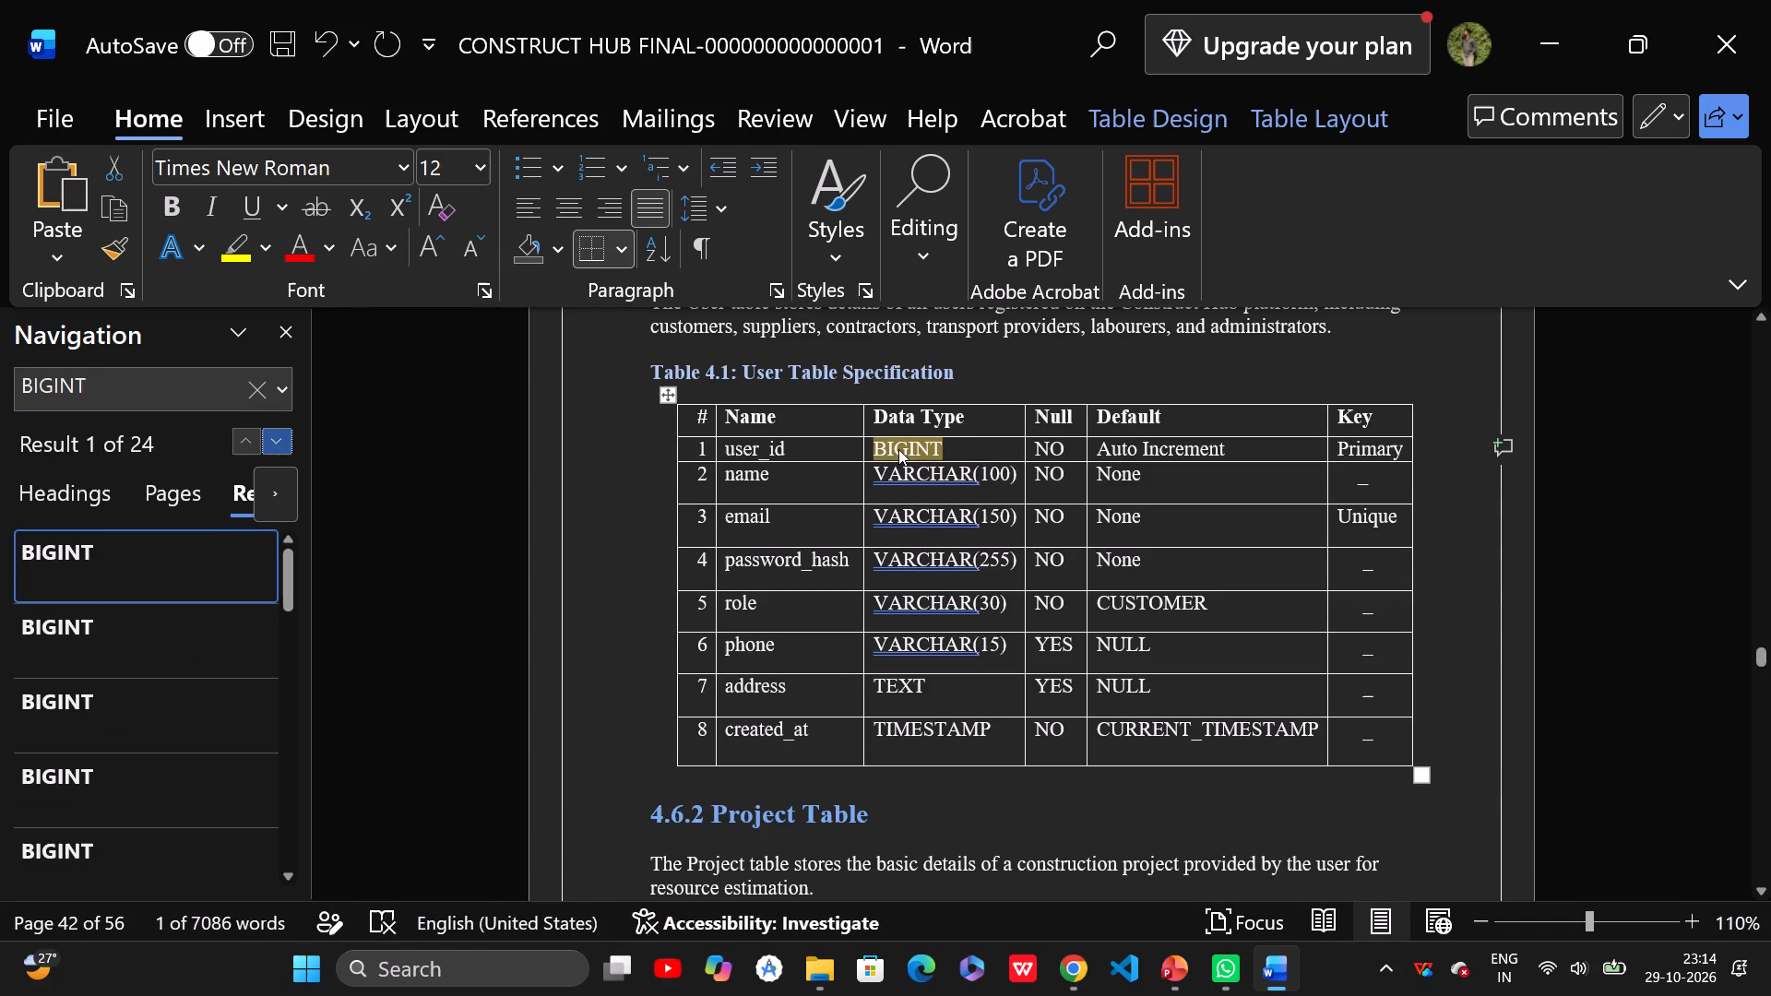
{"action": "left_click", "coordinate": [910, 447]}
{"action": "key", "text": "BackSpace"}
{"action": "key", "text": "BackSpace"}
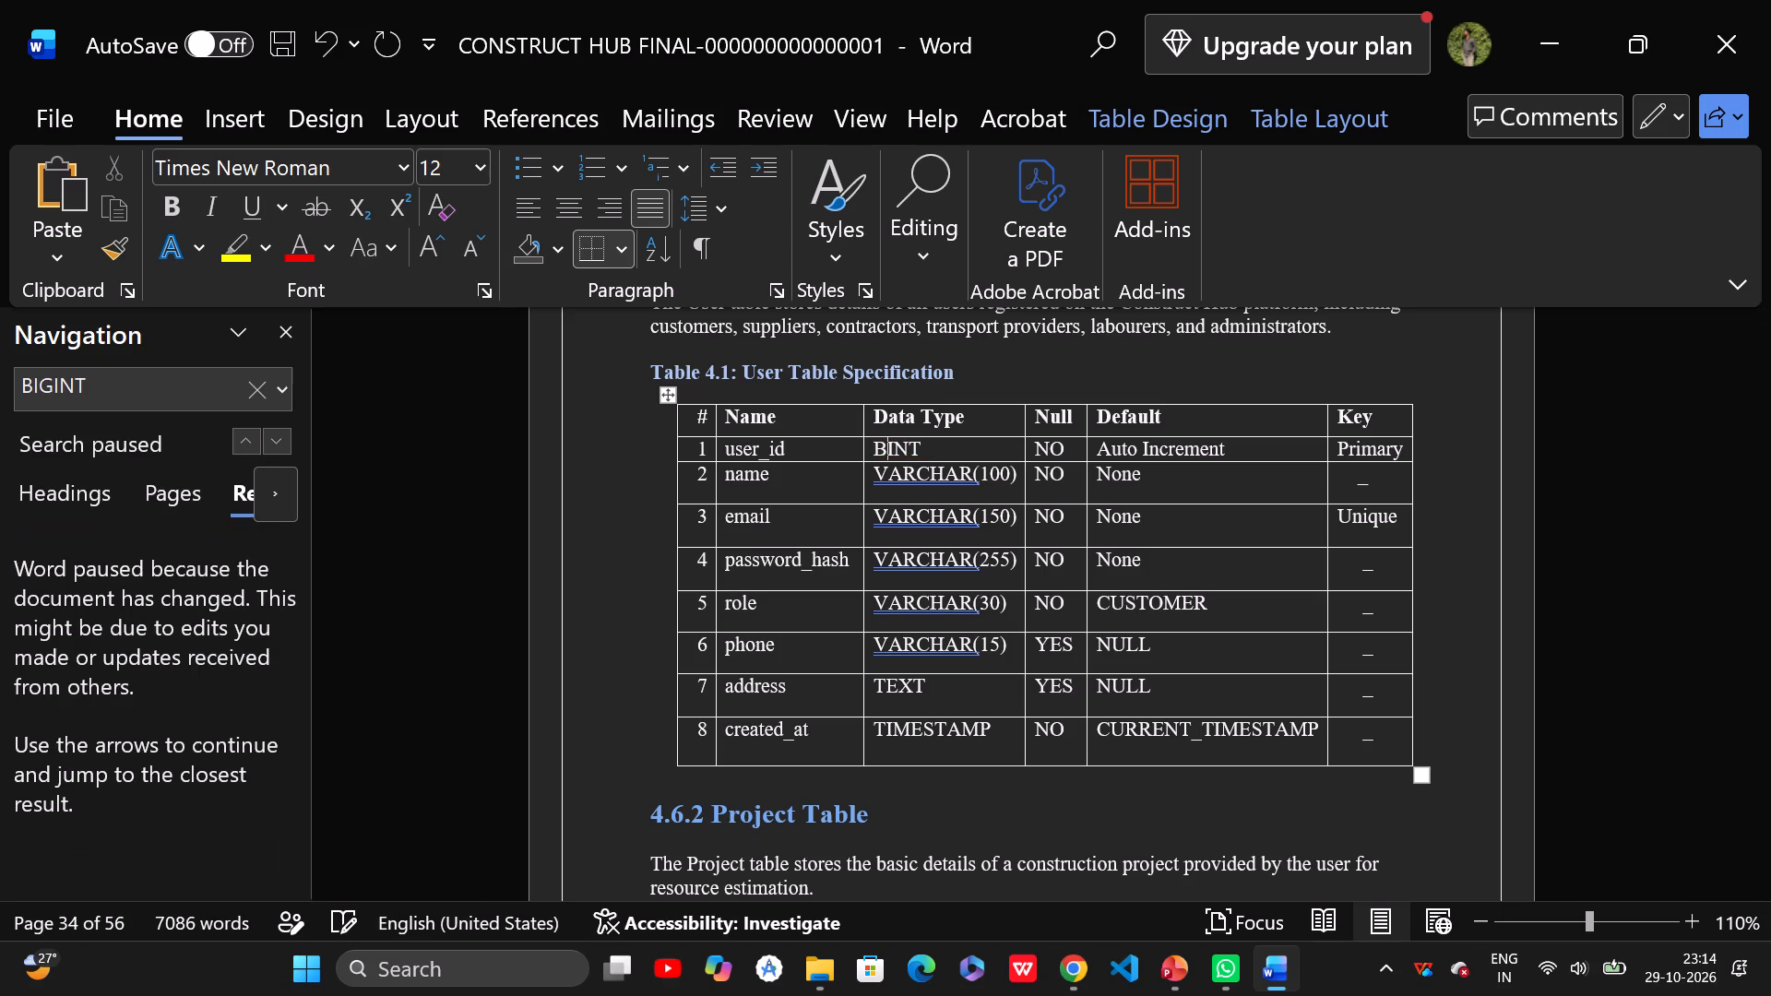
{"action": "key", "text": "BackSpace"}
Find the next BIGINT and change the project_id data type to INT in Table 4.2, Project Table Specification.
{"action": "left_click", "coordinate": [115, 382]}
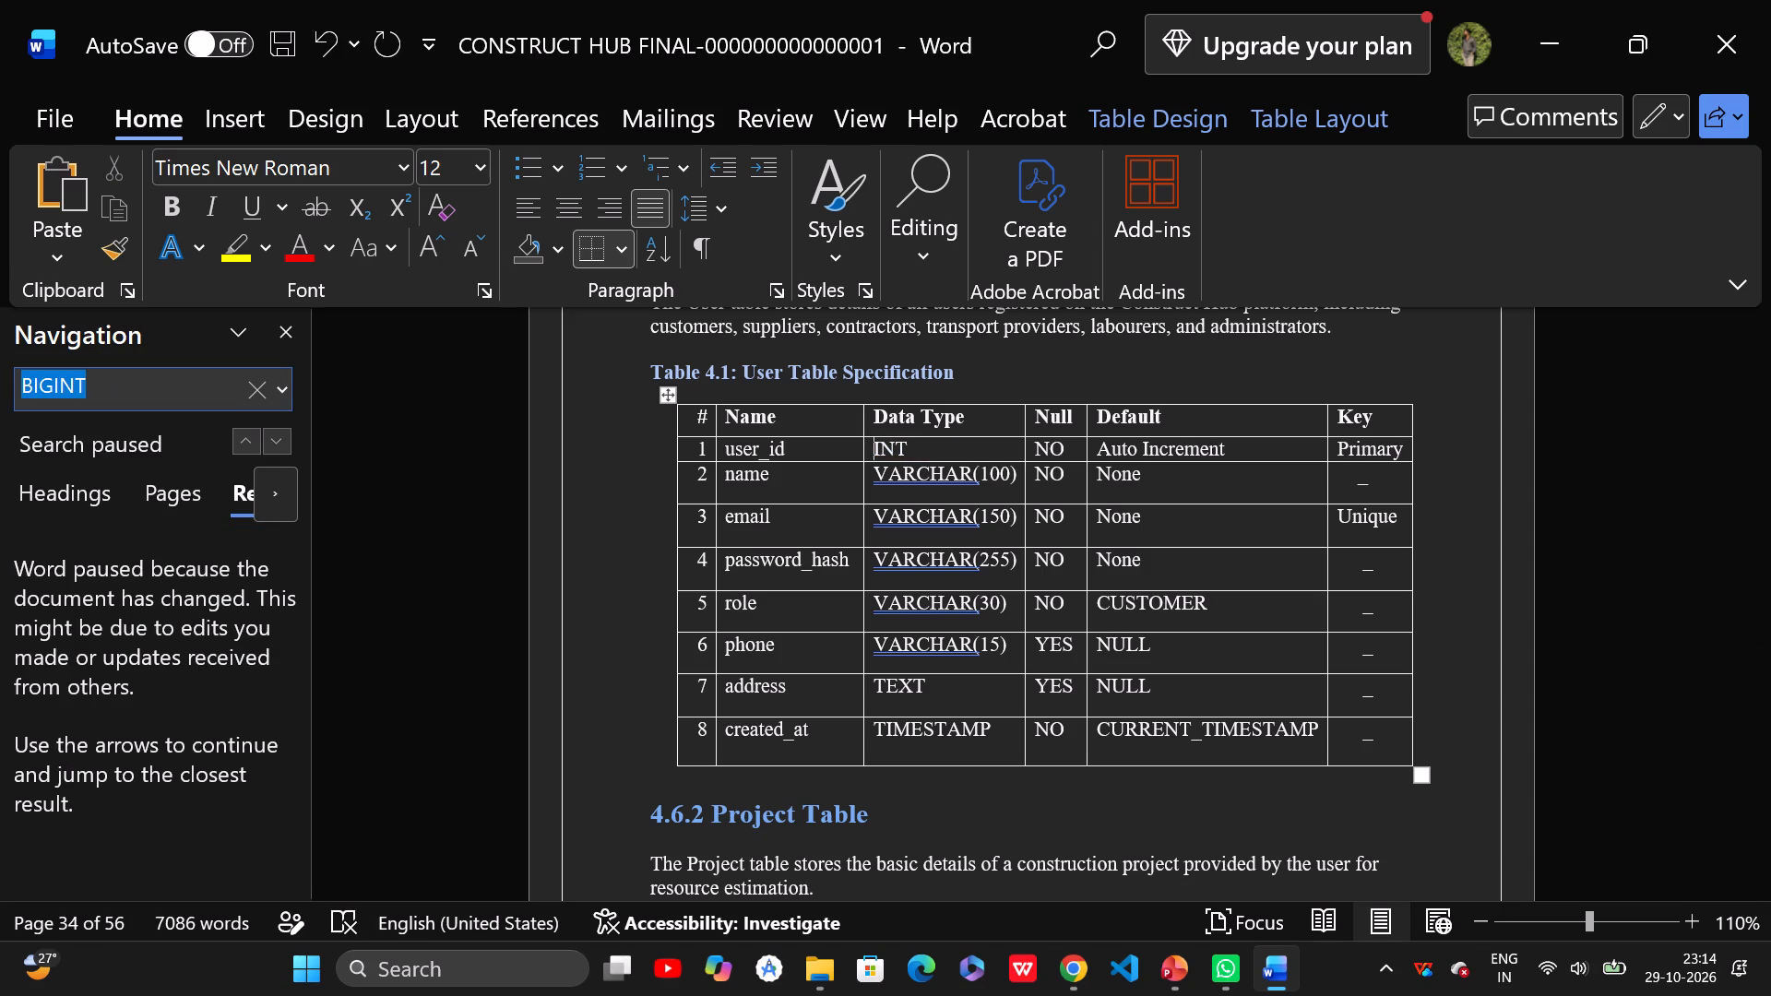
{"action": "key", "text": "Return"}
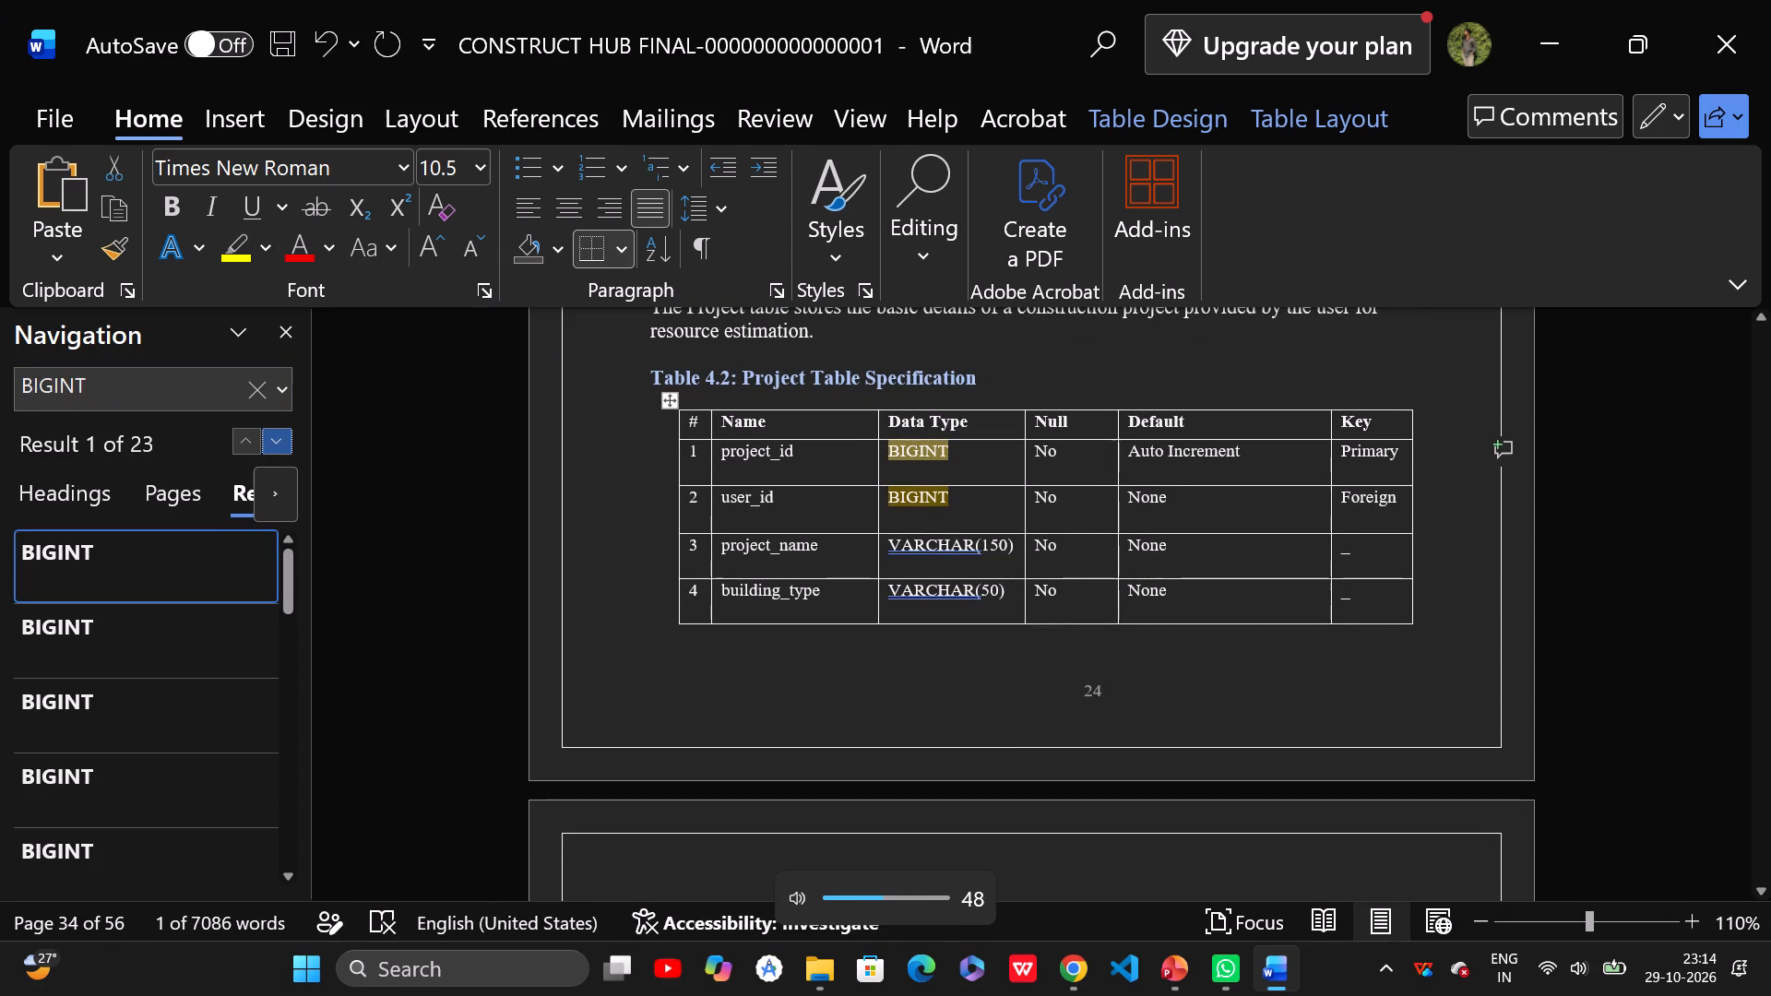
{"action": "left_click", "coordinate": [911, 459]}
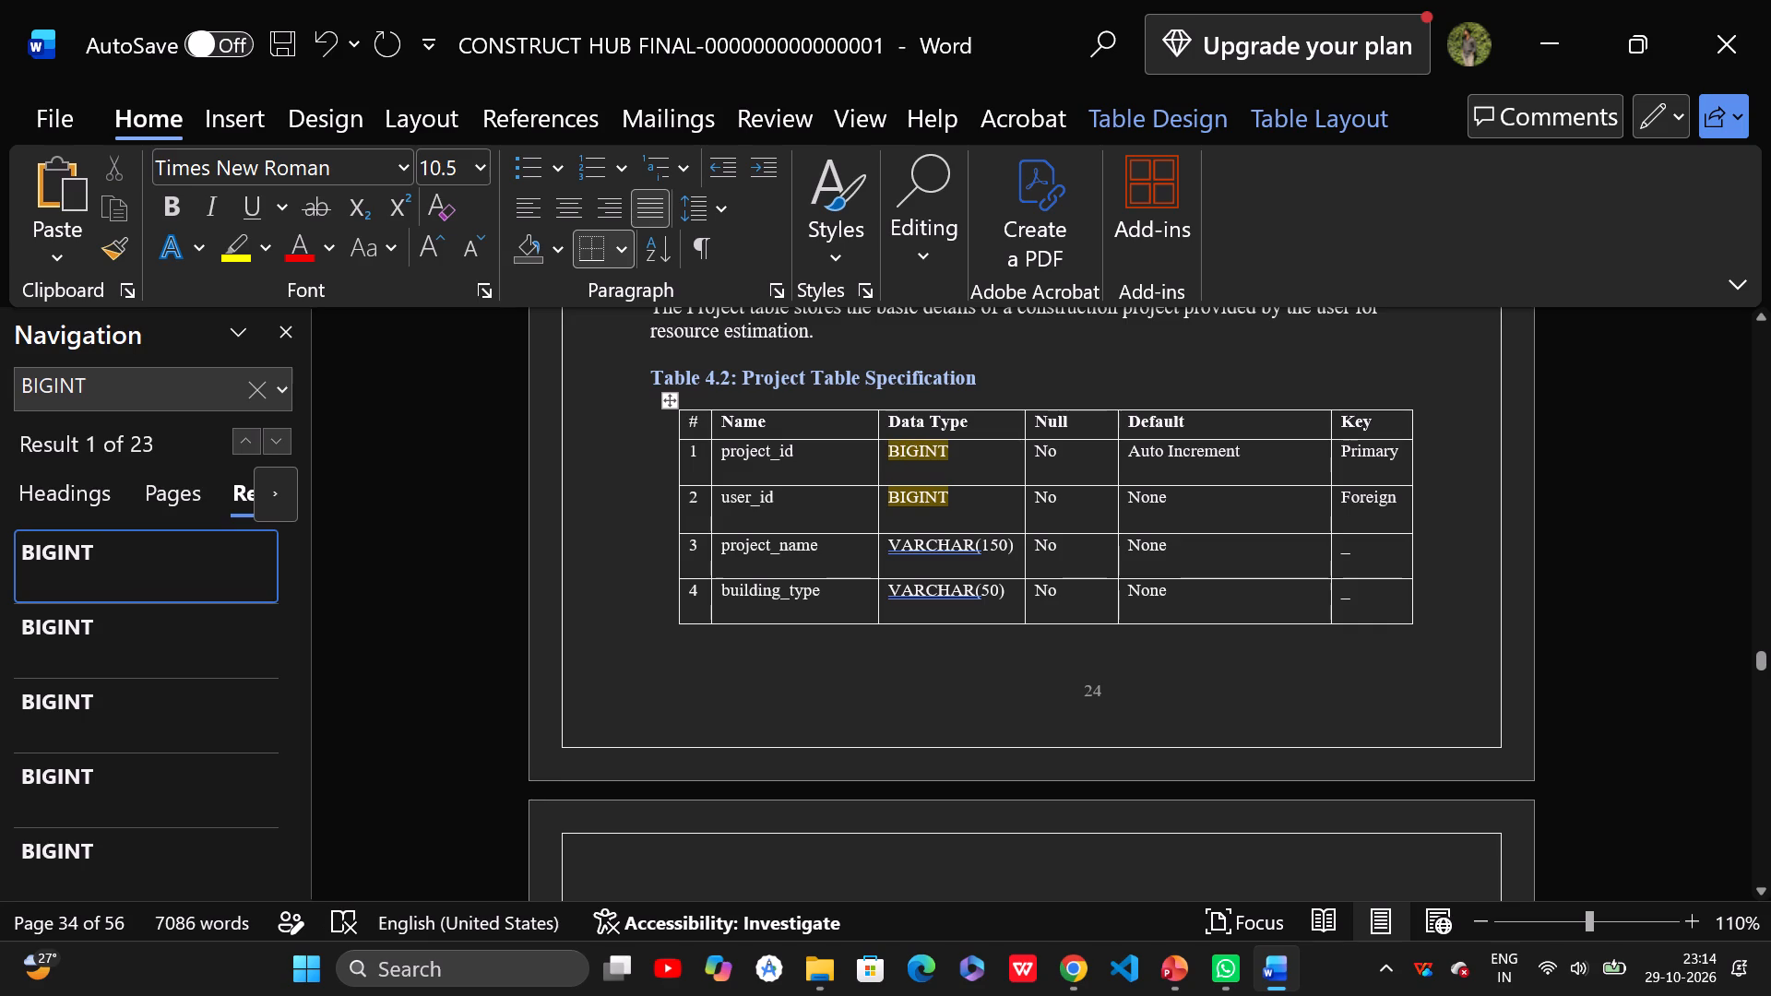
{"action": "left_click", "coordinate": [916, 445]}
{"action": "key", "text": "BackSpace"}
{"action": "key", "text": "BackSpace"}
{"action": "key", "text": "BackSpace"}
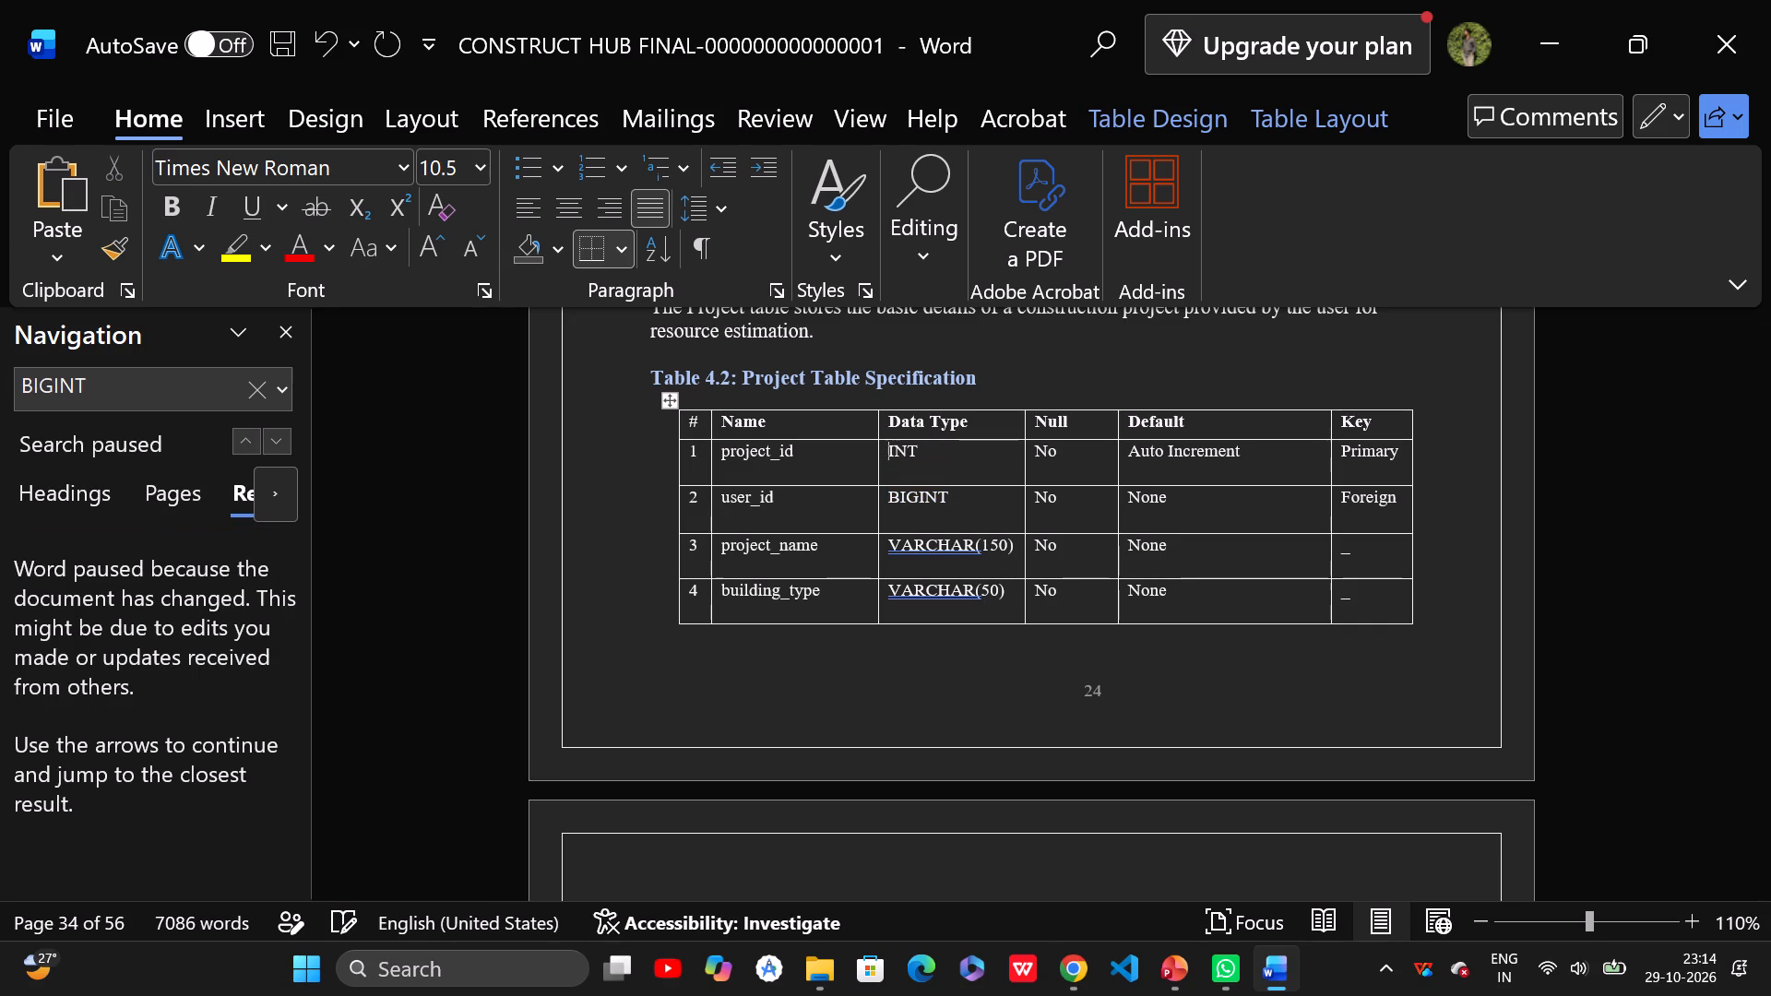
Find the next BIGINT and change the user_id data type to INT in Table 4.2, Project Table Specification.
{"action": "scroll", "coordinate": [913, 487], "scroll_direction": "down", "scroll_amount": 2}
{"action": "left_click", "coordinate": [188, 381]}
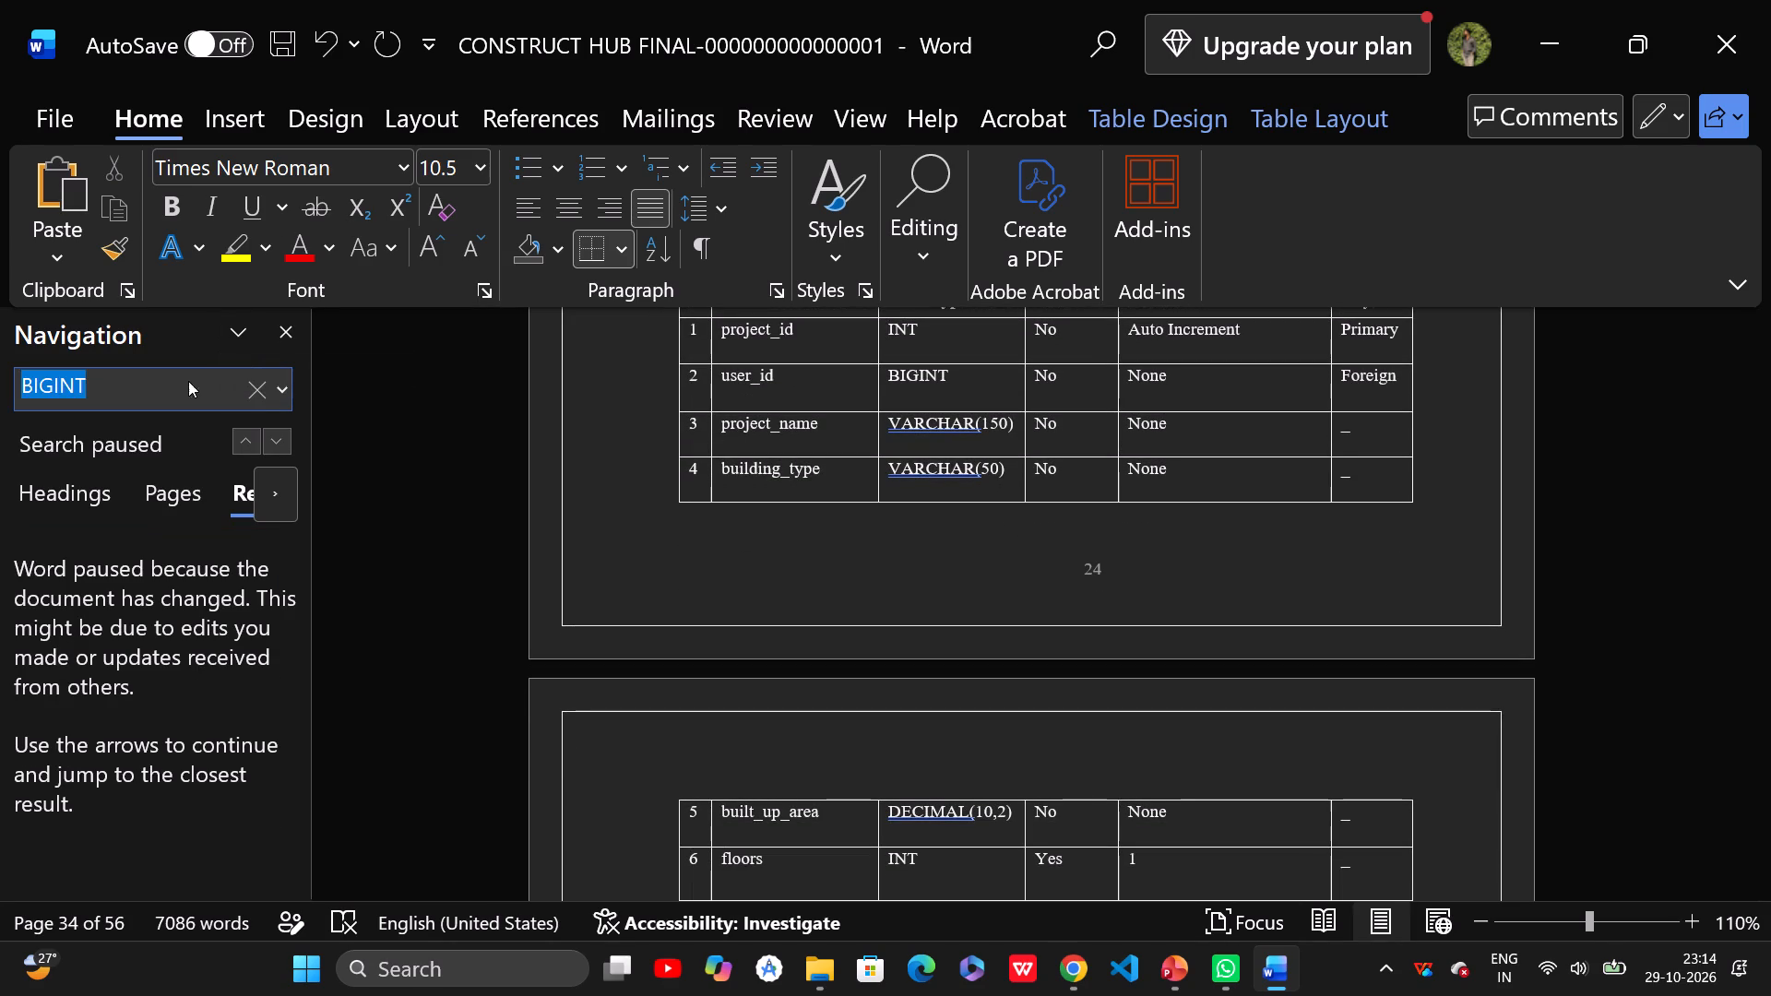
{"action": "key", "text": "Return"}
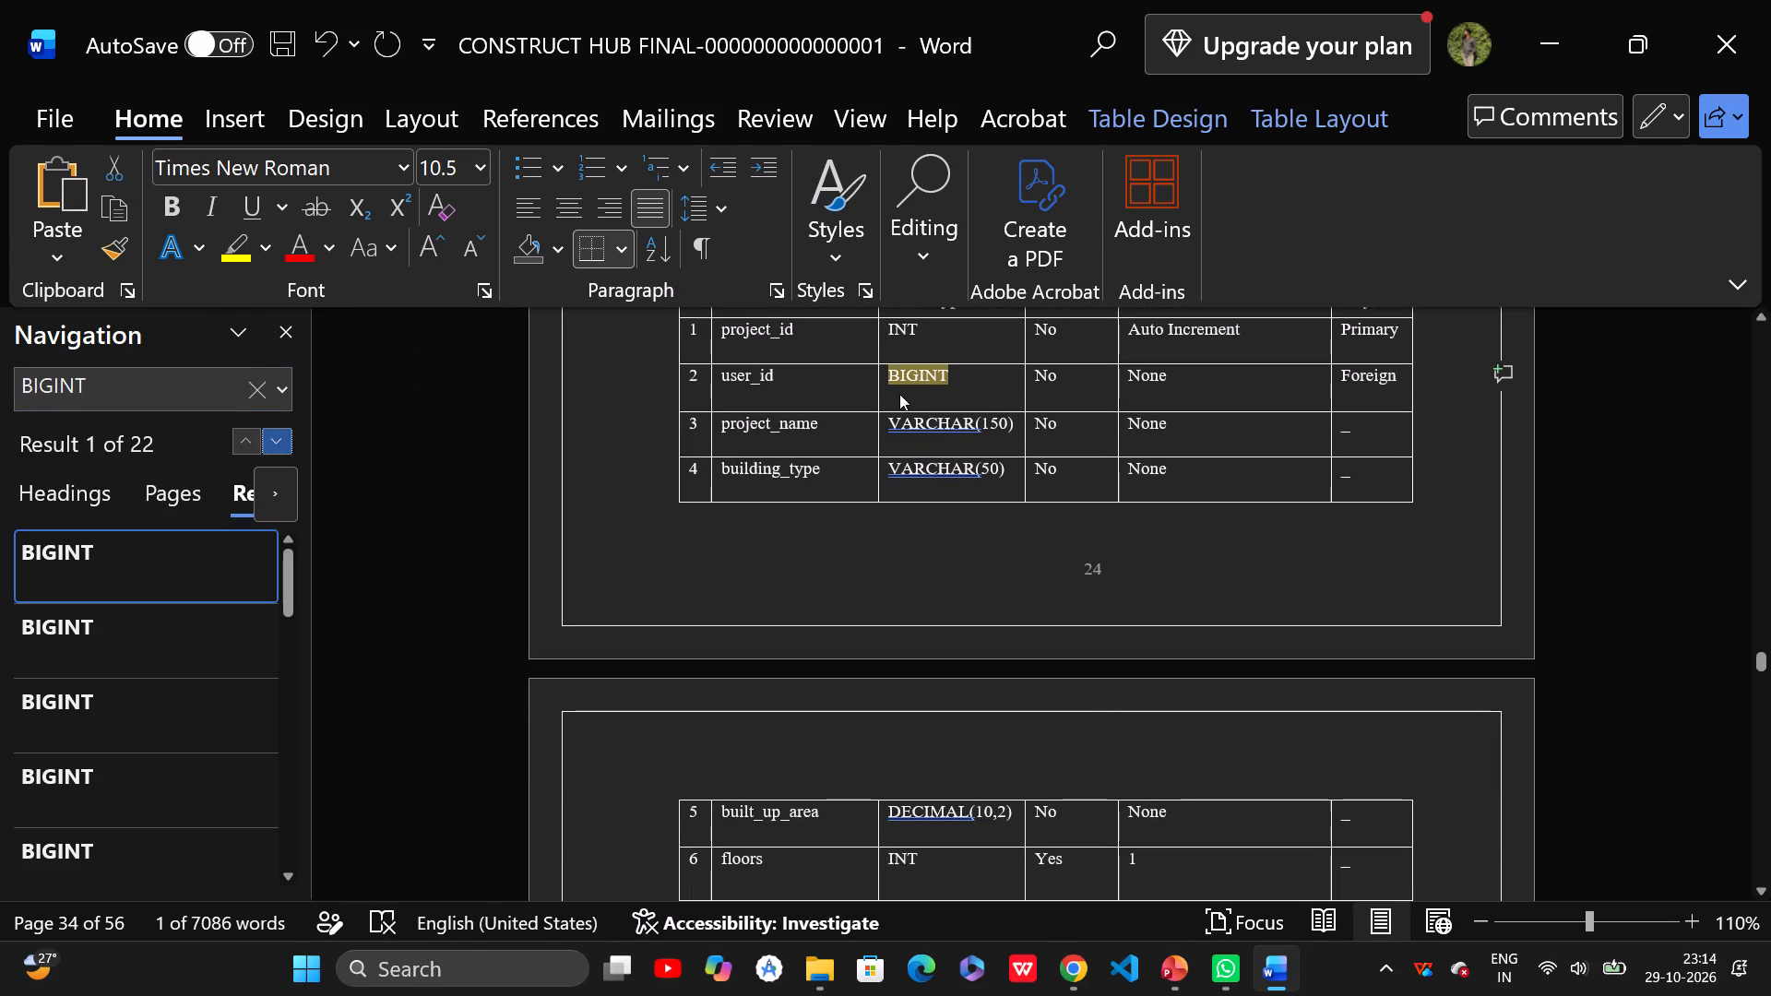
{"action": "left_click", "coordinate": [919, 378]}
{"action": "key", "text": "BackSpace"}
{"action": "key", "text": "BackSpace"}
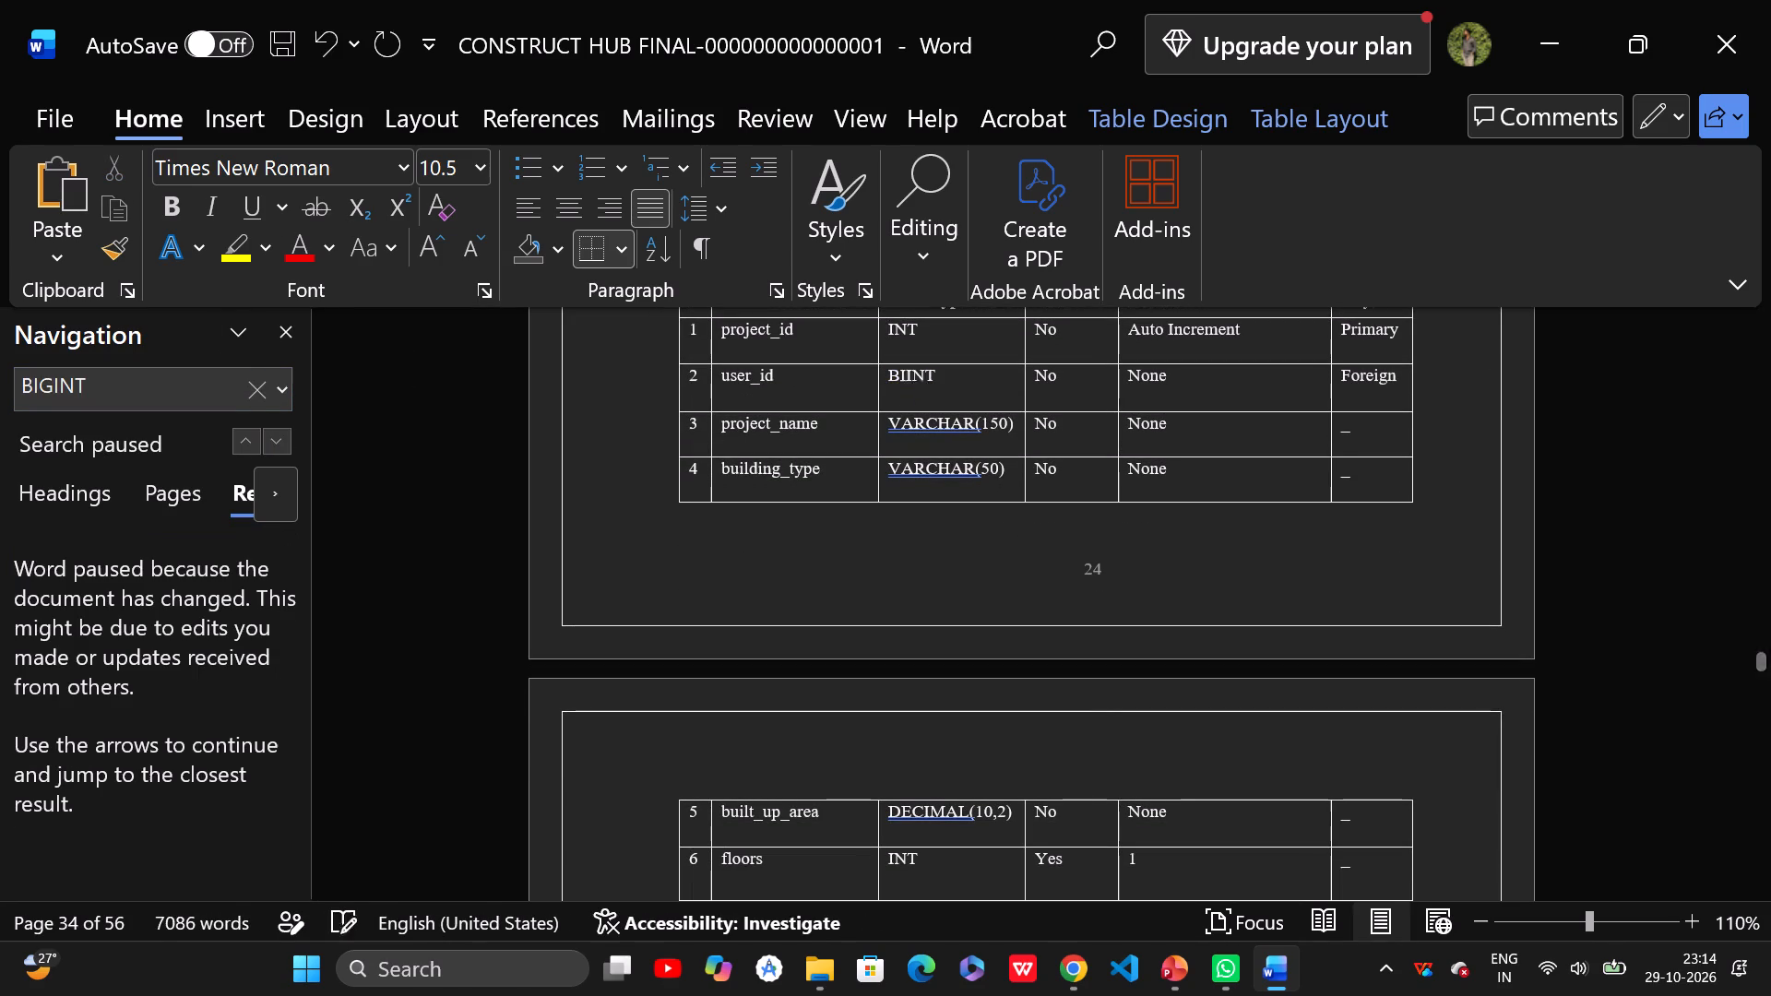
{"action": "key", "text": "BackSpace"}
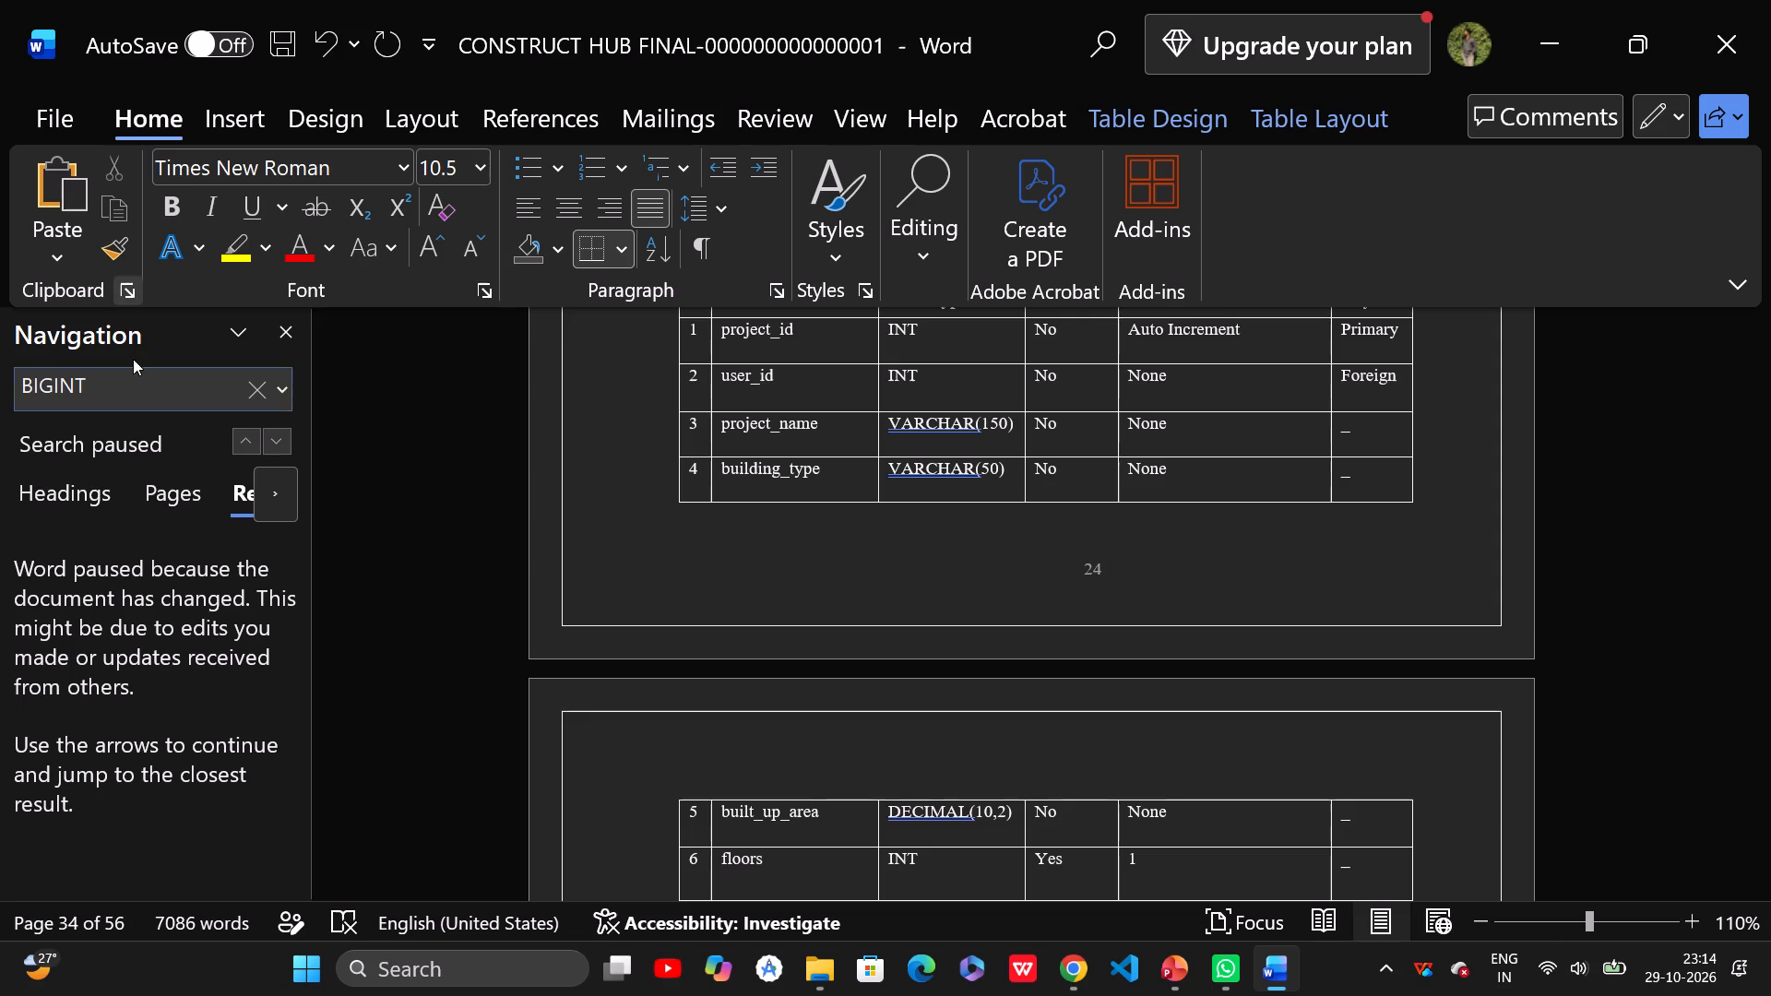
Find the next BIGINT and change the estimate_id data type to INT in Table 4.3, Resource Estimate Table Specification.
{"action": "left_click", "coordinate": [137, 384]}
{"action": "key", "text": "Return"}
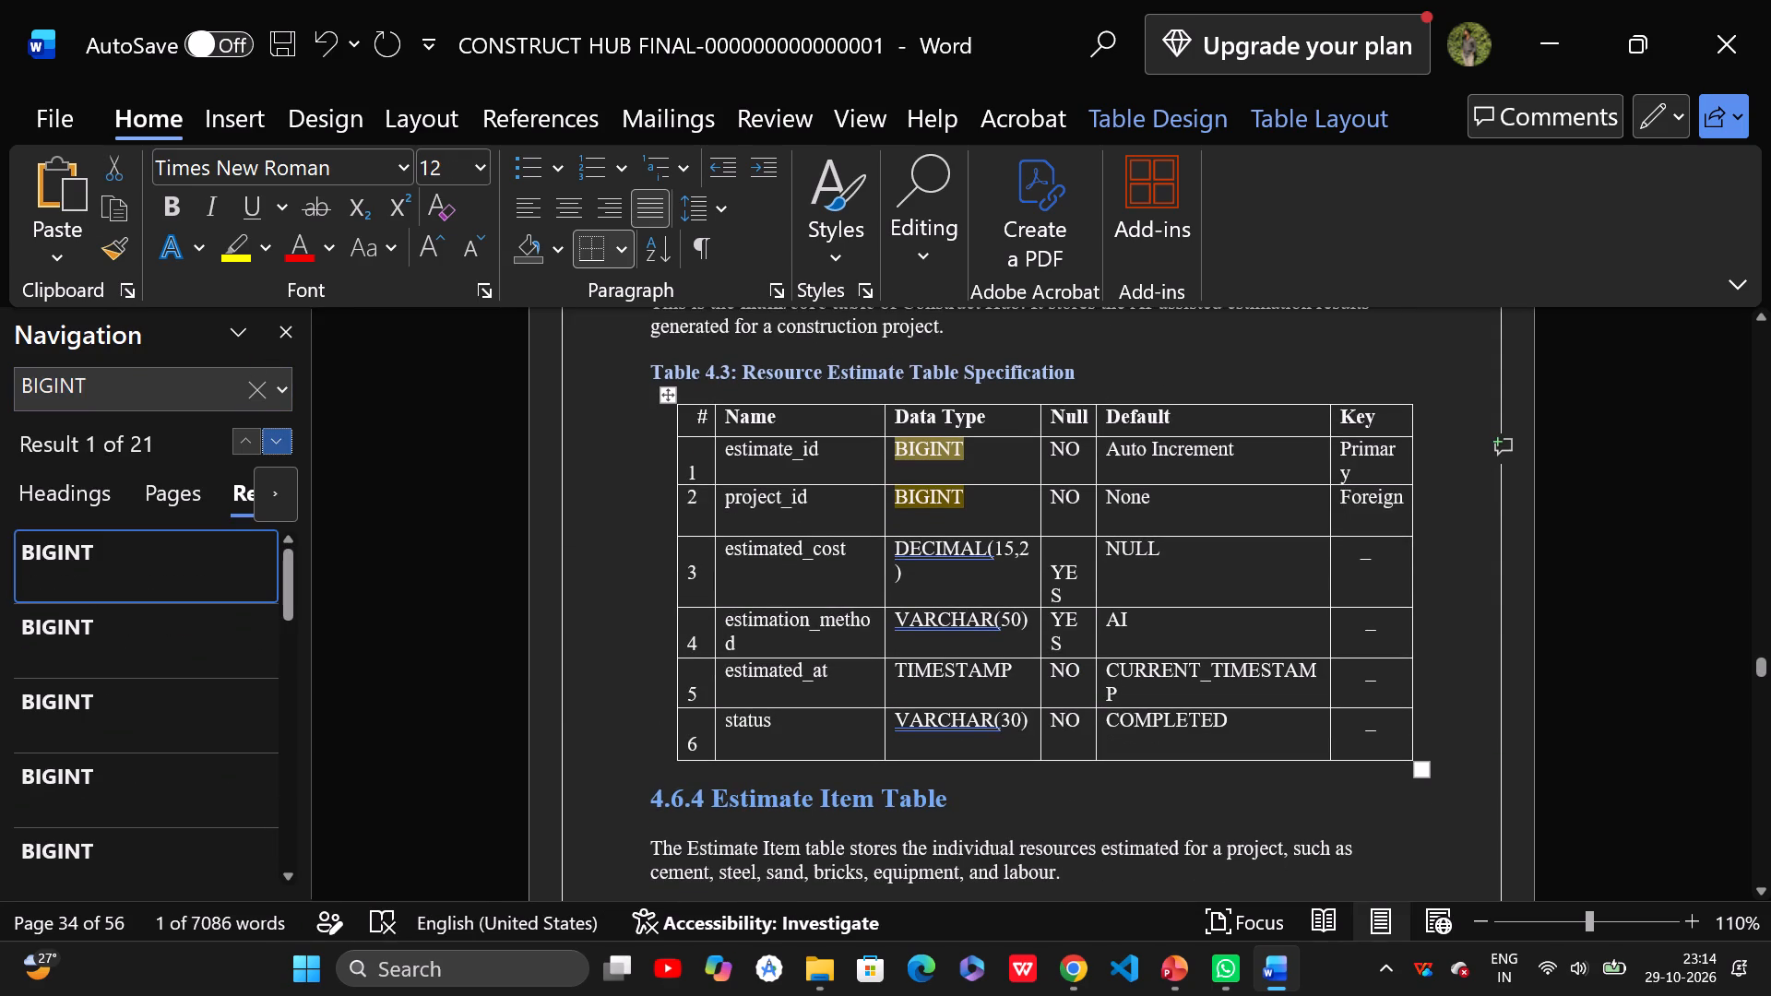
{"action": "left_click", "coordinate": [926, 448]}
{"action": "key", "text": "BackSpace"}
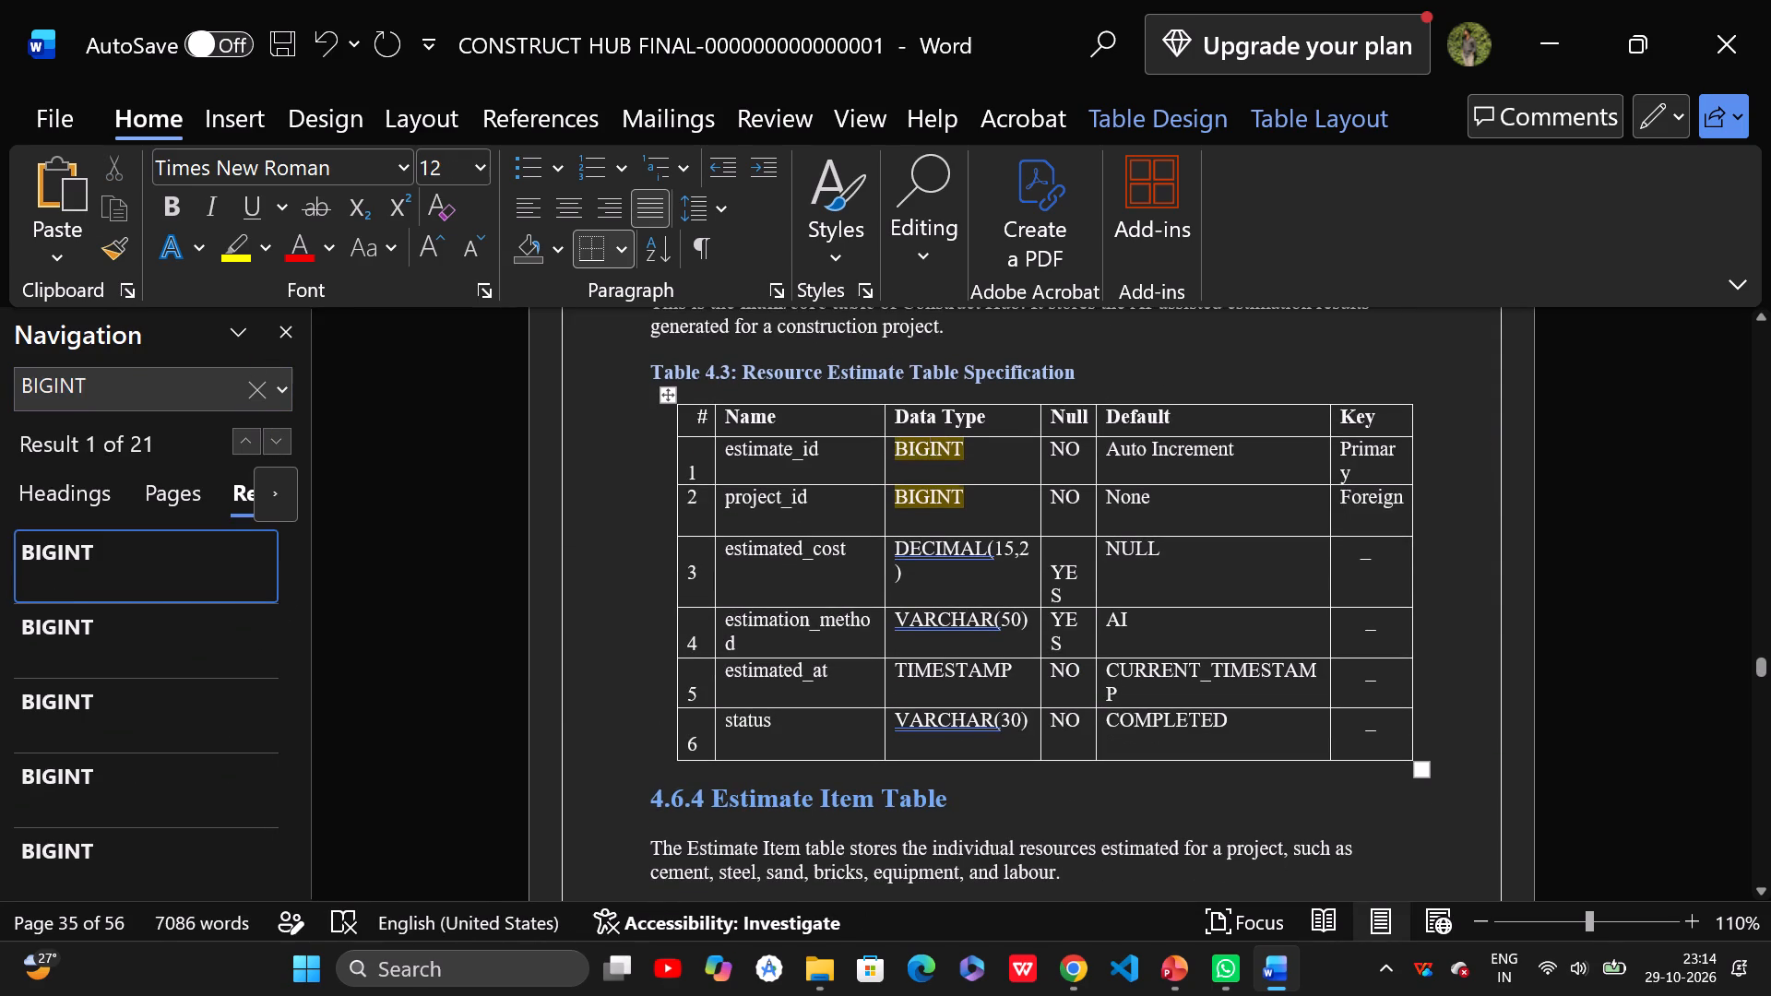
{"action": "key", "text": "BackSpace"}
{"action": "key", "text": "BackSpace"}
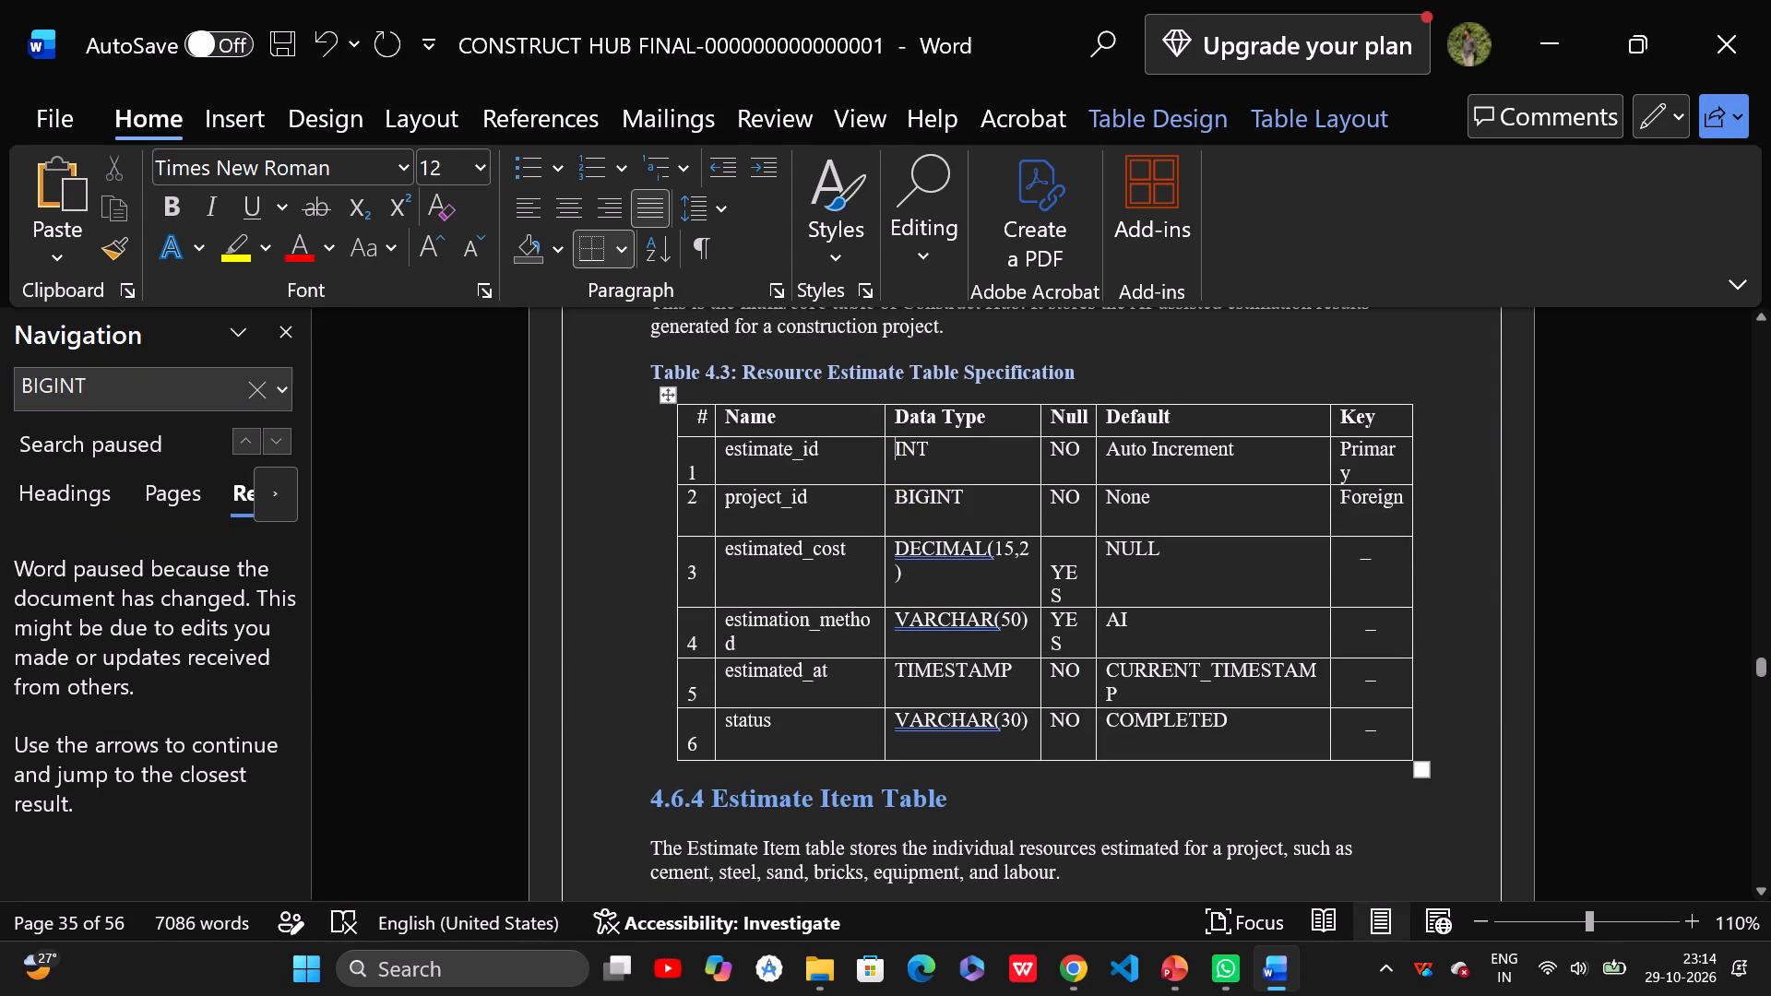
Change the project_id data type to INT in Table 4.3, Resource Estimate Table Specification.
{"action": "left_click", "coordinate": [931, 499]}
{"action": "key", "text": "BackSpace"}
{"action": "key", "text": "BackSpace"}
{"action": "key", "text": "BackSpace"}
Find the next BIGINT and change the estimate_item_id data type to INT in Table 4.4, Estimate Item Table Specification.
{"action": "left_click", "coordinate": [197, 384]}
{"action": "key", "text": "Return"}
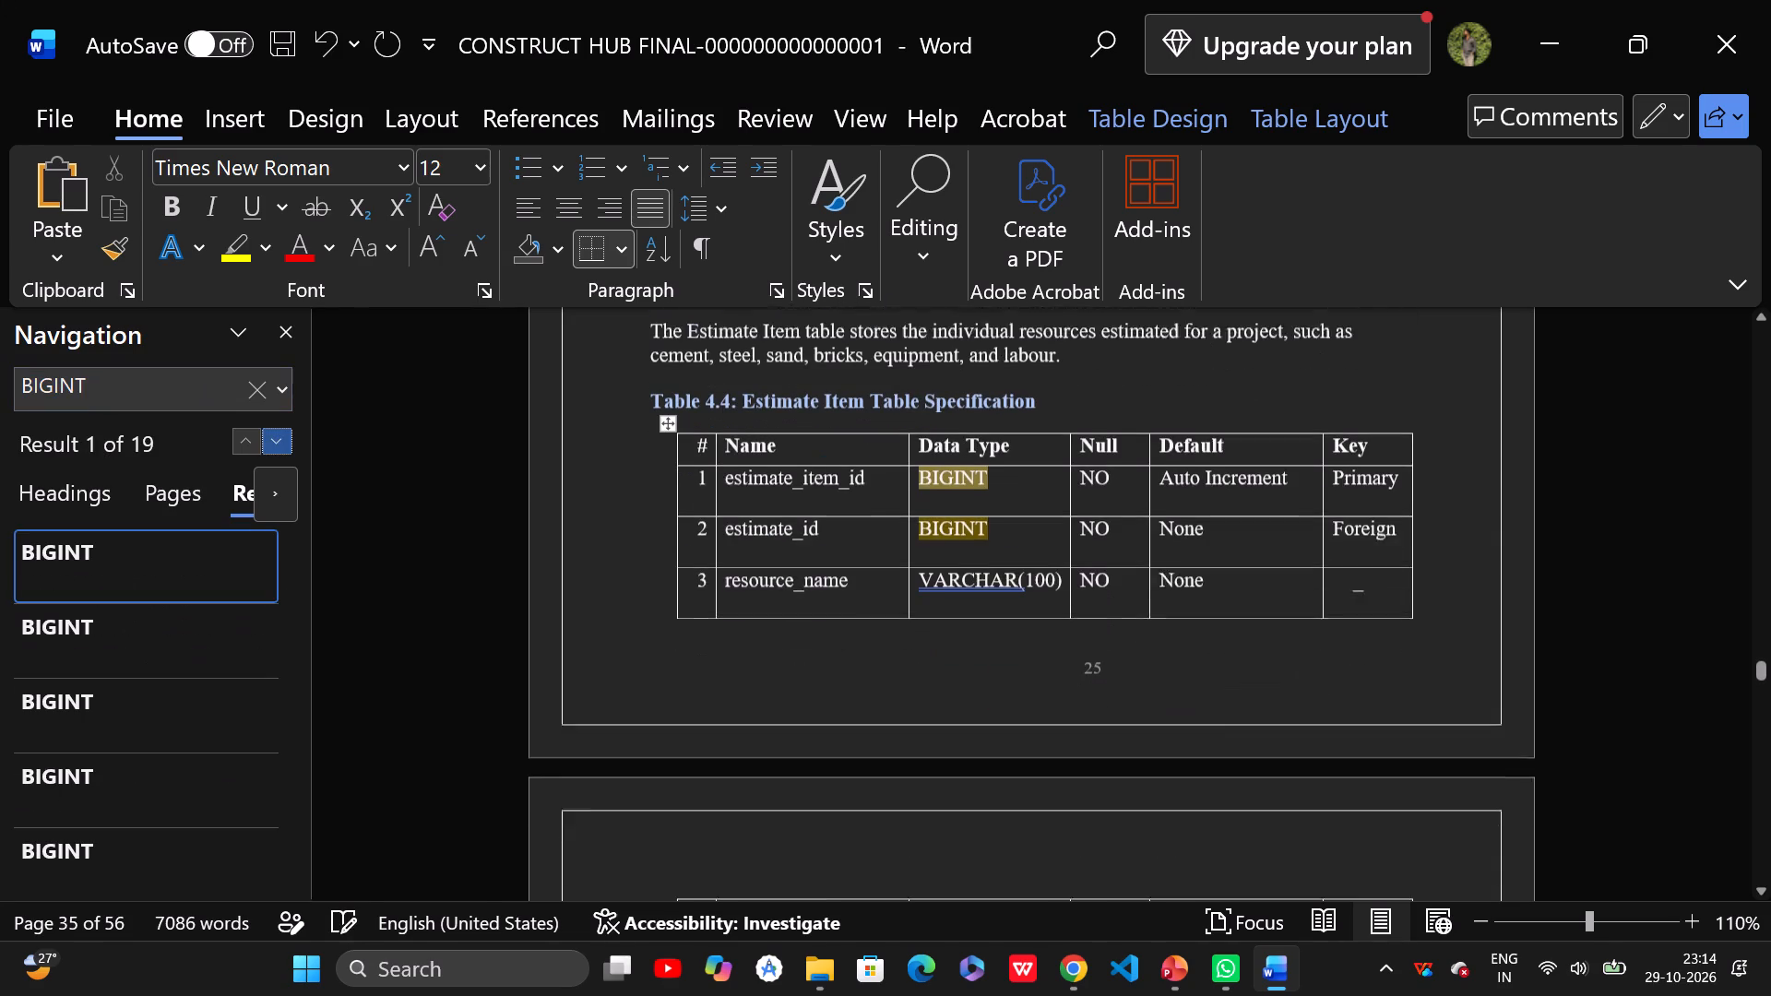
{"action": "left_click", "coordinate": [951, 453]}
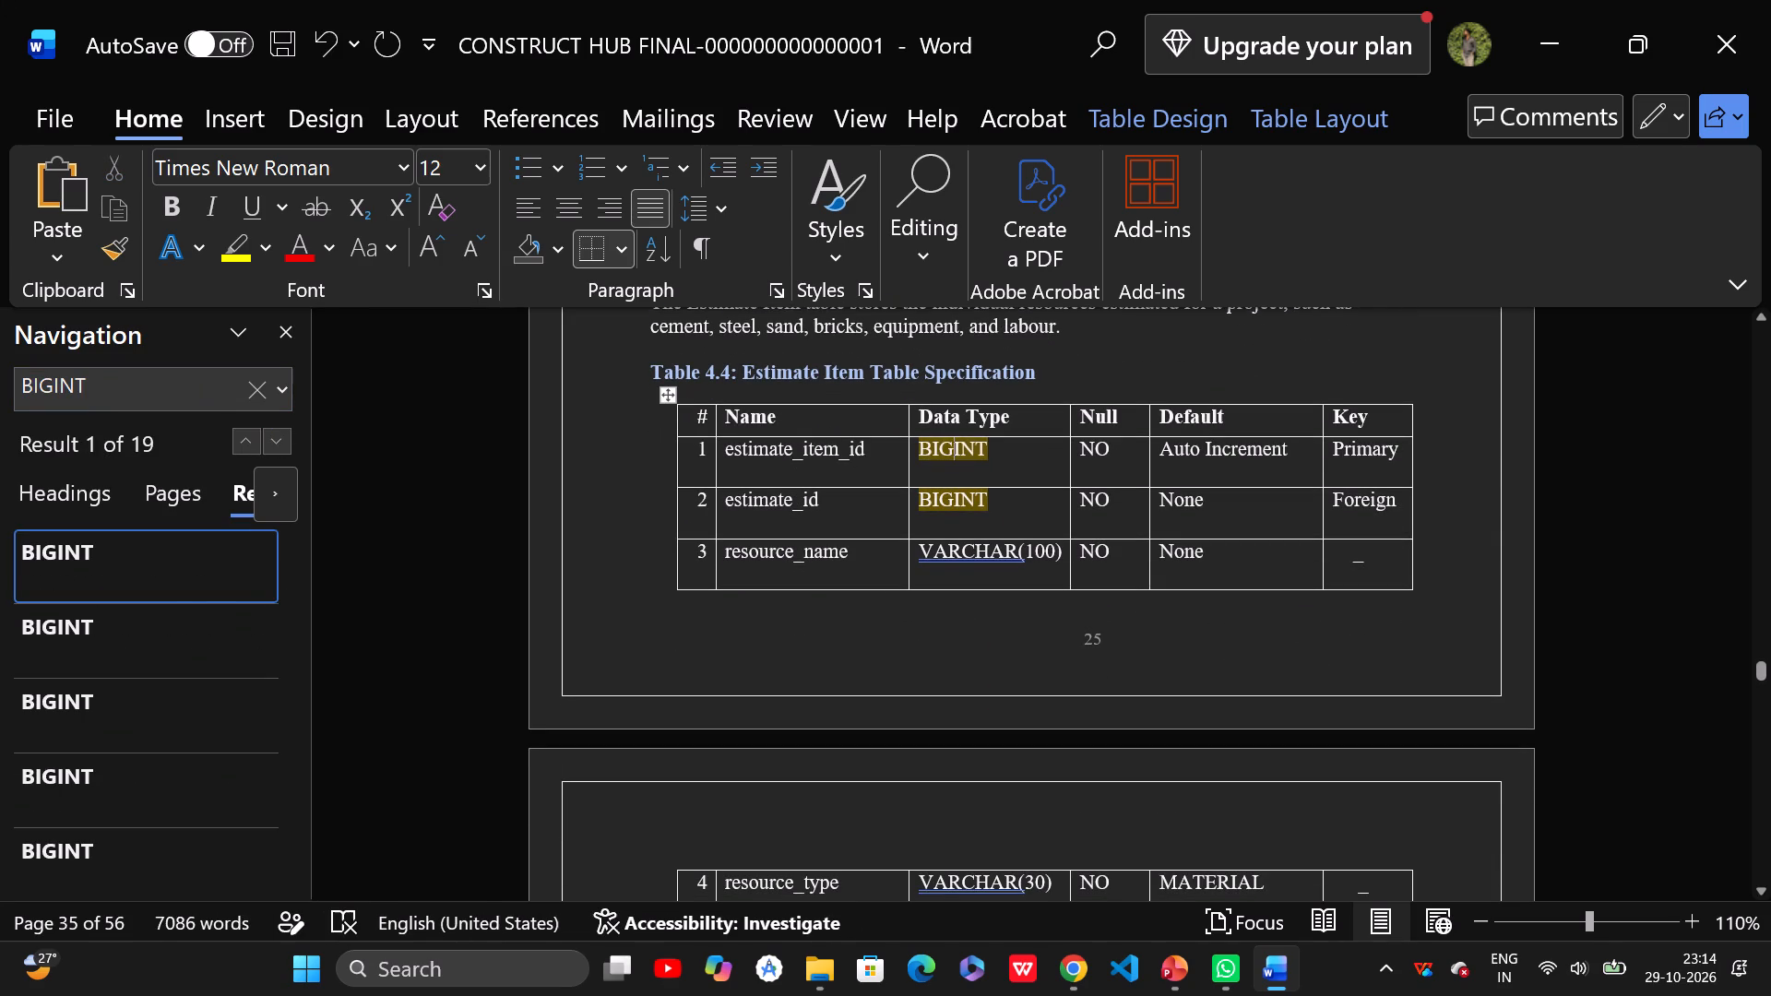
{"action": "key", "text": "BackSpace"}
{"action": "key", "text": "BackSpace"}
{"action": "key", "text": "BackSpace"}
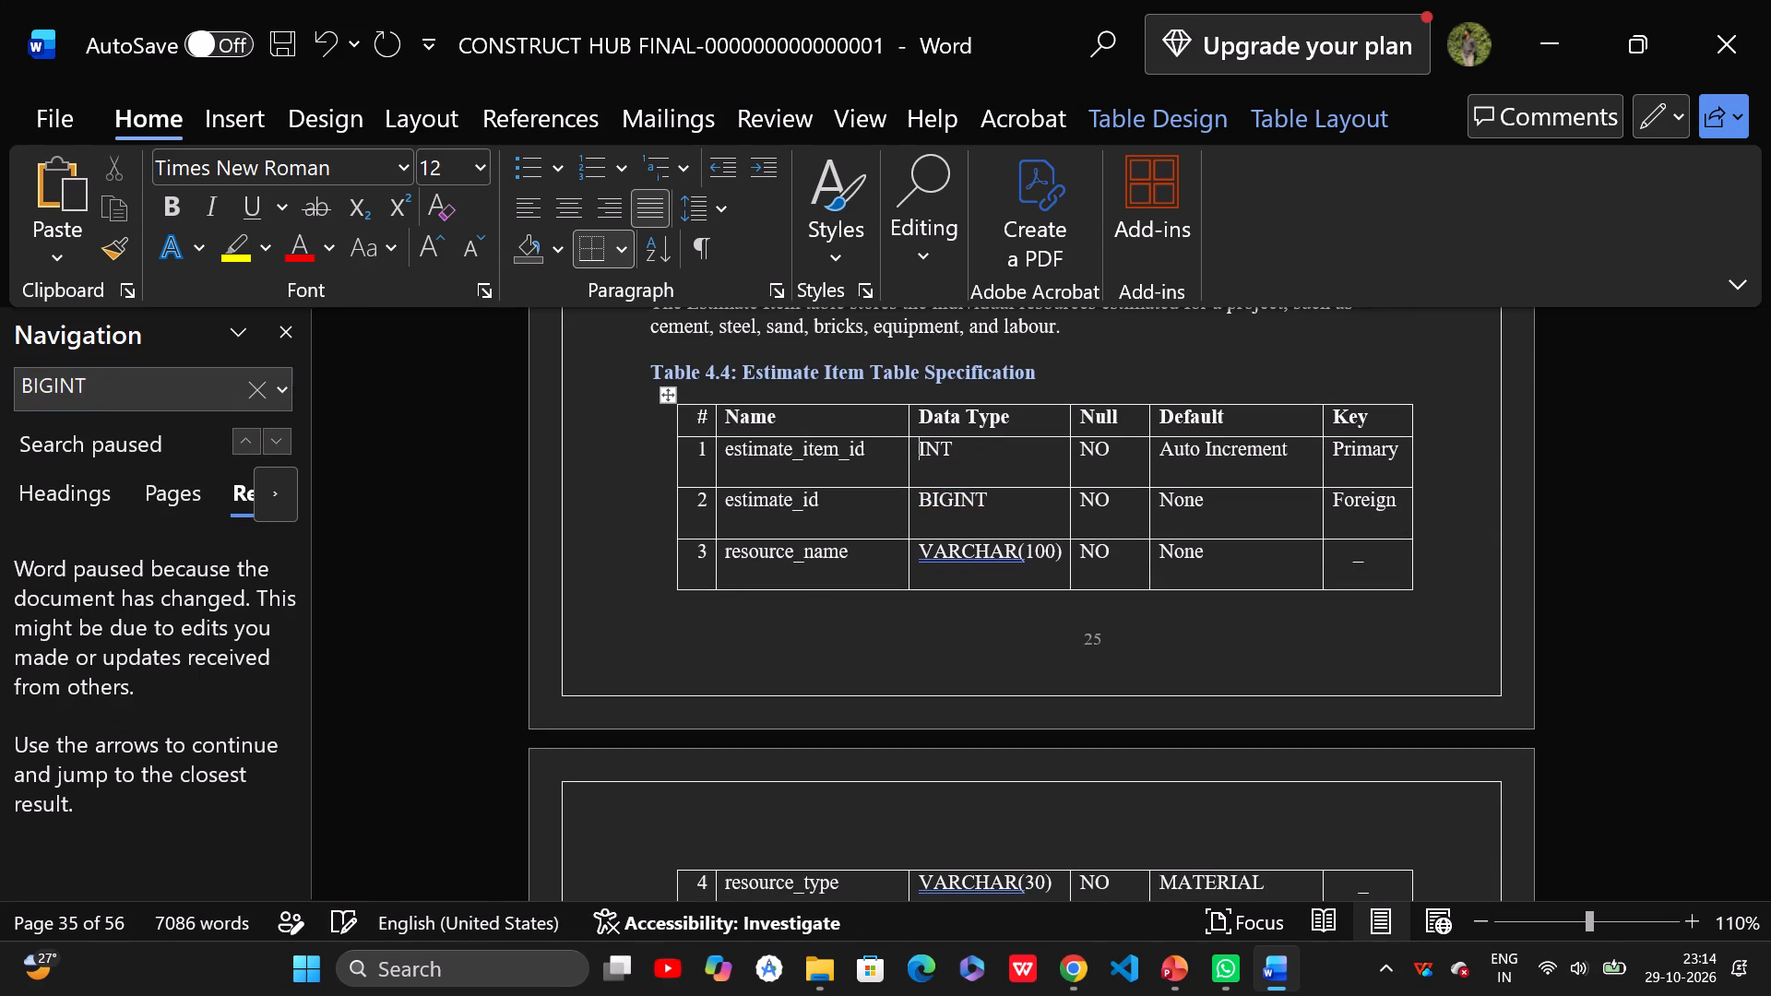
Change the estimate_id data type to INT in Table 4.4, Estimate Item Table Specification.
{"action": "left_click", "coordinate": [955, 504]}
{"action": "key", "text": "BackSpace"}
{"action": "key", "text": "BackSpace"}
{"action": "key", "text": "BackSpace"}
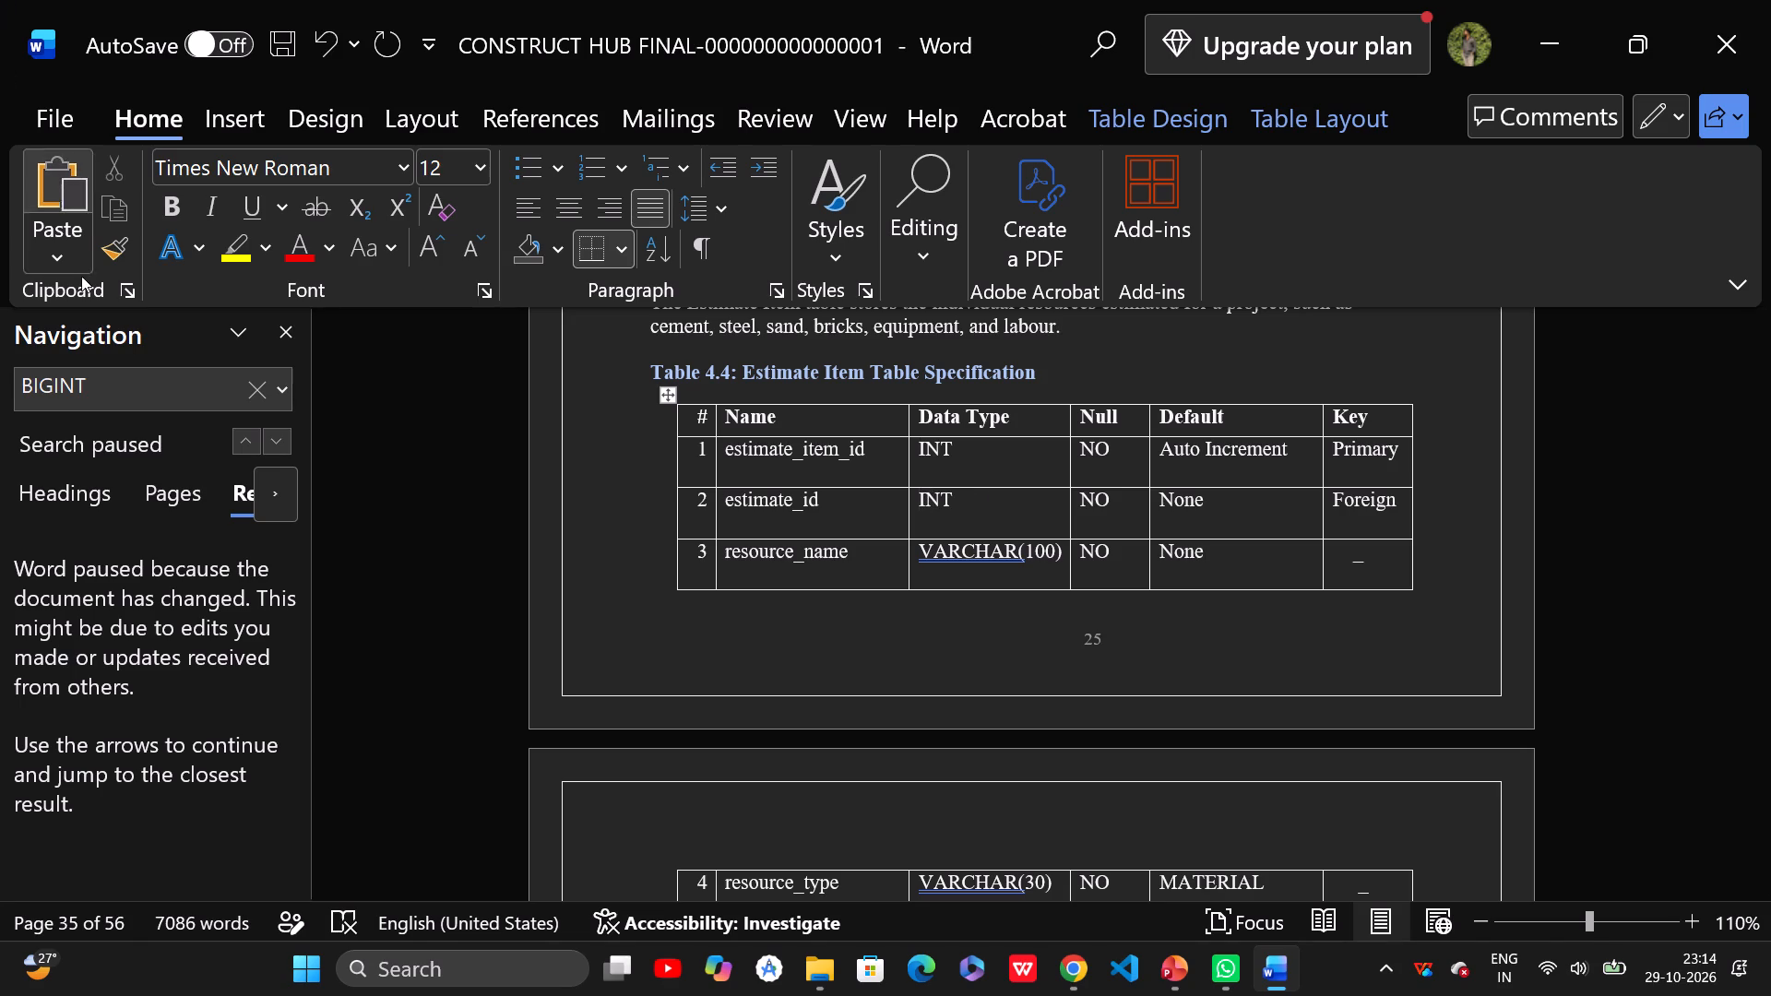
Find the next BIGINT and change the material_id data type to INT in Table 4.5, Material Table Specification.
{"action": "left_click", "coordinate": [126, 385]}
{"action": "key", "text": "Return"}
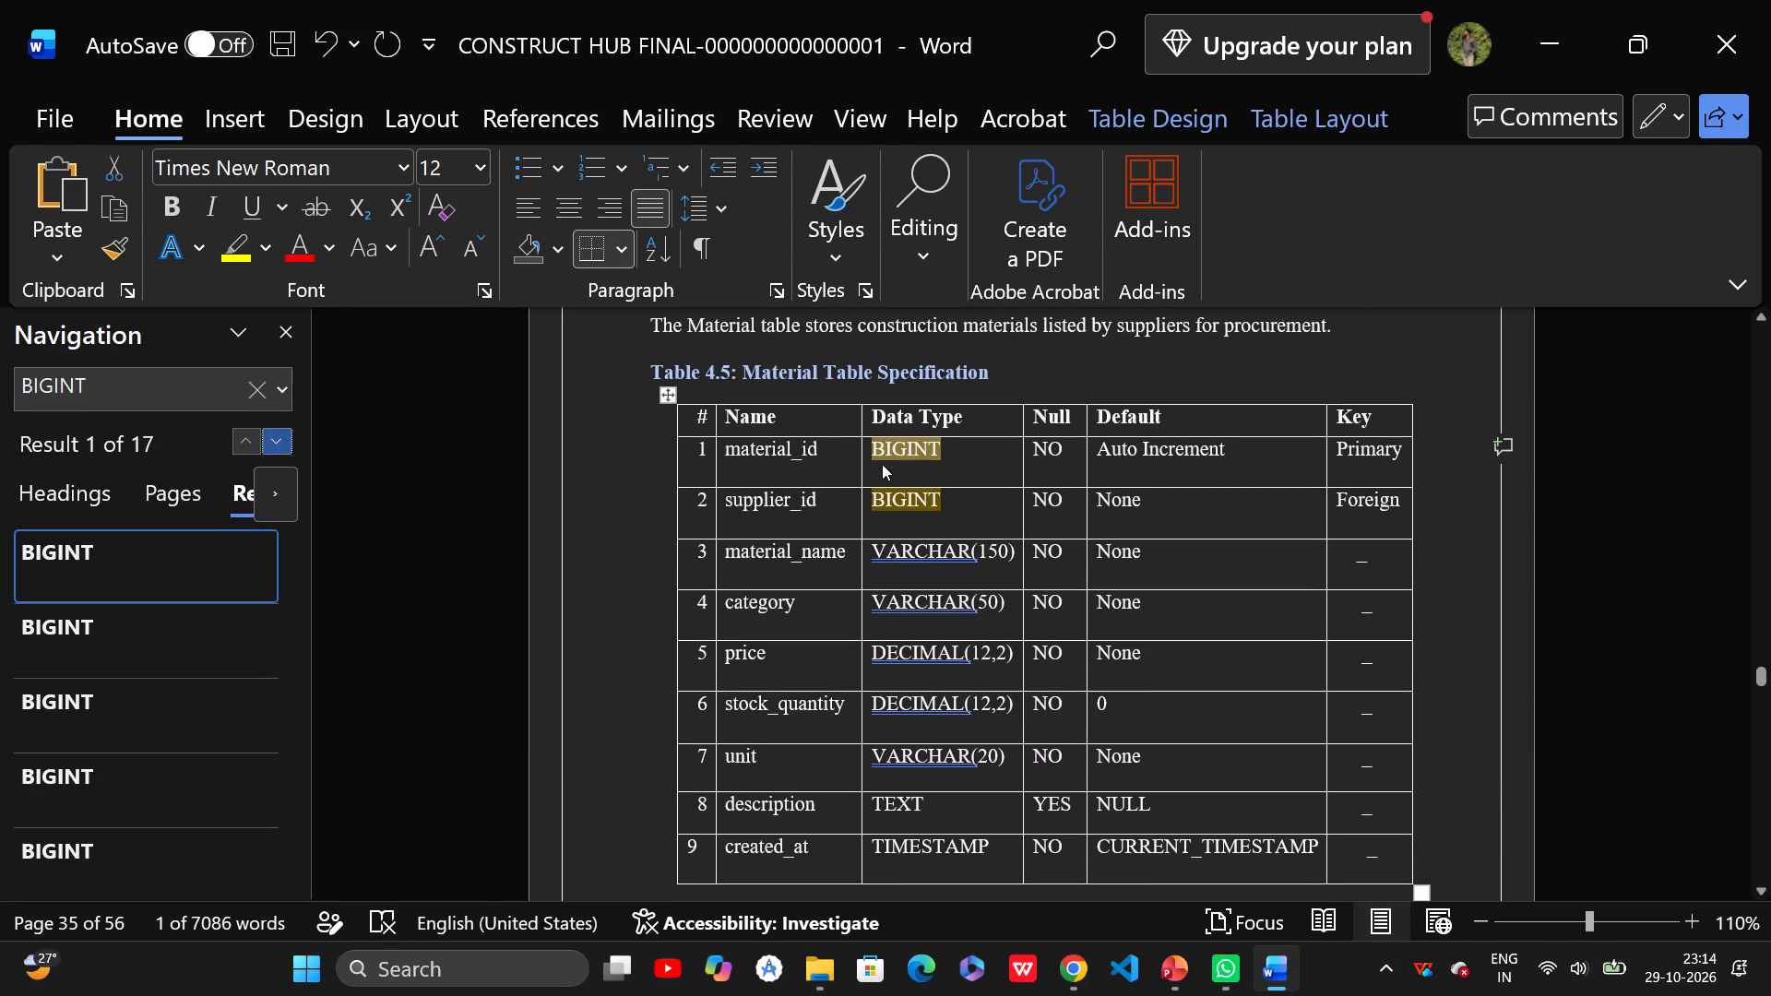
{"action": "left_click", "coordinate": [902, 451]}
{"action": "key", "text": "BackSpace"}
{"action": "key", "text": "BackSpace"}
{"action": "key", "text": "BackSpace"}
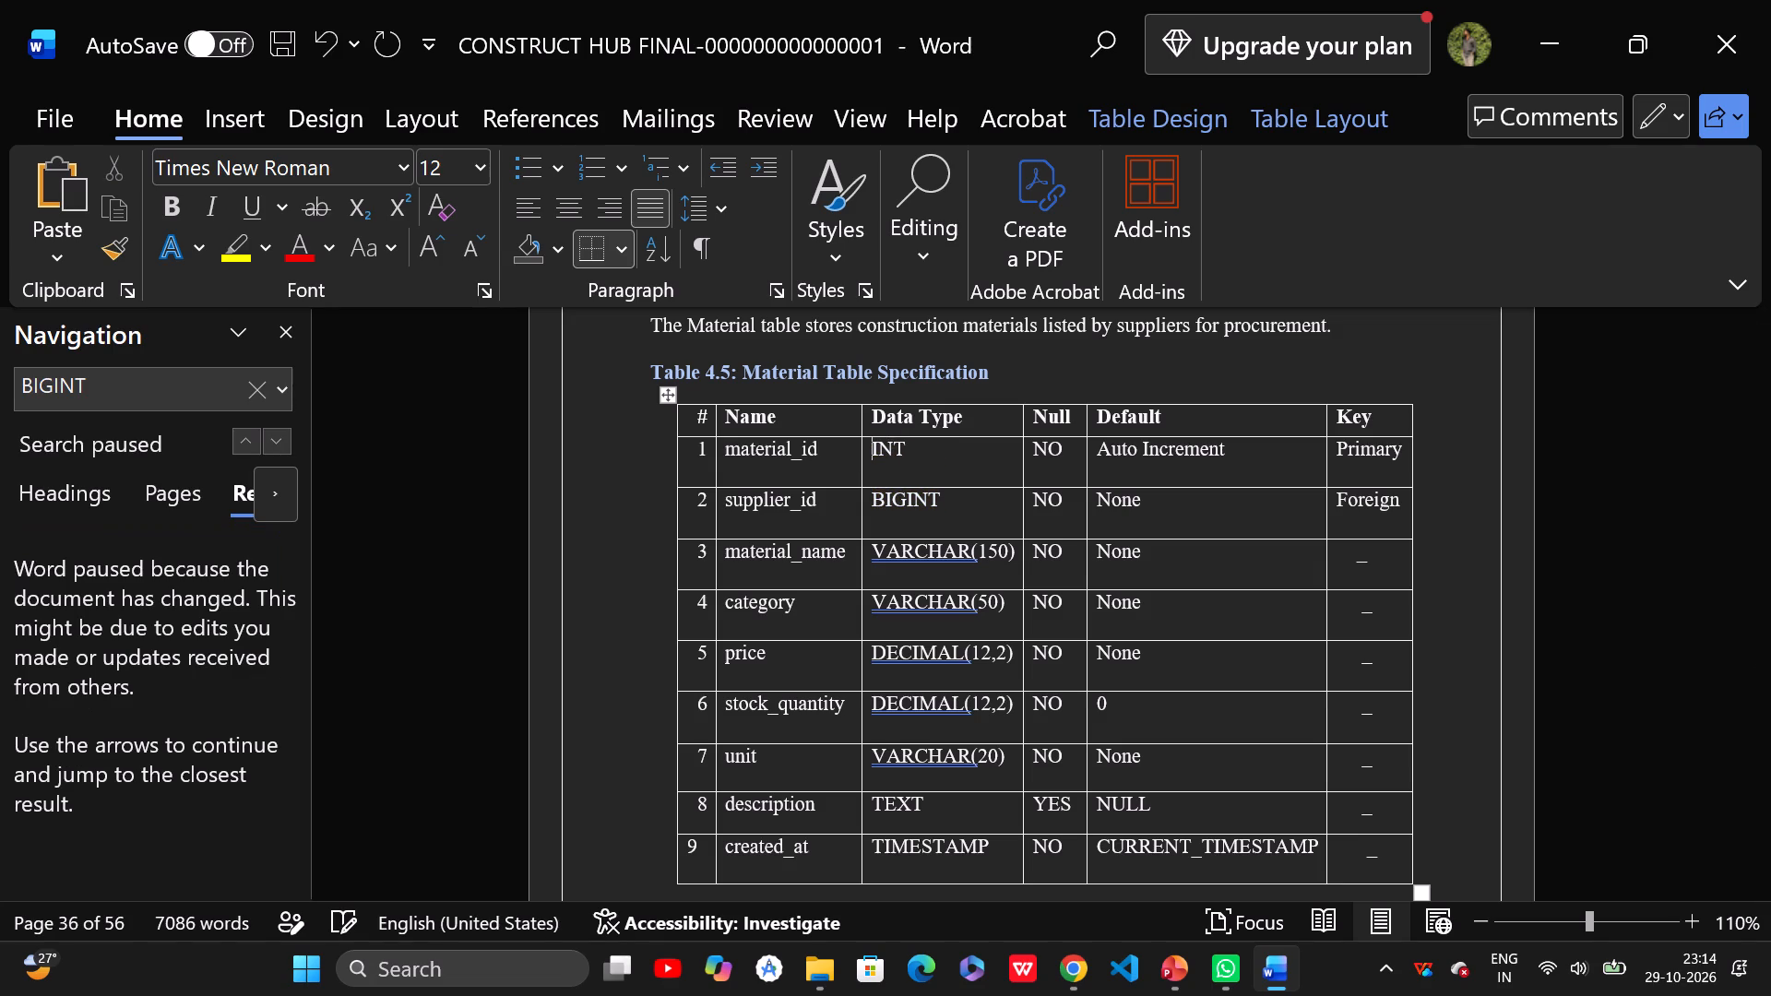
Change the supplier_id data type to INT in Table 4.5, Material Table Specification.
{"action": "key", "text": "Down"}
{"action": "key", "text": "Right"}
{"action": "key", "text": "Right"}
{"action": "key", "text": "Right"}
{"action": "type", "text": "\\\\"}
{"action": "key", "text": "BackSpace"}
{"action": "key", "text": "BackSpace"}
{"action": "key", "text": "BackSpace"}
{"action": "key", "text": "BackSpace"}
{"action": "key", "text": "BackSpace"}
Find the next BIGINT and change the order_id data type to INT in the order table just before section 4.6.7.
{"action": "left_click", "coordinate": [155, 365]}
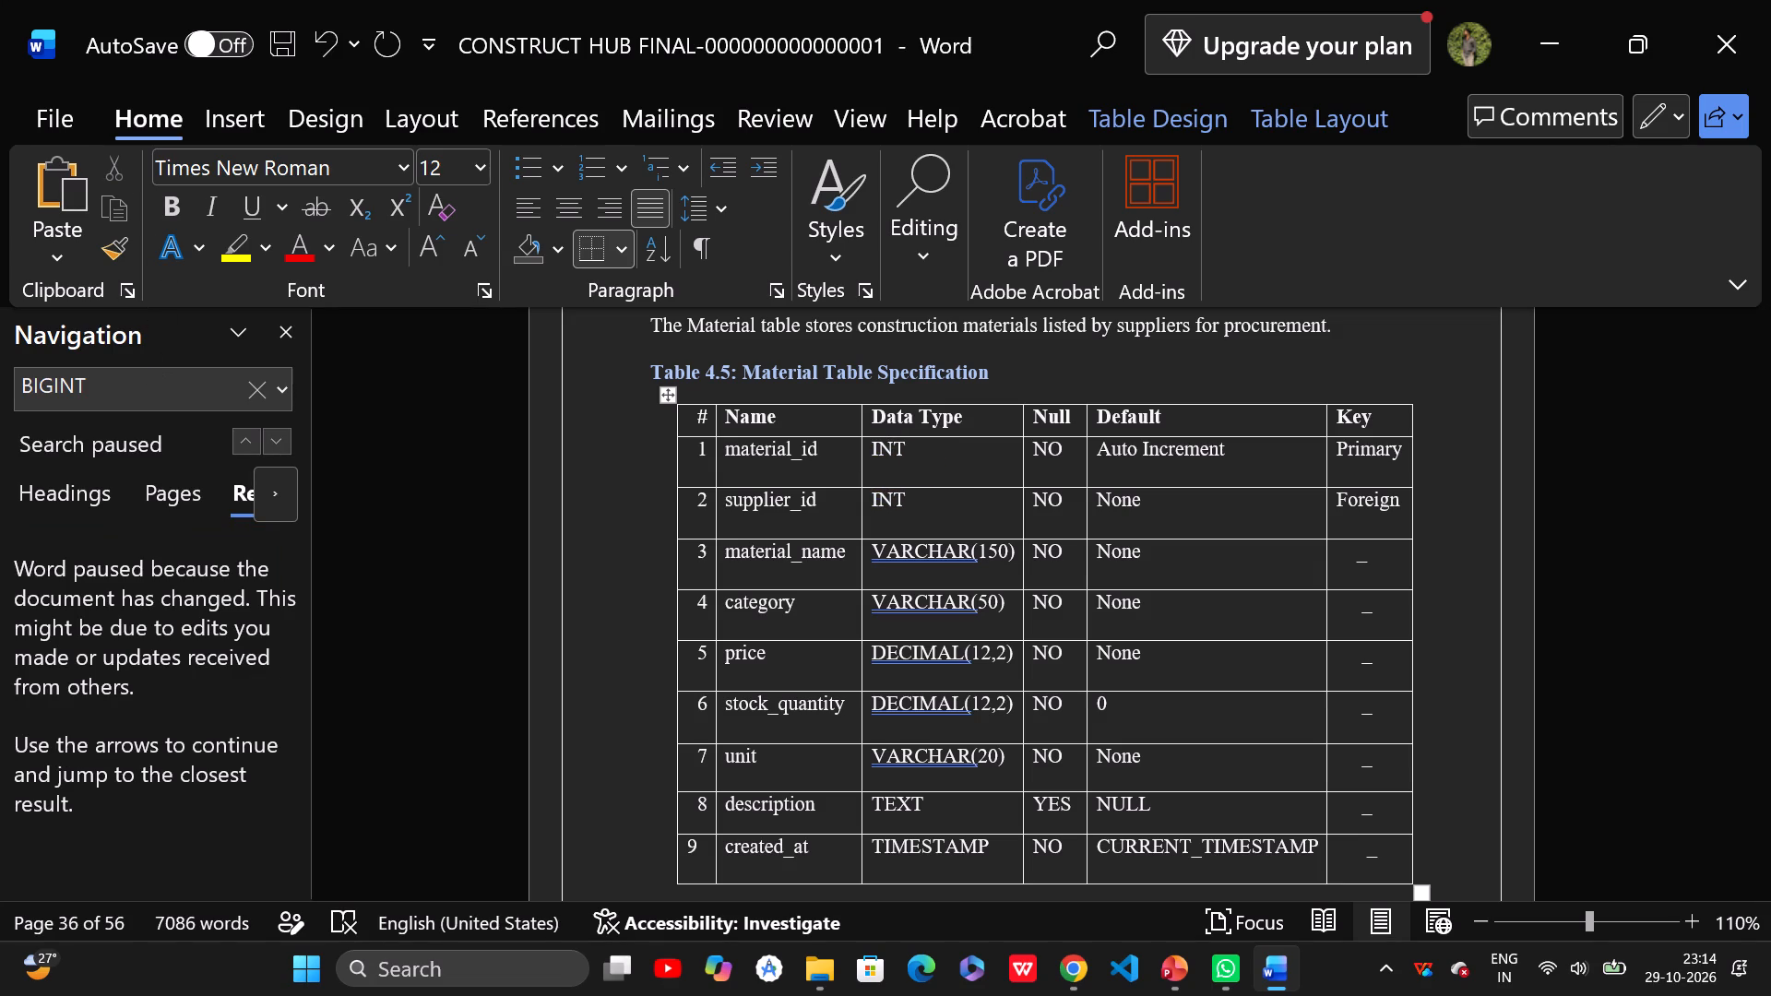
{"action": "left_click", "coordinate": [137, 388]}
{"action": "key", "text": "Return"}
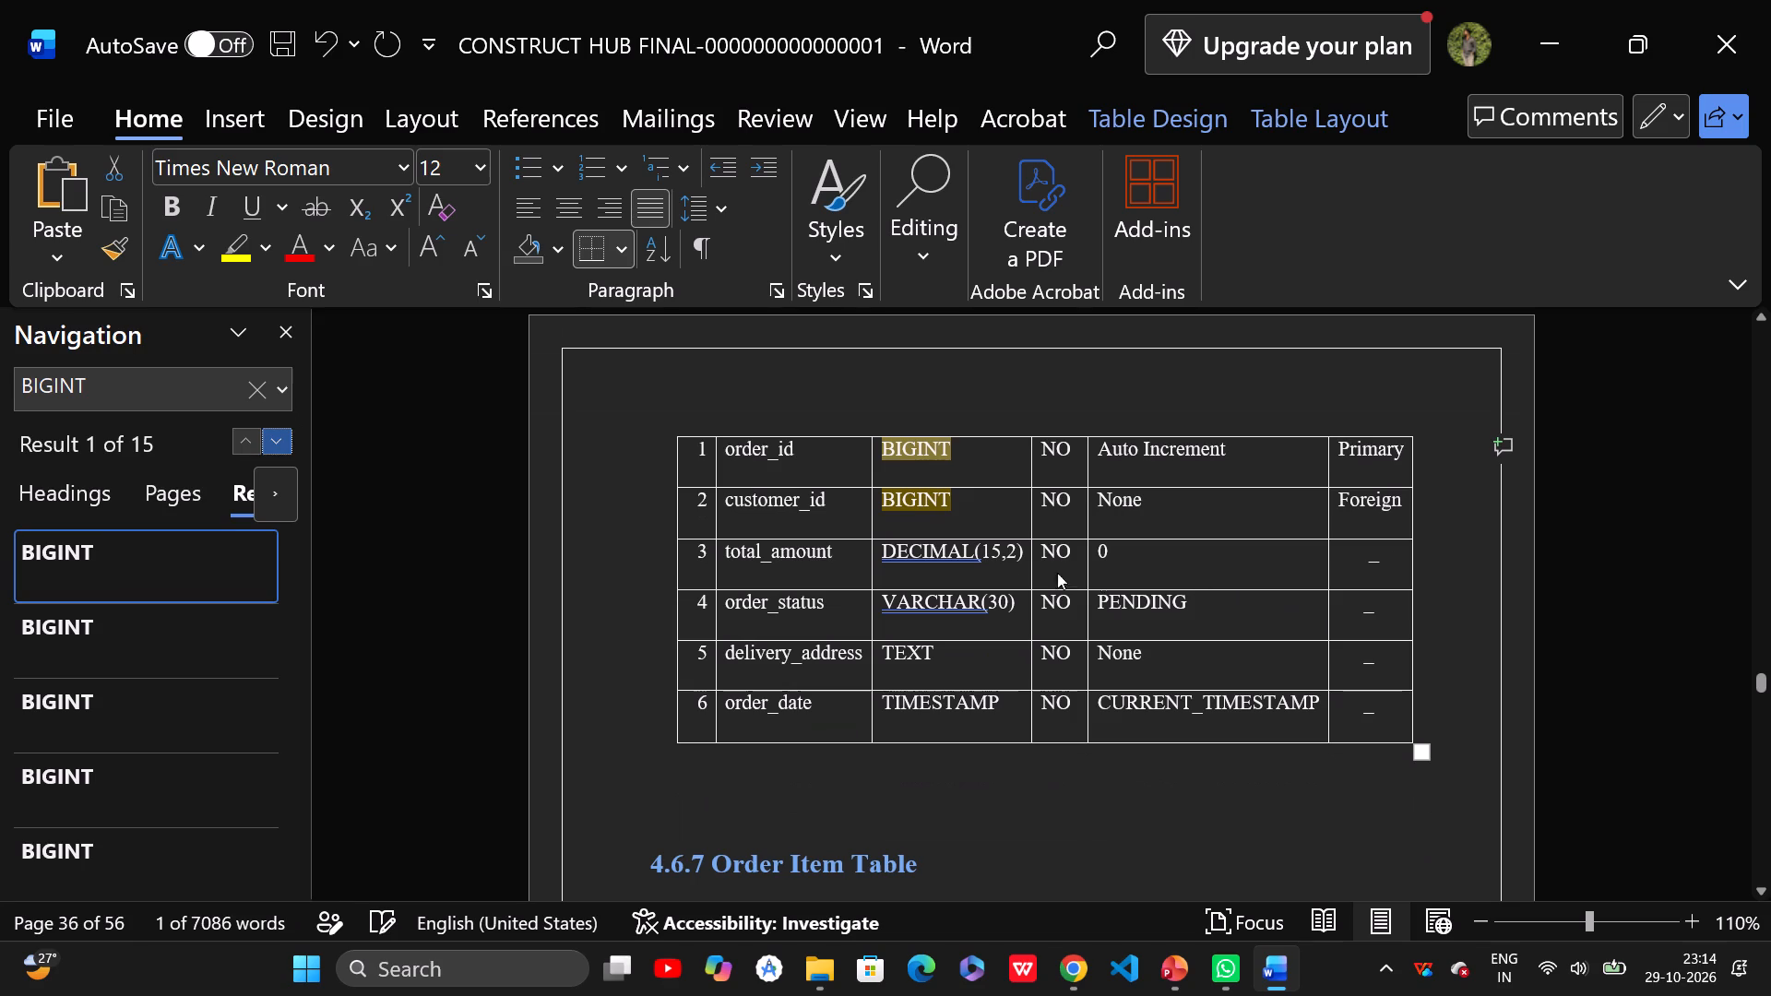
{"action": "left_click", "coordinate": [910, 460]}
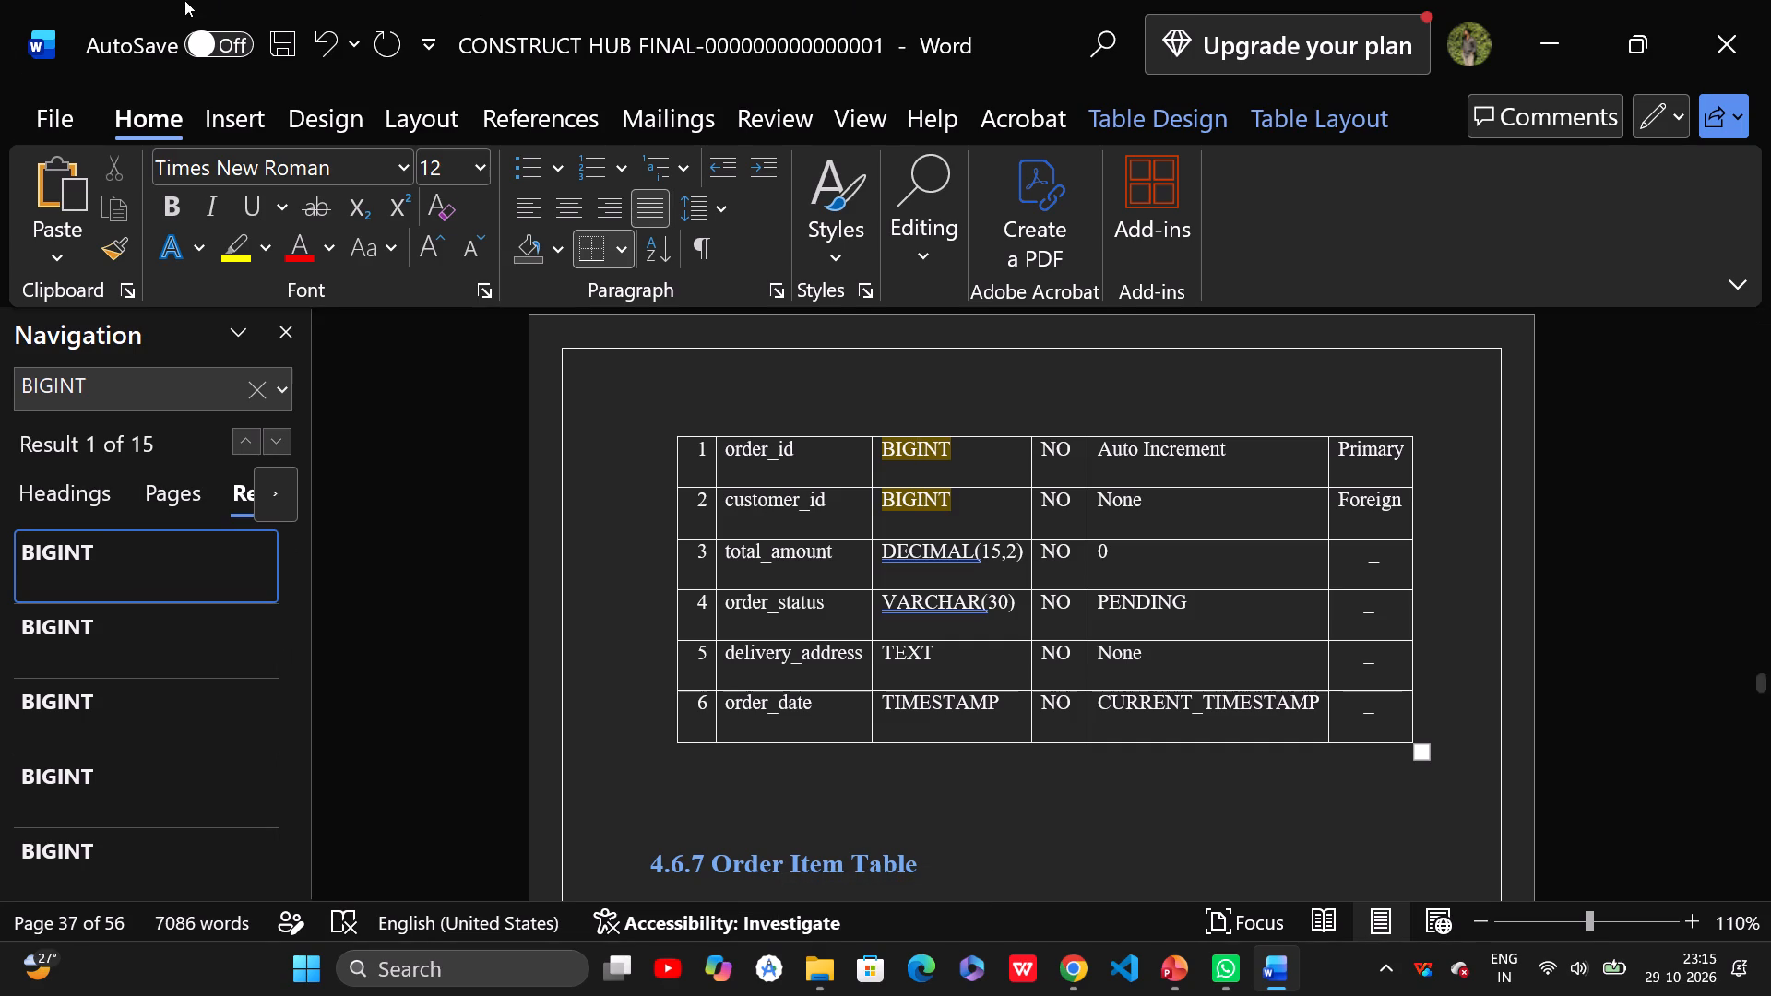
{"action": "left_click", "coordinate": [917, 449]}
{"action": "key", "text": "BackSpace"}
{"action": "key", "text": "BackSpace"}
{"action": "key", "text": "BackSpace"}
Change the customer_id data type to INT in the order table just before section 4.6.7.
{"action": "key", "text": "Down"}
{"action": "key", "text": "Right"}
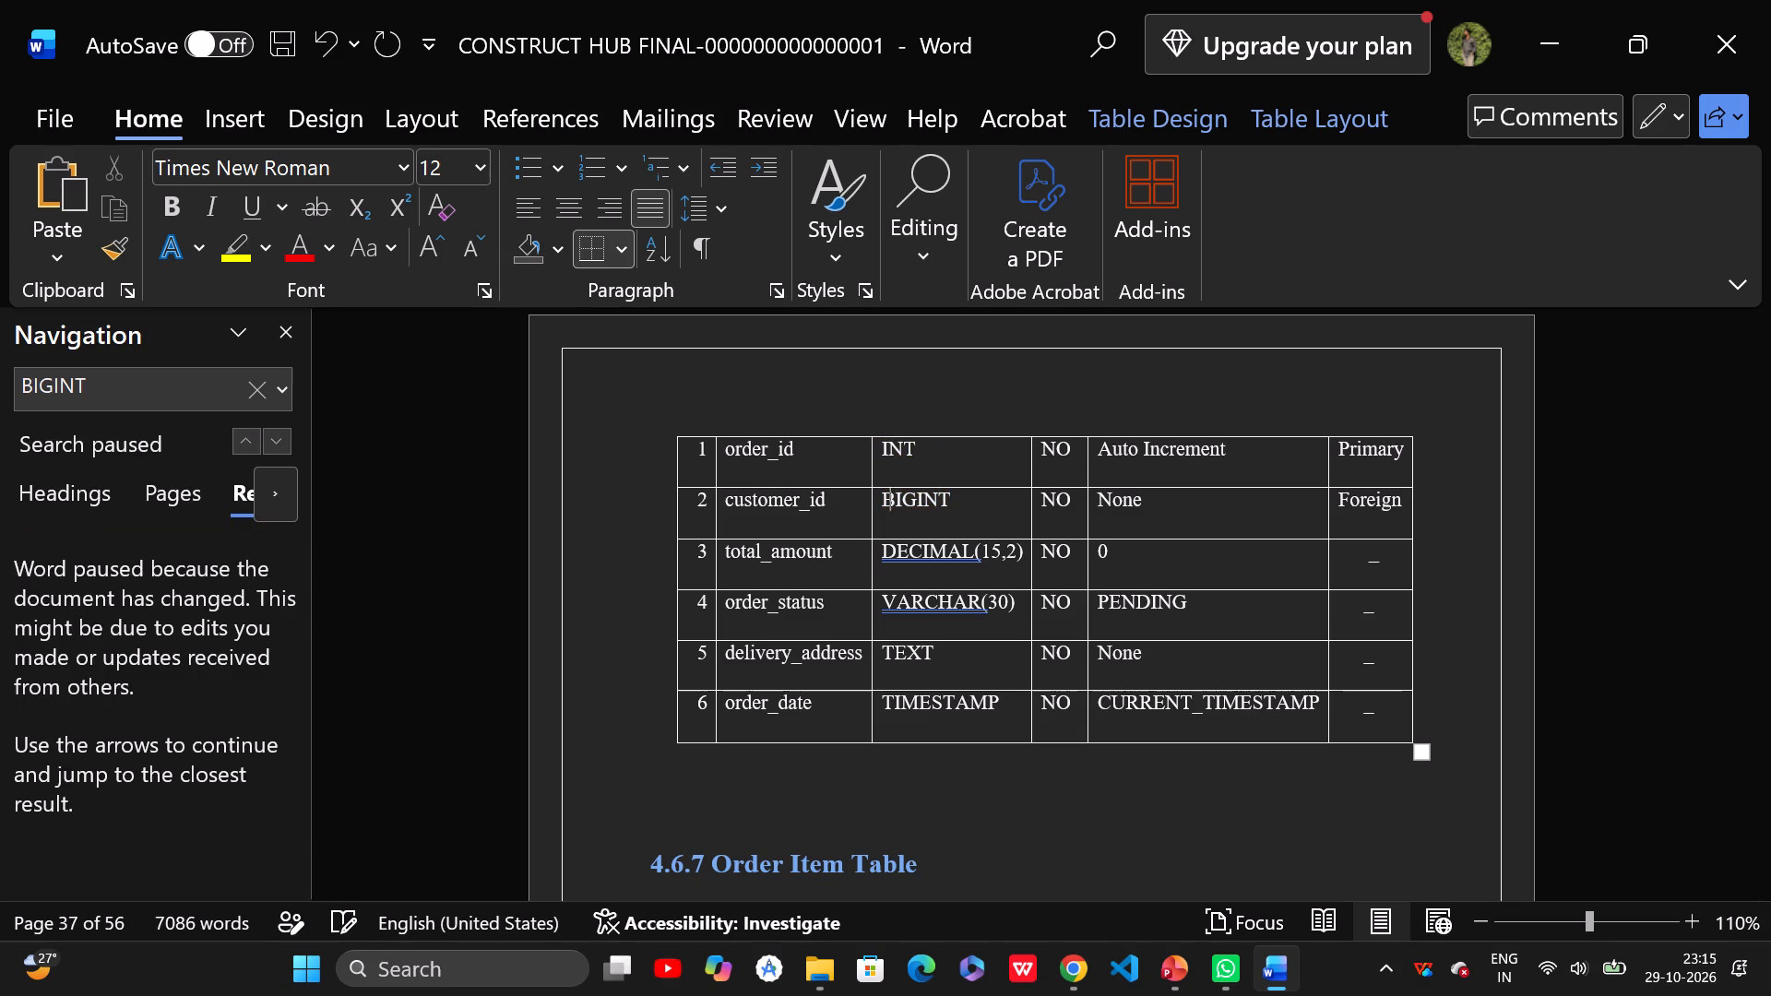
{"action": "key", "text": "Right"}
{"action": "key", "text": "Right"}
{"action": "key", "text": "BackSpace"}
{"action": "key", "text": "BackSpace"}
{"action": "key", "text": "BackSpace"}
Find the next BIGINT and change the order_item_id data type to INT in Table 4.7, Order Item Table Specification.
{"action": "left_click", "coordinate": [179, 380]}
{"action": "key", "text": "Return"}
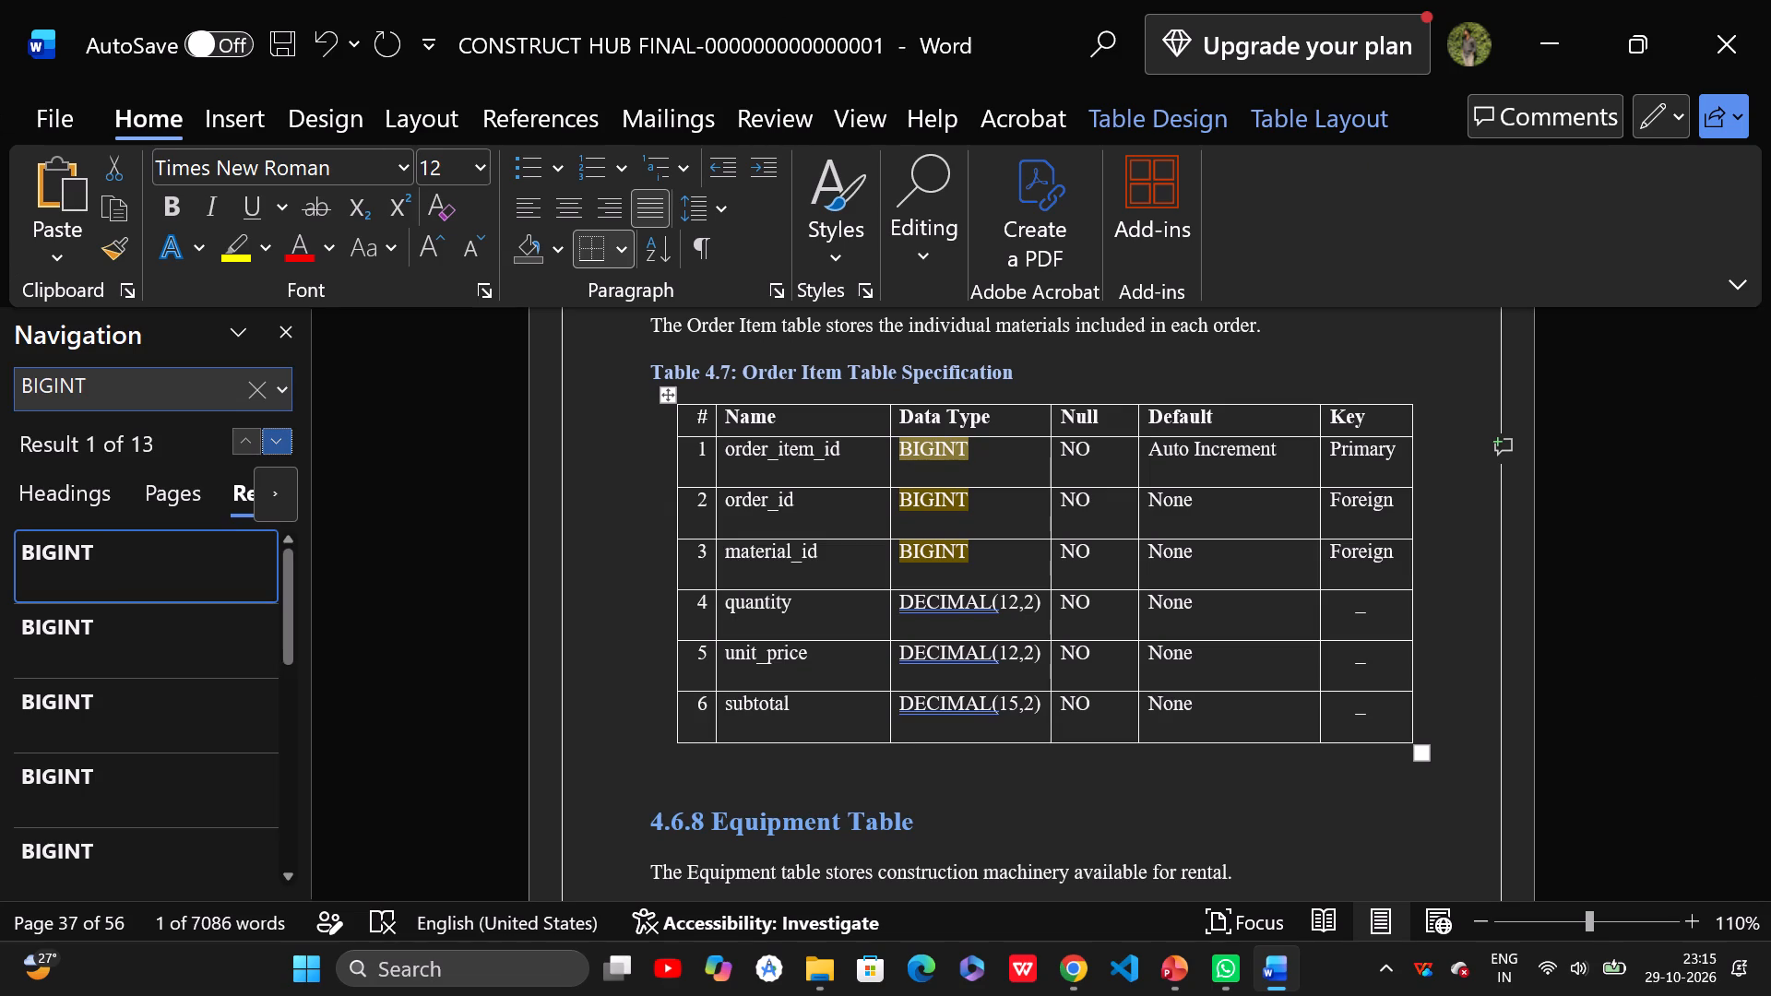
{"action": "left_click", "coordinate": [935, 455]}
{"action": "key", "text": "BackSpace"}
{"action": "key", "text": "BackSpace"}
{"action": "key", "text": "BackSpace"}
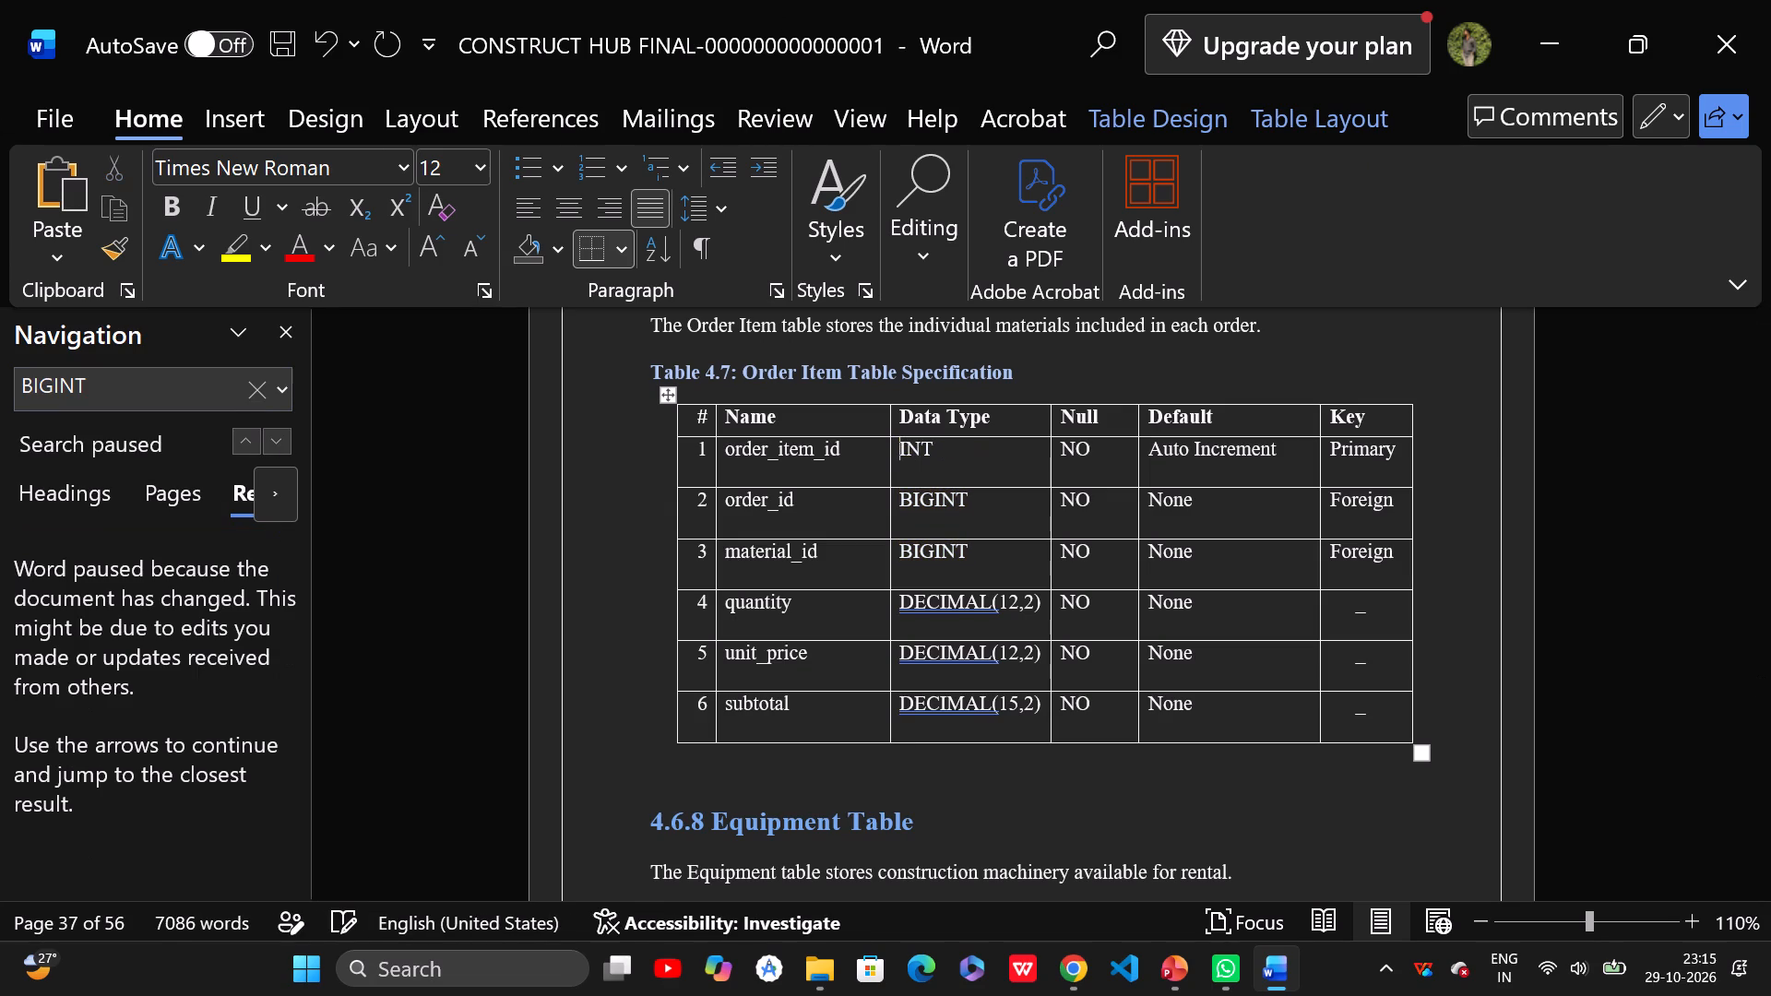
Change the order_id data type to INT in Table 4.7, Order Item Table Specification.
{"action": "key", "text": "Down"}
{"action": "key", "text": "Right"}
{"action": "key", "text": "Right"}
{"action": "key", "text": "Right"}
{"action": "key", "text": "BackSpace"}
{"action": "key", "text": "BackSpace"}
{"action": "key", "text": "BackSpace"}
Change the material_id data type to INT in Table 4.7, Order Item Table Specification.
{"action": "key", "text": "Down"}
{"action": "key", "text": "Right"}
{"action": "key", "text": "Right"}
{"action": "key", "text": "Right"}
{"action": "key", "text": "Right"}
{"action": "key", "text": "BackSpace"}
{"action": "key", "text": "BackSpace"}
{"action": "key", "text": "BackSpace"}
{"action": "key", "text": "BackSpace"}
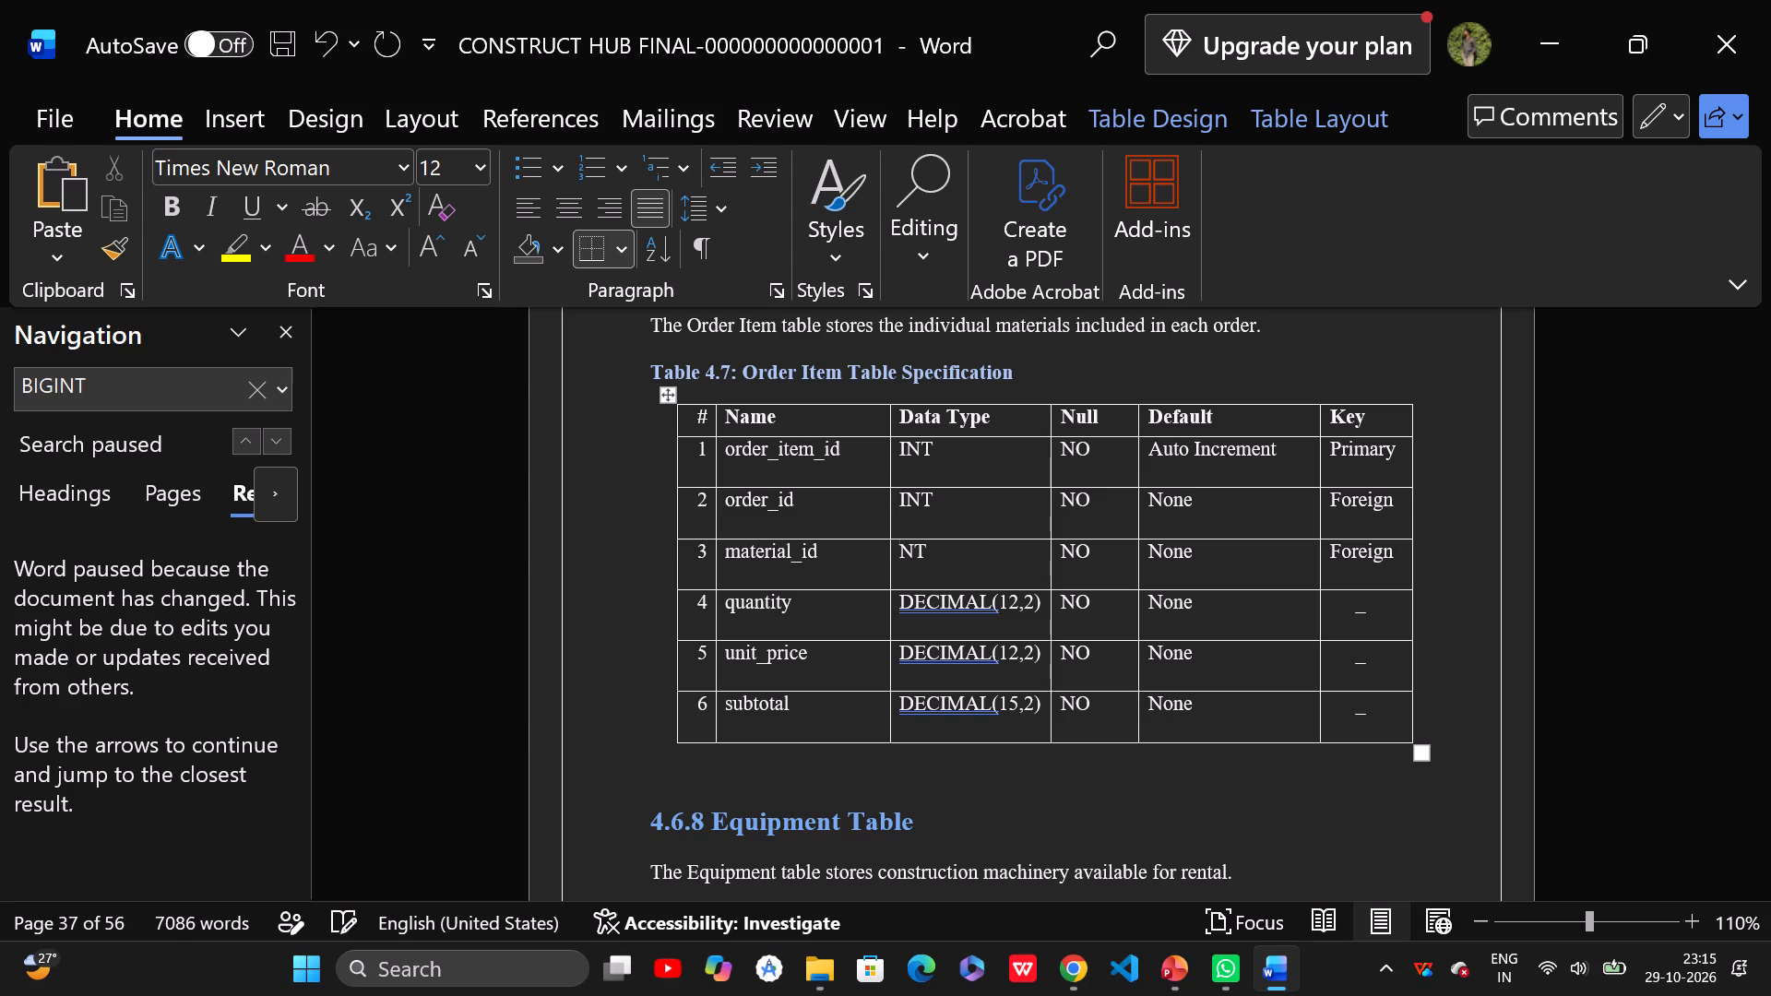
{"action": "key", "text": "i"}
Find the next BIGINT and change the equipment_id data type to INT in the Equipment table of section 4.6.8.
{"action": "left_click", "coordinate": [125, 406]}
{"action": "left_click", "coordinate": [138, 381]}
{"action": "key", "text": "Return"}
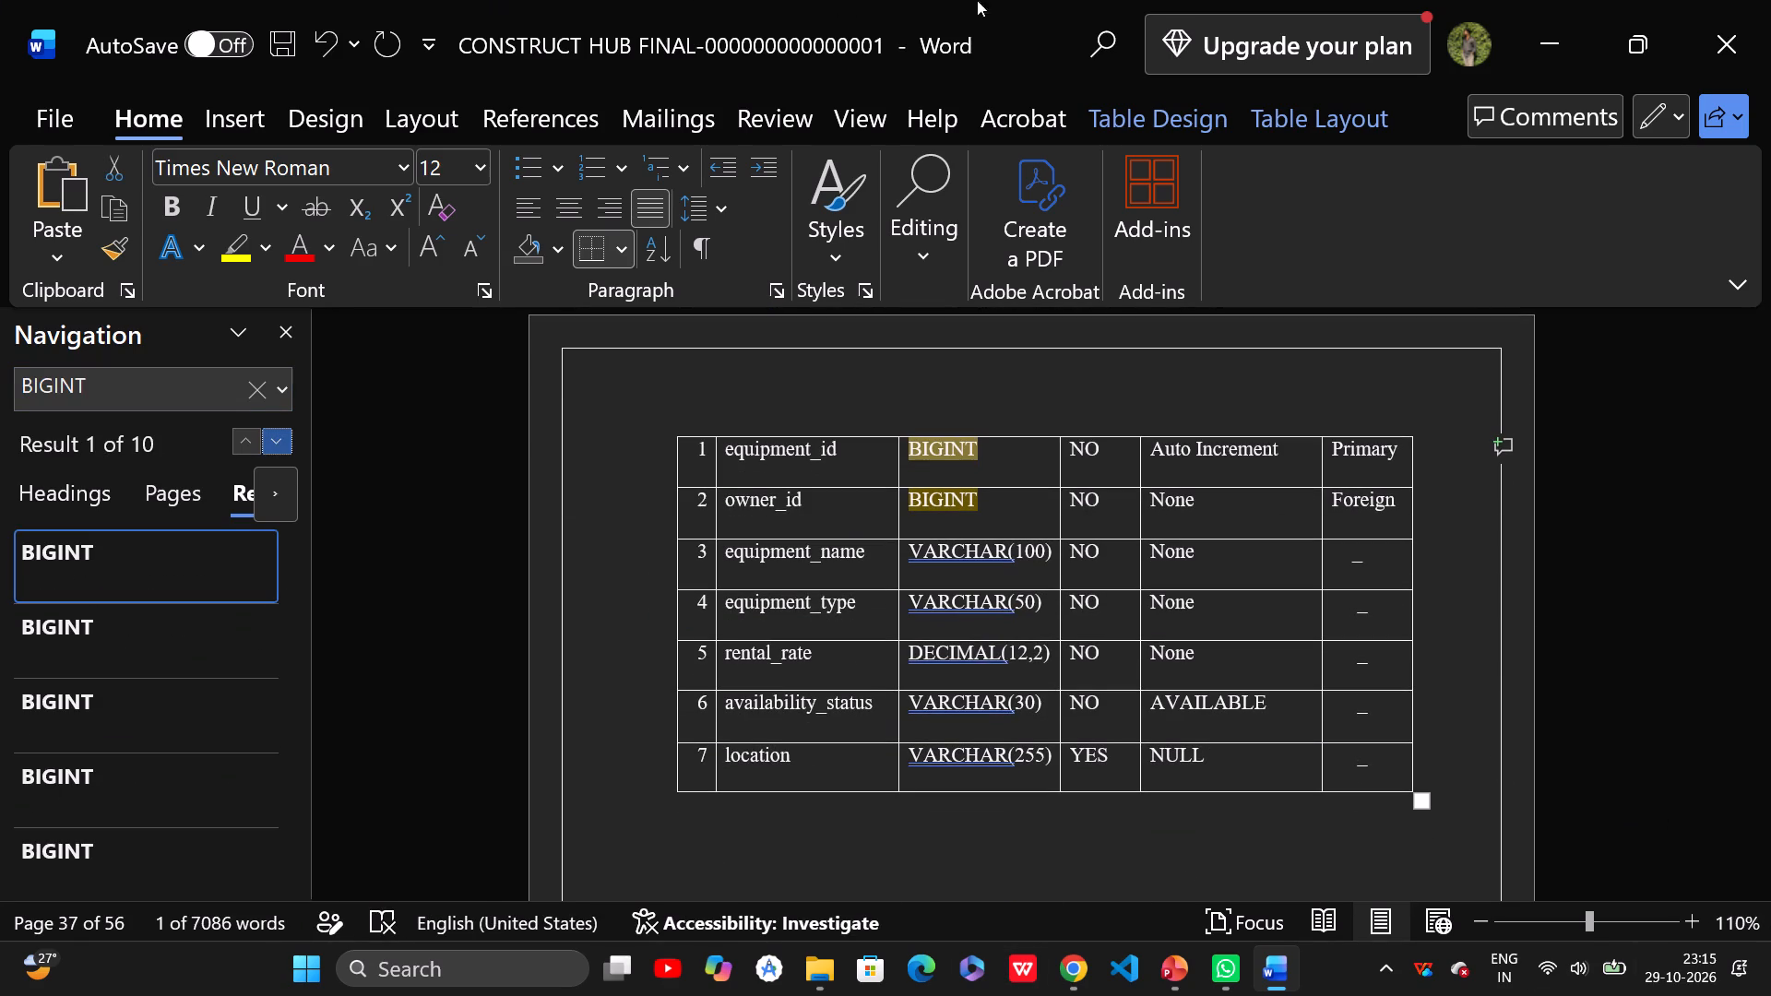
{"action": "left_click", "coordinate": [943, 449]}
{"action": "key", "text": "BackSpace"}
{"action": "key", "text": "BackSpace"}
{"action": "key", "text": "BackSpace"}
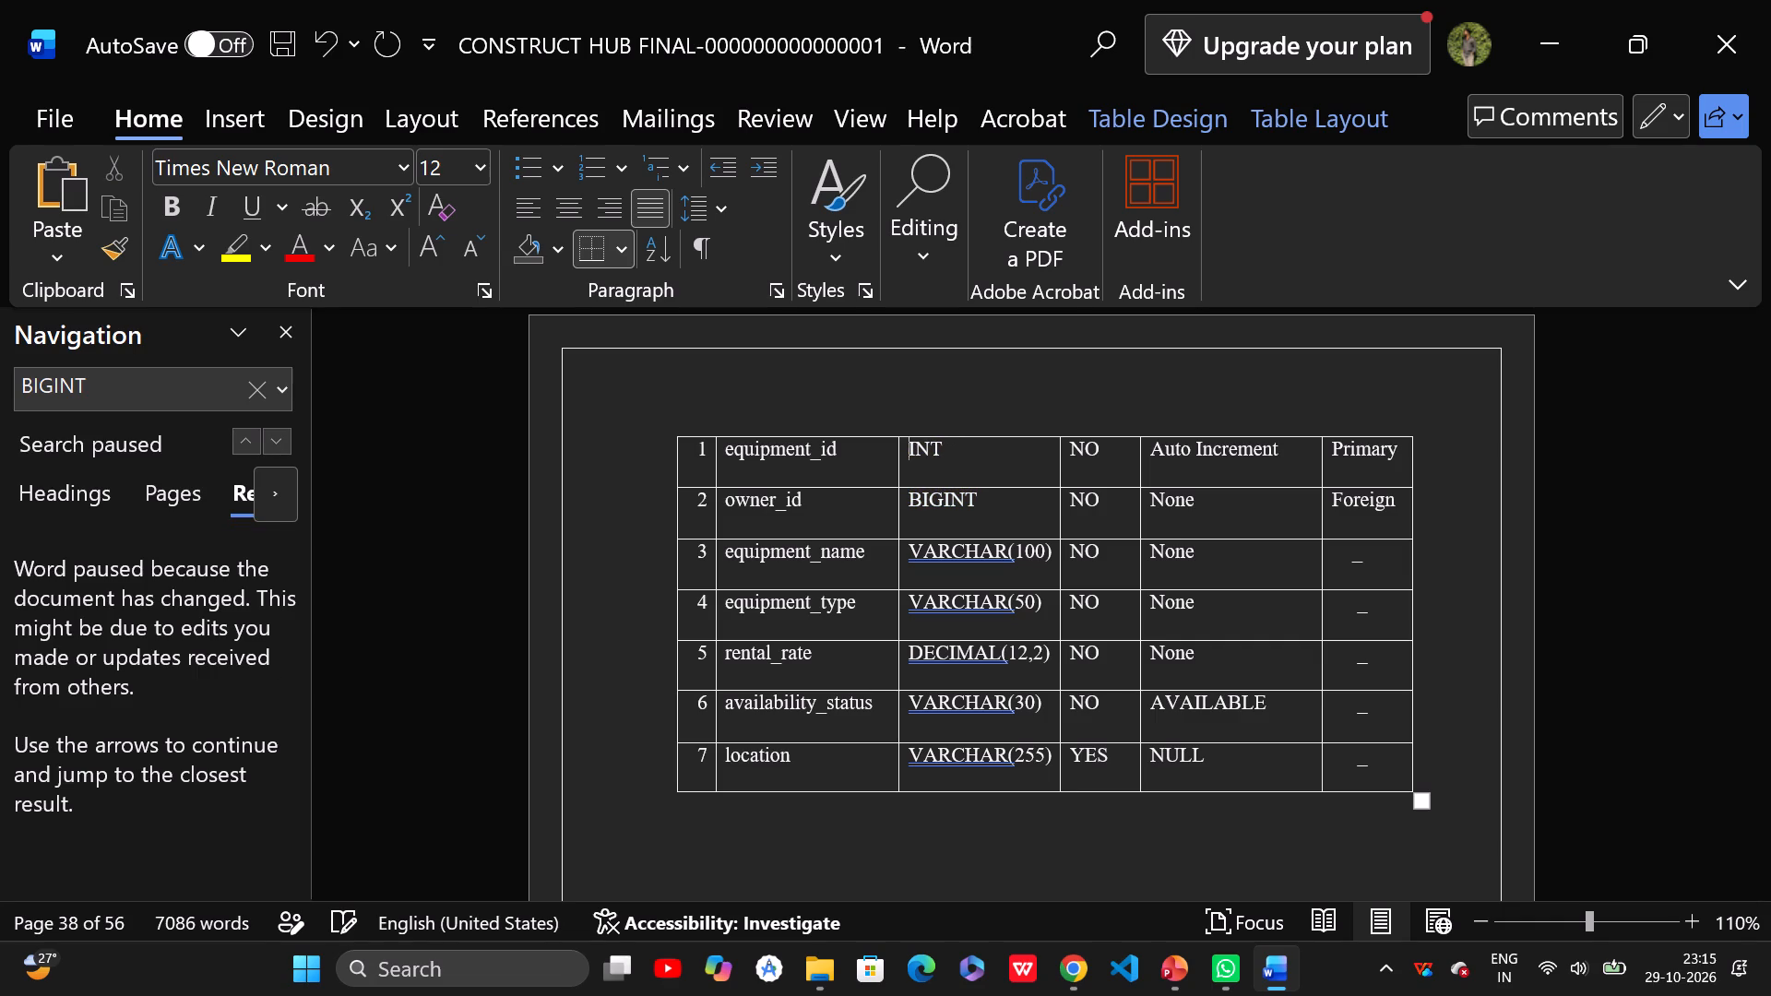
Change the owner_id data type to INT in the Equipment table of section 4.6.8.
{"action": "key", "text": "Down"}
{"action": "key", "text": "Right"}
{"action": "key", "text": "Right"}
{"action": "key", "text": "Right"}
{"action": "key", "text": "Right"}
{"action": "key", "text": "Left"}
{"action": "key", "text": "BackSpace"}
{"action": "key", "text": "BackSpace"}
{"action": "key", "text": "BackSpace"}
Find the next BIGINT and change the booking_id data type to INT in Table 4.9, Equipment Booking Table Specification.
{"action": "left_click", "coordinate": [113, 397]}
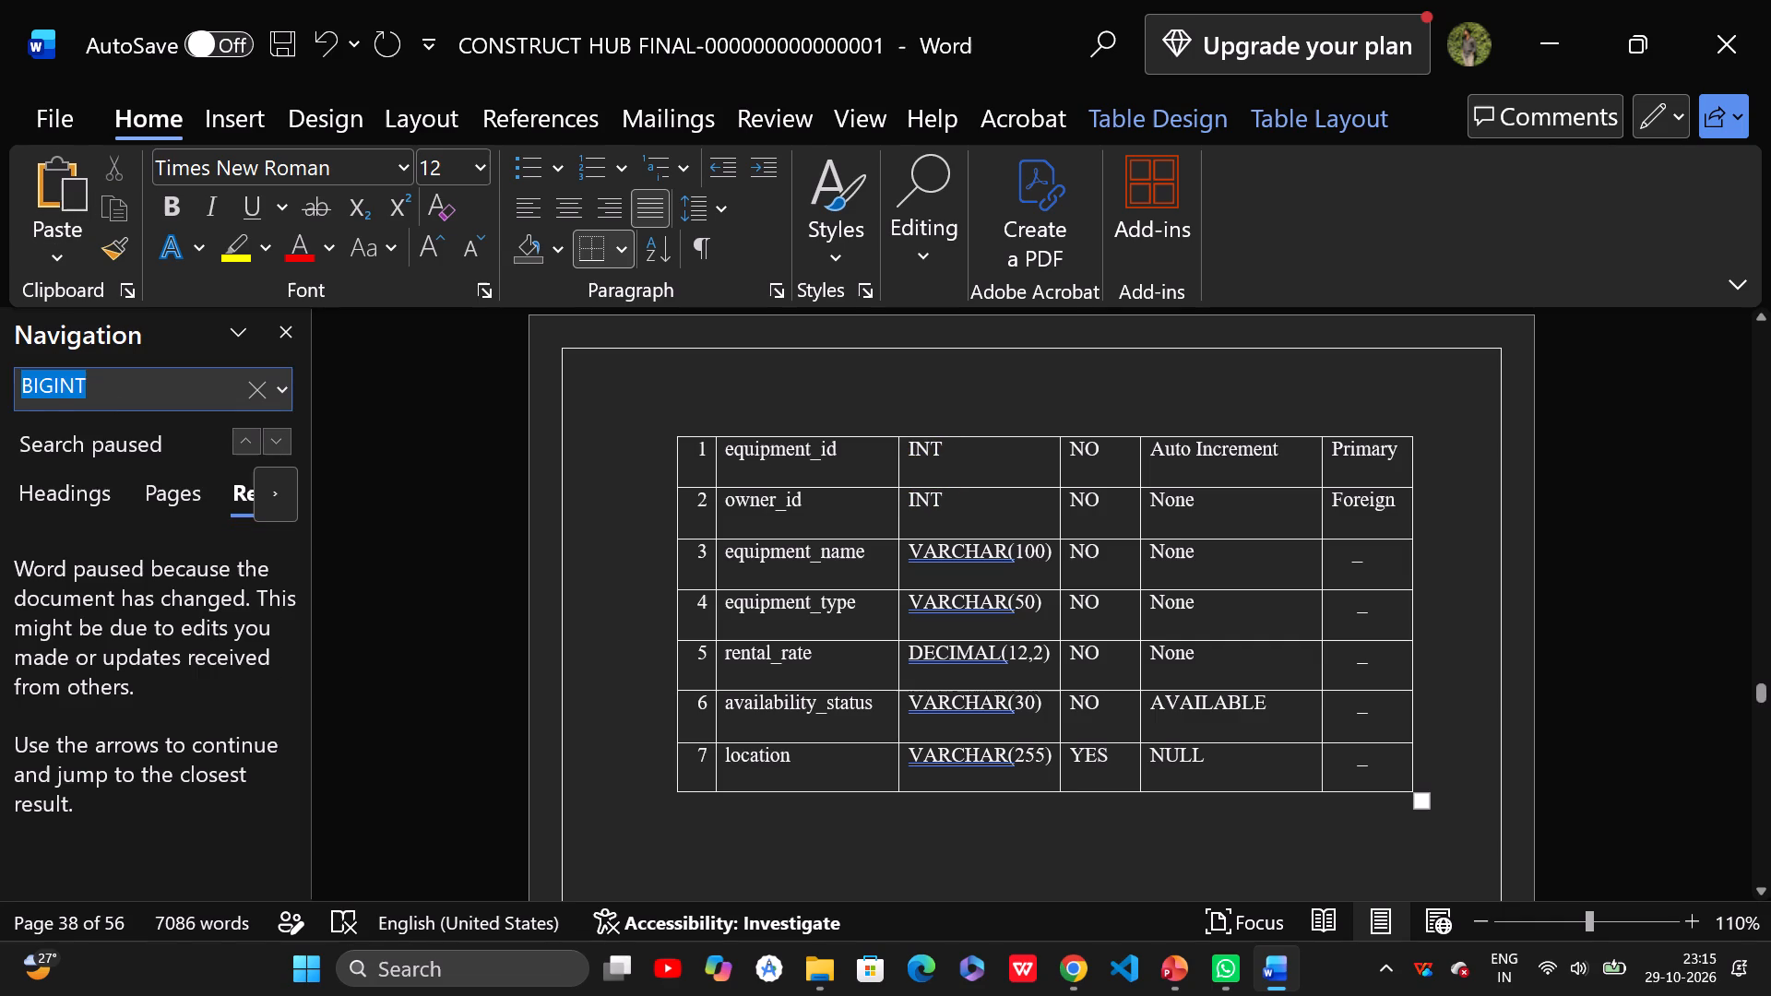
{"action": "key", "text": "Return"}
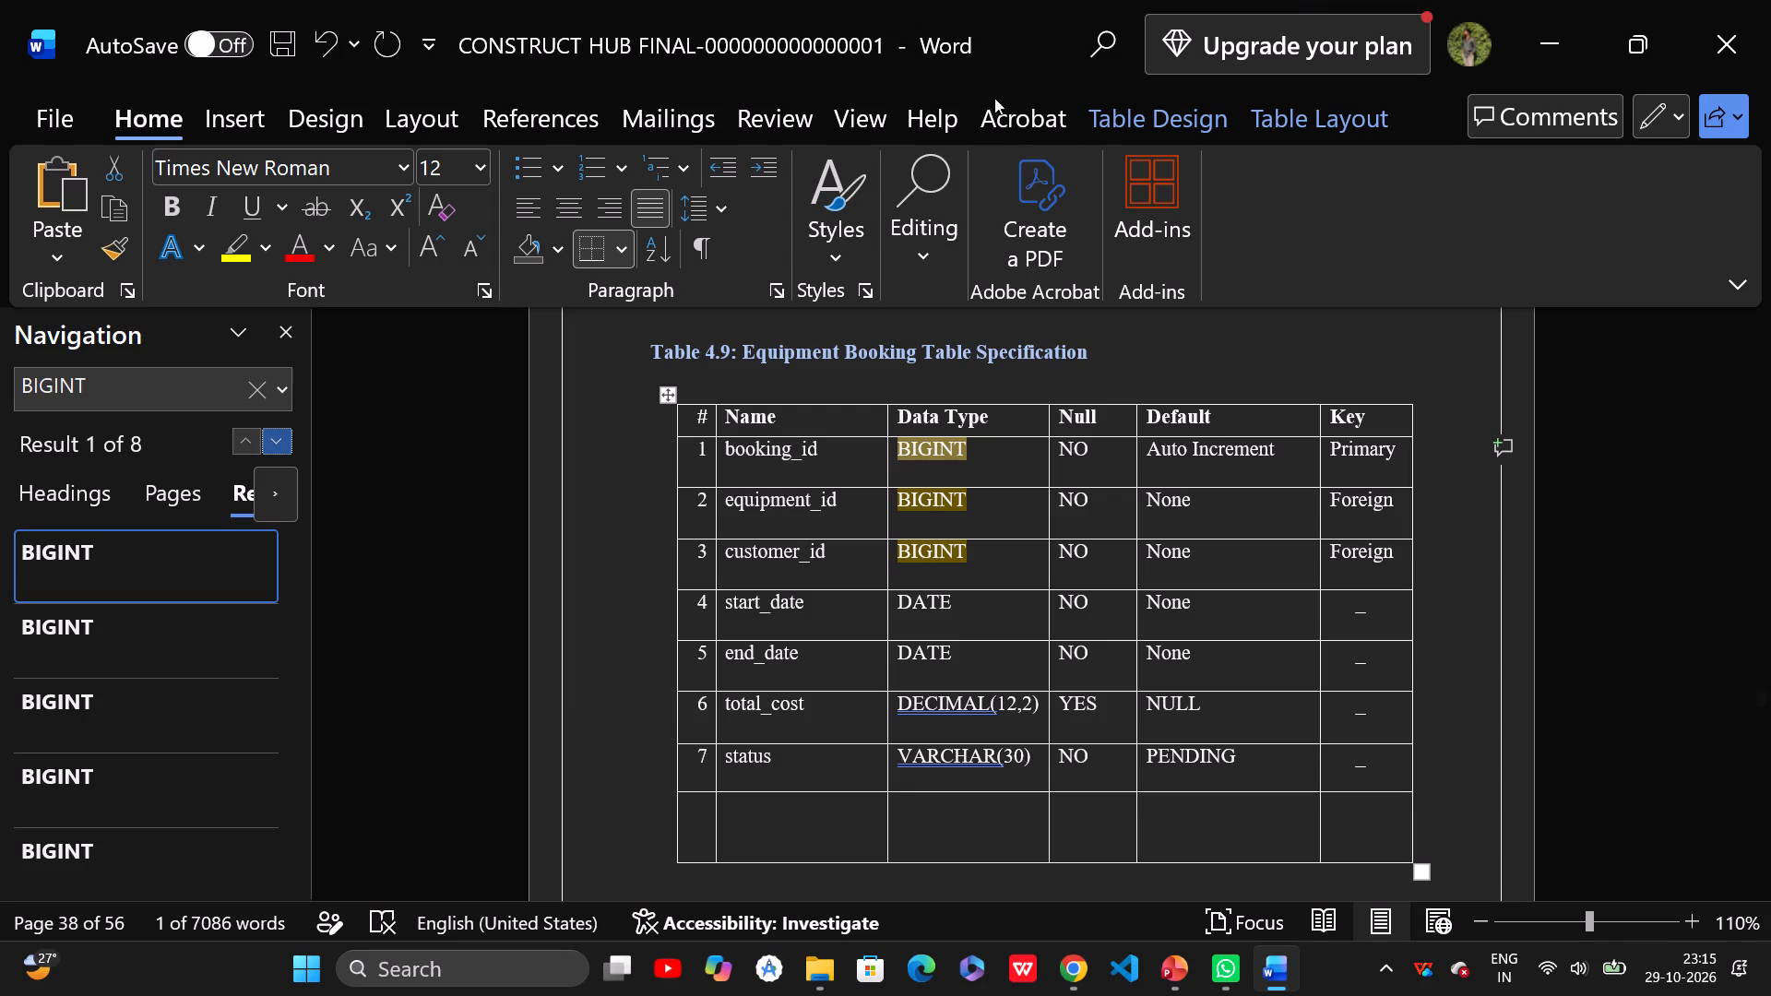
{"action": "left_click", "coordinate": [931, 452]}
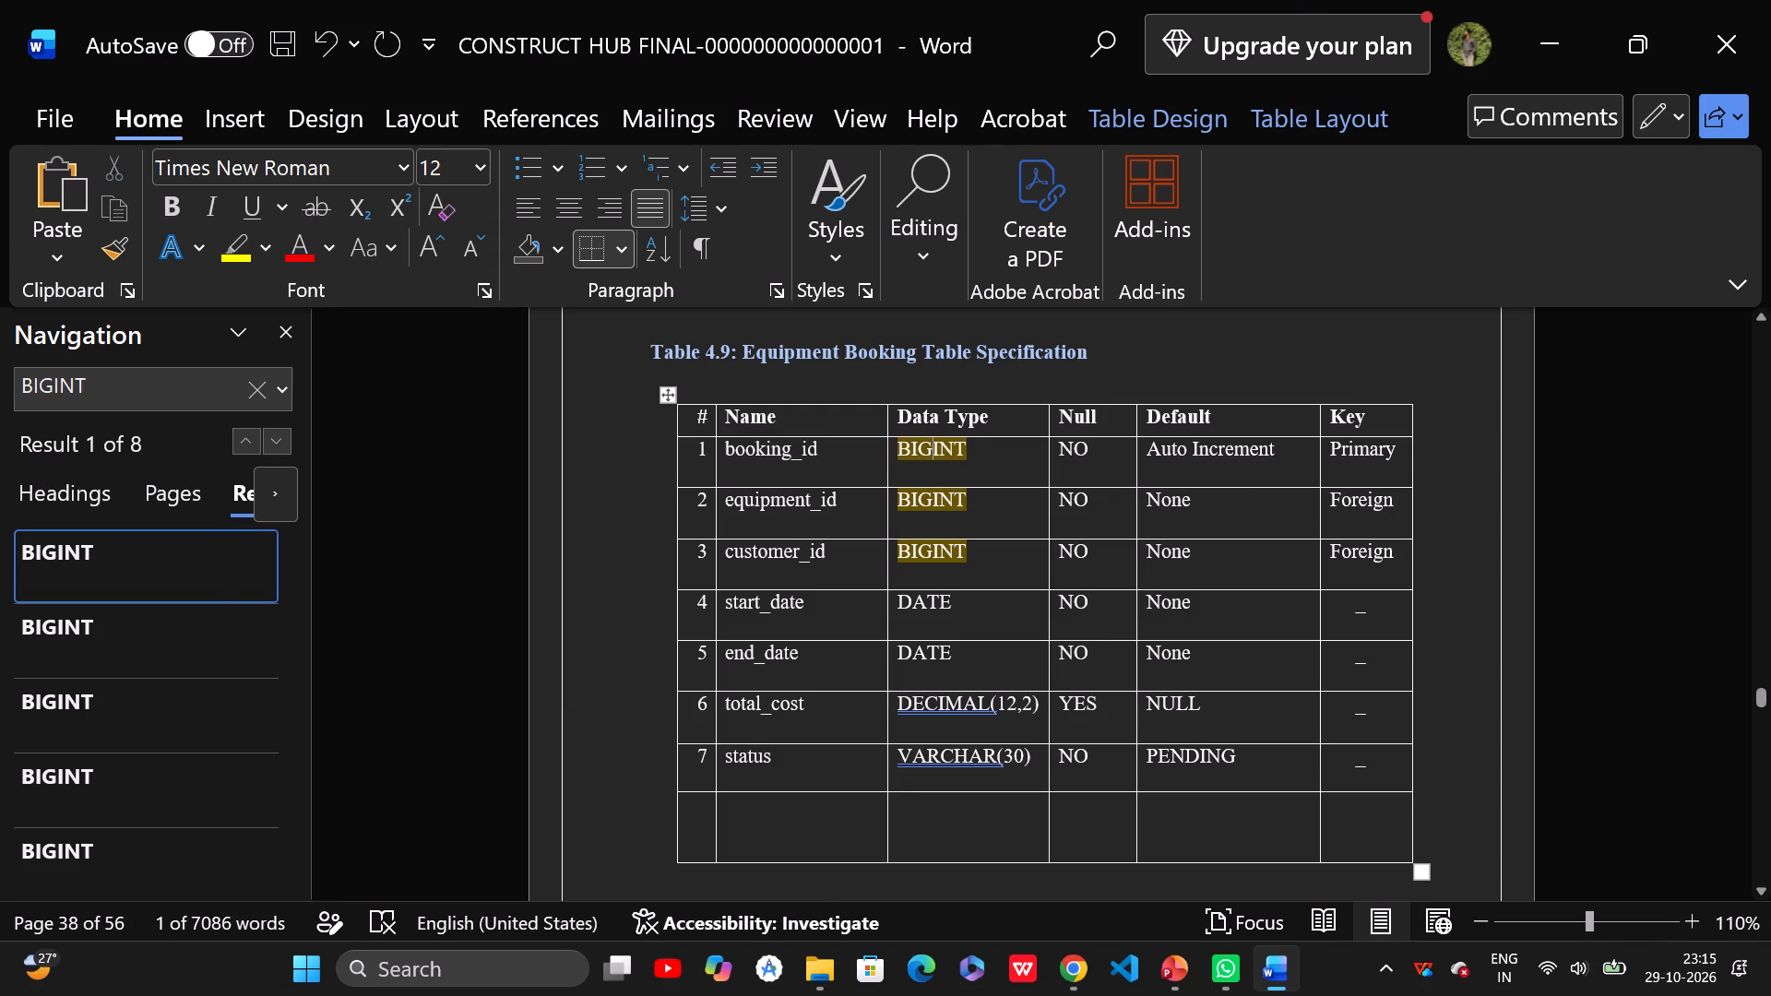
{"action": "key", "text": "BackSpace"}
{"action": "key", "text": "BackSpace"}
{"action": "key", "text": "BackSpace"}
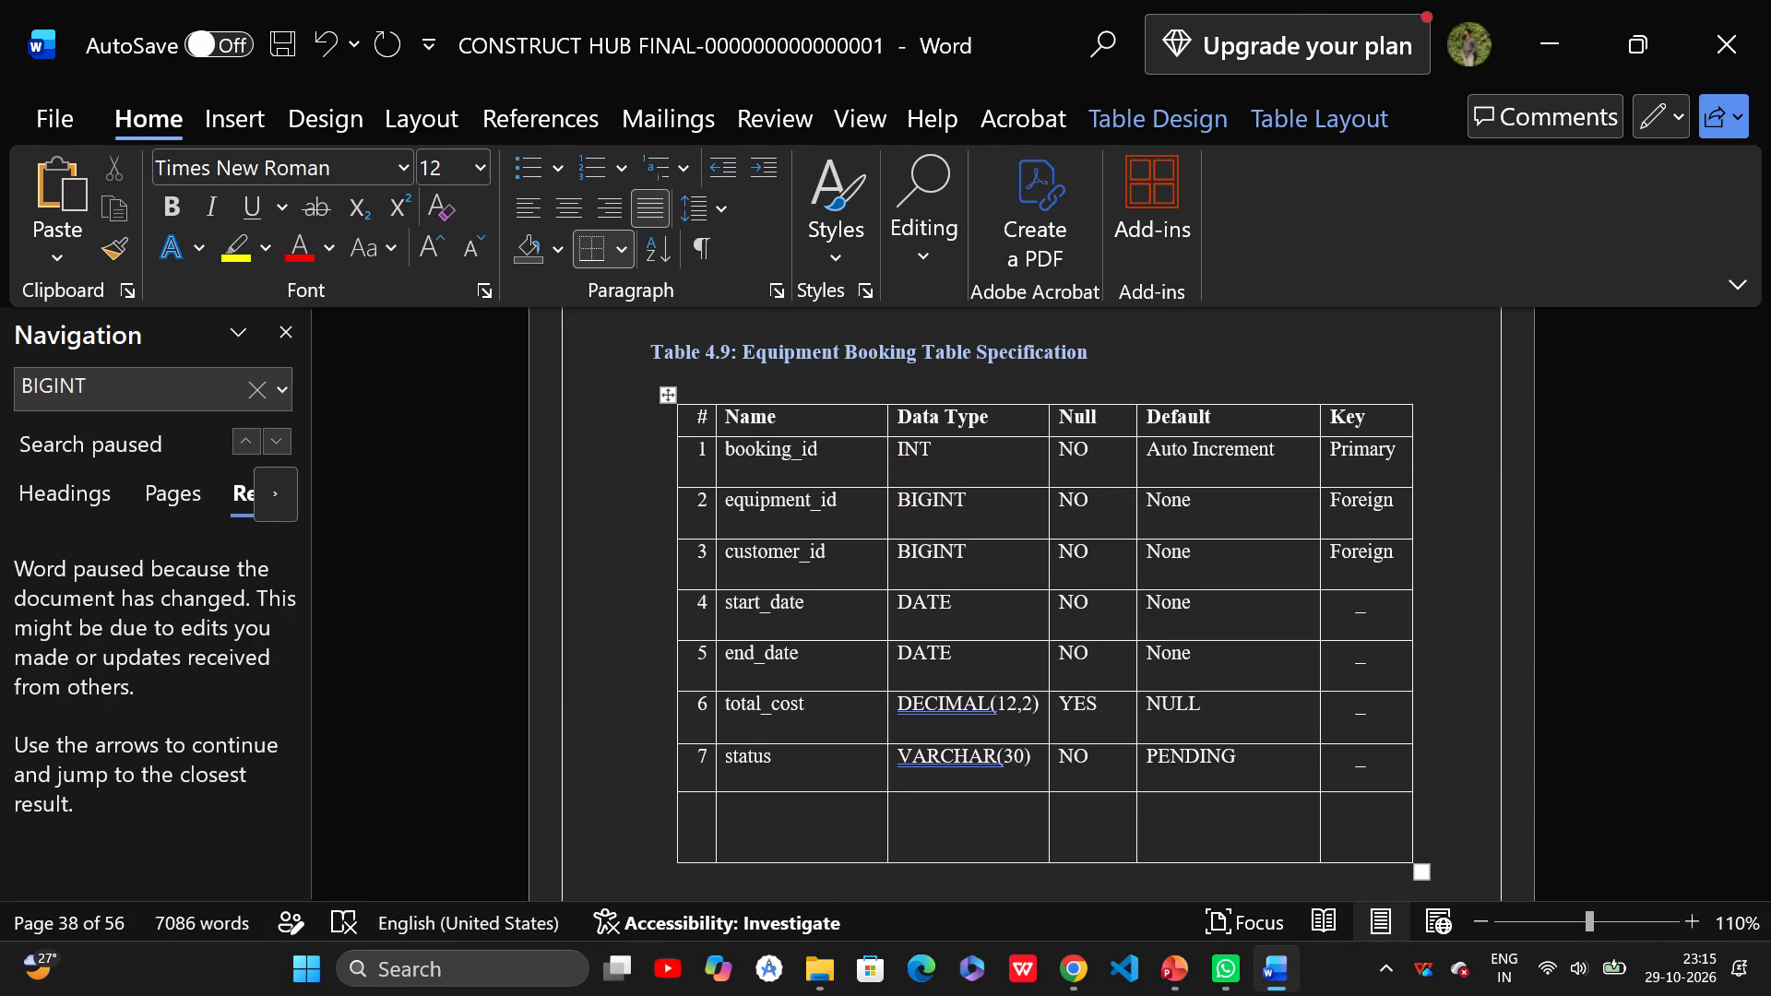
Change the equipment_id data type to INT in Table 4.9, Equipment Booking Table Specification.
{"action": "key", "text": "Down"}
{"action": "key", "text": "Right"}
{"action": "key", "text": "Right"}
{"action": "key", "text": "Right"}
{"action": "key", "text": "BackSpace"}
{"action": "key", "text": "BackSpace"}
{"action": "key", "text": "BackSpace"}
Change the customer_id data type to INT in Table 4.9, Equipment Booking Table Specification.
{"action": "key", "text": "Down"}
{"action": "key", "text": "Right"}
{"action": "key", "text": "Right"}
{"action": "key", "text": "Right"}
{"action": "key", "text": "Right"}
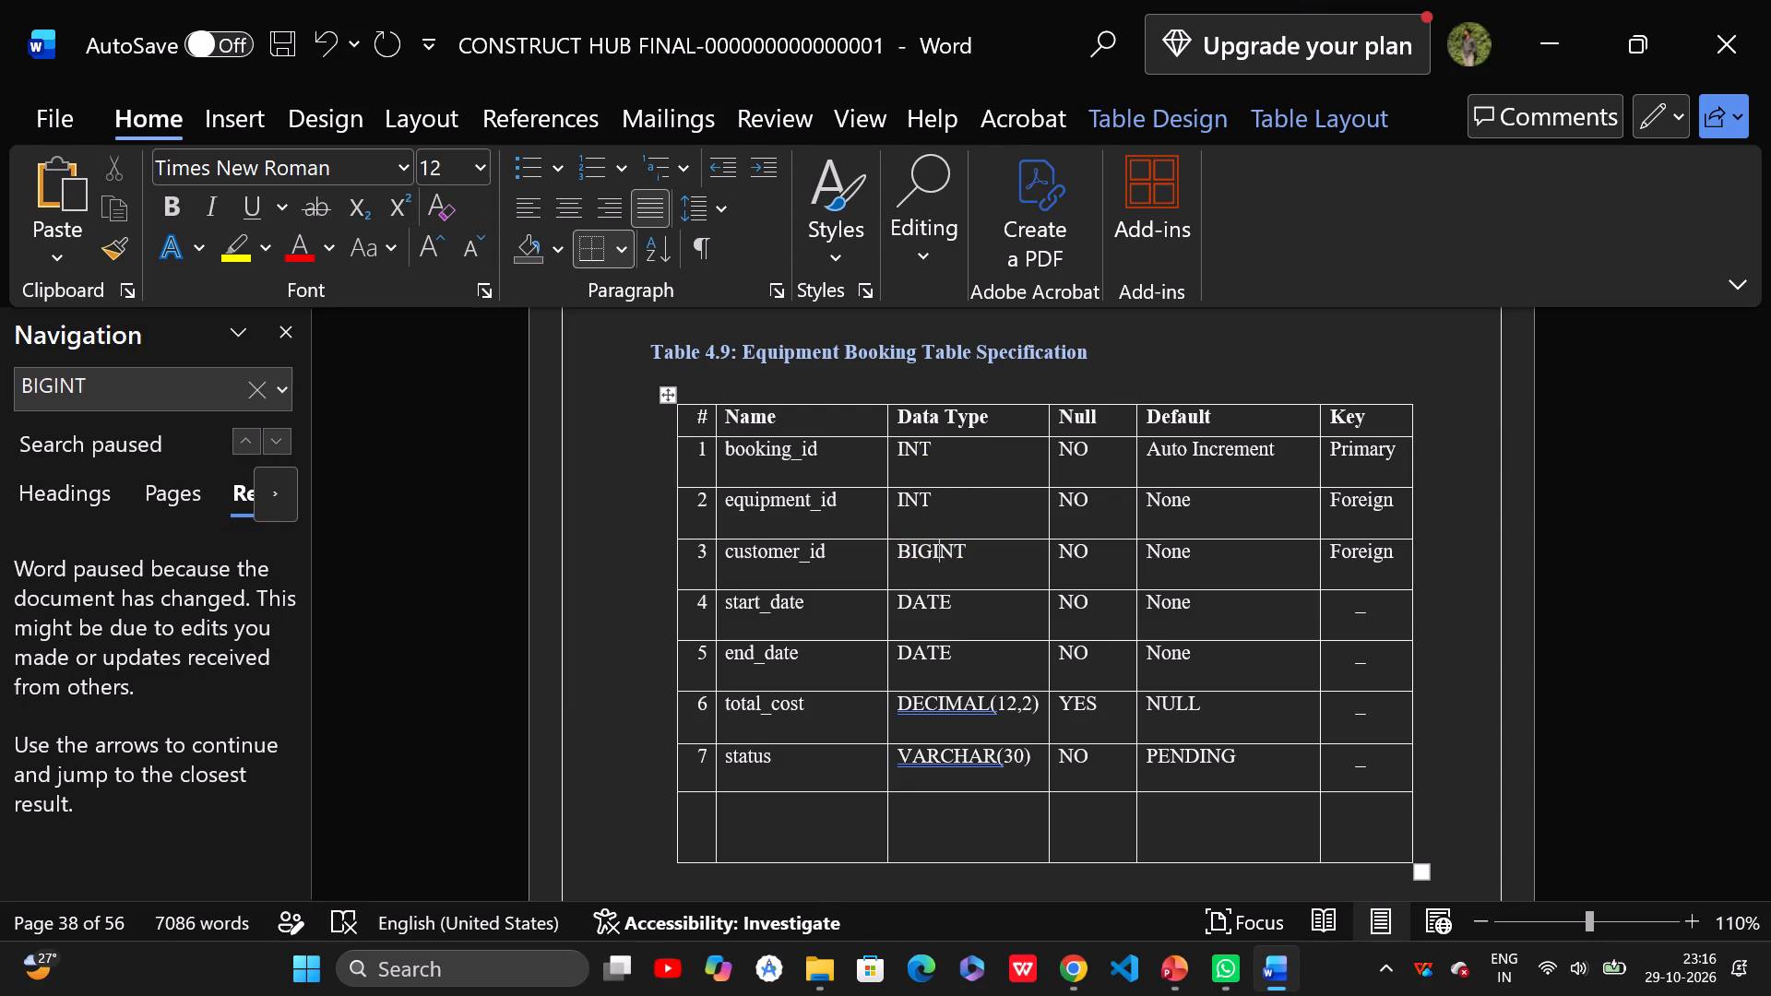
{"action": "key", "text": "BackSpace"}
{"action": "key", "text": "BackSpace"}
{"action": "key", "text": "BackSpace"}
{"action": "key", "text": "BackSpace"}
{"action": "key", "text": "BackSpace"}
{"action": "key", "text": "i"}
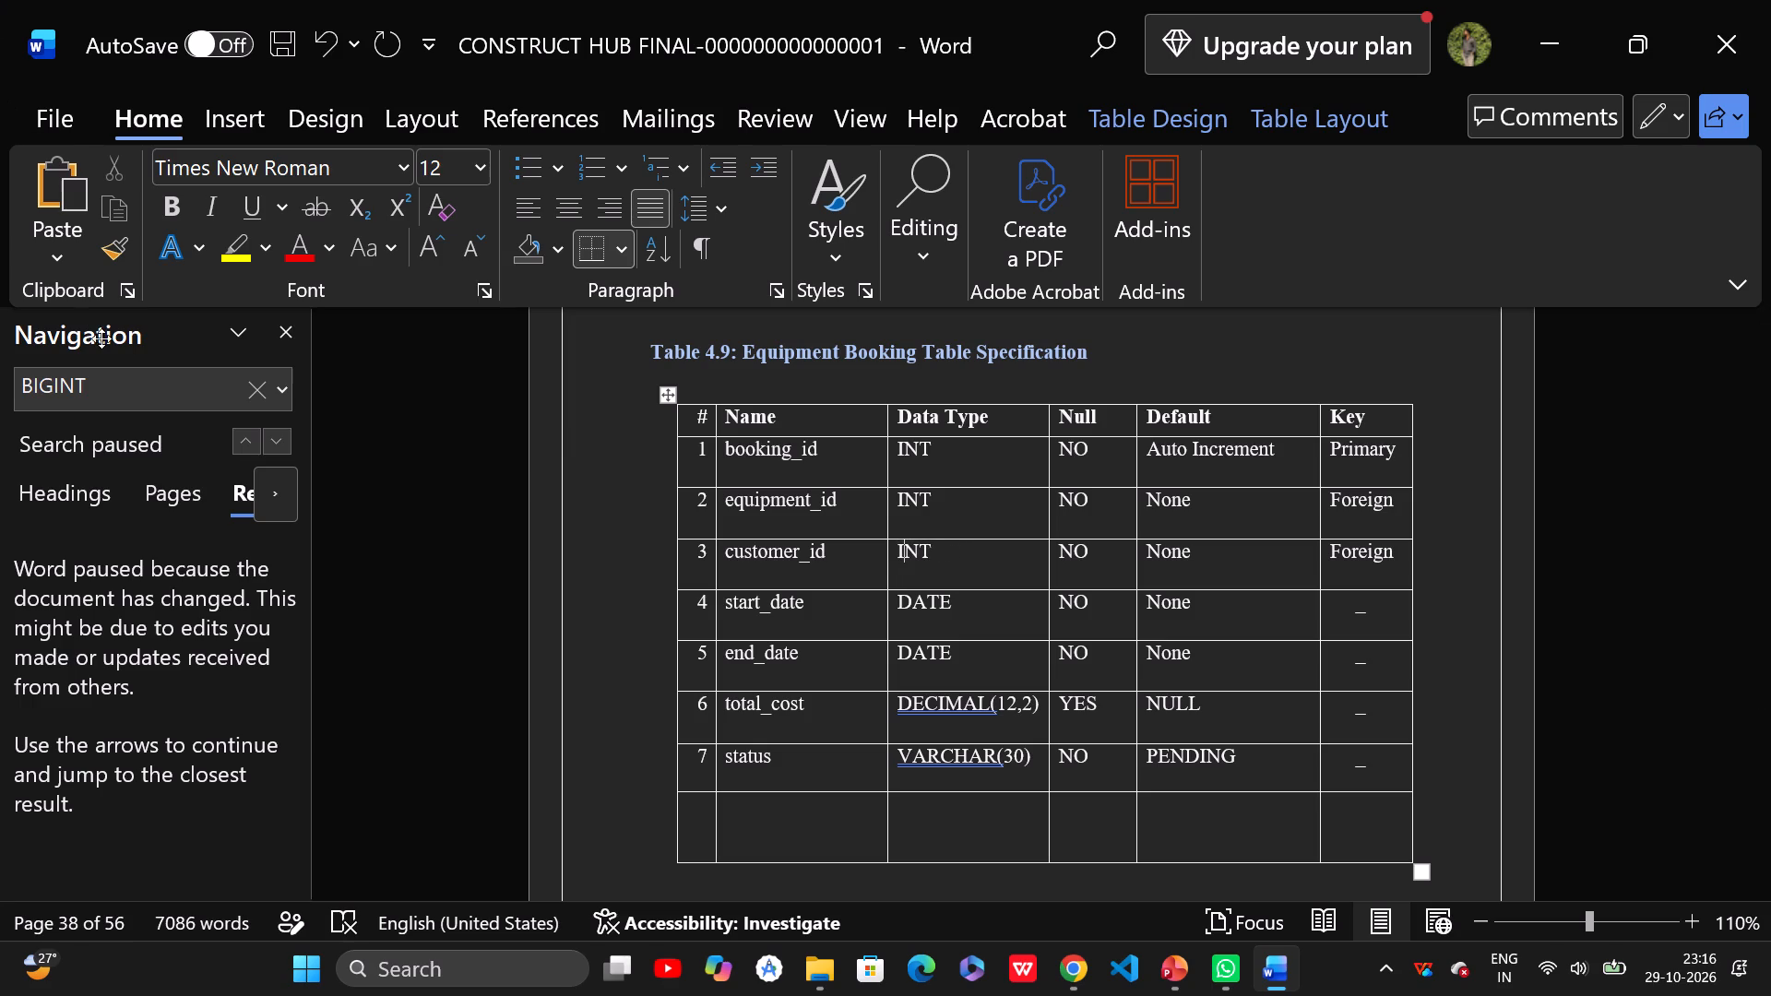
Find the next BIGINT and change the labour_id data type to INT in Table 4.10, Labour Profile Table Specification.
{"action": "left_click", "coordinate": [130, 369]}
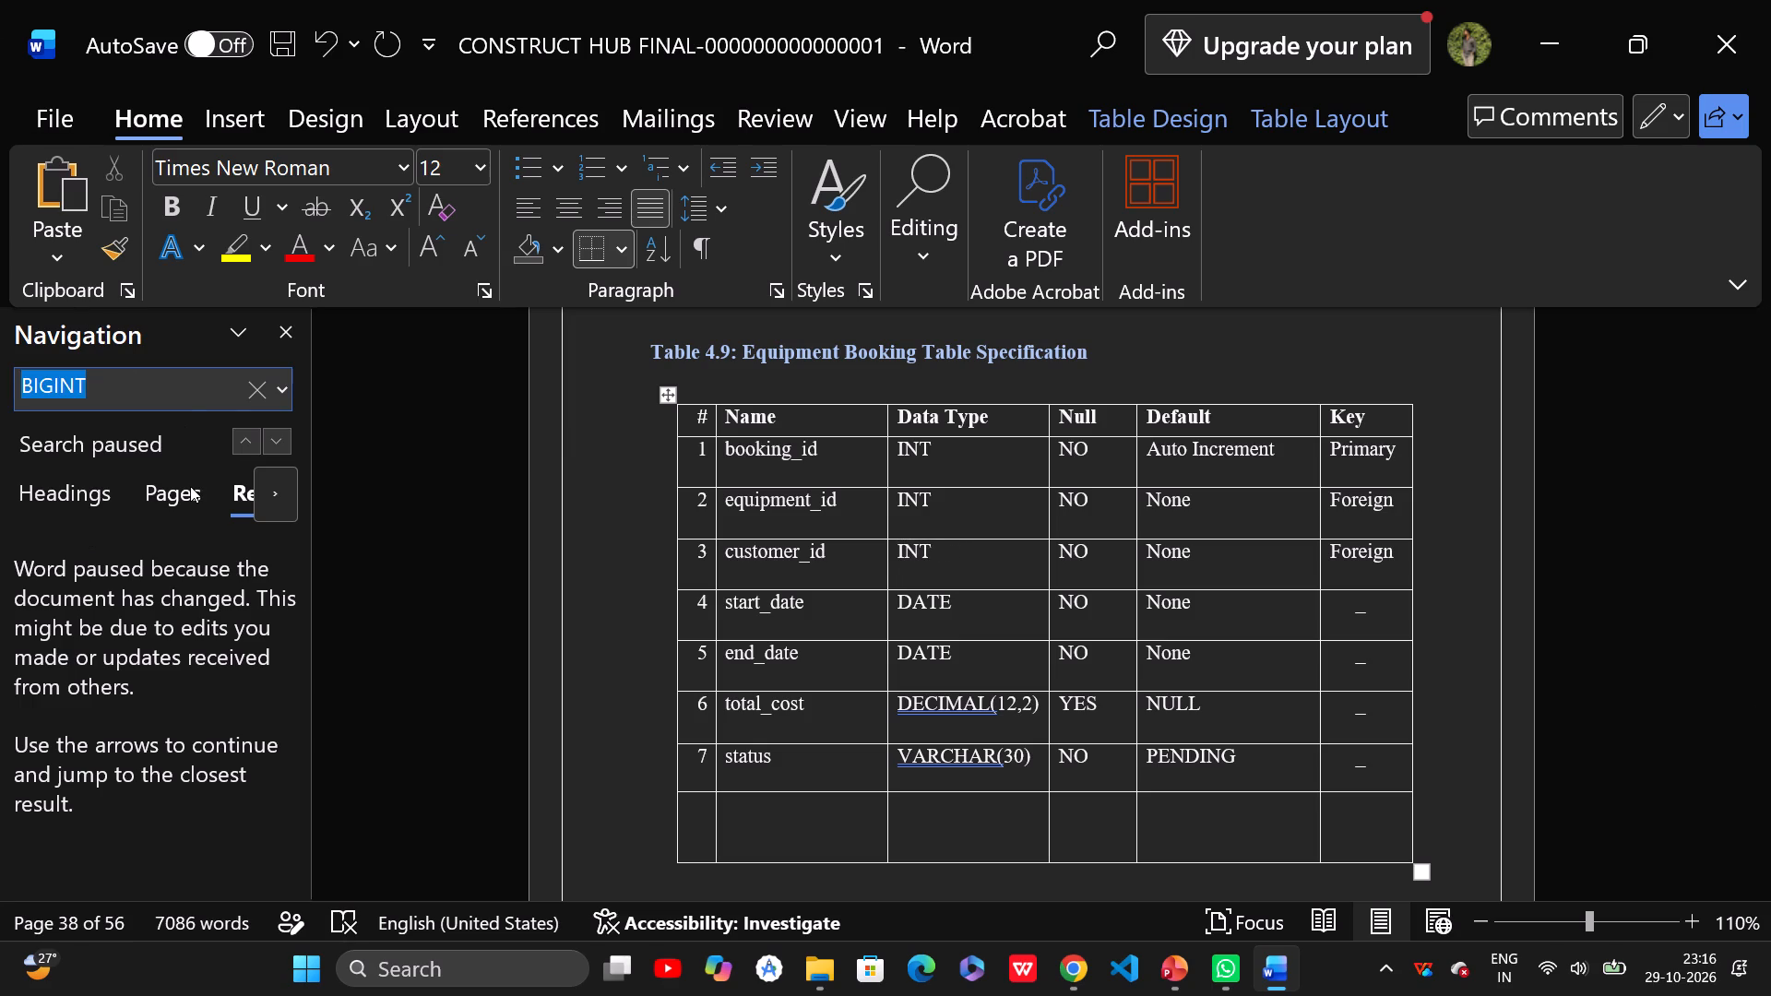
{"action": "key", "text": "Return"}
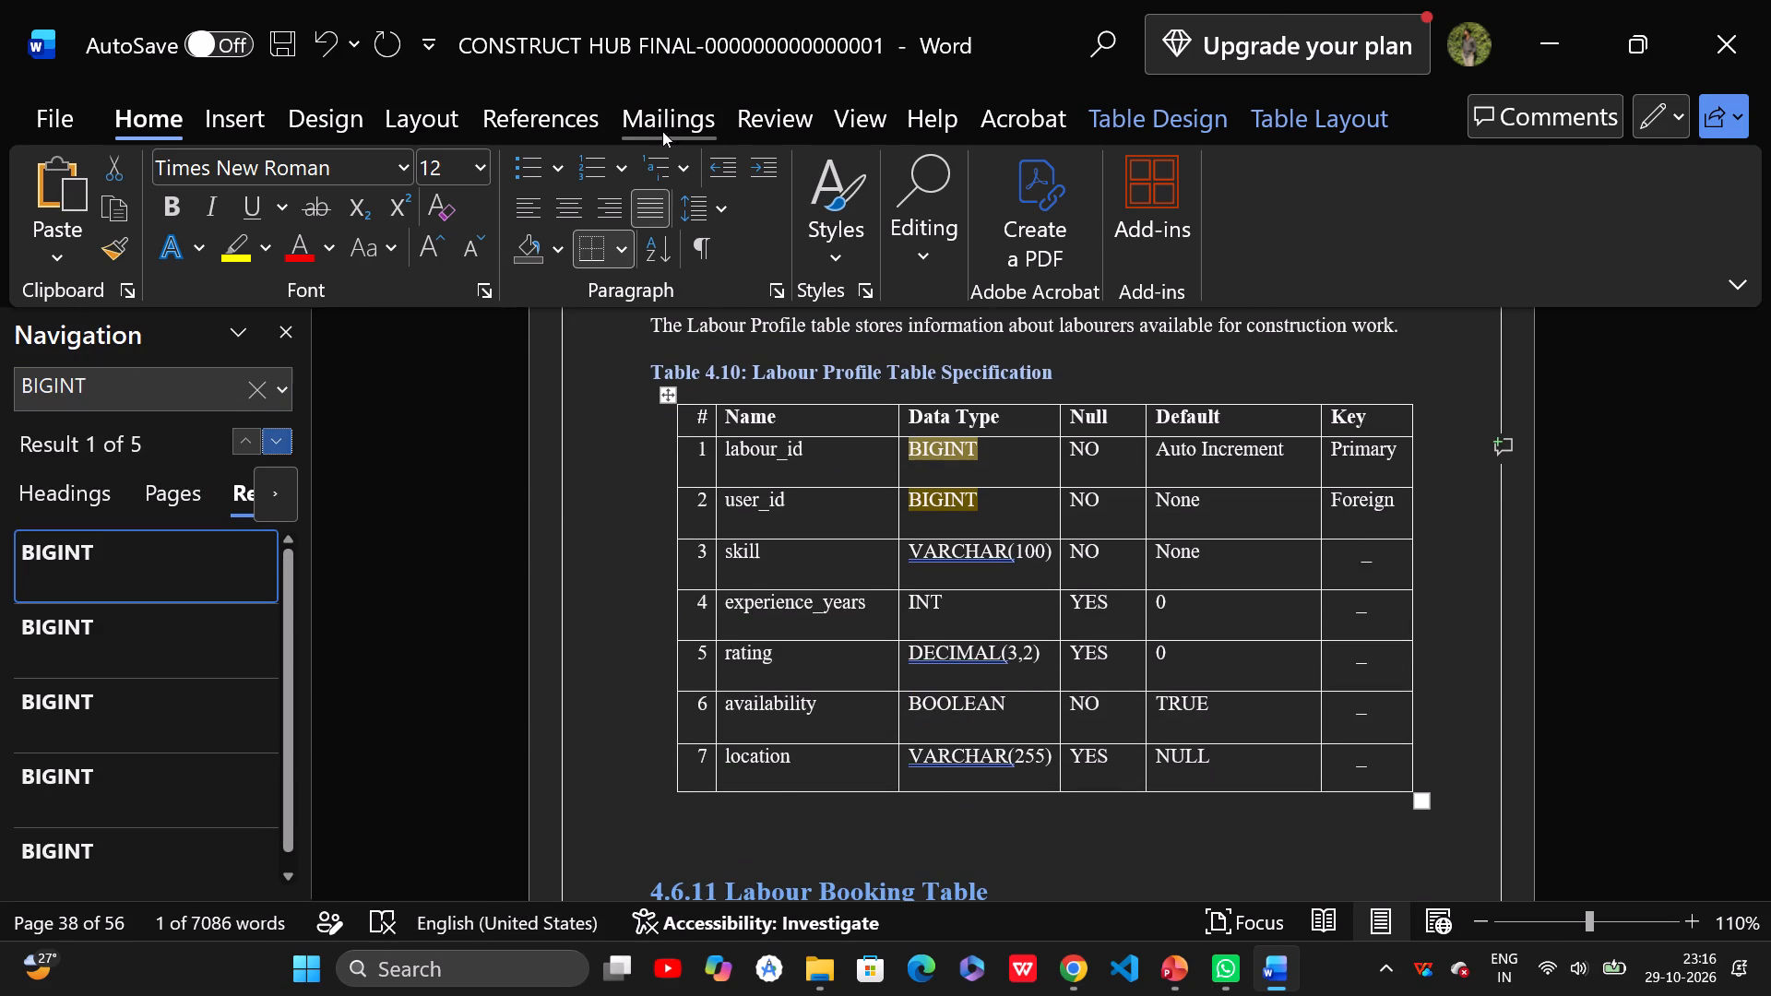
{"action": "left_click", "coordinate": [948, 444]}
{"action": "key", "text": "BackSpace"}
{"action": "key", "text": "BackSpace"}
{"action": "key", "text": "BackSpace"}
{"action": "key", "text": "BackSpace"}
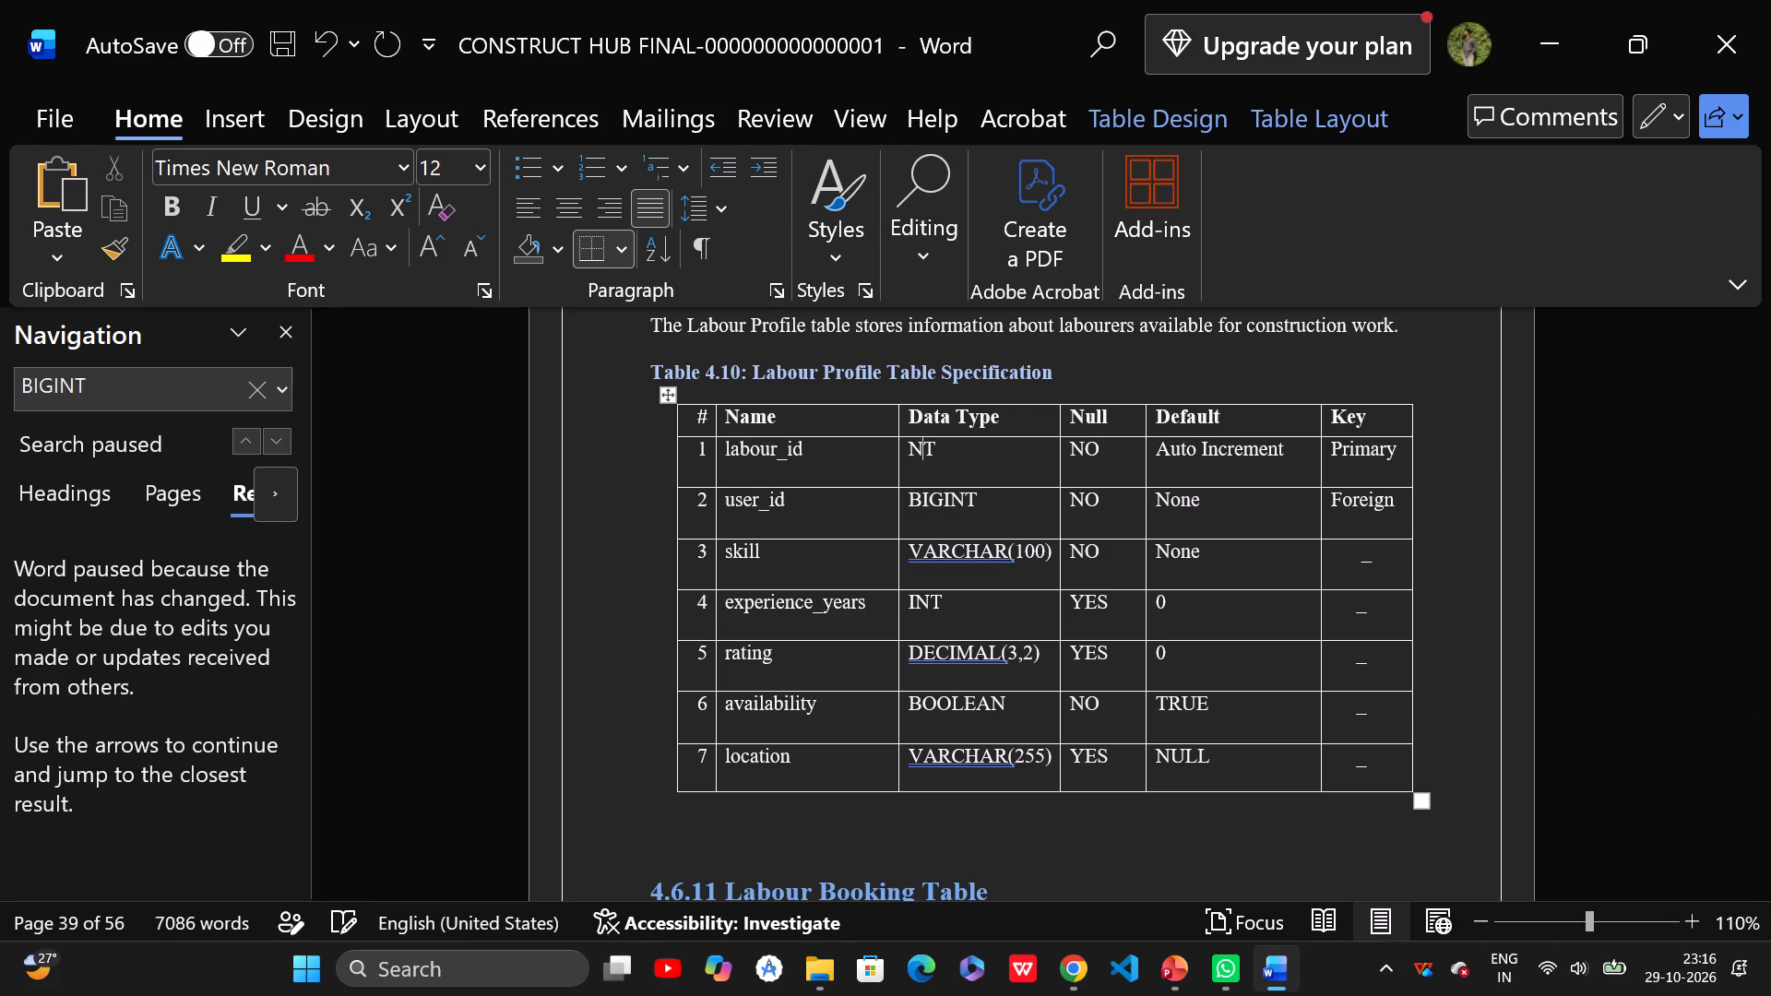
{"action": "key", "text": "Down"}
{"action": "key", "text": "Right"}
{"action": "key", "text": "Right"}
{"action": "key", "text": "Up"}
{"action": "key", "text": "Left"}
{"action": "key", "text": "i"}
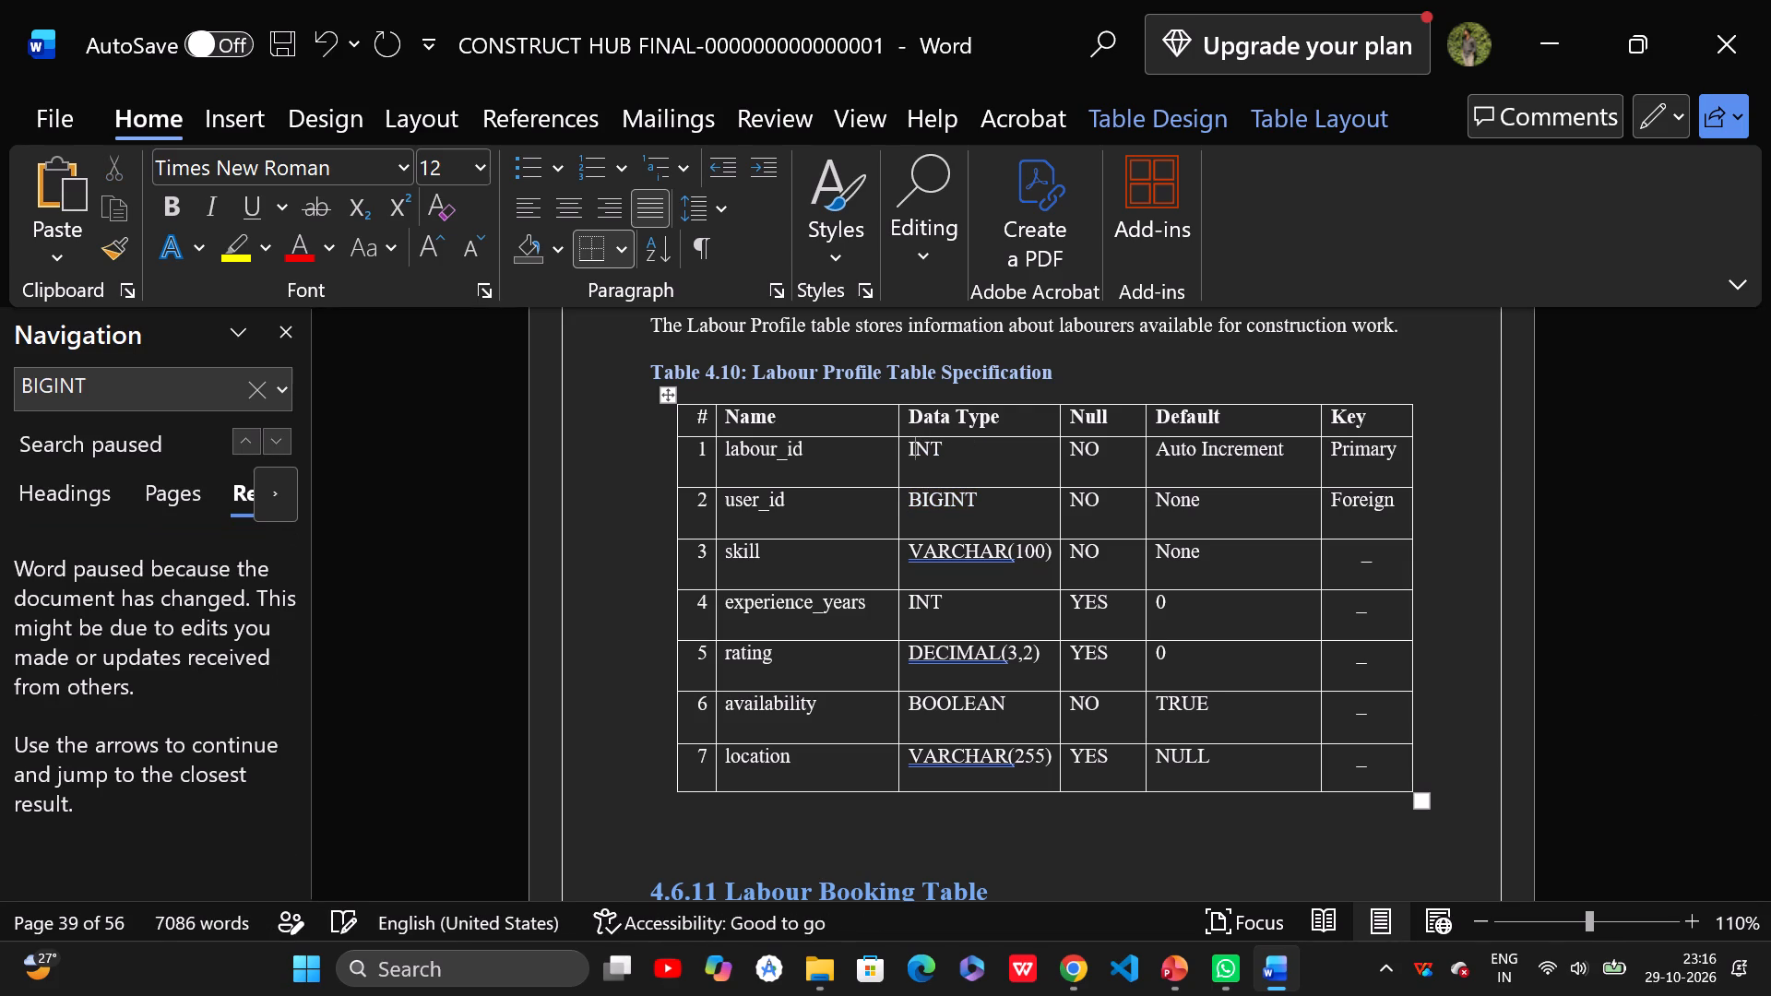
Change the user_id data type to INT in Table 4.10, Labour Profile Table Specification.
{"action": "key", "text": "Down"}
{"action": "key", "text": "Right"}
{"action": "key", "text": "Right"}
{"action": "key", "text": "Right"}
{"action": "key", "text": "BackSpace"}
{"action": "key", "text": "BackSpace"}
{"action": "key", "text": "BackSpace"}
Find the next BIGINT and change the labour_booking_id data type to INT in Table 4.11, Labour Booking Table Specification.
{"action": "left_click", "coordinate": [101, 396]}
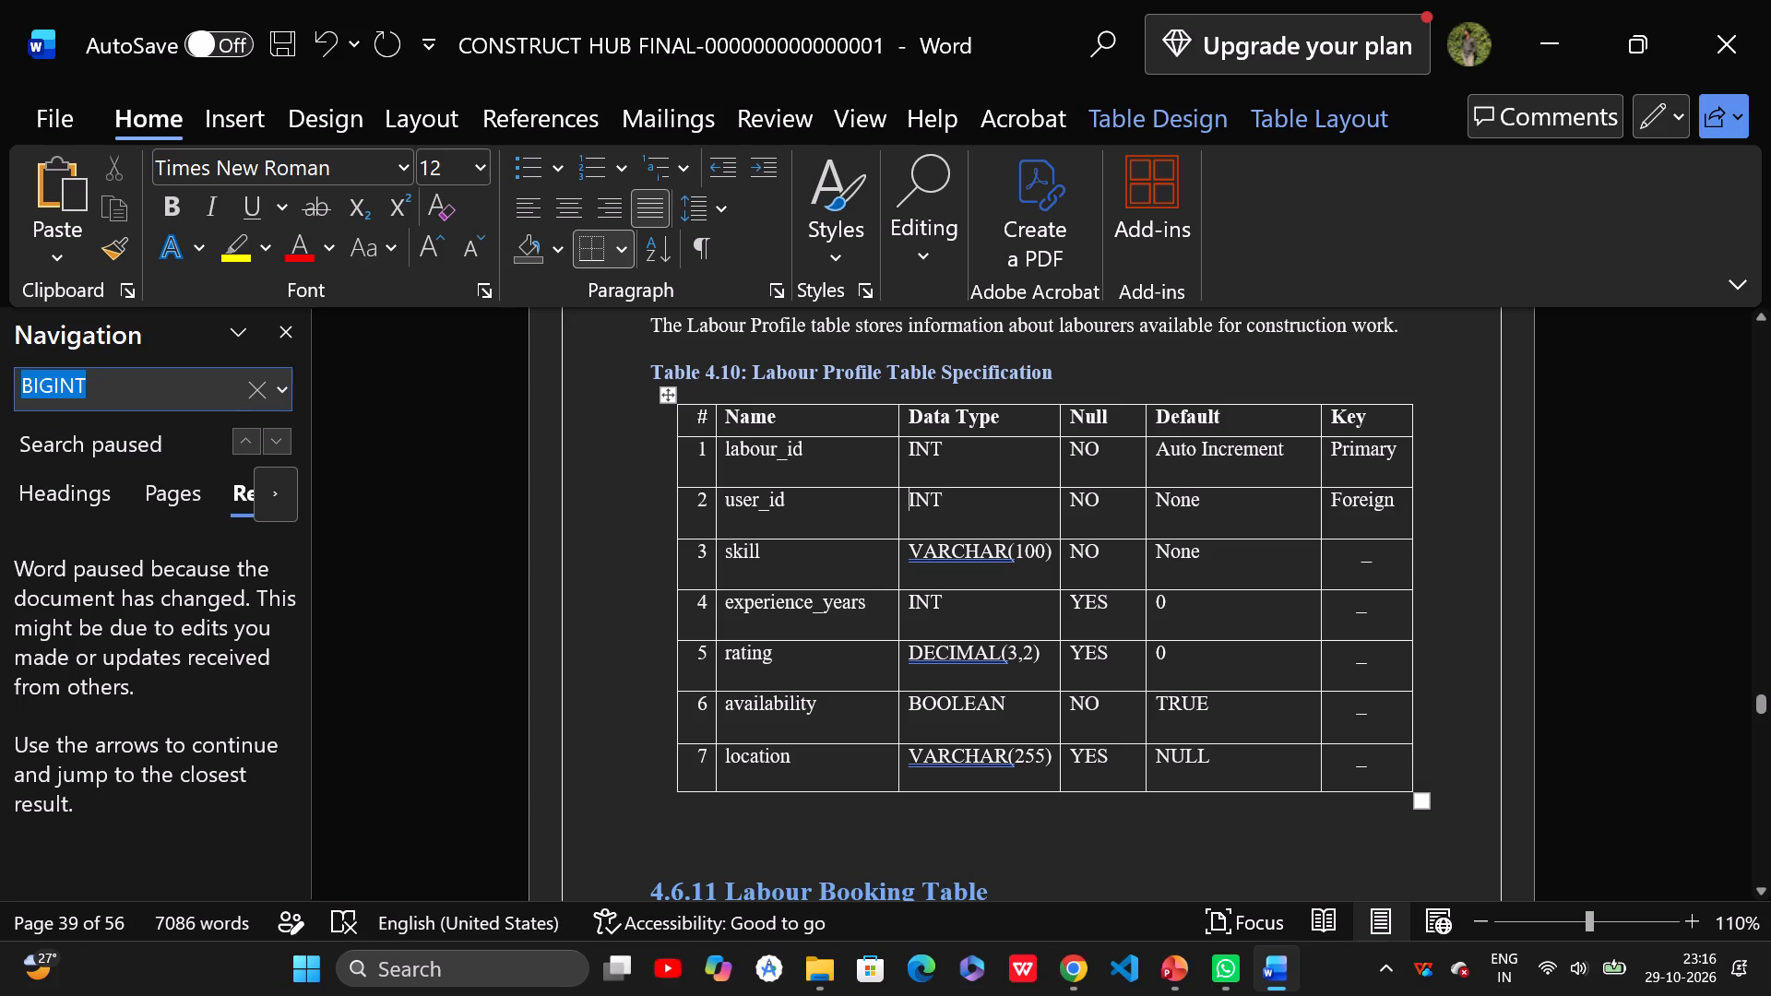
{"action": "key", "text": "Return"}
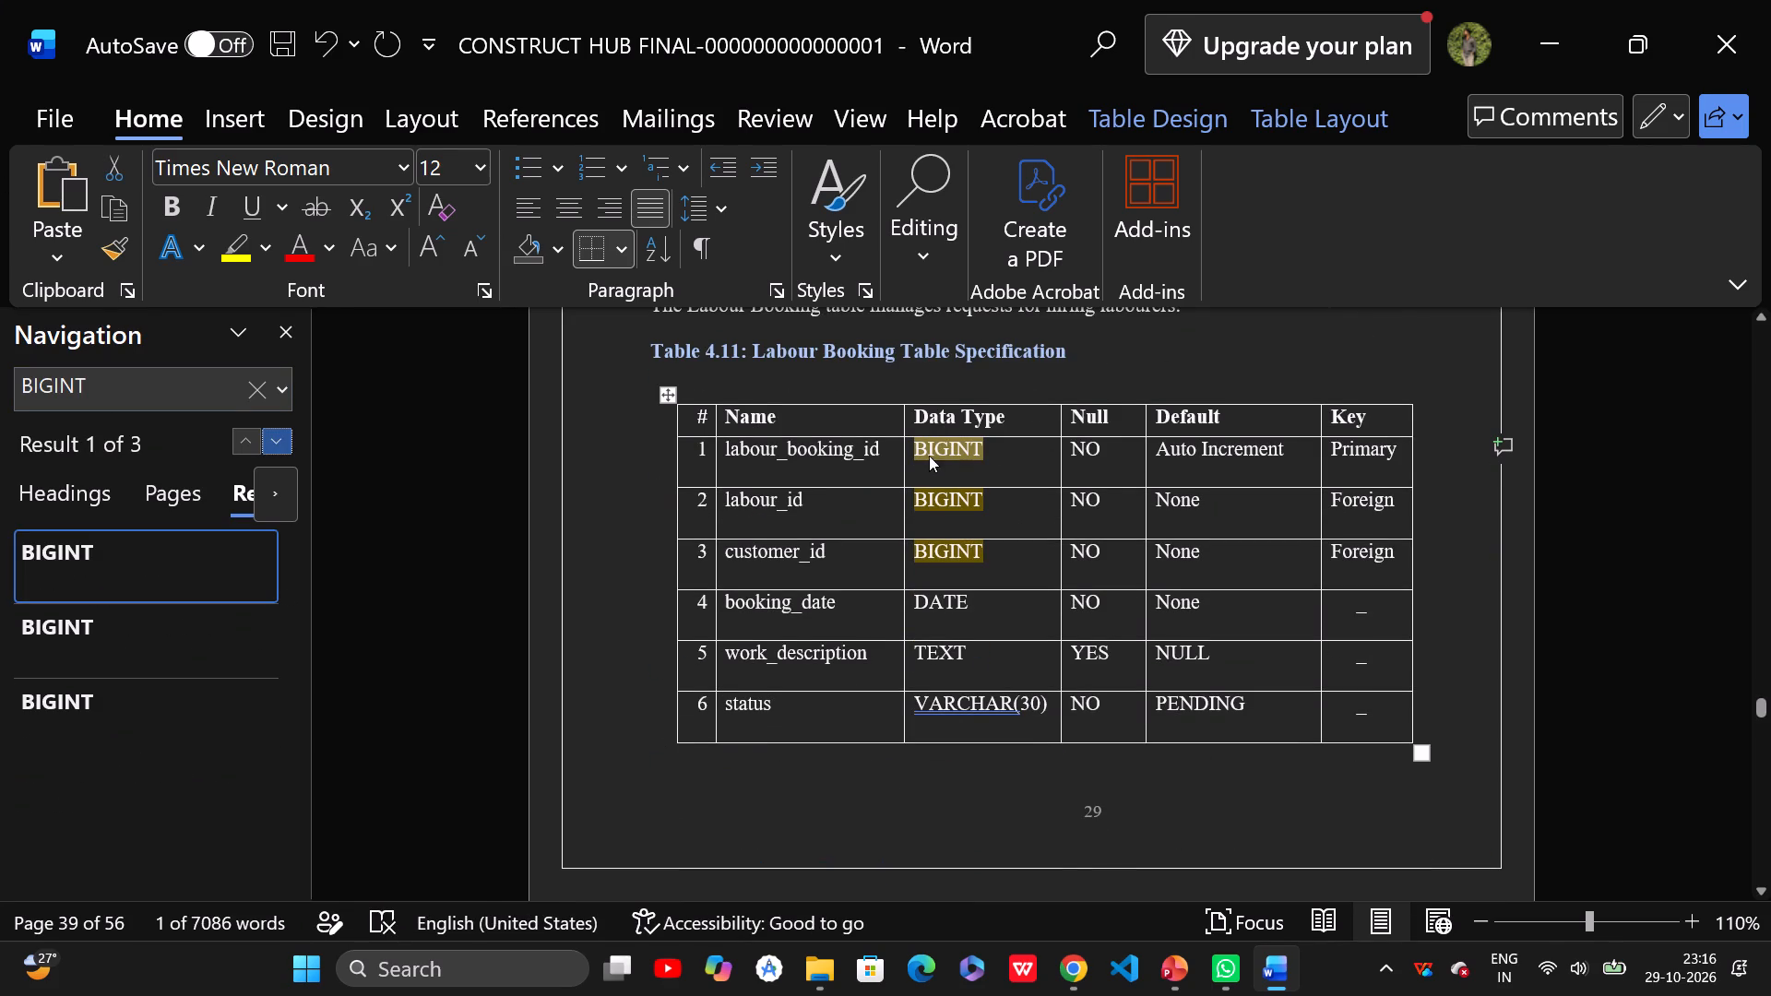
{"action": "left_click", "coordinate": [944, 448]}
{"action": "key", "text": "BackSpace"}
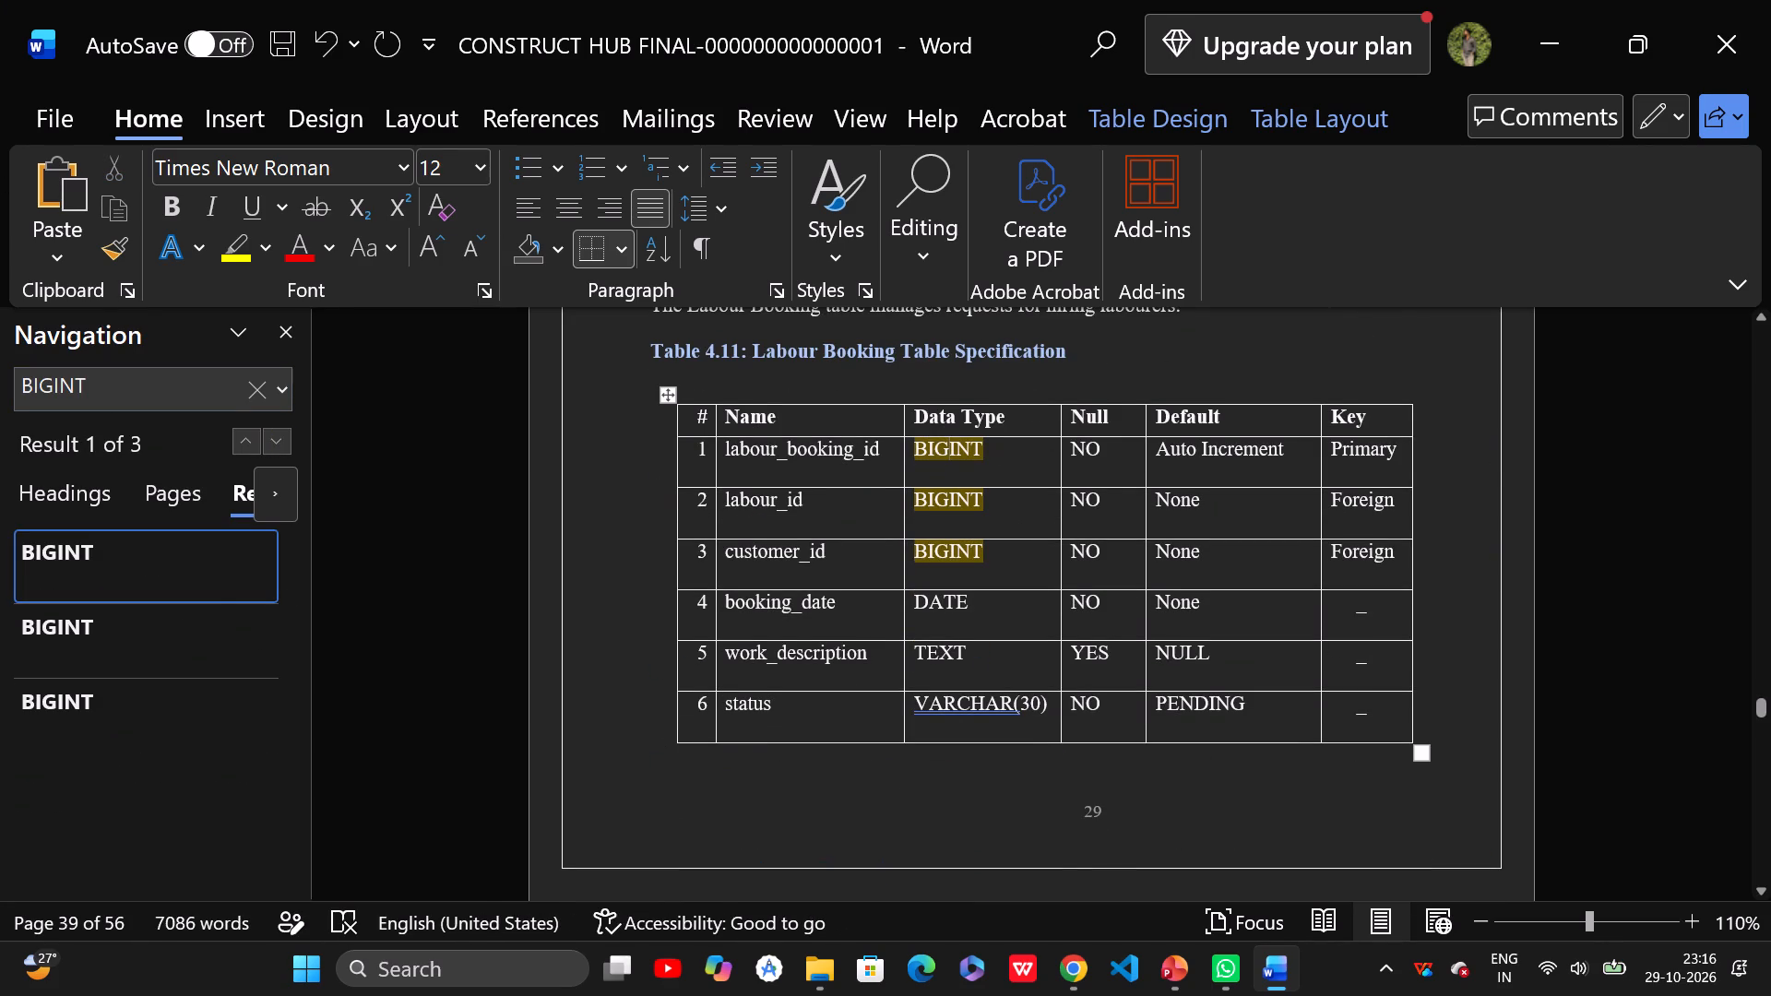
{"action": "key", "text": "BackSpace"}
{"action": "key", "text": "BackSpace"}
Change the labour_id data type to INT in Table 4.11, Labour Booking Table Specification.
{"action": "key", "text": "Down"}
{"action": "key", "text": "Right"}
{"action": "key", "text": "Right"}
{"action": "key", "text": "Right"}
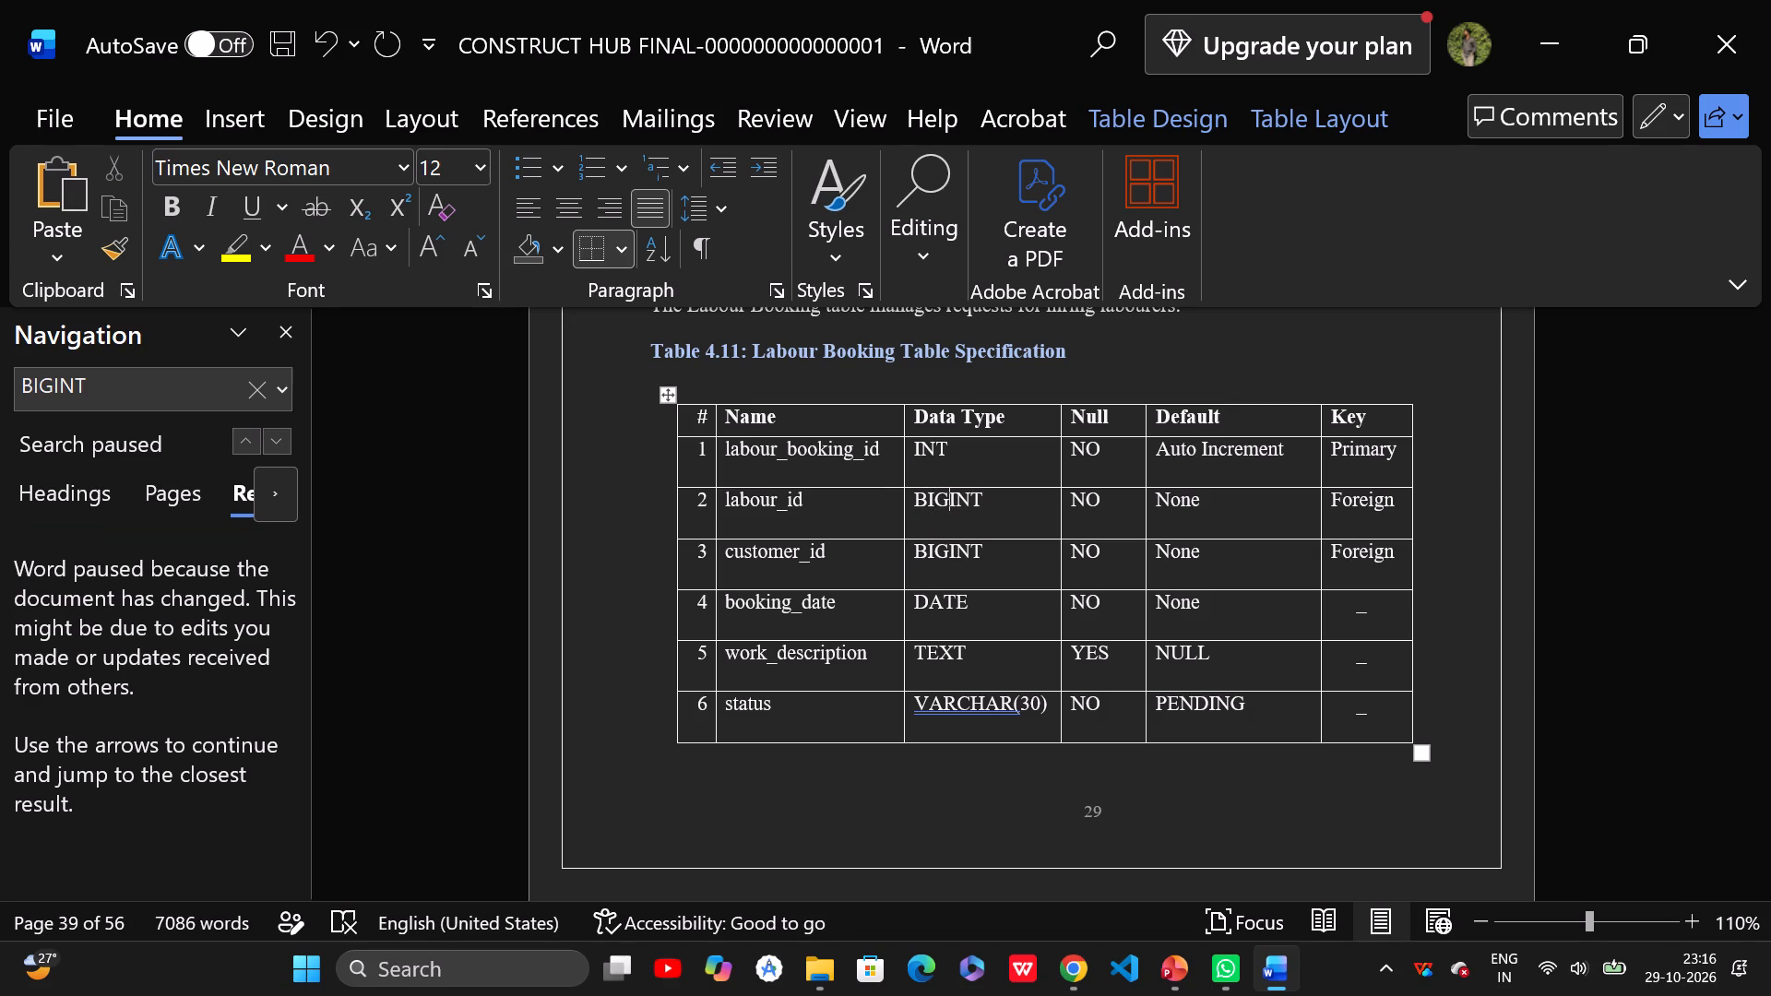
{"action": "key", "text": "BackSpace"}
{"action": "key", "text": "BackSpace"}
{"action": "key", "text": "BackSpace"}
Change the customer_id data type to INT in Table 4.11, Labour Booking Table Specification.
{"action": "key", "text": "Down"}
{"action": "key", "text": "Right"}
{"action": "key", "text": "Right"}
{"action": "key", "text": "Right"}
{"action": "key", "text": "BackSpace"}
{"action": "key", "text": "BackSpace"}
{"action": "key", "text": "BackSpace"}
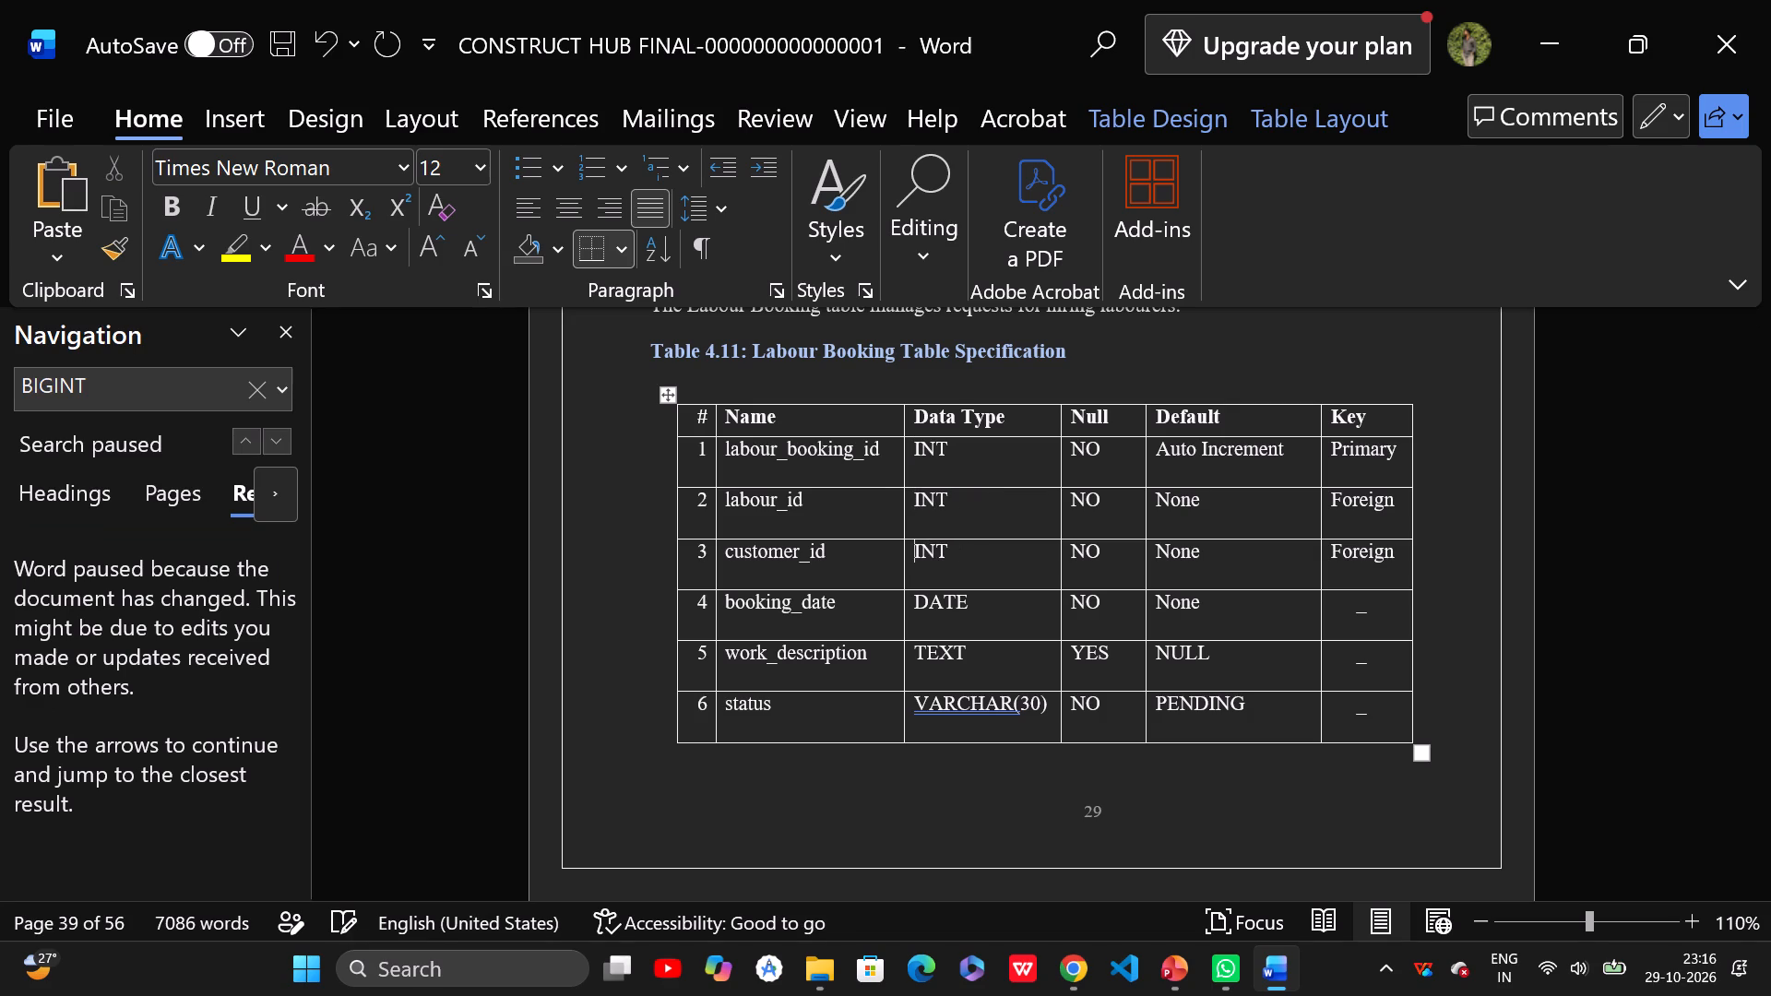
Search the document again for any remaining BIGINT, and close the document search.
{"action": "left_click", "coordinate": [108, 397]}
{"action": "key", "text": "Return"}
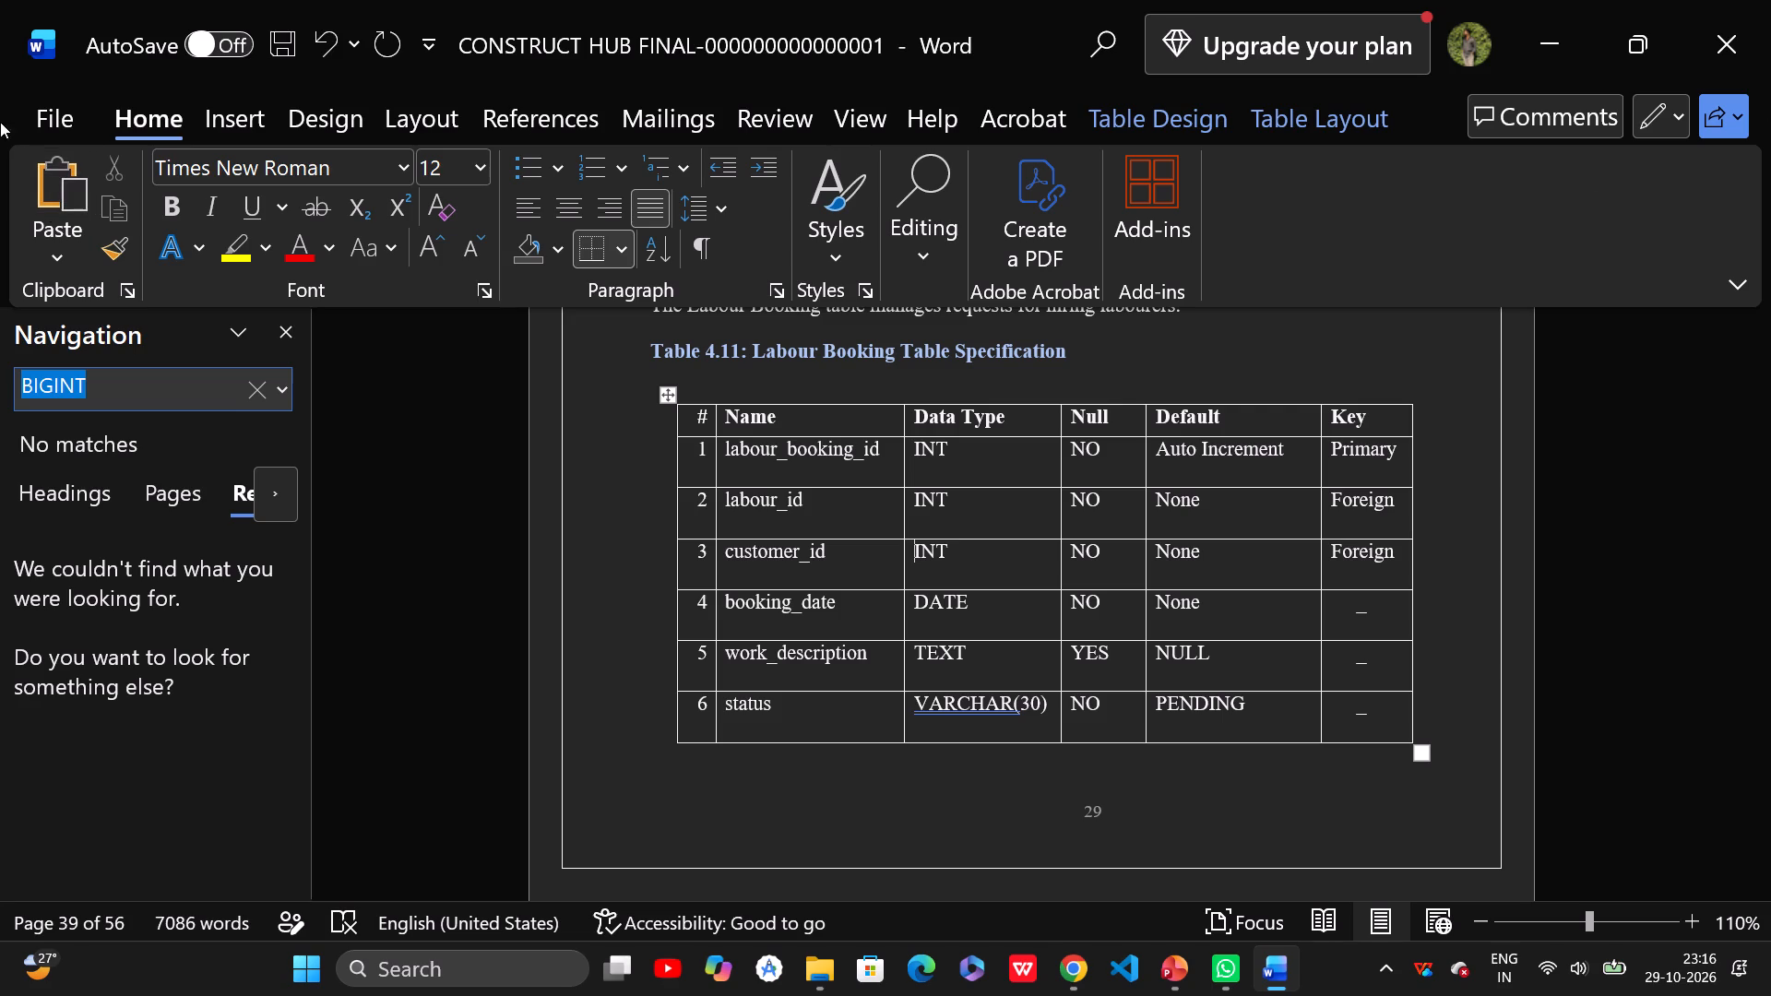
{"action": "left_click", "coordinate": [141, 382]}
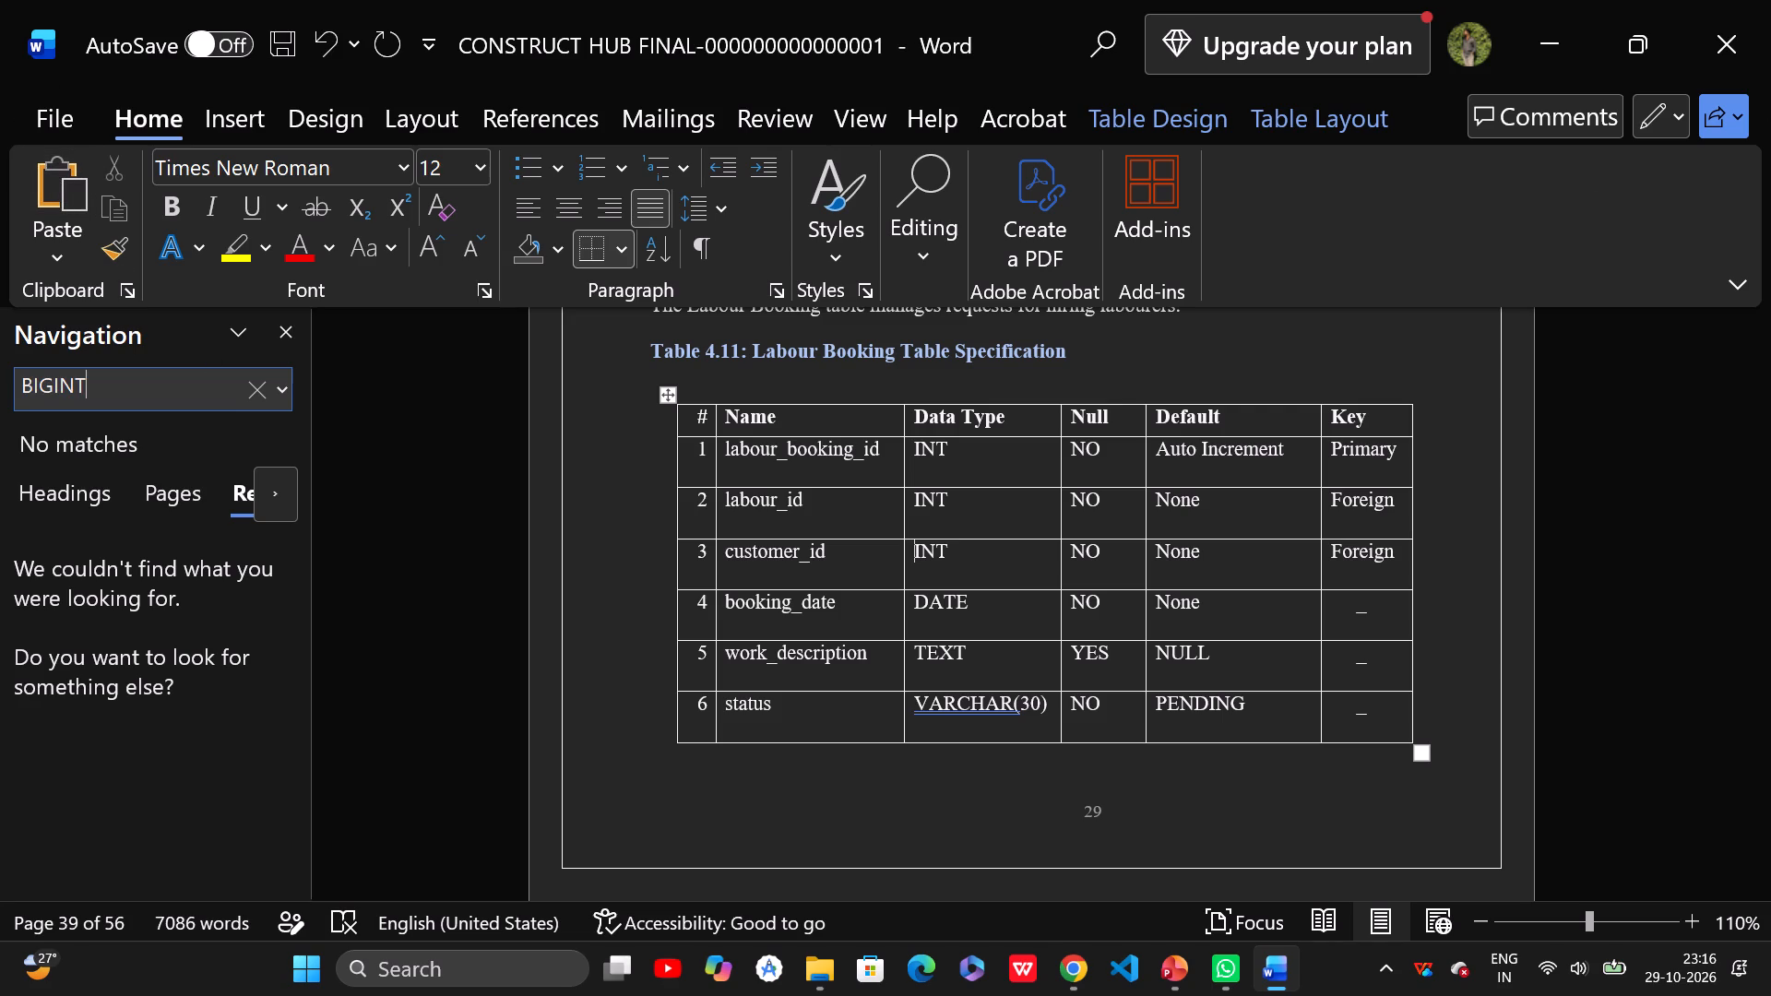
{"action": "left_click", "coordinate": [191, 396]}
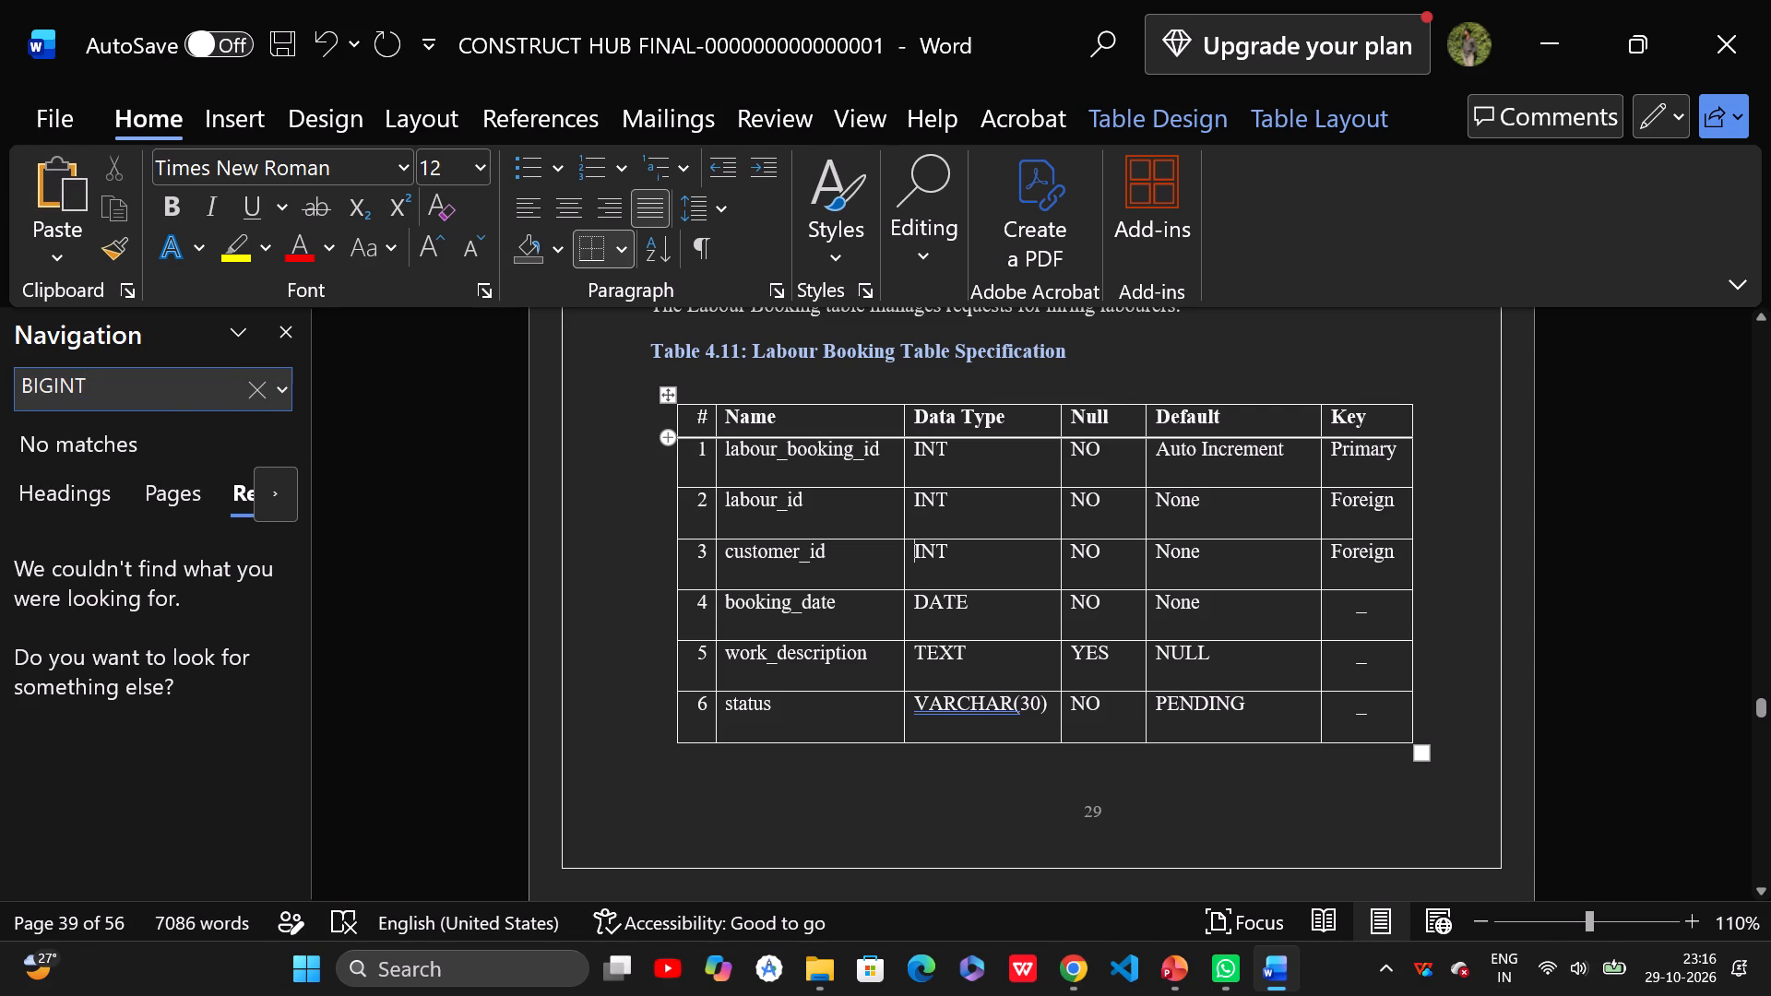
{"action": "key", "text": "Return"}
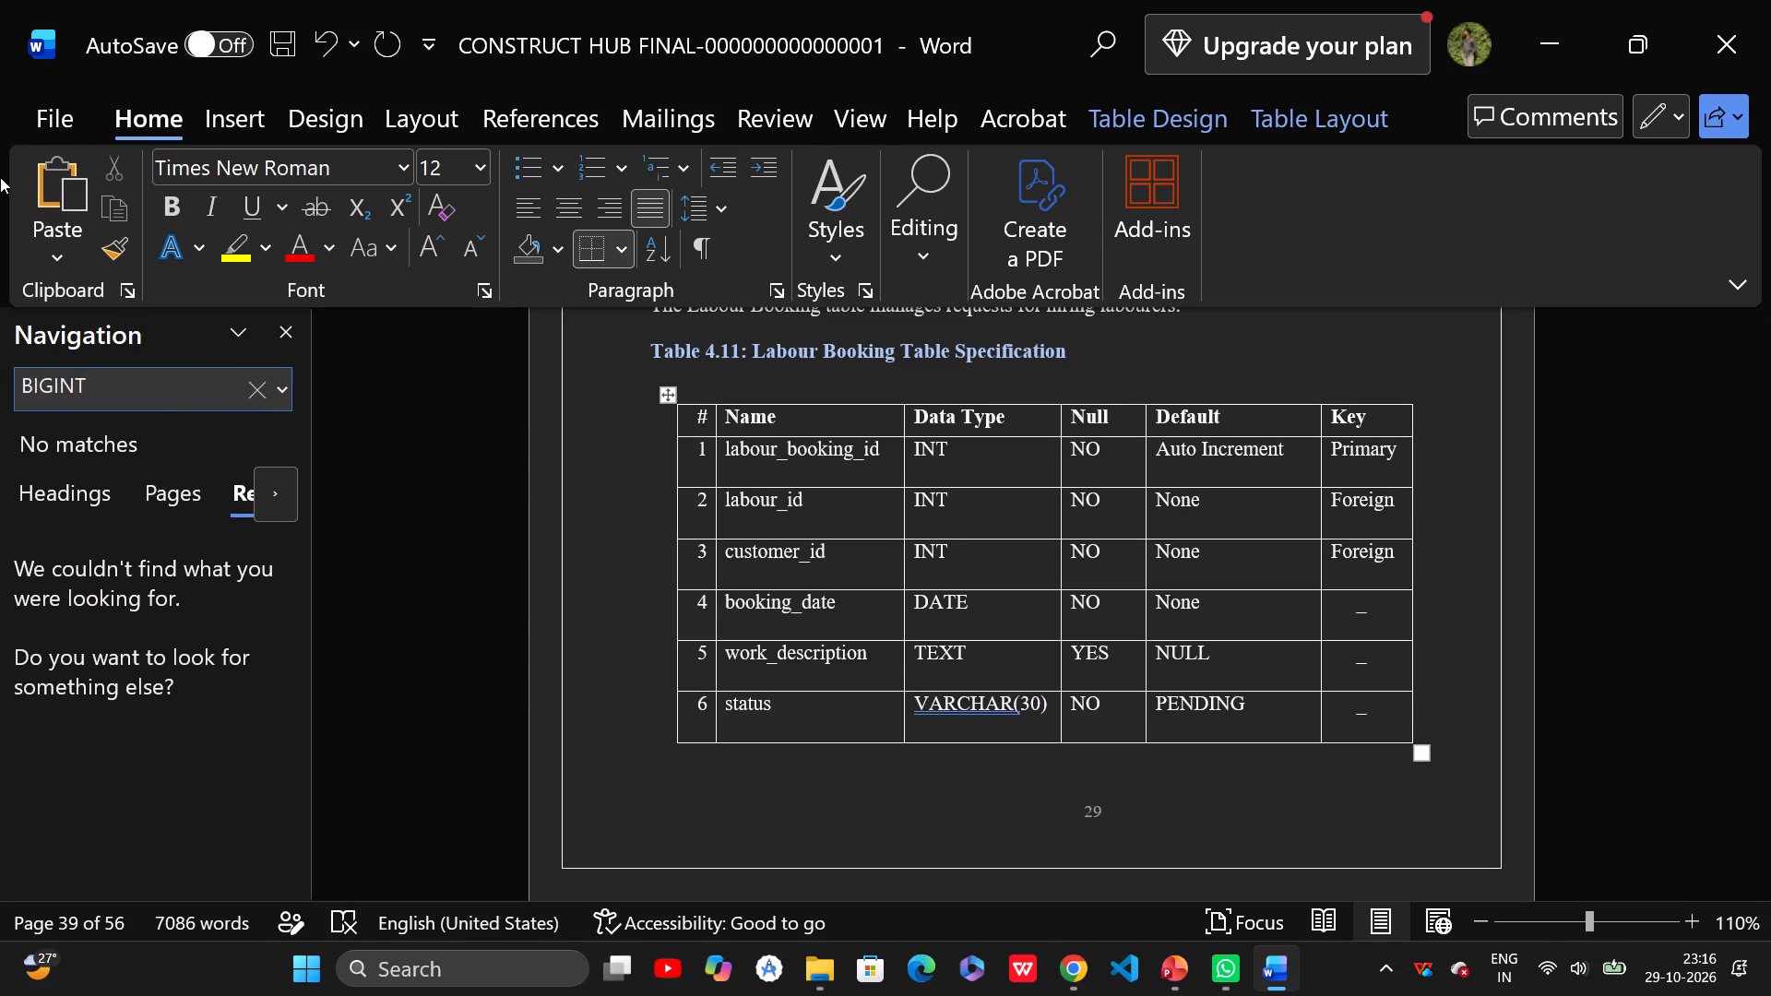
{"action": "left_click", "coordinate": [253, 393]}
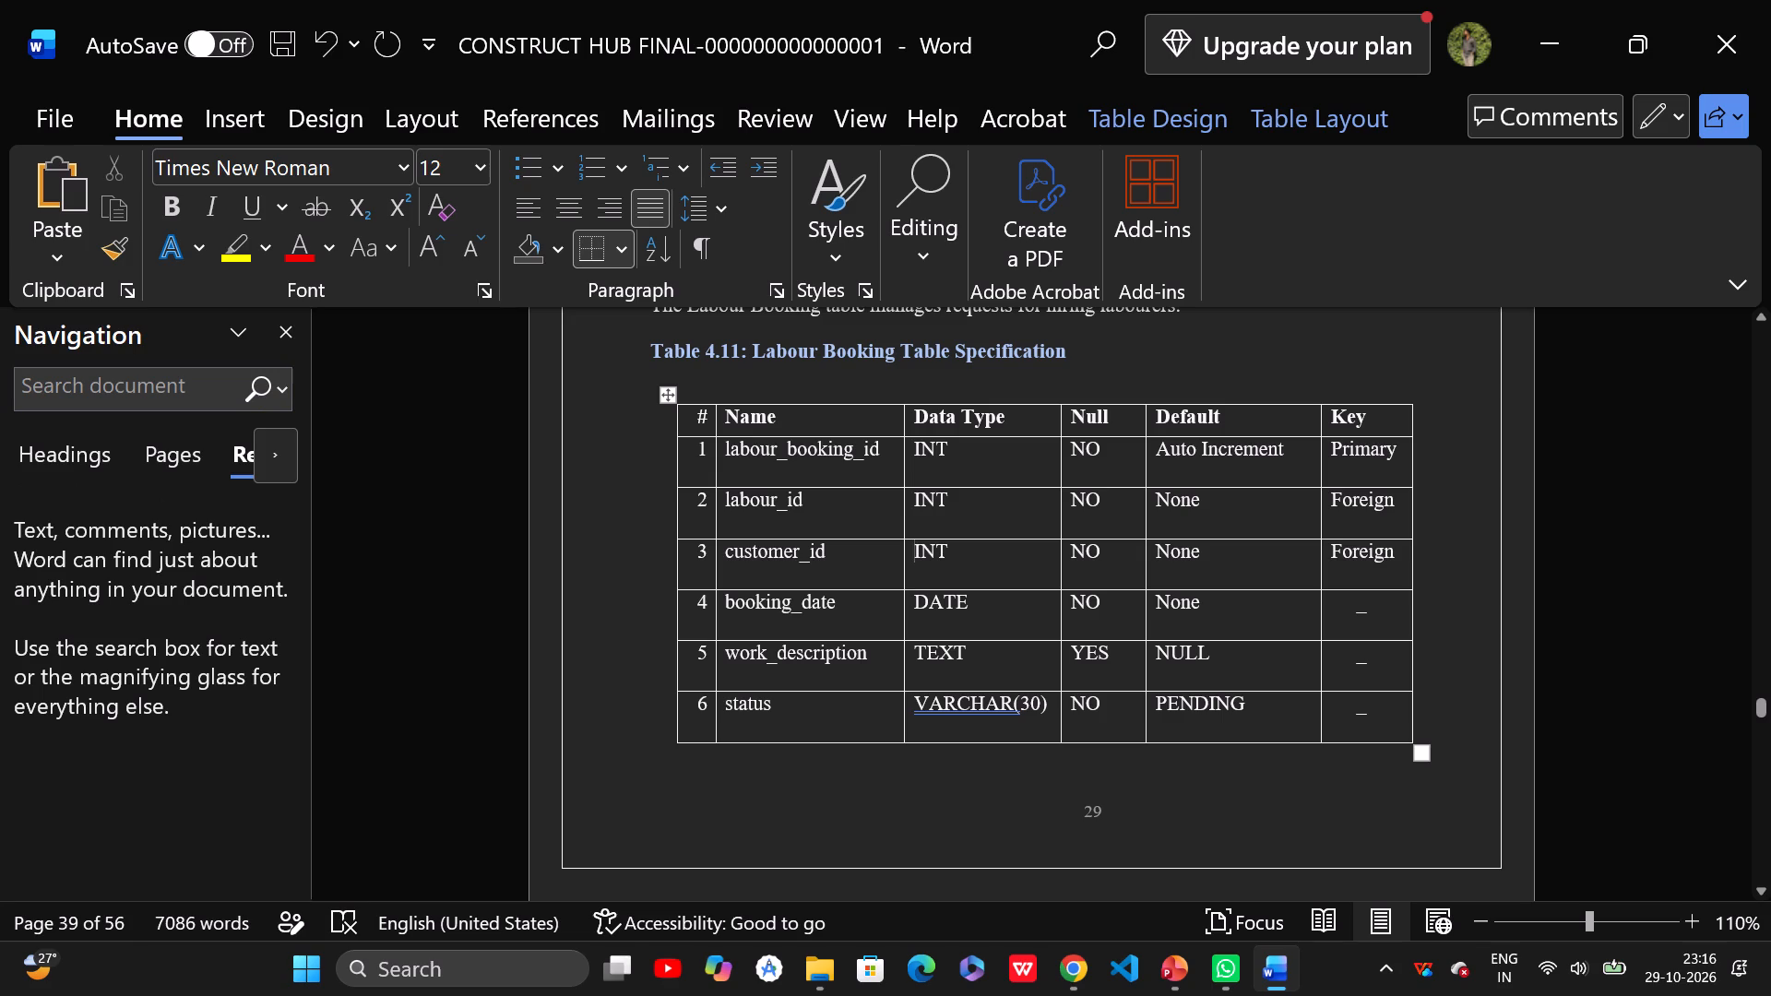
{"action": "left_click", "coordinate": [1569, 579]}
{"action": "scroll", "coordinate": [995, 498], "scroll_direction": "up", "scroll_amount": 17}
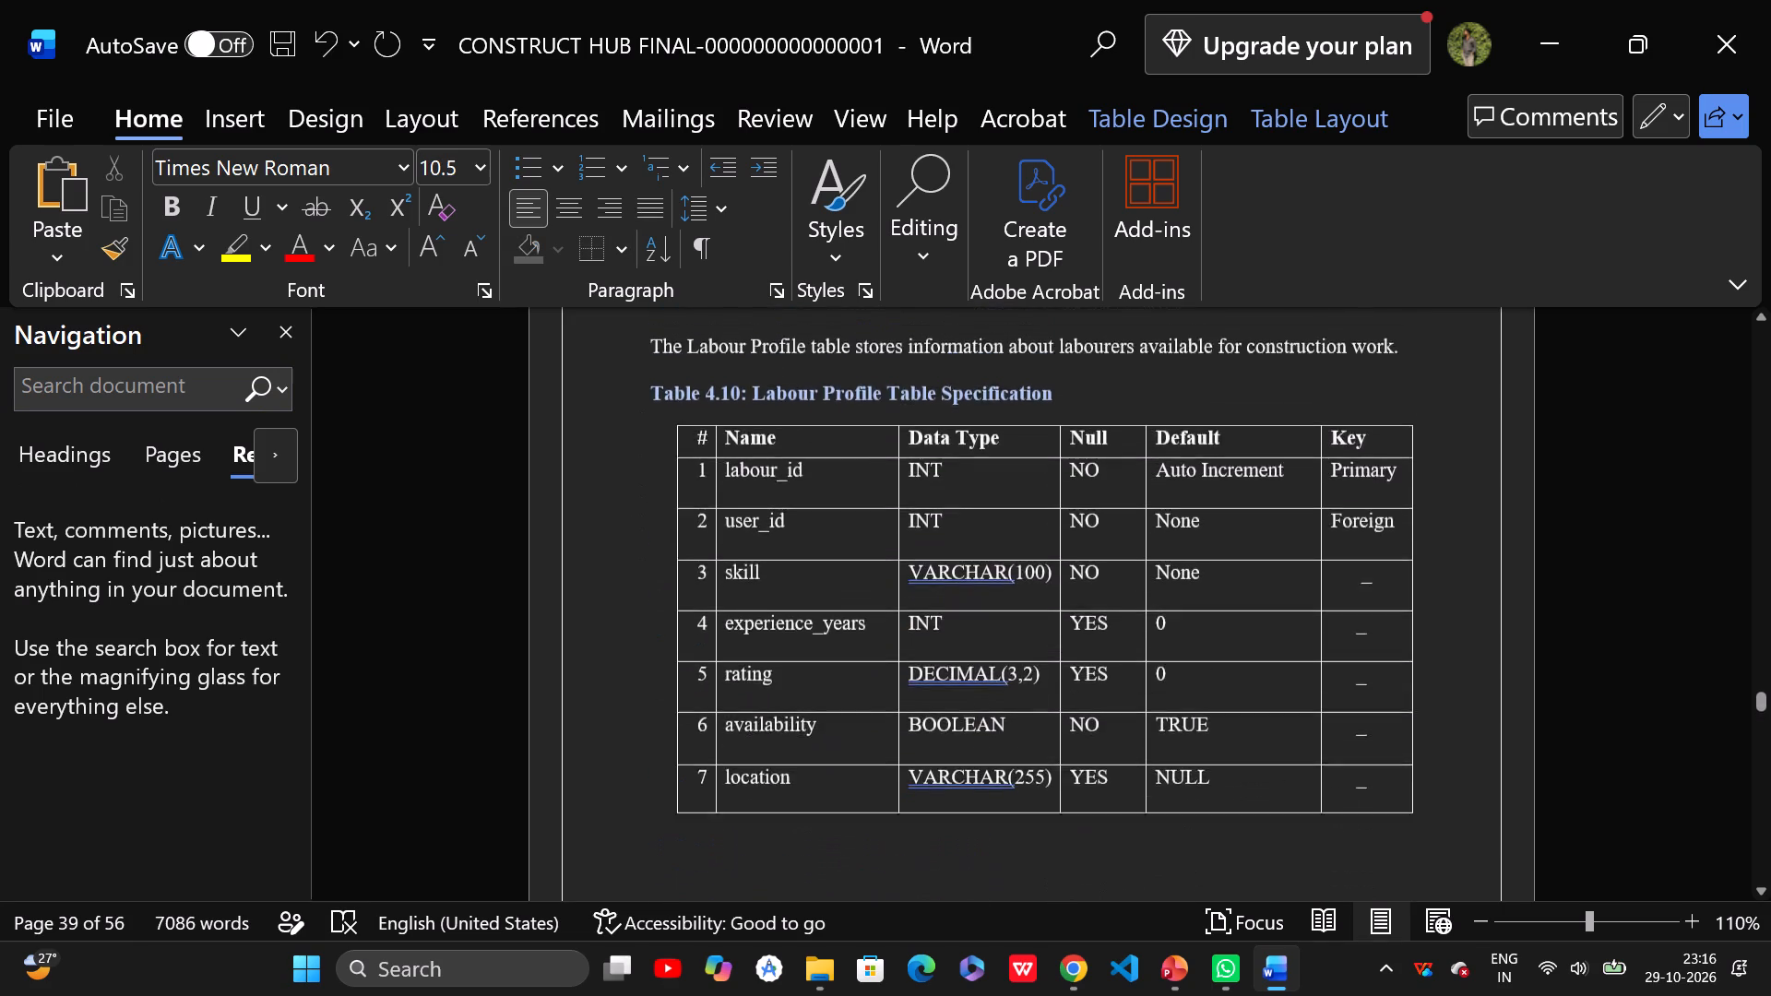
{"action": "scroll", "coordinate": [1024, 569], "scroll_direction": "up", "scroll_amount": 6}
{"action": "scroll", "coordinate": [493, 437], "scroll_direction": "up", "scroll_amount": 5}
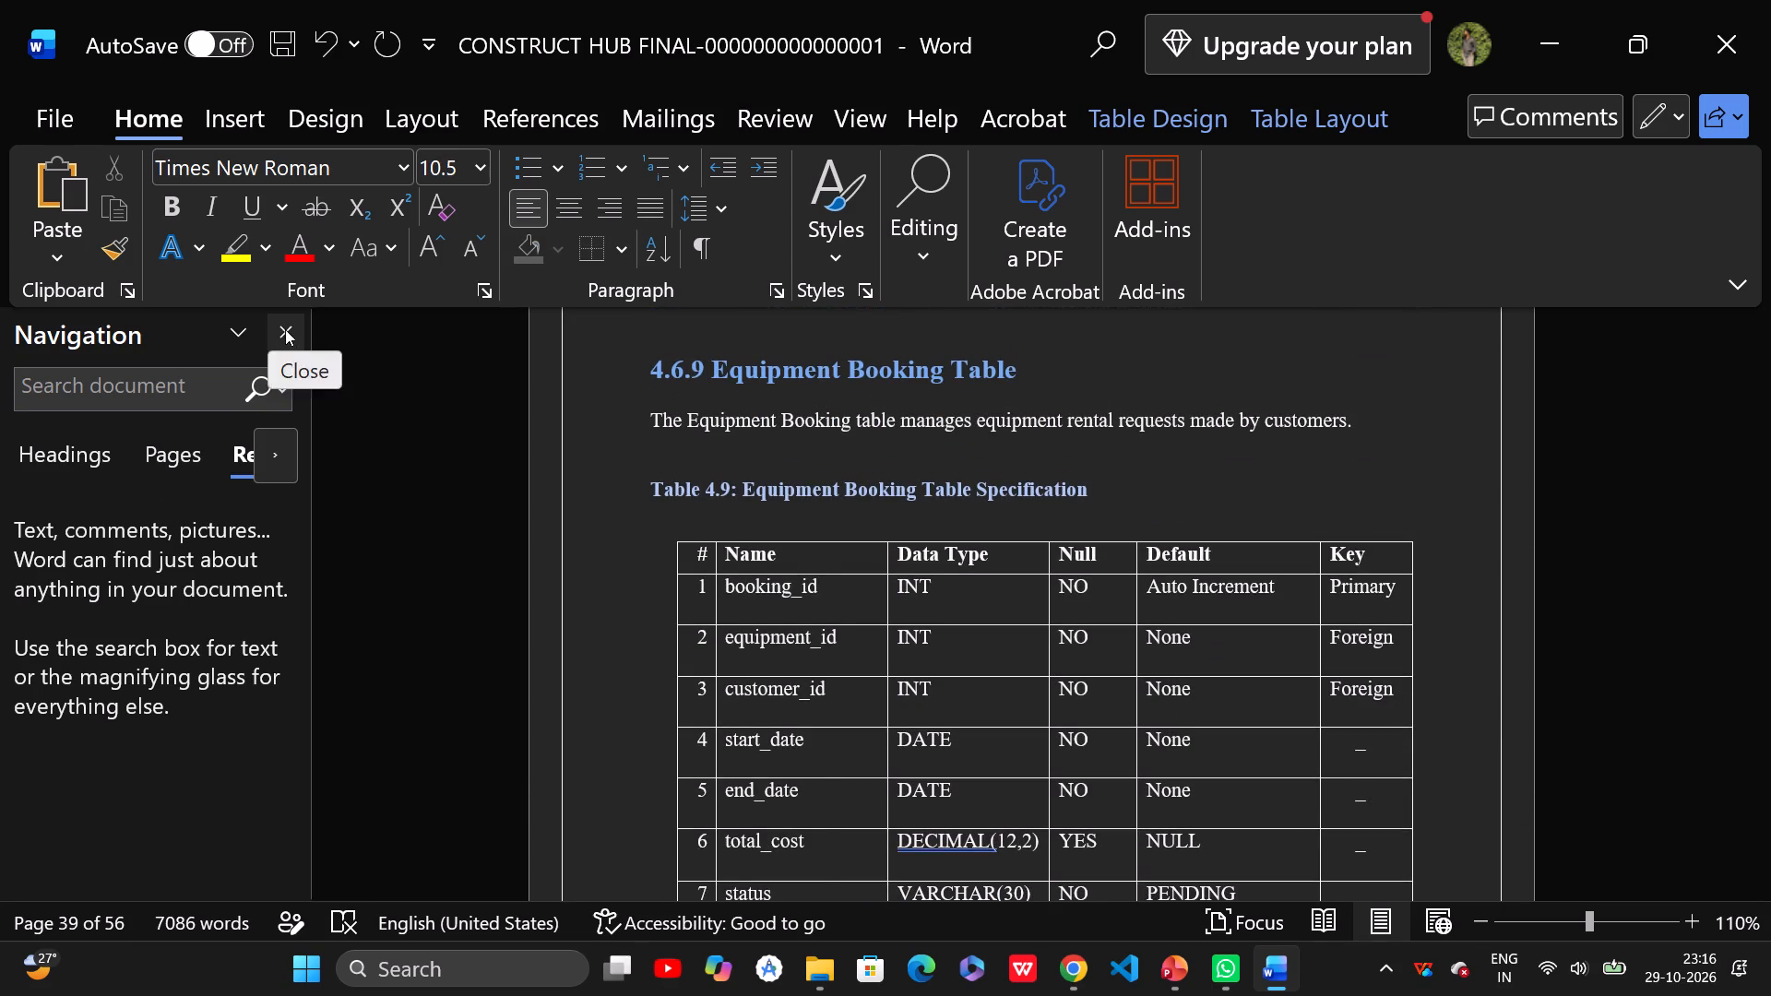
{"action": "left_click", "coordinate": [285, 329]}
Add two line breaks below the Table 4.6 Order Table caption to push the table's header row onto the next page.
{"action": "scroll", "coordinate": [803, 512], "scroll_direction": "up", "scroll_amount": 10}
{"action": "scroll", "coordinate": [1071, 685], "scroll_direction": "up", "scroll_amount": 6}
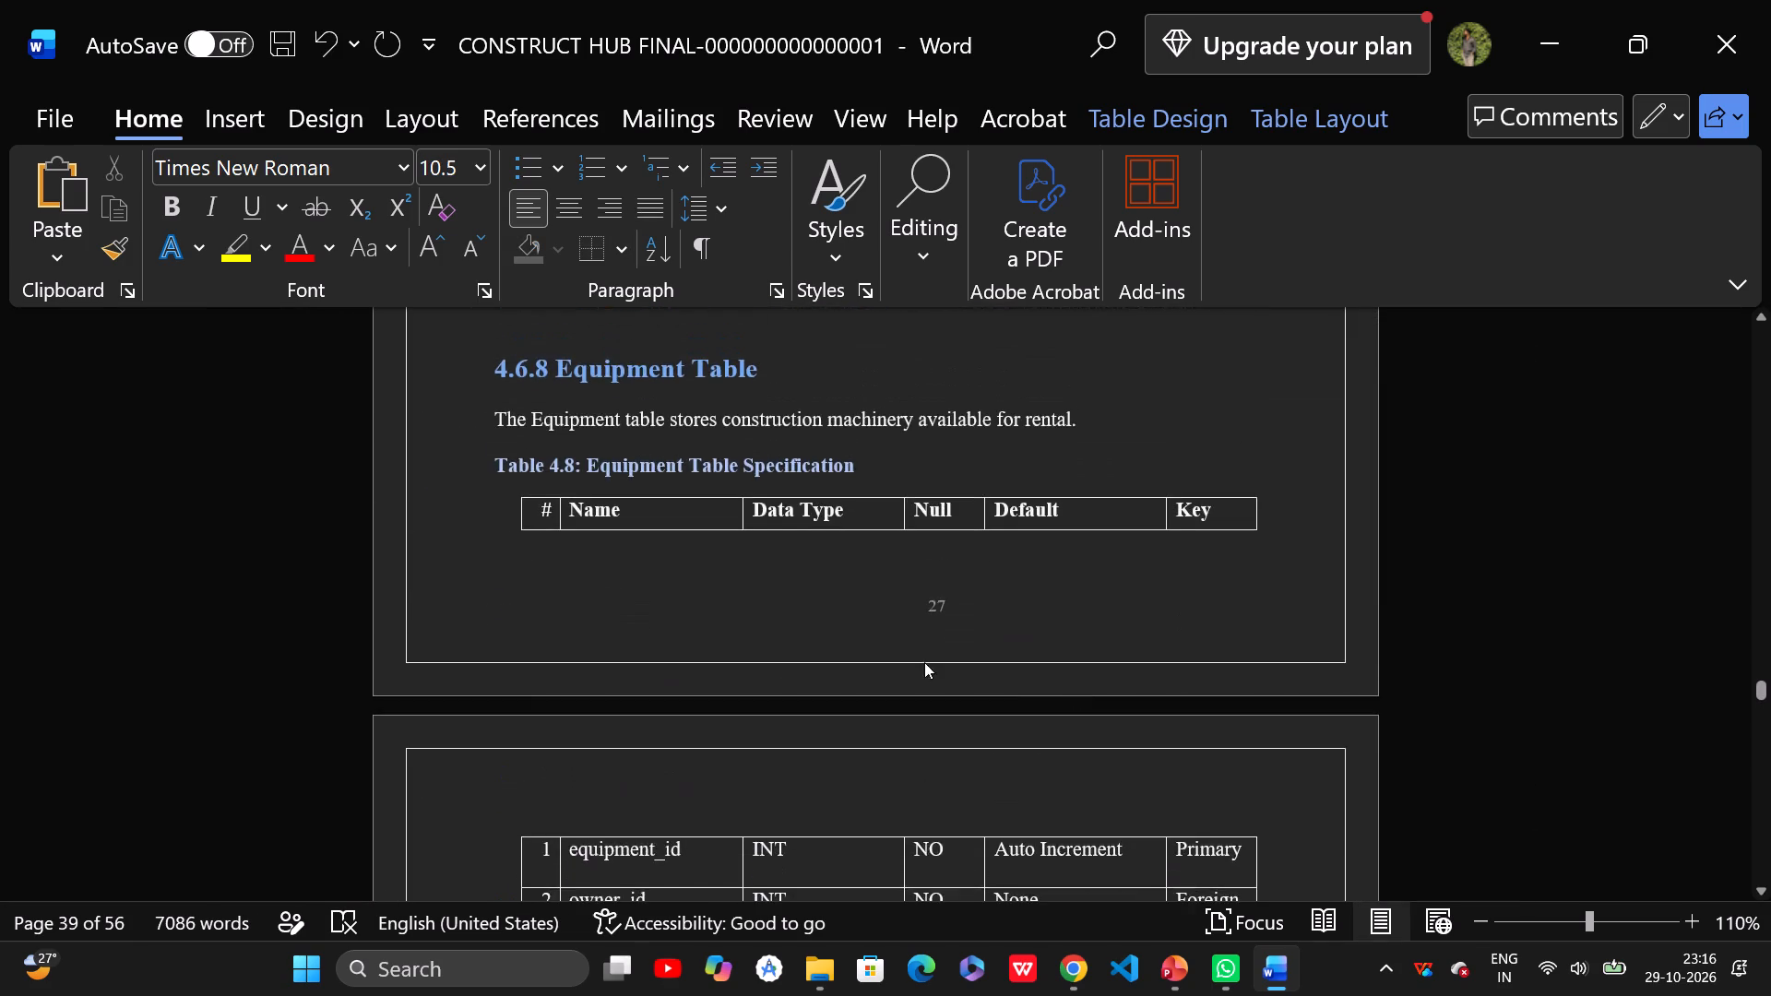
{"action": "scroll", "coordinate": [921, 660], "scroll_direction": "up", "scroll_amount": 20}
{"action": "scroll", "coordinate": [921, 660], "scroll_direction": "up", "scroll_amount": 13}
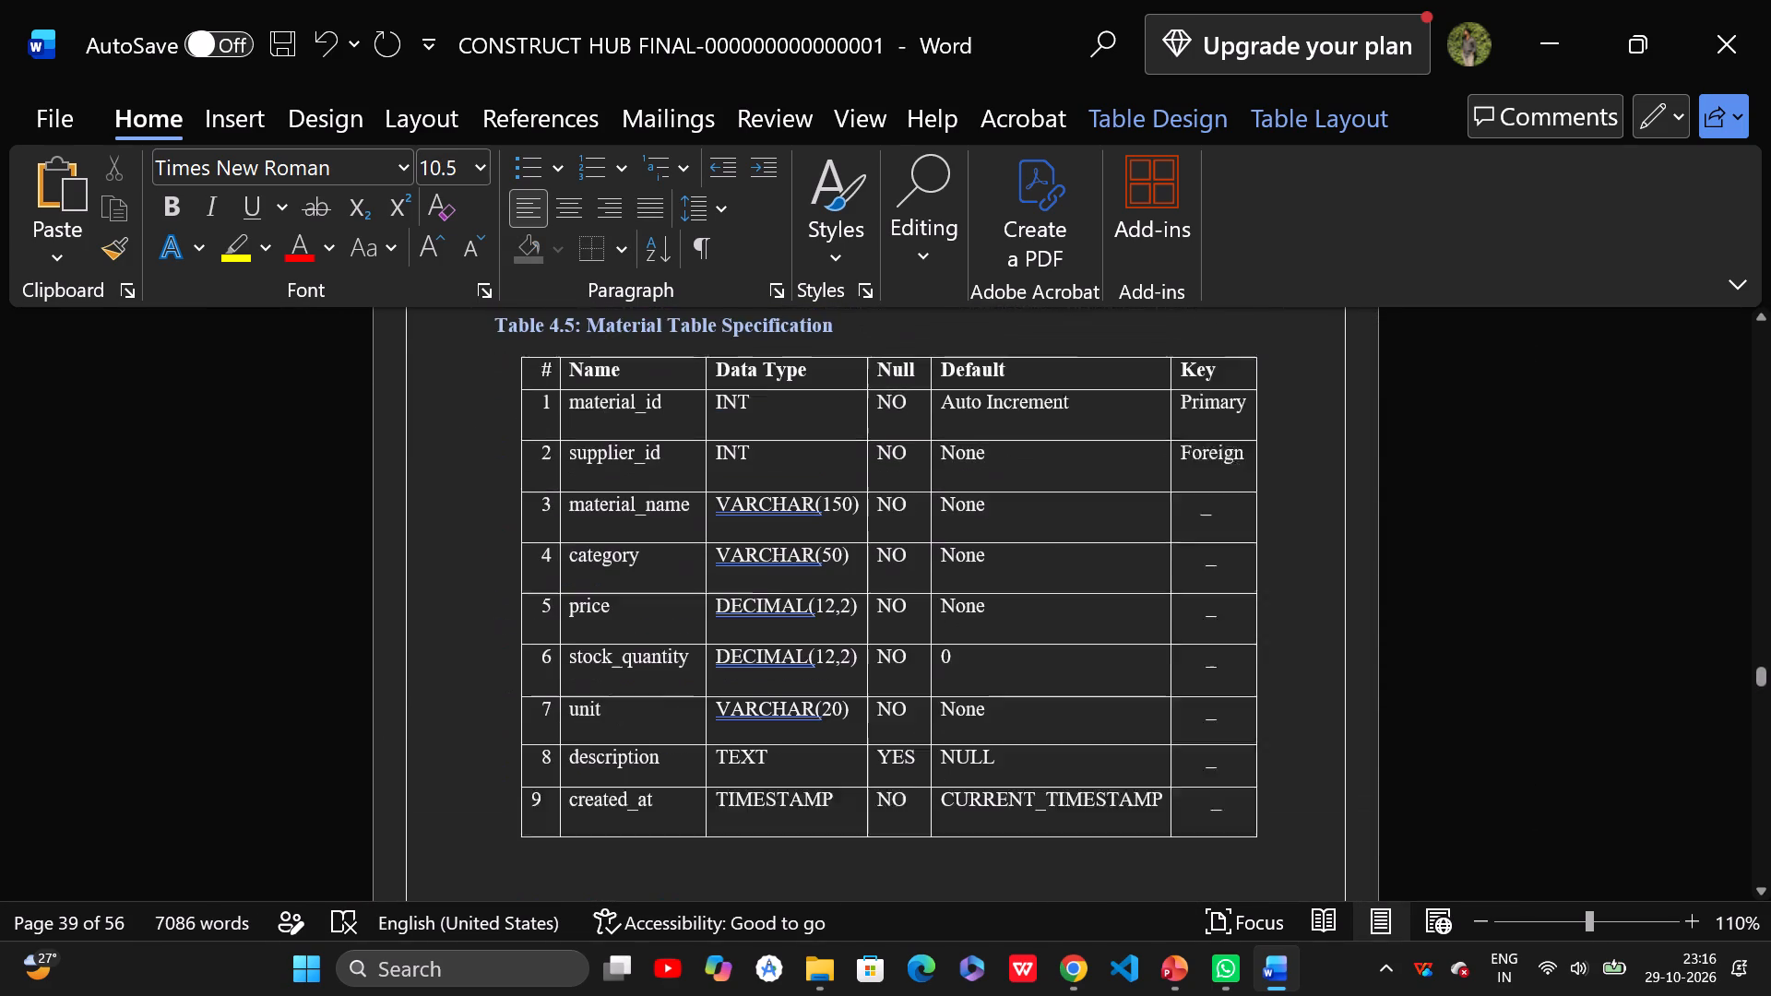
{"action": "scroll", "coordinate": [391, 370], "scroll_direction": "down", "scroll_amount": 9}
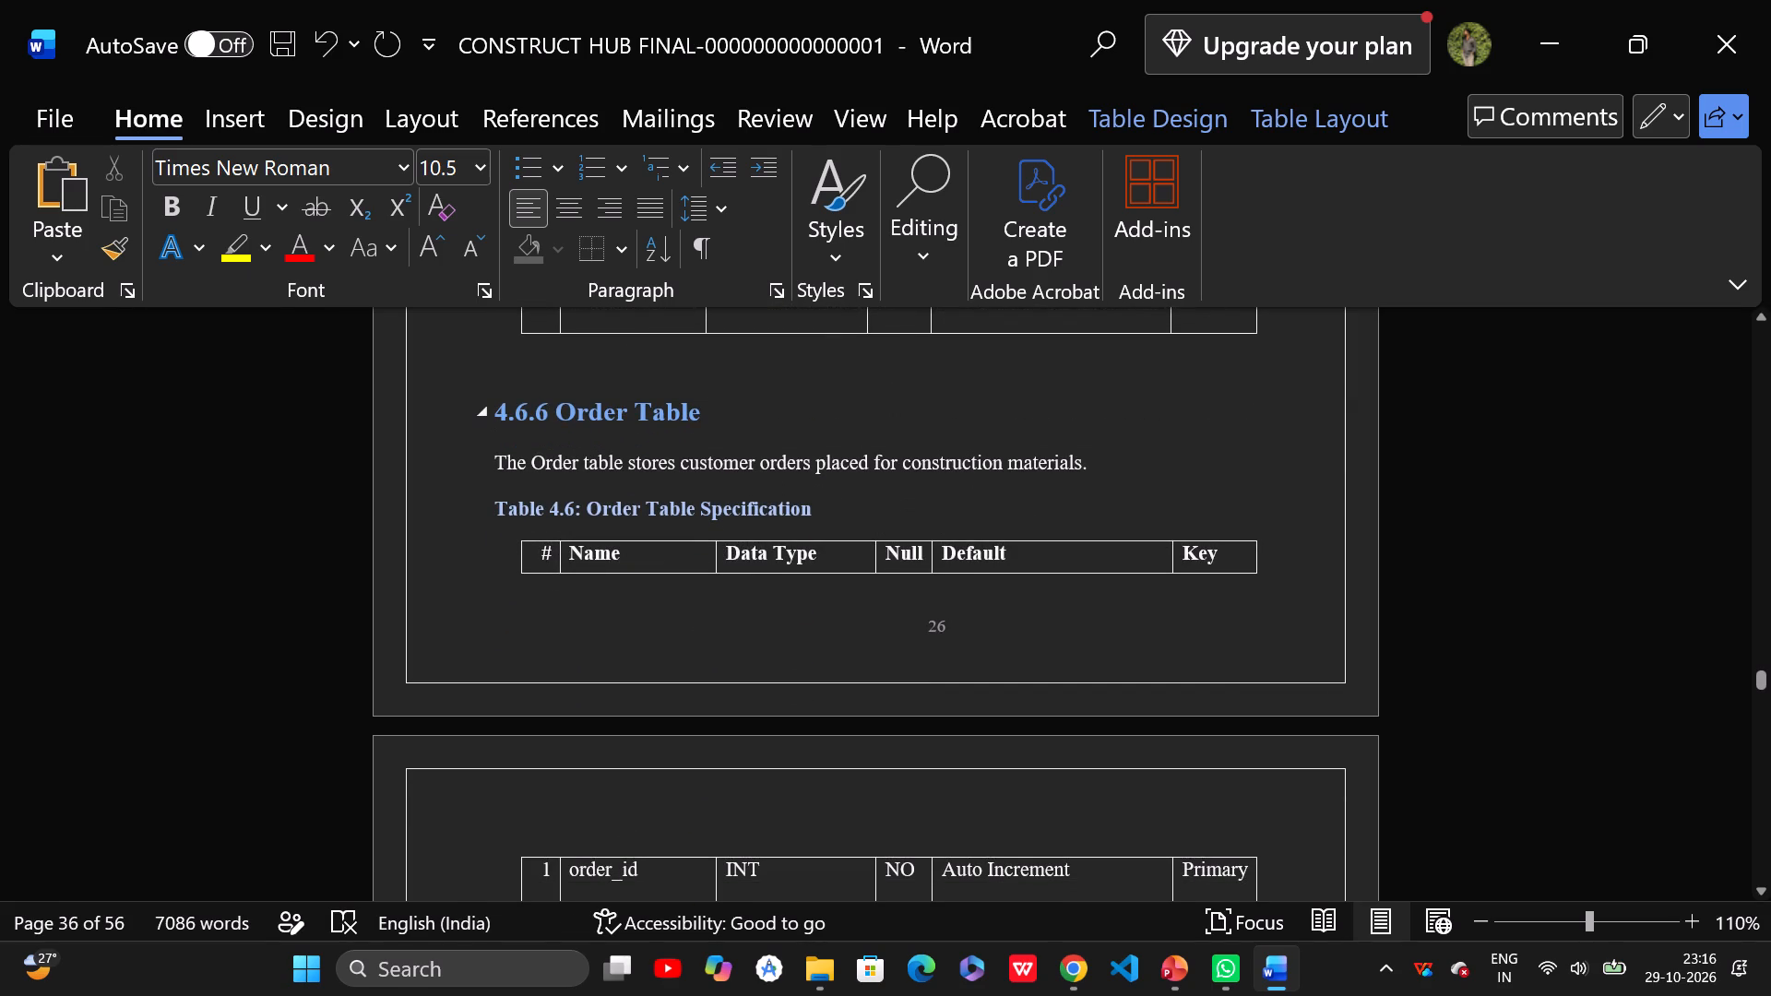
{"action": "left_click", "coordinate": [510, 525]}
{"action": "key", "text": "Return"}
{"action": "key", "text": "Return"}
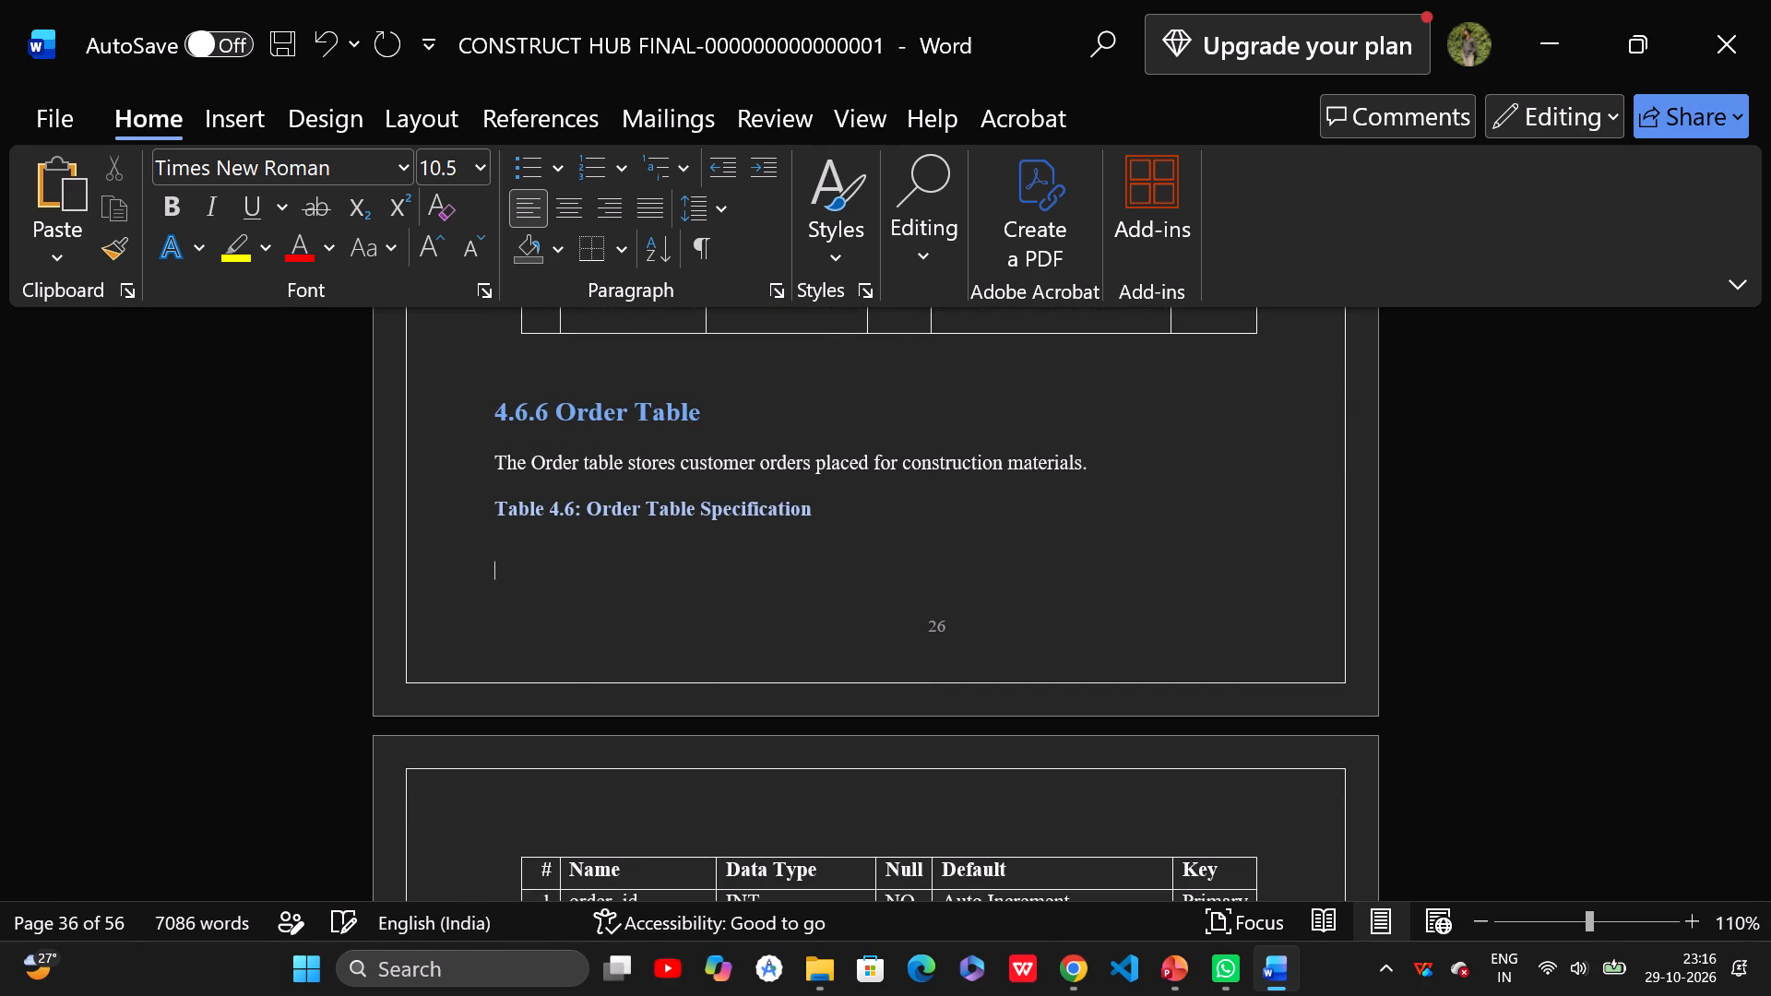
Add a line break below the Table 4.8 Equipment Table caption to push the table's header row onto the next page.
{"action": "scroll", "coordinate": [1094, 772], "scroll_direction": "up", "scroll_amount": 16}
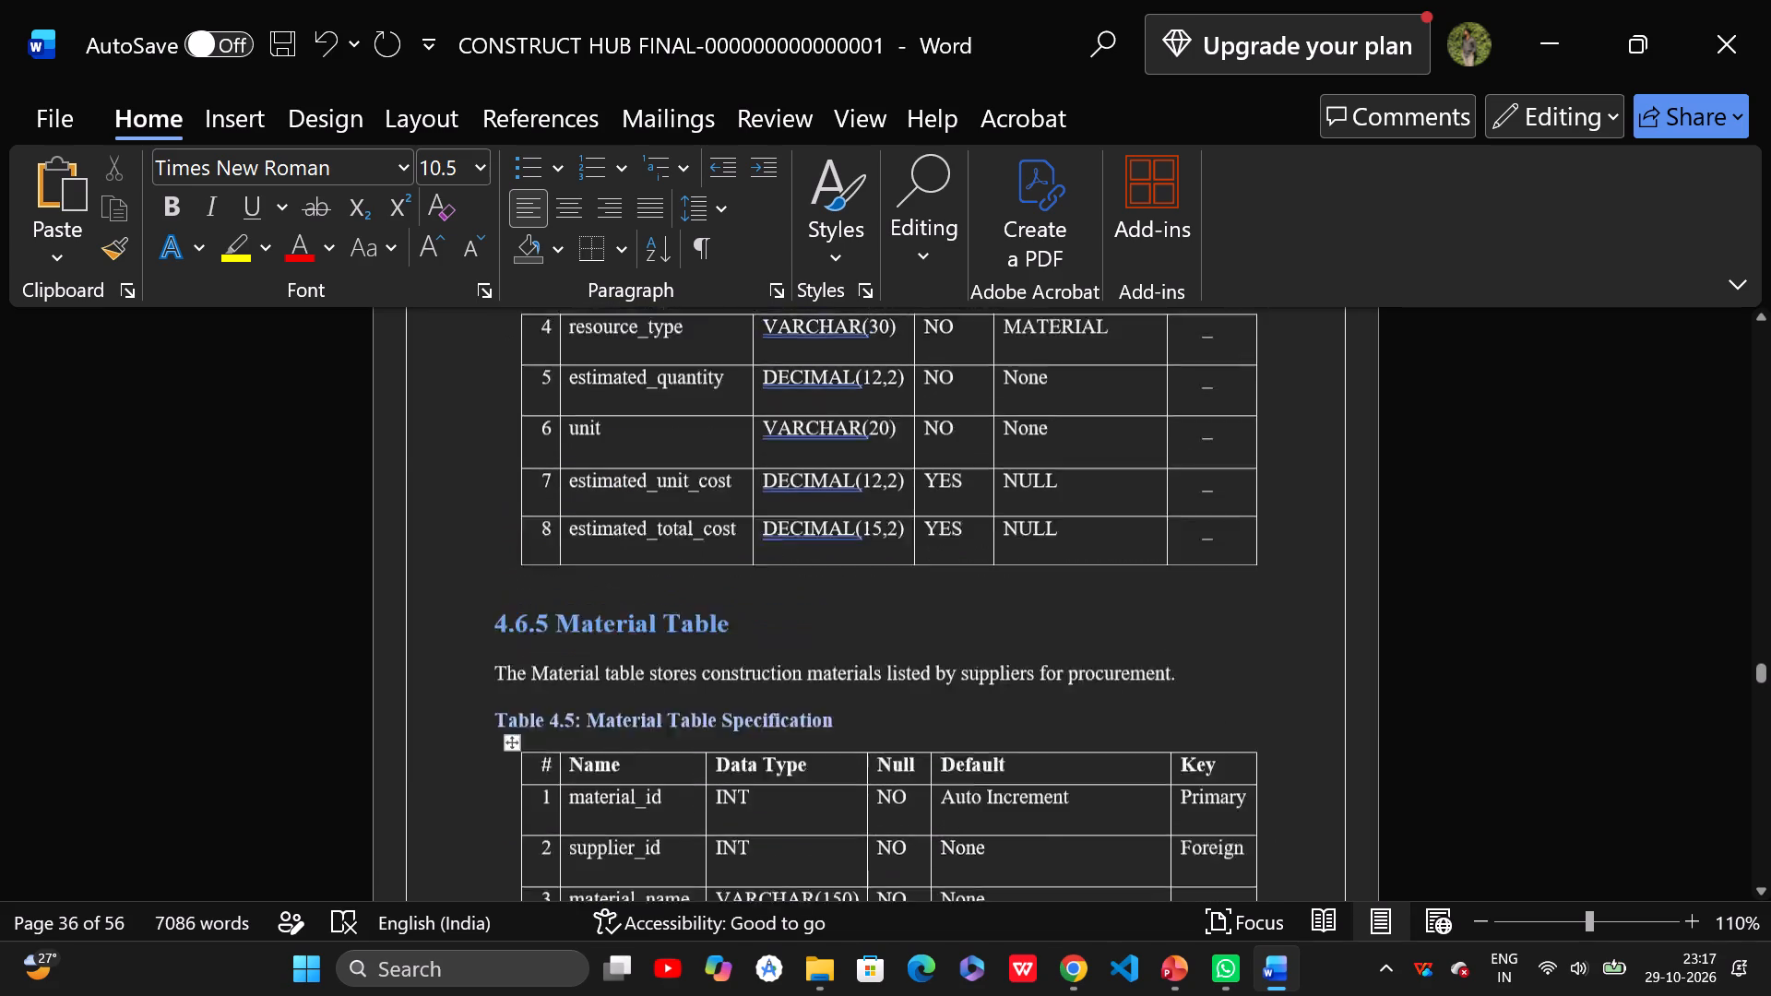
{"action": "scroll", "coordinate": [1090, 702], "scroll_direction": "up", "scroll_amount": 20}
{"action": "scroll", "coordinate": [1090, 702], "scroll_direction": "up", "scroll_amount": 9}
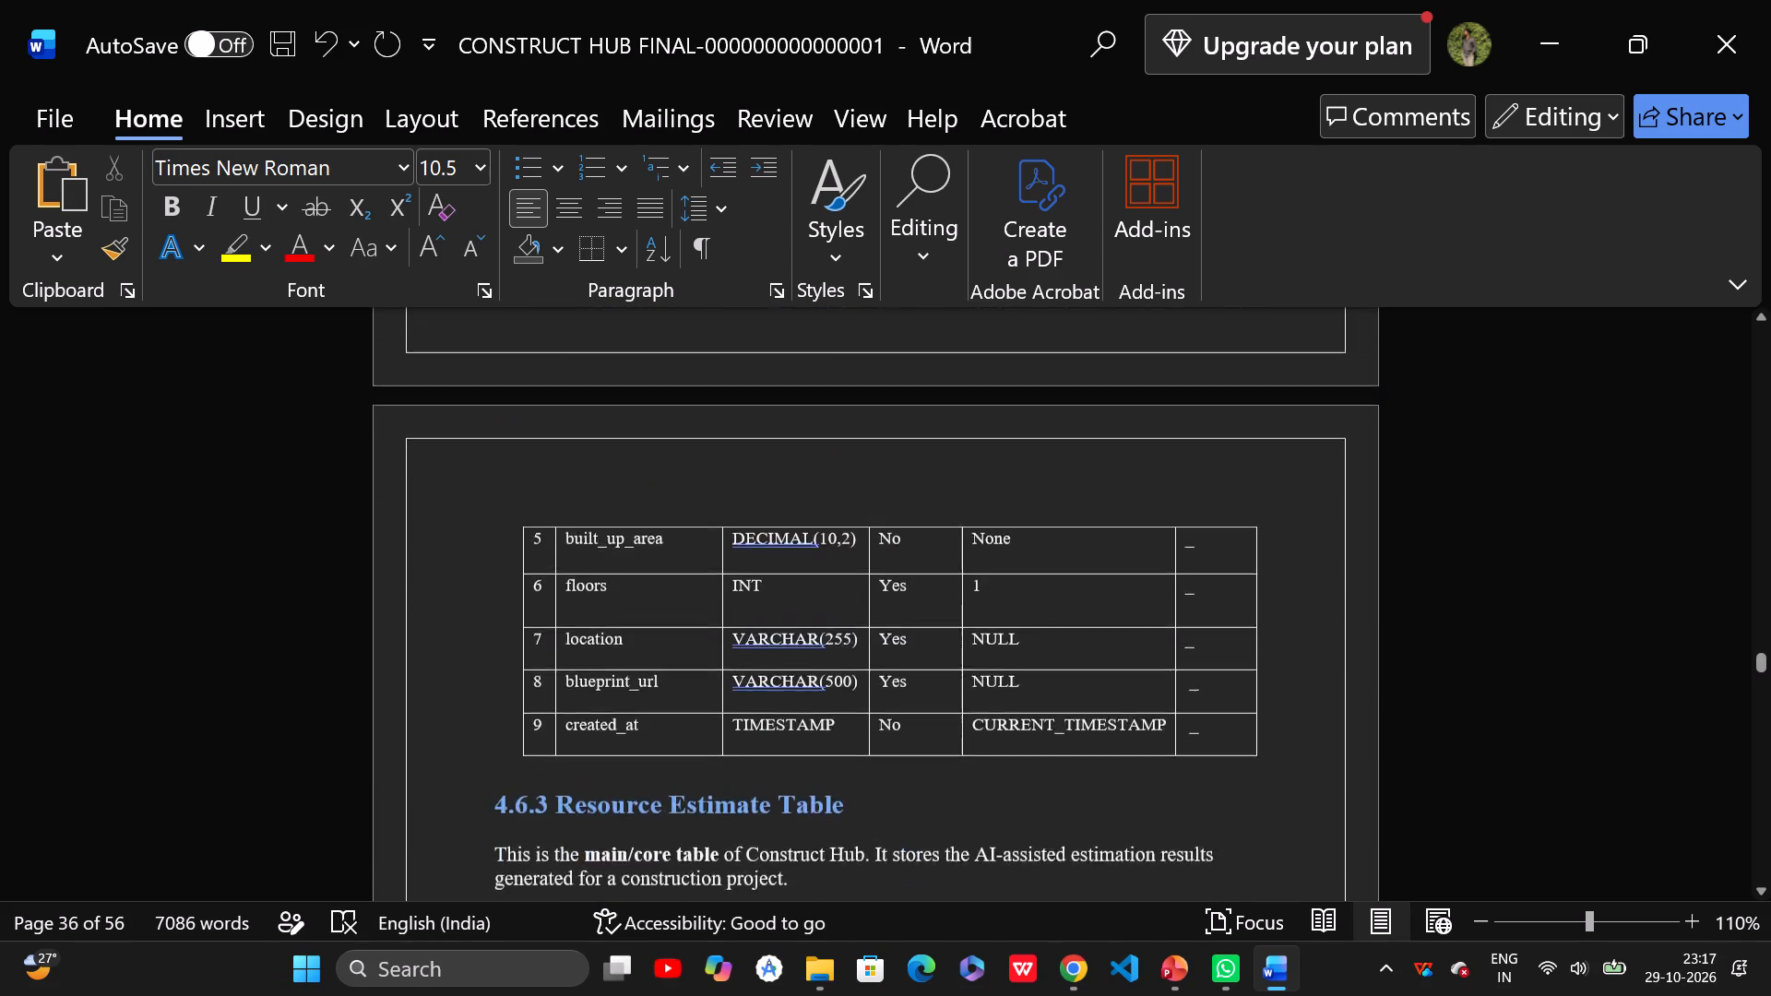
{"action": "scroll", "coordinate": [590, 749], "scroll_direction": "up", "scroll_amount": 20}
{"action": "scroll", "coordinate": [590, 749], "scroll_direction": "up", "scroll_amount": 5}
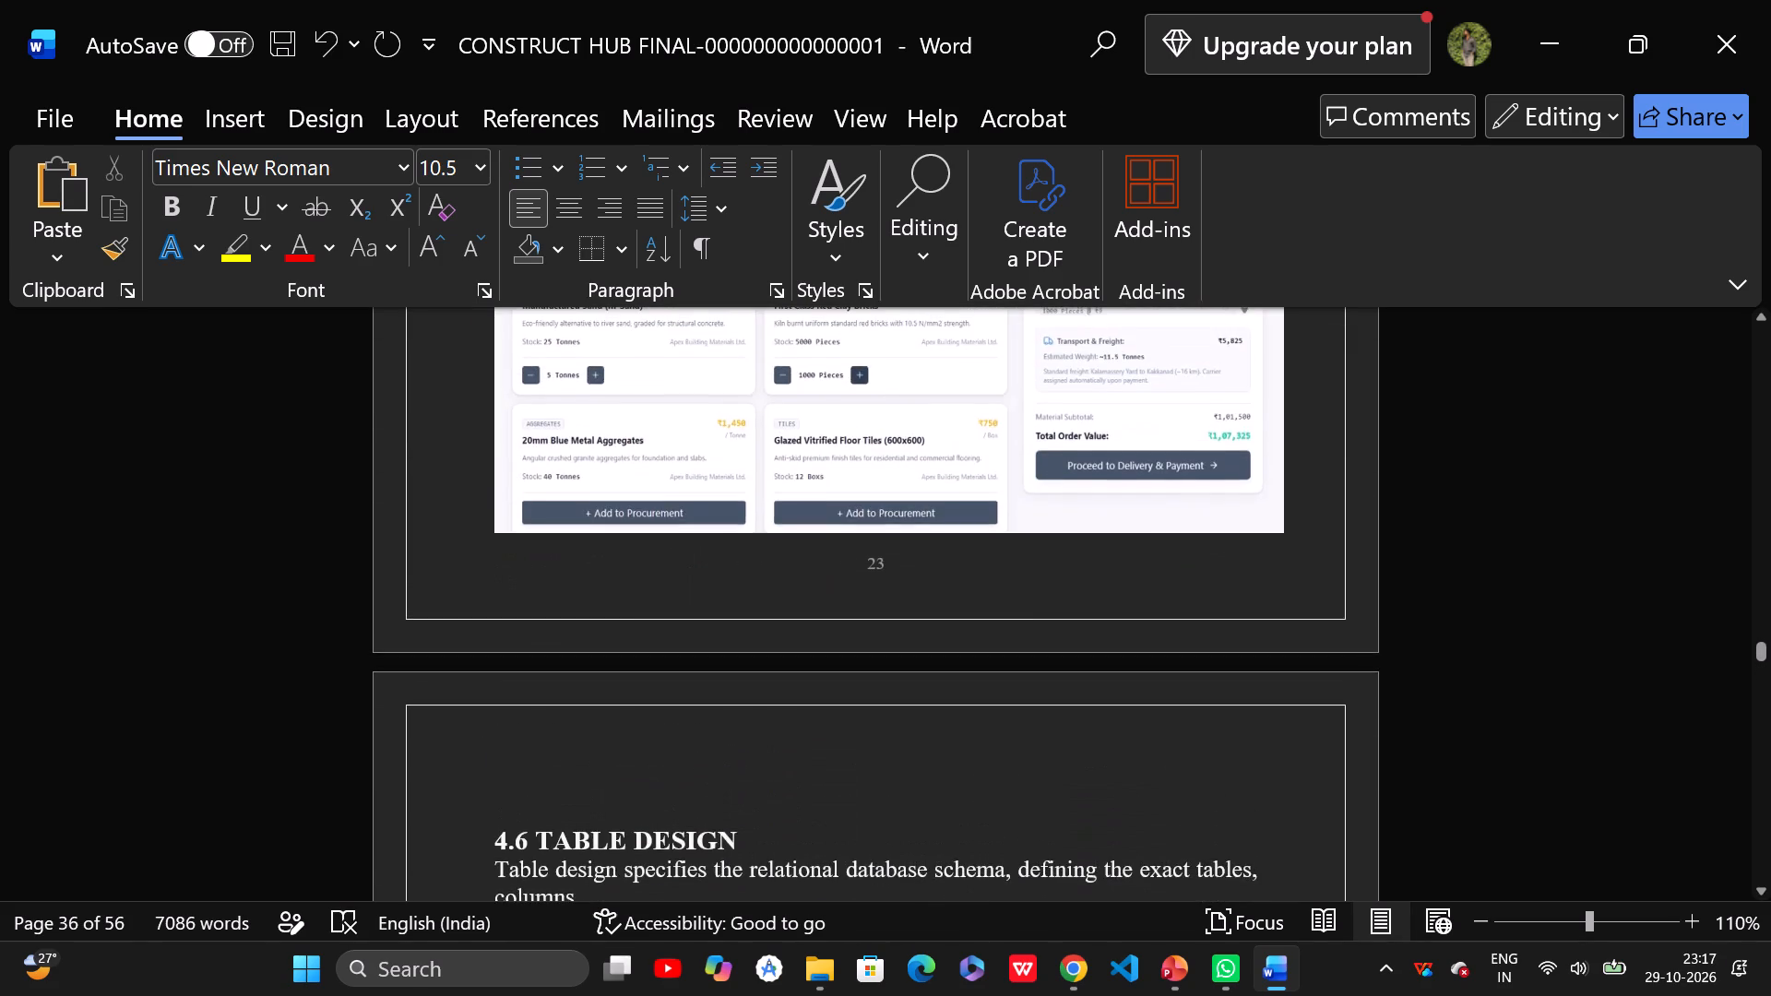
{"action": "scroll", "coordinate": [590, 749], "scroll_direction": "down", "scroll_amount": 11}
{"action": "scroll", "coordinate": [711, 677], "scroll_direction": "down", "scroll_amount": 4}
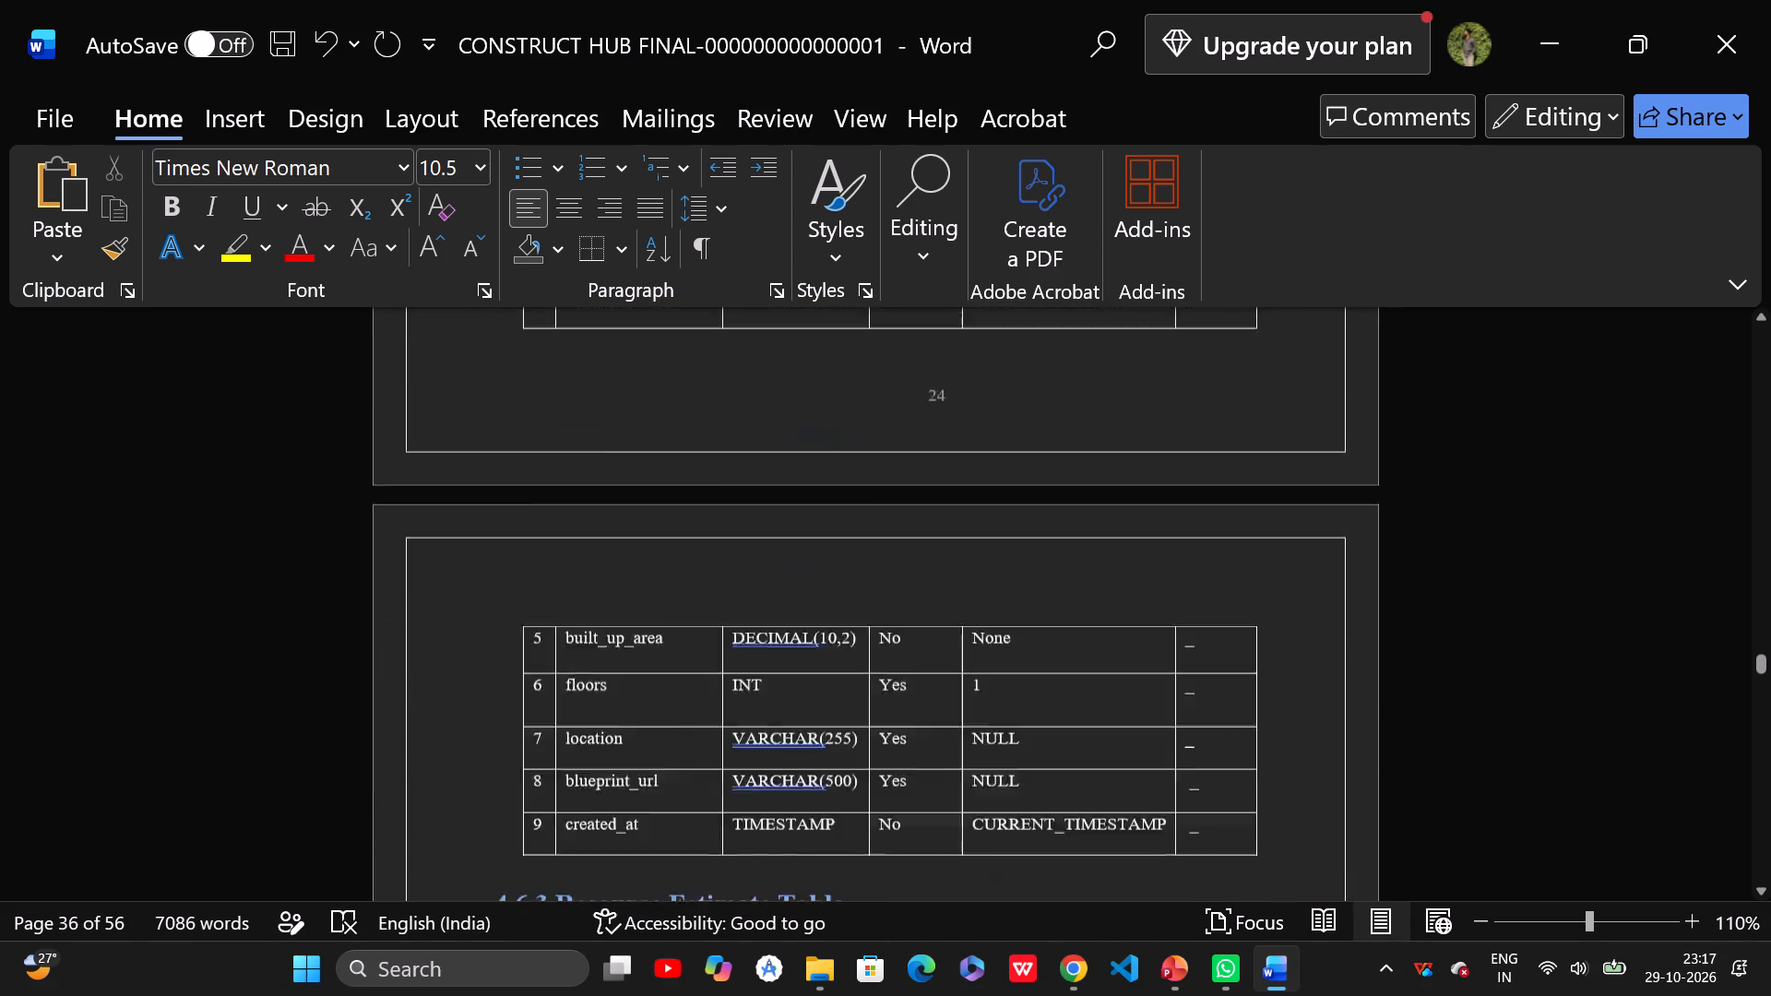
{"action": "scroll", "coordinate": [711, 677], "scroll_direction": "down", "scroll_amount": 3}
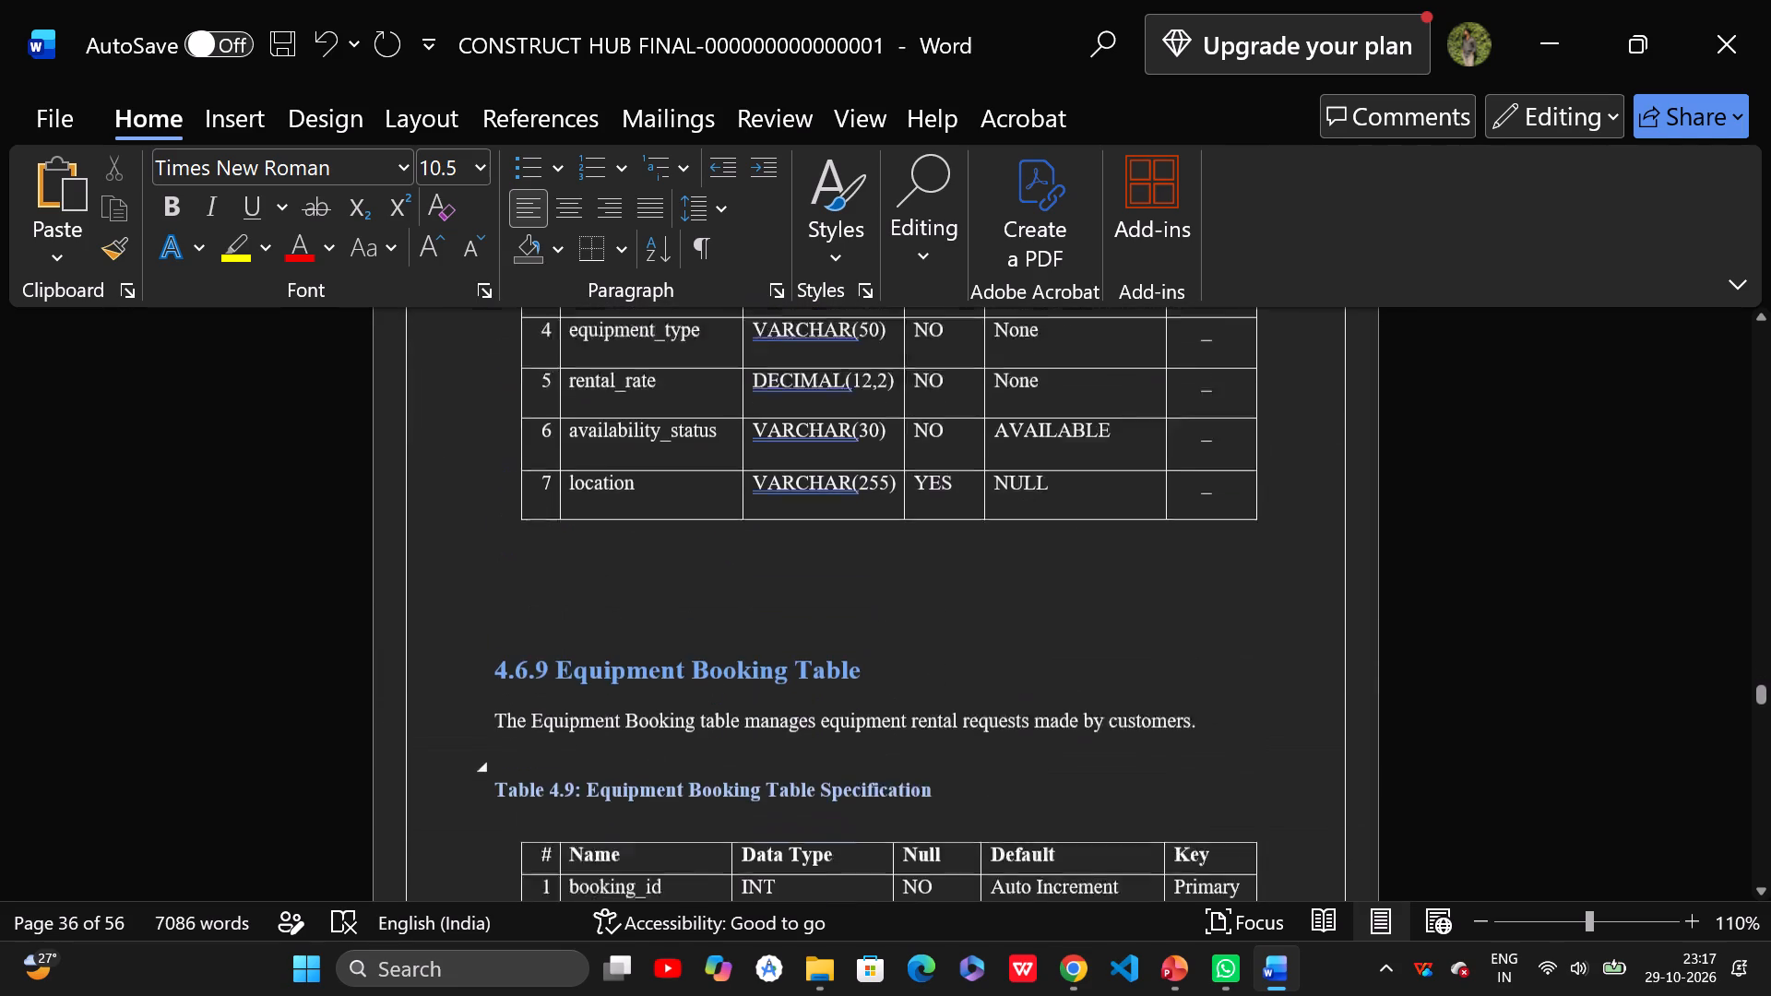
{"action": "scroll", "coordinate": [711, 677], "scroll_direction": "up", "scroll_amount": 3}
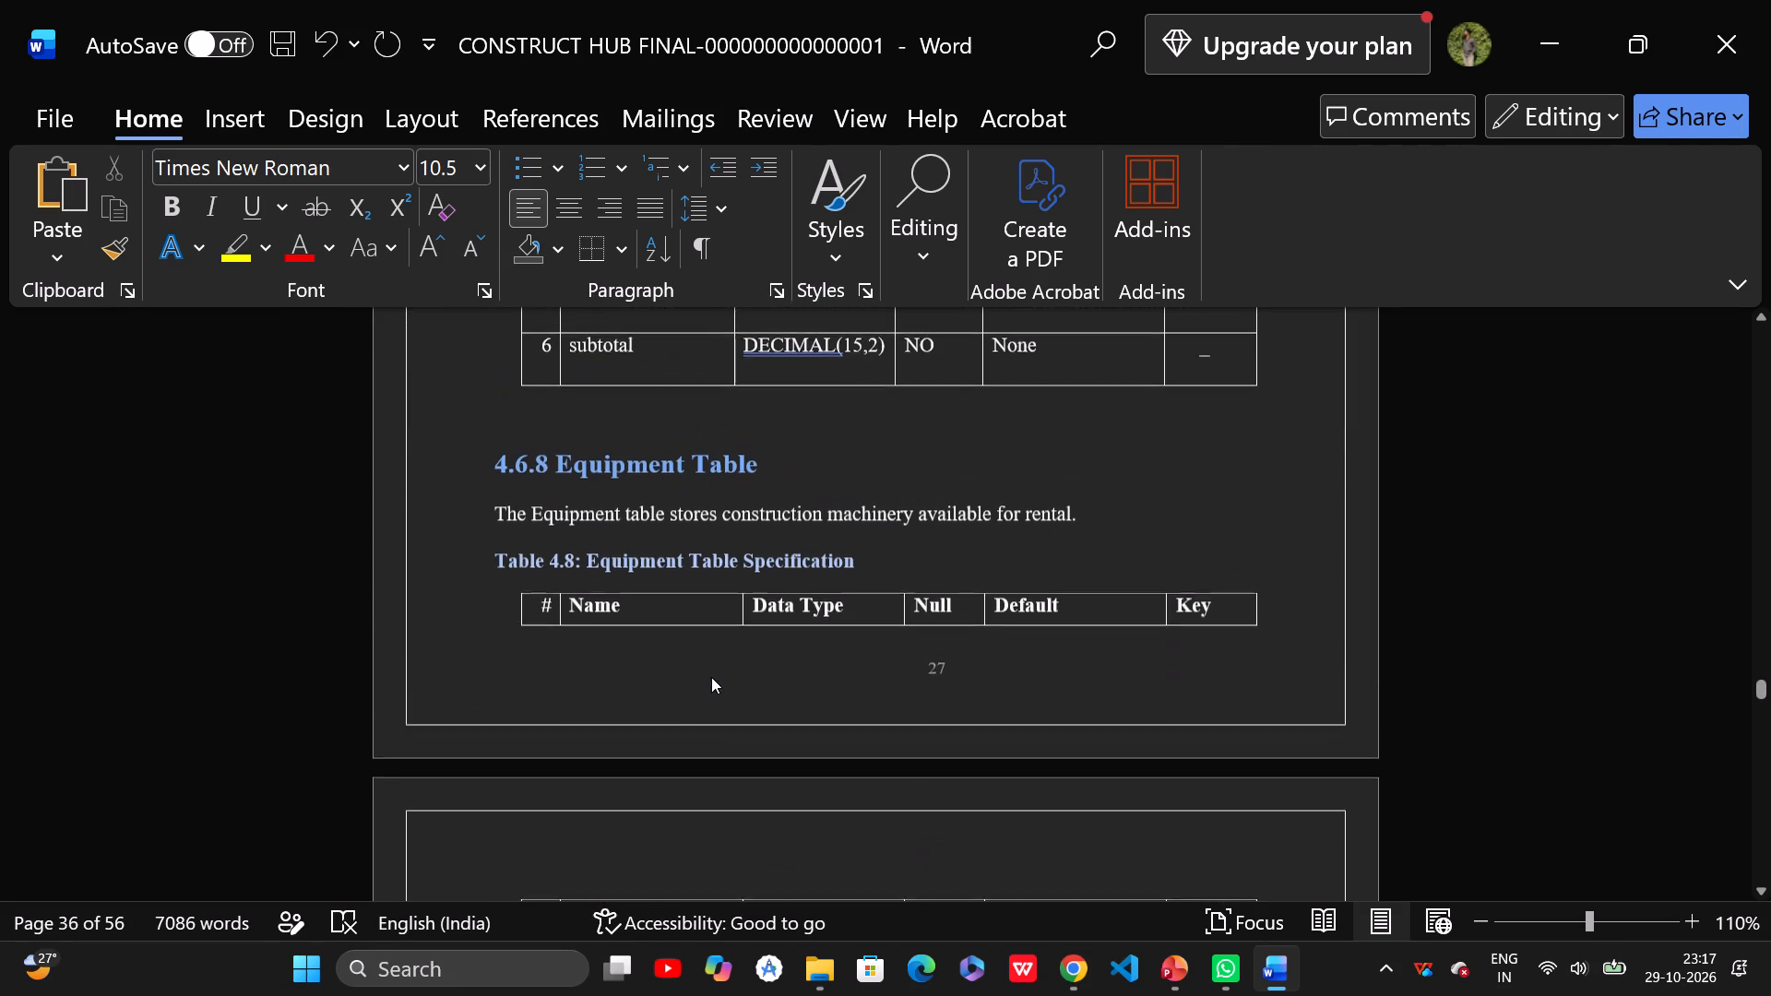
{"action": "left_click", "coordinate": [547, 579]}
{"action": "key", "text": "Return"}
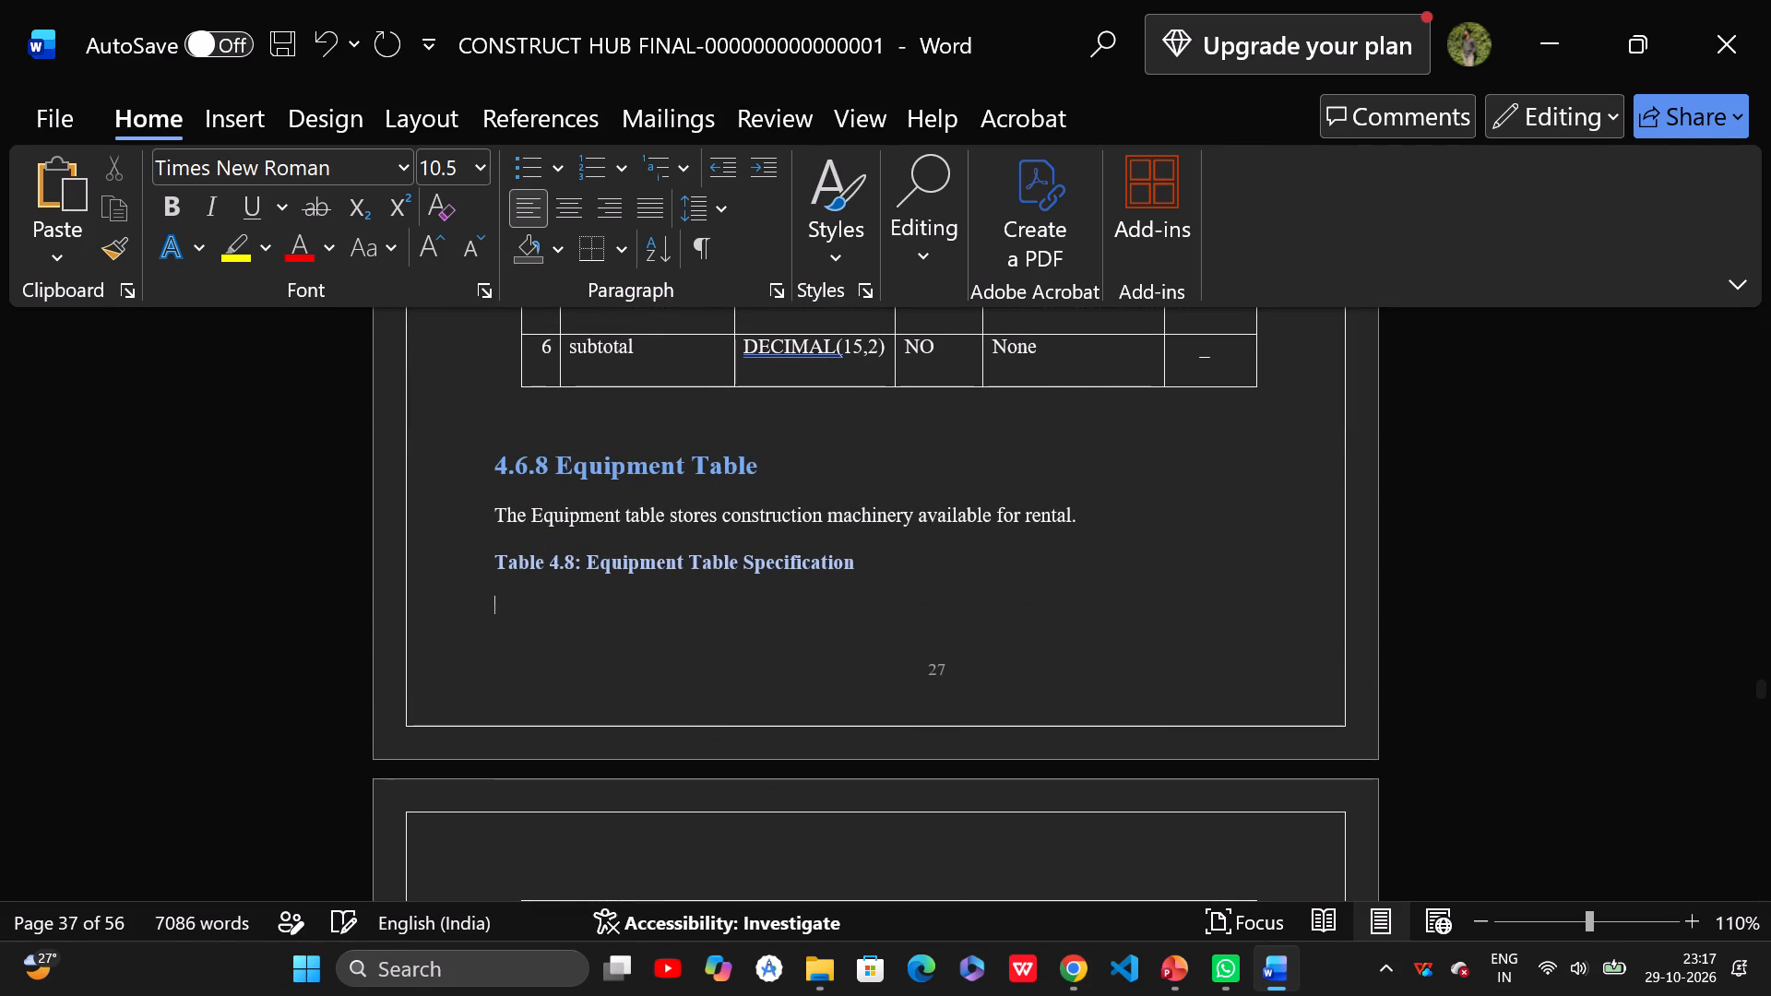
Review the page breaks and layout of the section 4.6 tables from the Order table to the Labour Profile table.
{"action": "scroll", "coordinate": [547, 579], "scroll_direction": "up", "scroll_amount": 19}
{"action": "scroll", "coordinate": [538, 584], "scroll_direction": "up", "scroll_amount": 2}
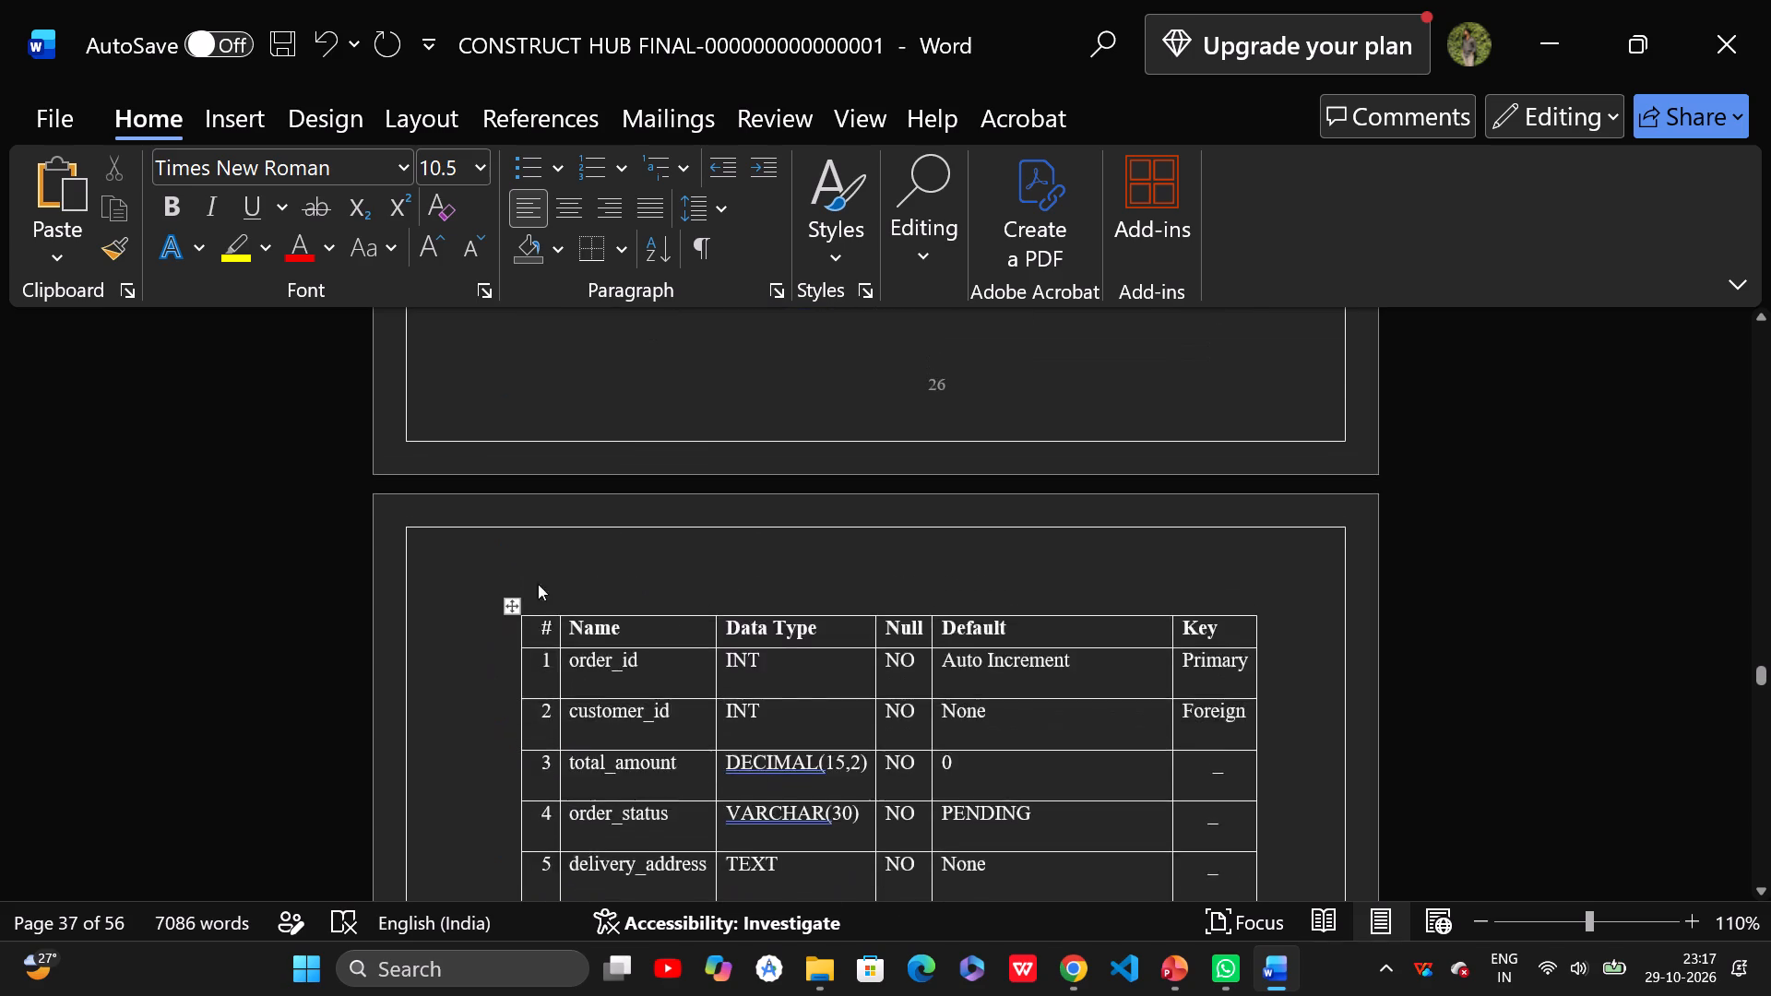
{"action": "scroll", "coordinate": [538, 584], "scroll_direction": "up", "scroll_amount": 2}
{"action": "scroll", "coordinate": [658, 560], "scroll_direction": "down", "scroll_amount": 11}
{"action": "scroll", "coordinate": [596, 575], "scroll_direction": "down", "scroll_amount": 11}
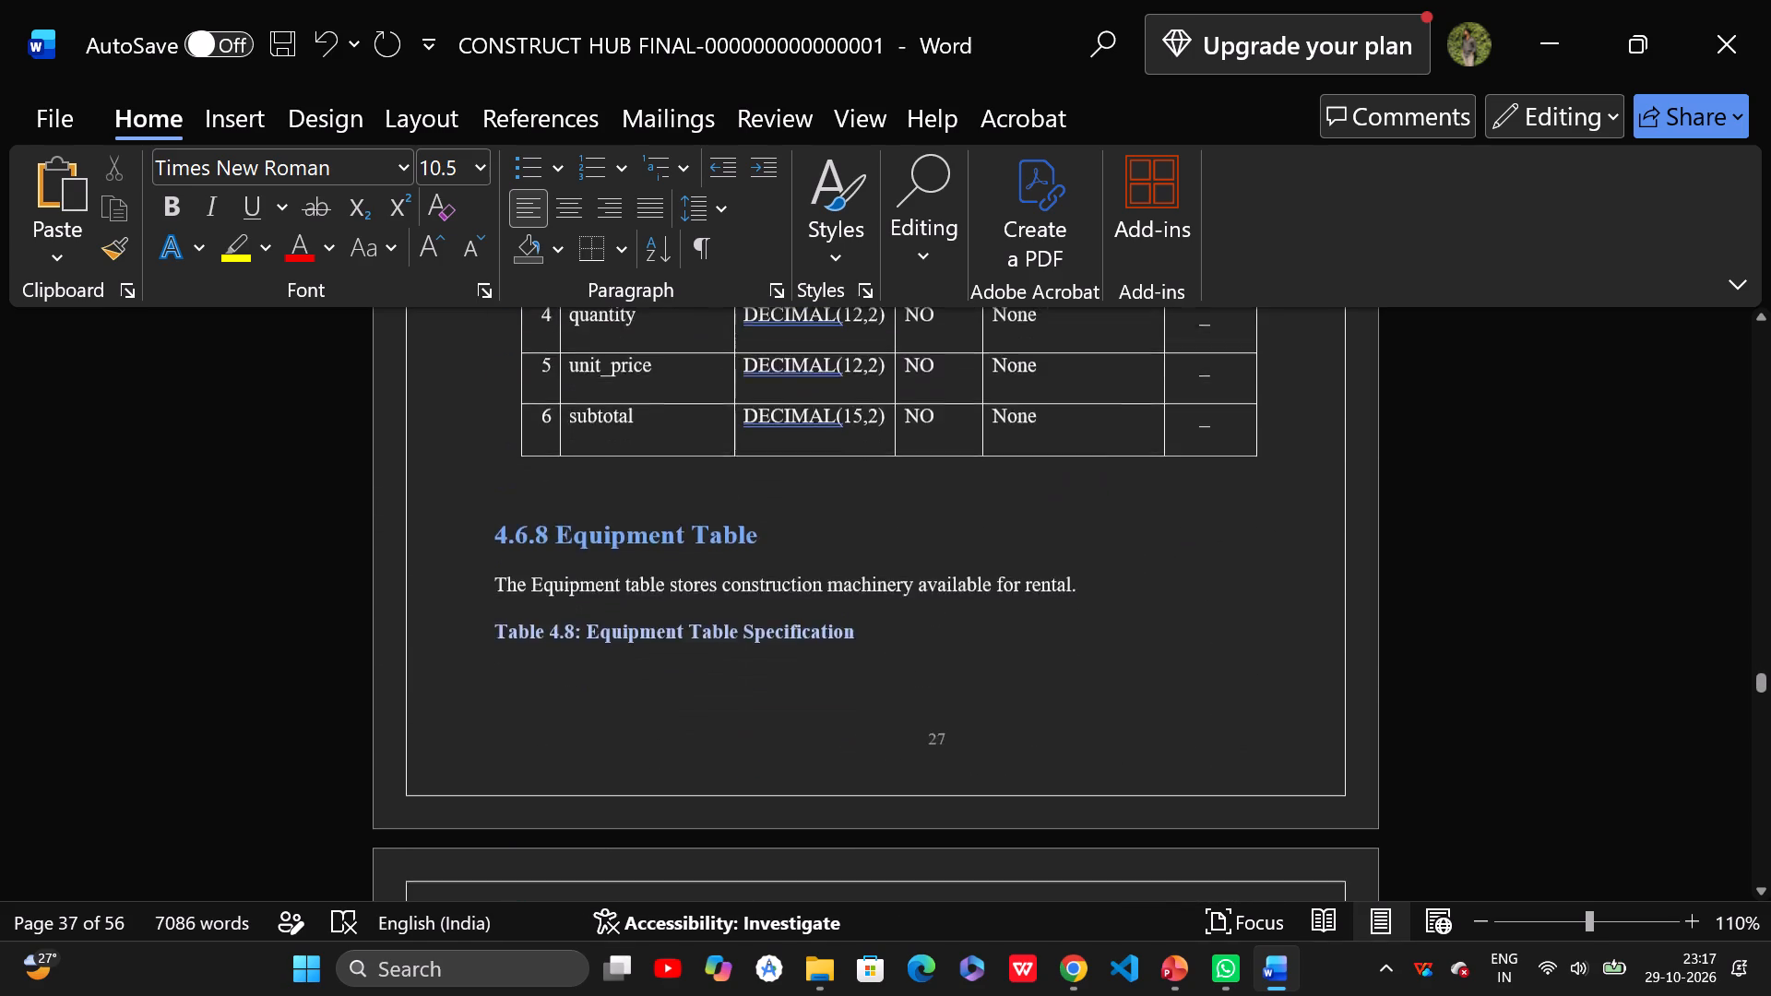
{"action": "scroll", "coordinate": [614, 571], "scroll_direction": "down", "scroll_amount": 20}
{"action": "scroll", "coordinate": [614, 571], "scroll_direction": "down", "scroll_amount": 9}
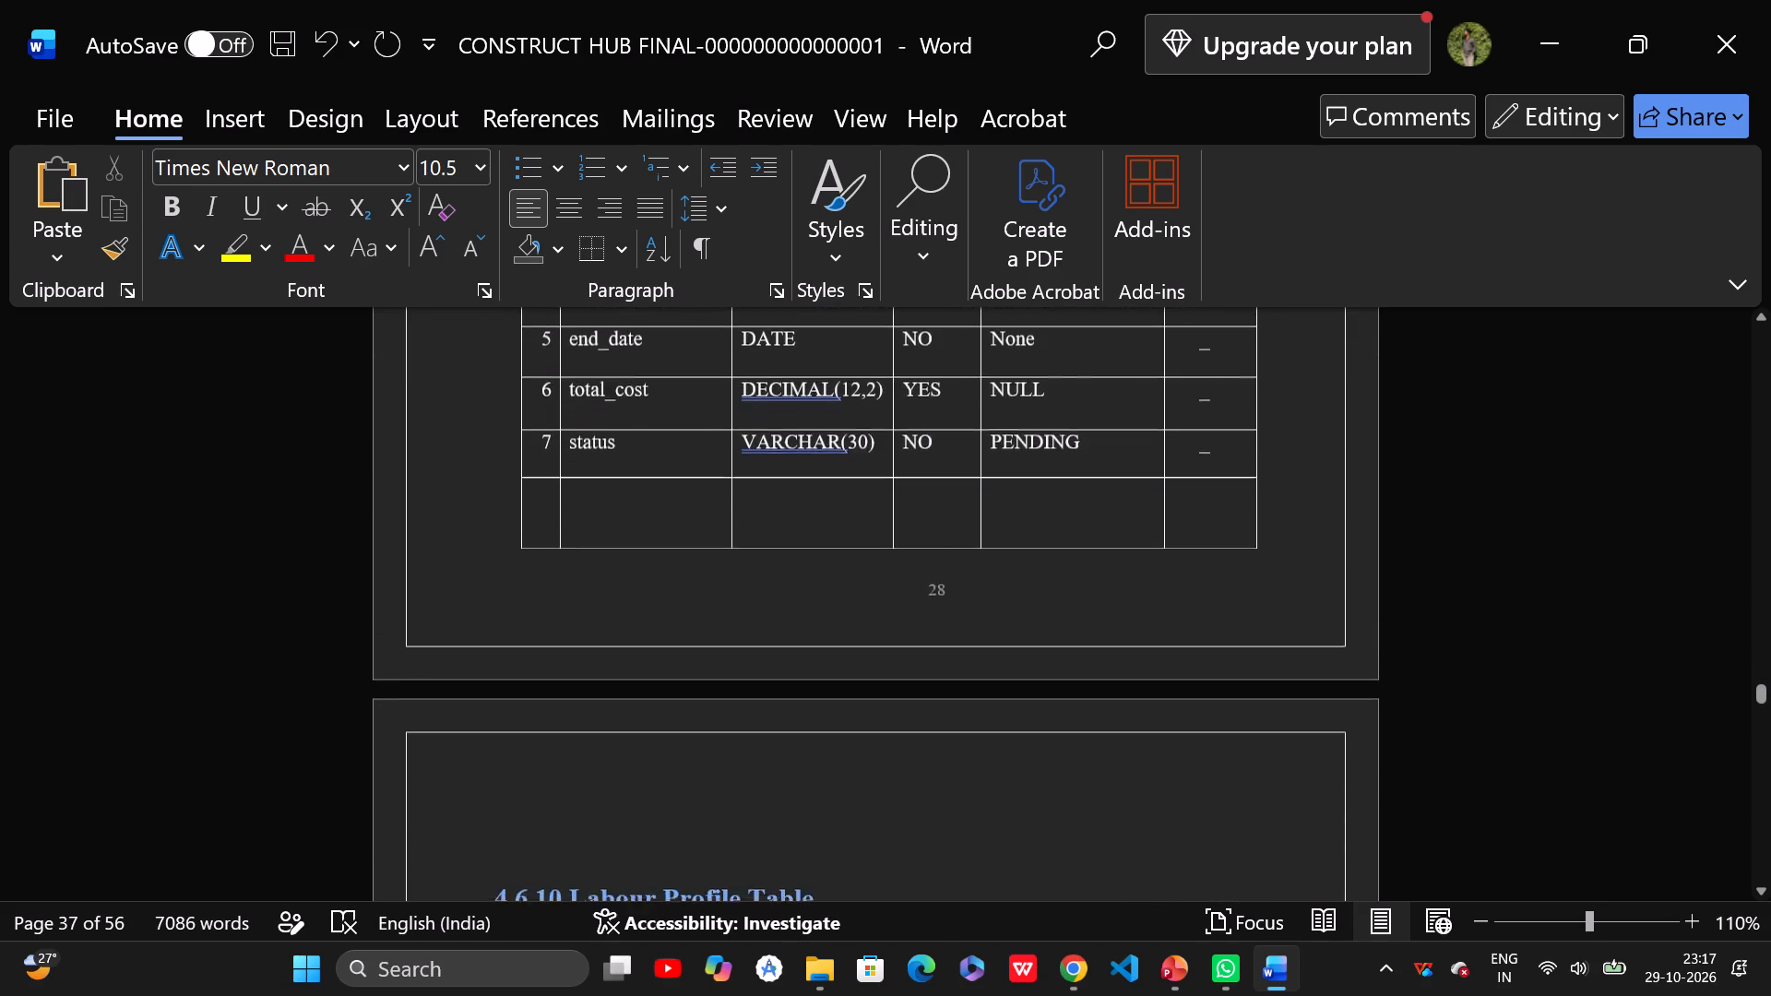
{"action": "scroll", "coordinate": [660, 658], "scroll_direction": "down", "scroll_amount": 7}
{"action": "scroll", "coordinate": [657, 660], "scroll_direction": "up", "scroll_amount": 11}
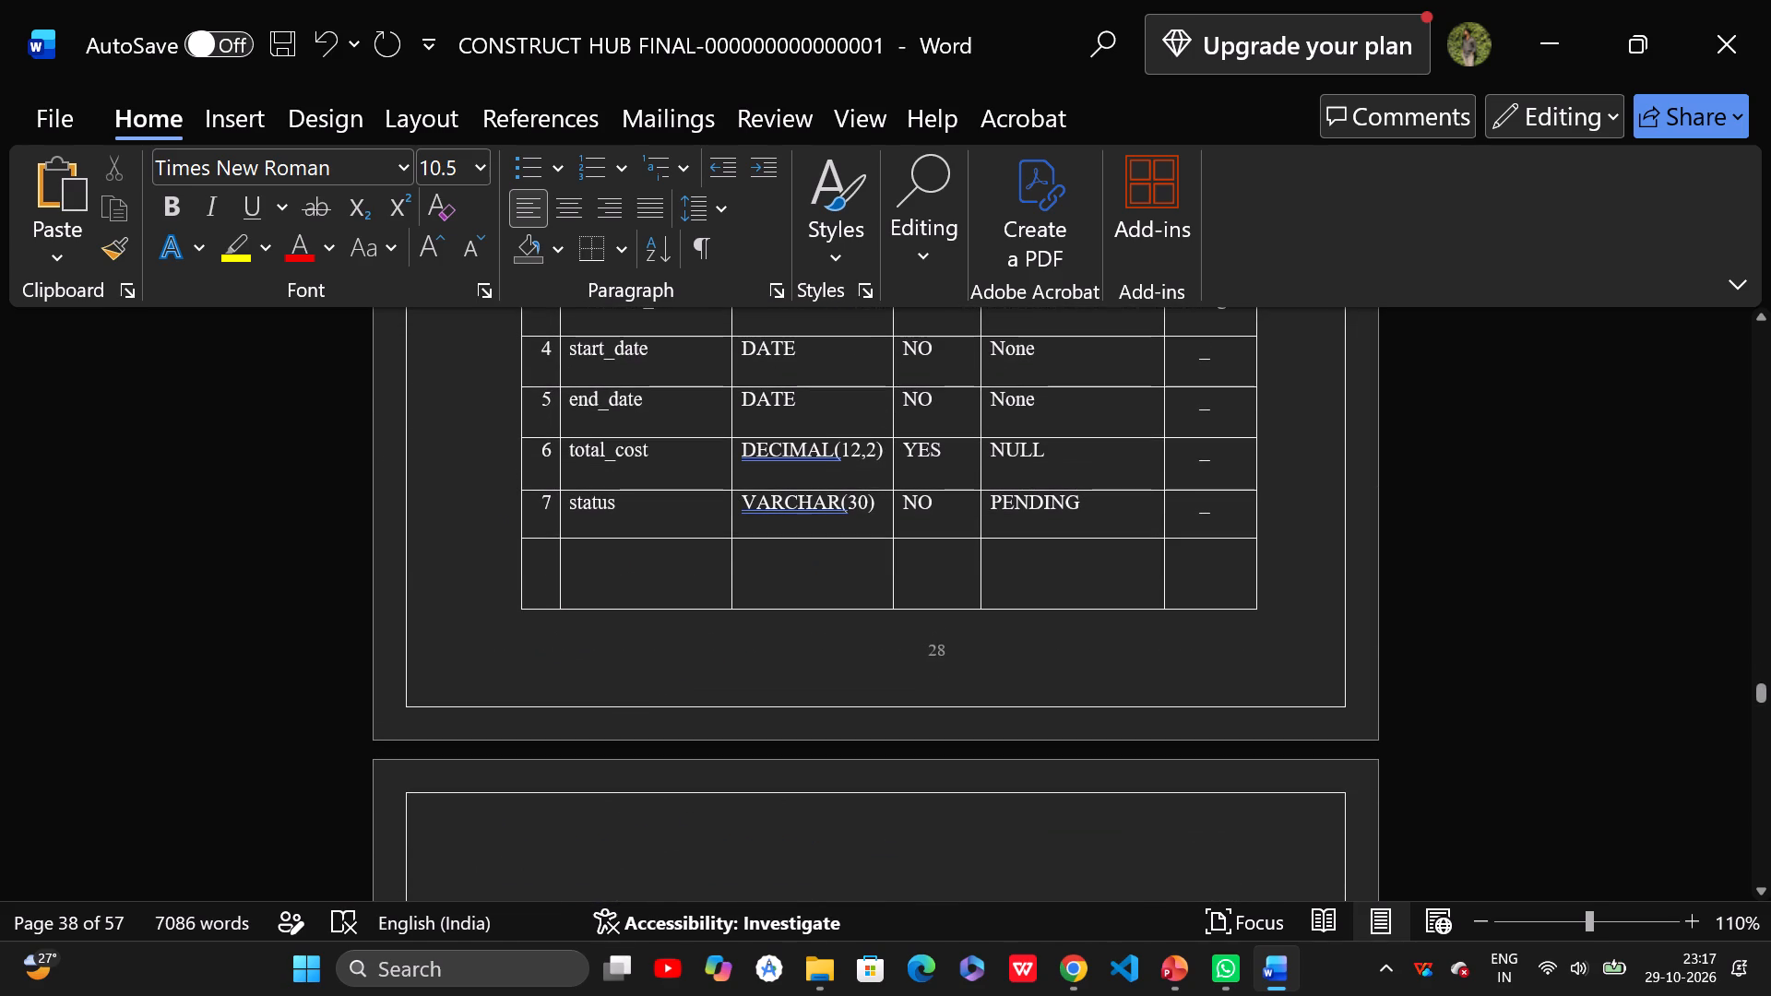
Delete the entire empty row below the status row in the equipment booking table on page 28.
{"action": "scroll", "coordinate": [565, 644], "scroll_direction": "down", "scroll_amount": 8}
{"action": "scroll", "coordinate": [599, 651], "scroll_direction": "up", "scroll_amount": 10}
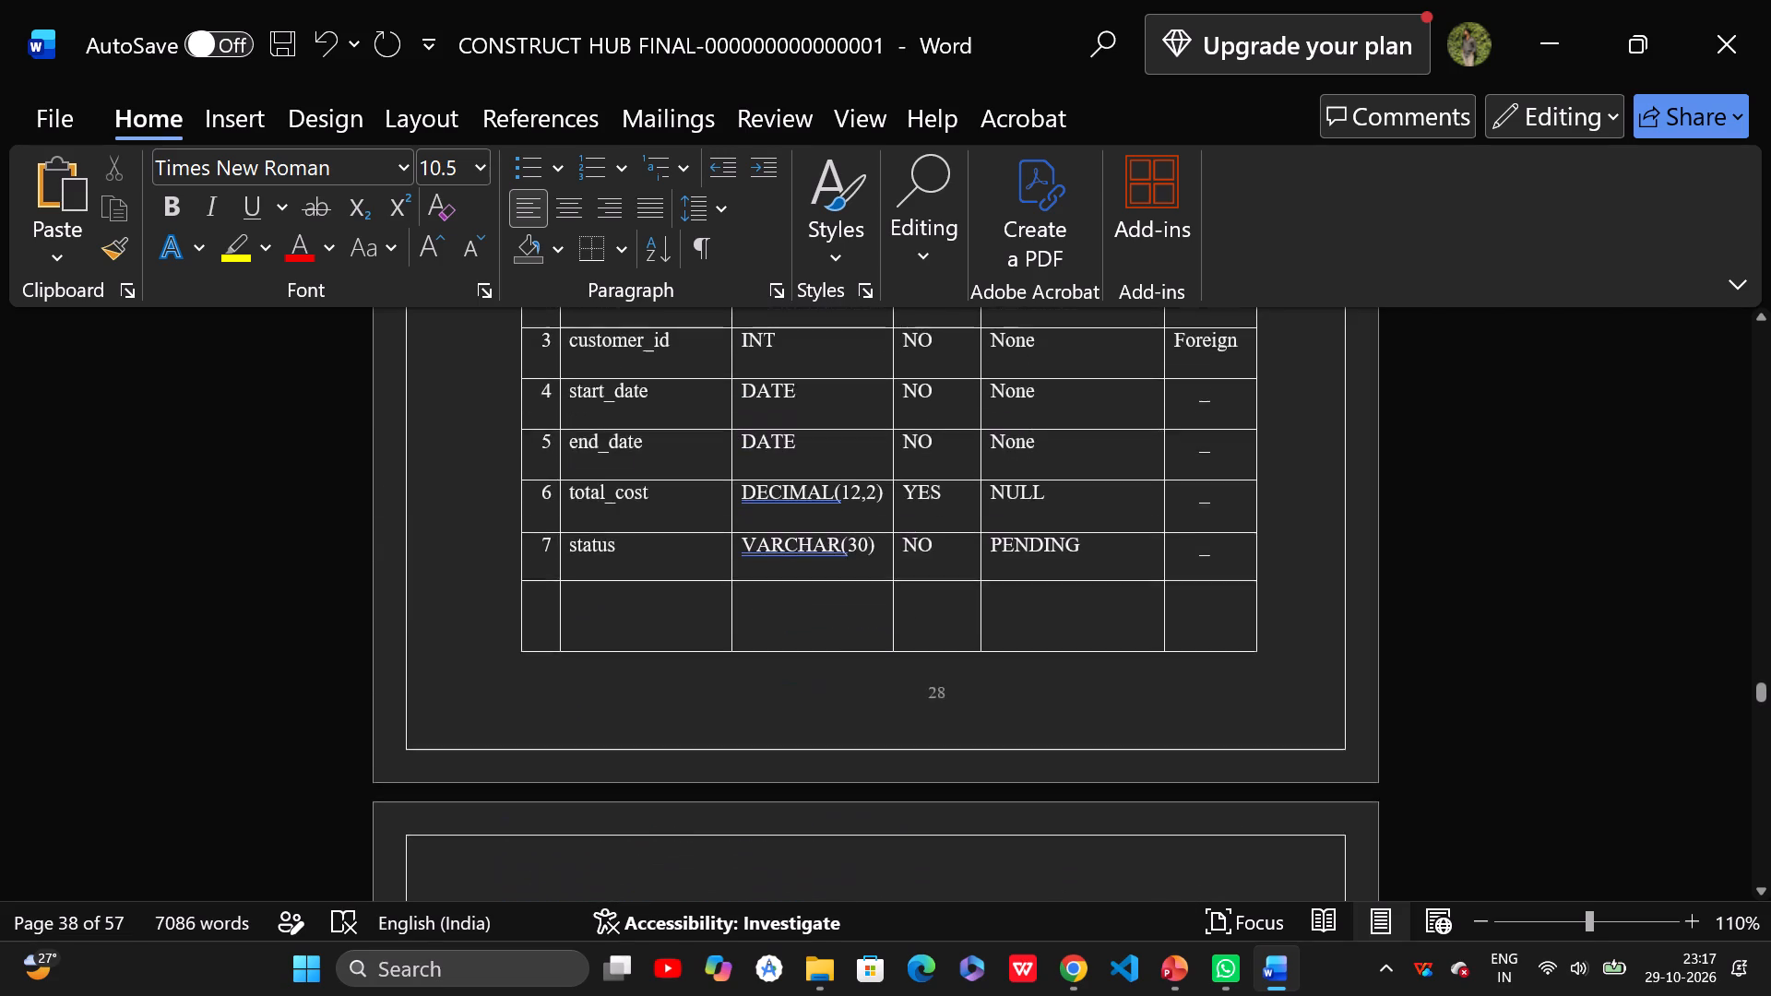
{"action": "left_click", "coordinate": [1147, 697]}
{"action": "right_click", "coordinate": [1147, 697]}
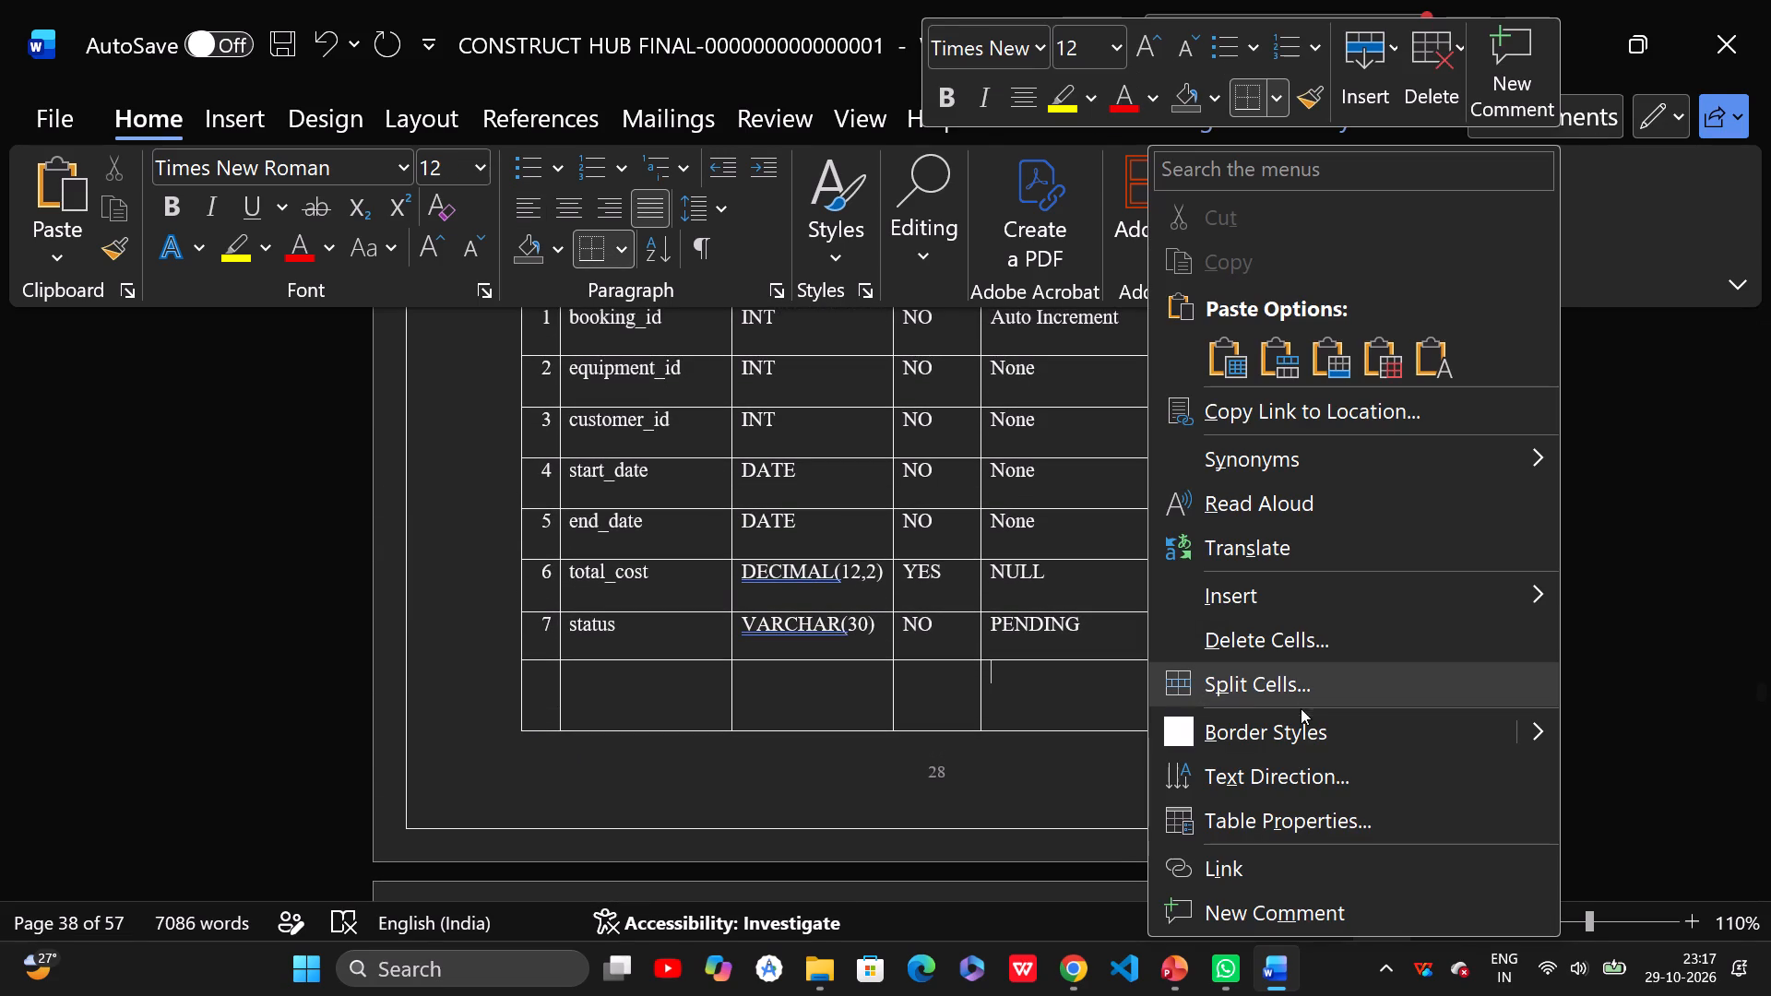
{"action": "left_click", "coordinate": [1290, 634]}
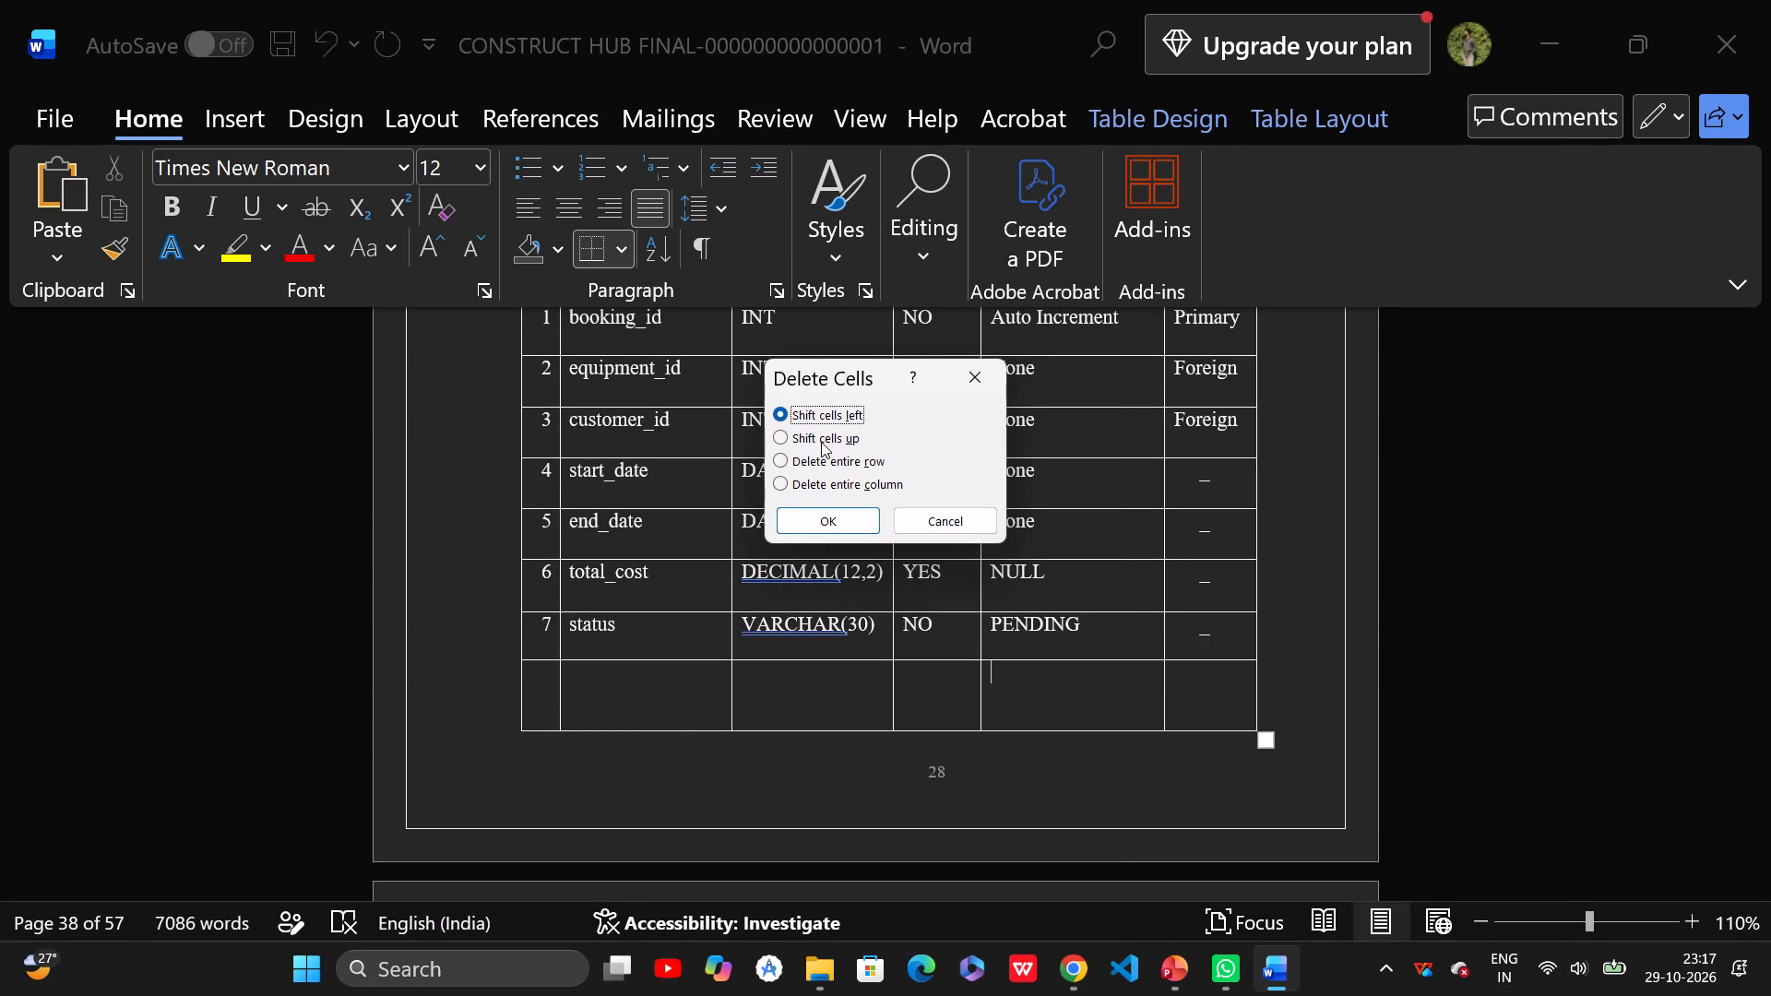
{"action": "left_click", "coordinate": [829, 456]}
{"action": "left_click", "coordinate": [832, 517]}
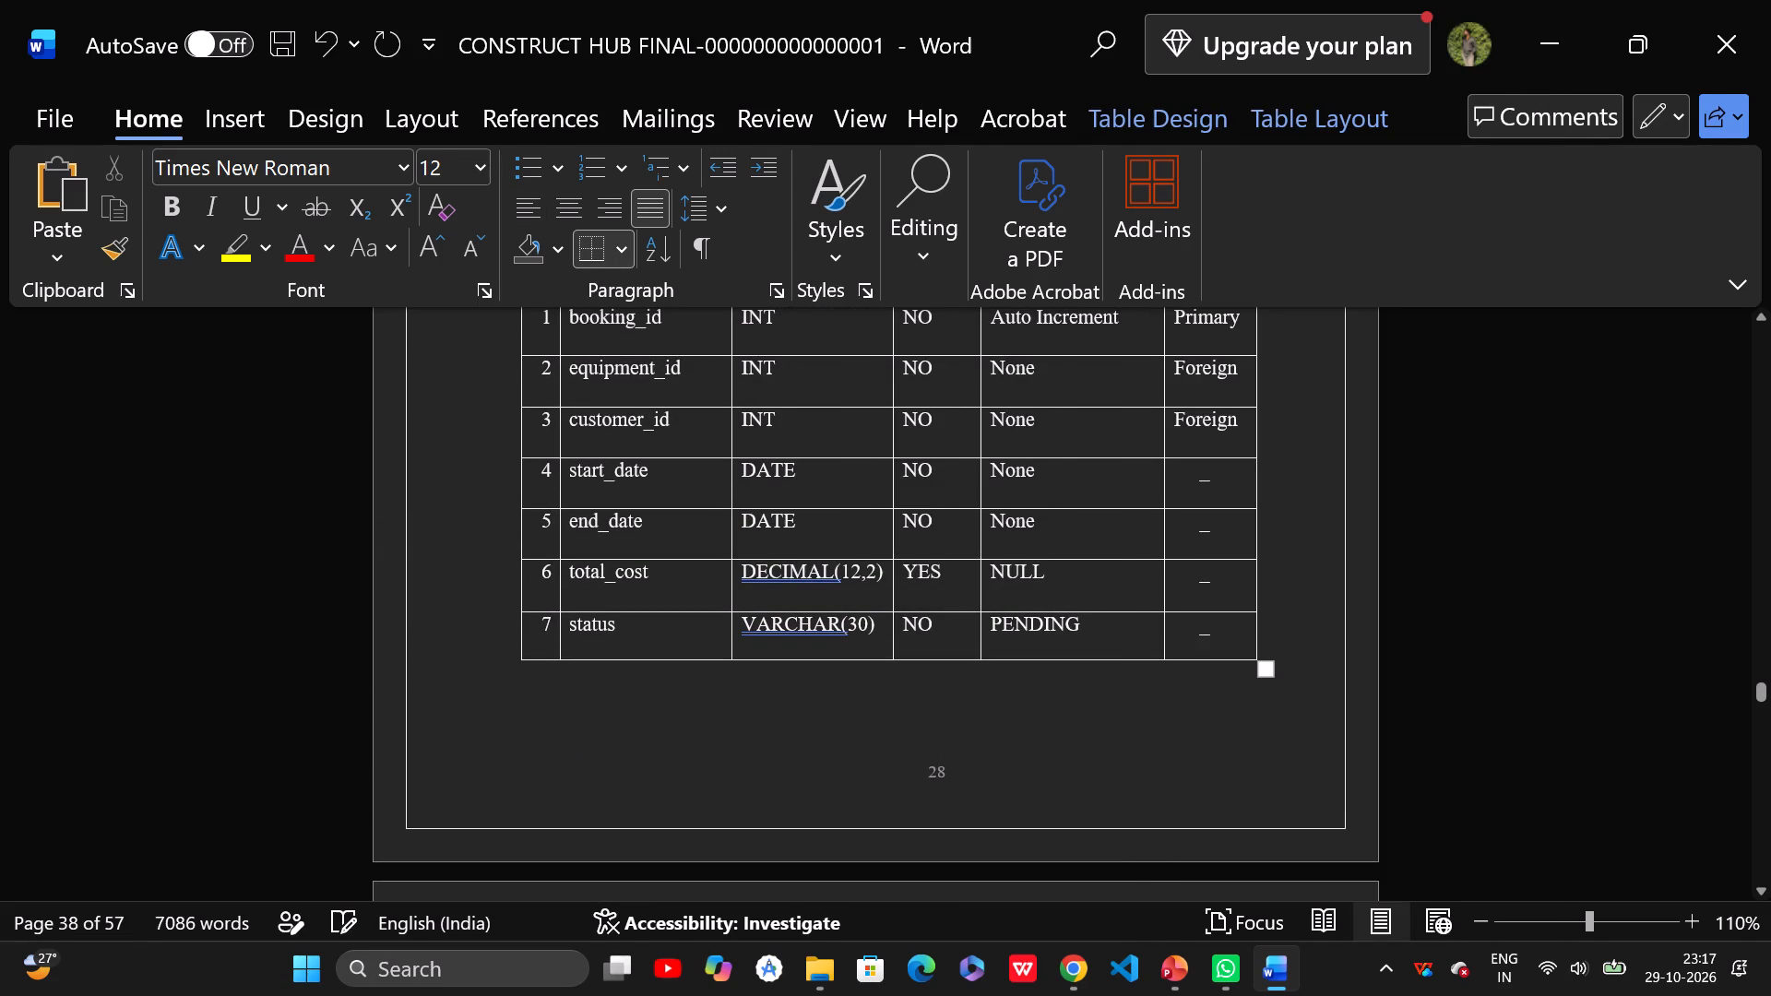
Review the layout and page breaks of the section 4.6 tables from the Labour Booking table to the Notification table.
{"action": "scroll", "coordinate": [949, 864], "scroll_direction": "down", "scroll_amount": 20}
{"action": "scroll", "coordinate": [949, 864], "scroll_direction": "down", "scroll_amount": 2}
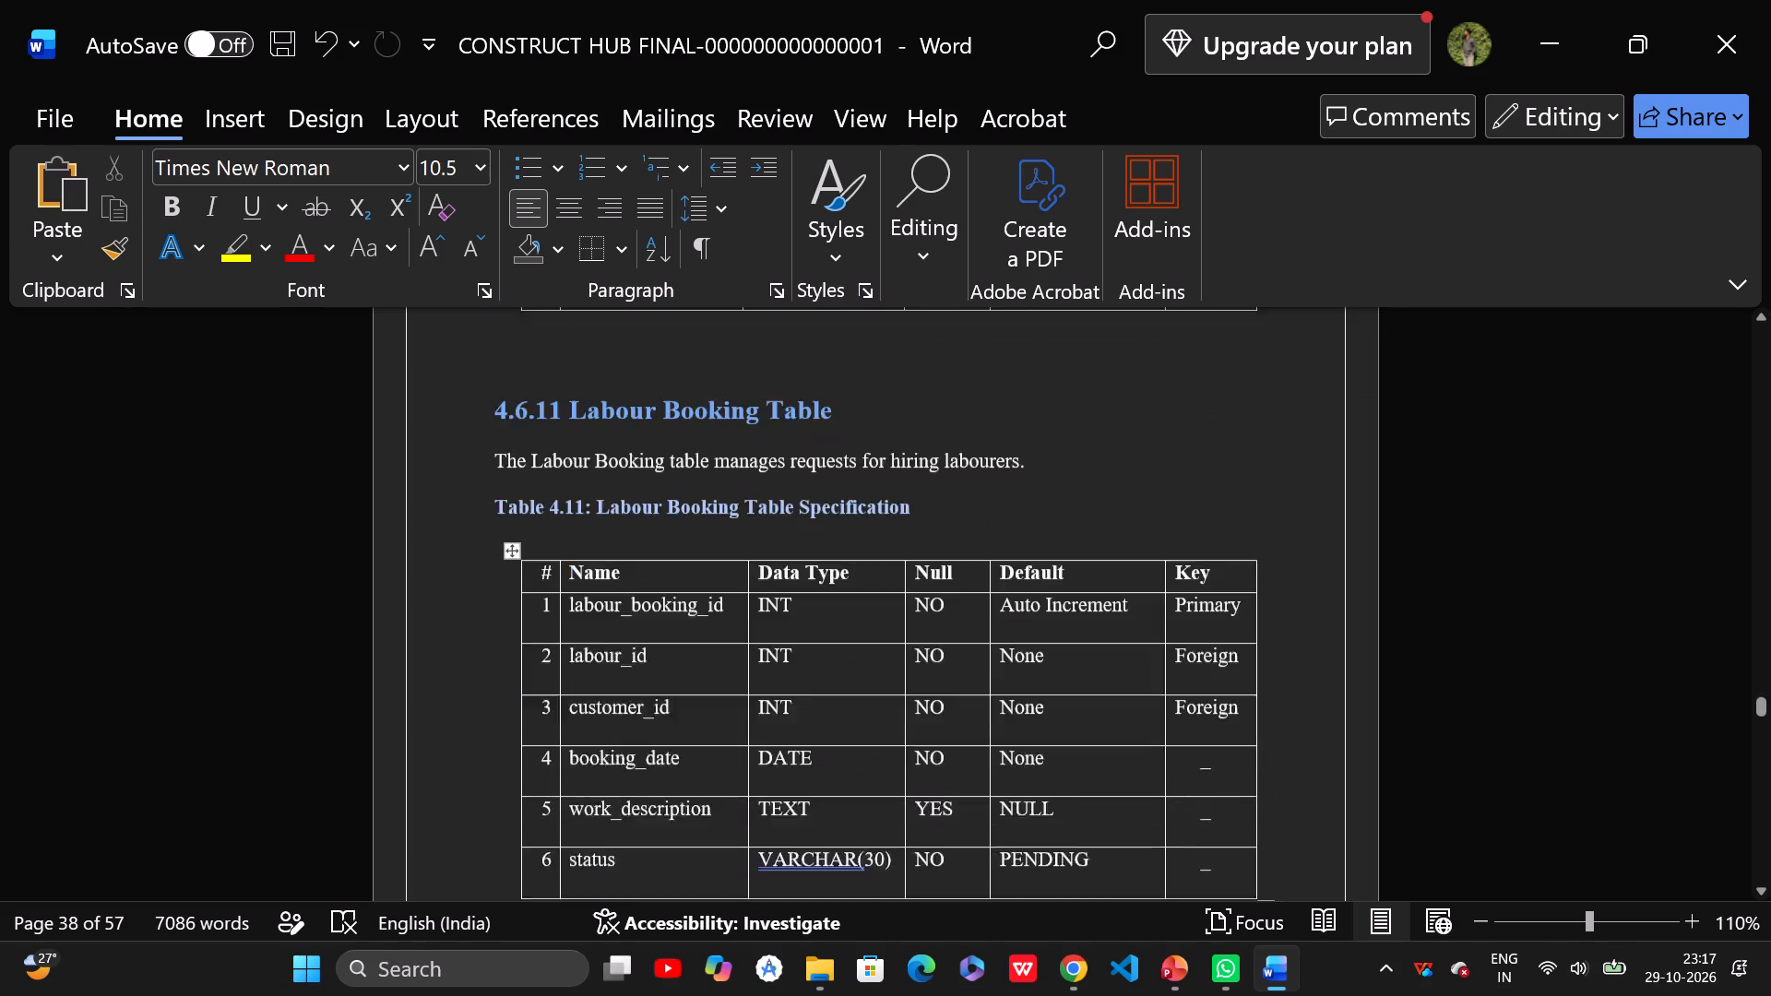
{"action": "scroll", "coordinate": [857, 692], "scroll_direction": "down", "scroll_amount": 20}
{"action": "scroll", "coordinate": [857, 692], "scroll_direction": "down", "scroll_amount": 5}
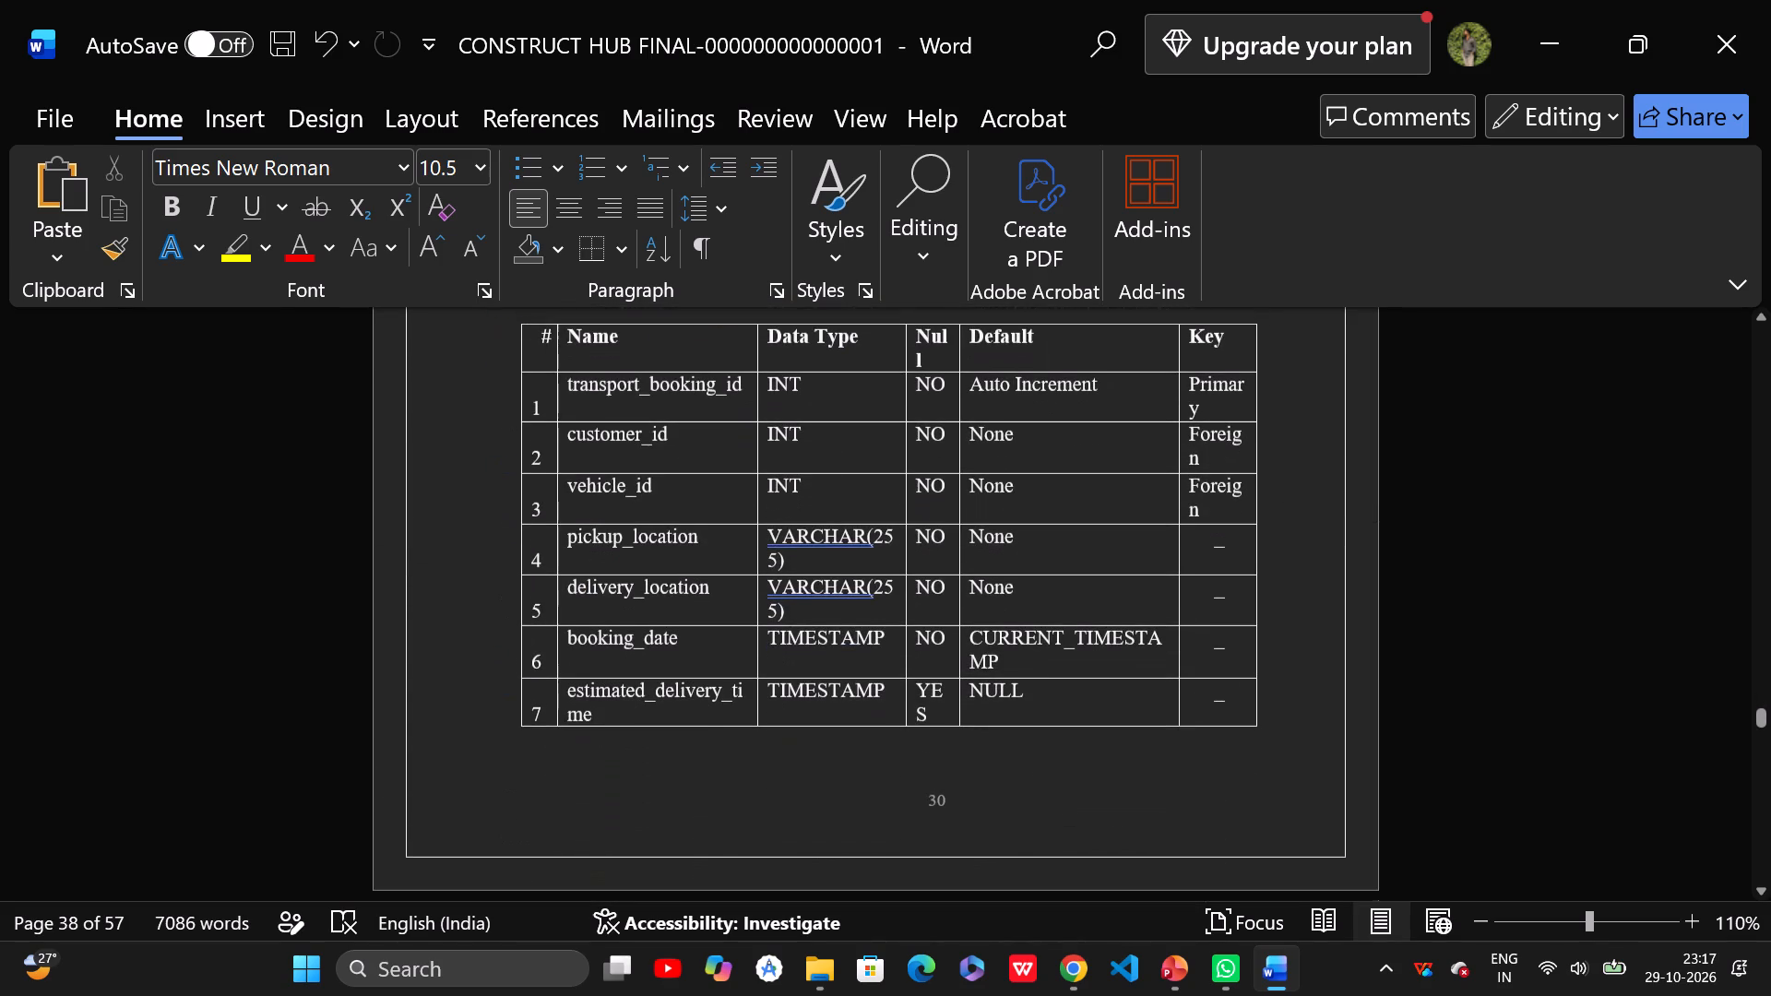
{"action": "scroll", "coordinate": [1512, 525], "scroll_direction": "down", "scroll_amount": 4}
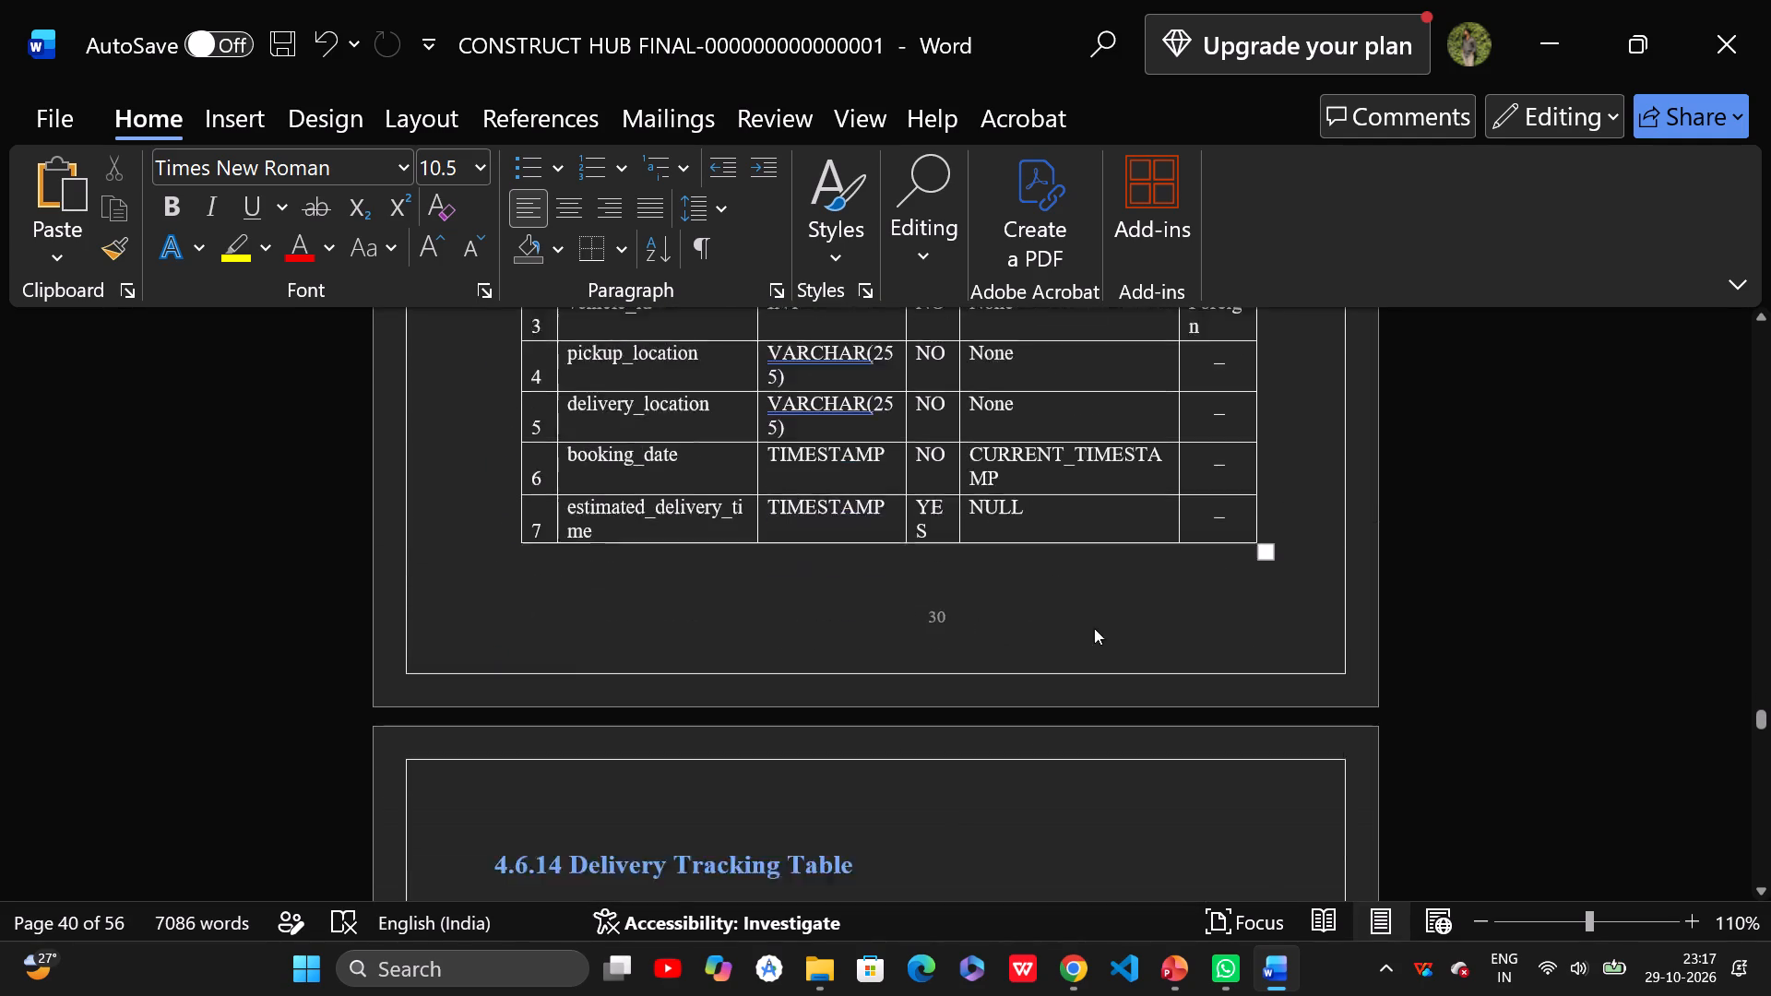
{"action": "scroll", "coordinate": [1073, 559], "scroll_direction": "down", "scroll_amount": 20}
{"action": "scroll", "coordinate": [1073, 559], "scroll_direction": "down", "scroll_amount": 7}
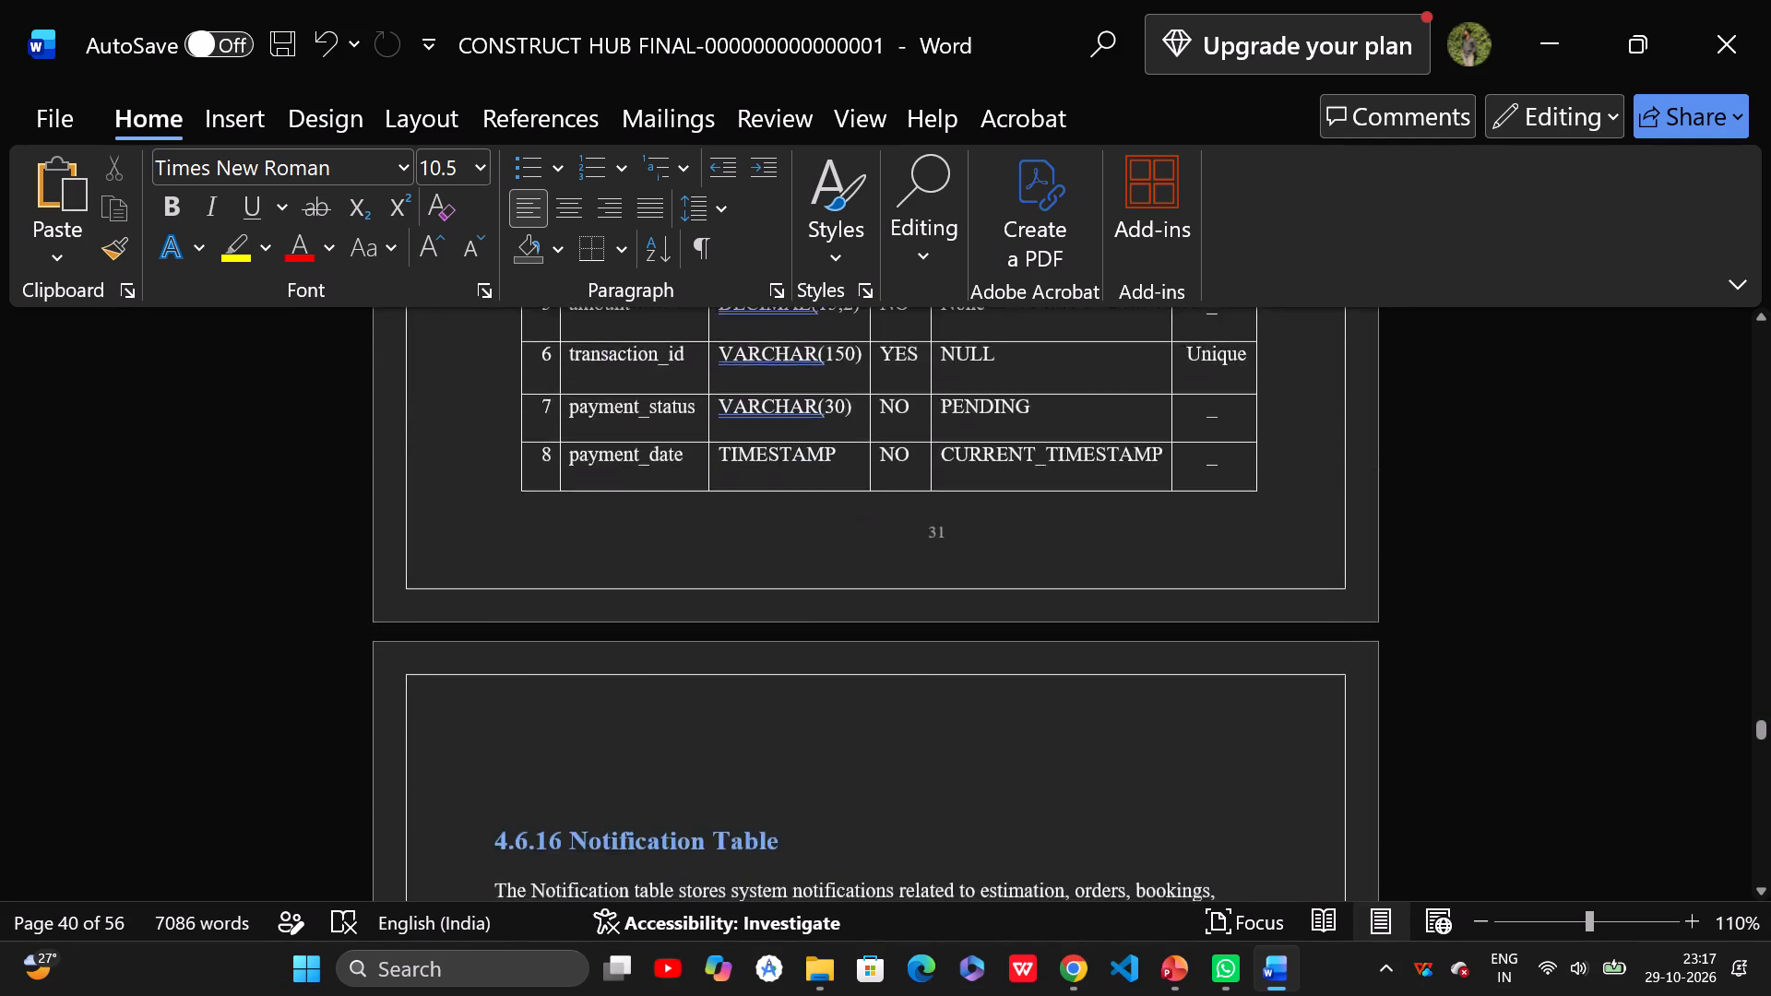
{"action": "scroll", "coordinate": [752, 600], "scroll_direction": "down", "scroll_amount": 20}
{"action": "scroll", "coordinate": [752, 600], "scroll_direction": "down", "scroll_amount": 3}
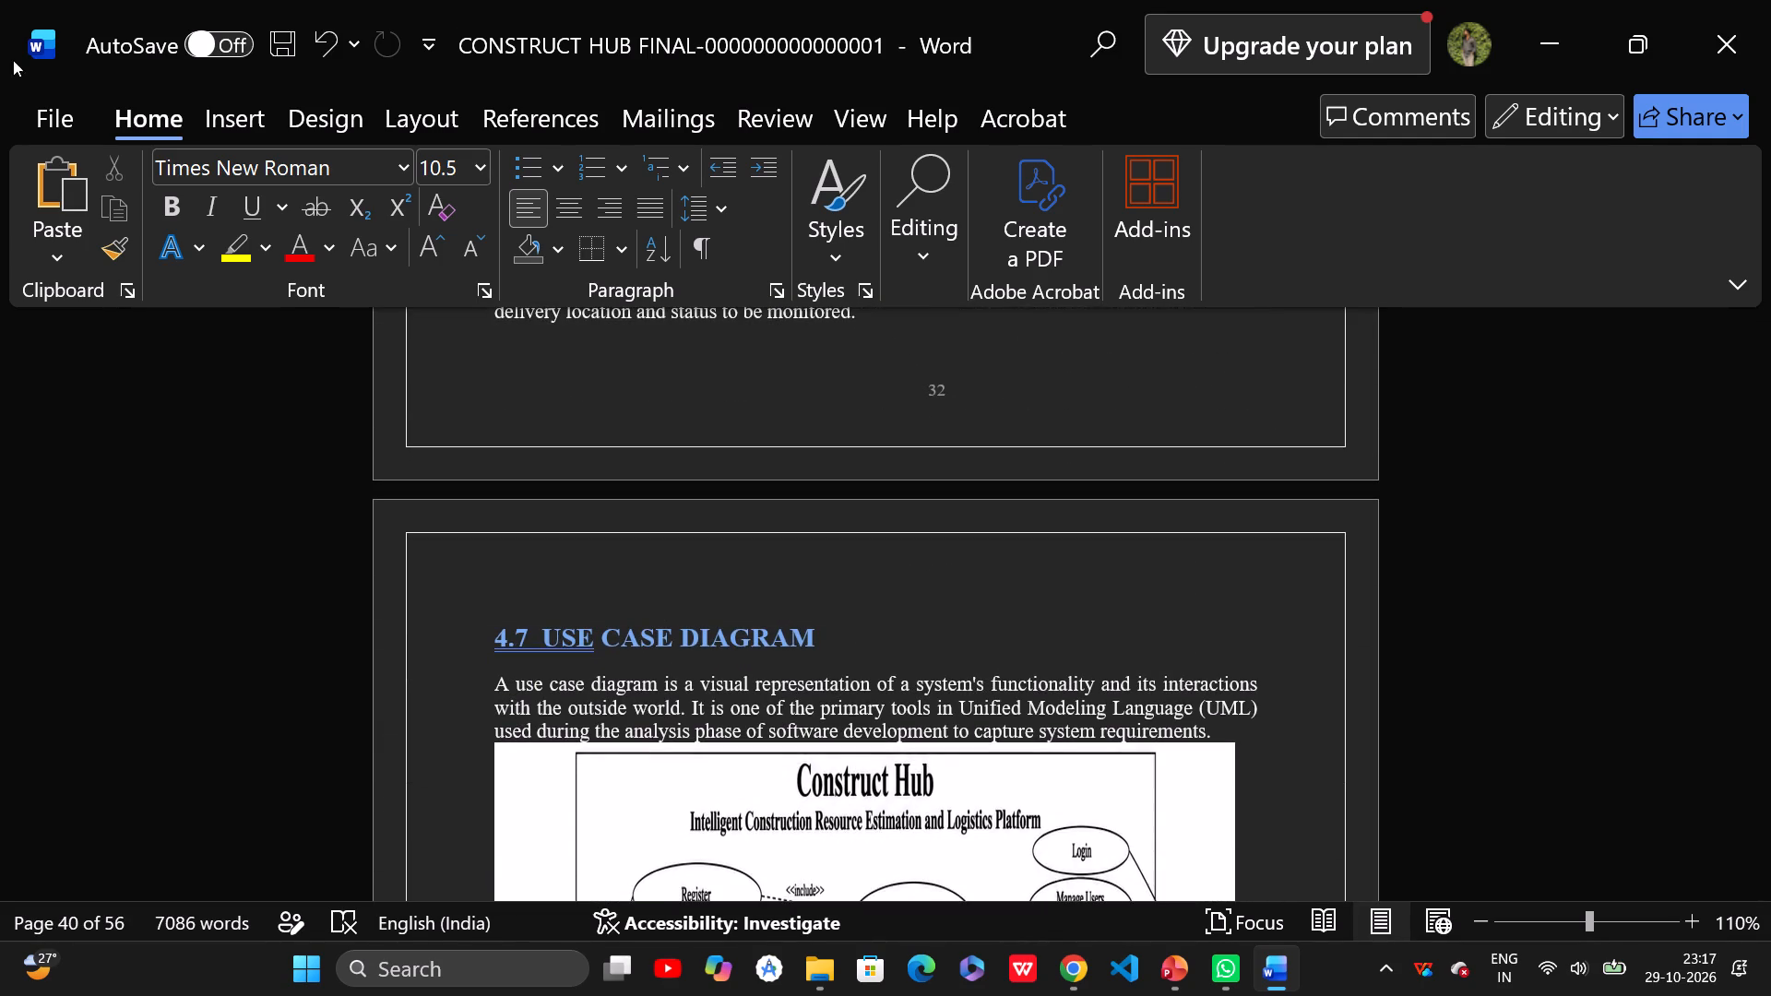
{"action": "left_click", "coordinate": [37, 127]}
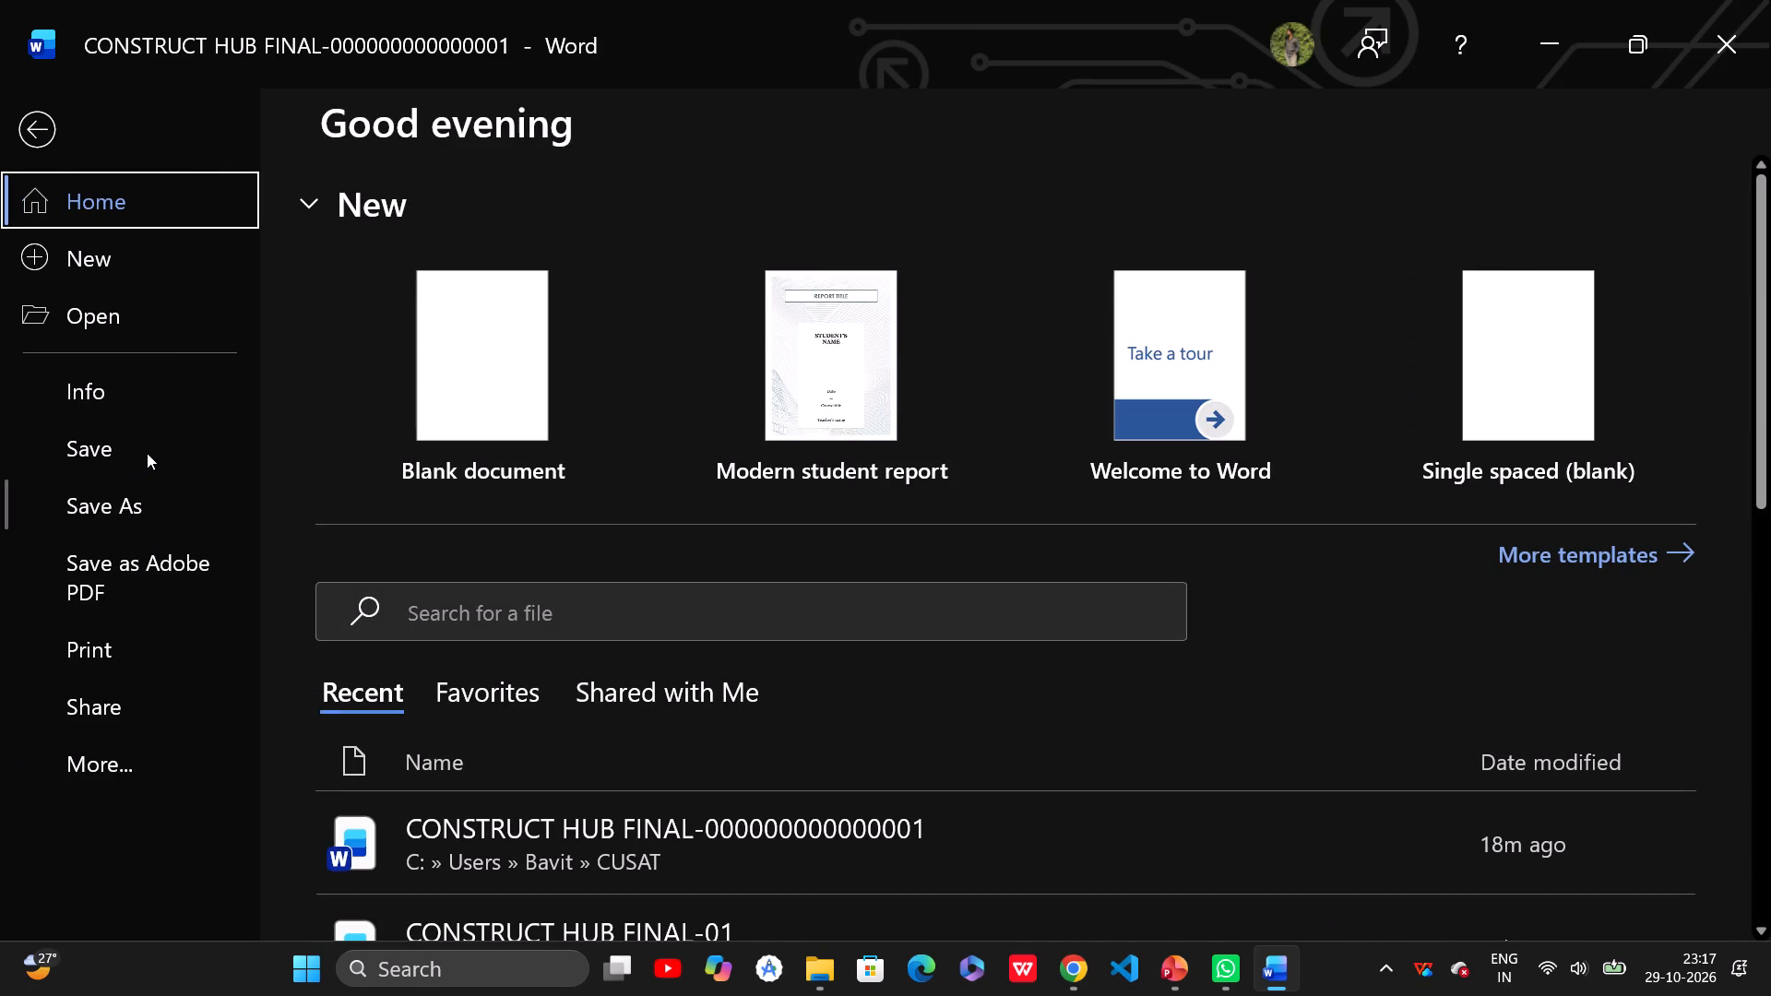
{"action": "left_click", "coordinate": [147, 453]}
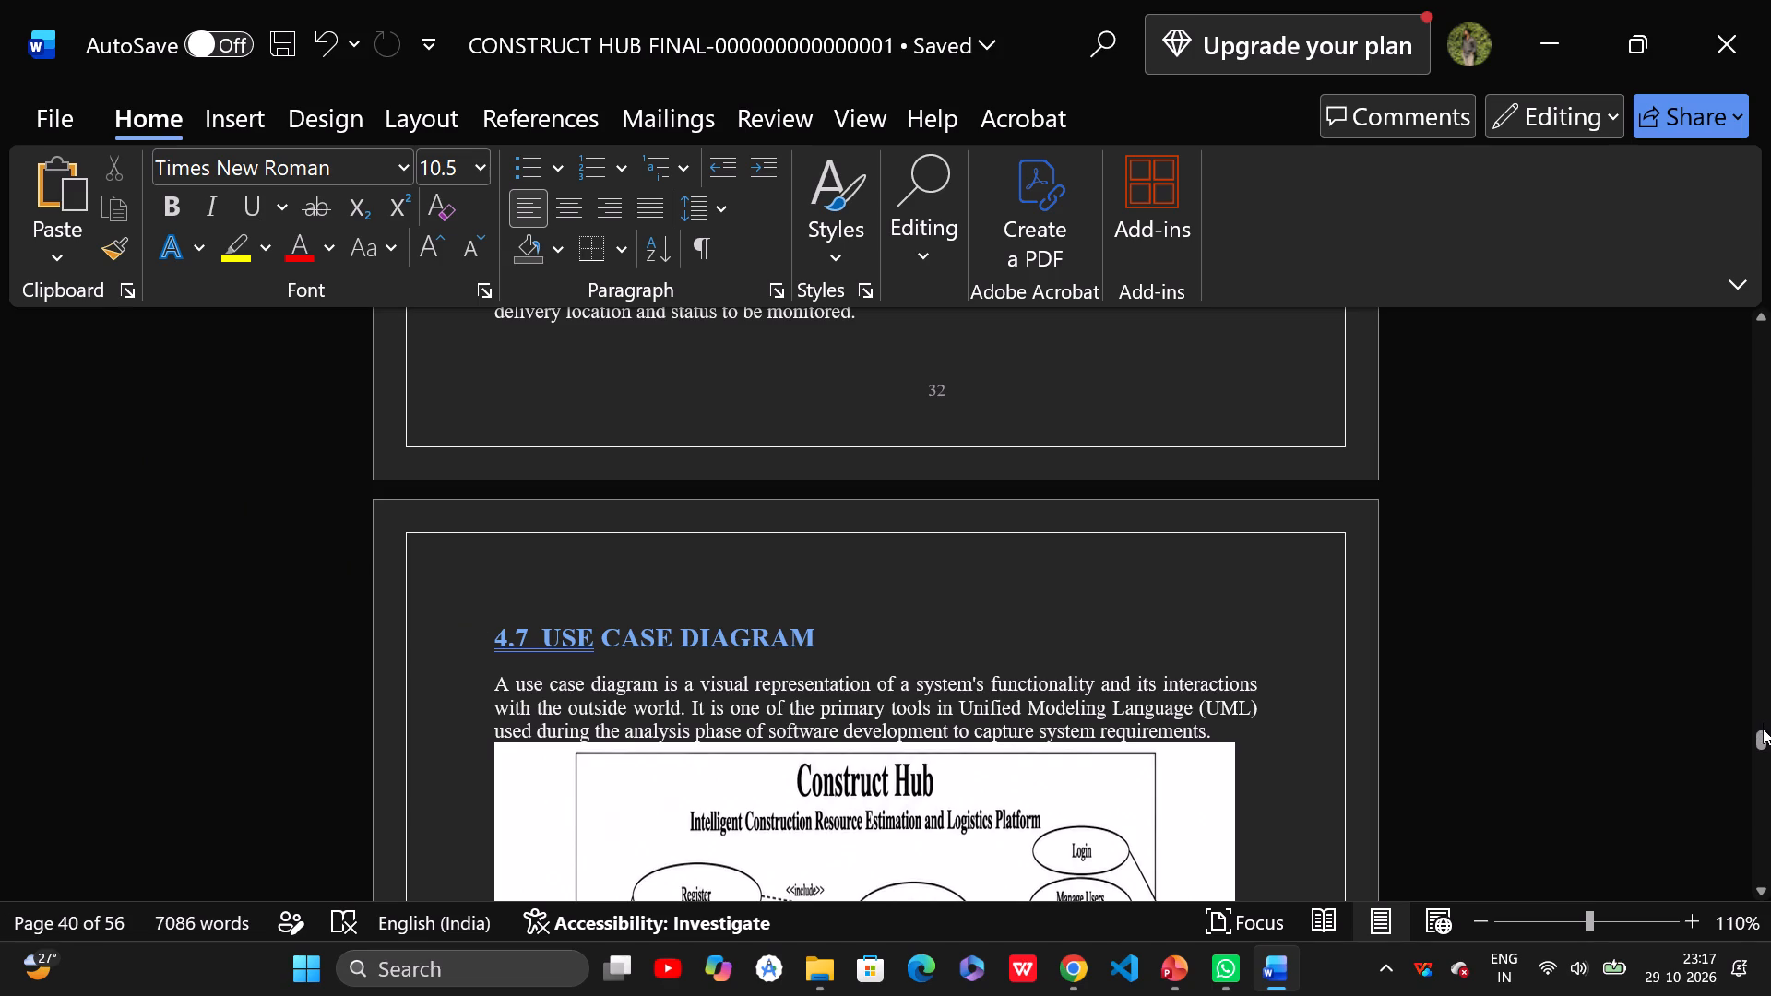
Check the end of the report at the references list and close the document.
{"action": "left_click_drag", "start_coordinate": [1760, 742], "coordinate": [1765, 871]}
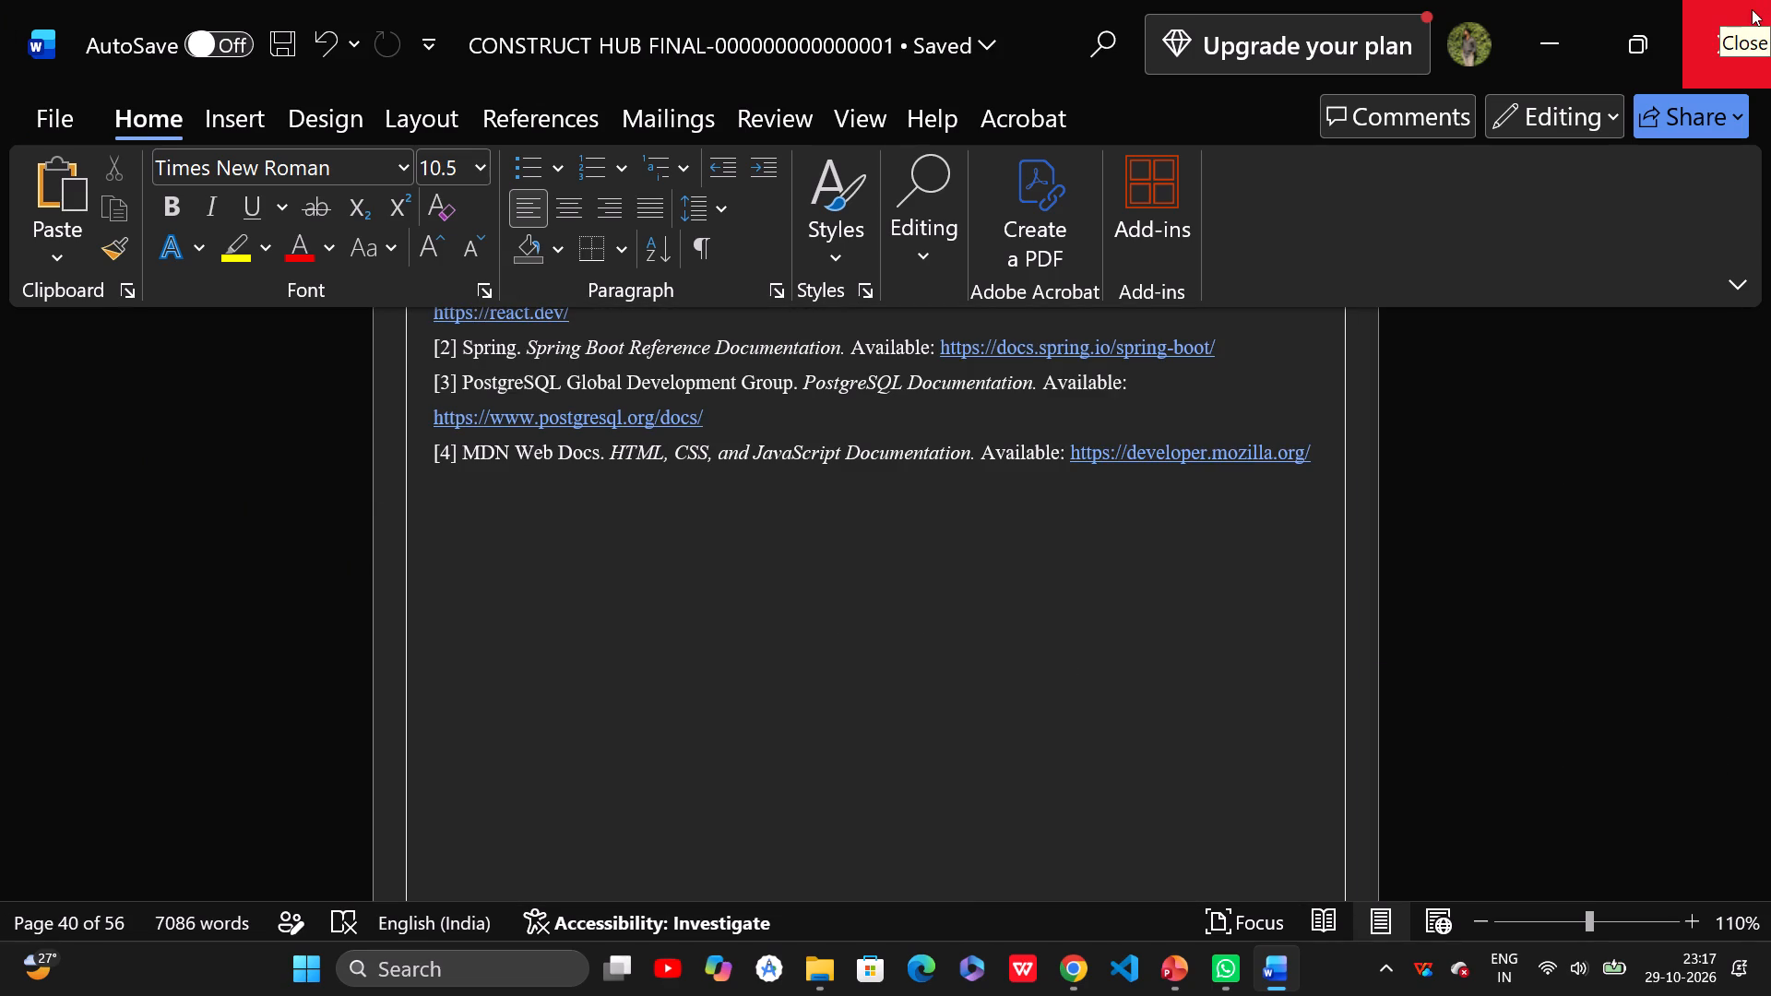
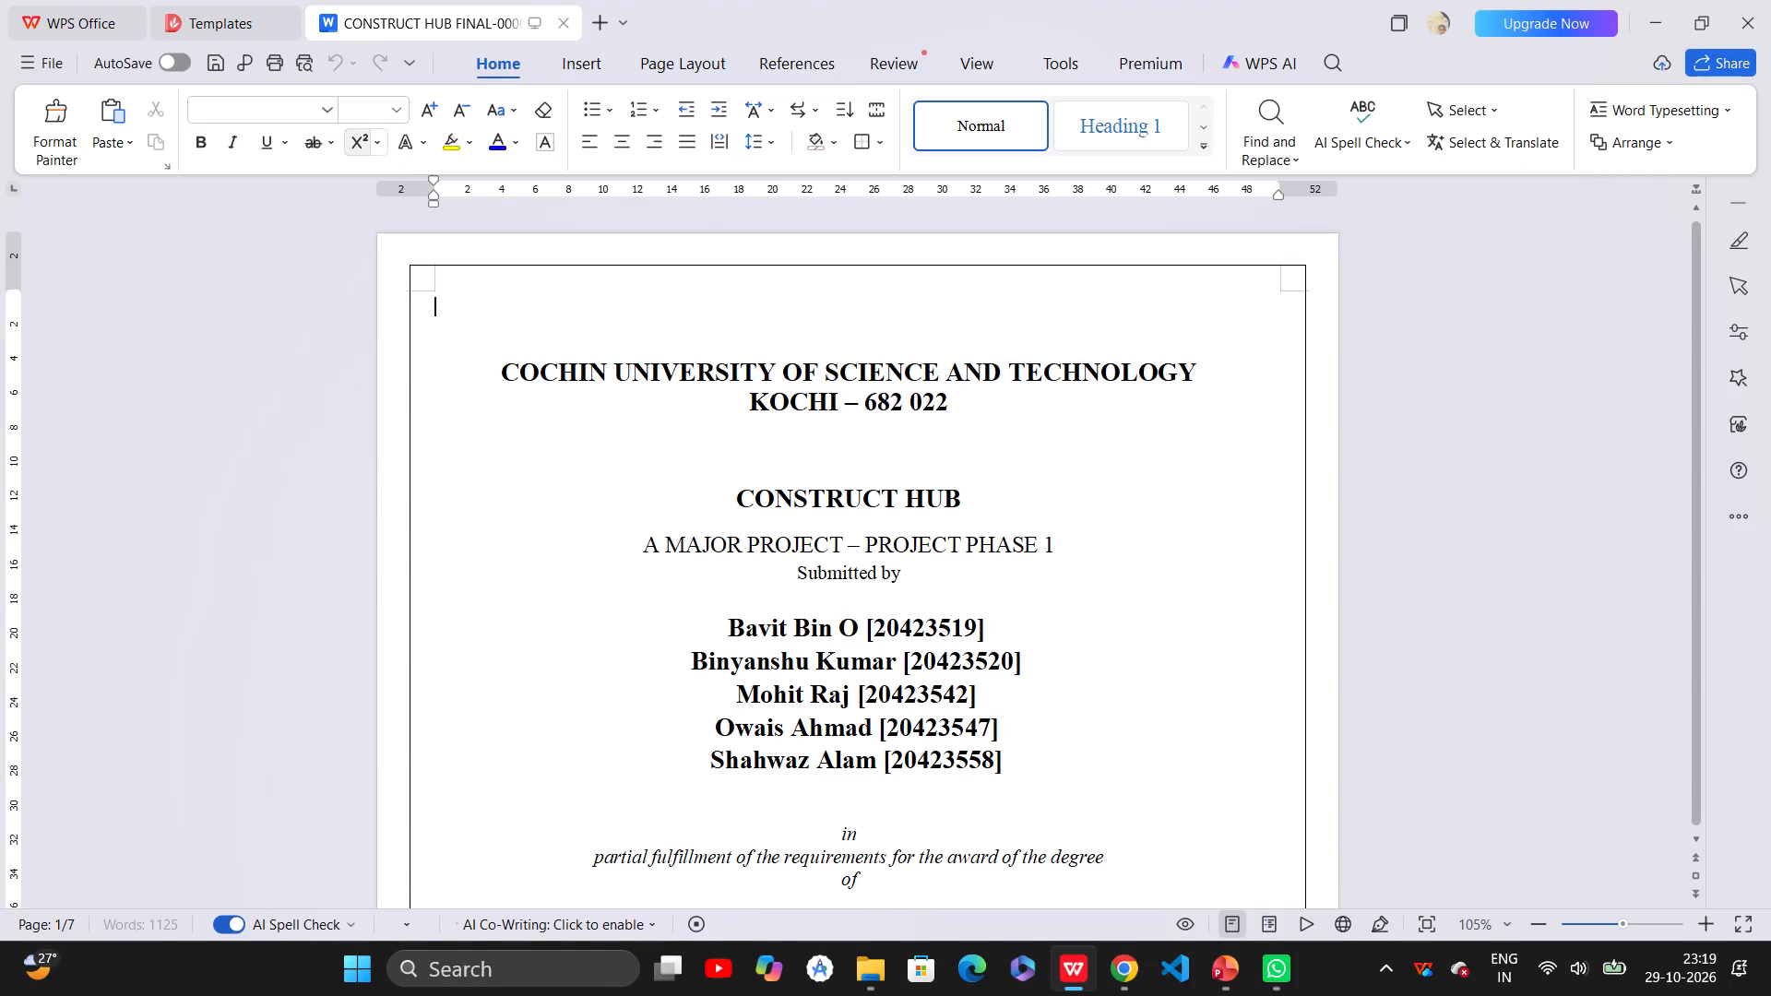
Review the report's front pages from the title page to the List of Symbols, Abbreviations, and Nomenclature.
{"action": "scroll", "coordinate": [158, 312], "scroll_direction": "down", "scroll_amount": 4}
{"action": "scroll", "coordinate": [1353, 414], "scroll_direction": "down", "scroll_amount": 12}
{"action": "left_click", "coordinate": [1135, 646]}
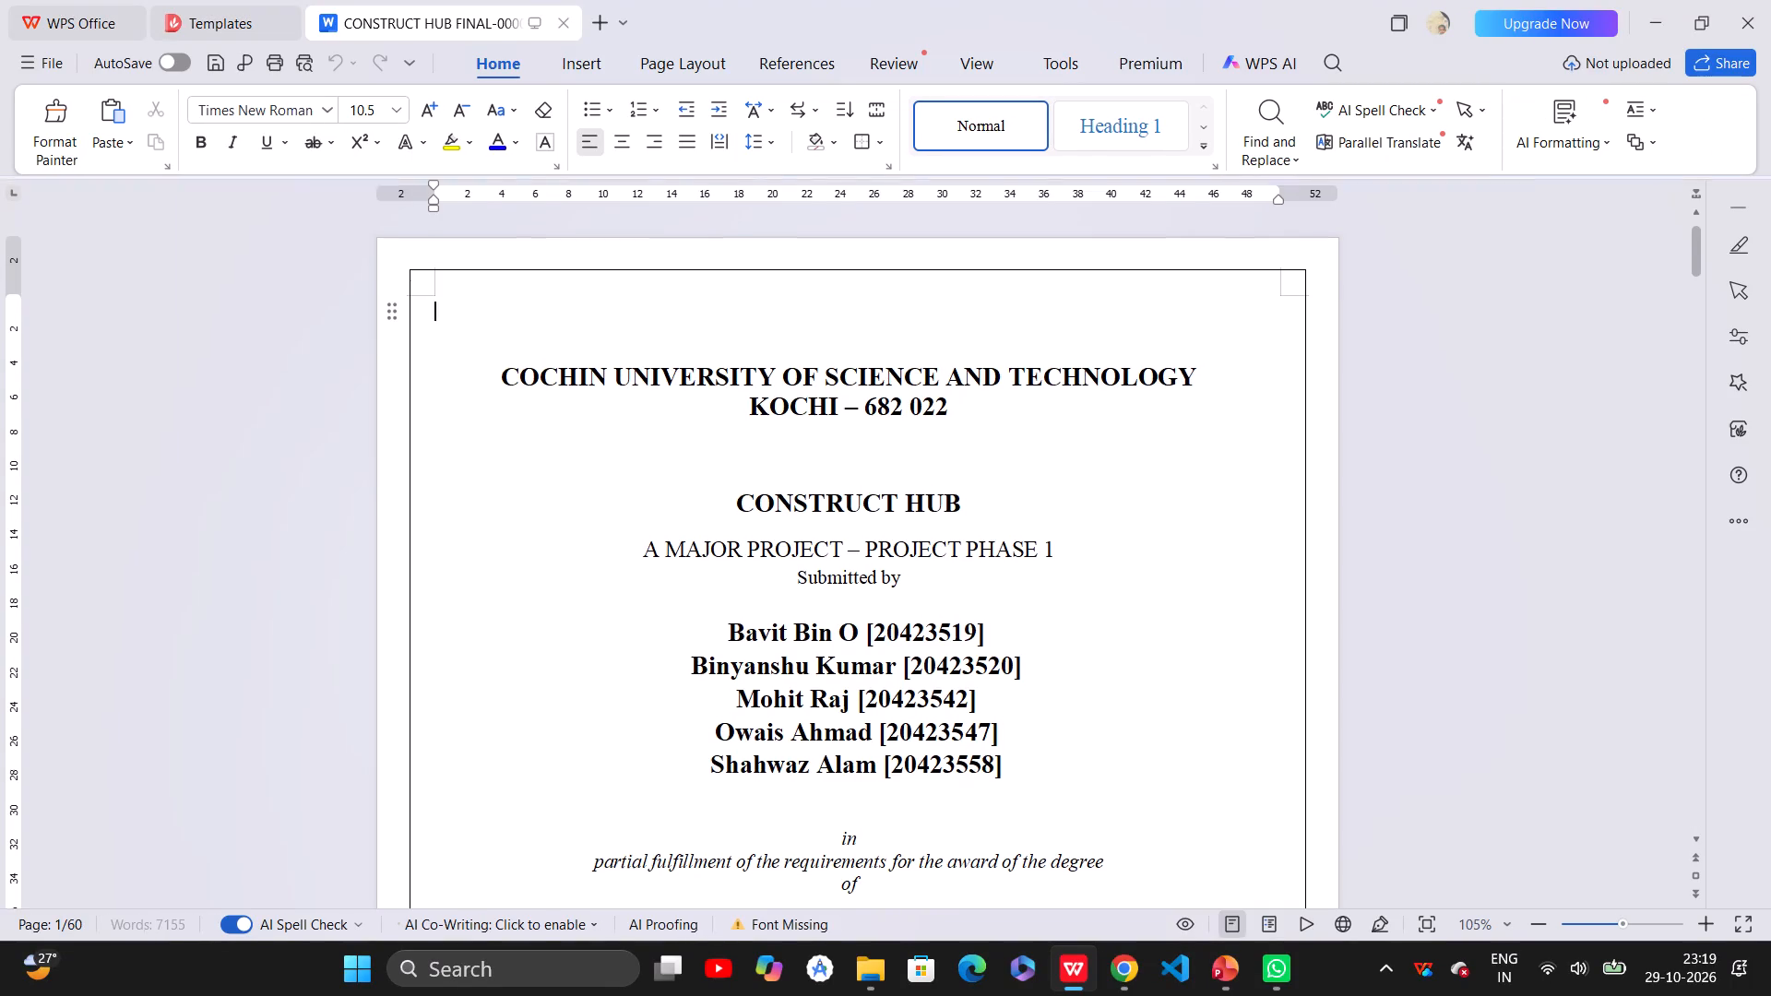
{"action": "scroll", "coordinate": [1135, 646], "scroll_direction": "down", "scroll_amount": 20}
{"action": "scroll", "coordinate": [1135, 646], "scroll_direction": "down", "scroll_amount": 19}
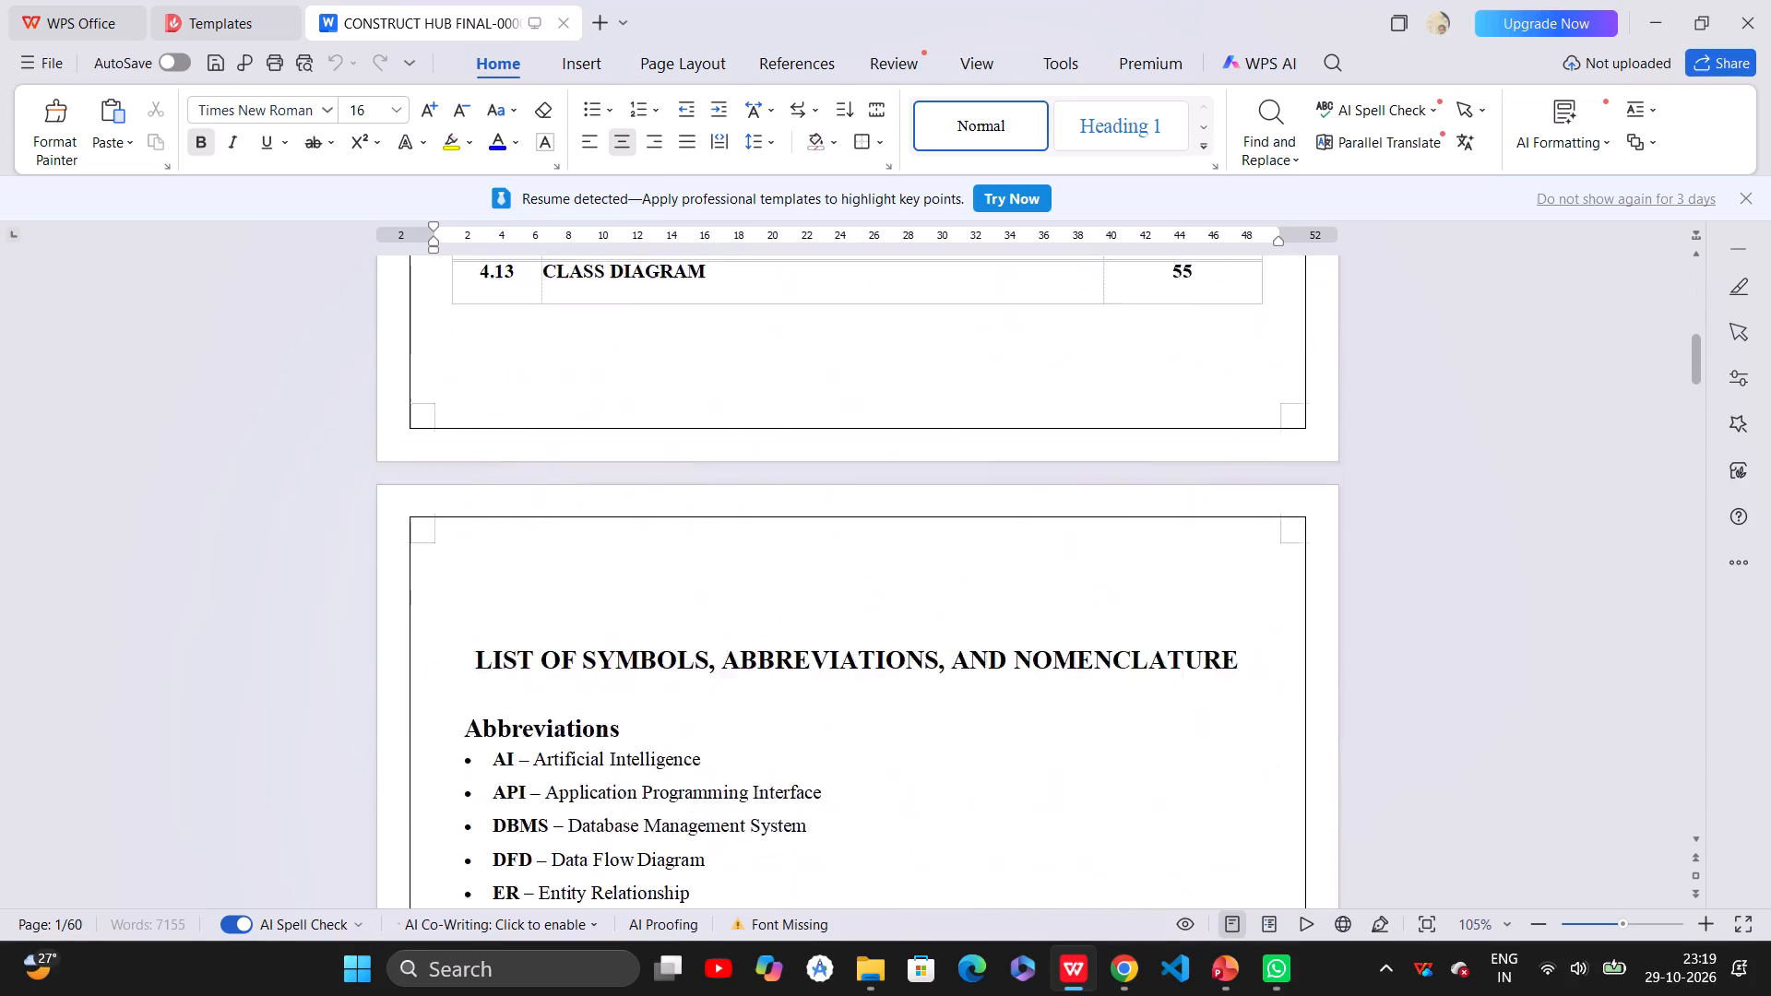
Skim the Construct Hub report from the list of abbreviations through to its last page and return to section 4.8 Use Case Specification.
{"action": "scroll", "coordinate": [1135, 646], "scroll_direction": "down", "scroll_amount": 20}
{"action": "scroll", "coordinate": [1135, 646], "scroll_direction": "down", "scroll_amount": 20}
{"action": "scroll", "coordinate": [1135, 646], "scroll_direction": "down", "scroll_amount": 16}
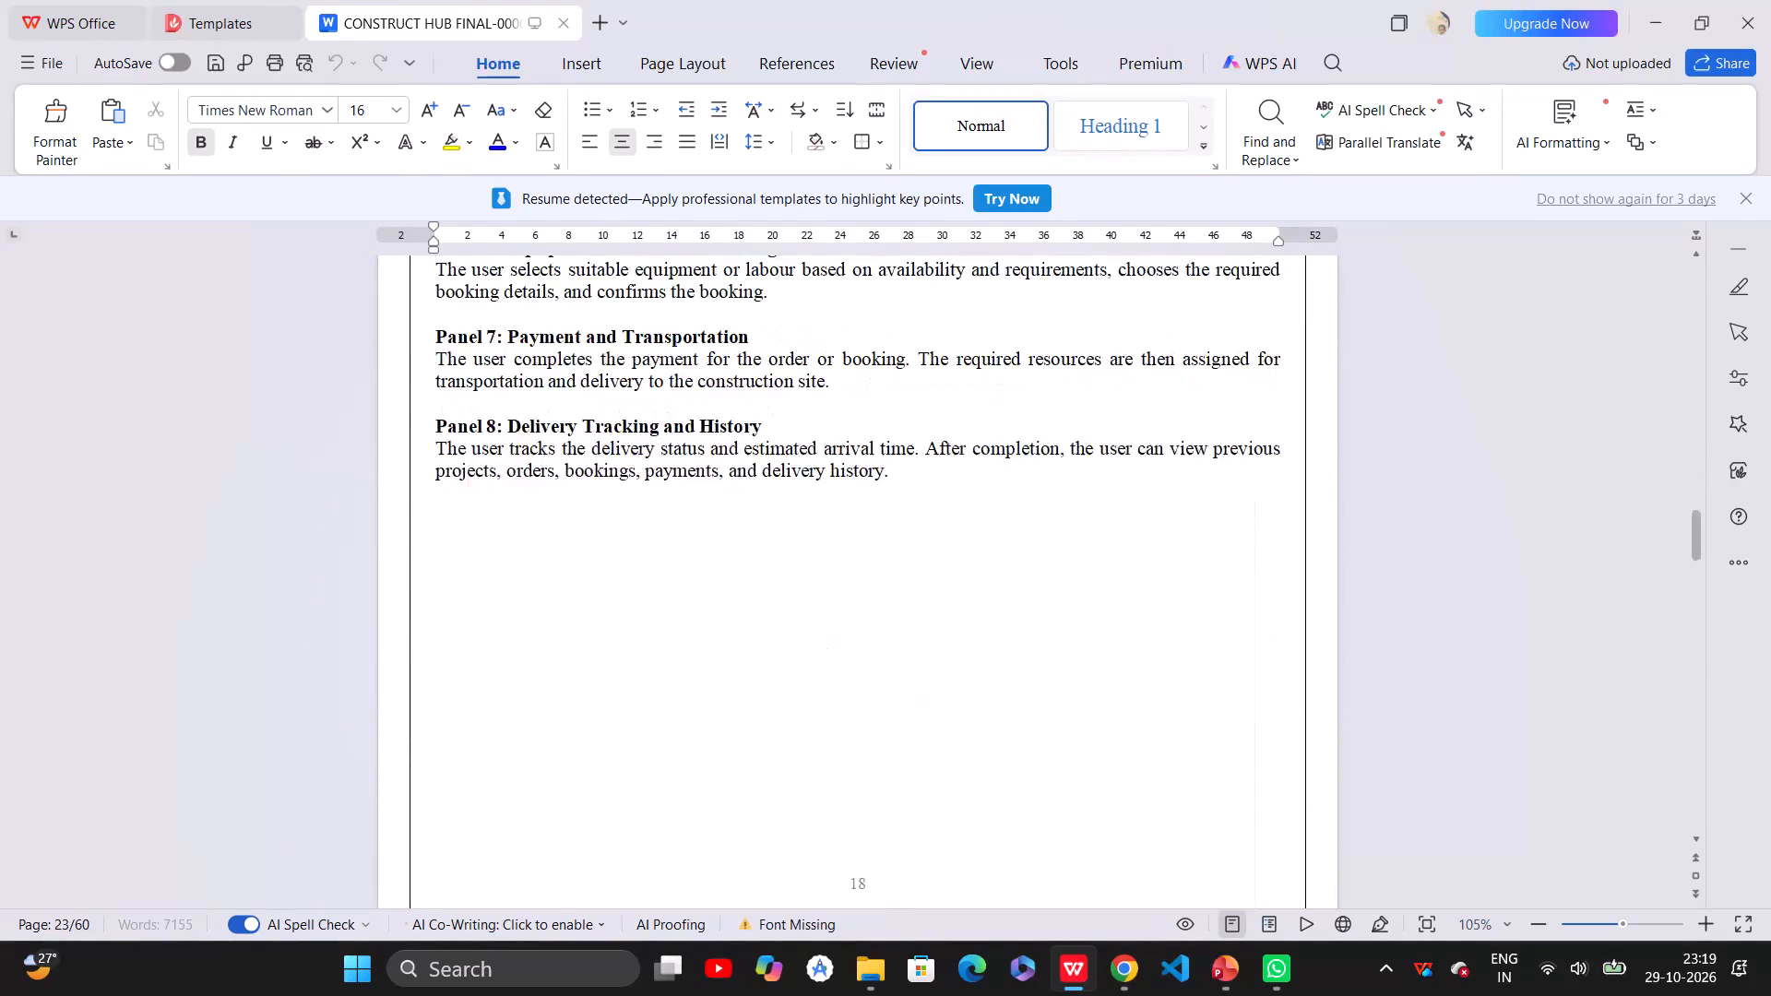
{"action": "scroll", "coordinate": [1135, 646], "scroll_direction": "down", "scroll_amount": 20}
{"action": "scroll", "coordinate": [1135, 646], "scroll_direction": "down", "scroll_amount": 6}
{"action": "scroll", "coordinate": [1135, 646], "scroll_direction": "down", "scroll_amount": 20}
{"action": "scroll", "coordinate": [1135, 646], "scroll_direction": "down", "scroll_amount": 4}
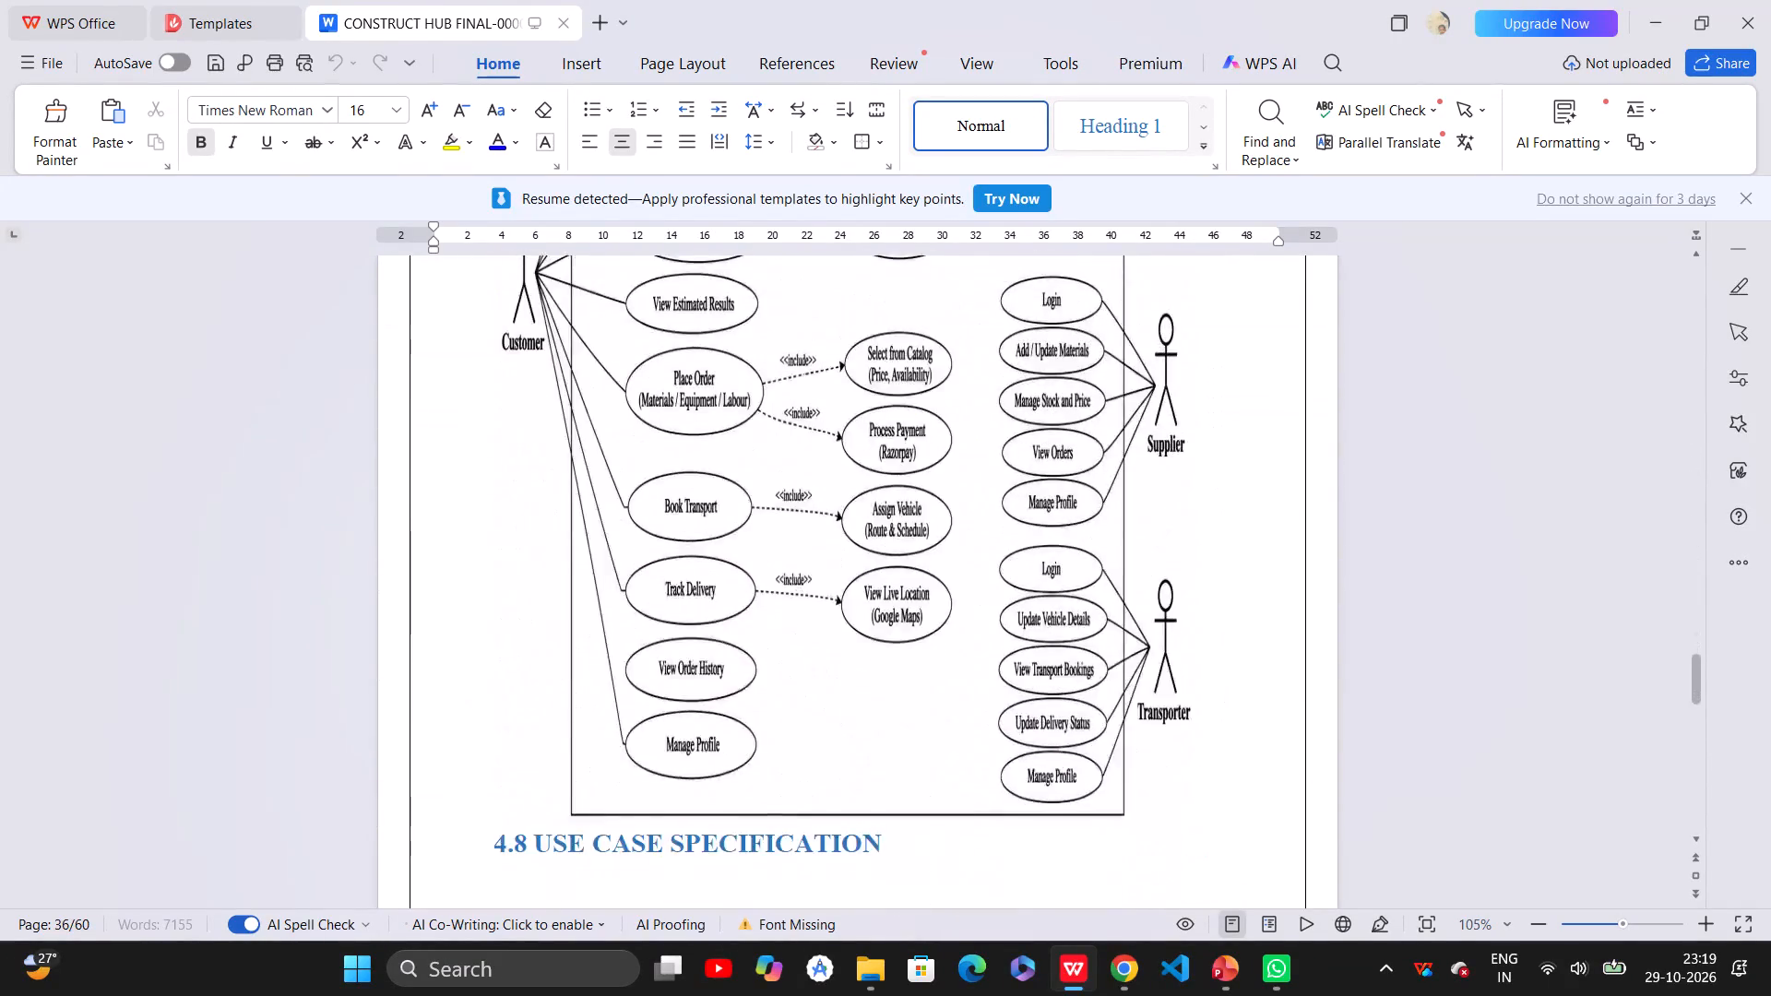
{"action": "scroll", "coordinate": [1135, 646], "scroll_direction": "down", "scroll_amount": 20}
{"action": "scroll", "coordinate": [1135, 646], "scroll_direction": "down", "scroll_amount": 20}
{"action": "scroll", "coordinate": [1135, 646], "scroll_direction": "down", "scroll_amount": 12}
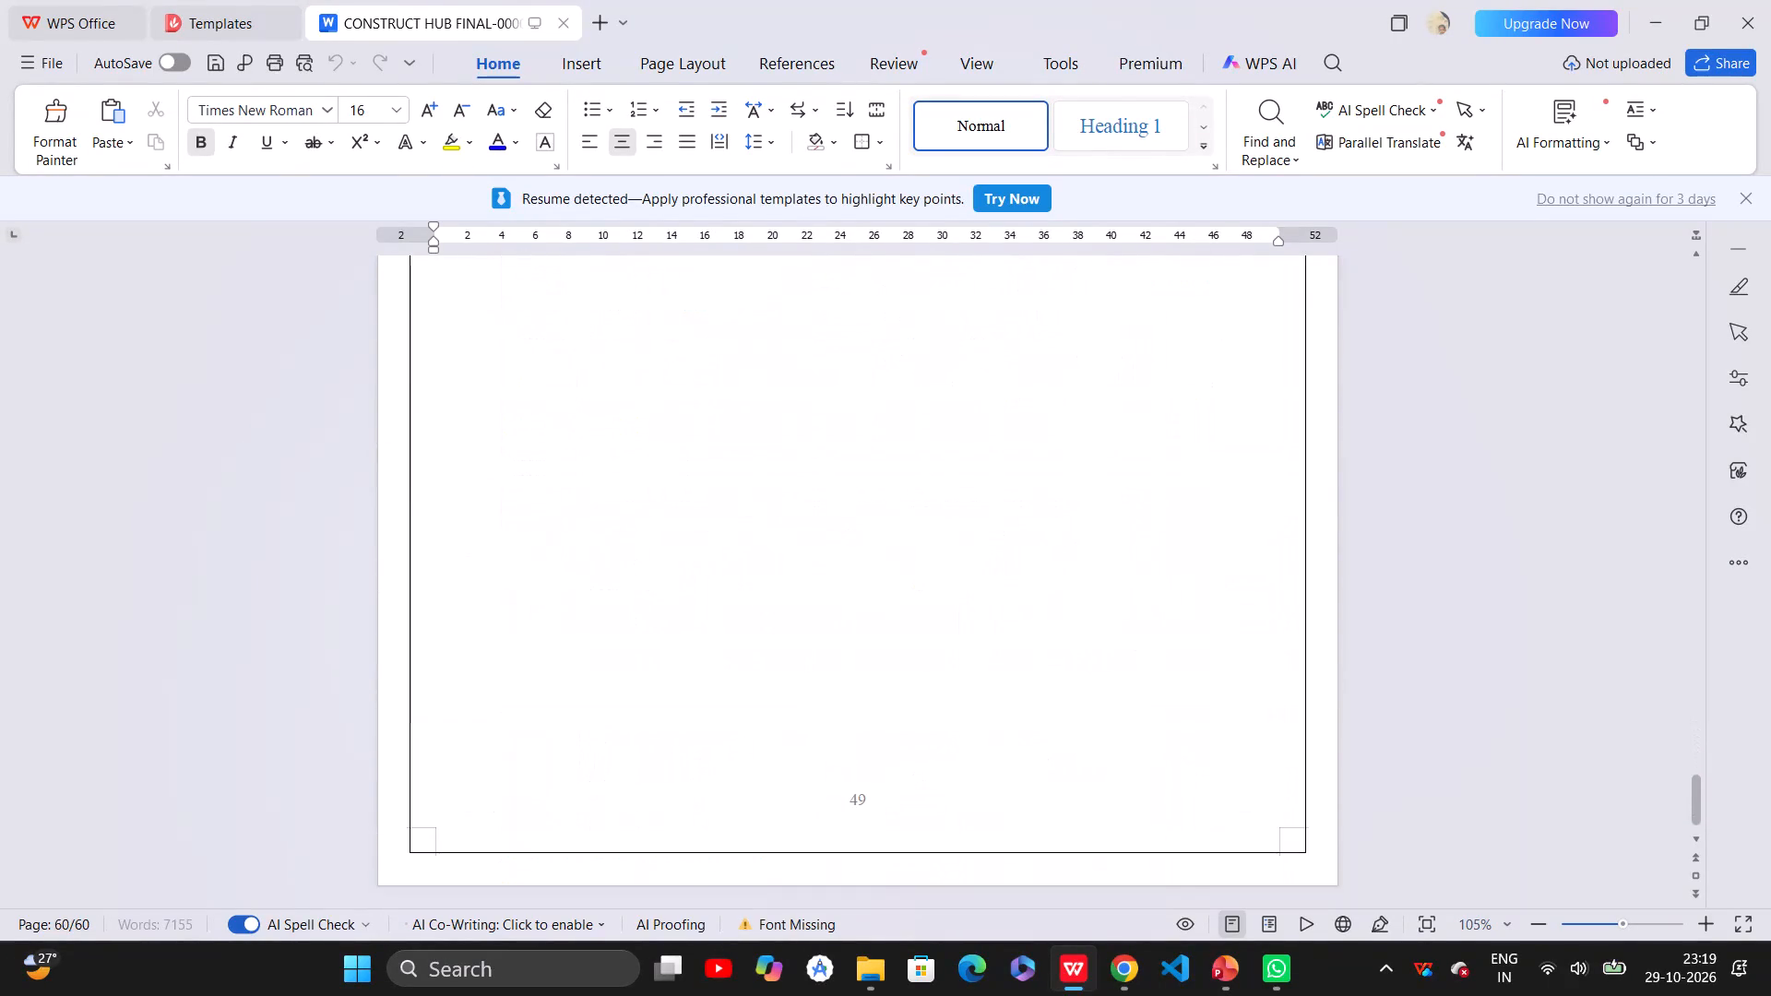
{"action": "scroll", "coordinate": [1135, 646], "scroll_direction": "down", "scroll_amount": 8}
{"action": "scroll", "coordinate": [1135, 646], "scroll_direction": "up", "scroll_amount": 20}
{"action": "scroll", "coordinate": [1135, 646], "scroll_direction": "up", "scroll_amount": 6}
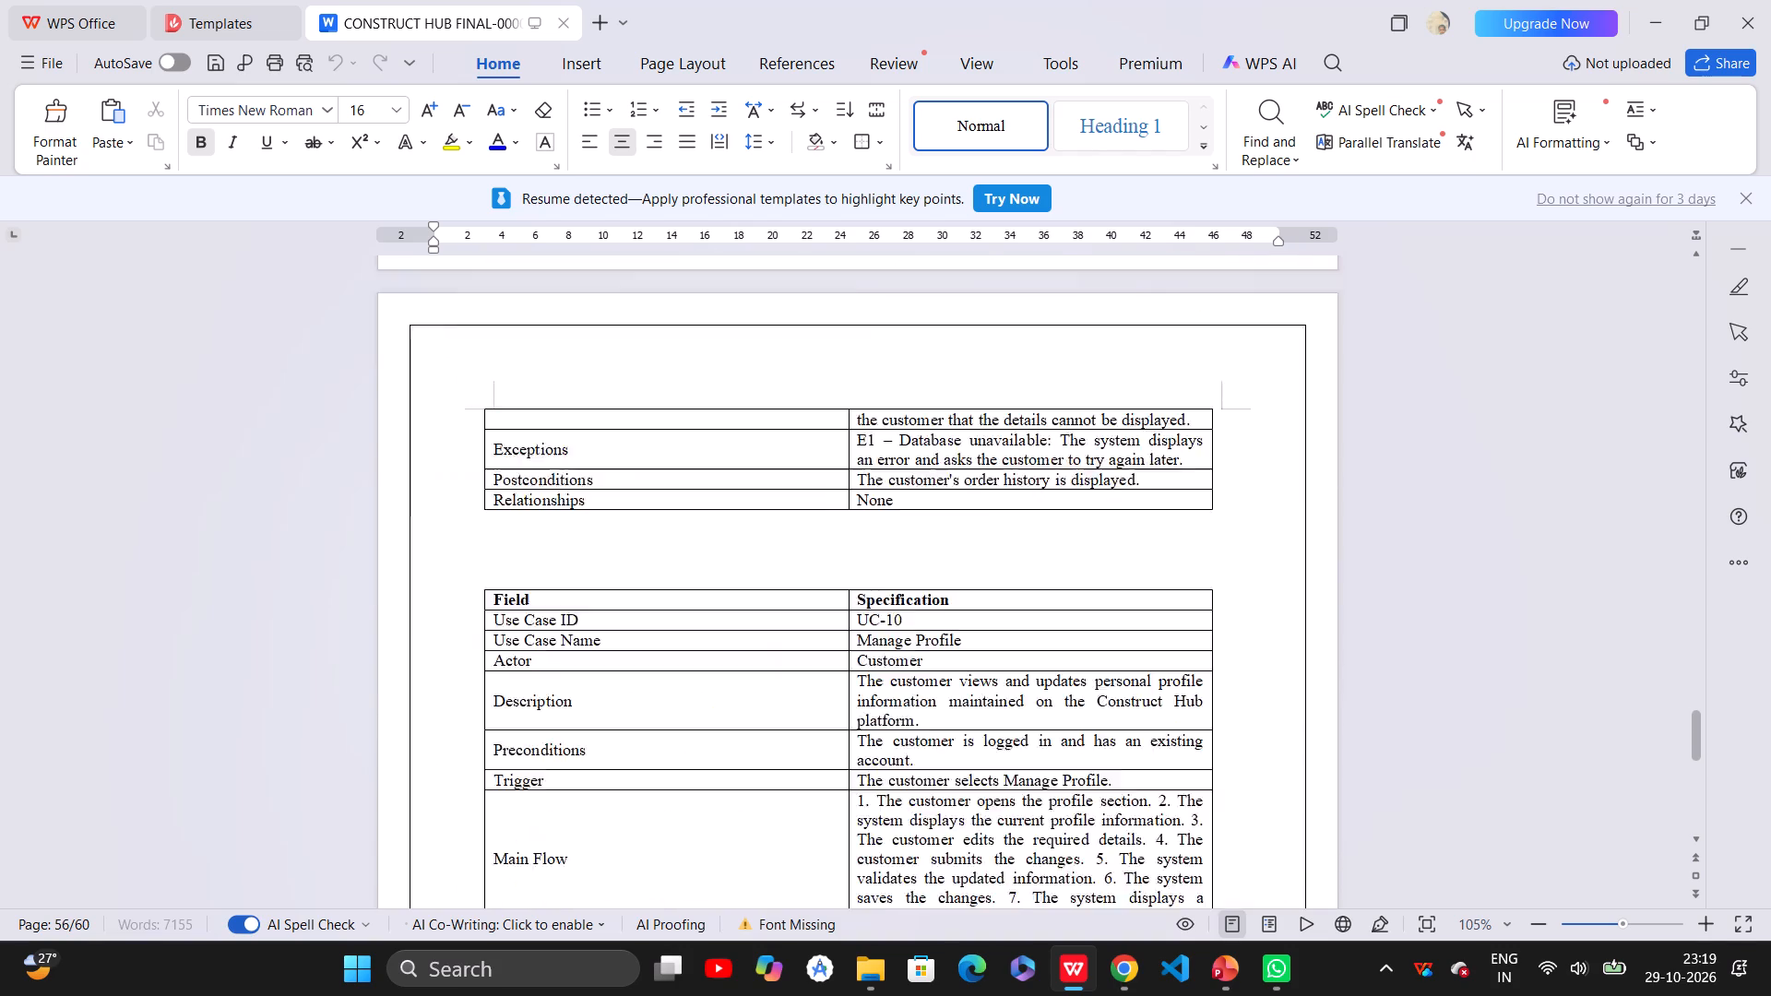
{"action": "scroll", "coordinate": [1135, 646], "scroll_direction": "up", "scroll_amount": 13}
Examine the use case specification tables and the activity, process, sequence and class diagrams through to the end of the report.
{"action": "scroll", "coordinate": [1135, 646], "scroll_direction": "down", "scroll_amount": 1}
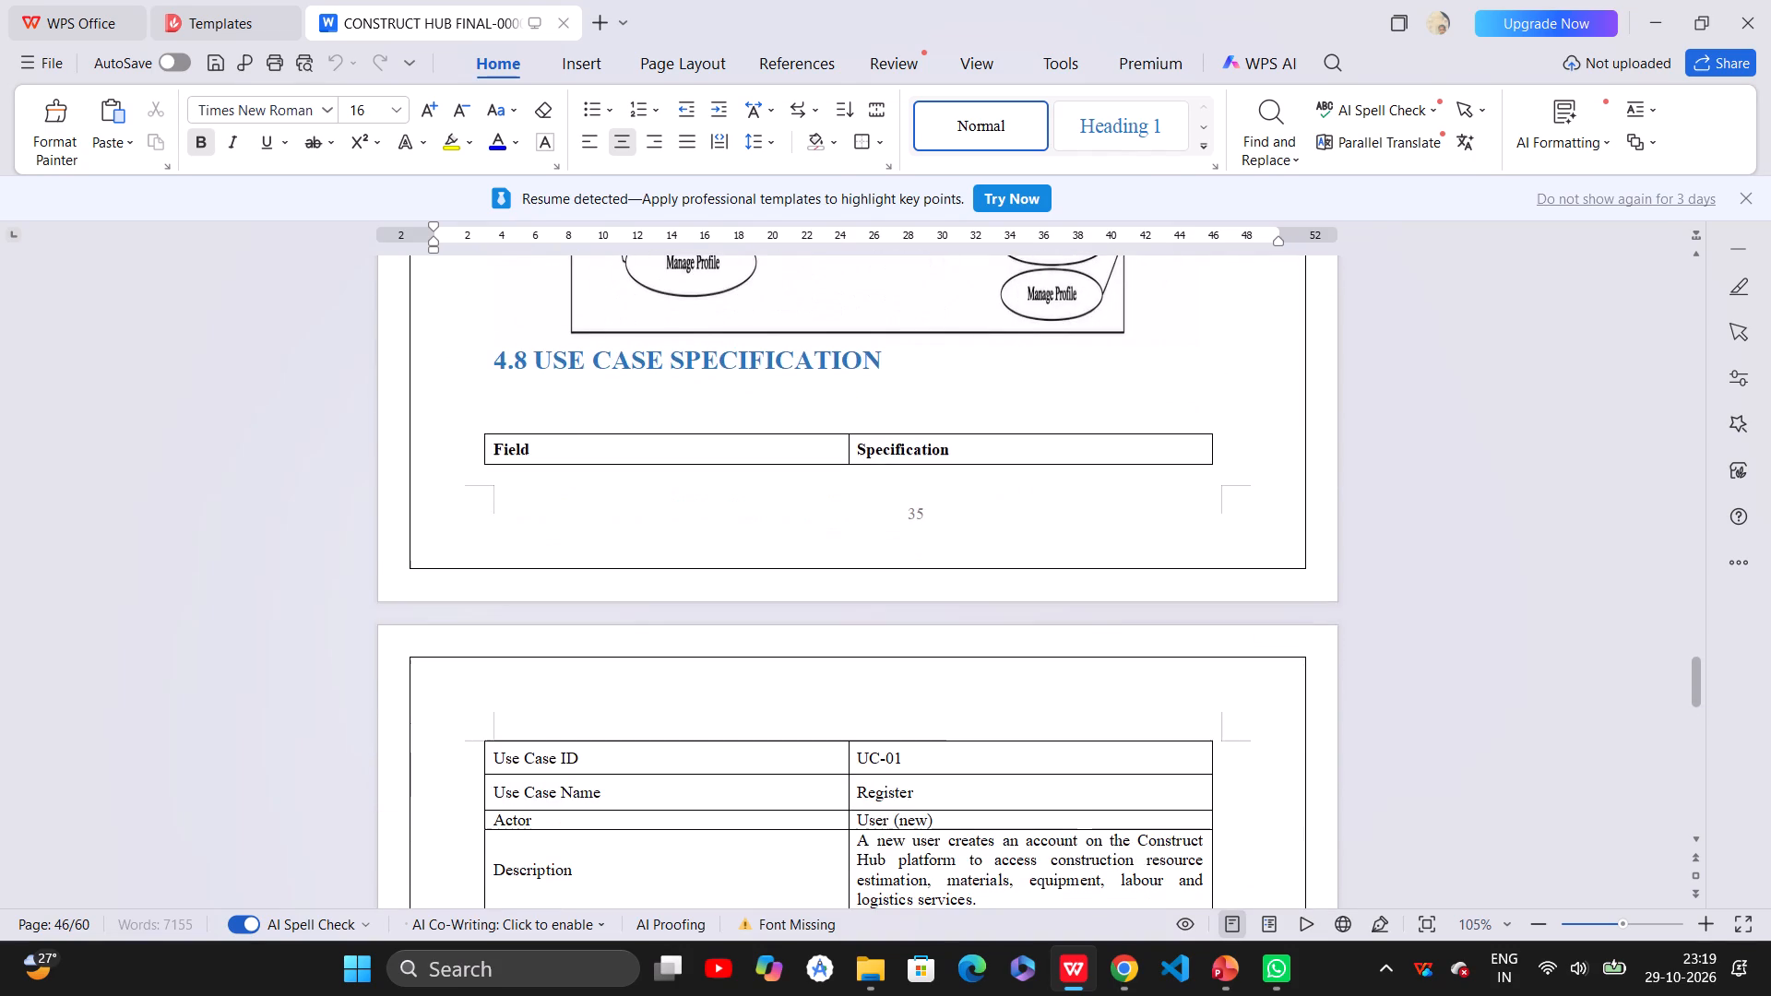
{"action": "scroll", "coordinate": [1135, 646], "scroll_direction": "down", "scroll_amount": 14}
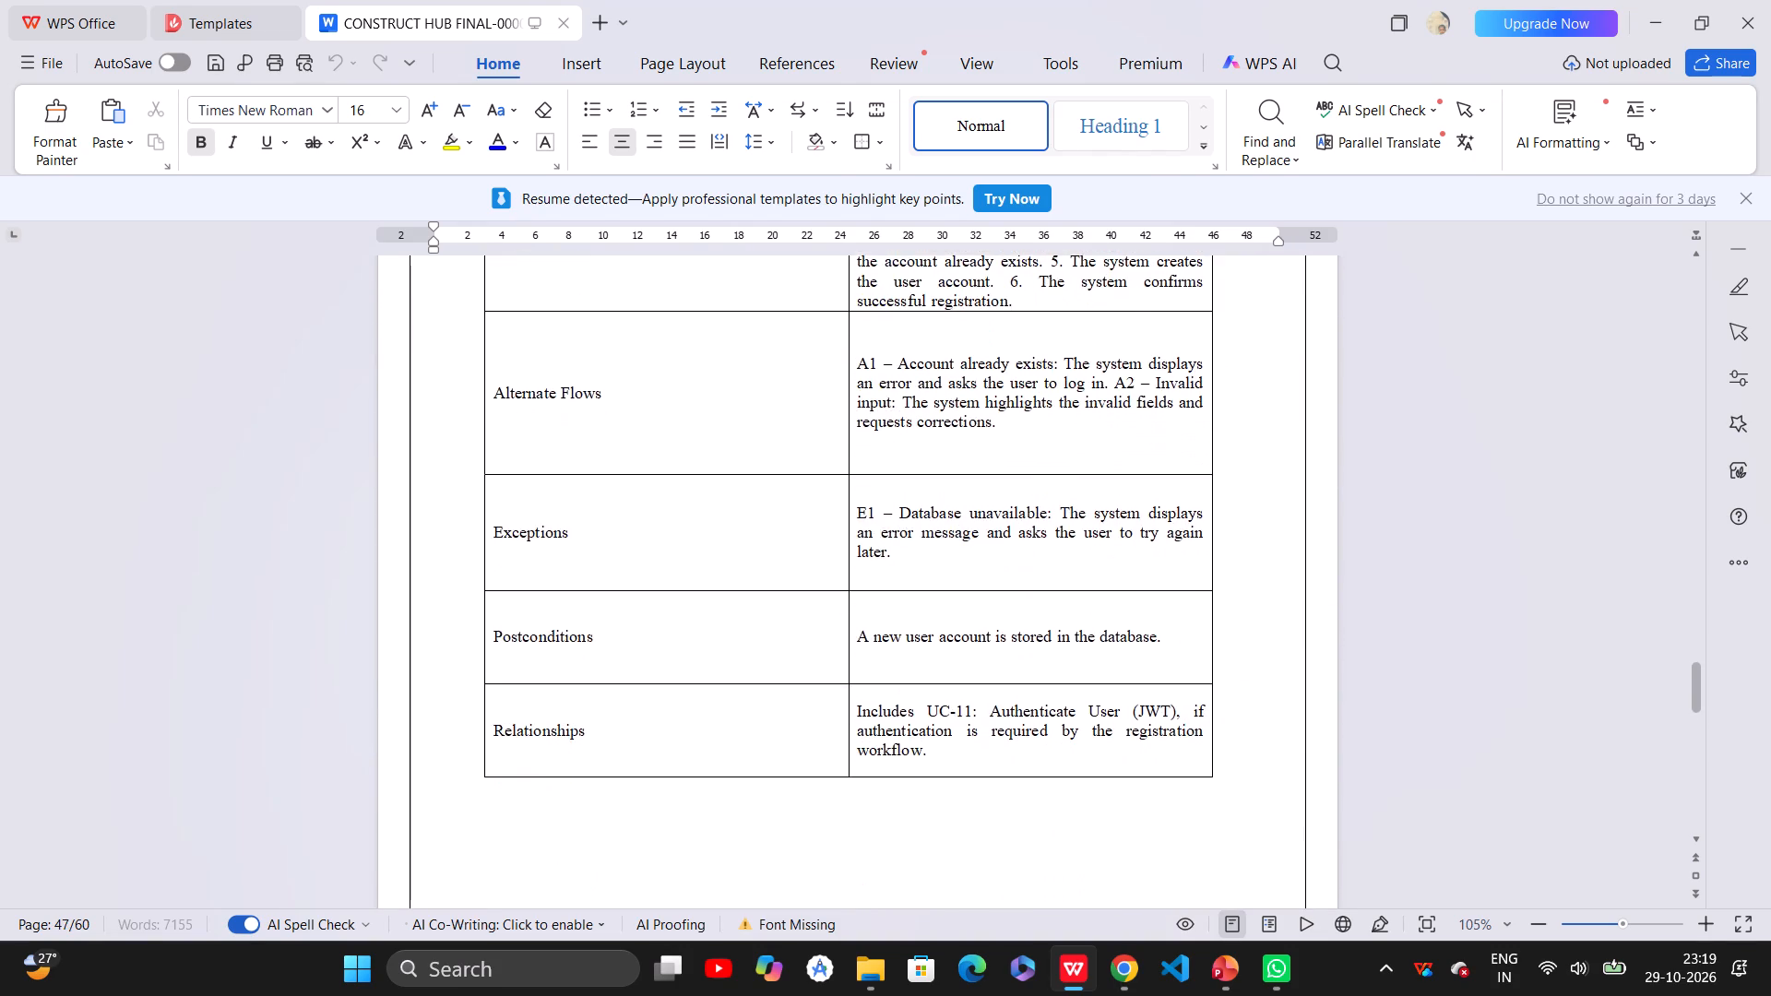
{"action": "scroll", "coordinate": [1135, 646], "scroll_direction": "down", "scroll_amount": 17}
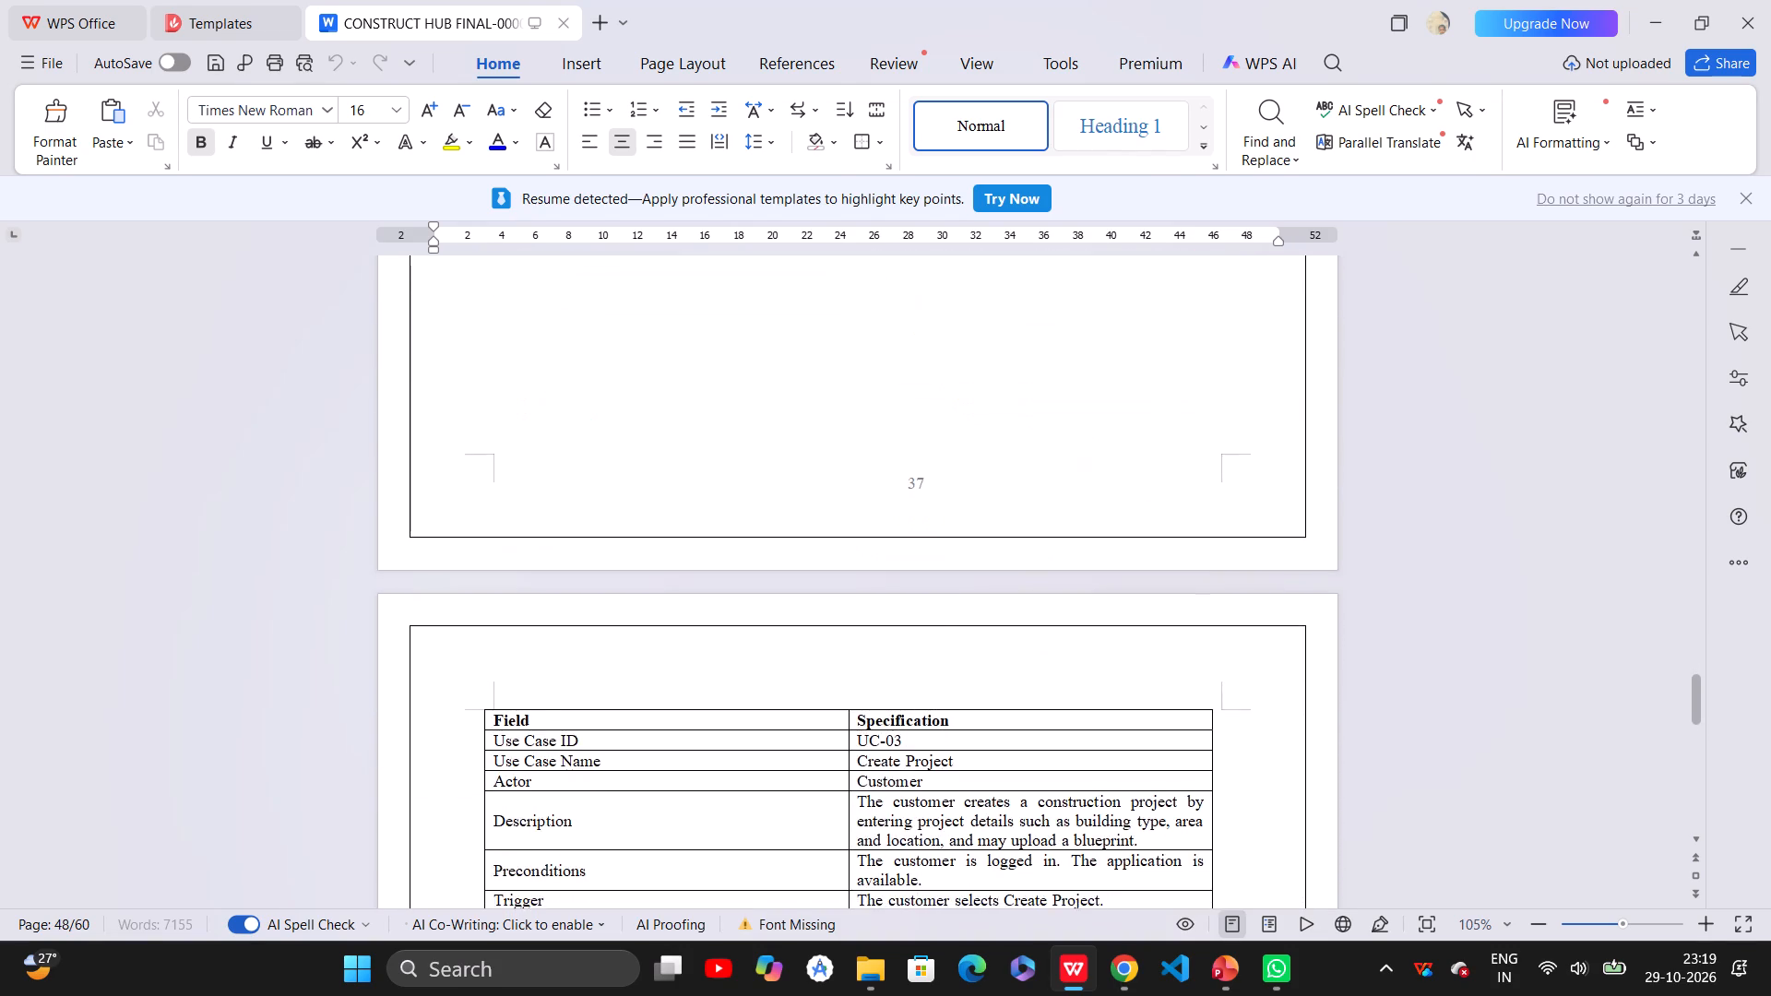
{"action": "scroll", "coordinate": [1135, 646], "scroll_direction": "down", "scroll_amount": 17}
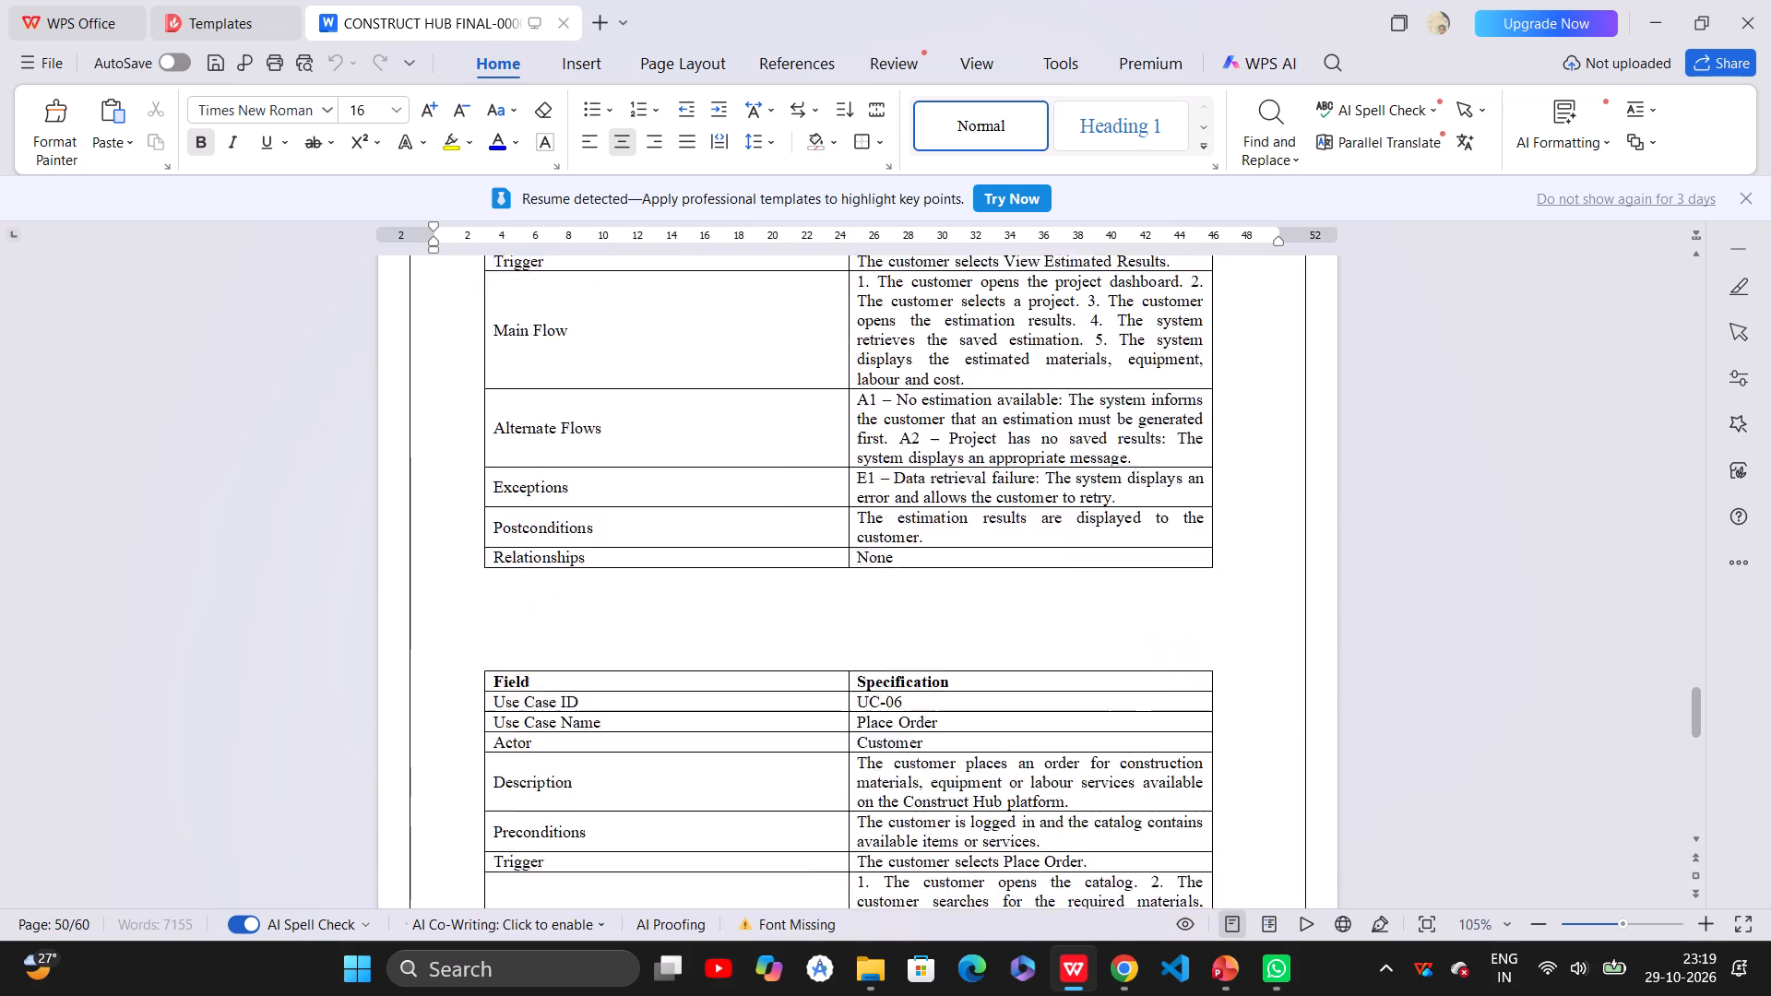
{"action": "scroll", "coordinate": [1135, 646], "scroll_direction": "down", "scroll_amount": 17}
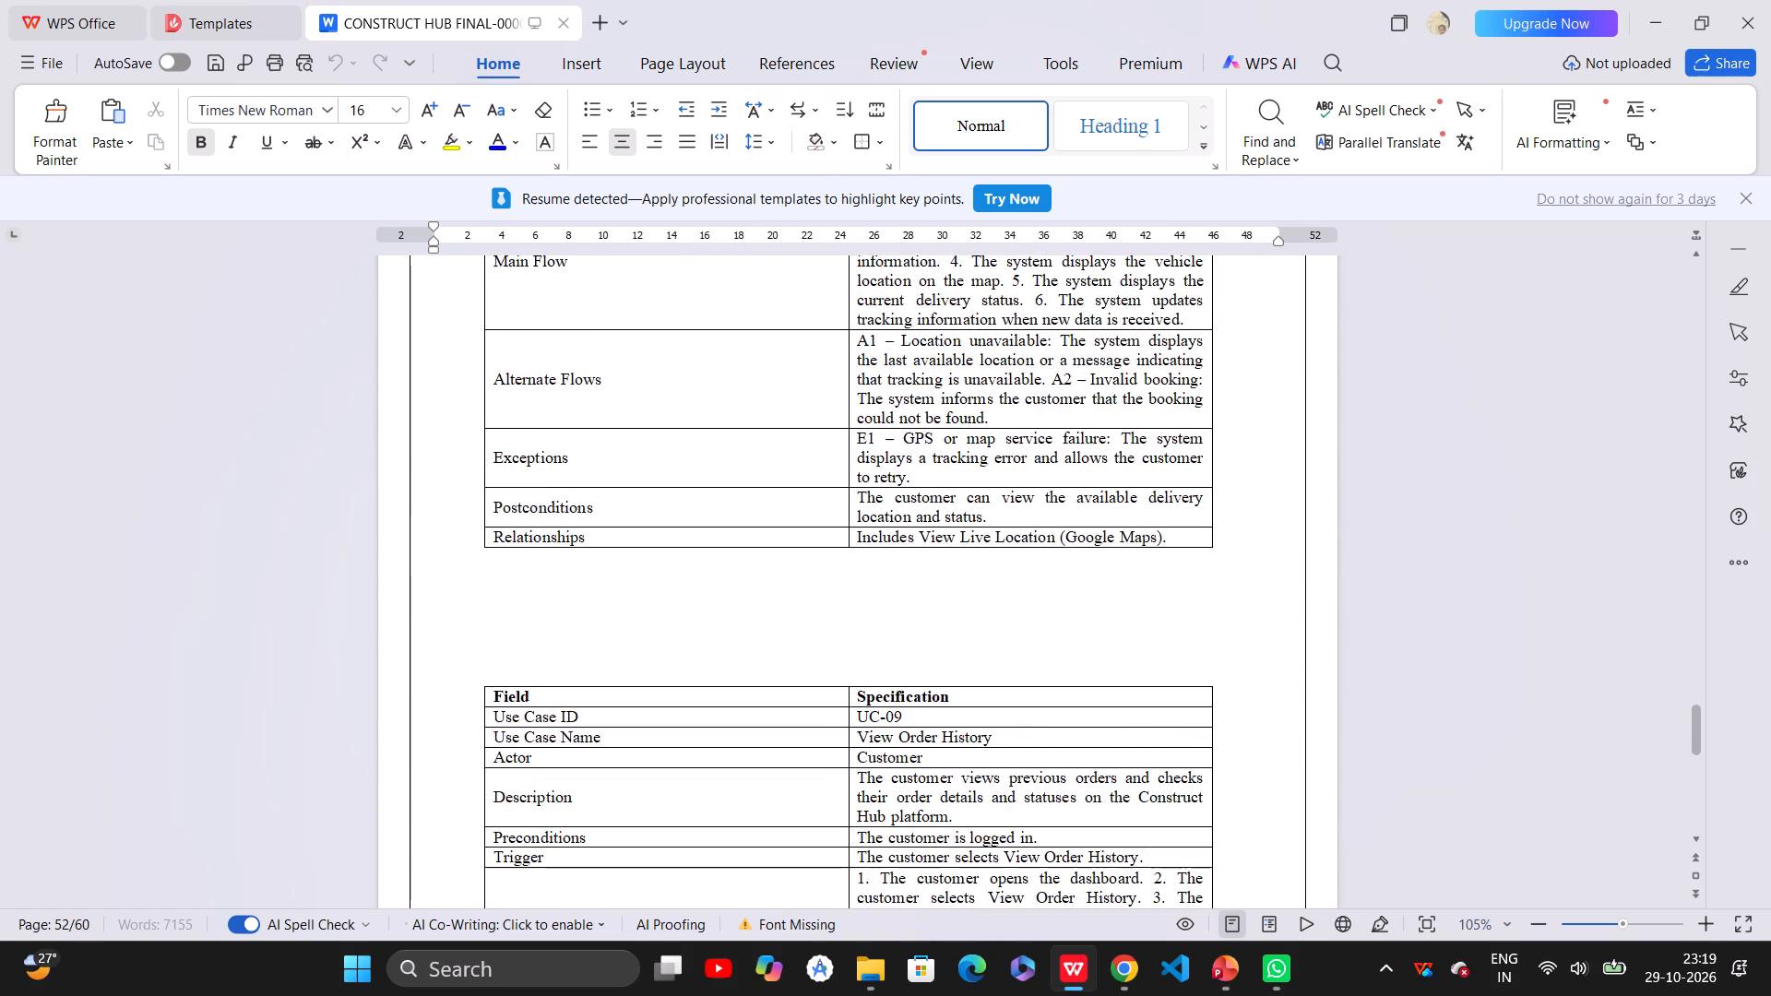
{"action": "scroll", "coordinate": [1135, 646], "scroll_direction": "down", "scroll_amount": 17}
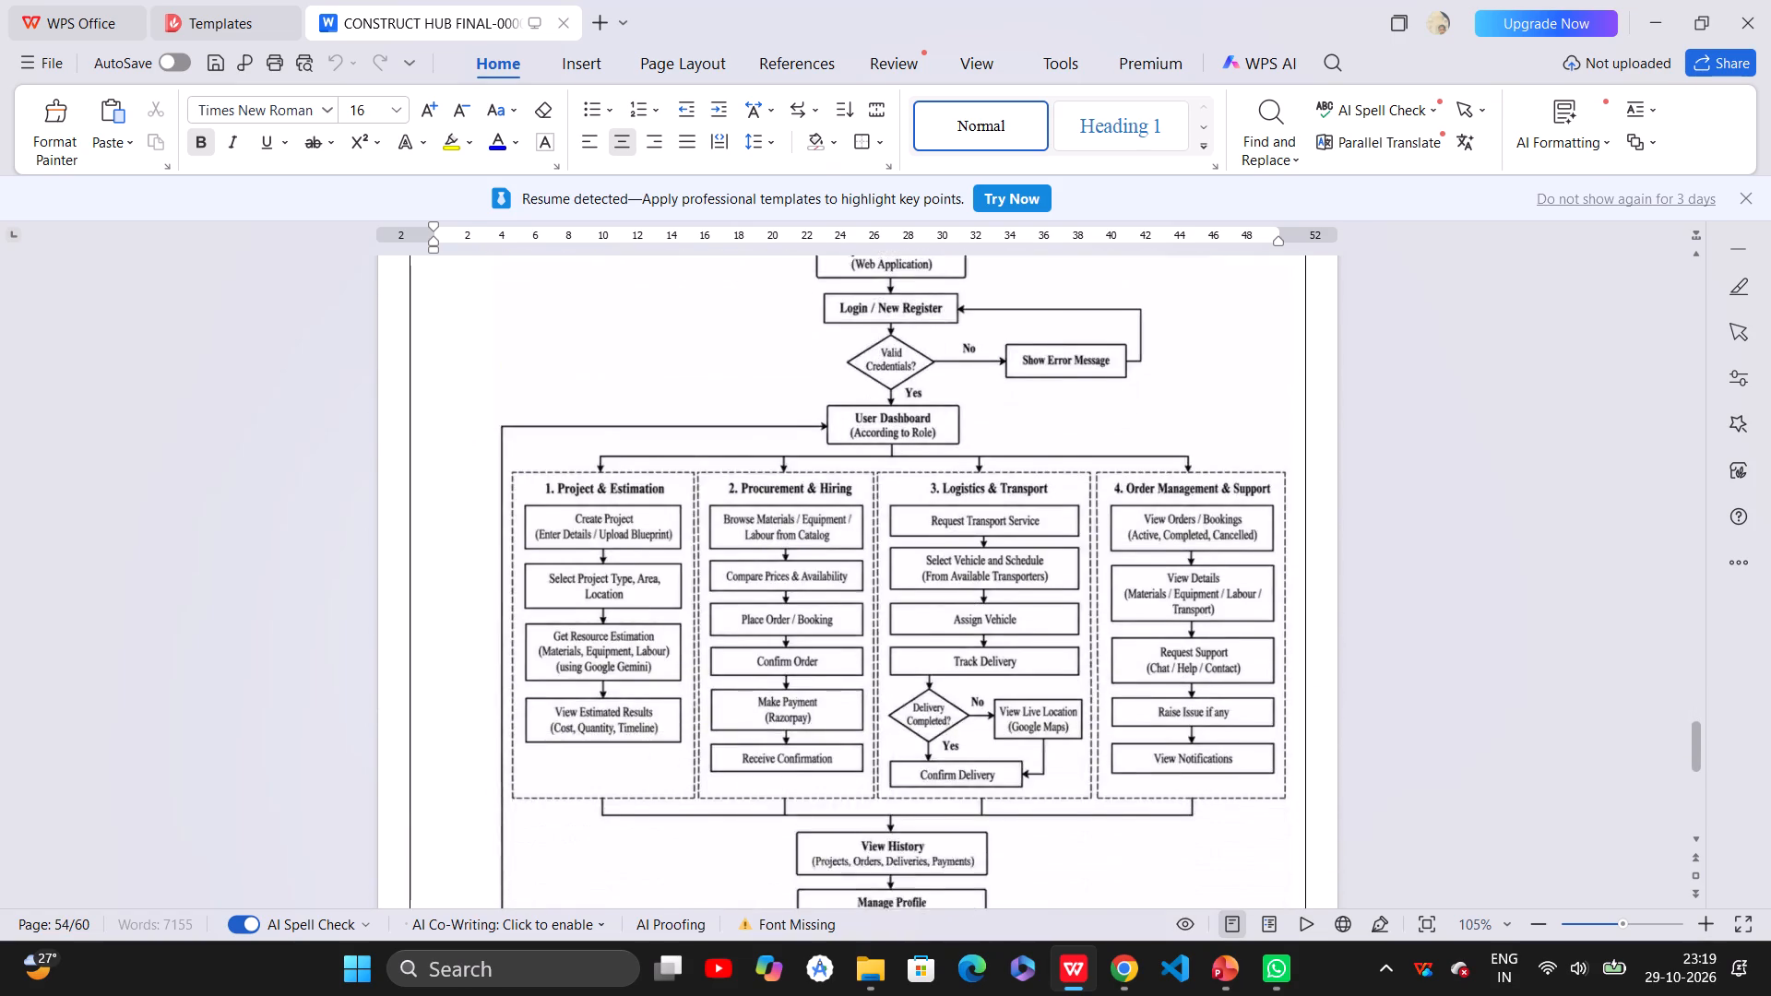
{"action": "scroll", "coordinate": [1135, 646], "scroll_direction": "down", "scroll_amount": 15}
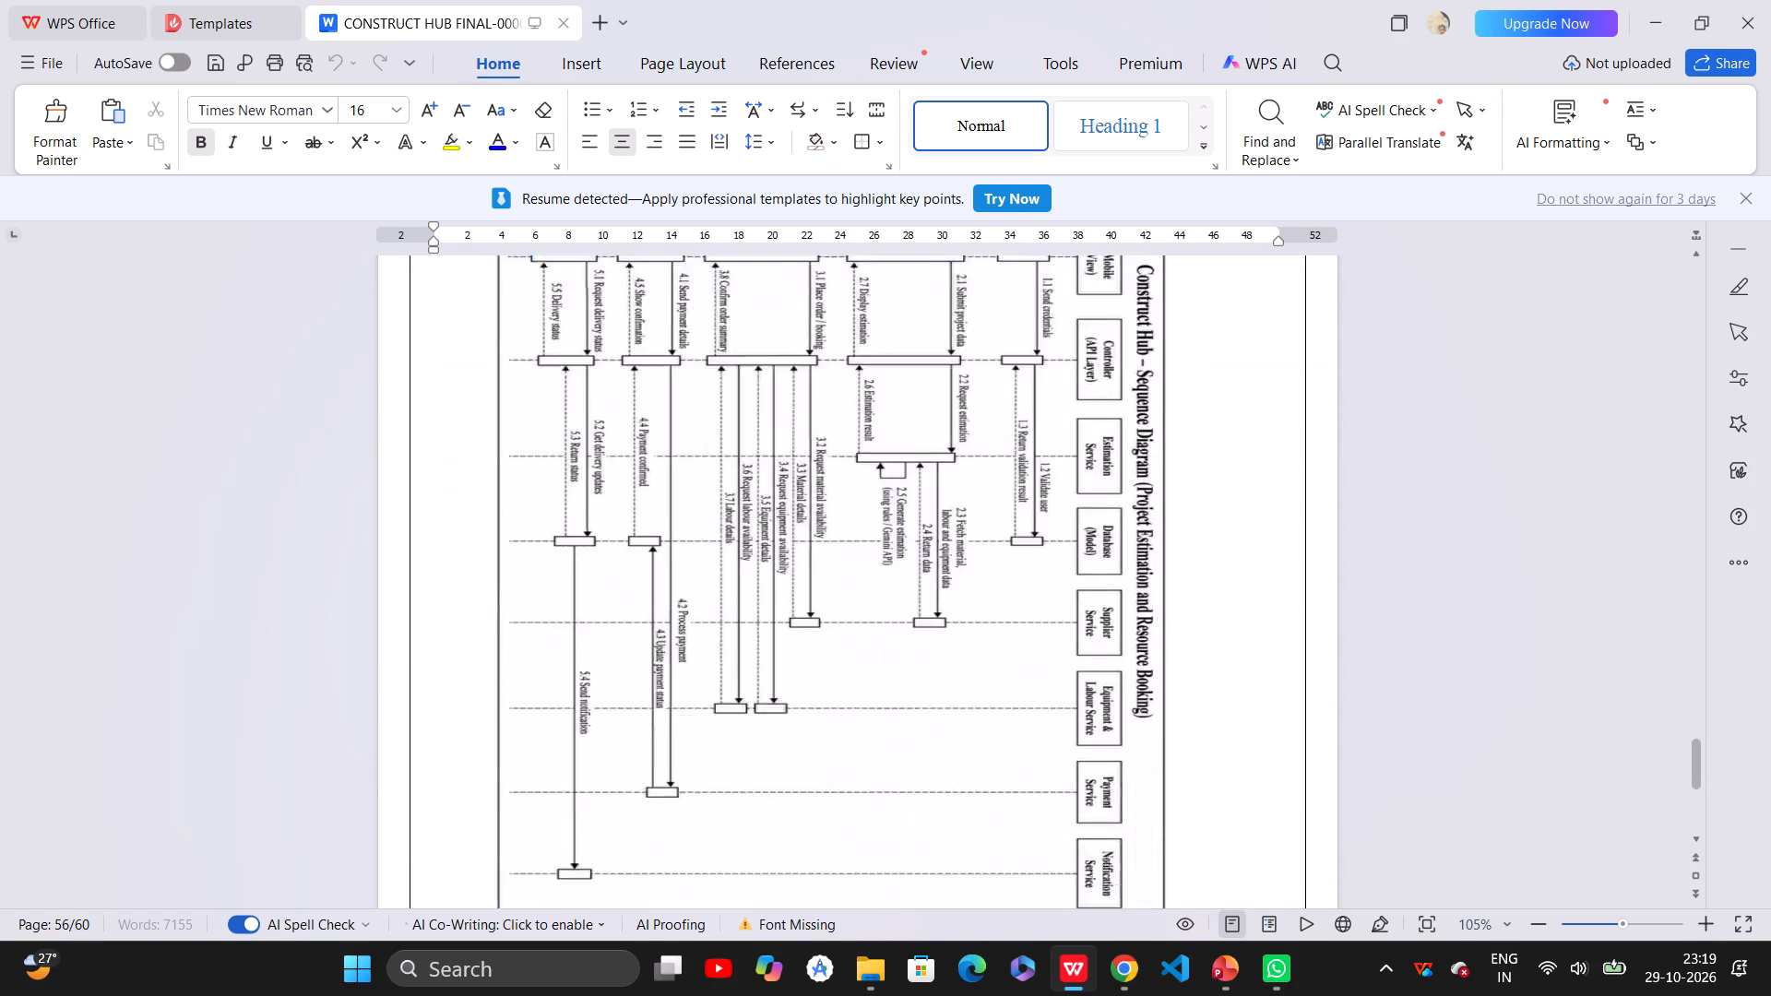
{"action": "scroll", "coordinate": [1135, 646], "scroll_direction": "up", "scroll_amount": 2}
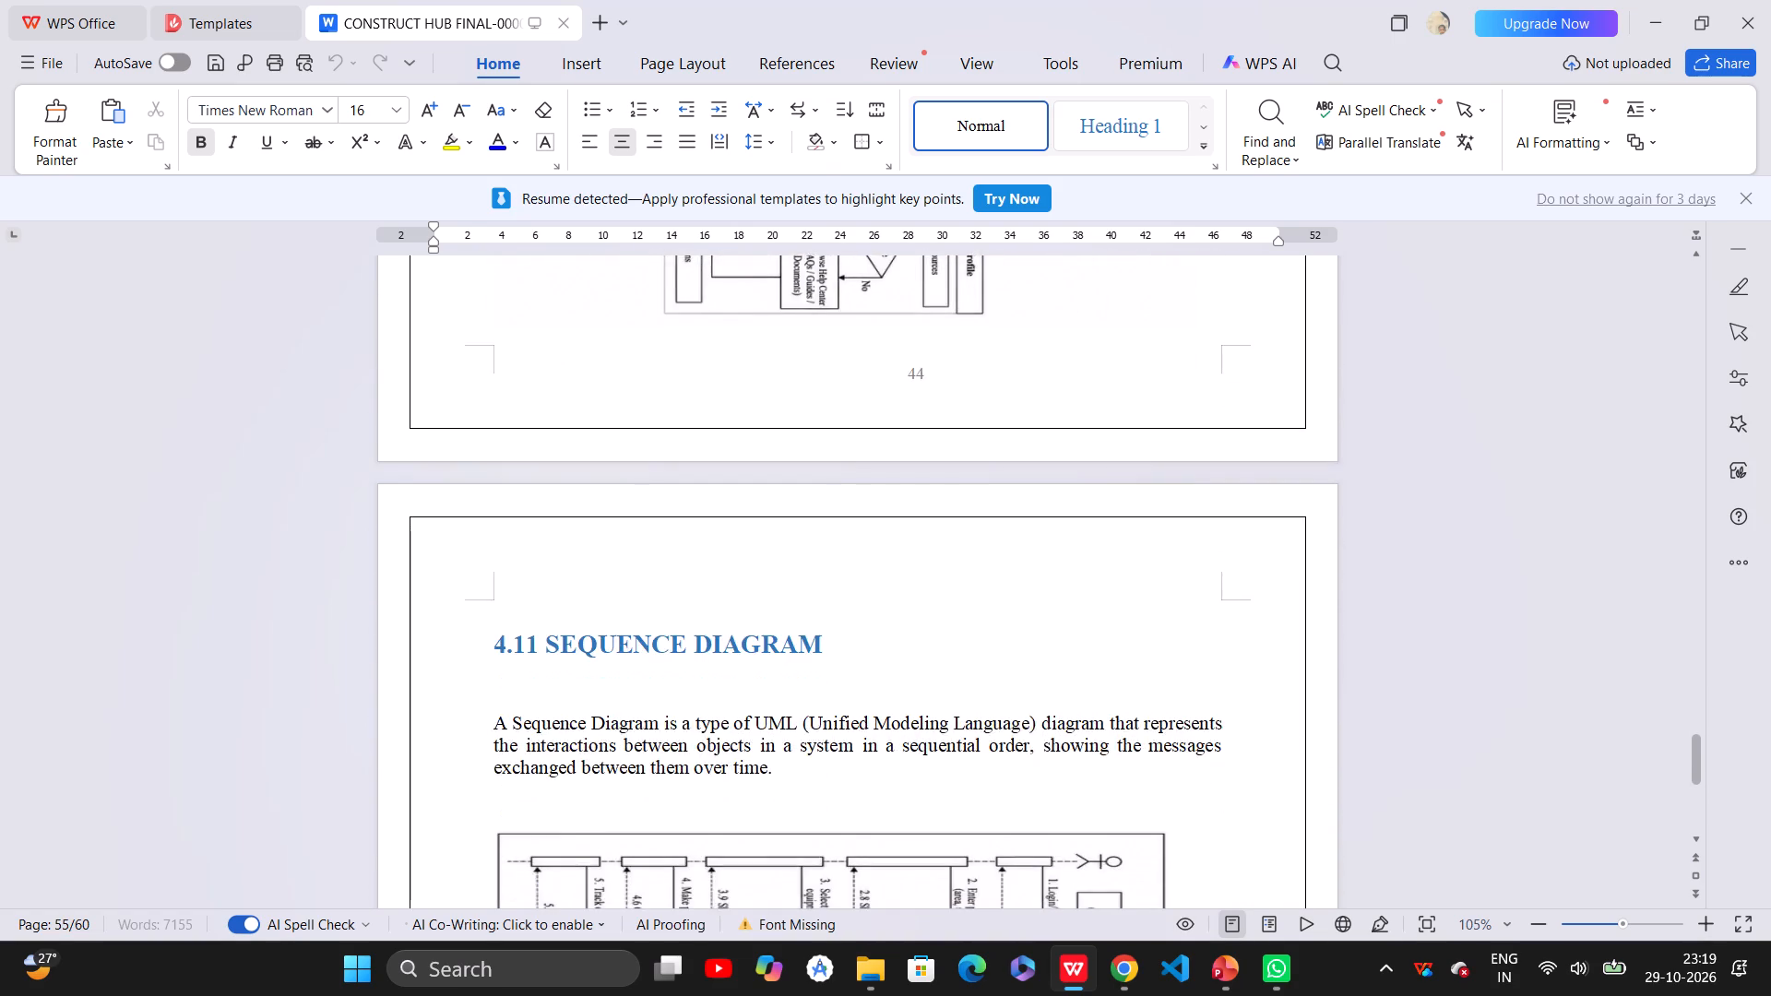
{"action": "scroll", "coordinate": [1135, 646], "scroll_direction": "down", "scroll_amount": 20}
{"action": "scroll", "coordinate": [1135, 646], "scroll_direction": "down", "scroll_amount": 1}
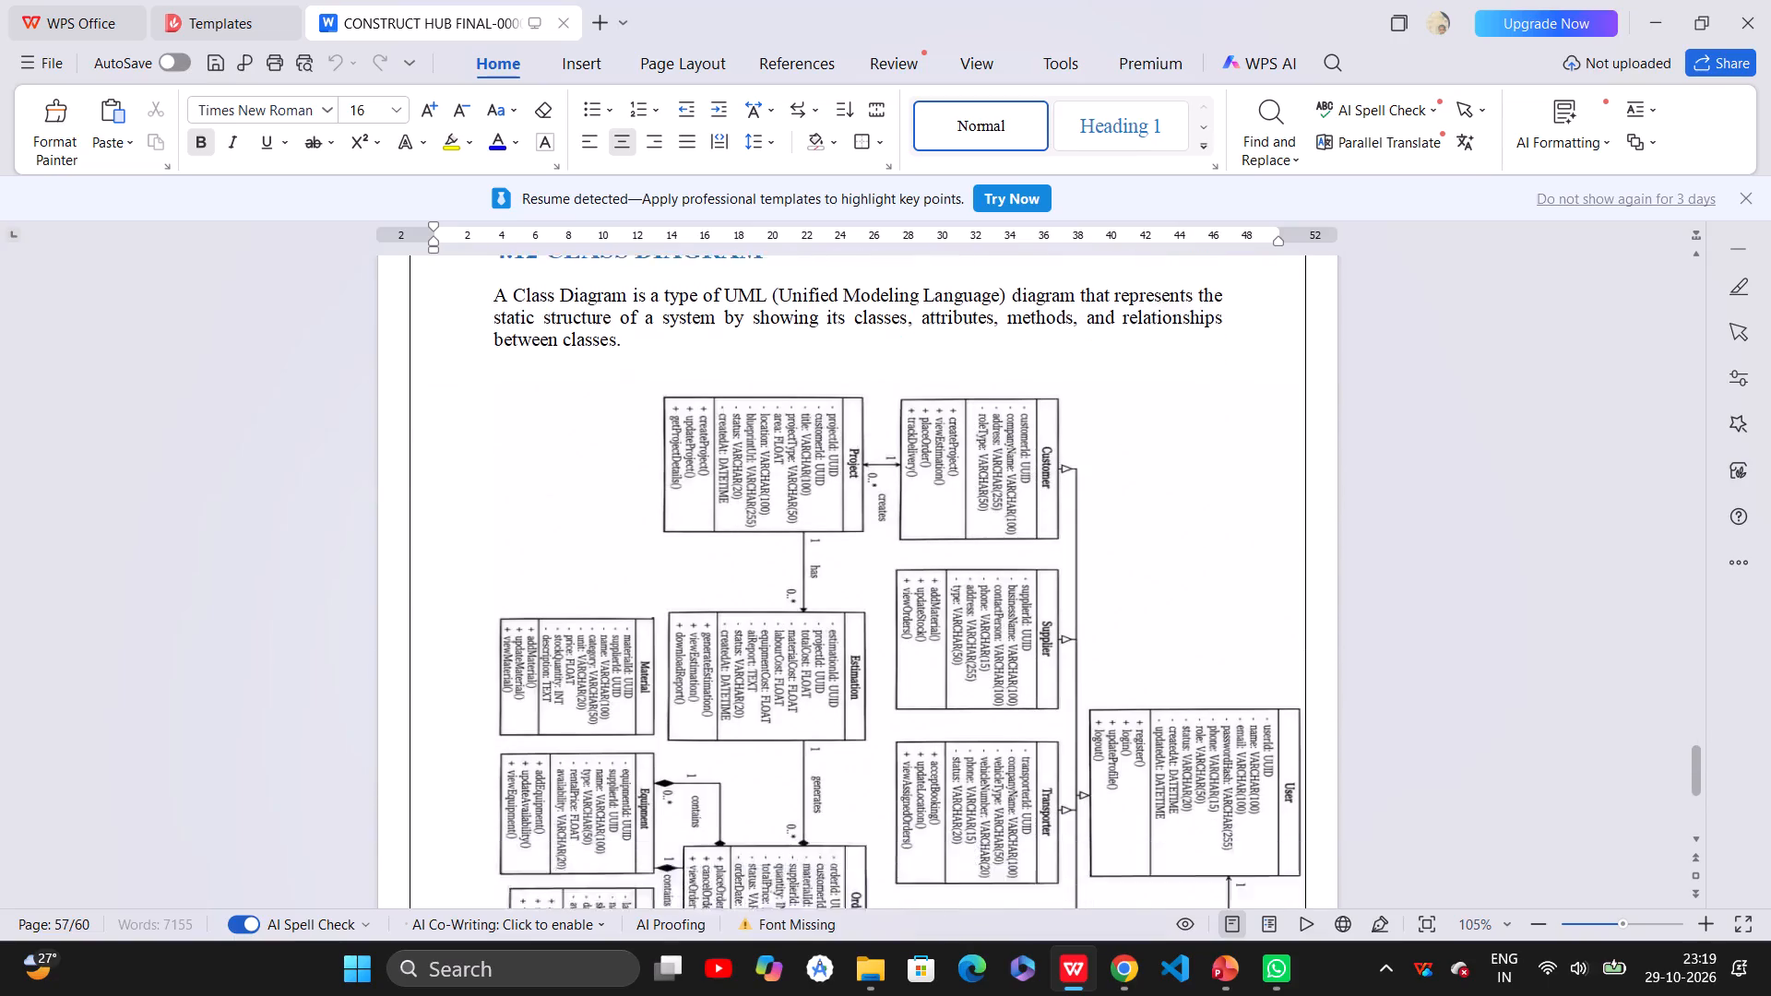
{"action": "scroll", "coordinate": [1135, 646], "scroll_direction": "down", "scroll_amount": 18}
{"action": "scroll", "coordinate": [1135, 646], "scroll_direction": "down", "scroll_amount": 6}
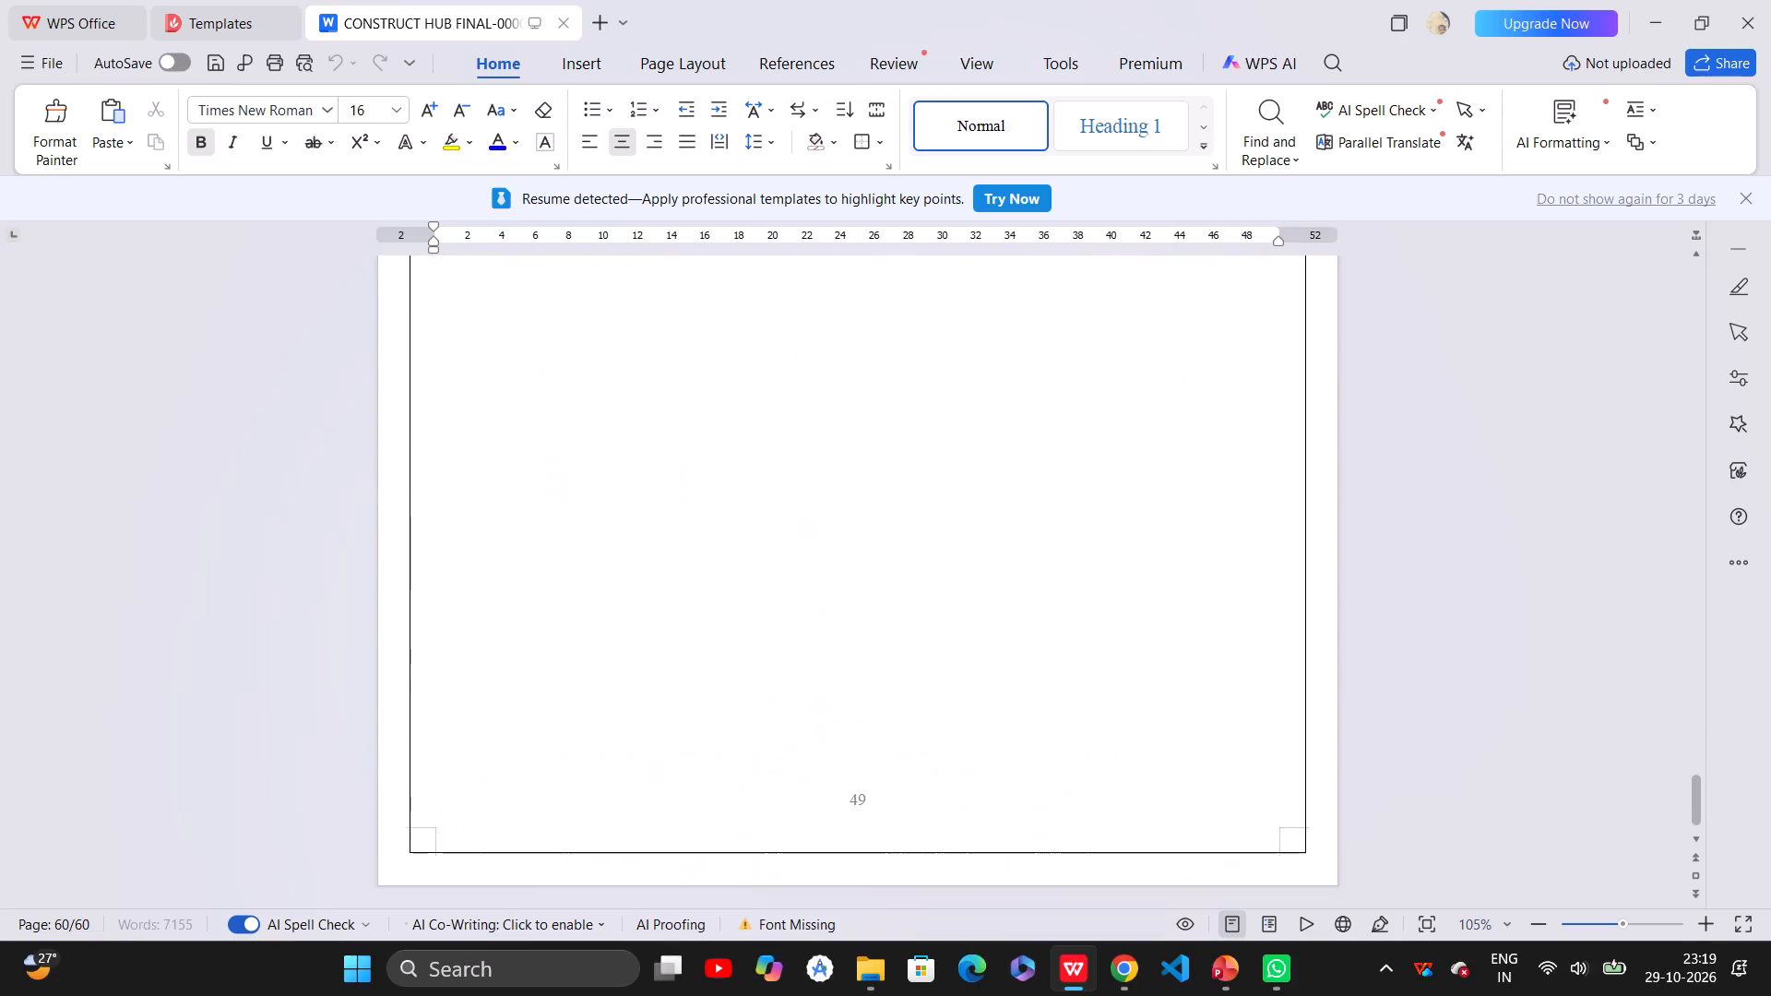
{"action": "scroll", "coordinate": [1135, 646], "scroll_direction": "down", "scroll_amount": 16}
Review the report backwards from its last page through the chapters to the title pages at the front.
{"action": "scroll", "coordinate": [1135, 646], "scroll_direction": "up", "scroll_amount": 20}
{"action": "scroll", "coordinate": [1135, 646], "scroll_direction": "up", "scroll_amount": 13}
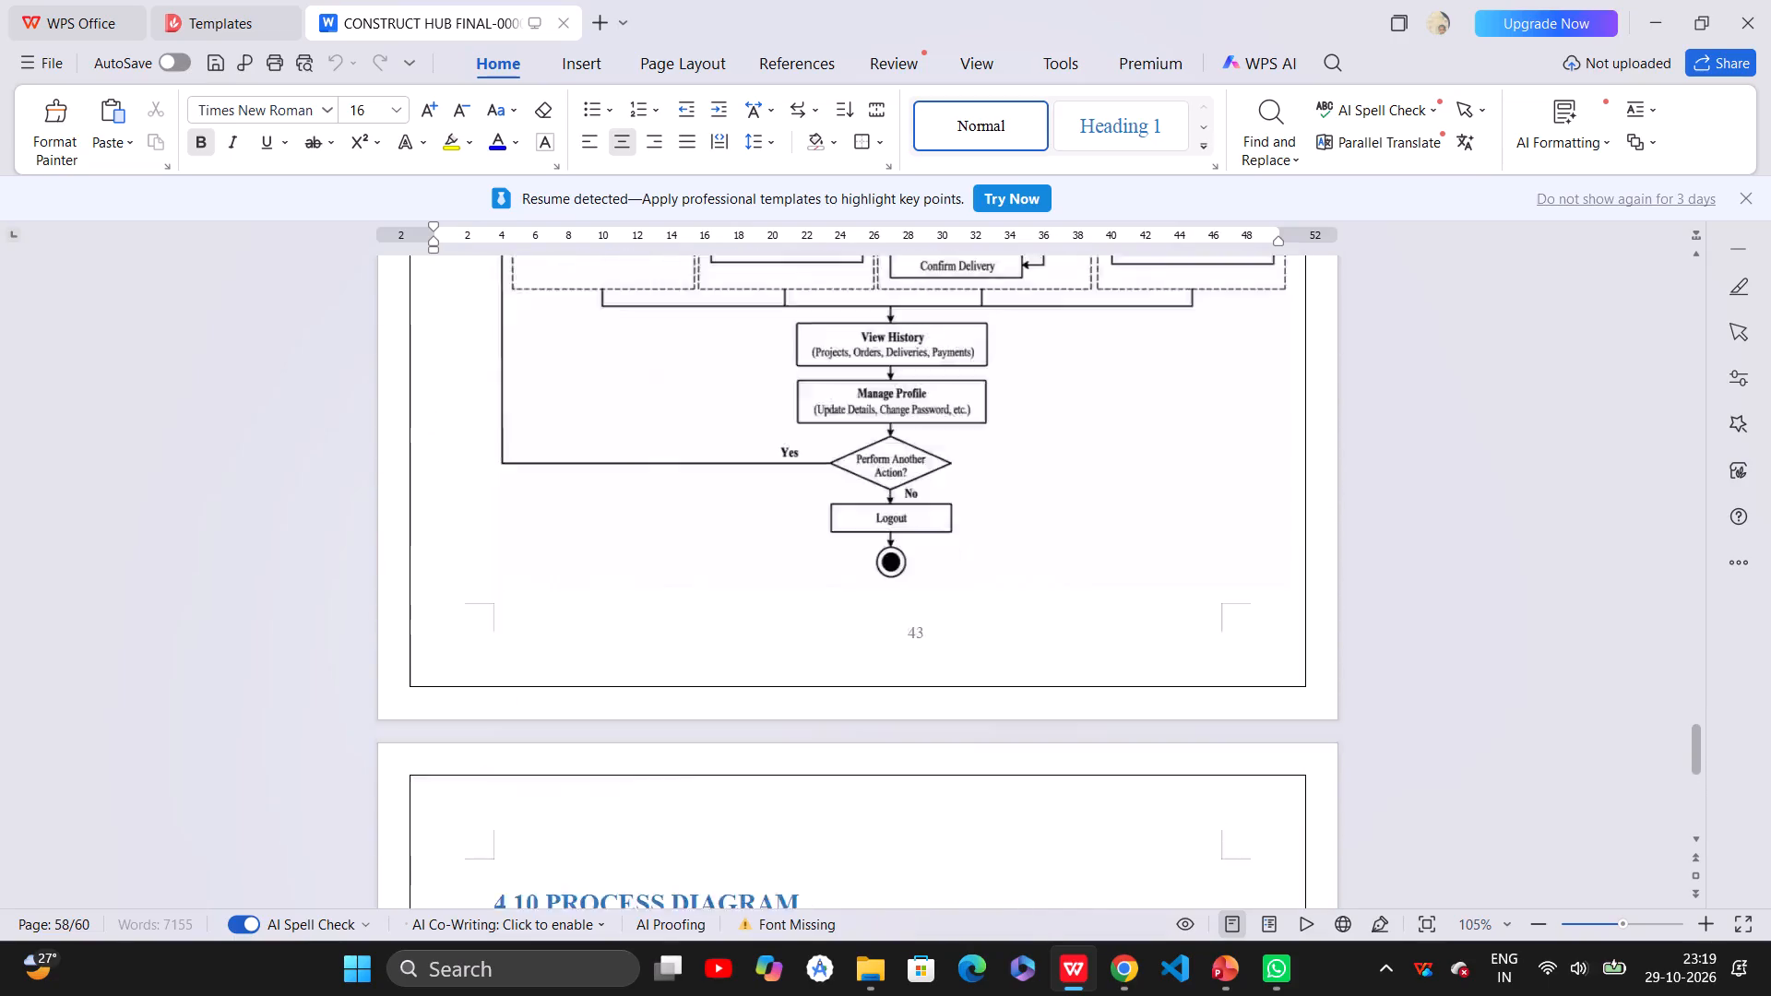
{"action": "scroll", "coordinate": [1135, 646], "scroll_direction": "up", "scroll_amount": 20}
{"action": "scroll", "coordinate": [1135, 646], "scroll_direction": "up", "scroll_amount": 20}
{"action": "scroll", "coordinate": [1135, 646], "scroll_direction": "up", "scroll_amount": 18}
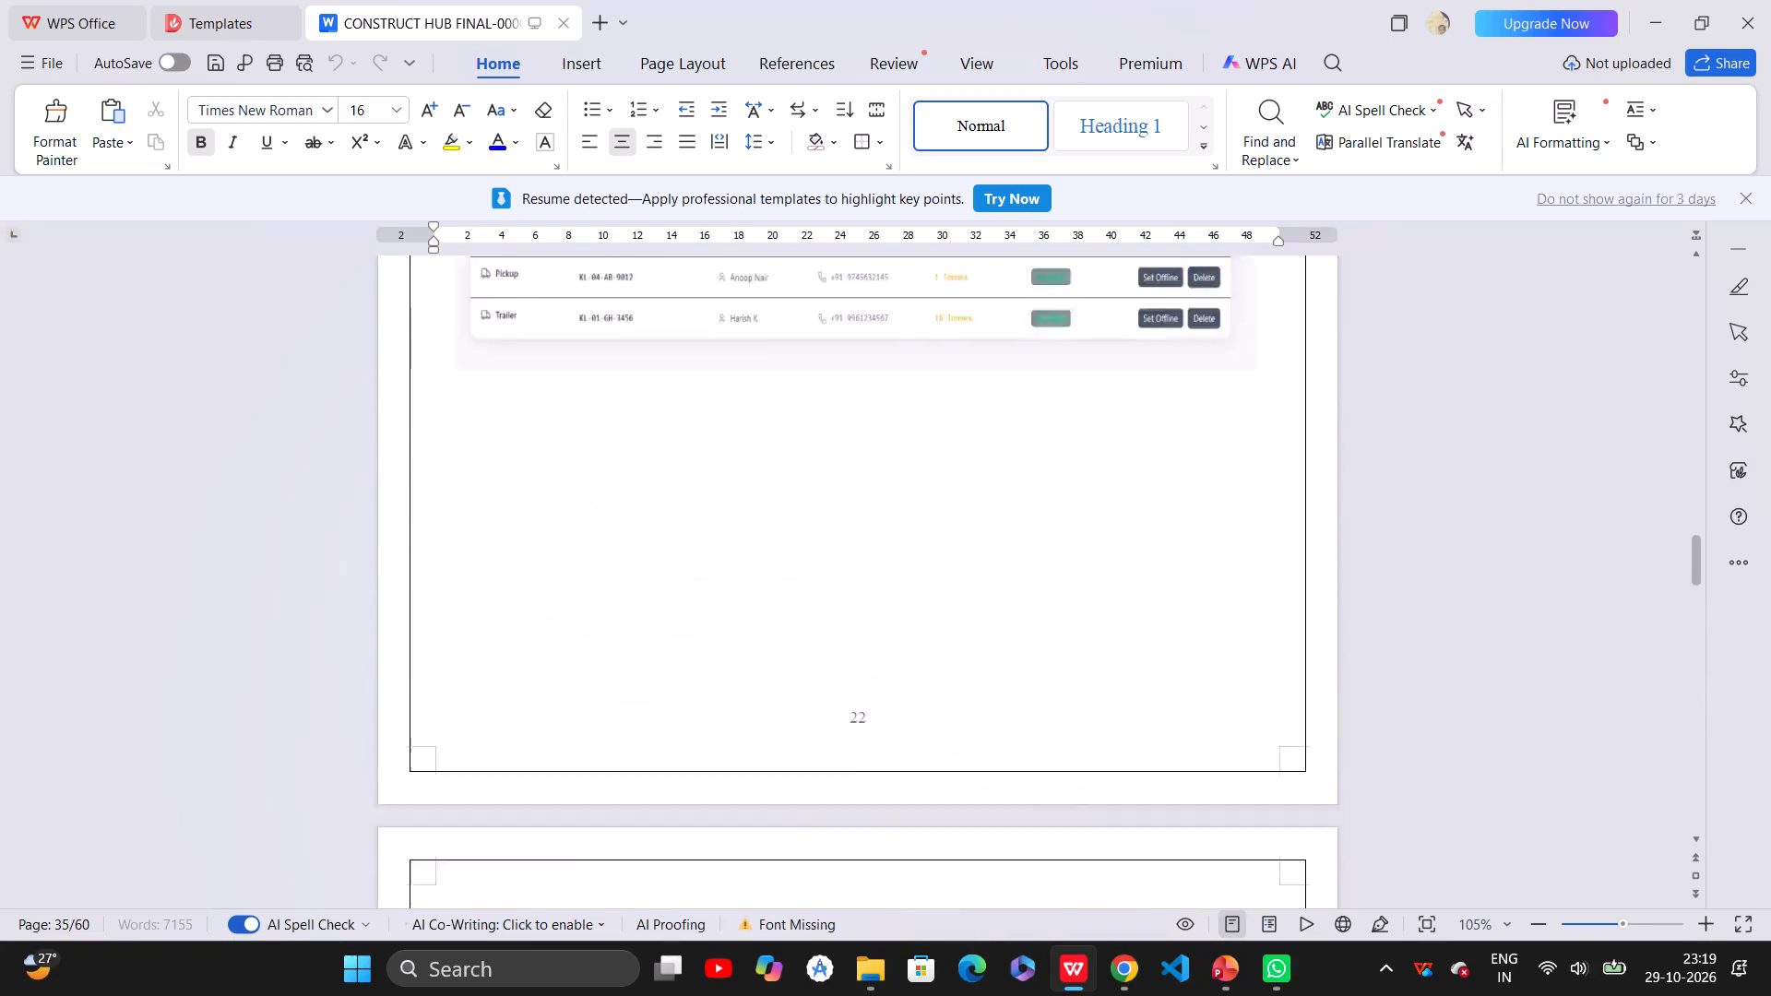
{"action": "scroll", "coordinate": [1135, 646], "scroll_direction": "up", "scroll_amount": 20}
{"action": "scroll", "coordinate": [1135, 646], "scroll_direction": "up", "scroll_amount": 20}
{"action": "scroll", "coordinate": [1135, 646], "scroll_direction": "up", "scroll_amount": 15}
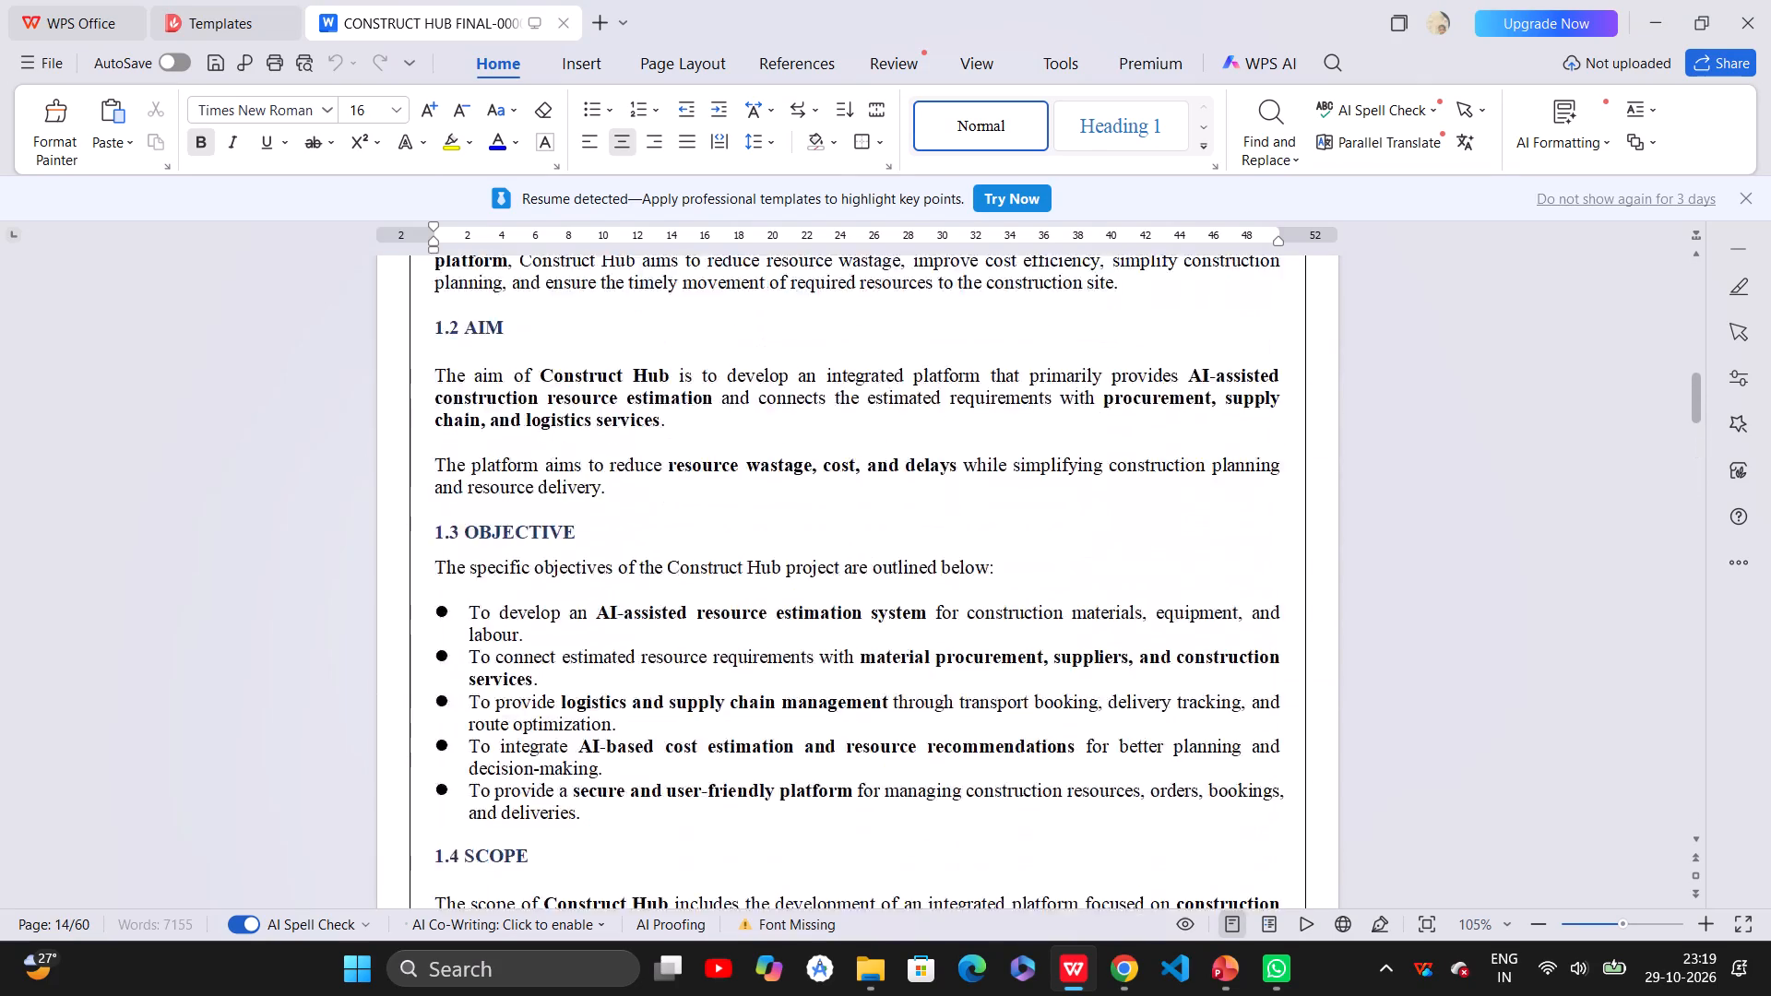
{"action": "scroll", "coordinate": [1135, 646], "scroll_direction": "up", "scroll_amount": 19}
{"action": "scroll", "coordinate": [1135, 646], "scroll_direction": "up", "scroll_amount": 12}
{"action": "scroll", "coordinate": [1135, 646], "scroll_direction": "down", "scroll_amount": 3}
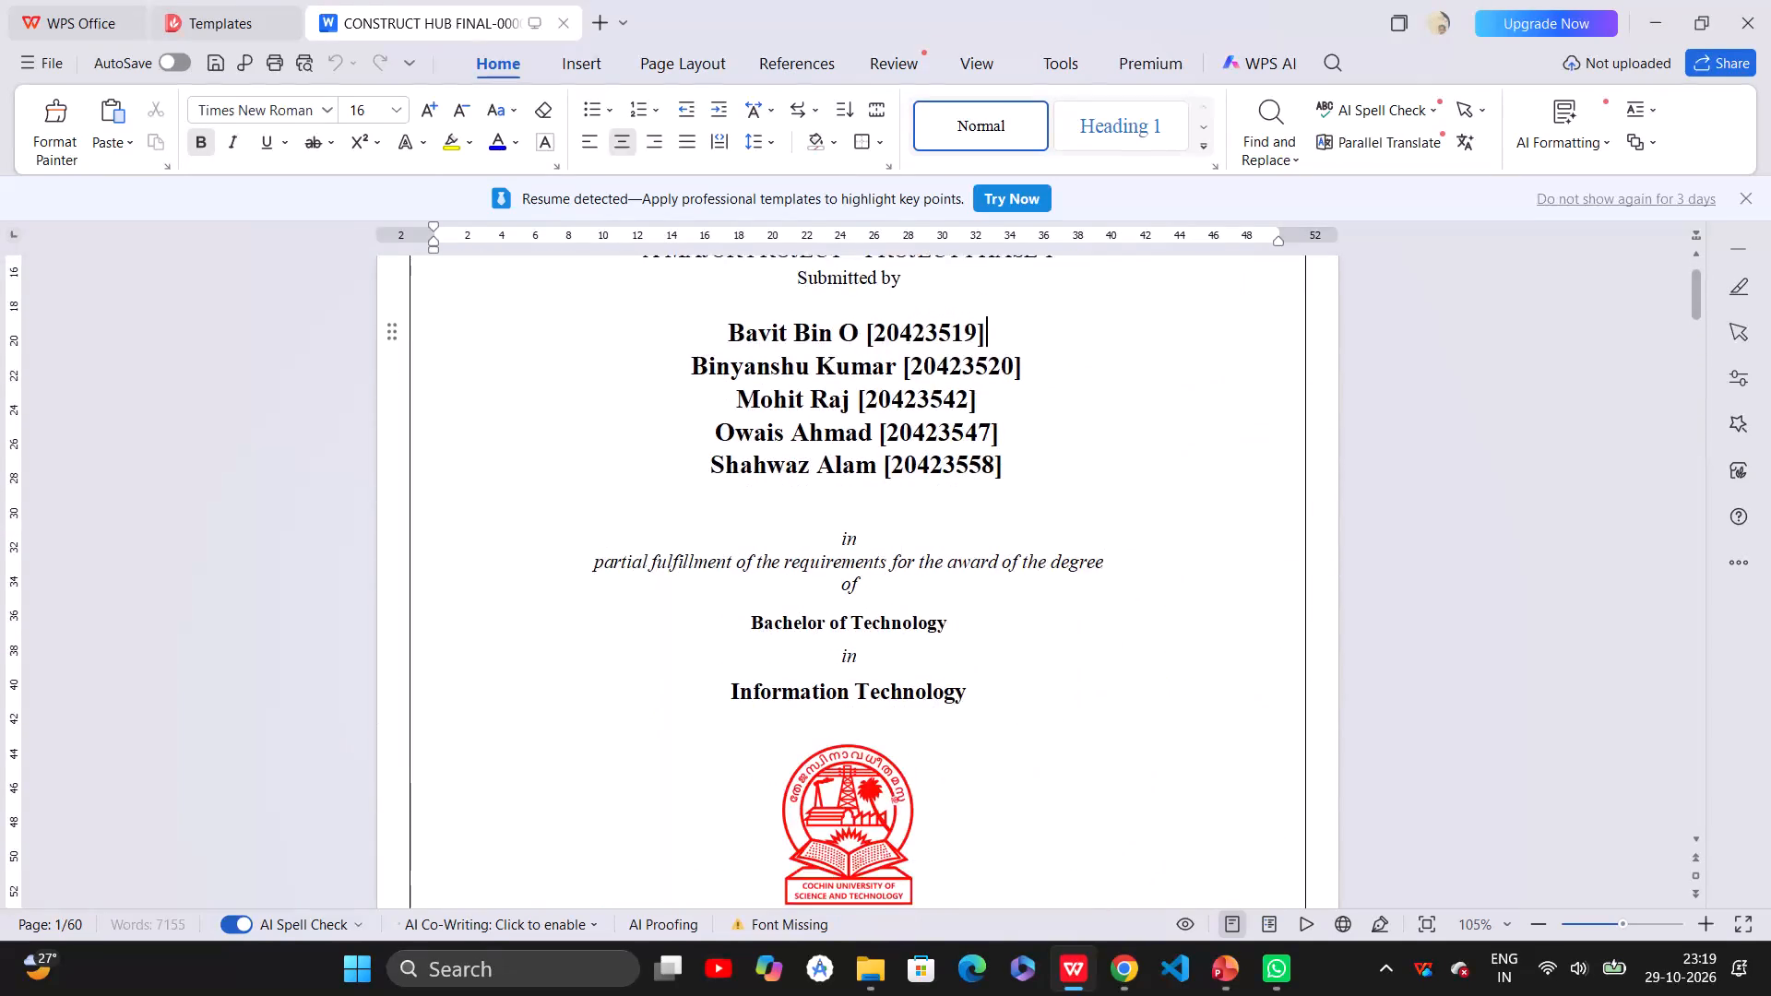
{"action": "scroll", "coordinate": [1135, 646], "scroll_direction": "down", "scroll_amount": 6}
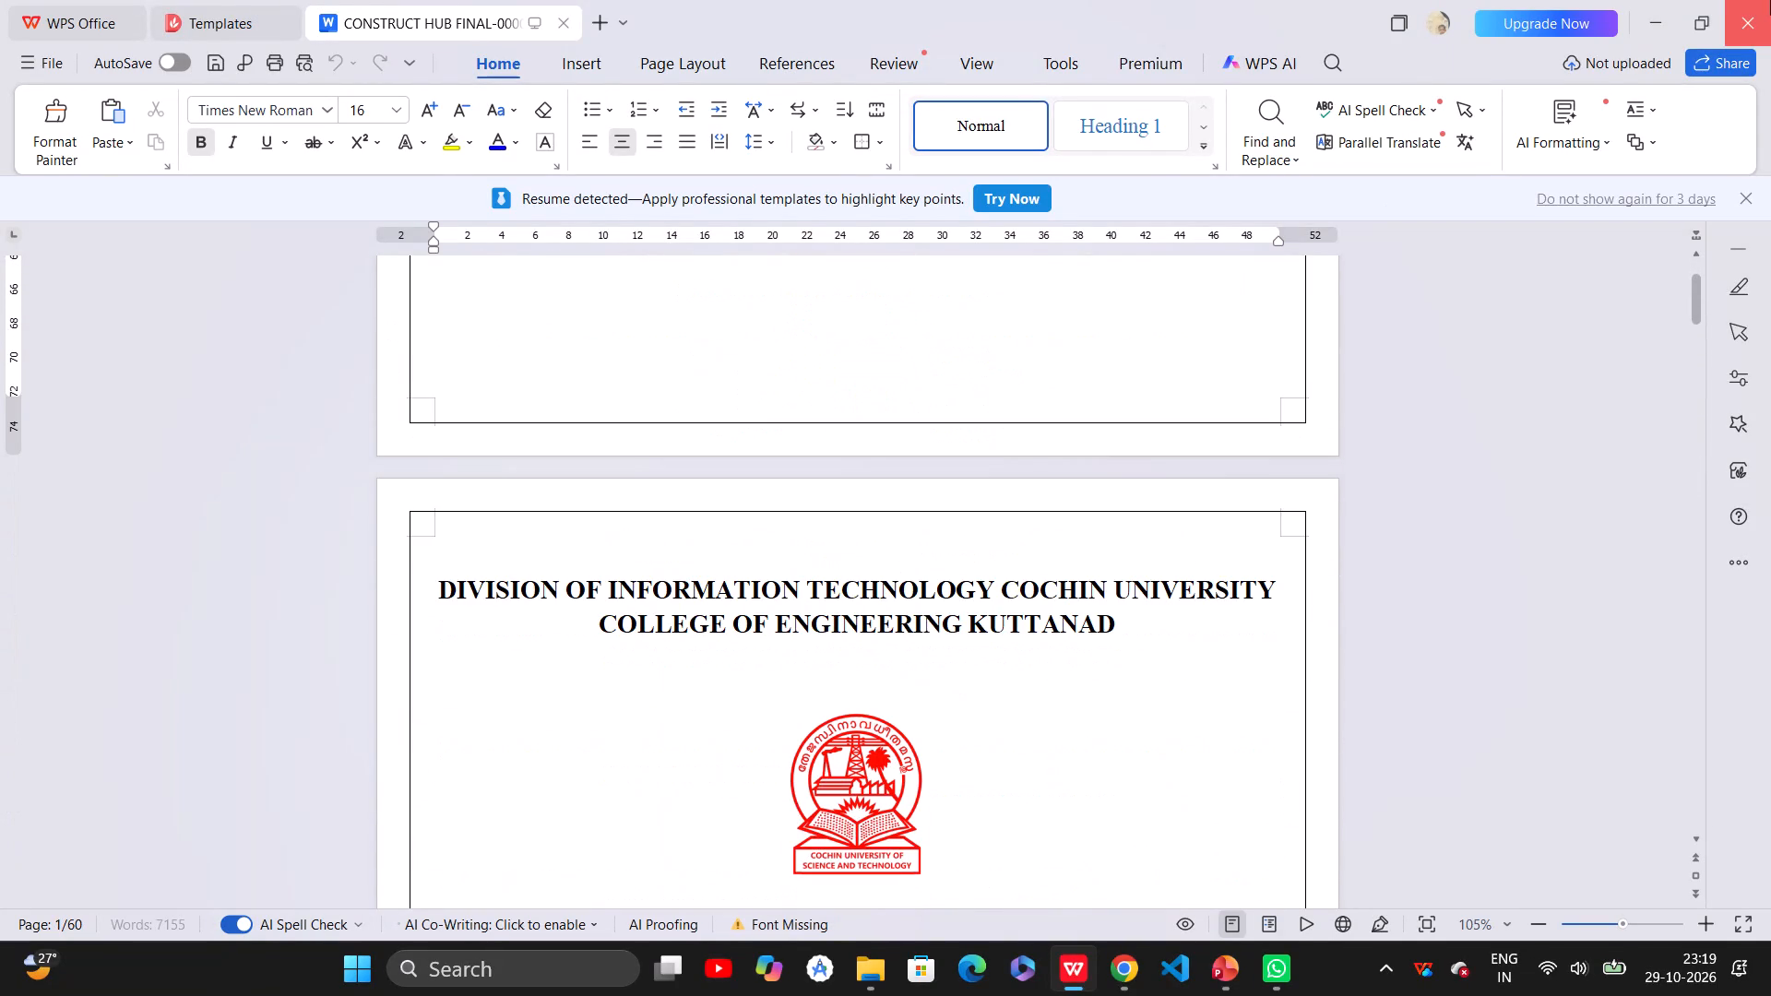
Close the window showing the Construct Hub report.
{"action": "left_click", "coordinate": [1770, 0]}
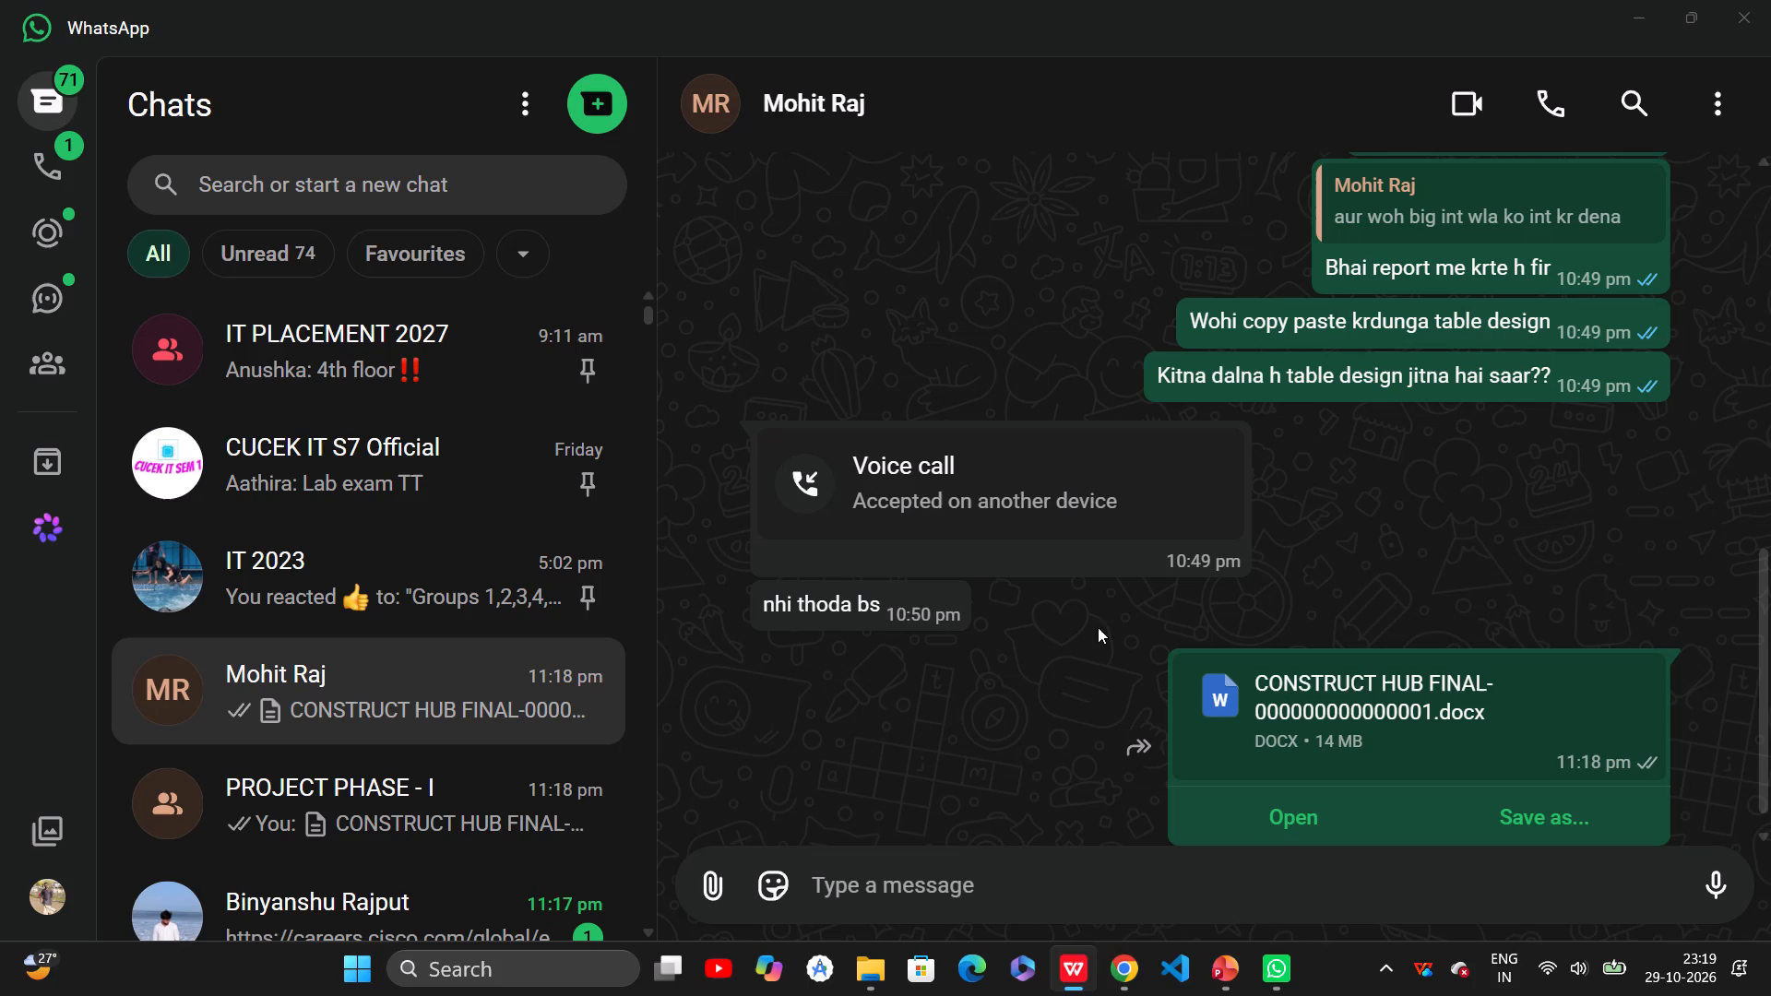
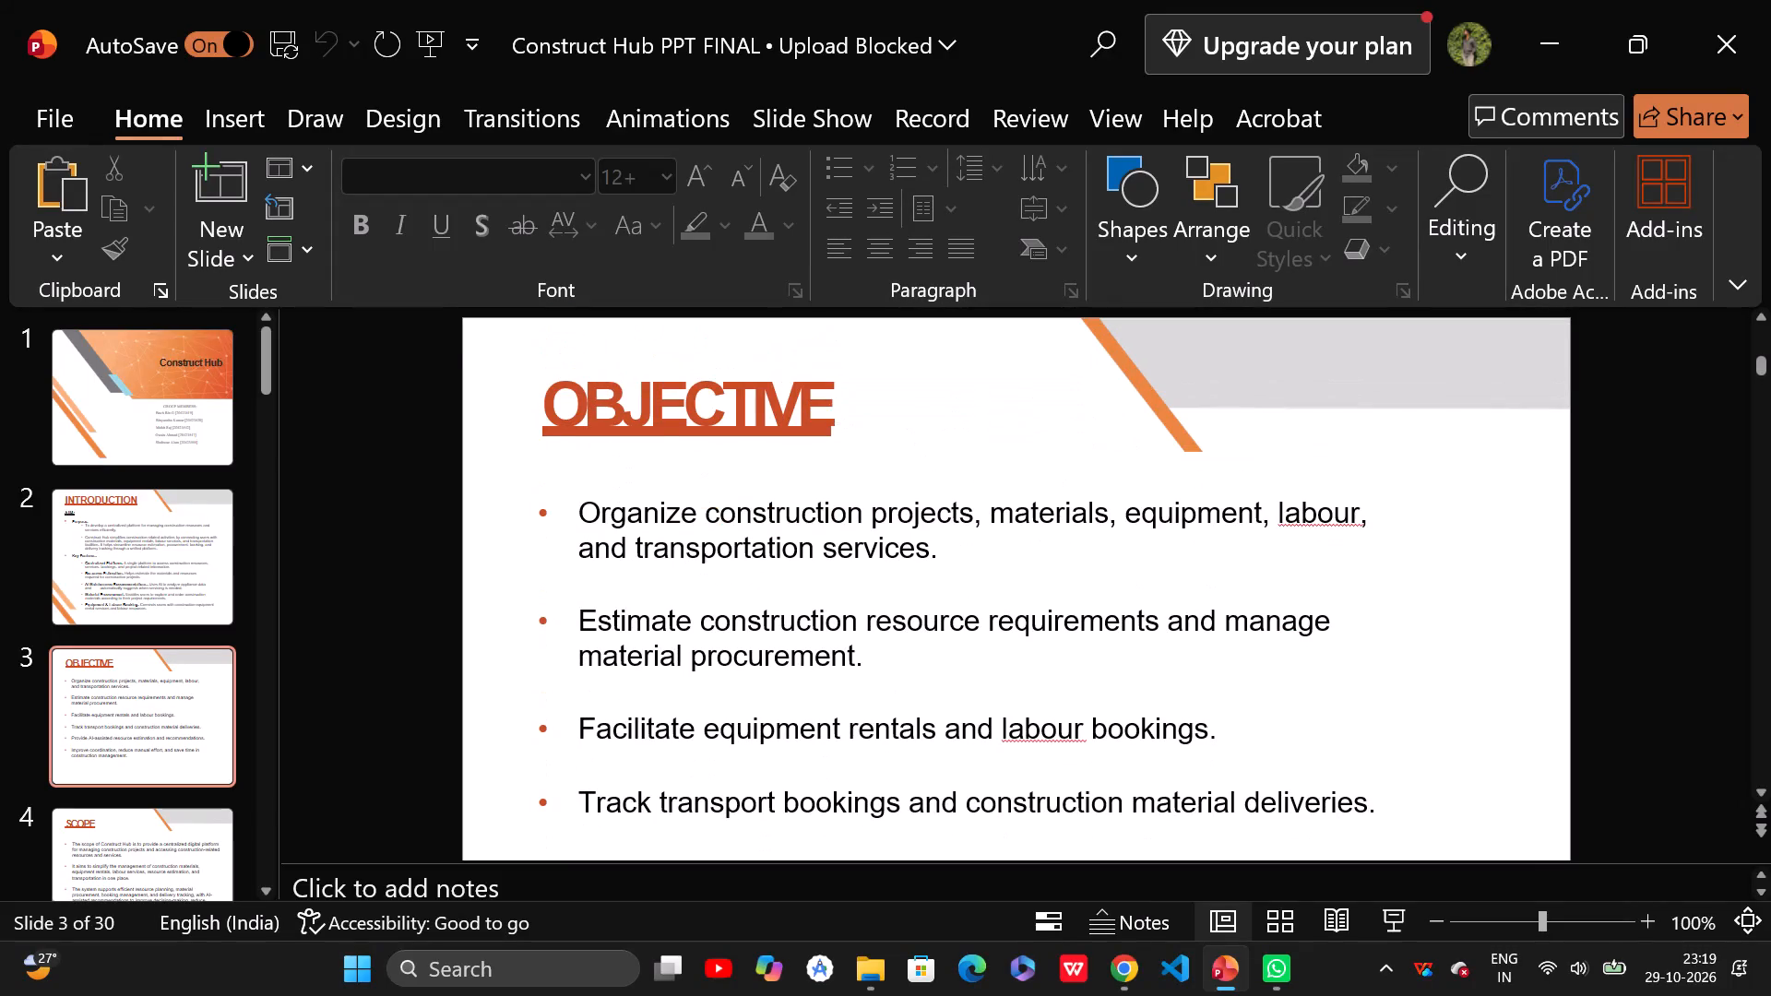
Look over the Objective and Scope slides of the Construct Hub presentation and go back to its title slide.
{"action": "scroll", "coordinate": [661, 671], "scroll_direction": "down", "scroll_amount": 20}
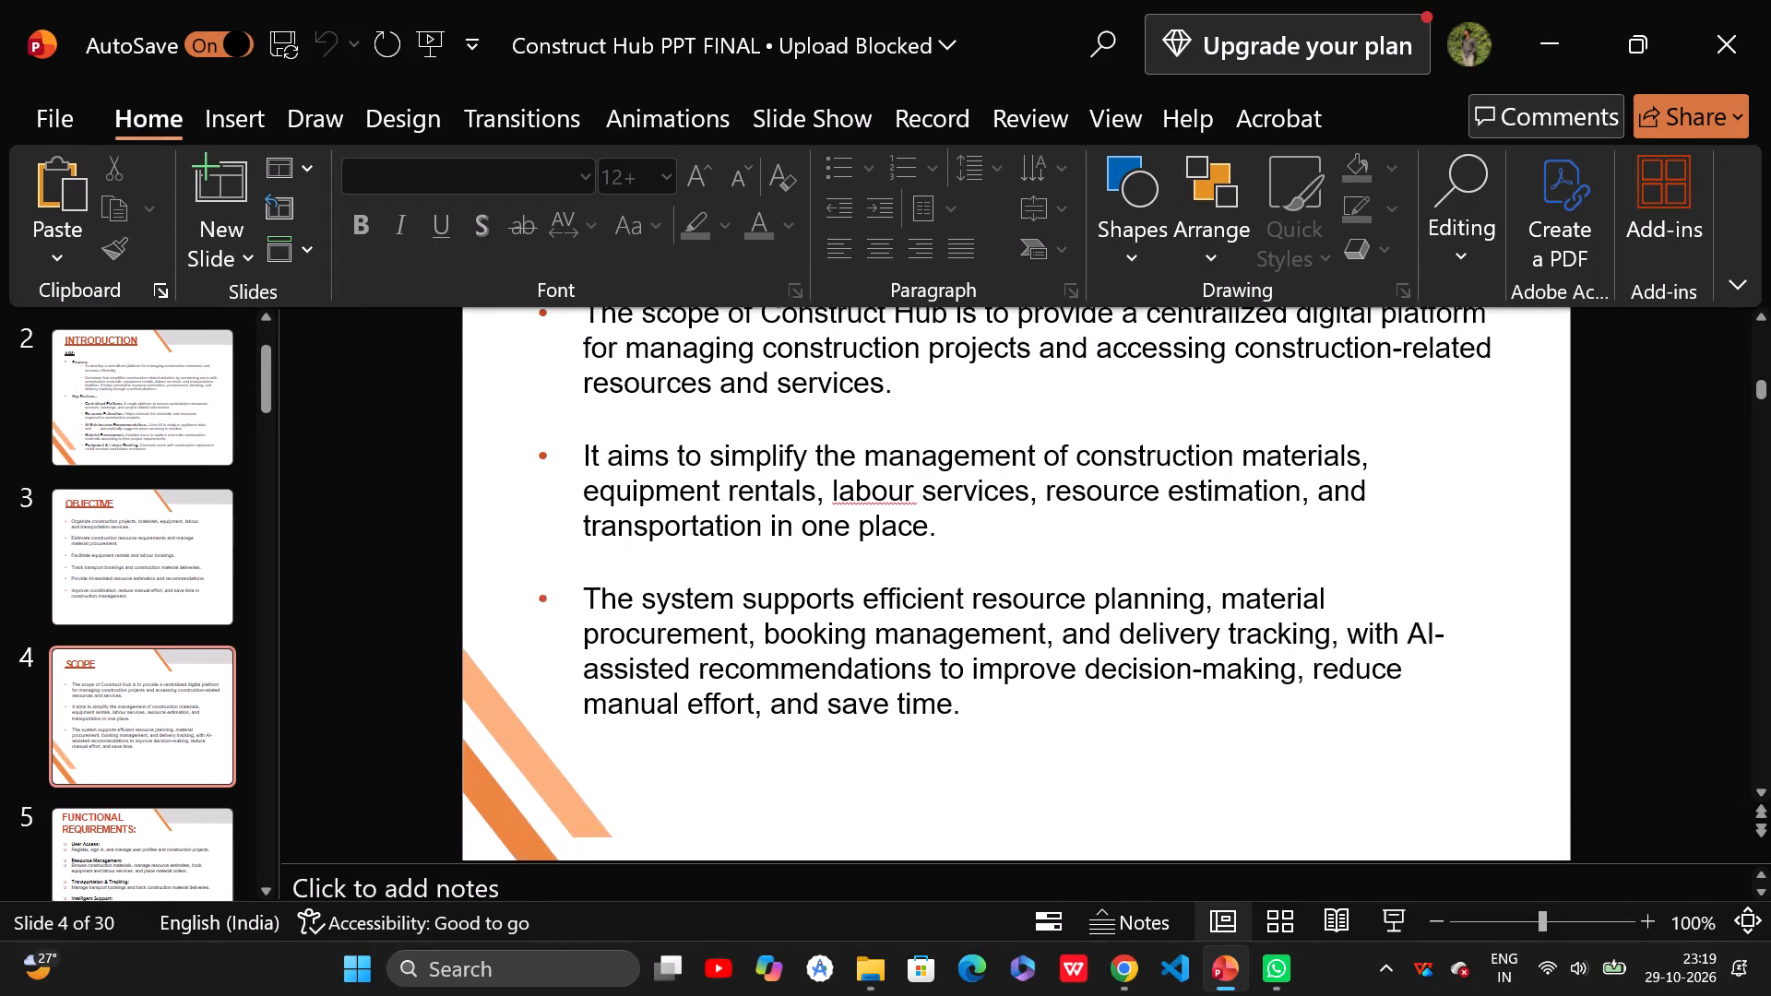
{"action": "scroll", "coordinate": [749, 669], "scroll_direction": "down", "scroll_amount": 1}
{"action": "scroll", "coordinate": [749, 669], "scroll_direction": "down", "scroll_amount": 5, "text": "ctrl"}
{"action": "scroll", "coordinate": [749, 669], "scroll_direction": "up", "scroll_amount": 3, "text": "ctrl"}
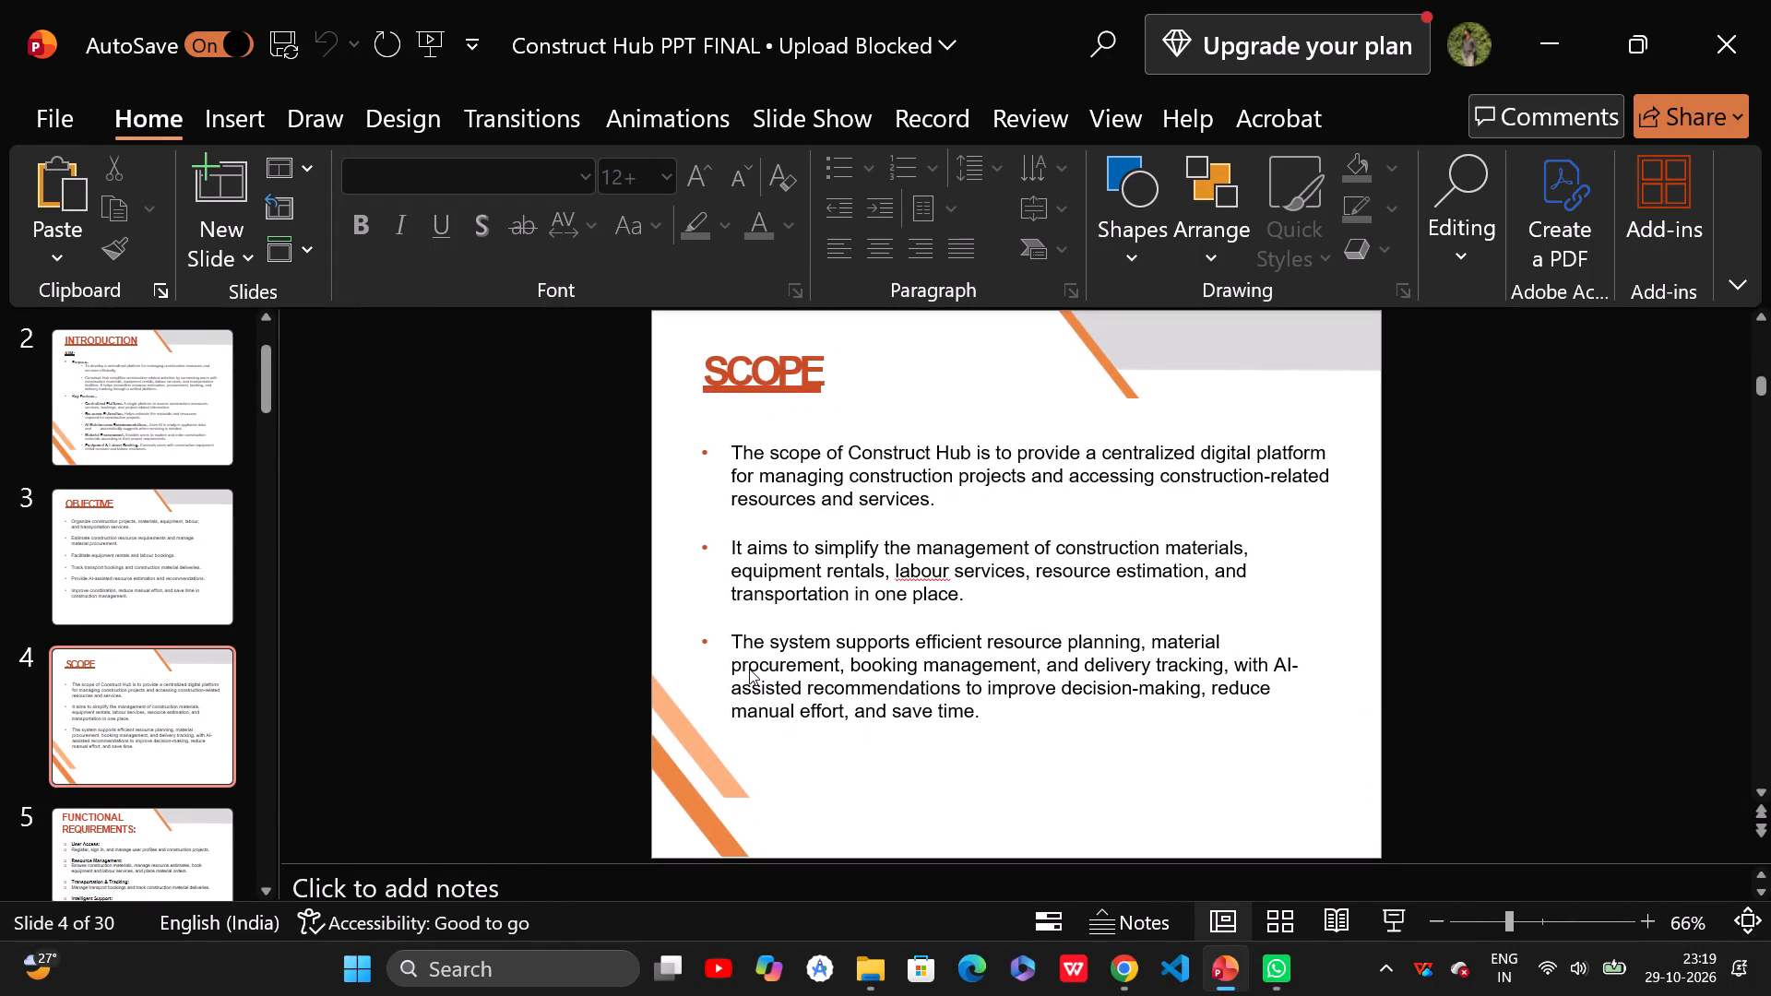
{"action": "key", "text": "Left"}
{"action": "key", "text": "Left"}
{"action": "key", "text": "Left"}
{"action": "key", "text": "Left"}
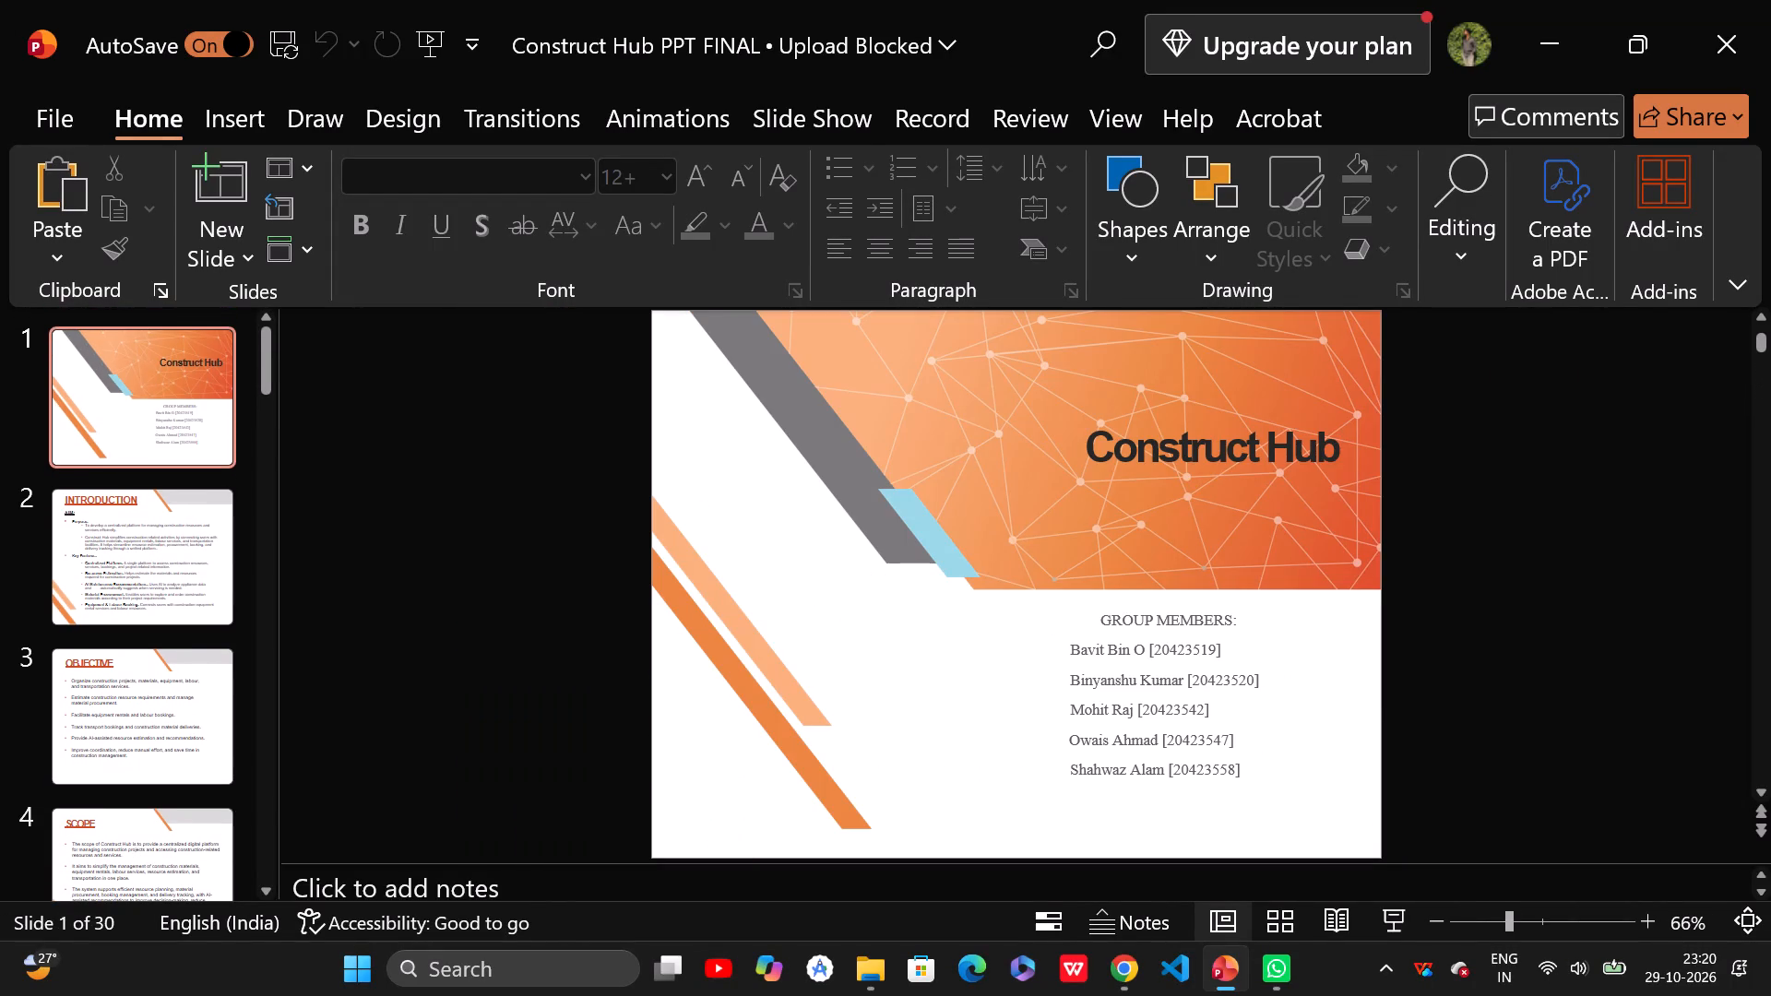
Capture a screen snip of the Introduction slide, covering its aim, purpose and key features.
{"action": "key", "text": "Right"}
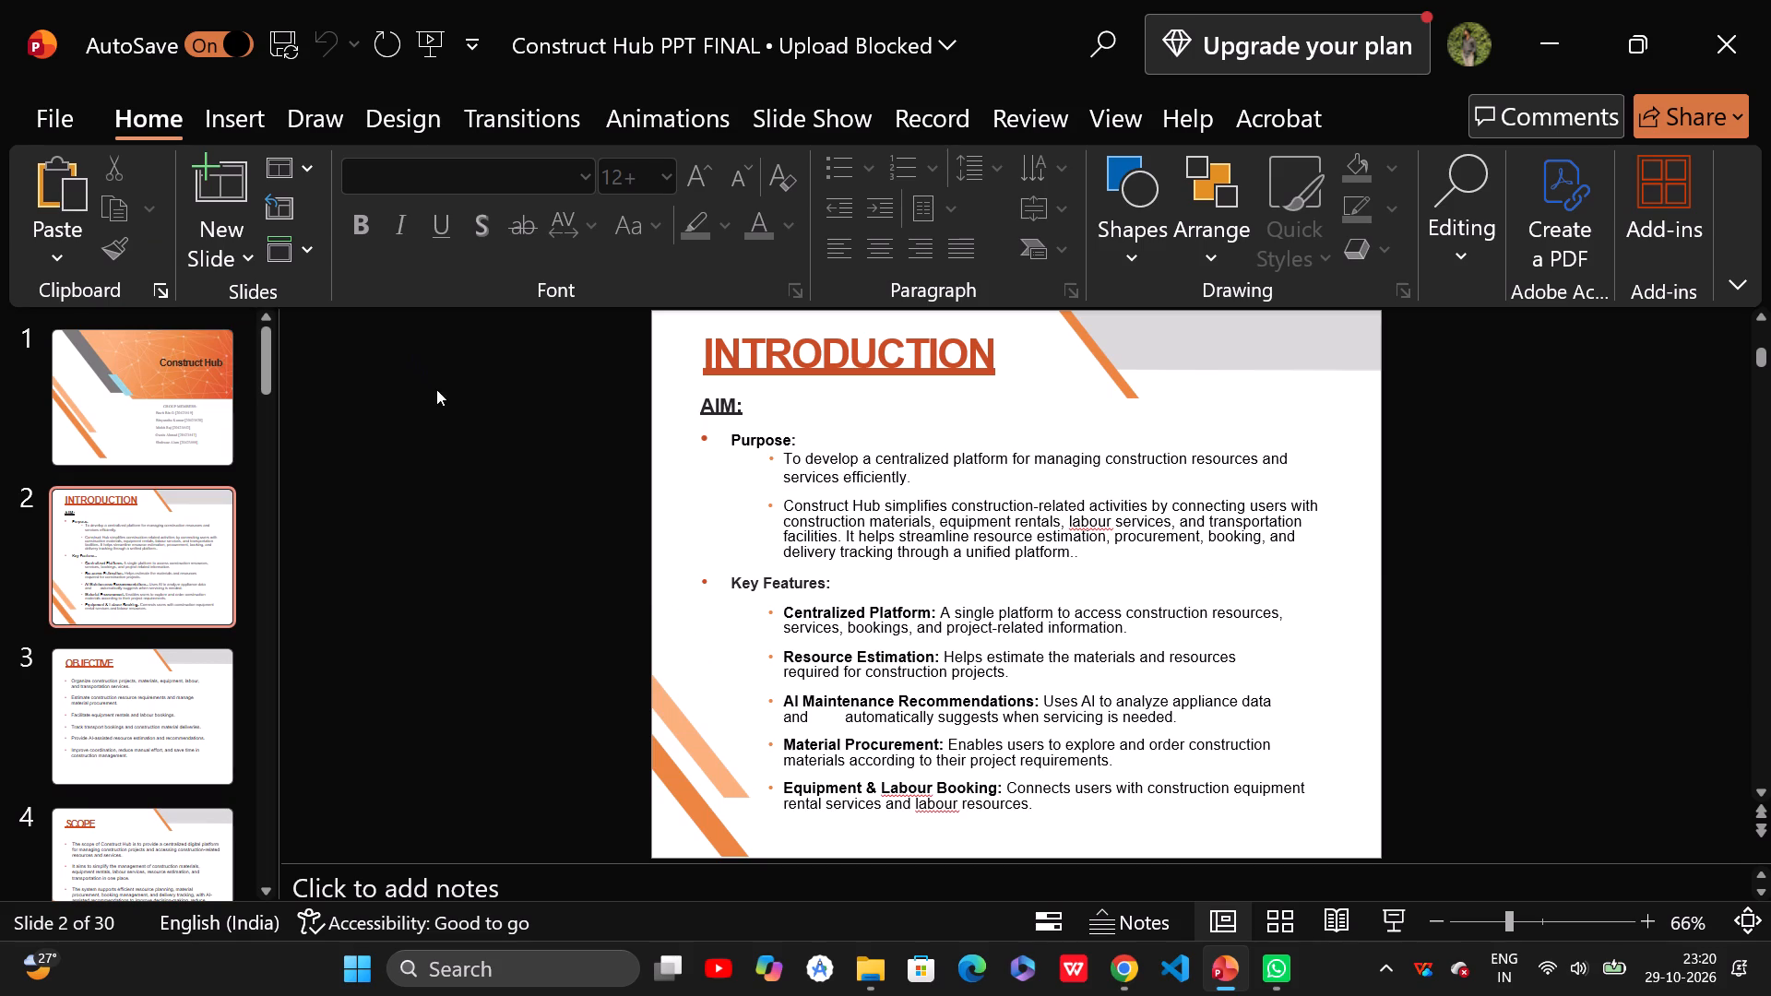
{"action": "key", "text": "shift+super+s"}
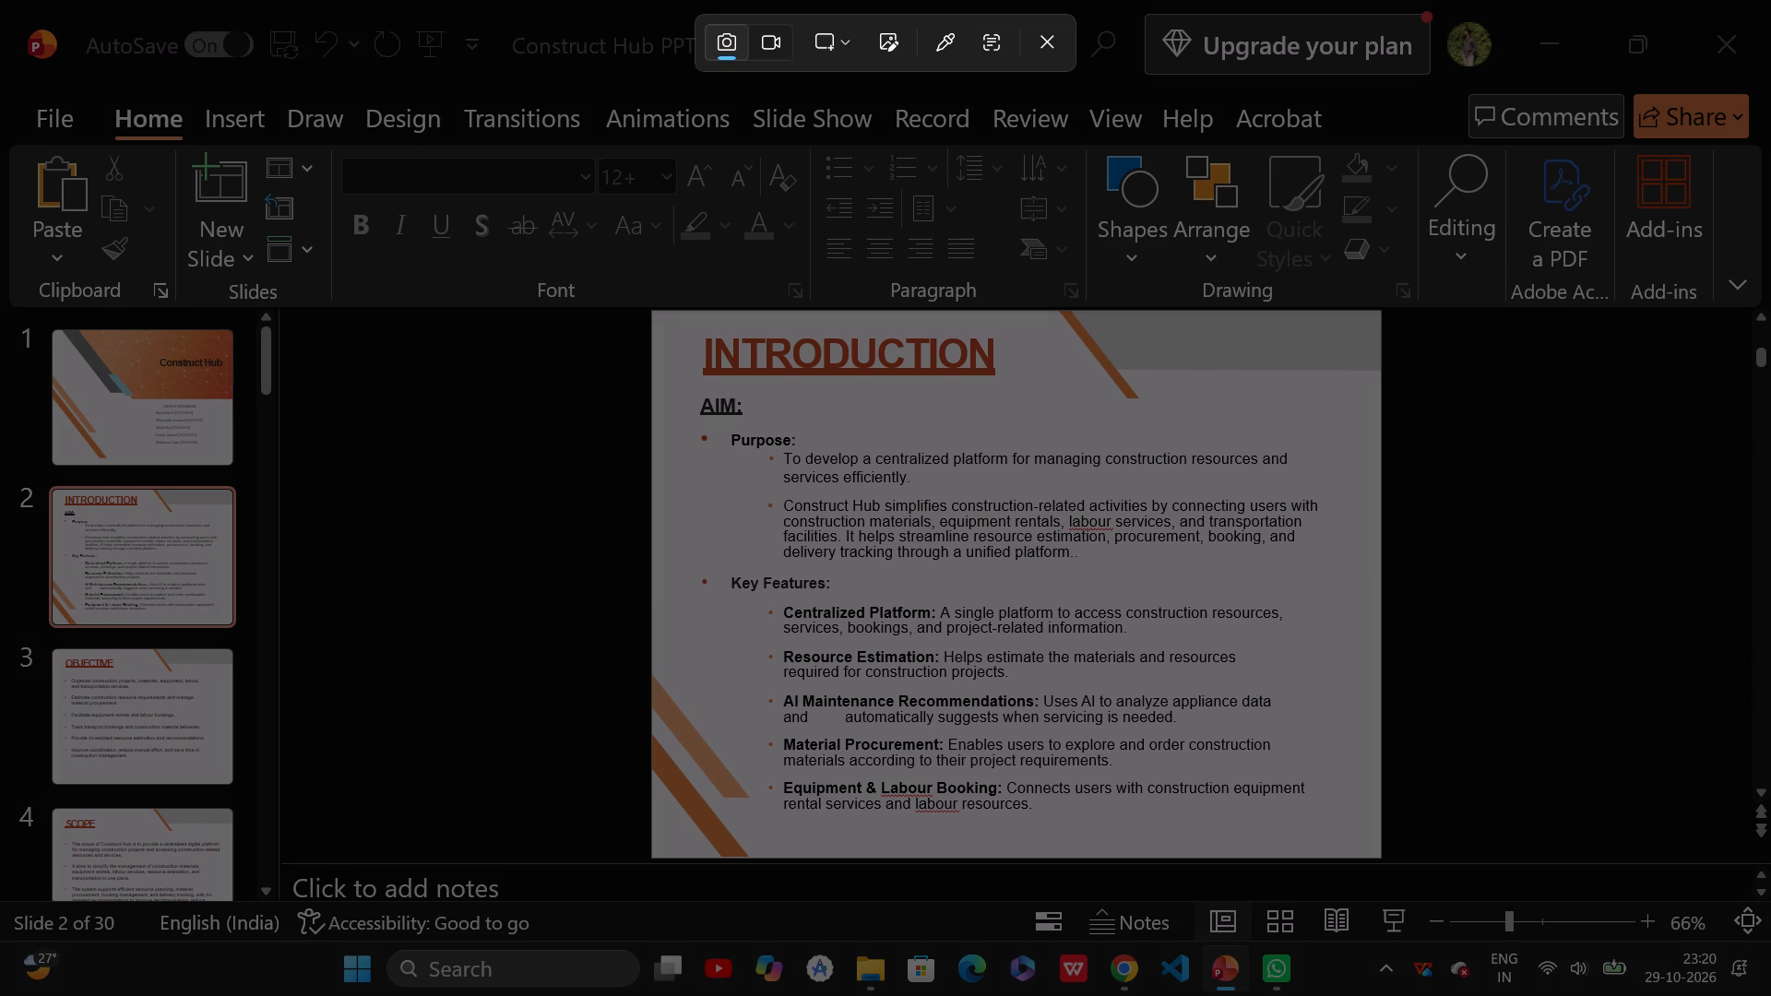
{"action": "left_click_drag", "start_coordinate": [600, 328], "coordinate": [890, 596]}
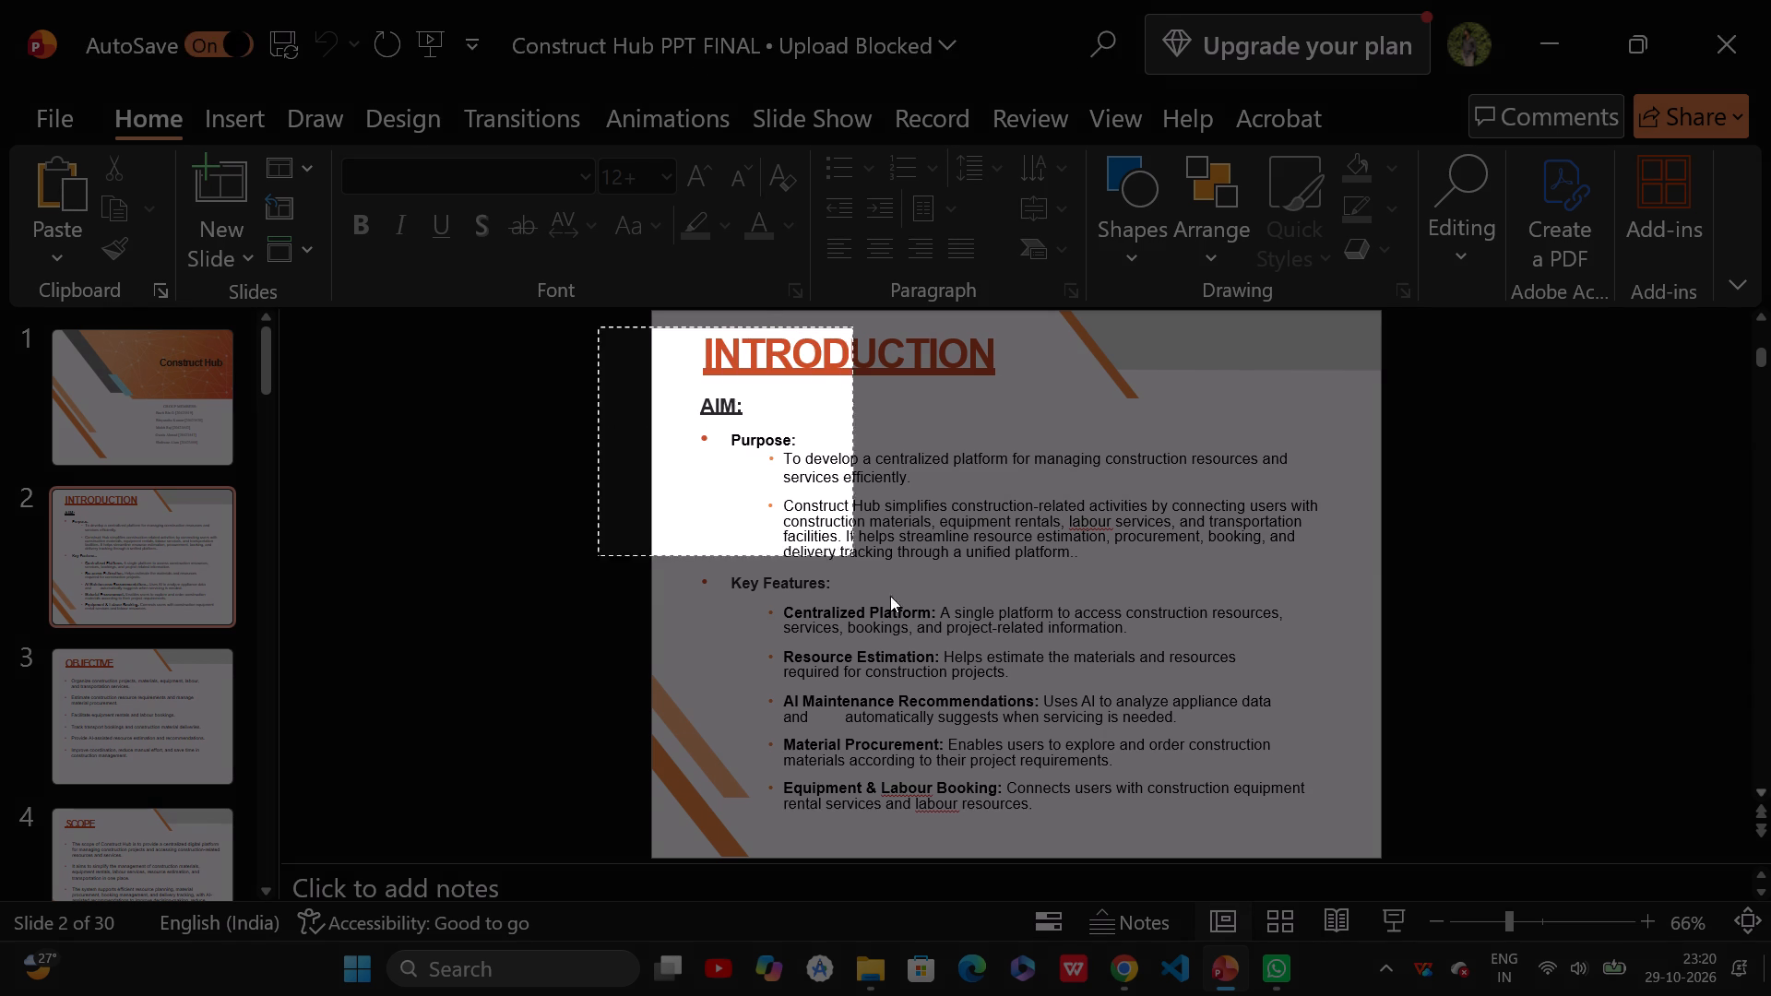